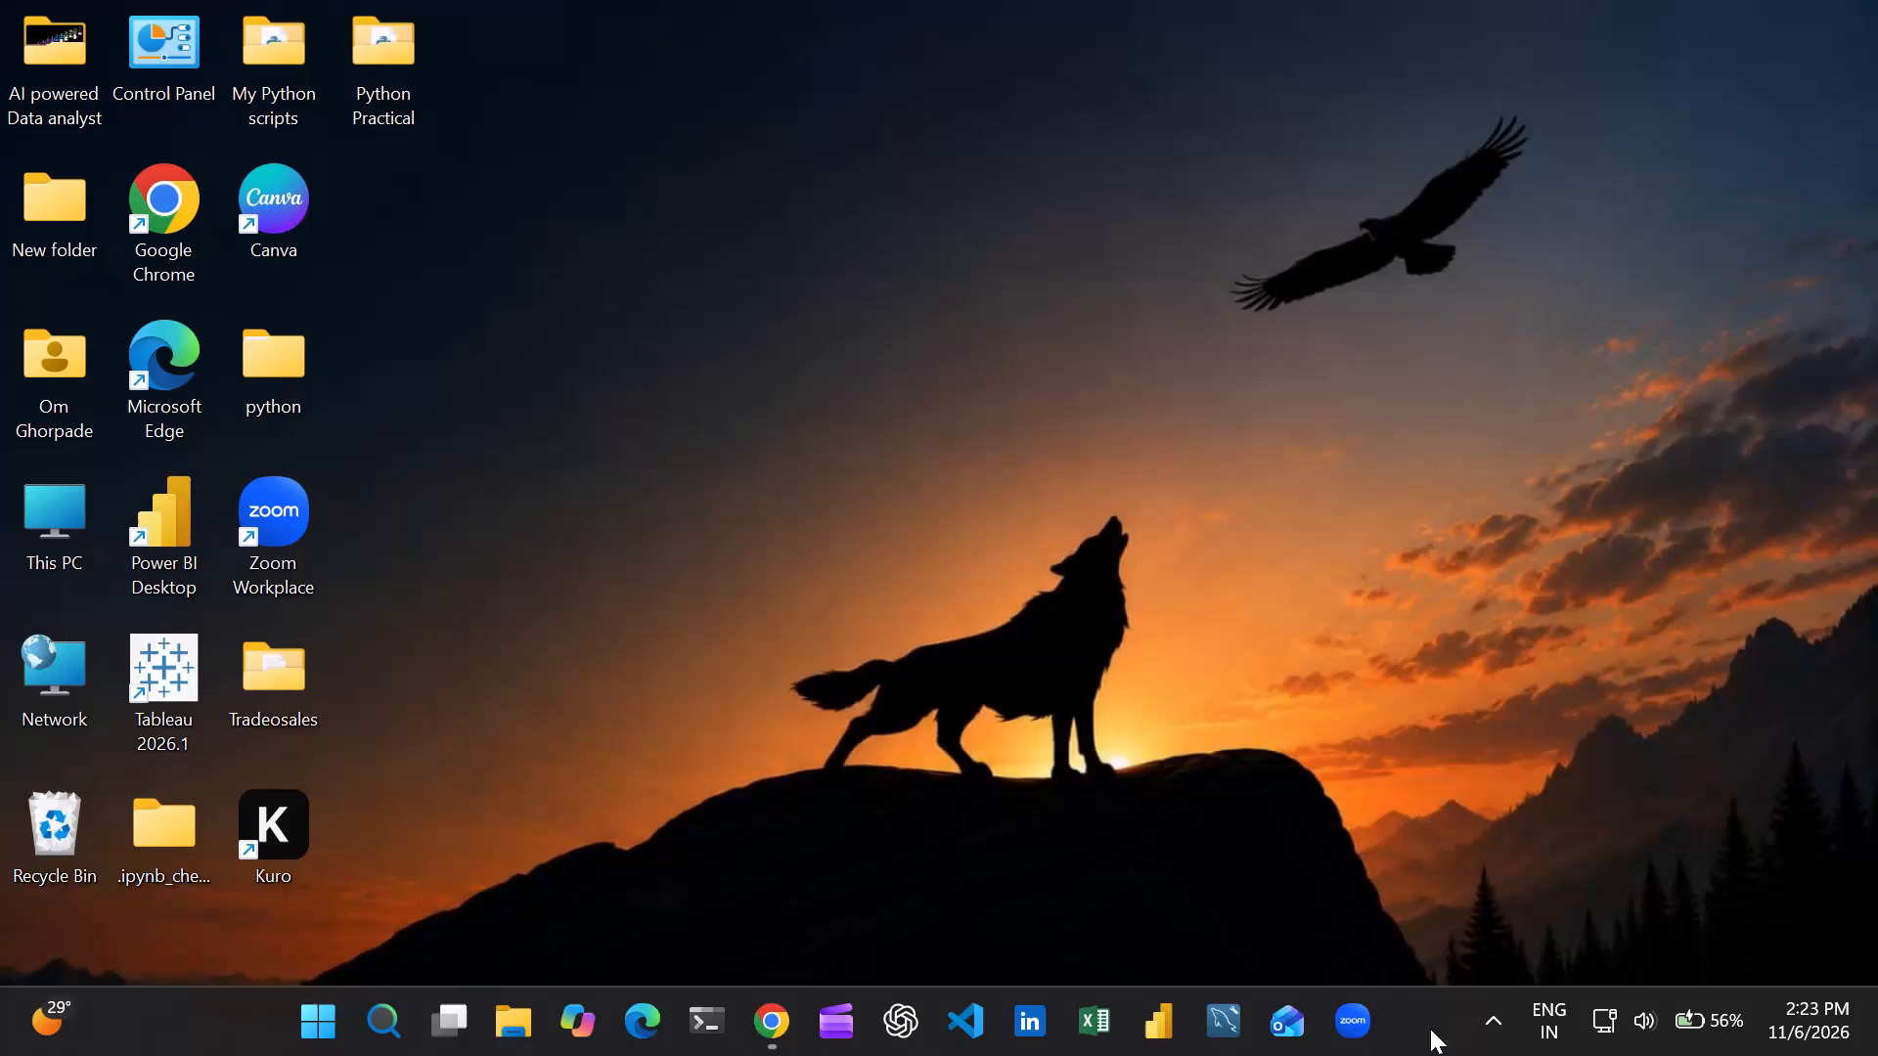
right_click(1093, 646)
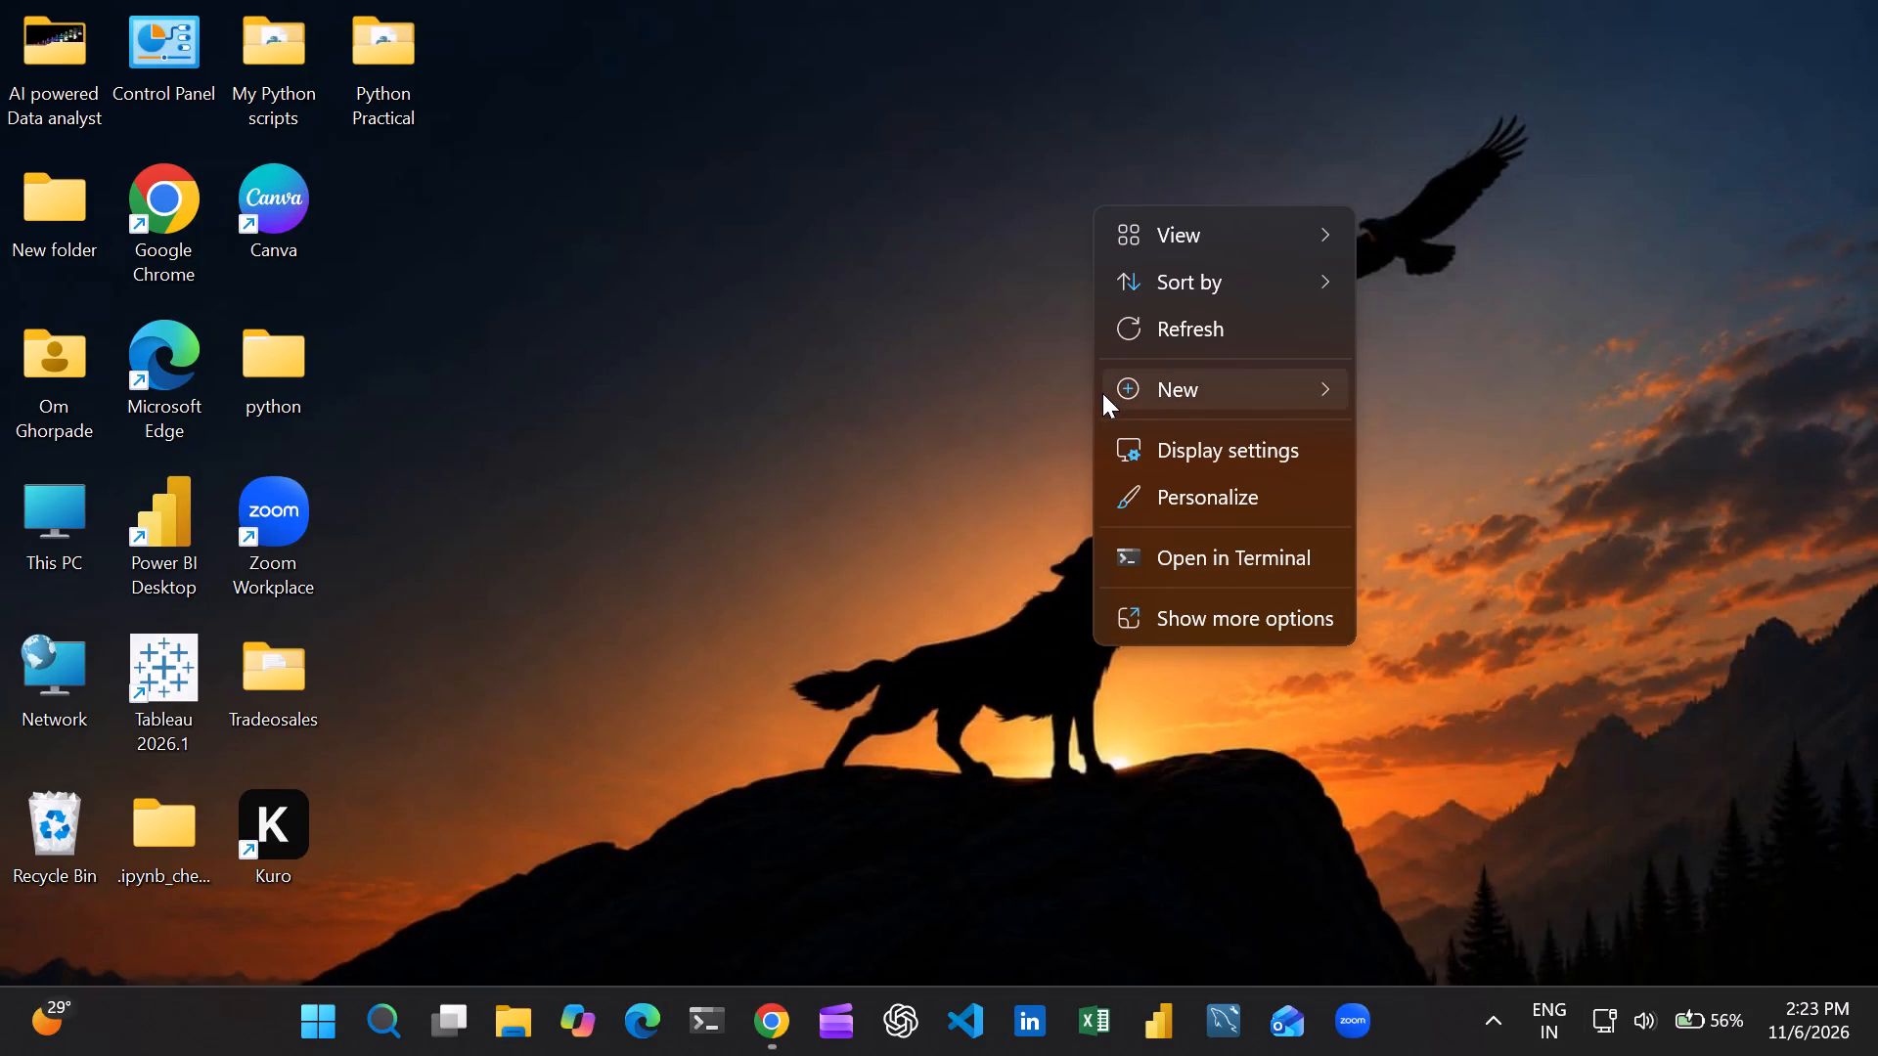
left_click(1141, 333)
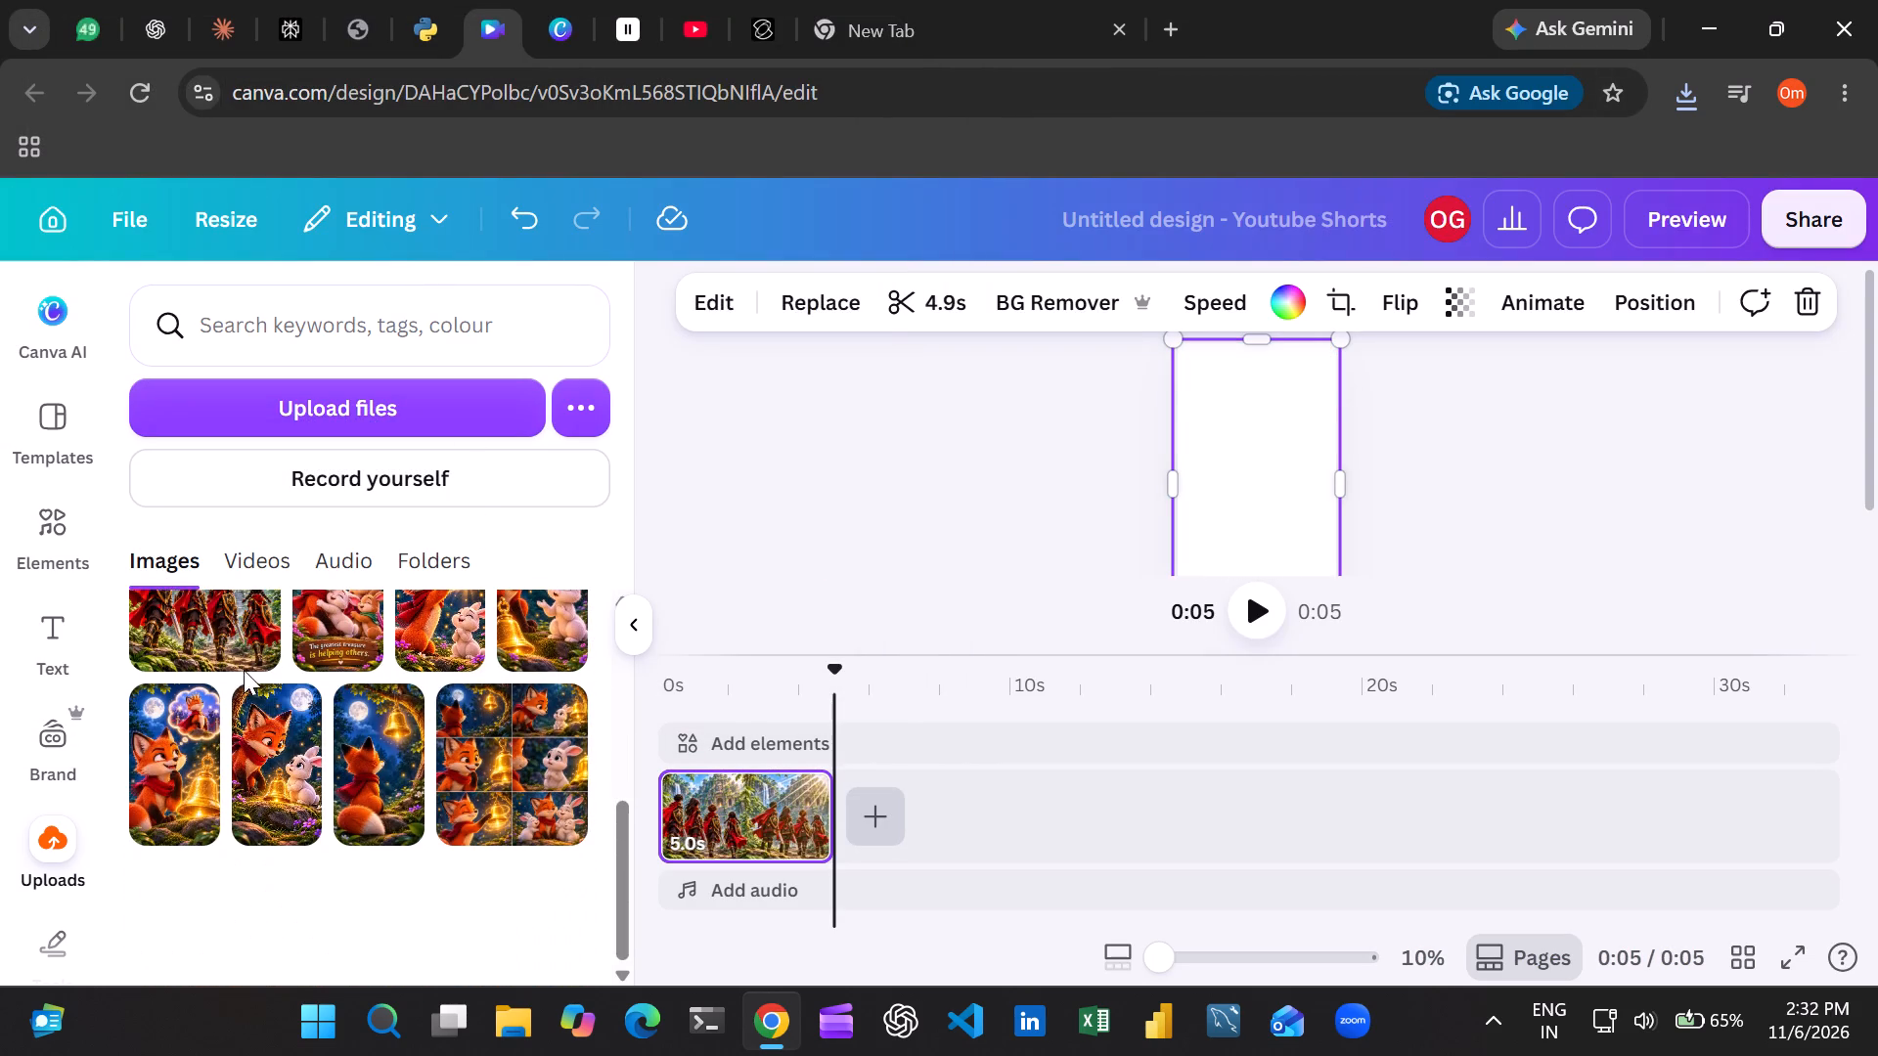
Add the uploaded glowing golden map image to the timeline as the second clip, with the playhead at its start.
scroll(242, 676, "up", 1)
left_click(236, 726)
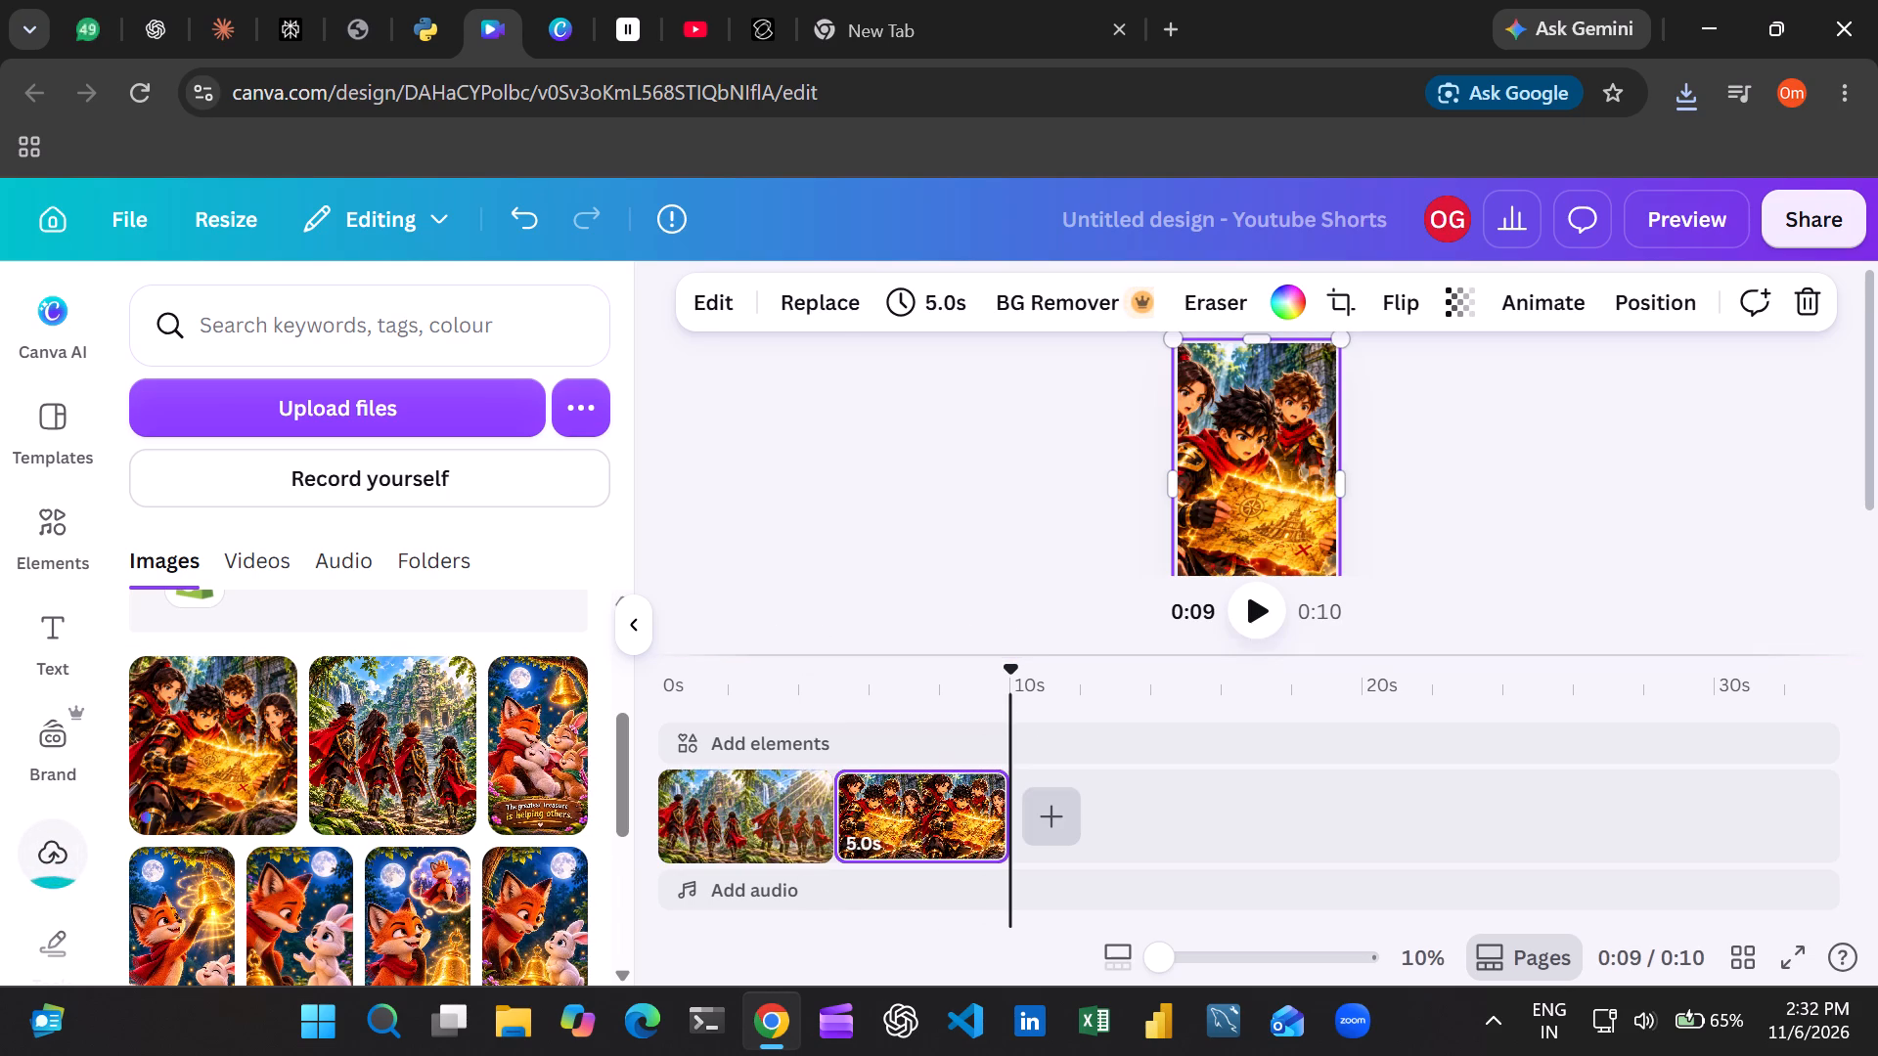
left_click_drag(1015, 665, 843, 702)
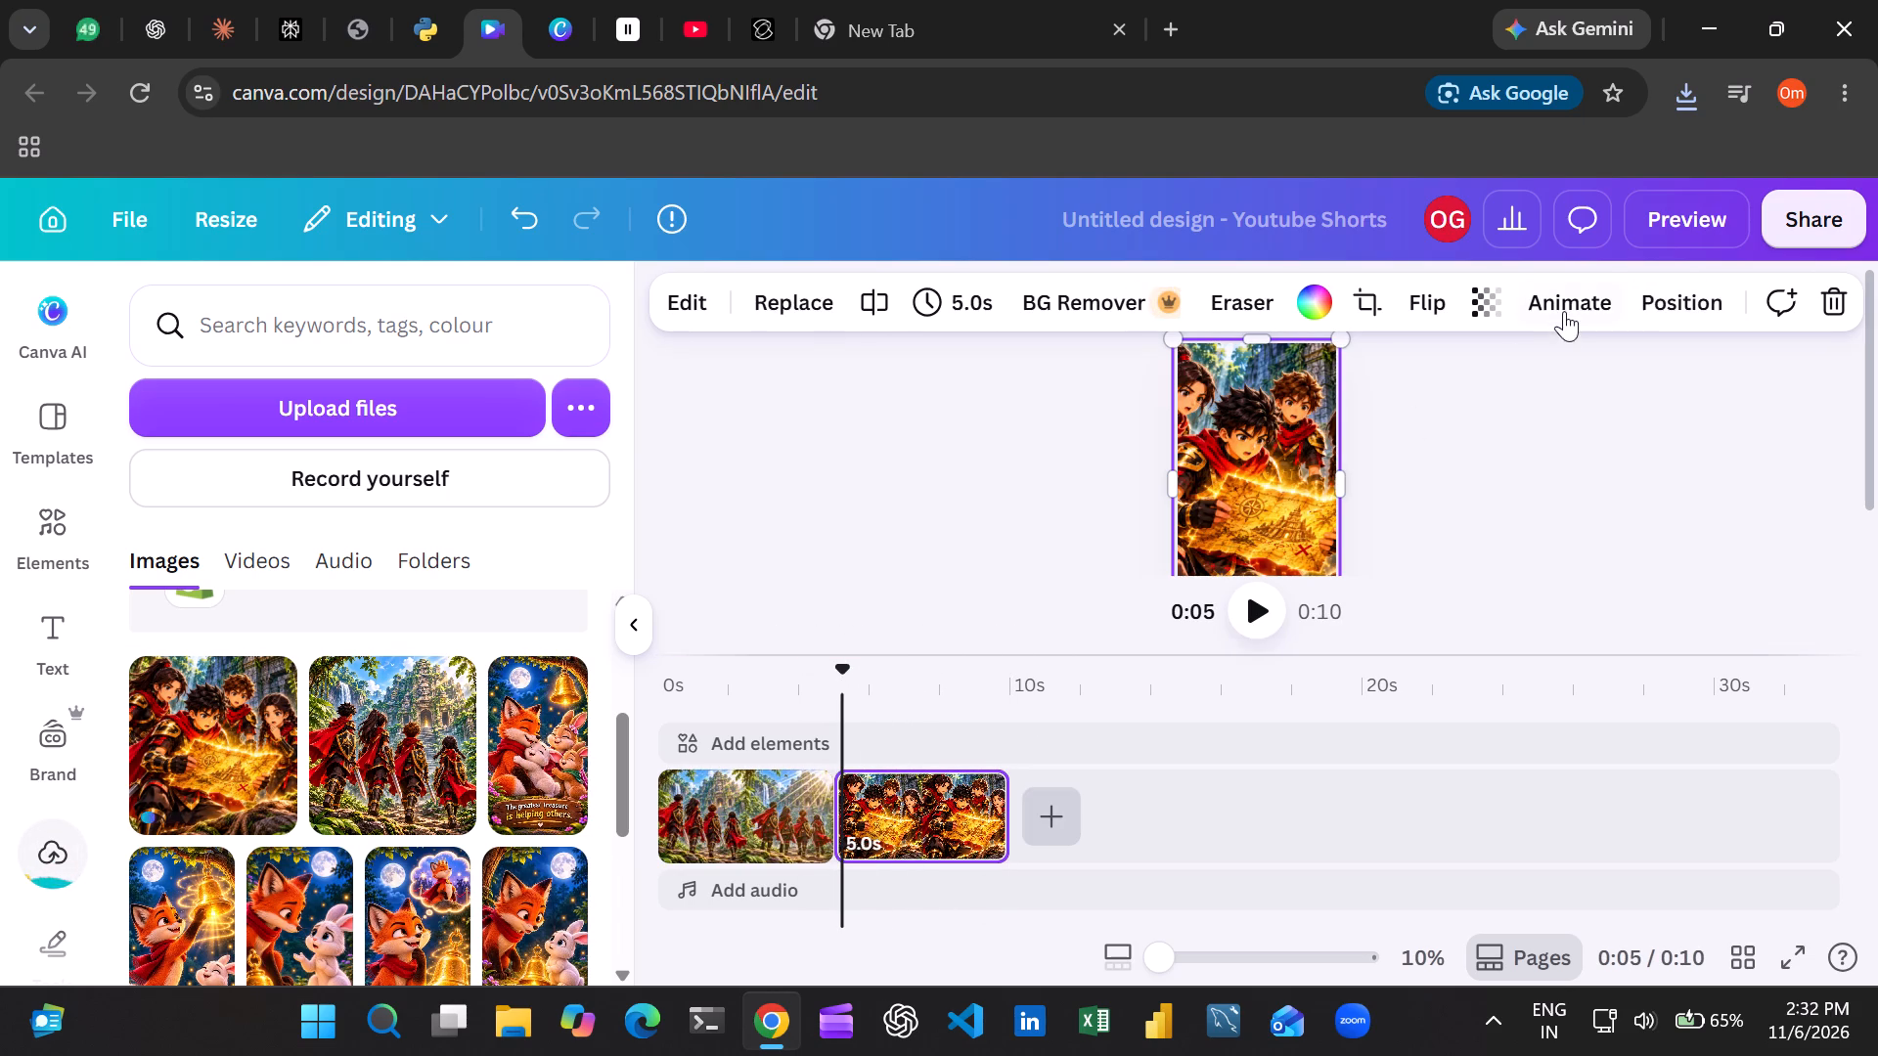
Open Image to Video for the map clip and paste the copied Scene 2 animation prompt as the custom motion description.
left_click(1564, 311)
left_click(511, 495)
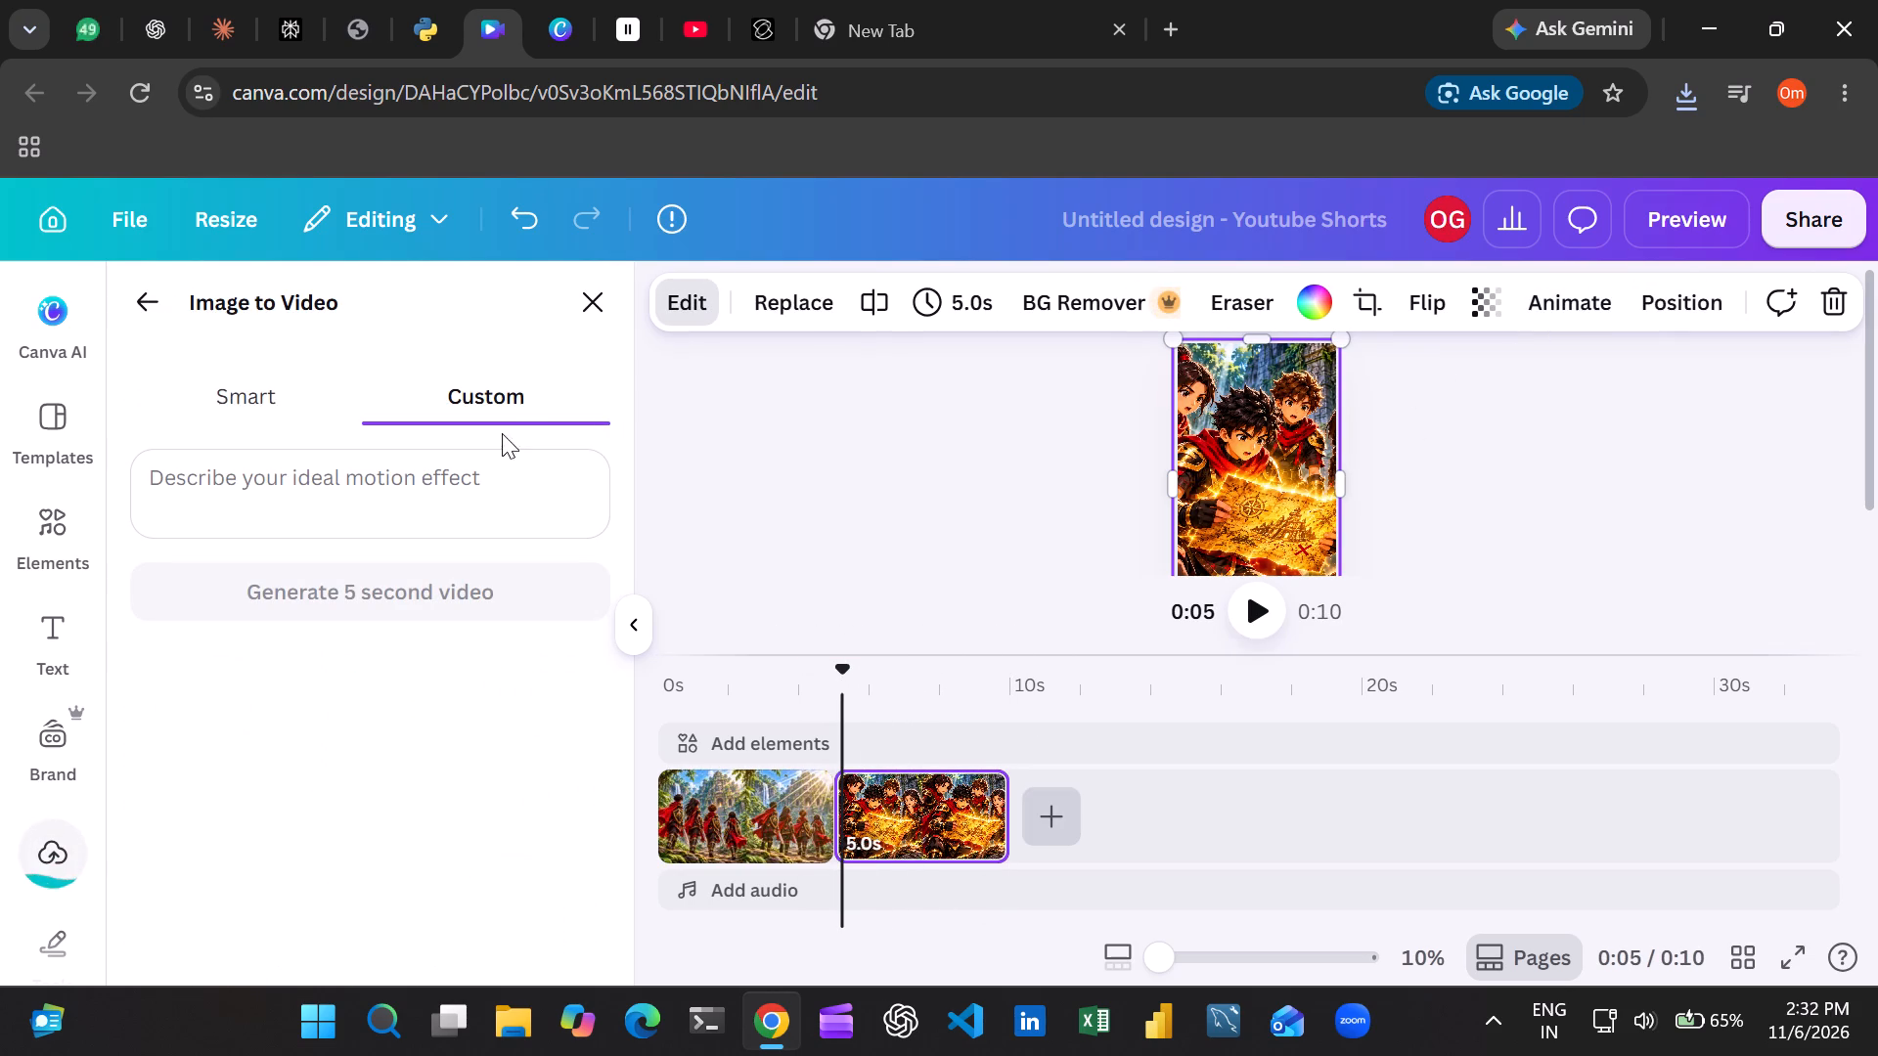
left_click(500, 409)
left_click(420, 482)
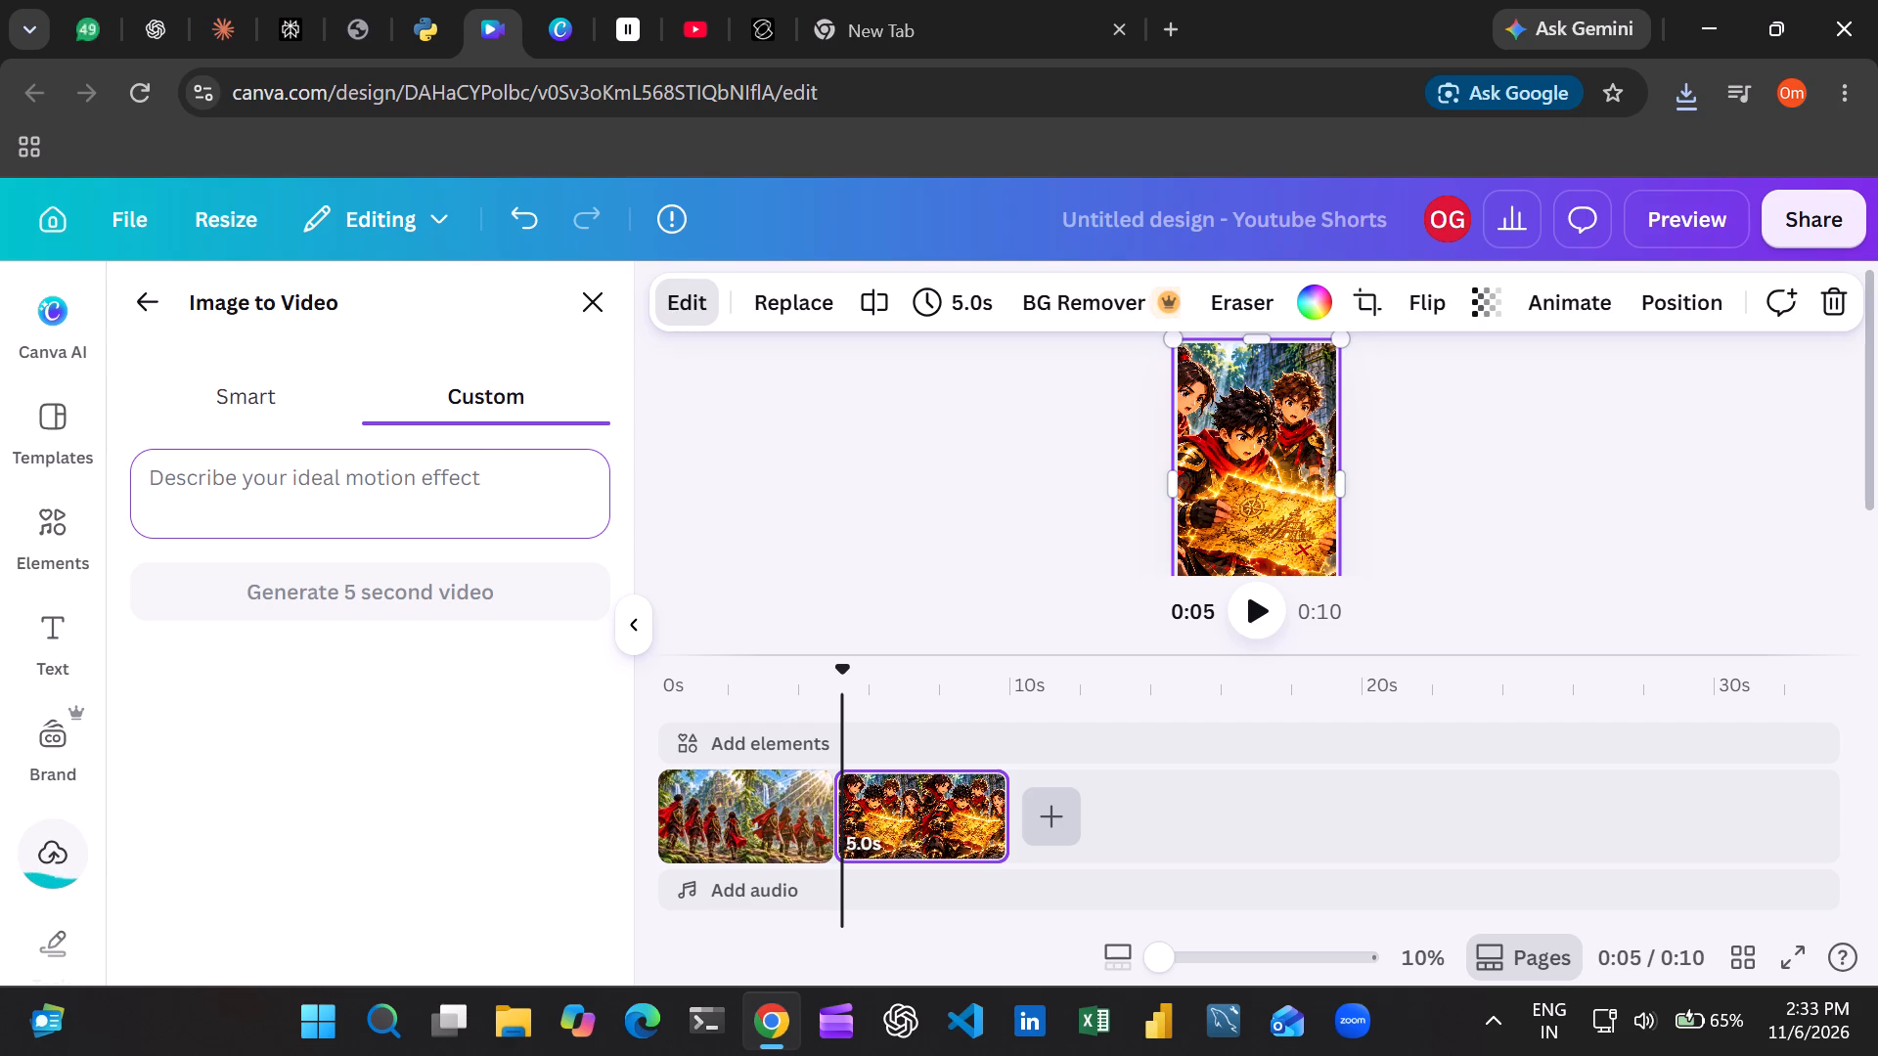
key("ctrl+v")
scroll(420, 489, "up", 2)
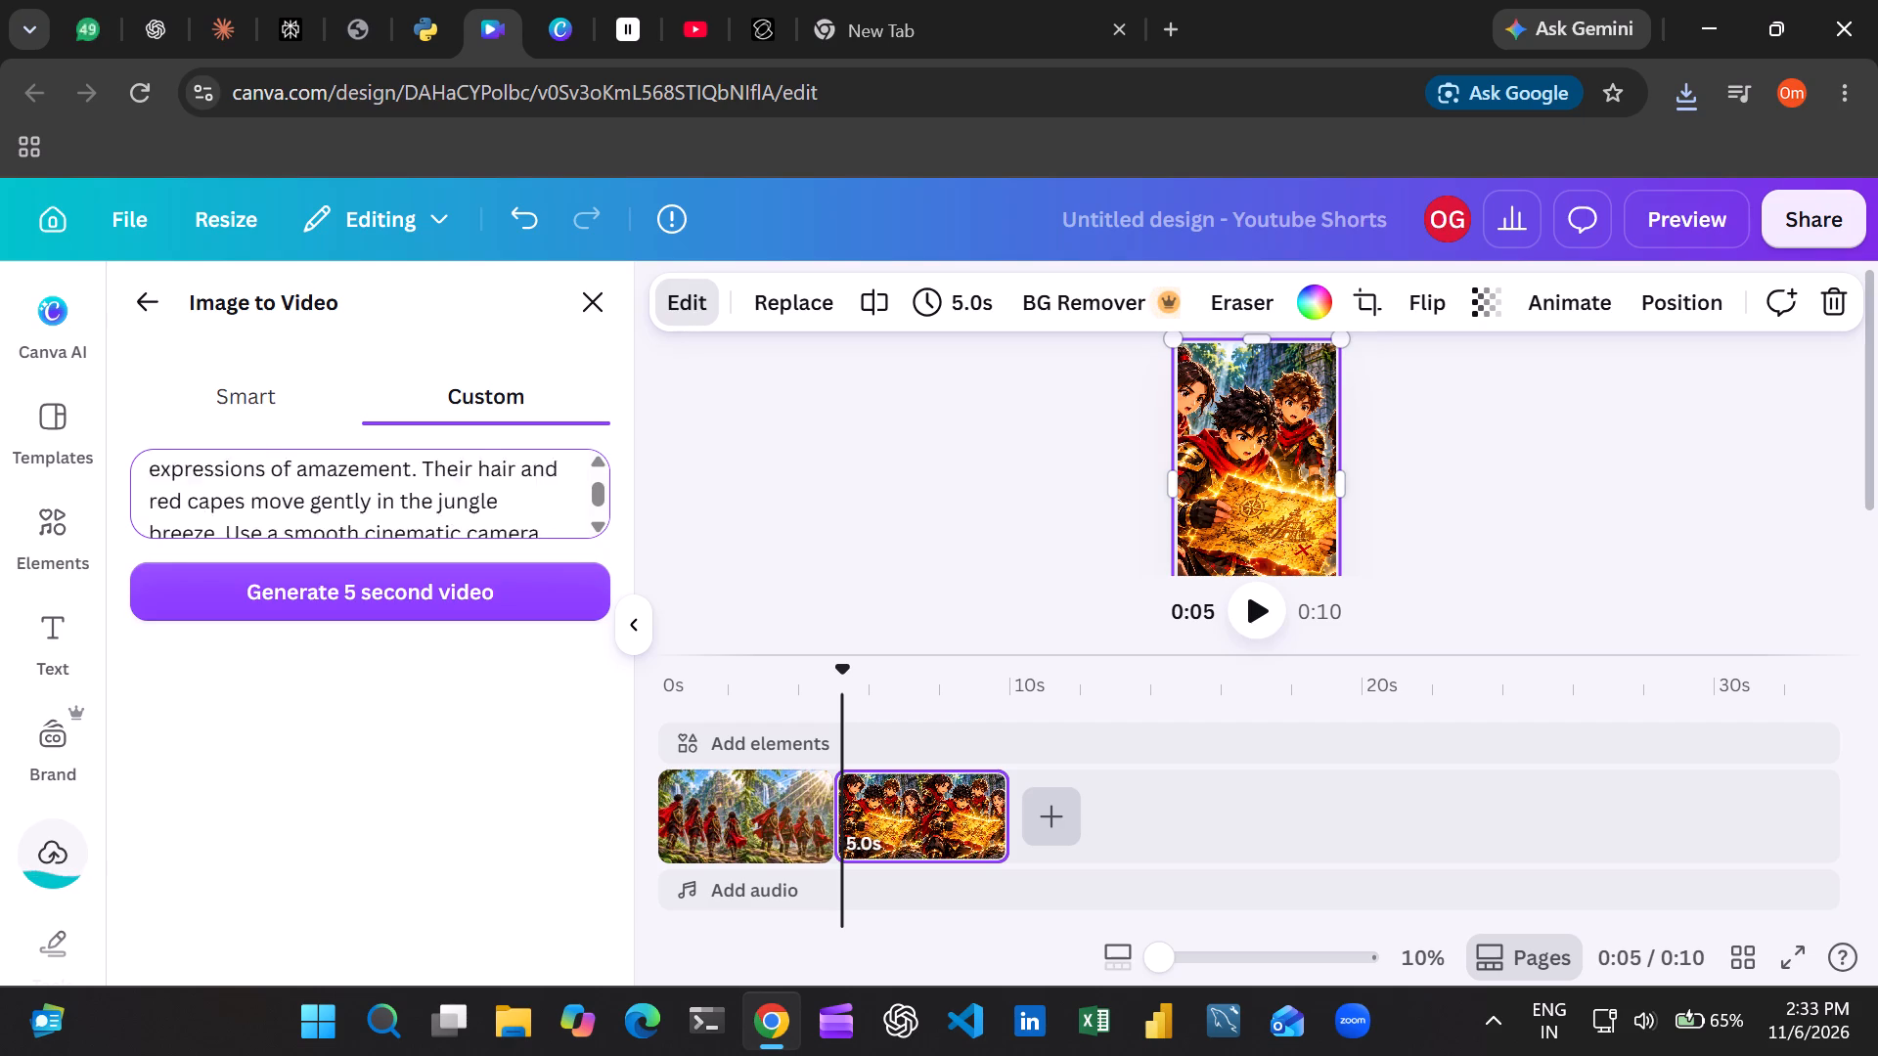
scroll(417, 490, "up", 2)
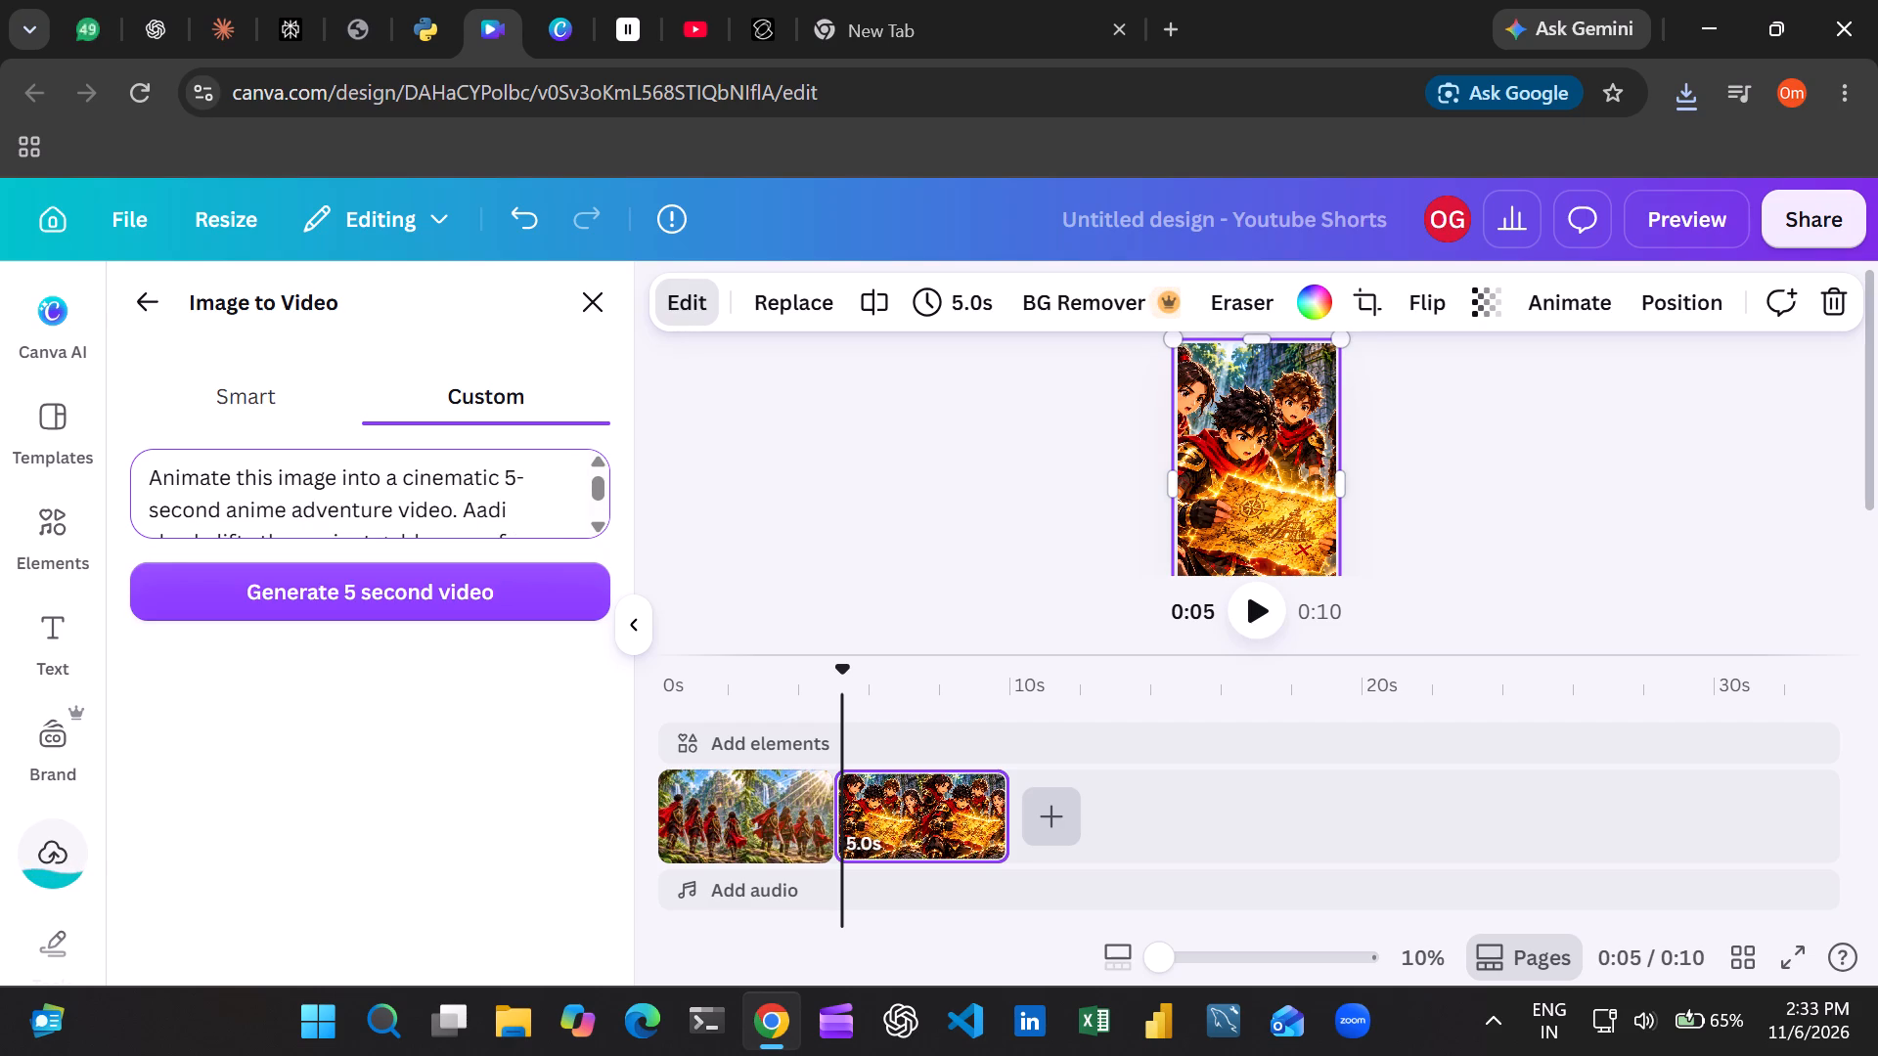
scroll(419, 492, "down", 1)
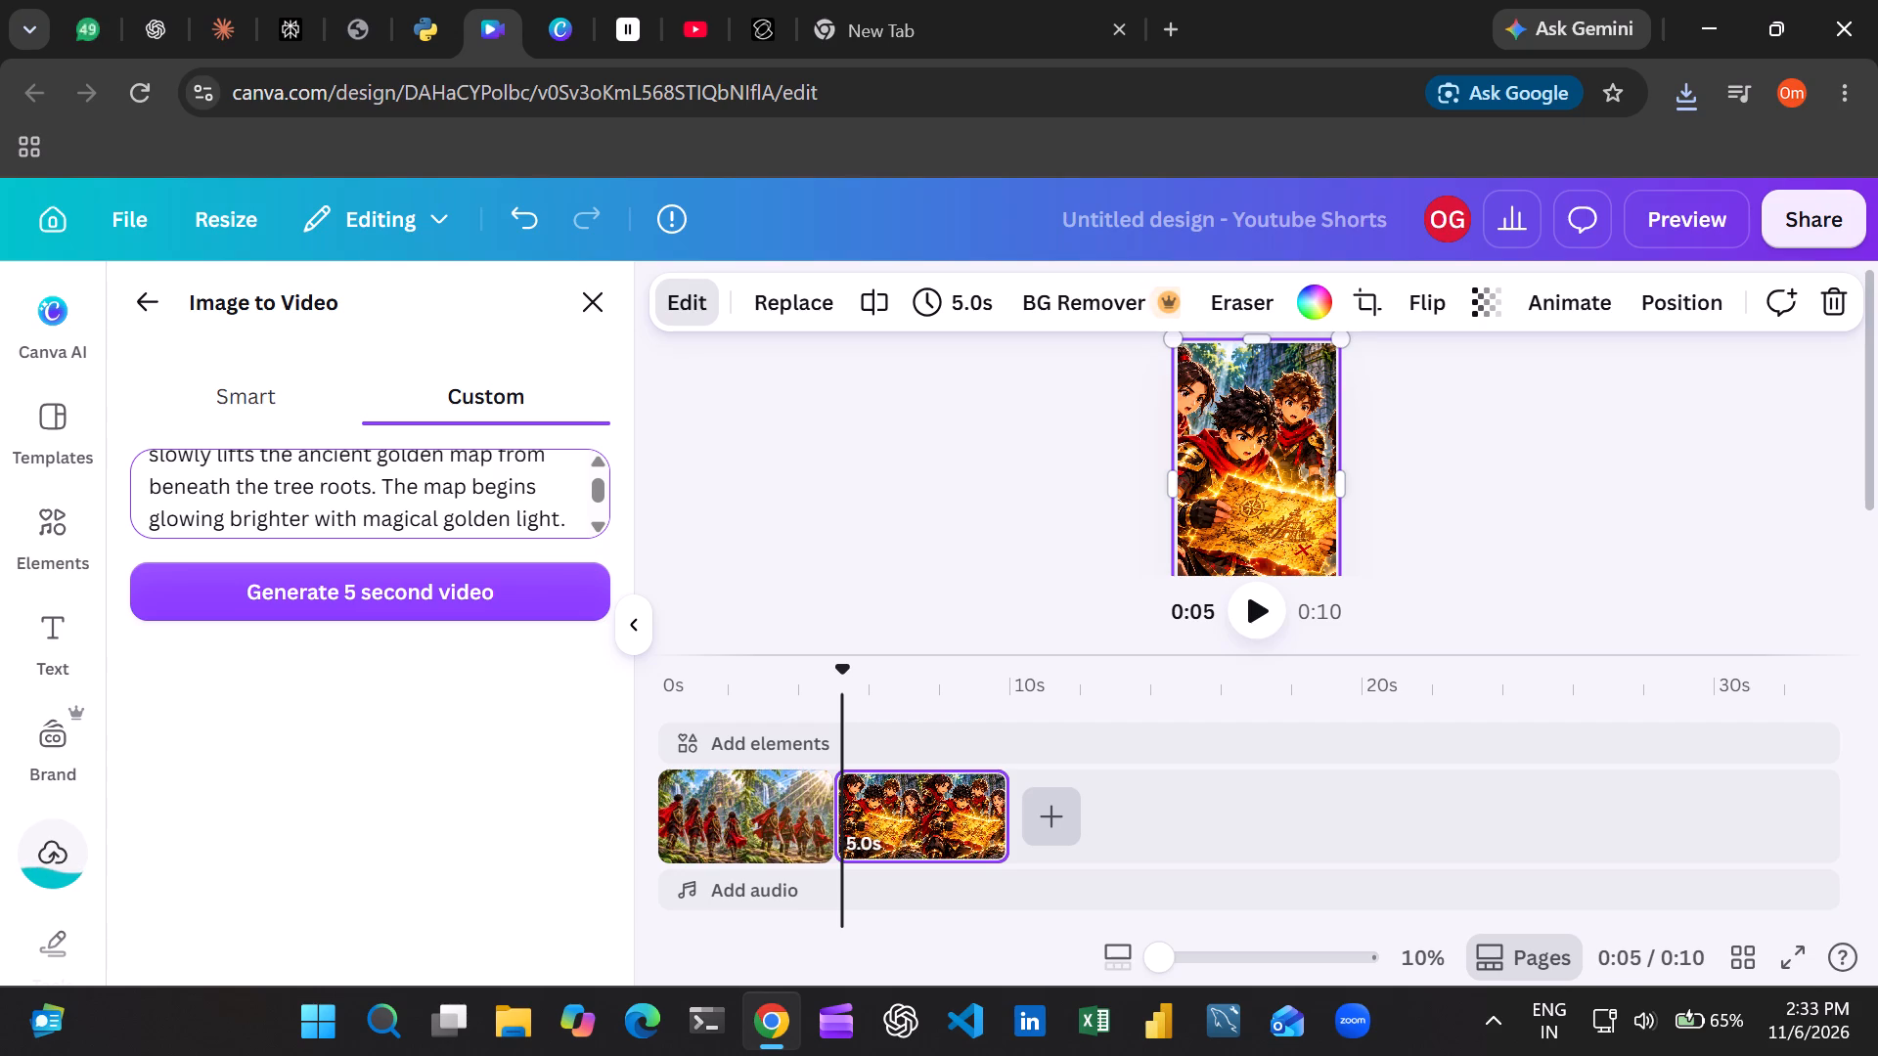
scroll(465, 515, "down", 11)
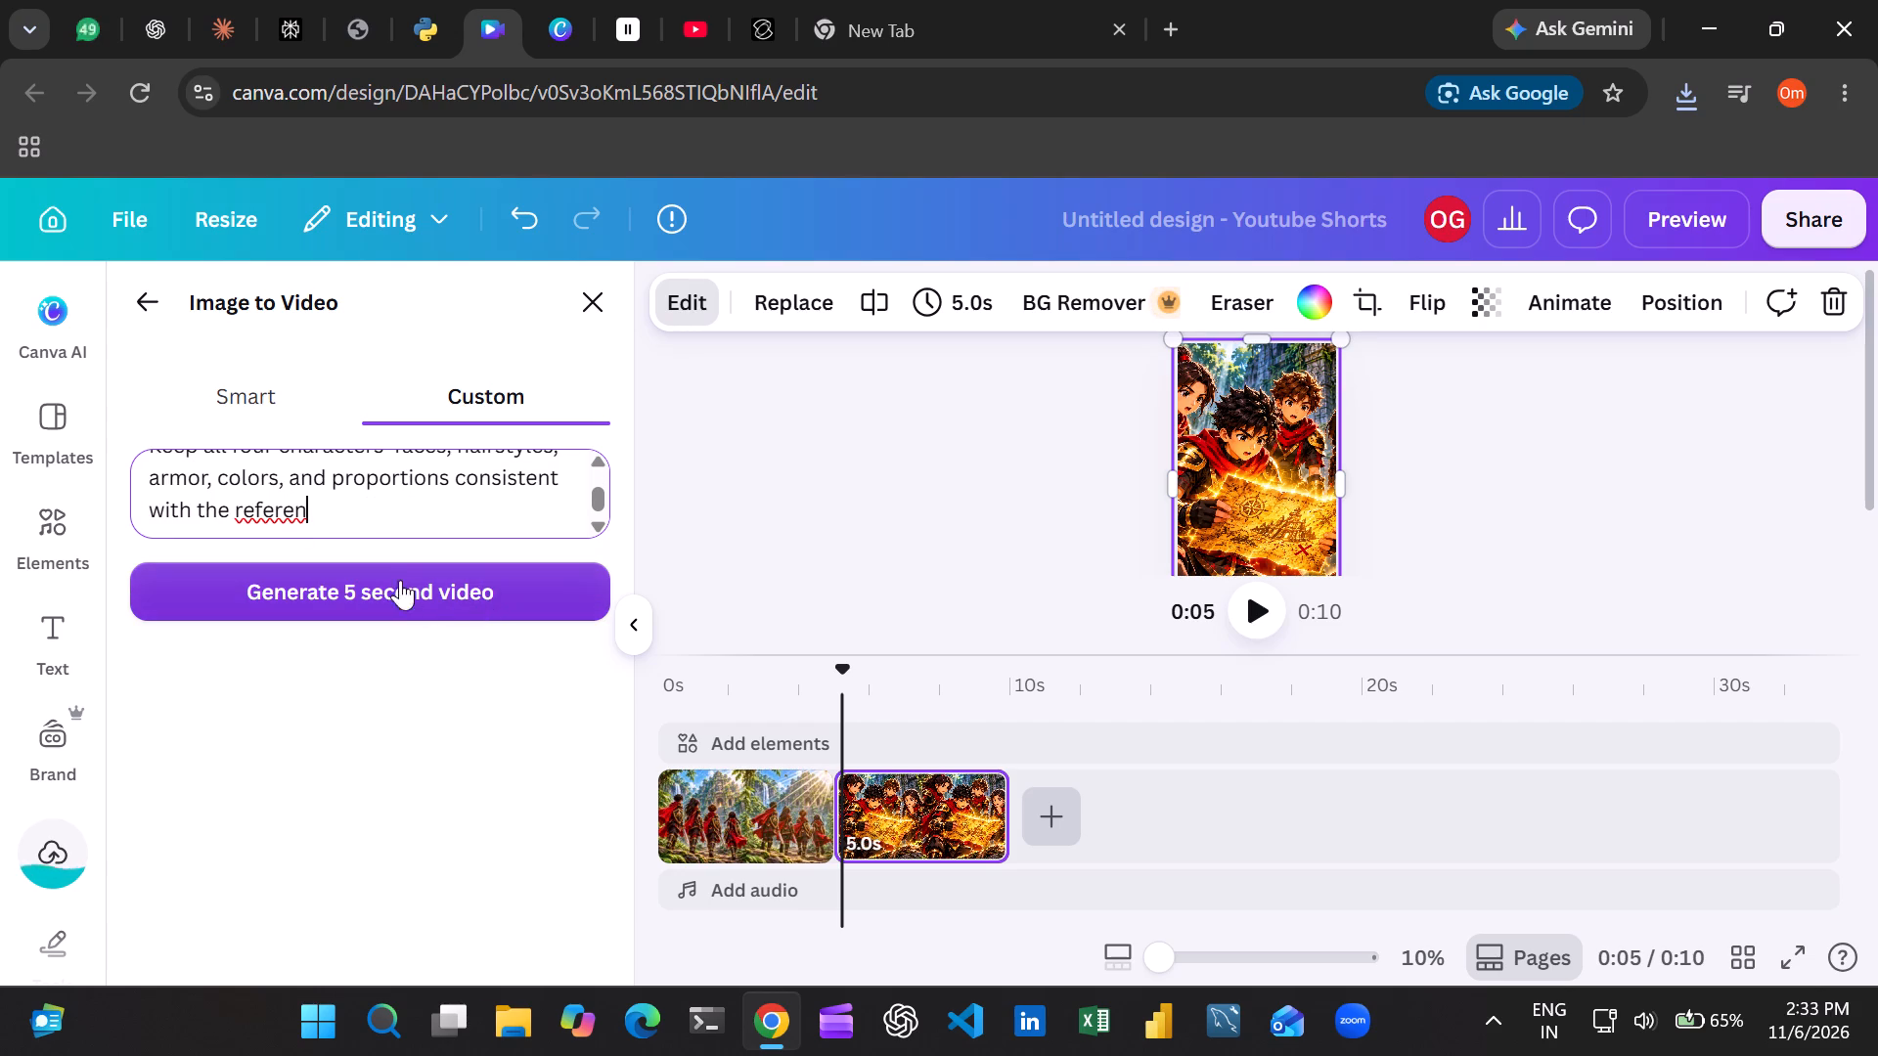
Try to retype the prompt's cut-off last word as "reference", generate the 5-second video and return the playhead to the start.
type("ce")
key("BackSpace")
key("BackSpace")
key("BackSpace")
key("BackSpace")
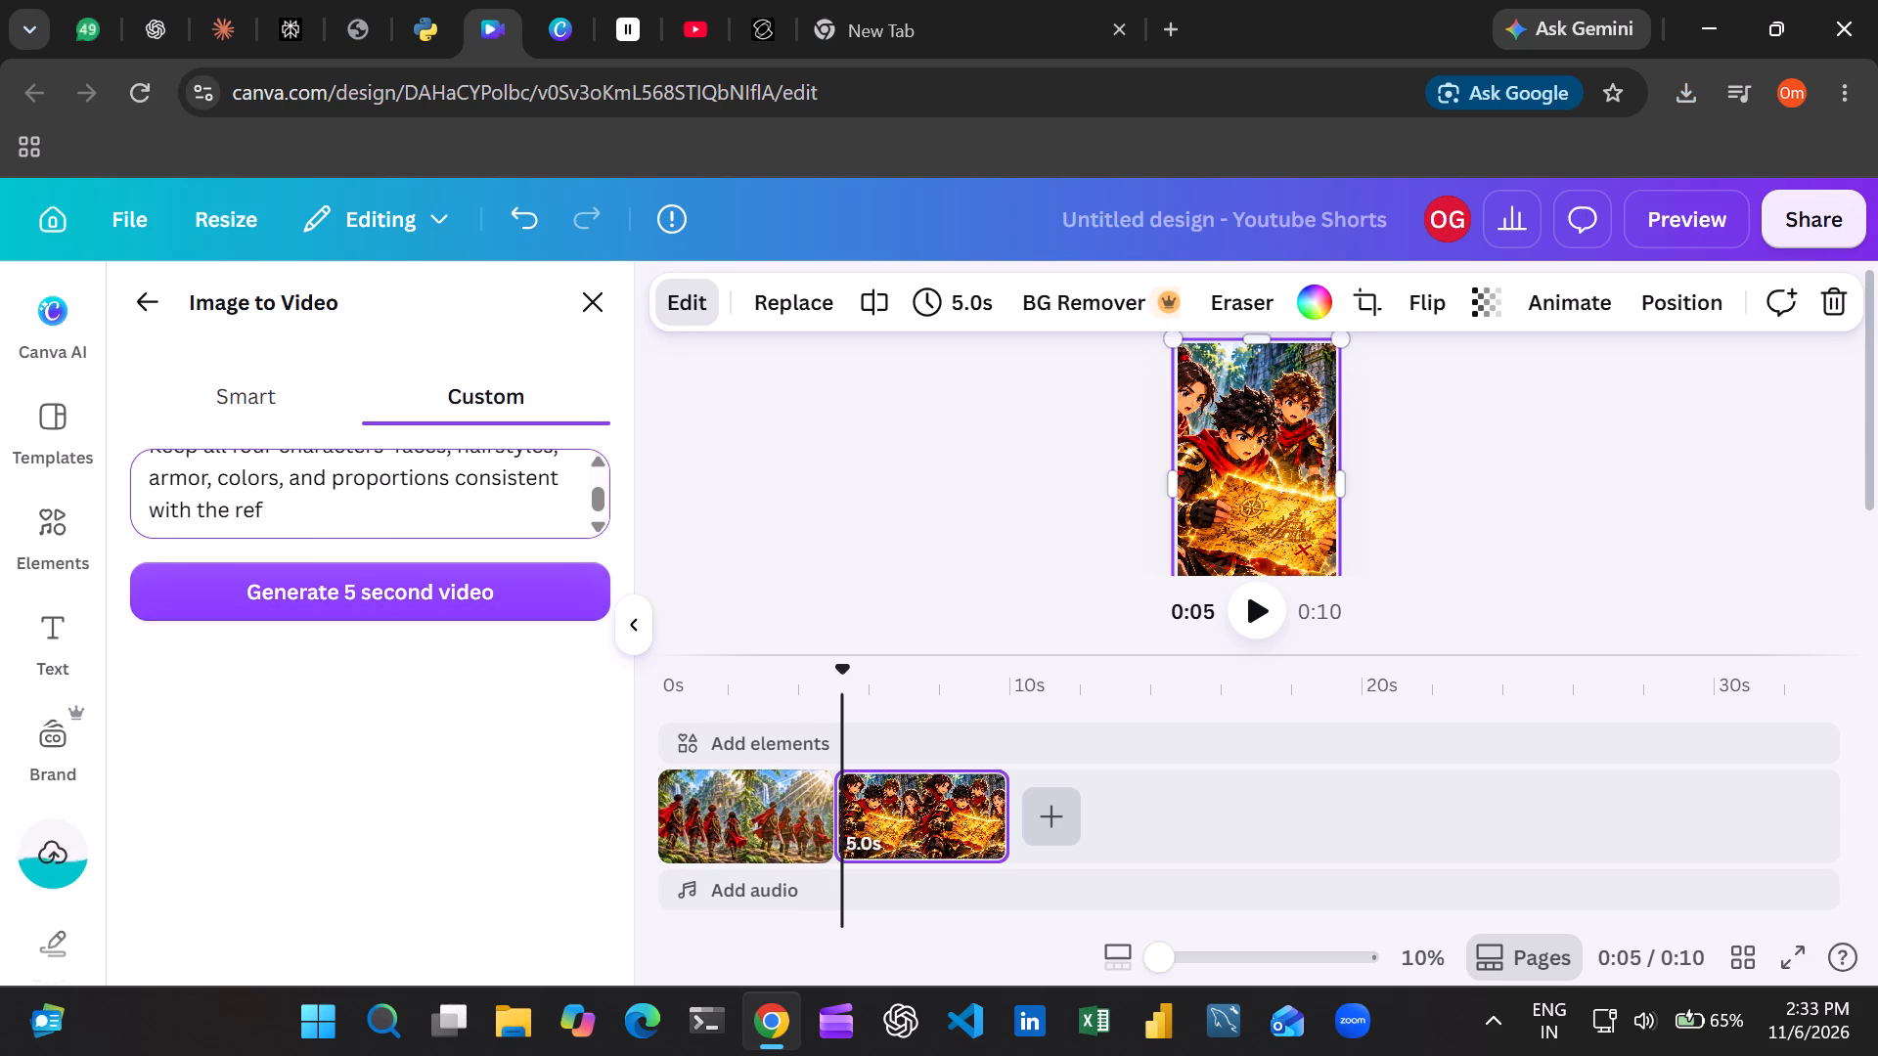
key("BackSpace")
key("BackSpace")
key("BackSpace")
type("refera")
type("nce")
key("space")
key("space")
left_click(406, 590)
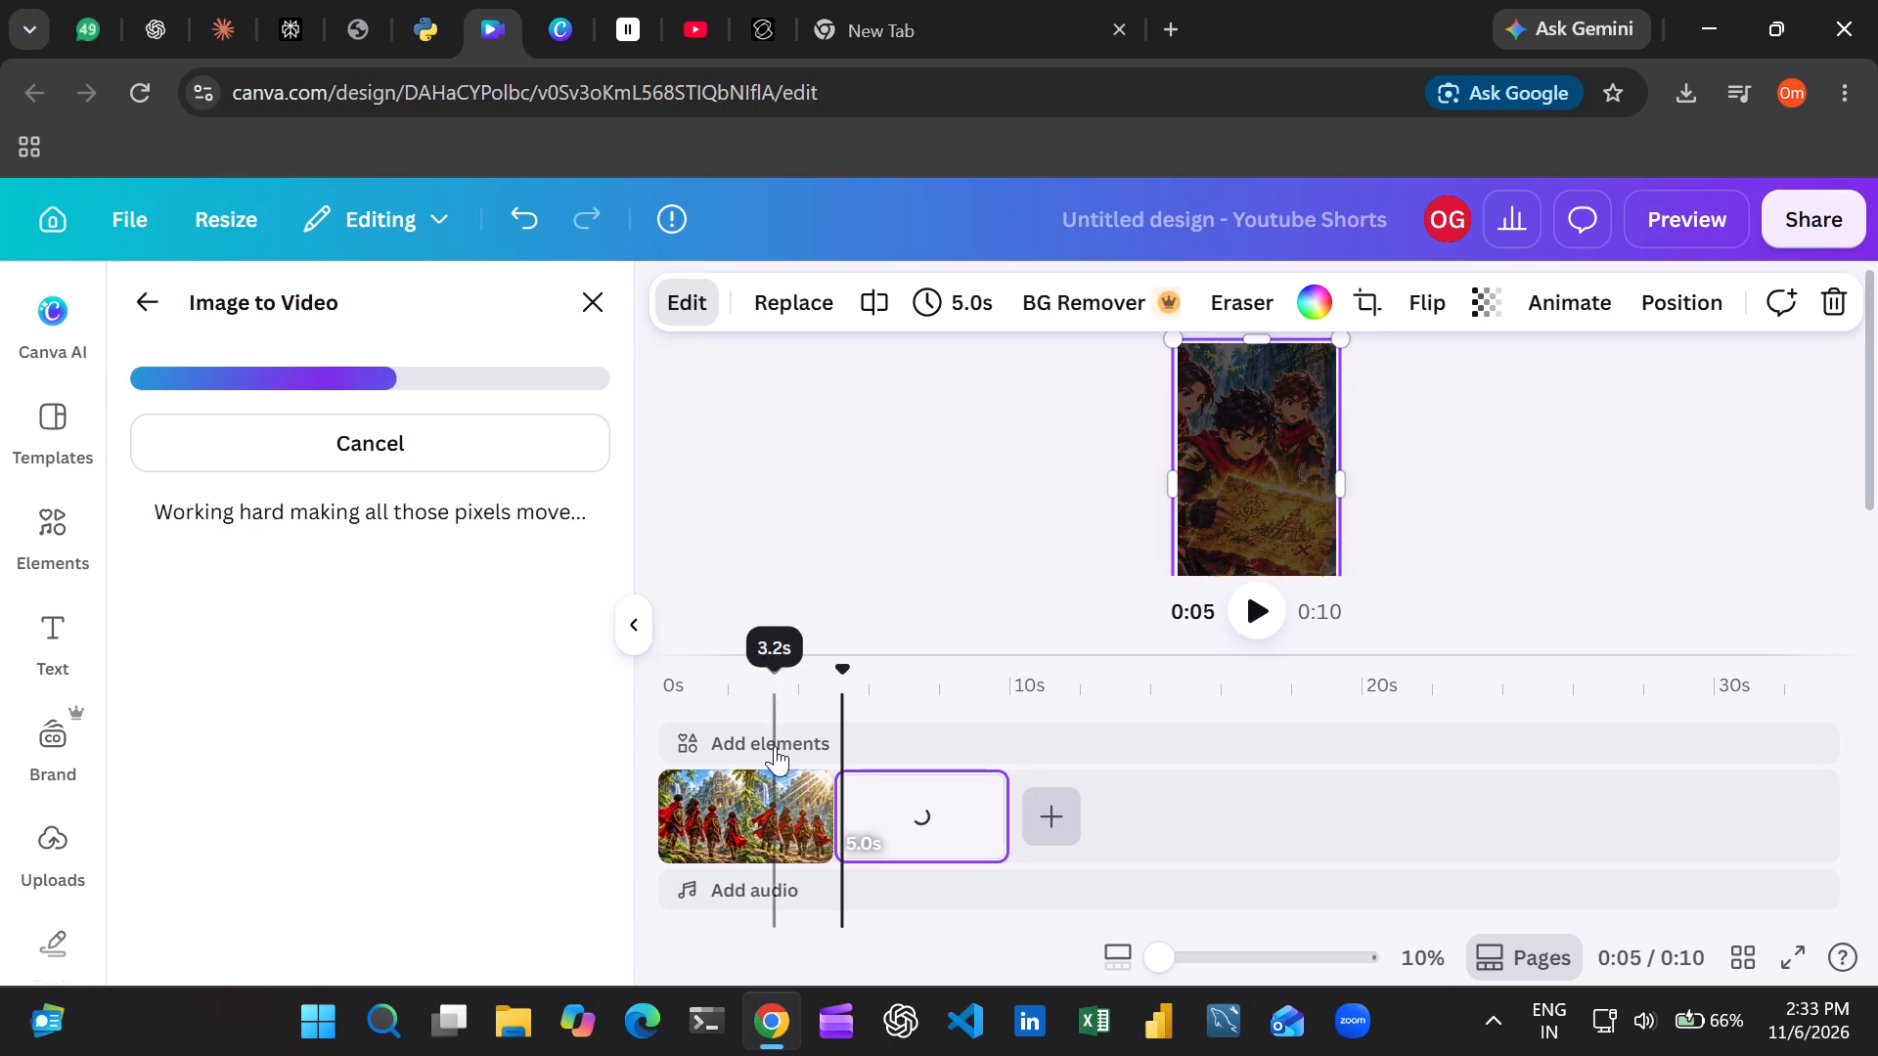
left_click_drag(839, 668, 655, 669)
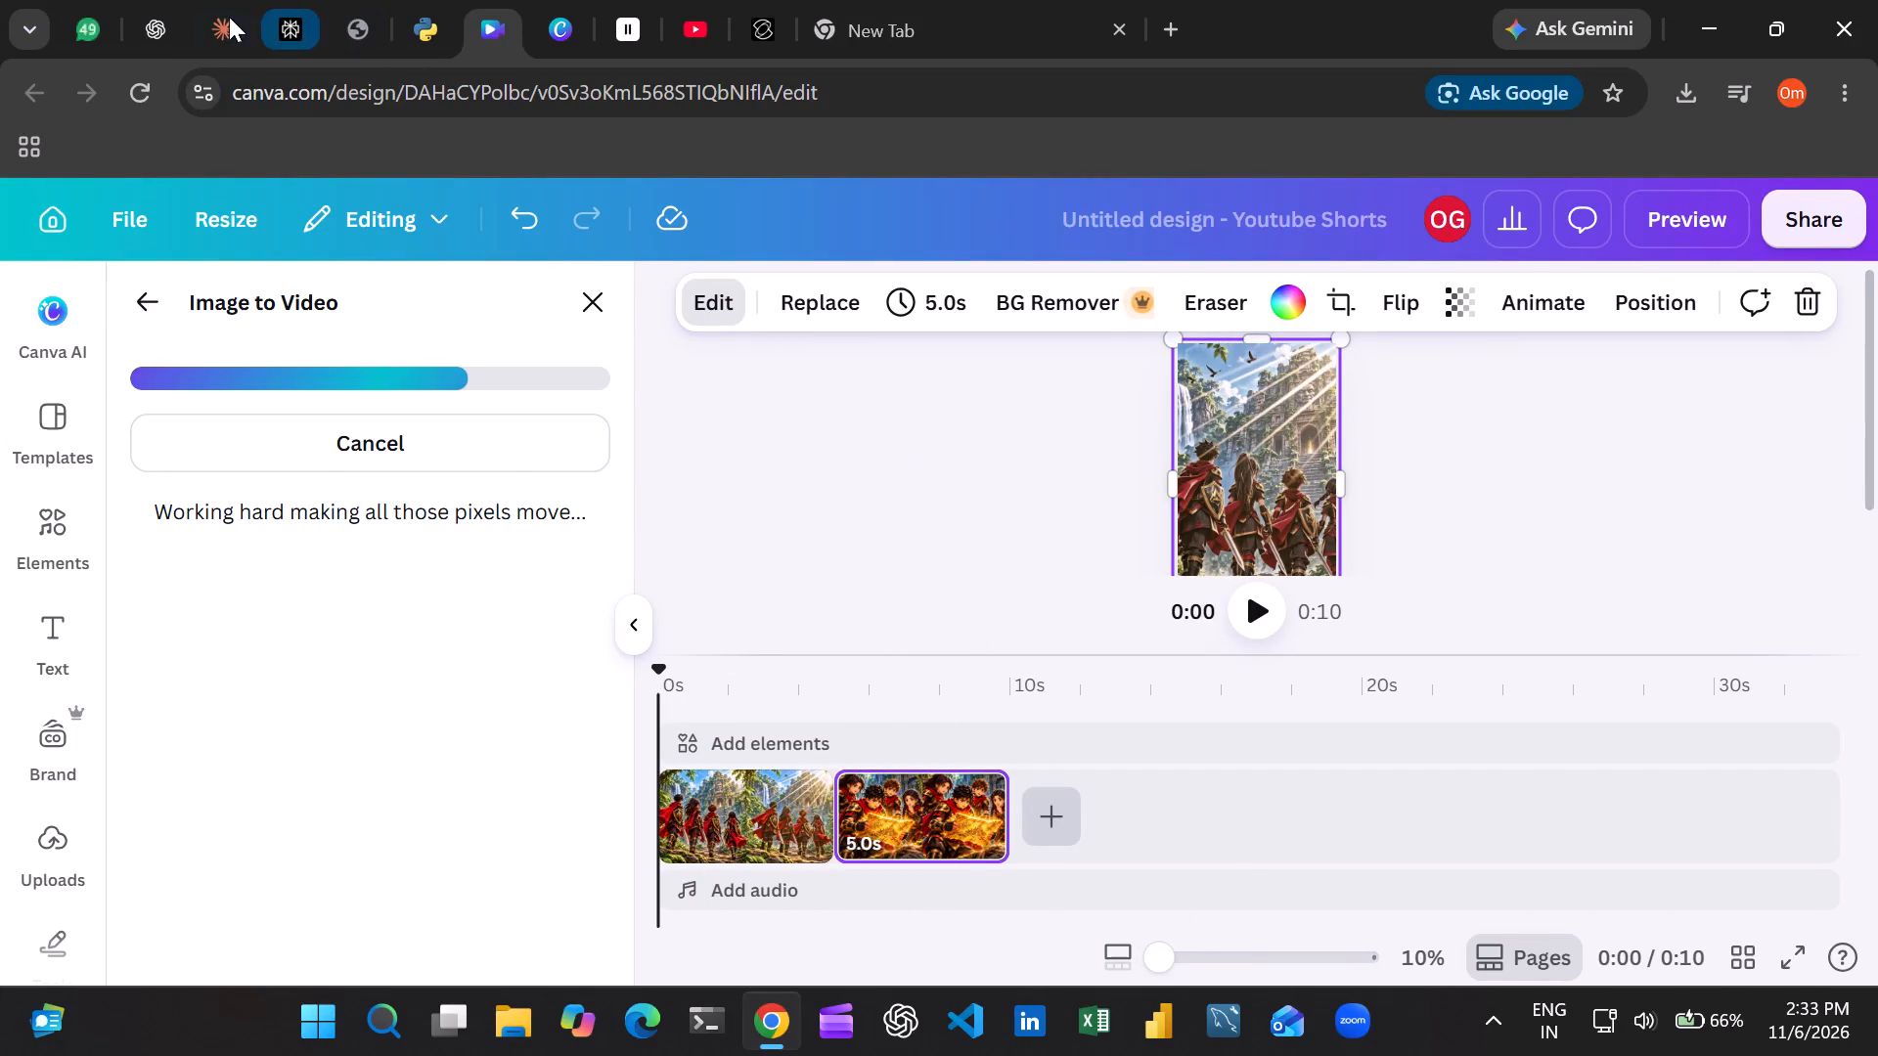
left_click(158, 23)
scroll(1264, 571, "down", 6)
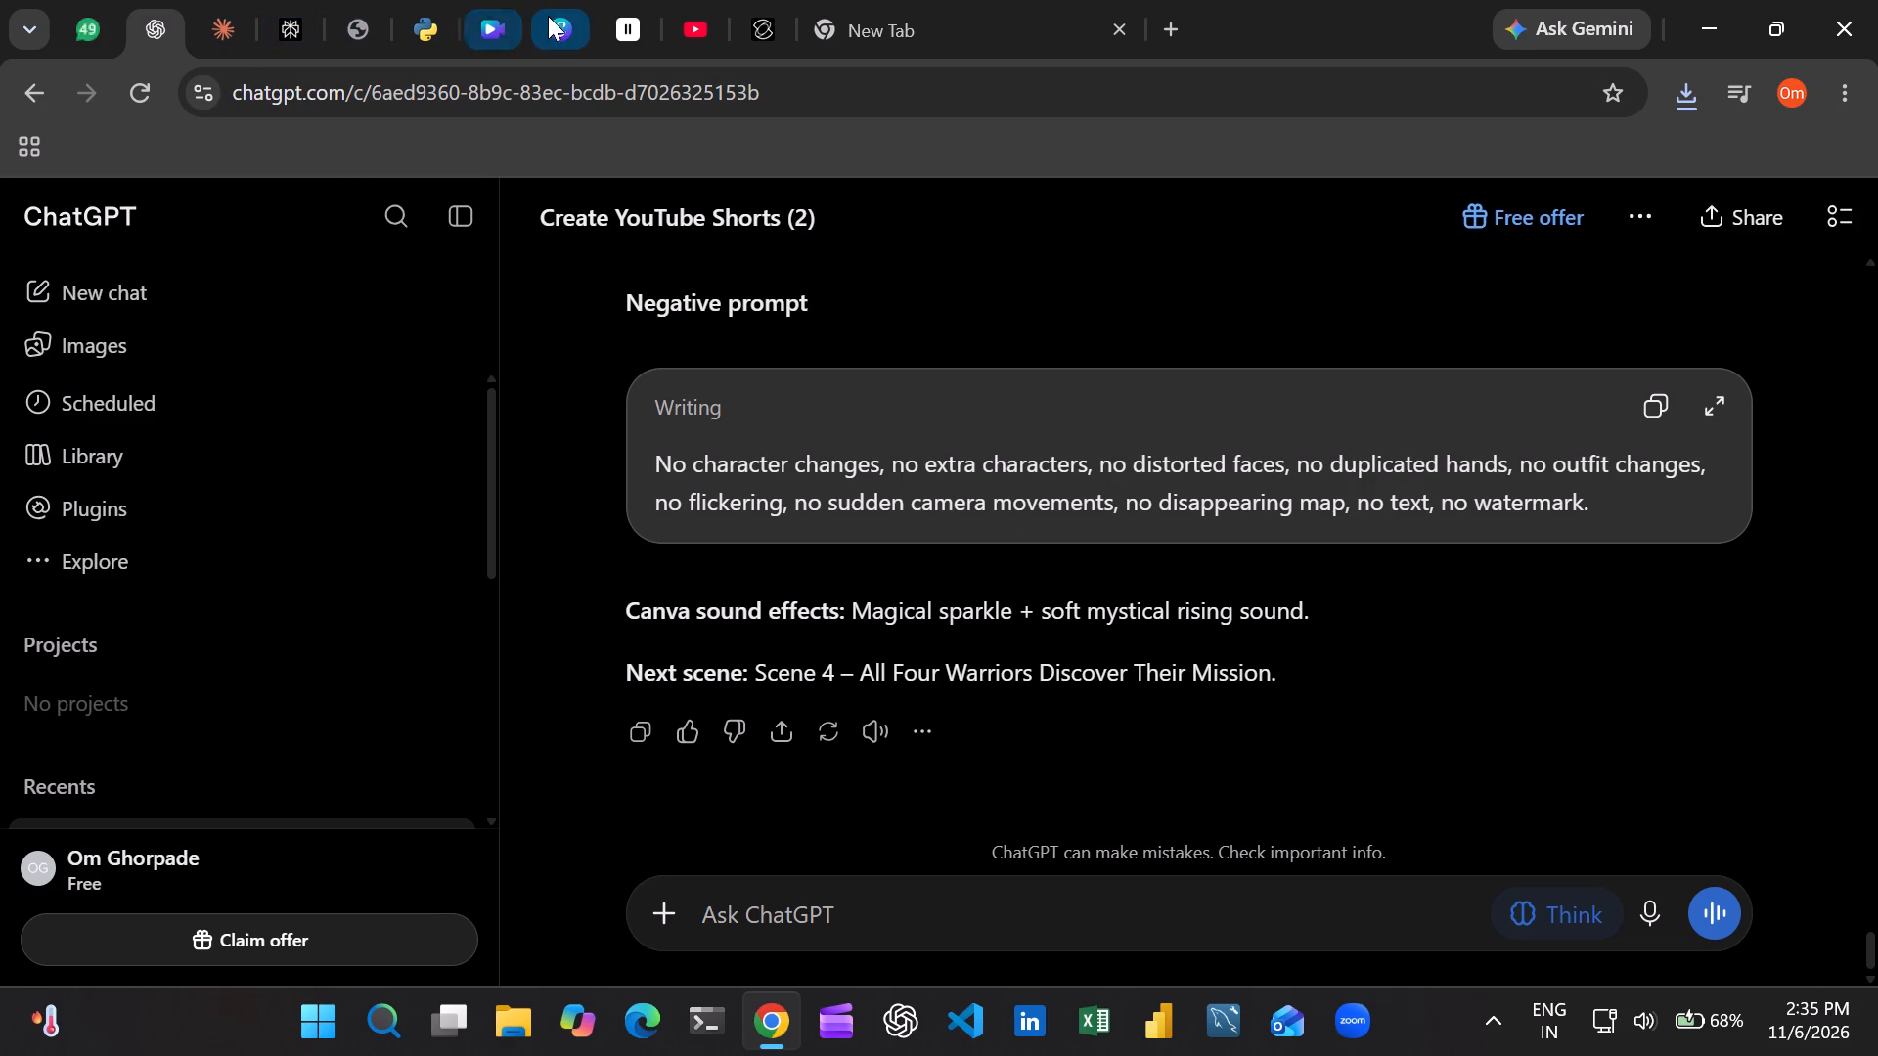
Return to the Canva design and upload the file "Golden Temple Map in the Jungle Ruins".
left_click(494, 19)
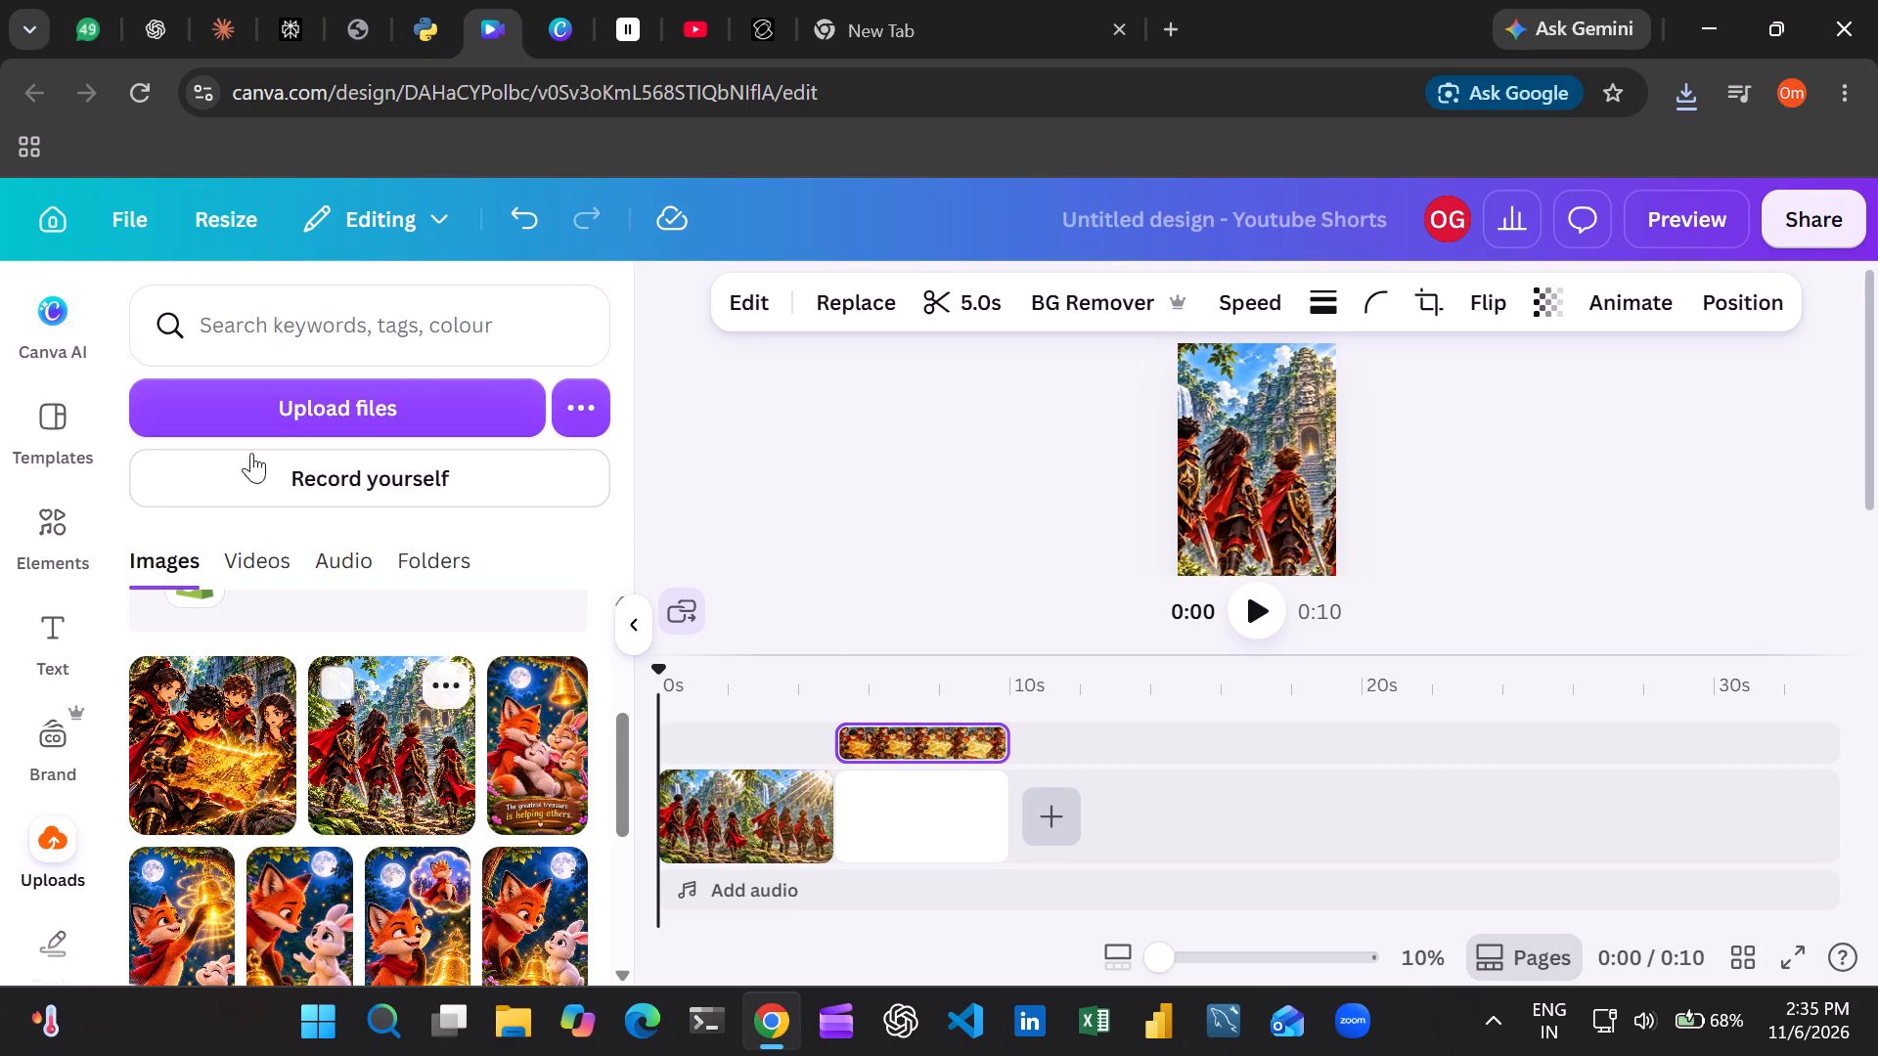
left_click(294, 409)
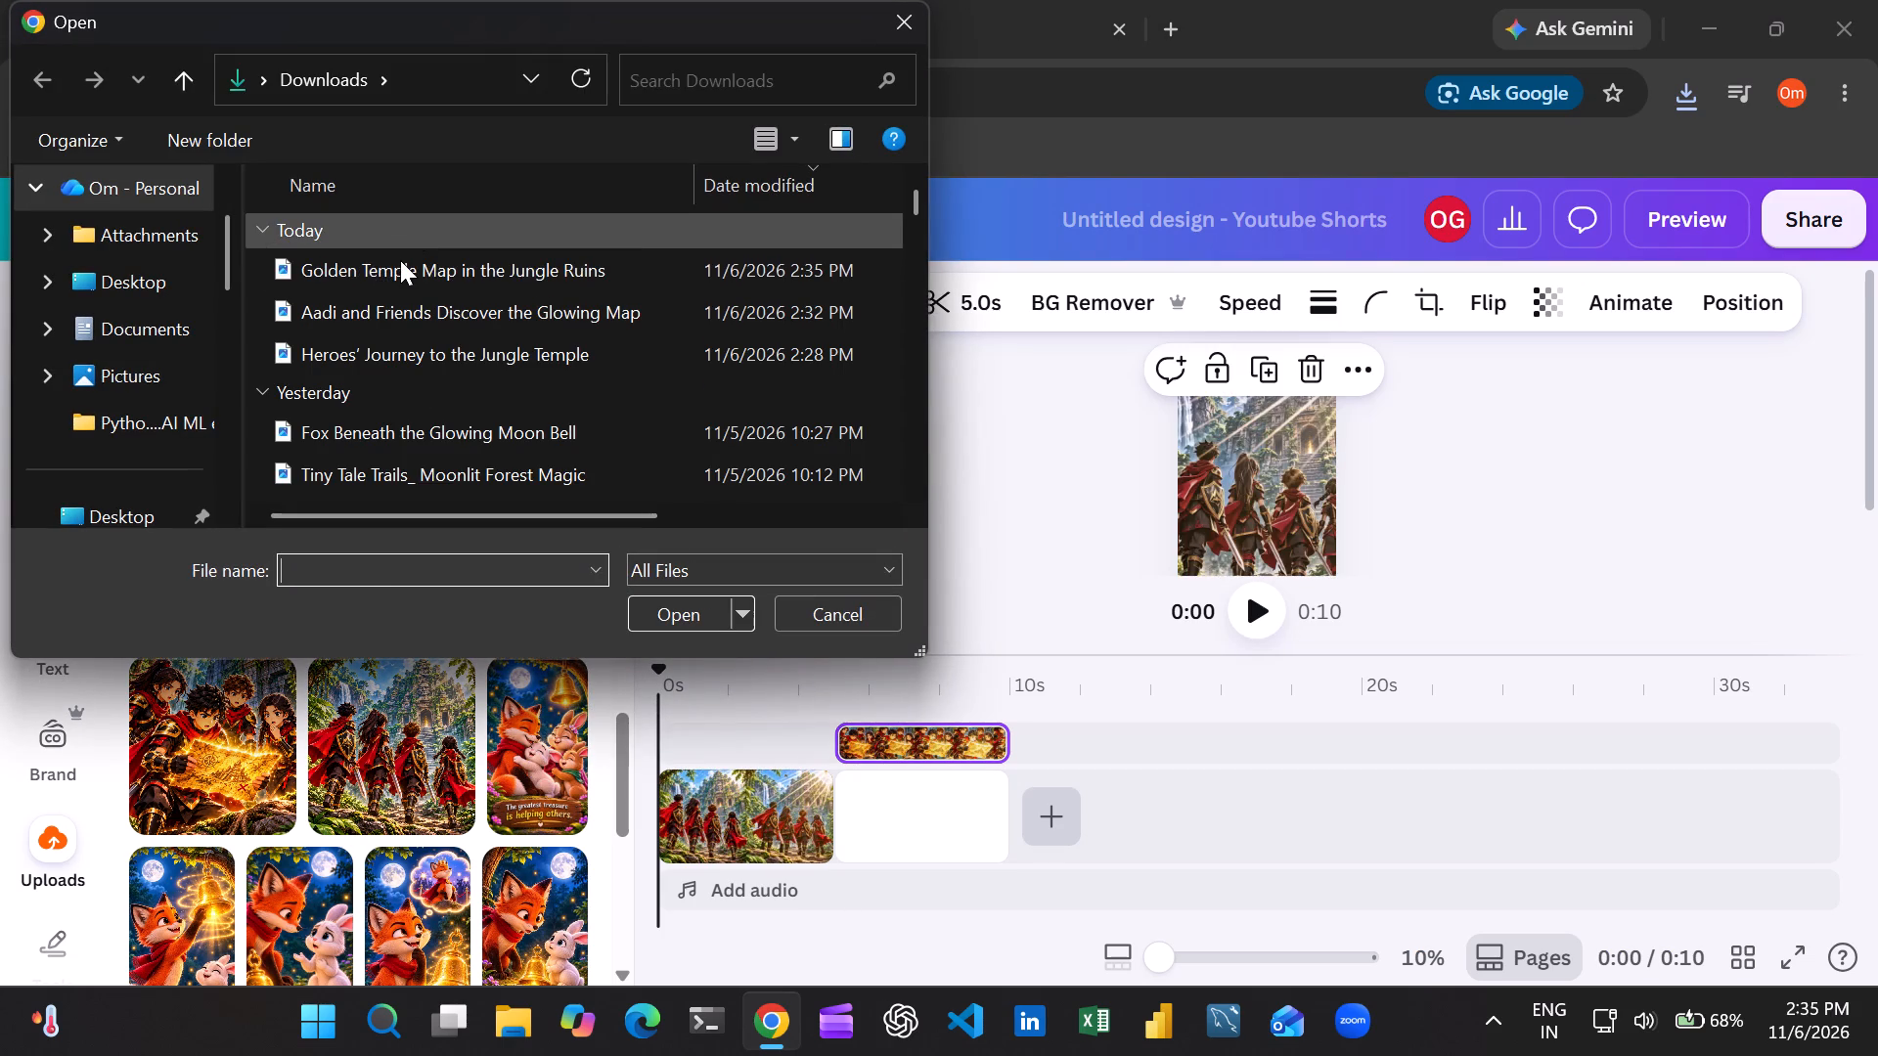
left_click(400, 260)
double_click(400, 262)
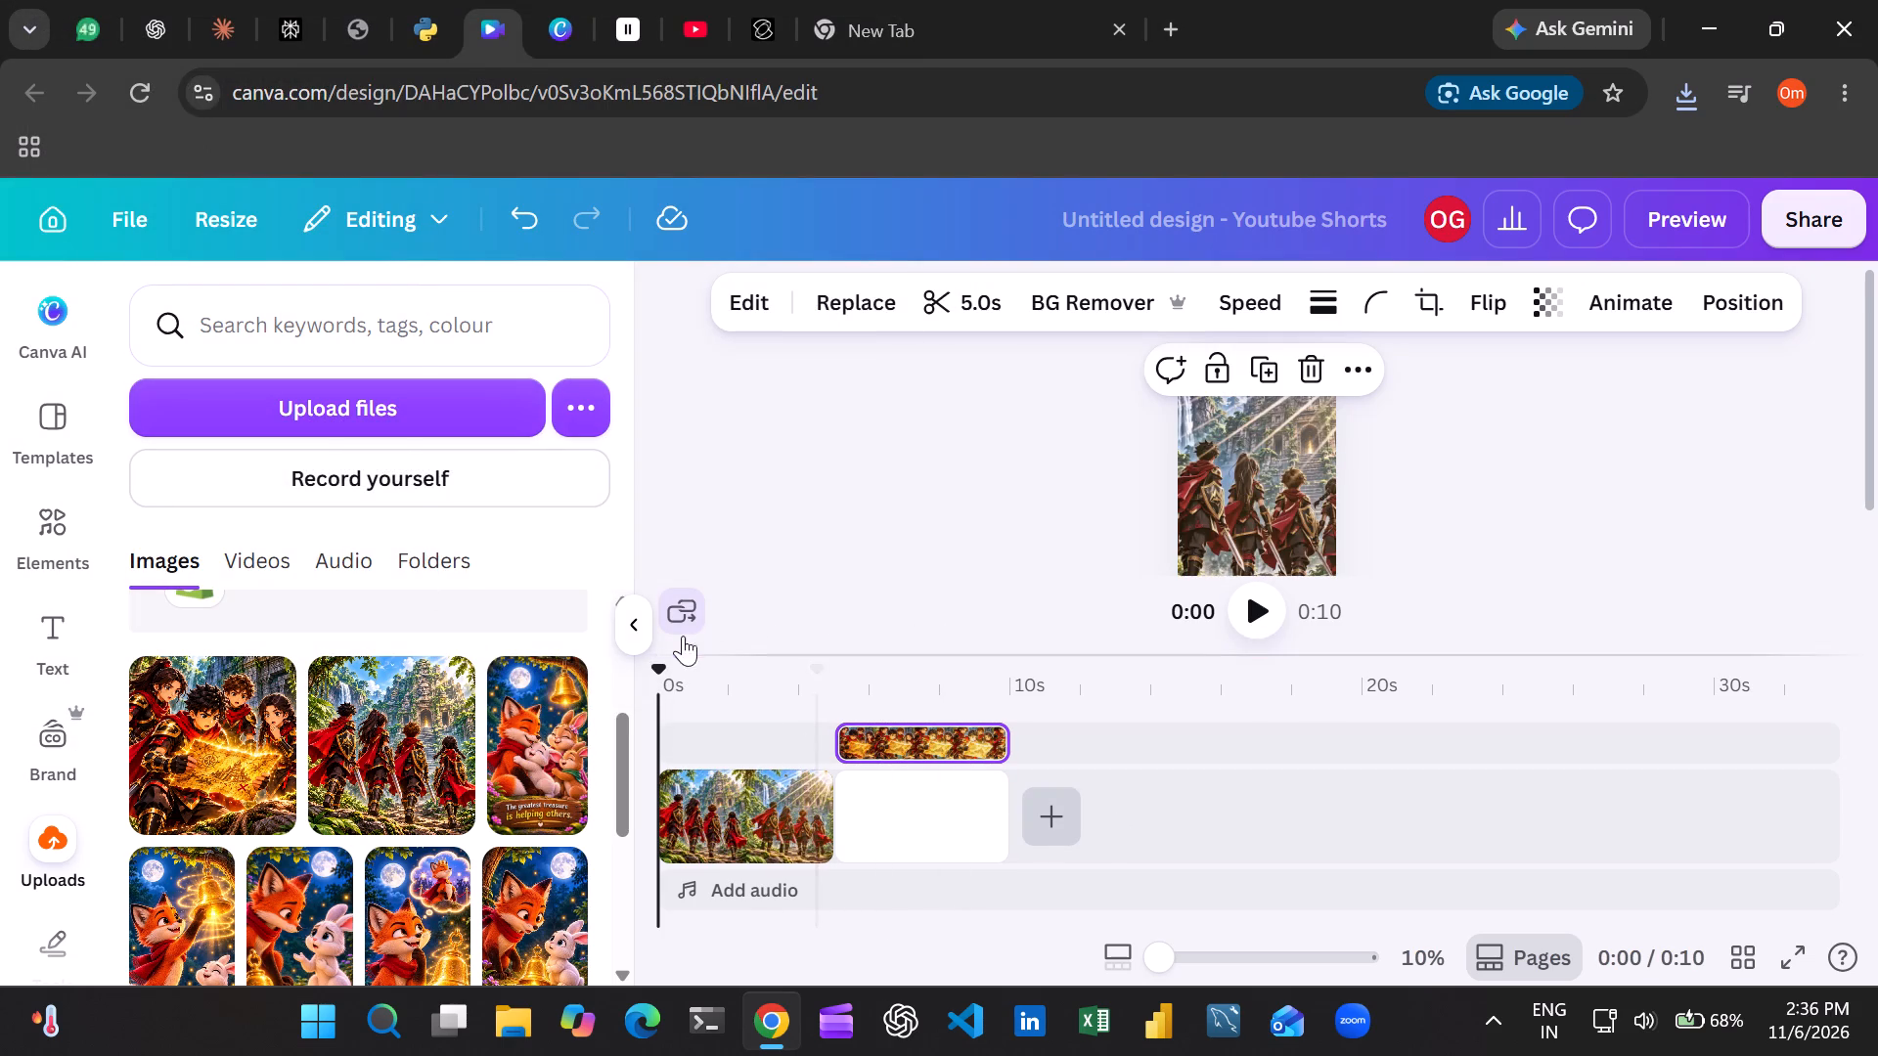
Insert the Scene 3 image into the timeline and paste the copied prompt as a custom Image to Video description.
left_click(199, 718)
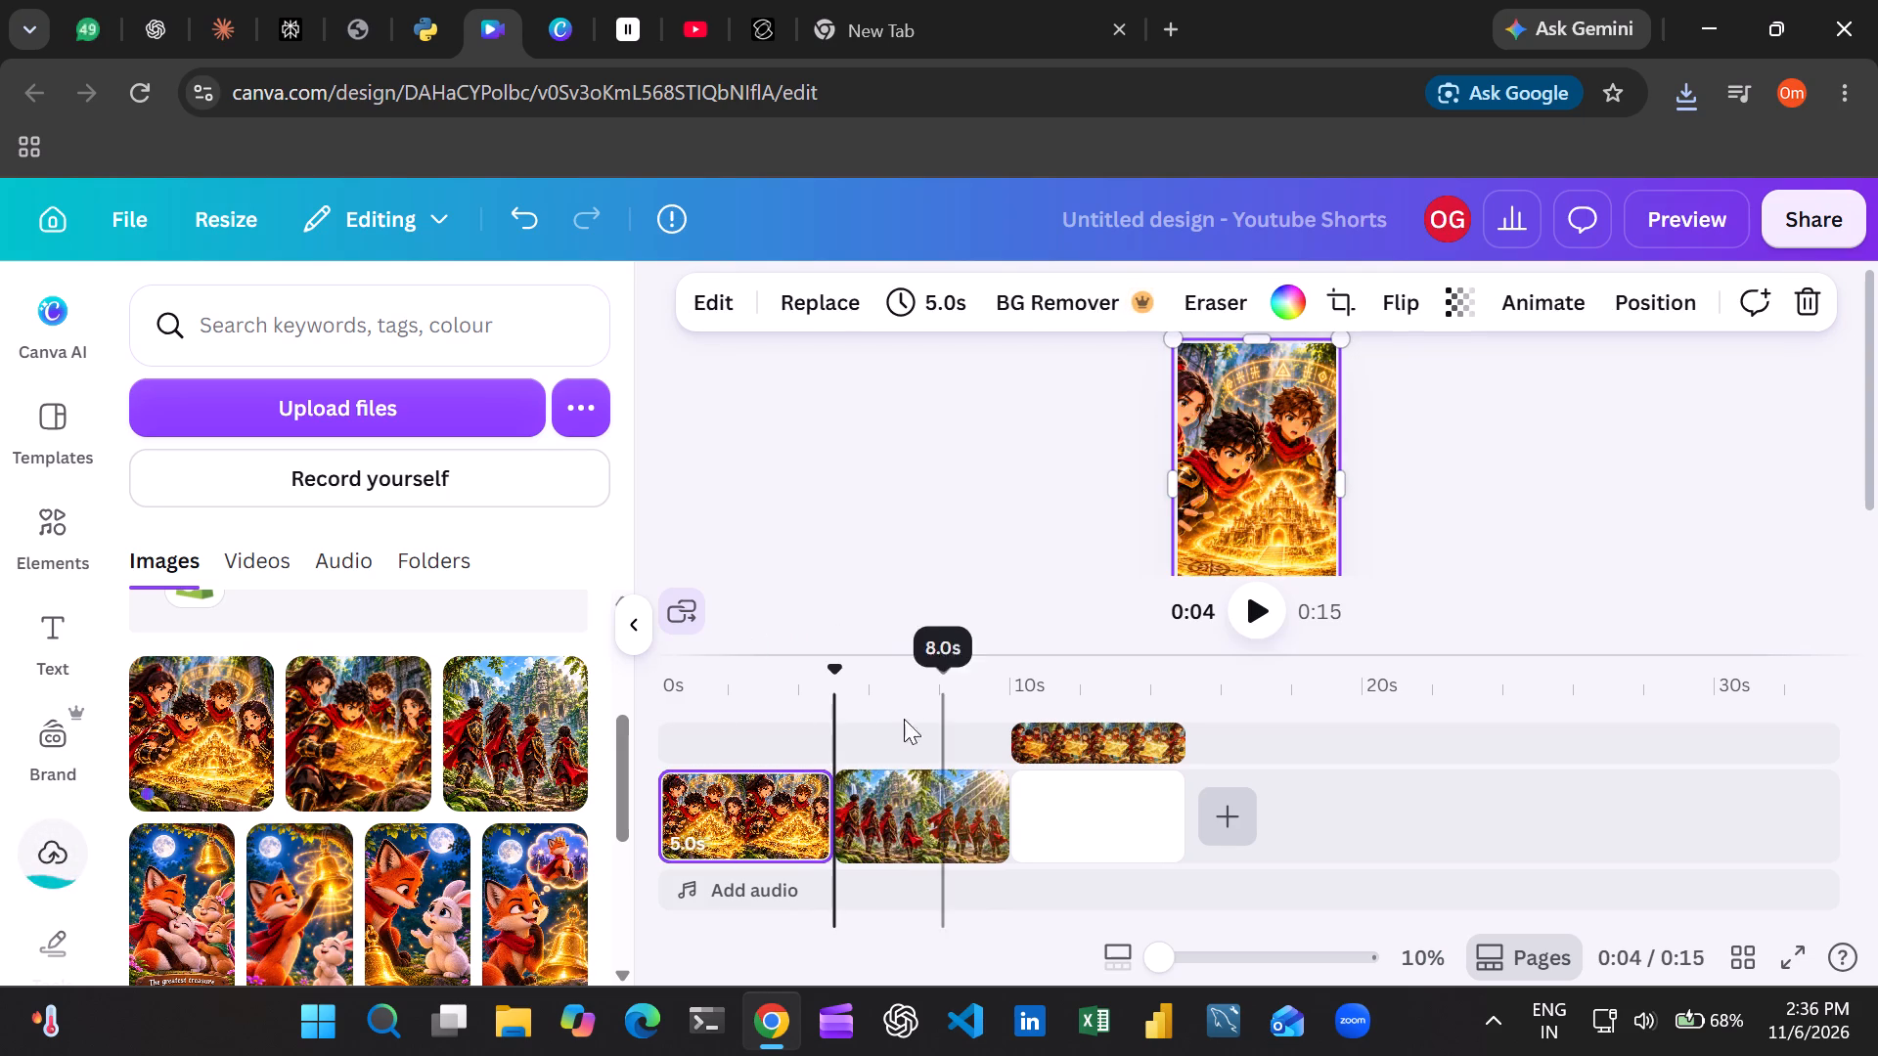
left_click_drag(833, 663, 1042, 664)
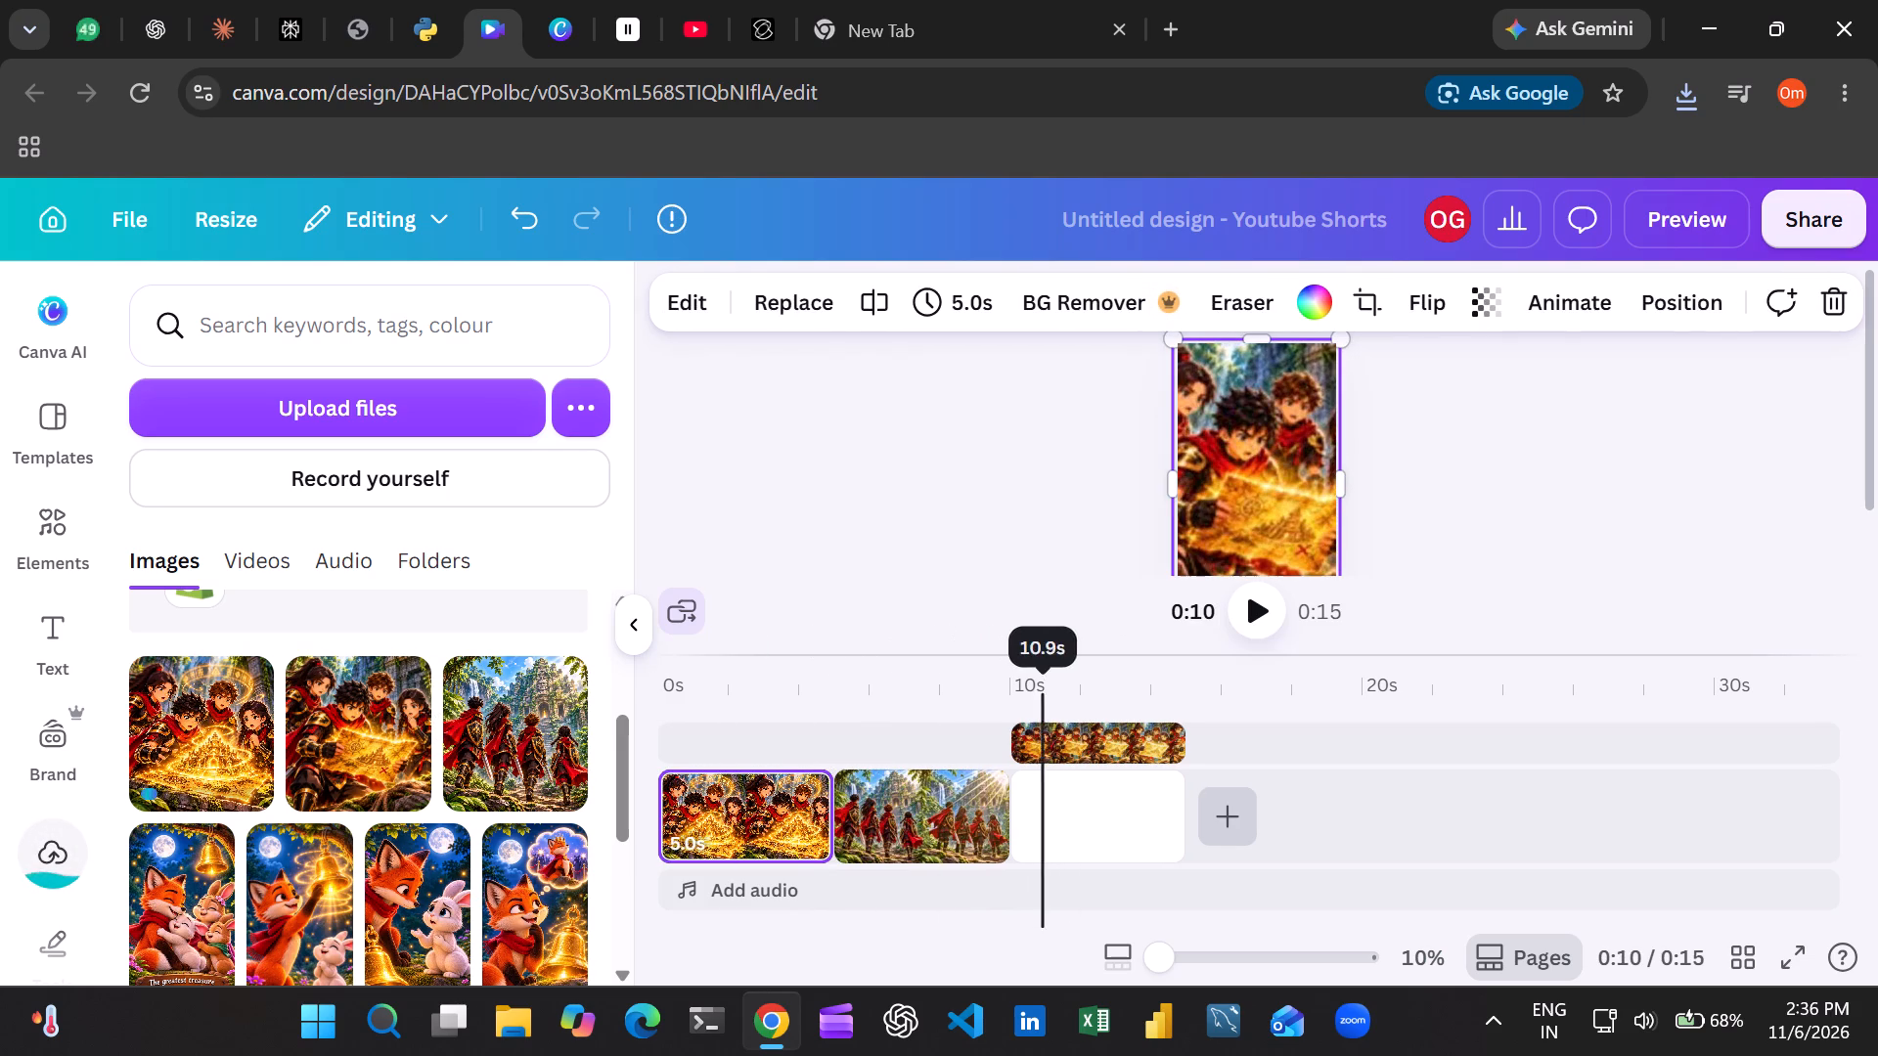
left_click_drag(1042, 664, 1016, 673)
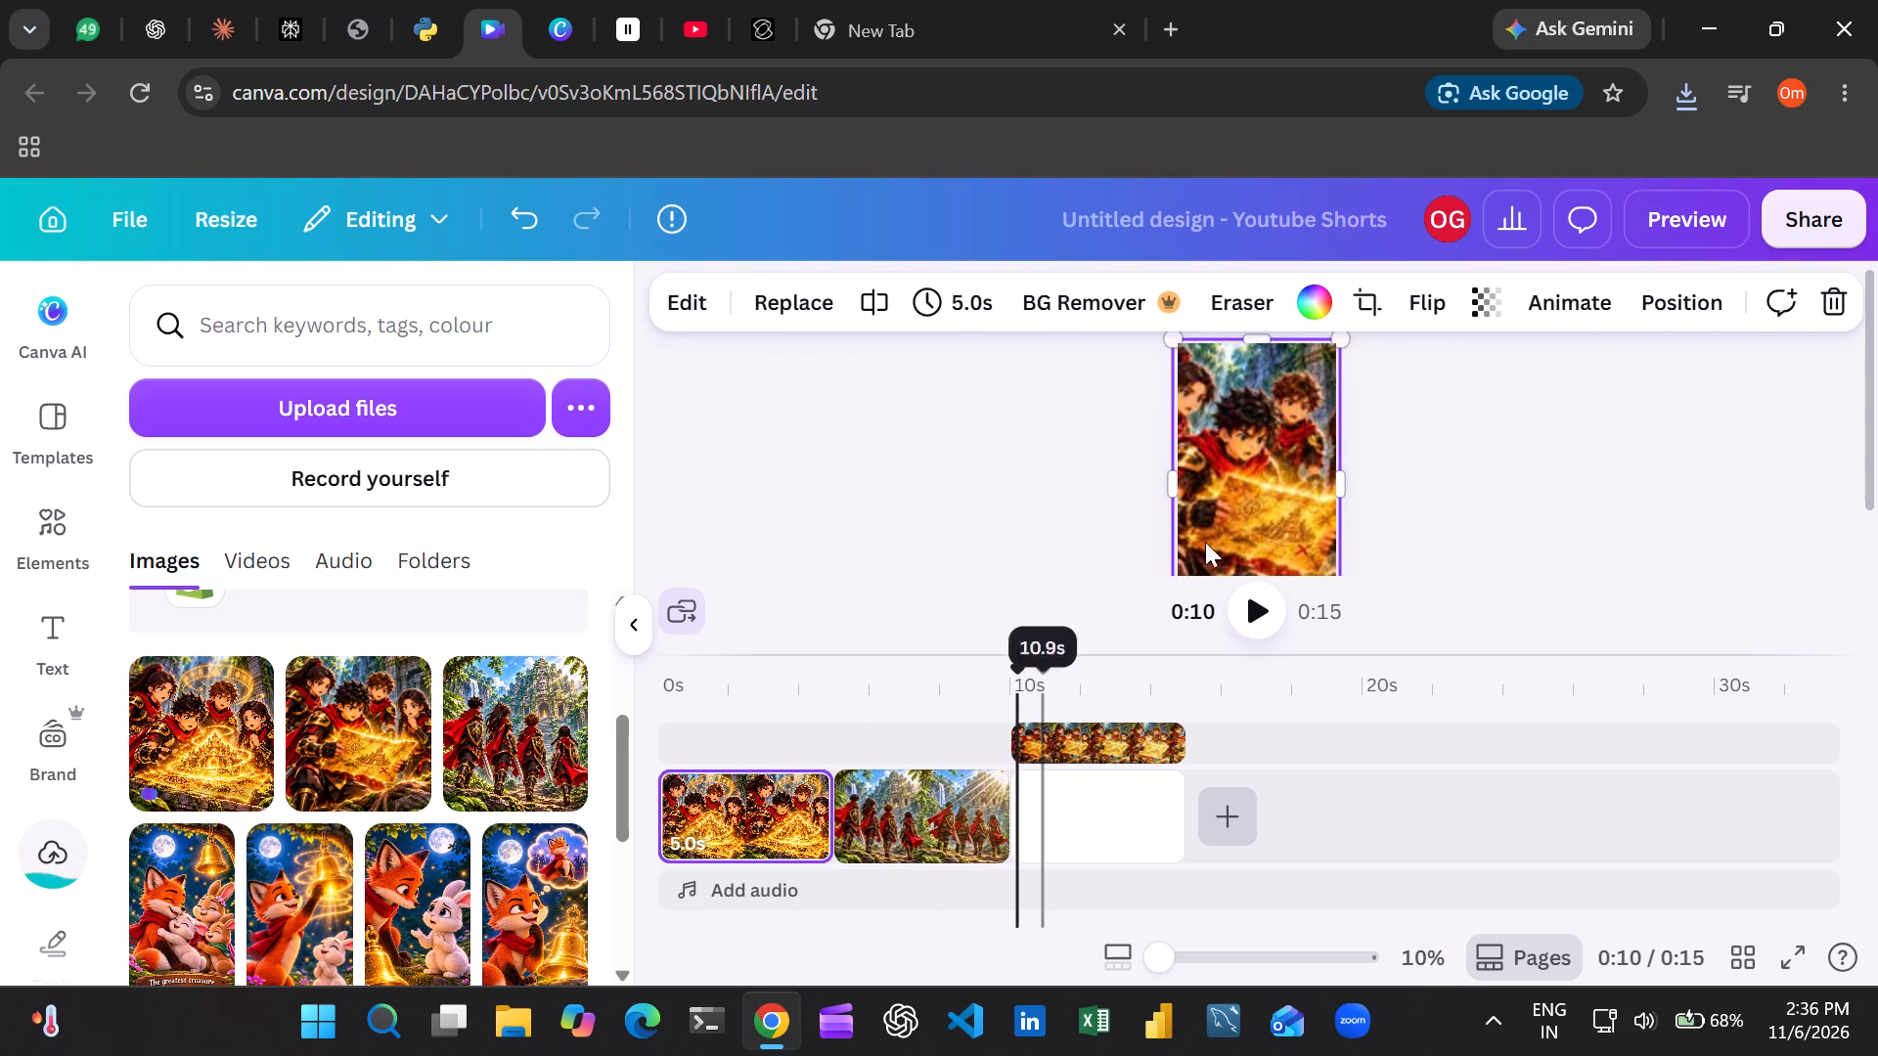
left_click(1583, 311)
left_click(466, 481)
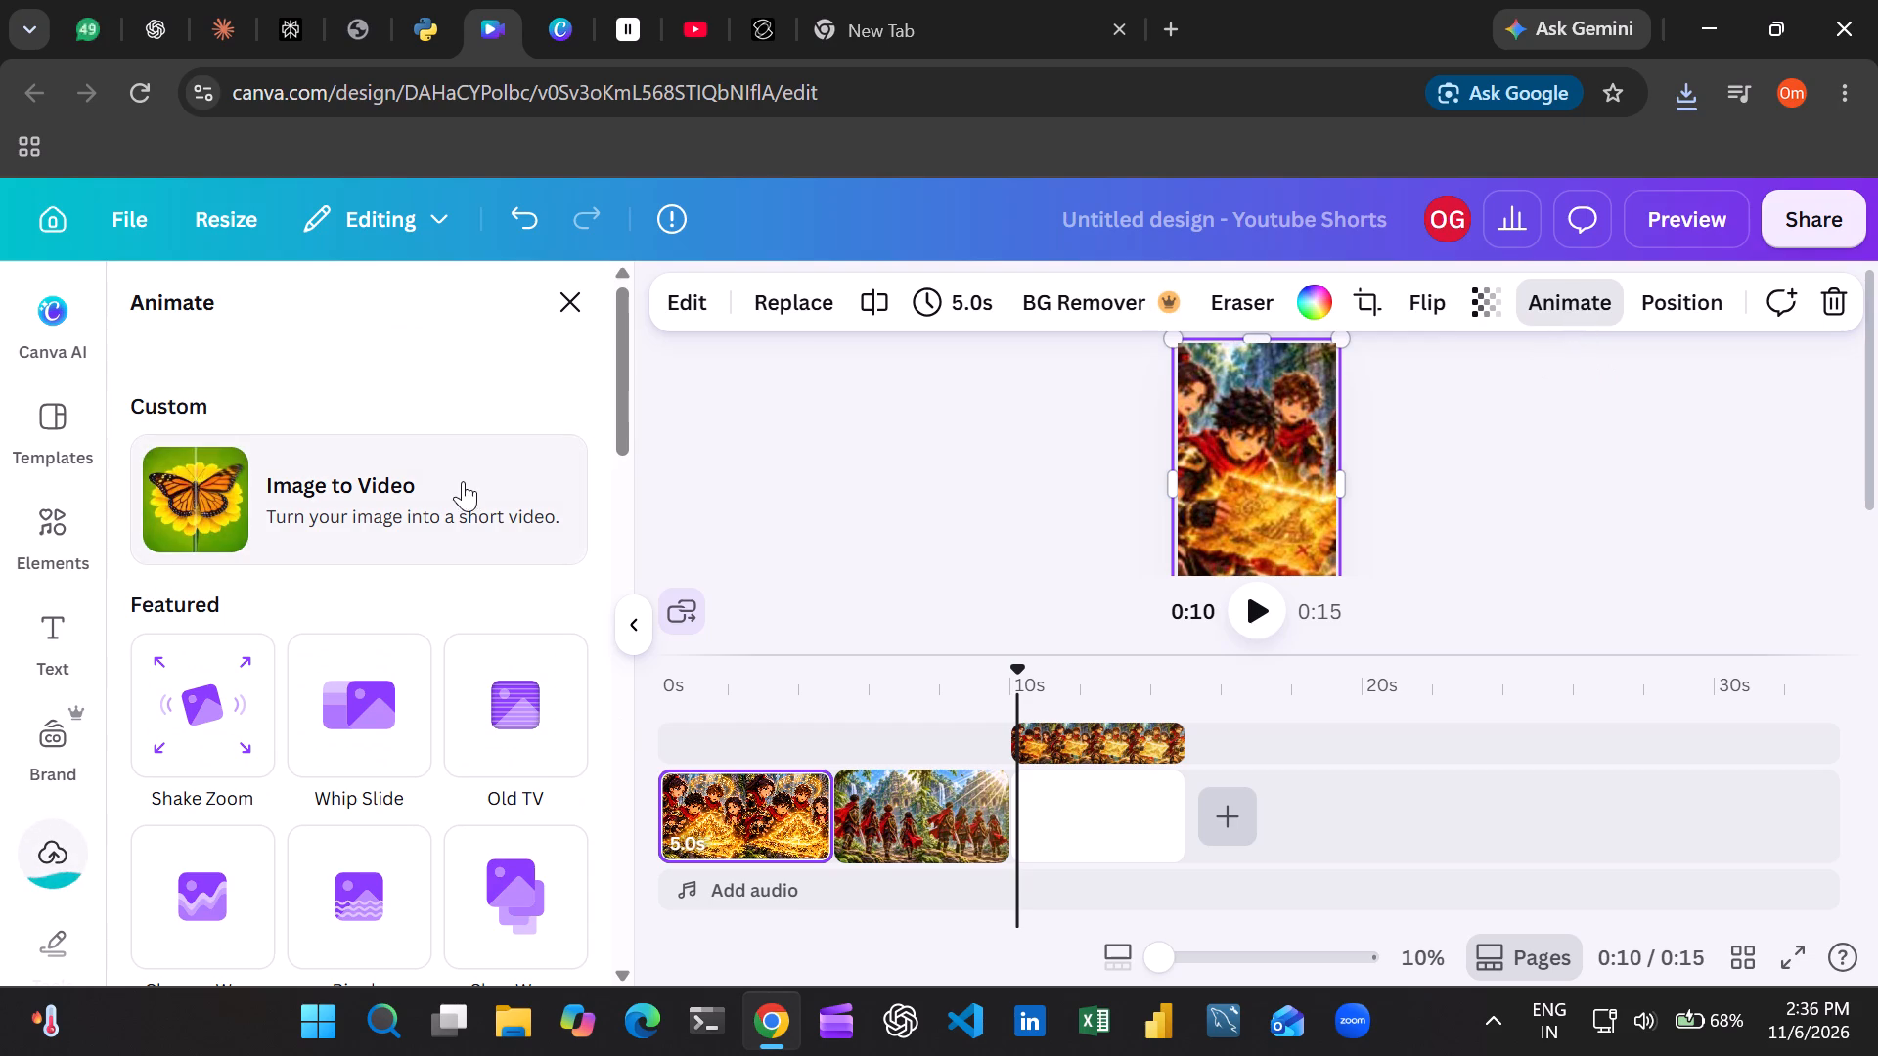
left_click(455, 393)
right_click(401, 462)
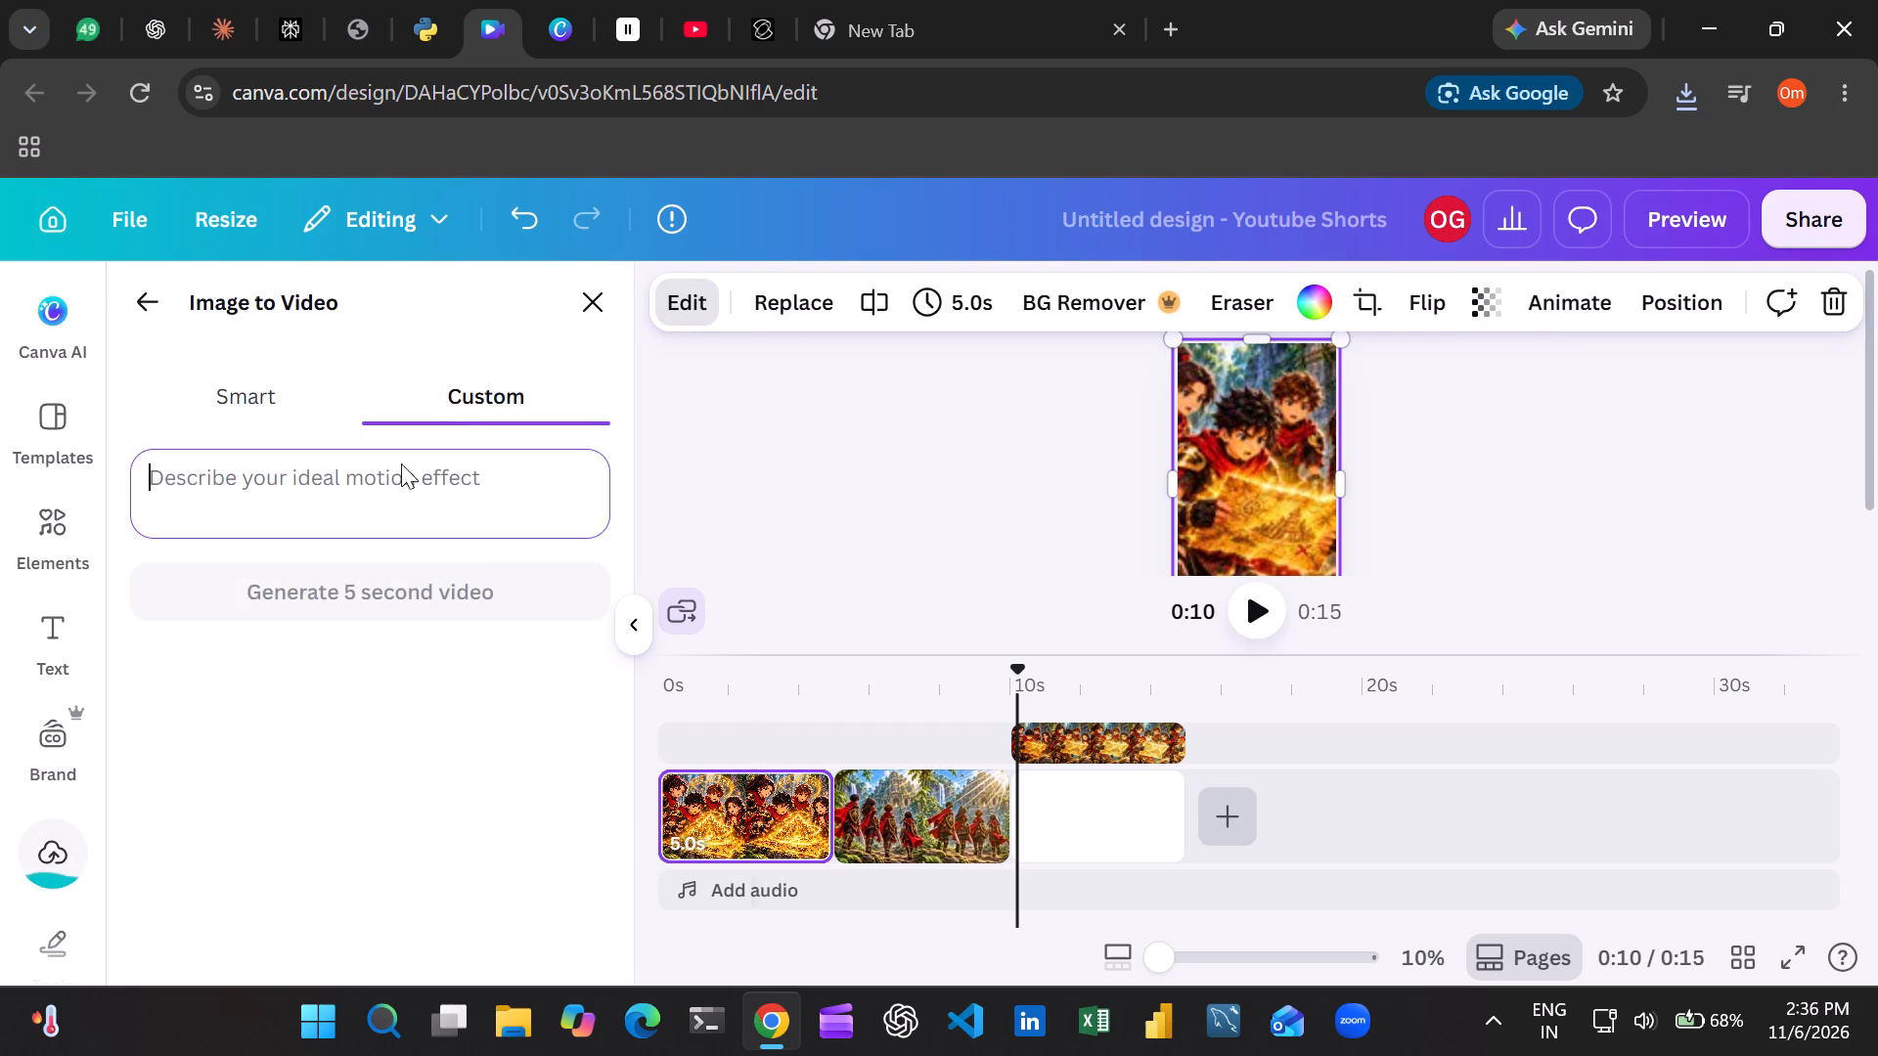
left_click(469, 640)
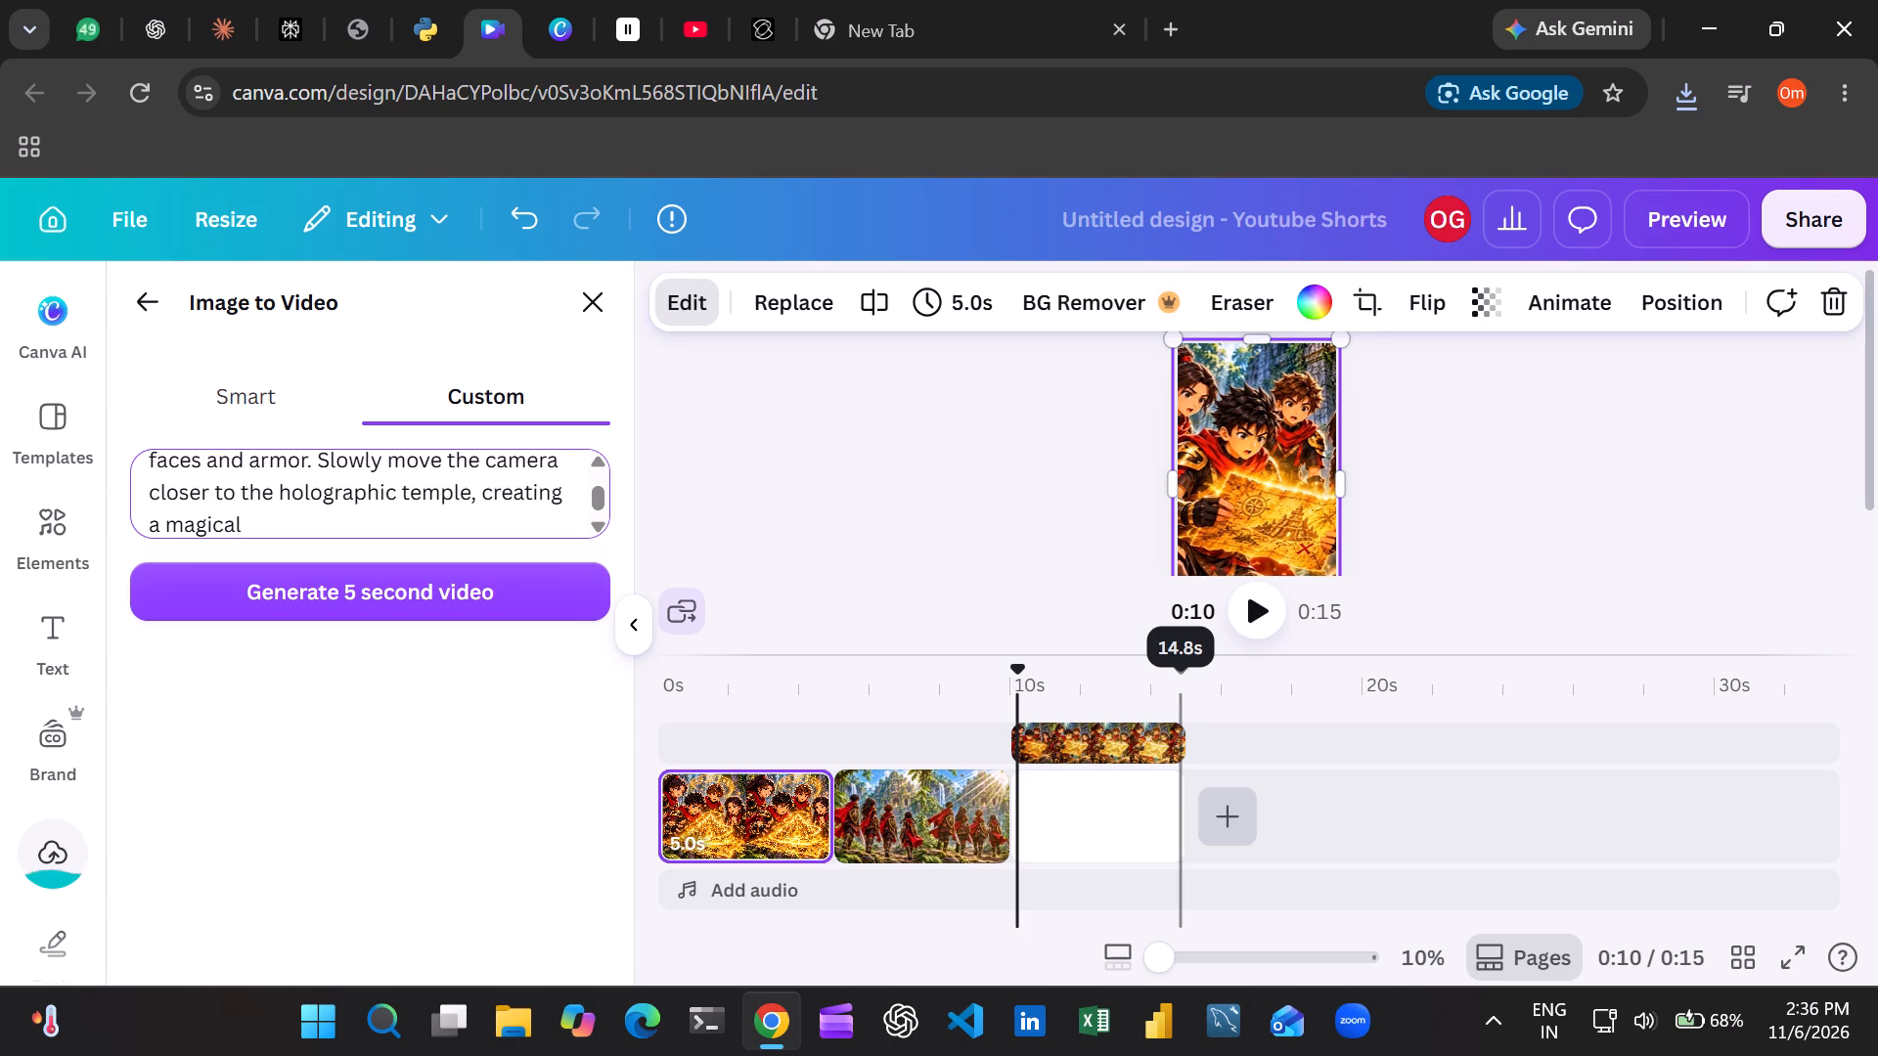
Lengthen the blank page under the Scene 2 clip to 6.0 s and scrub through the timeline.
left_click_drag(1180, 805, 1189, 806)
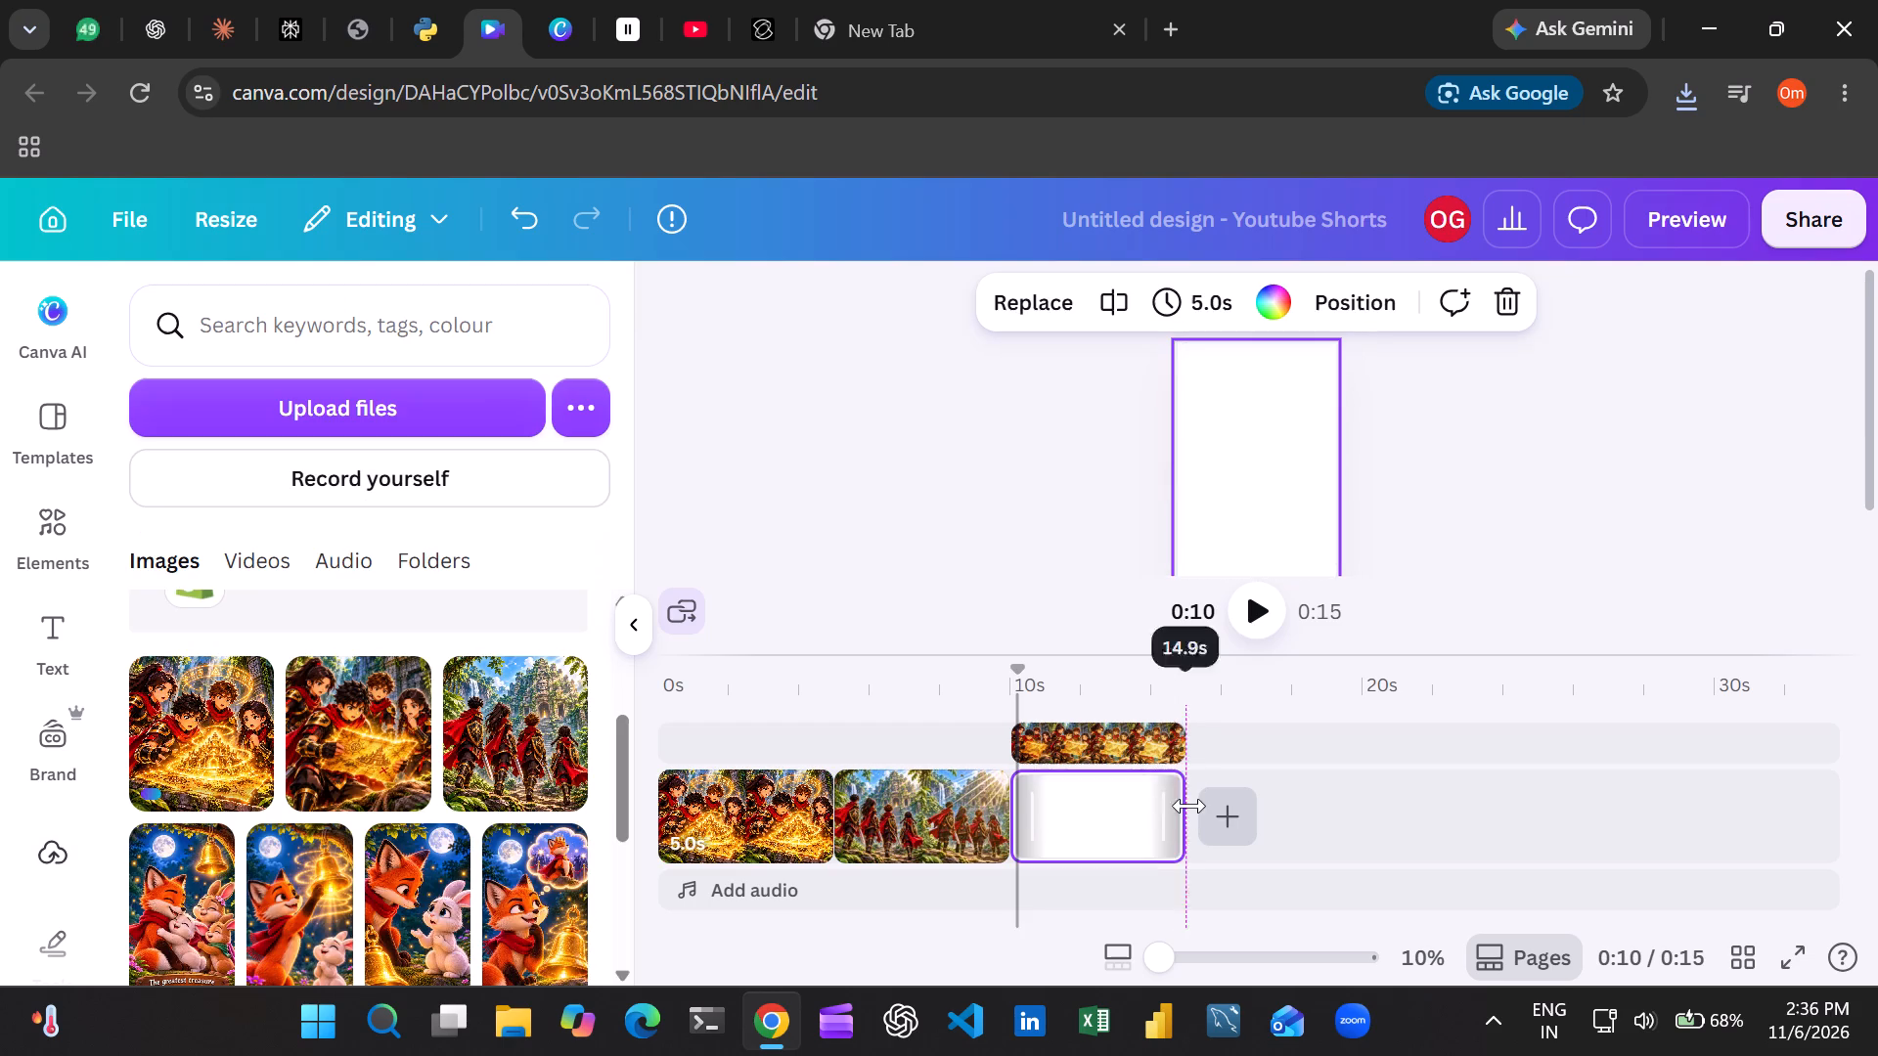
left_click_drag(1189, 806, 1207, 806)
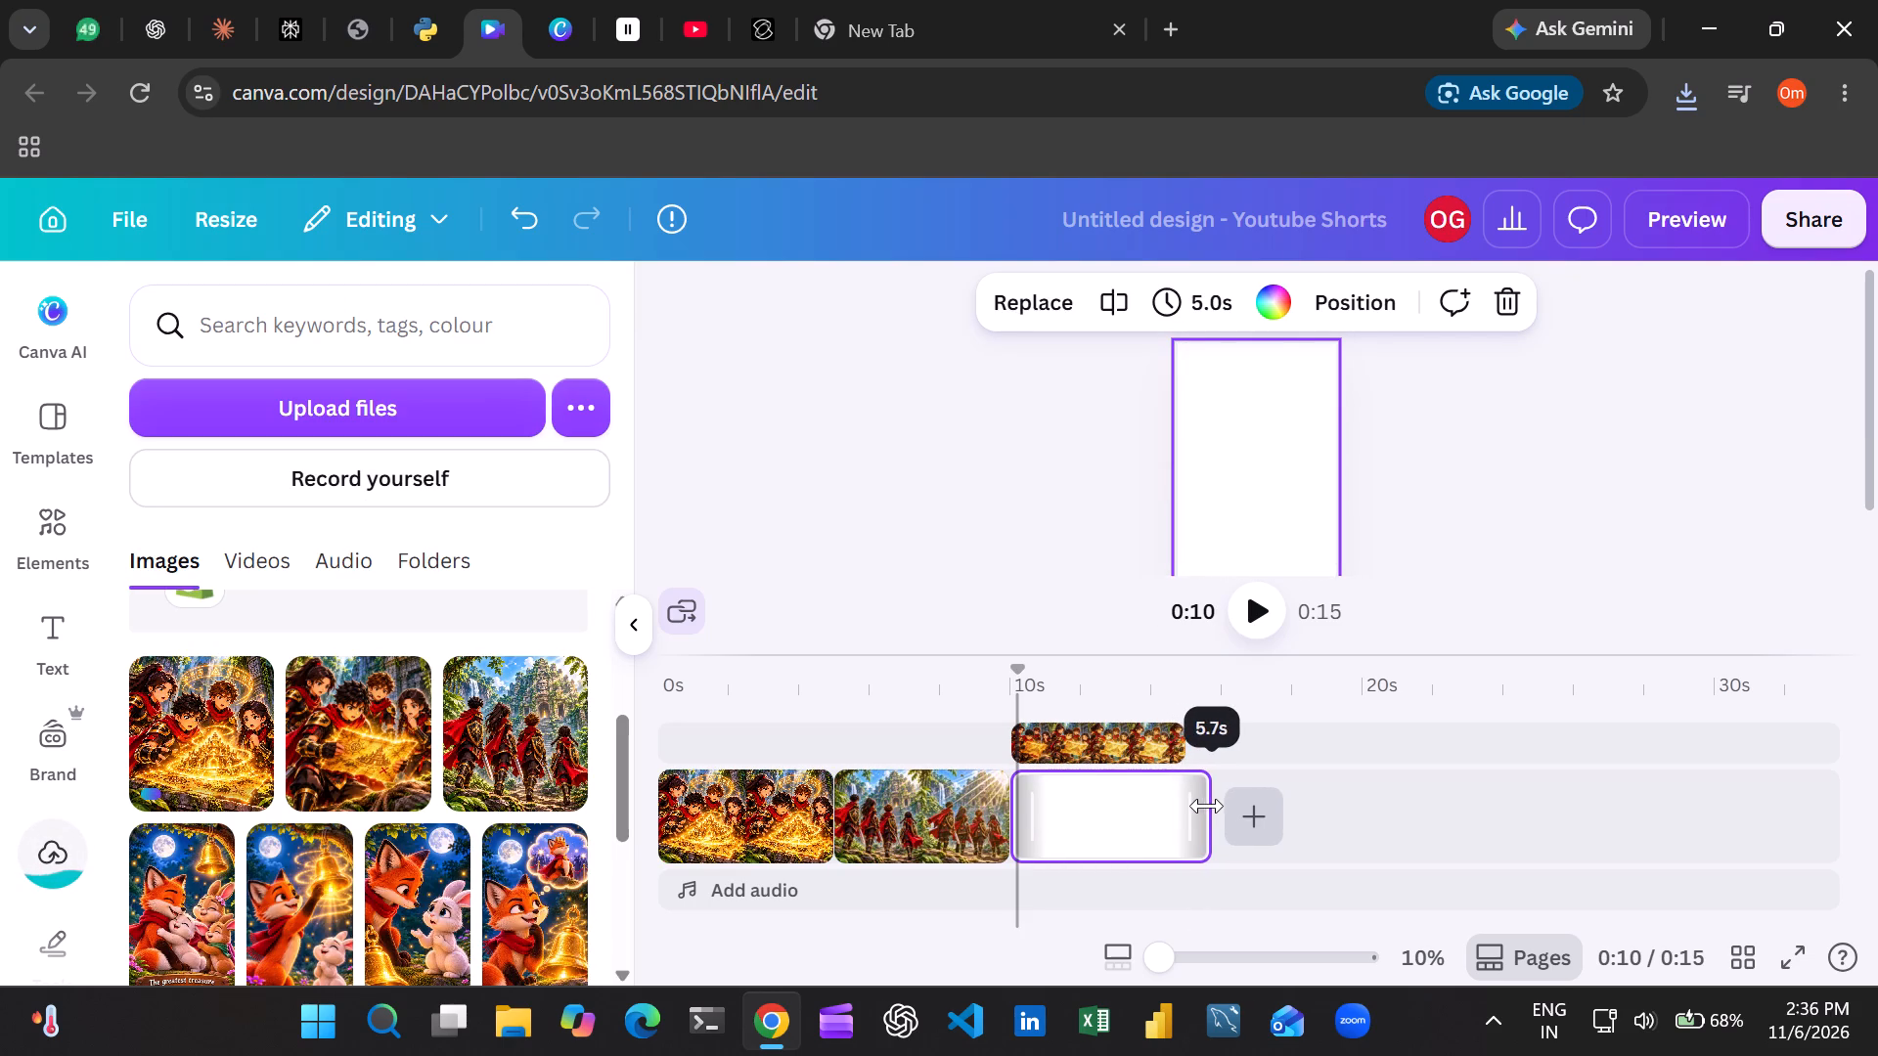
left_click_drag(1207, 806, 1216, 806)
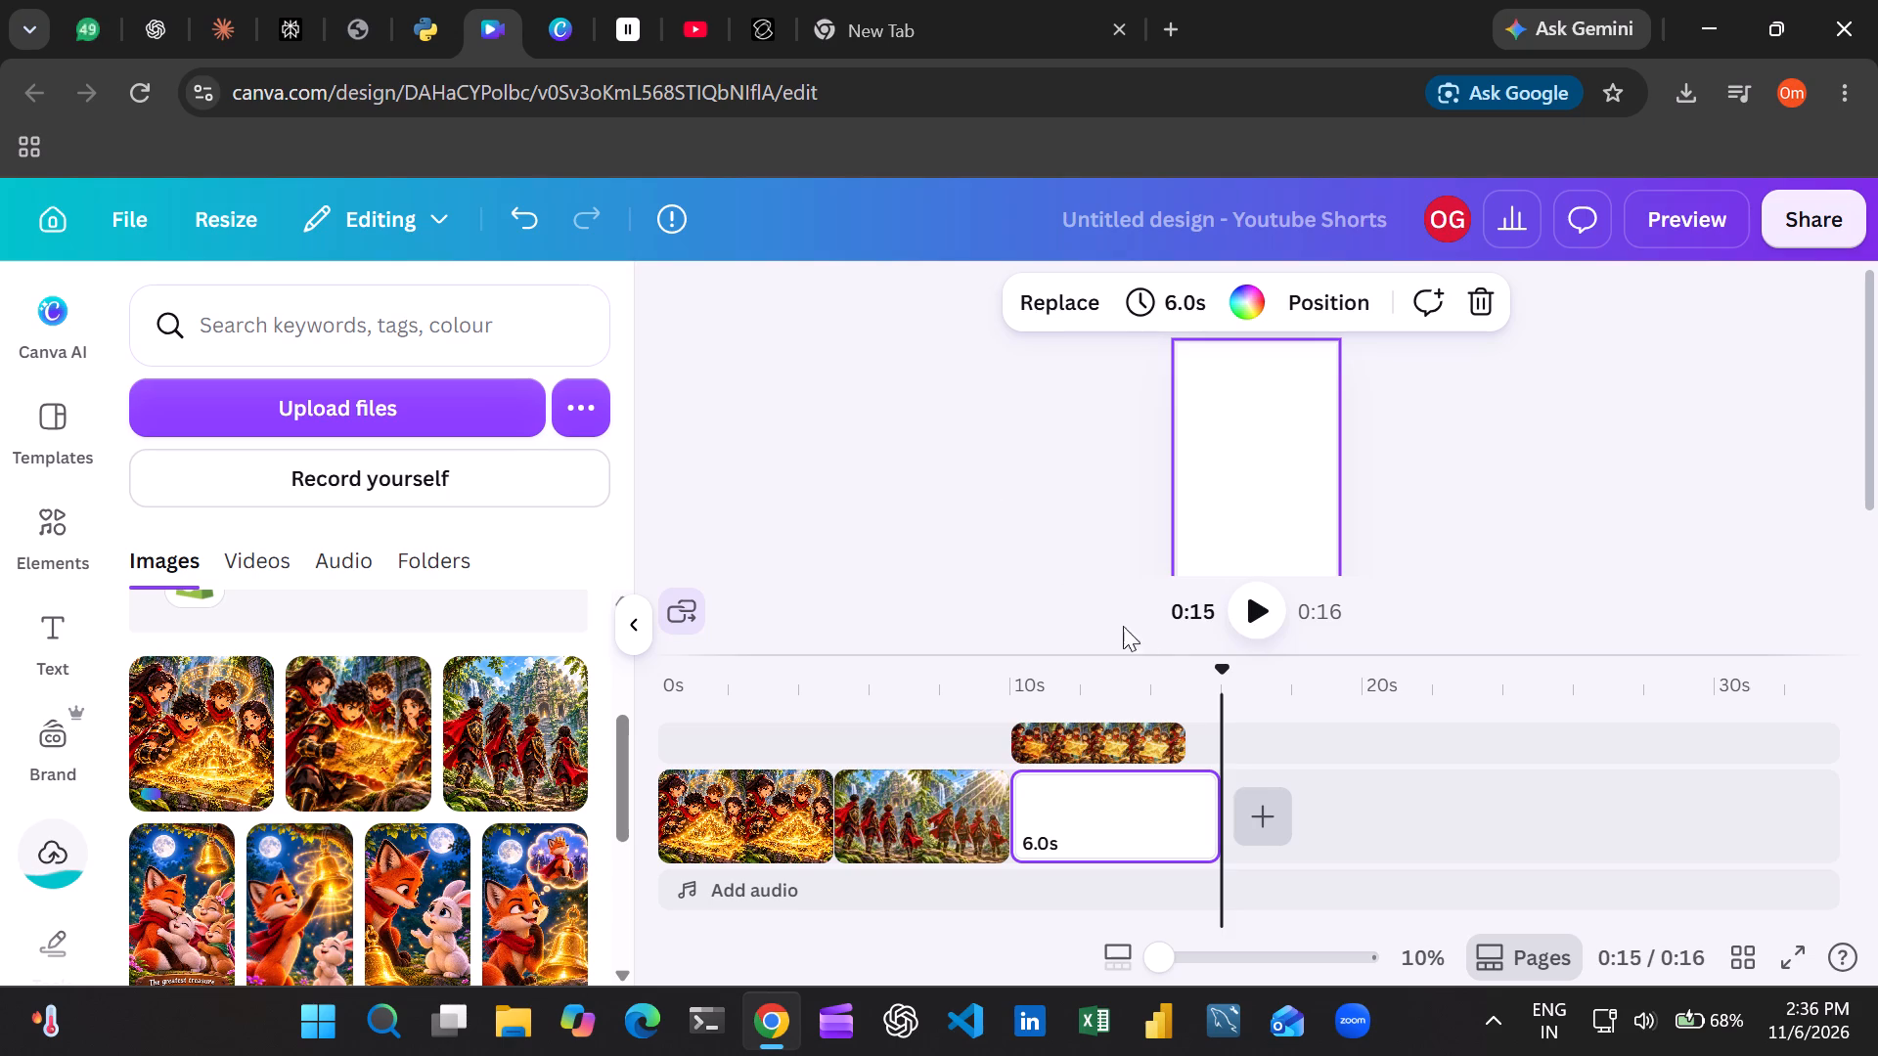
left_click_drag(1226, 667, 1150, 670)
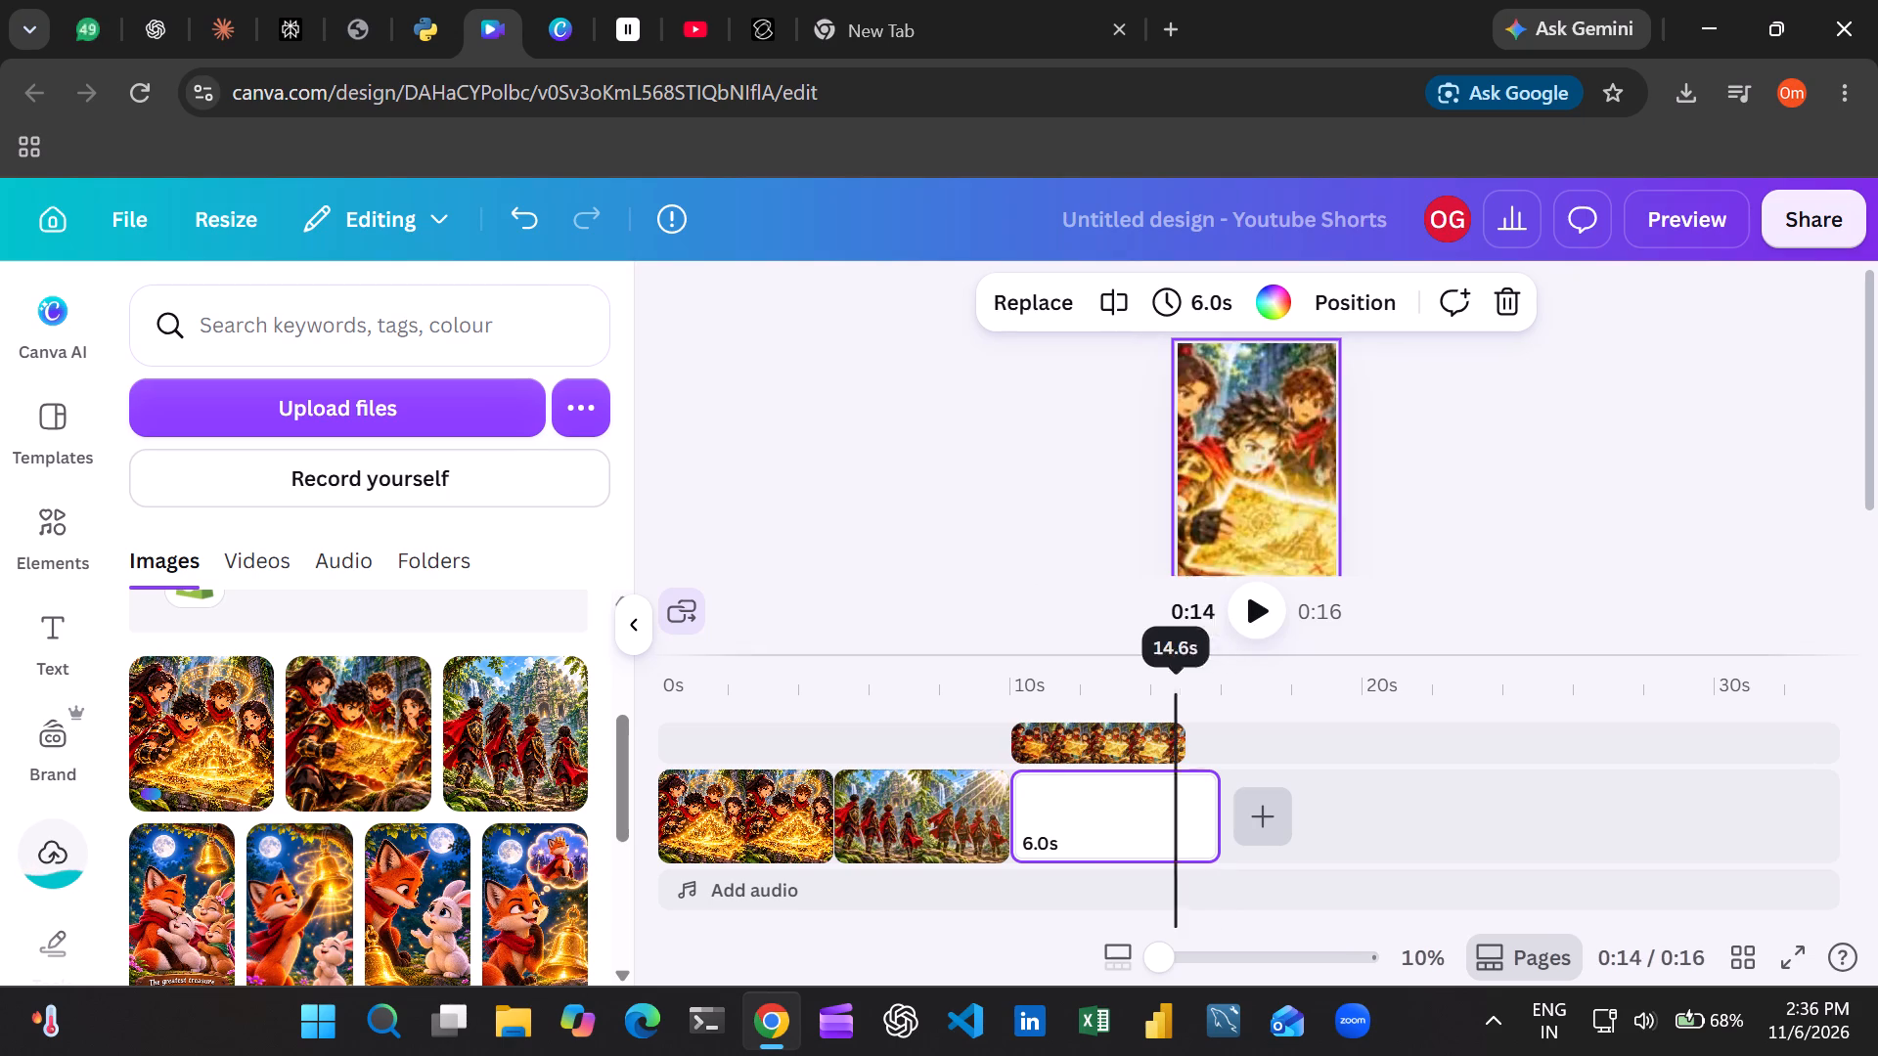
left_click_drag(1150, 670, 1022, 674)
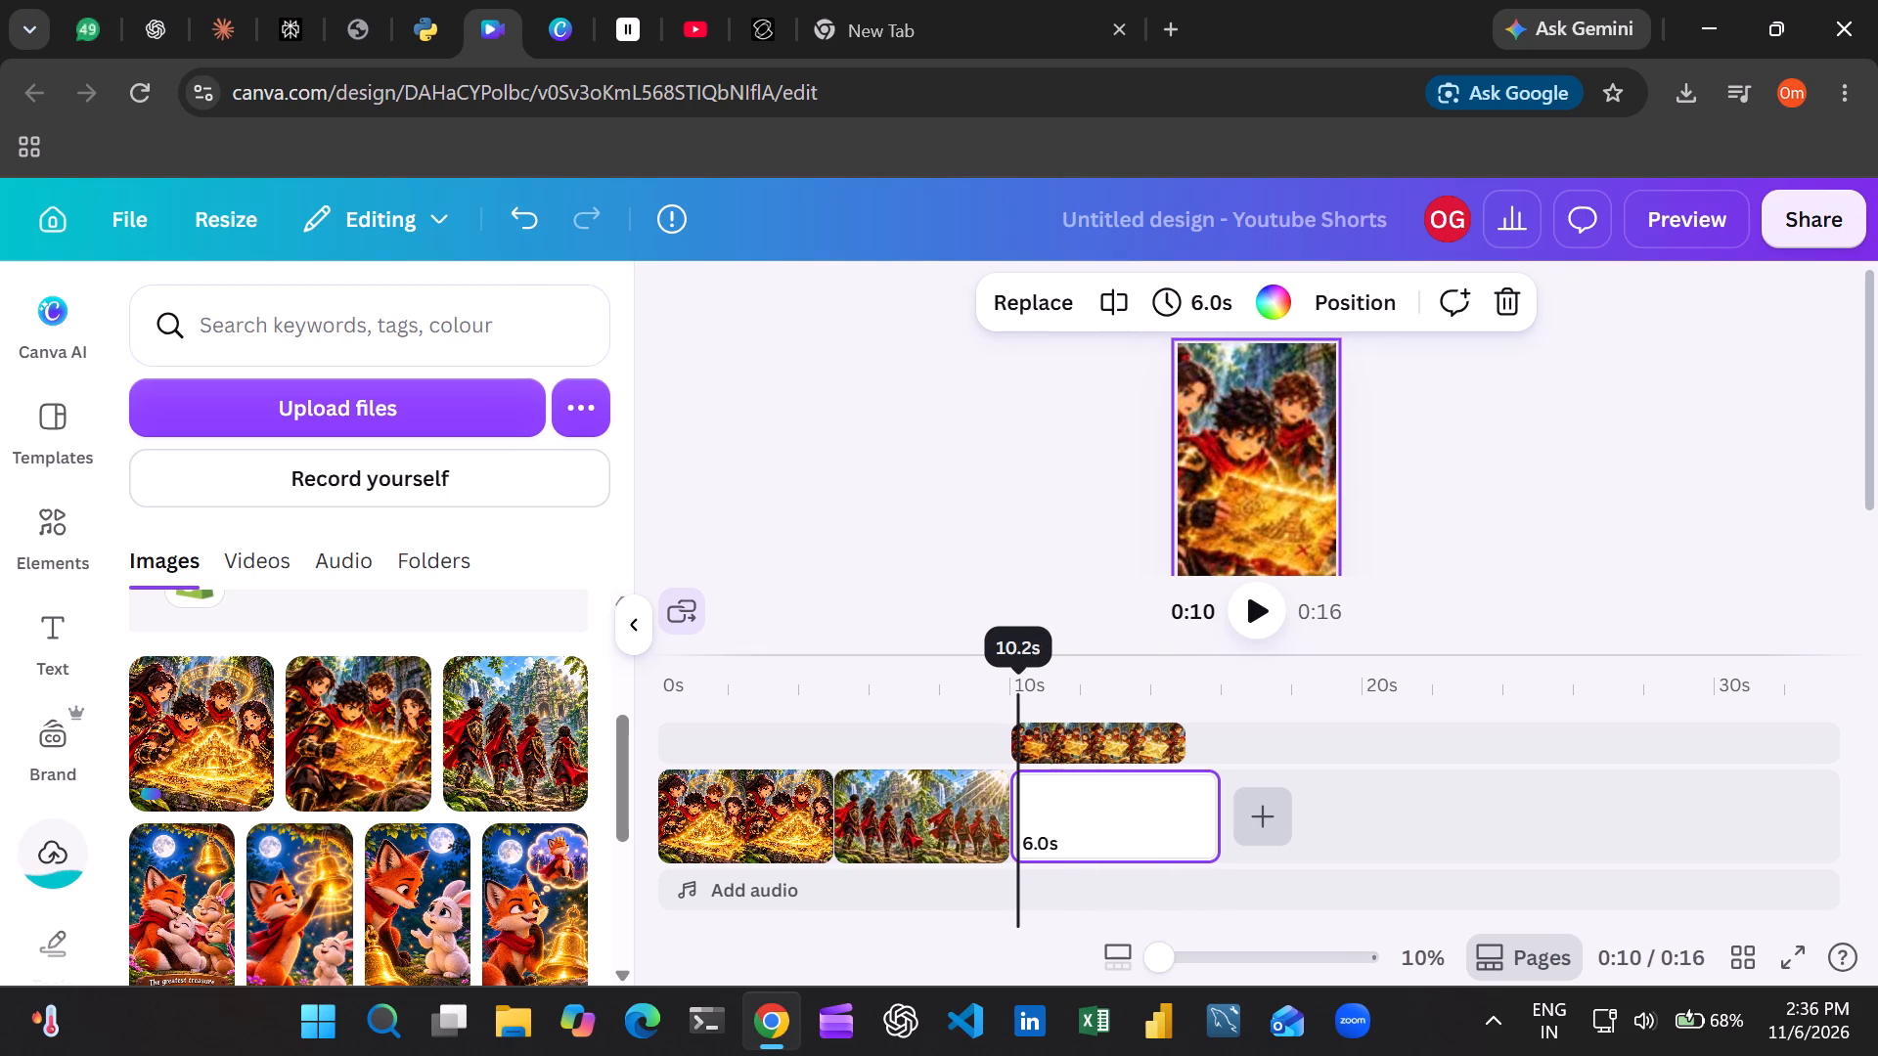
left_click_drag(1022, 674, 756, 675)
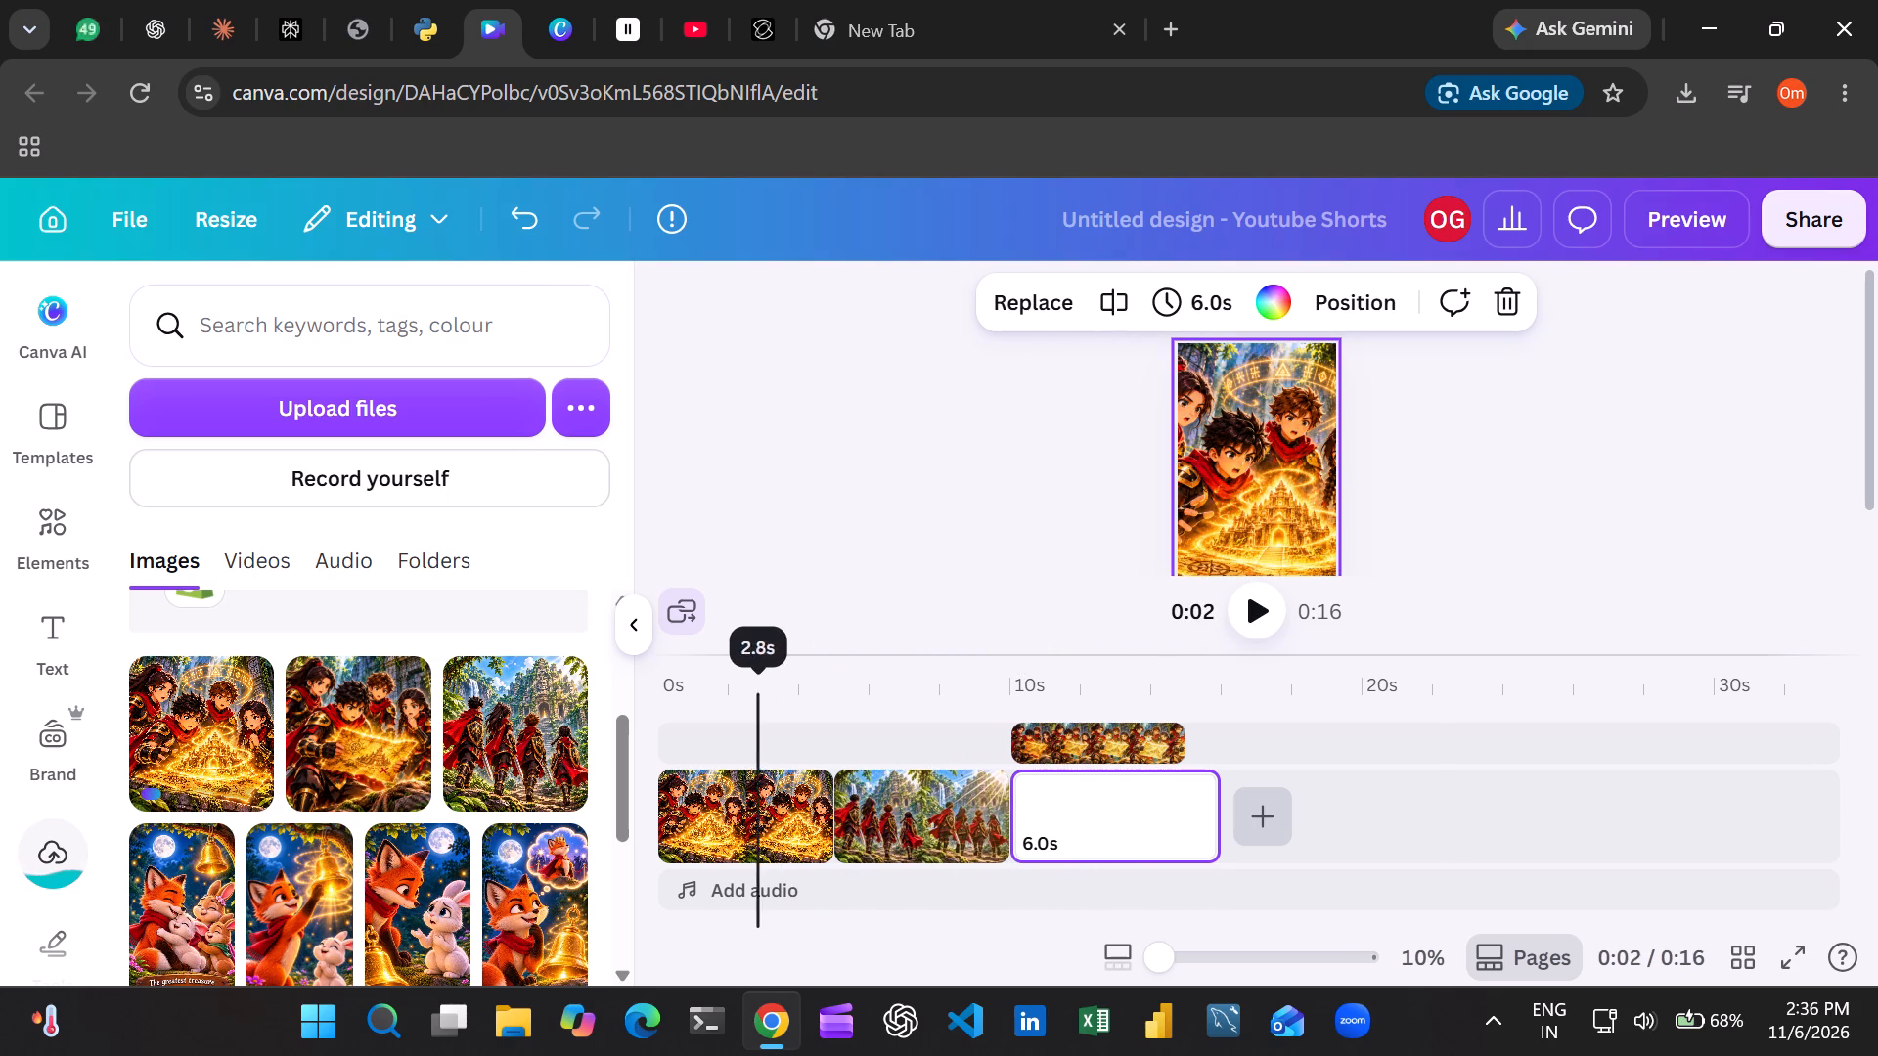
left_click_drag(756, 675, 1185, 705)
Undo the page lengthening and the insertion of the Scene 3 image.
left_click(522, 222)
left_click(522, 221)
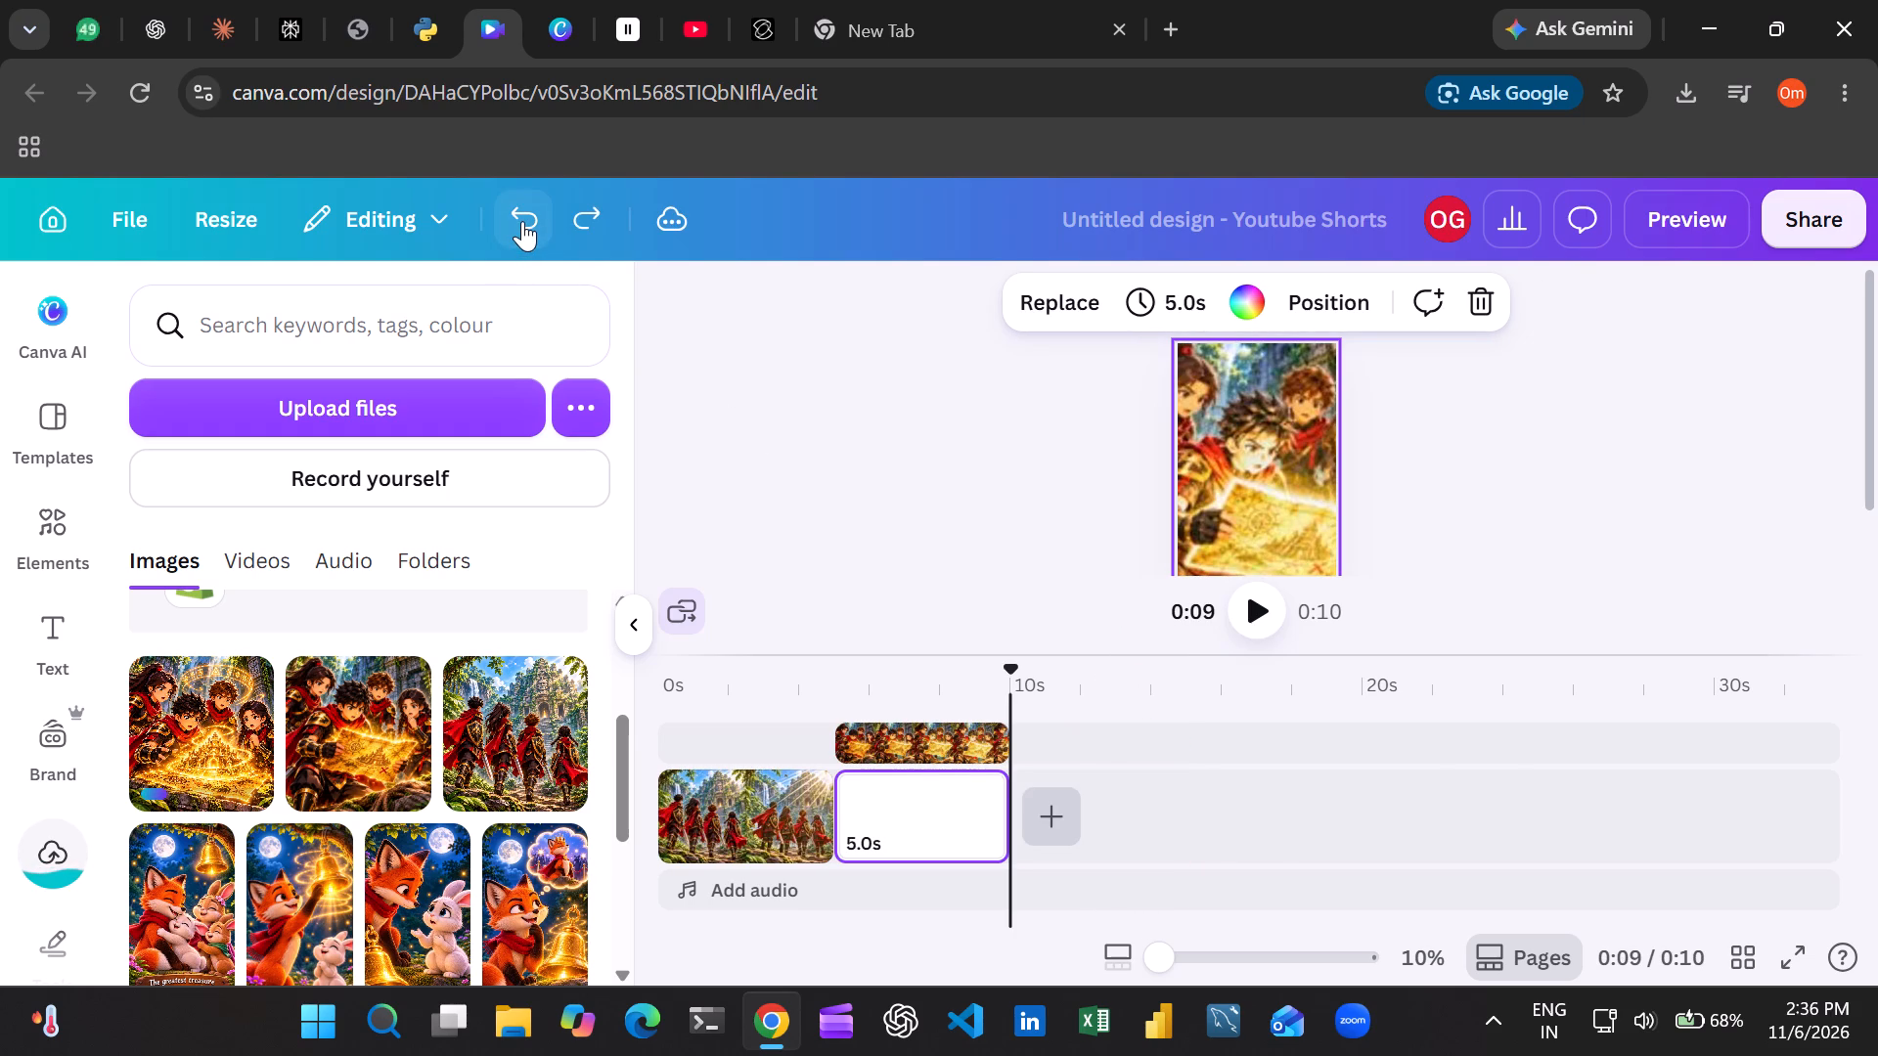
Add the Scene 3 image after the Scene 2 page, extend it to 6.0 s and return the playhead to its start.
left_click(239, 716)
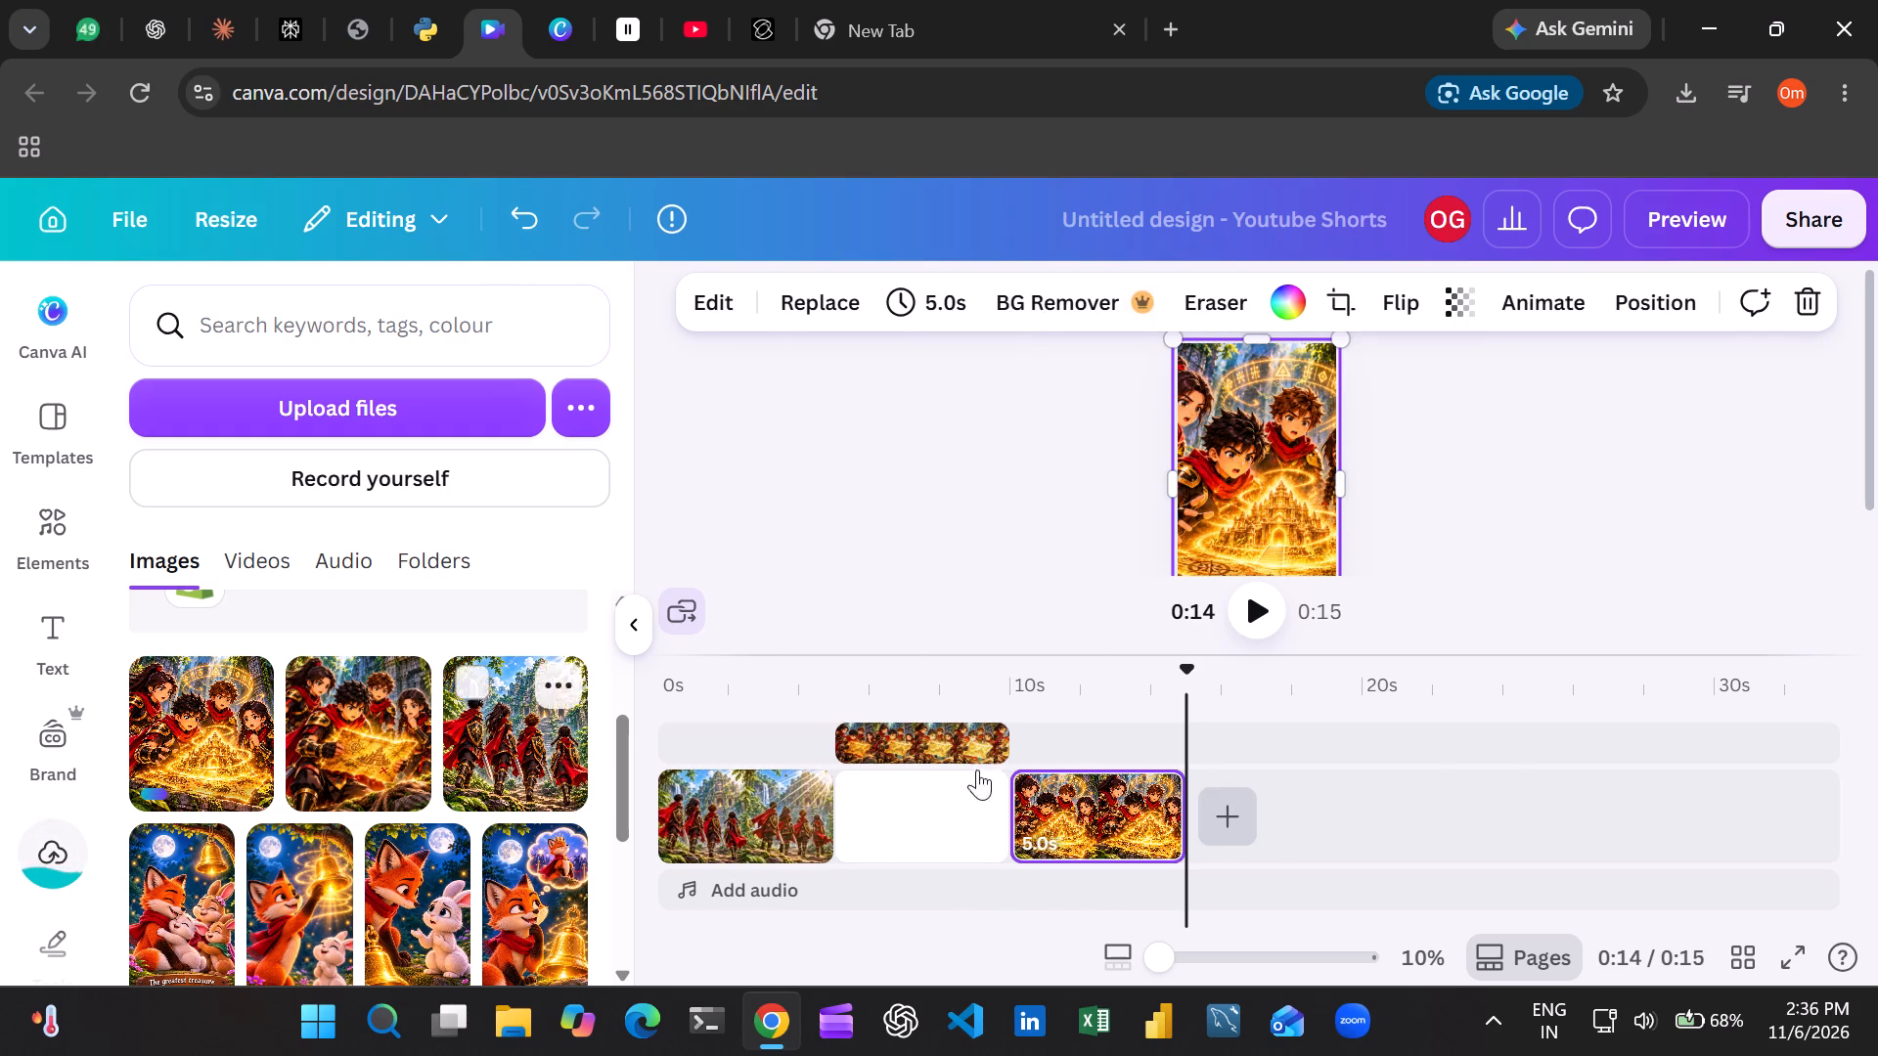
left_click_drag(1184, 680, 1005, 700)
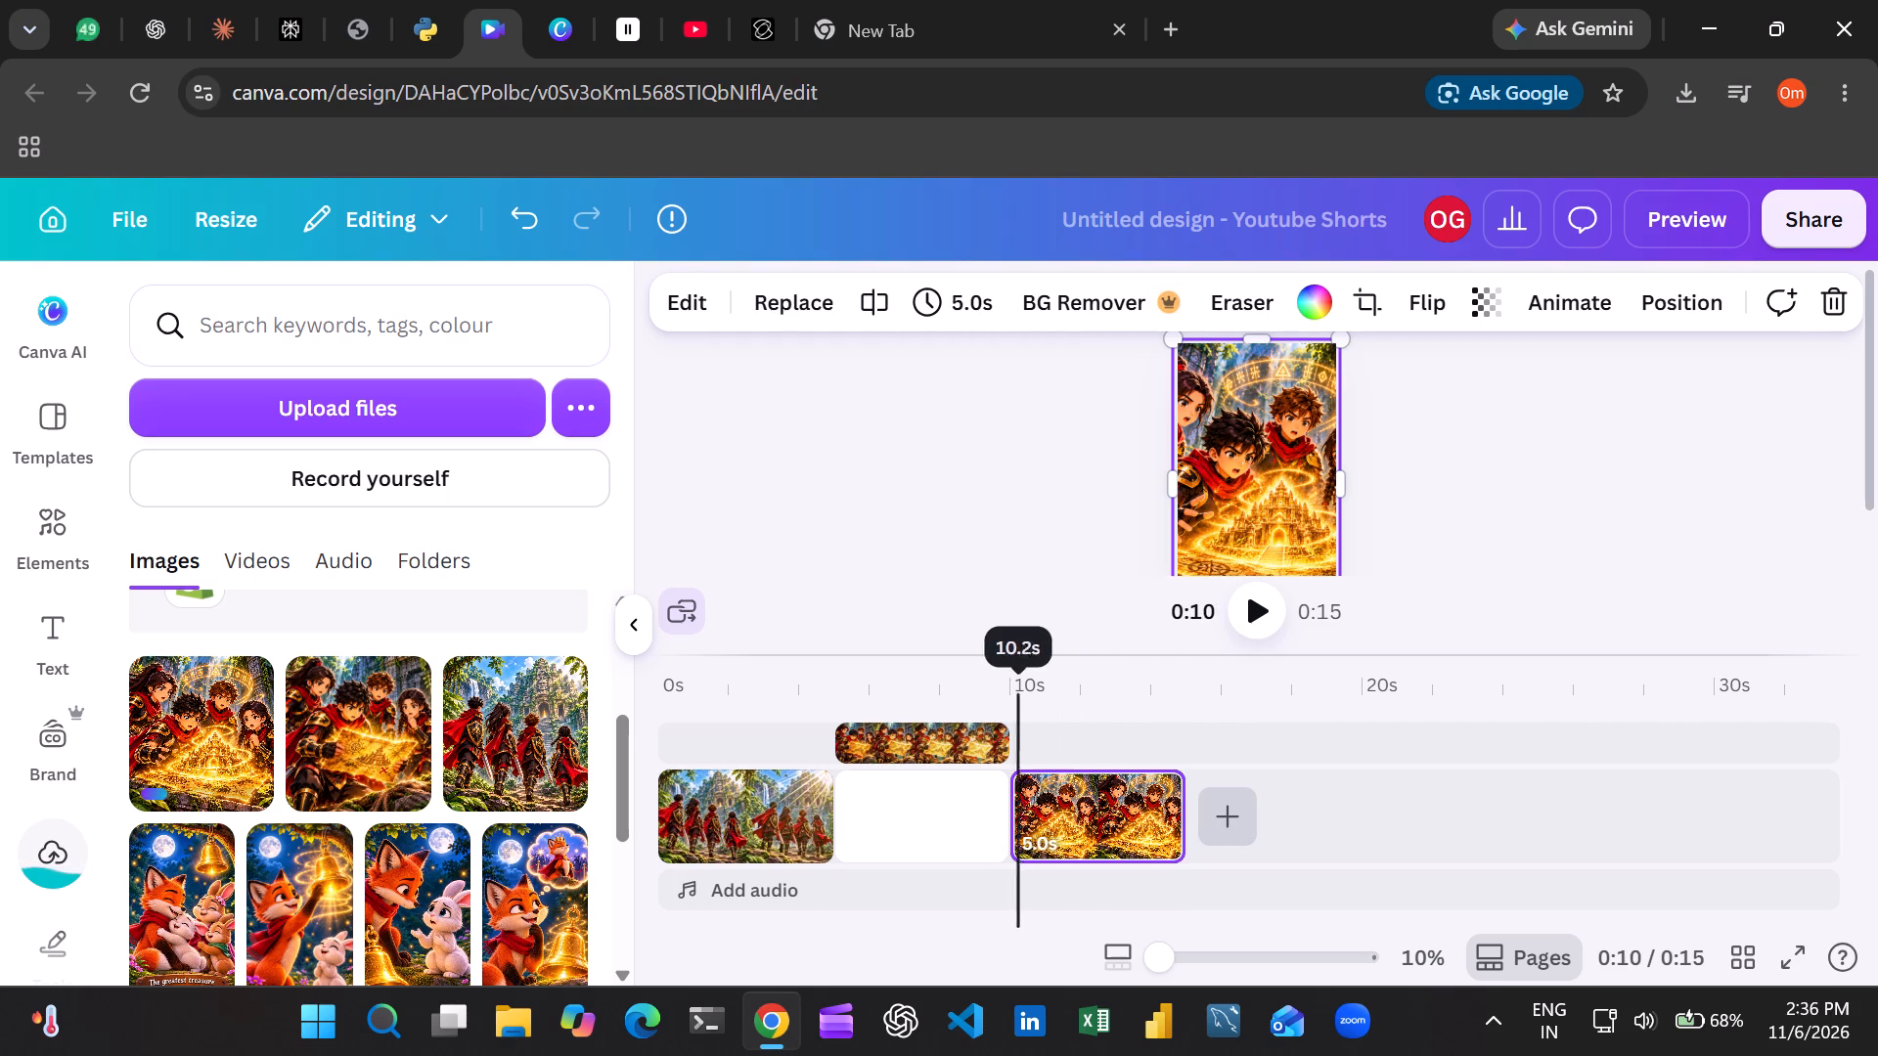
left_click_drag(1005, 700, 1022, 700)
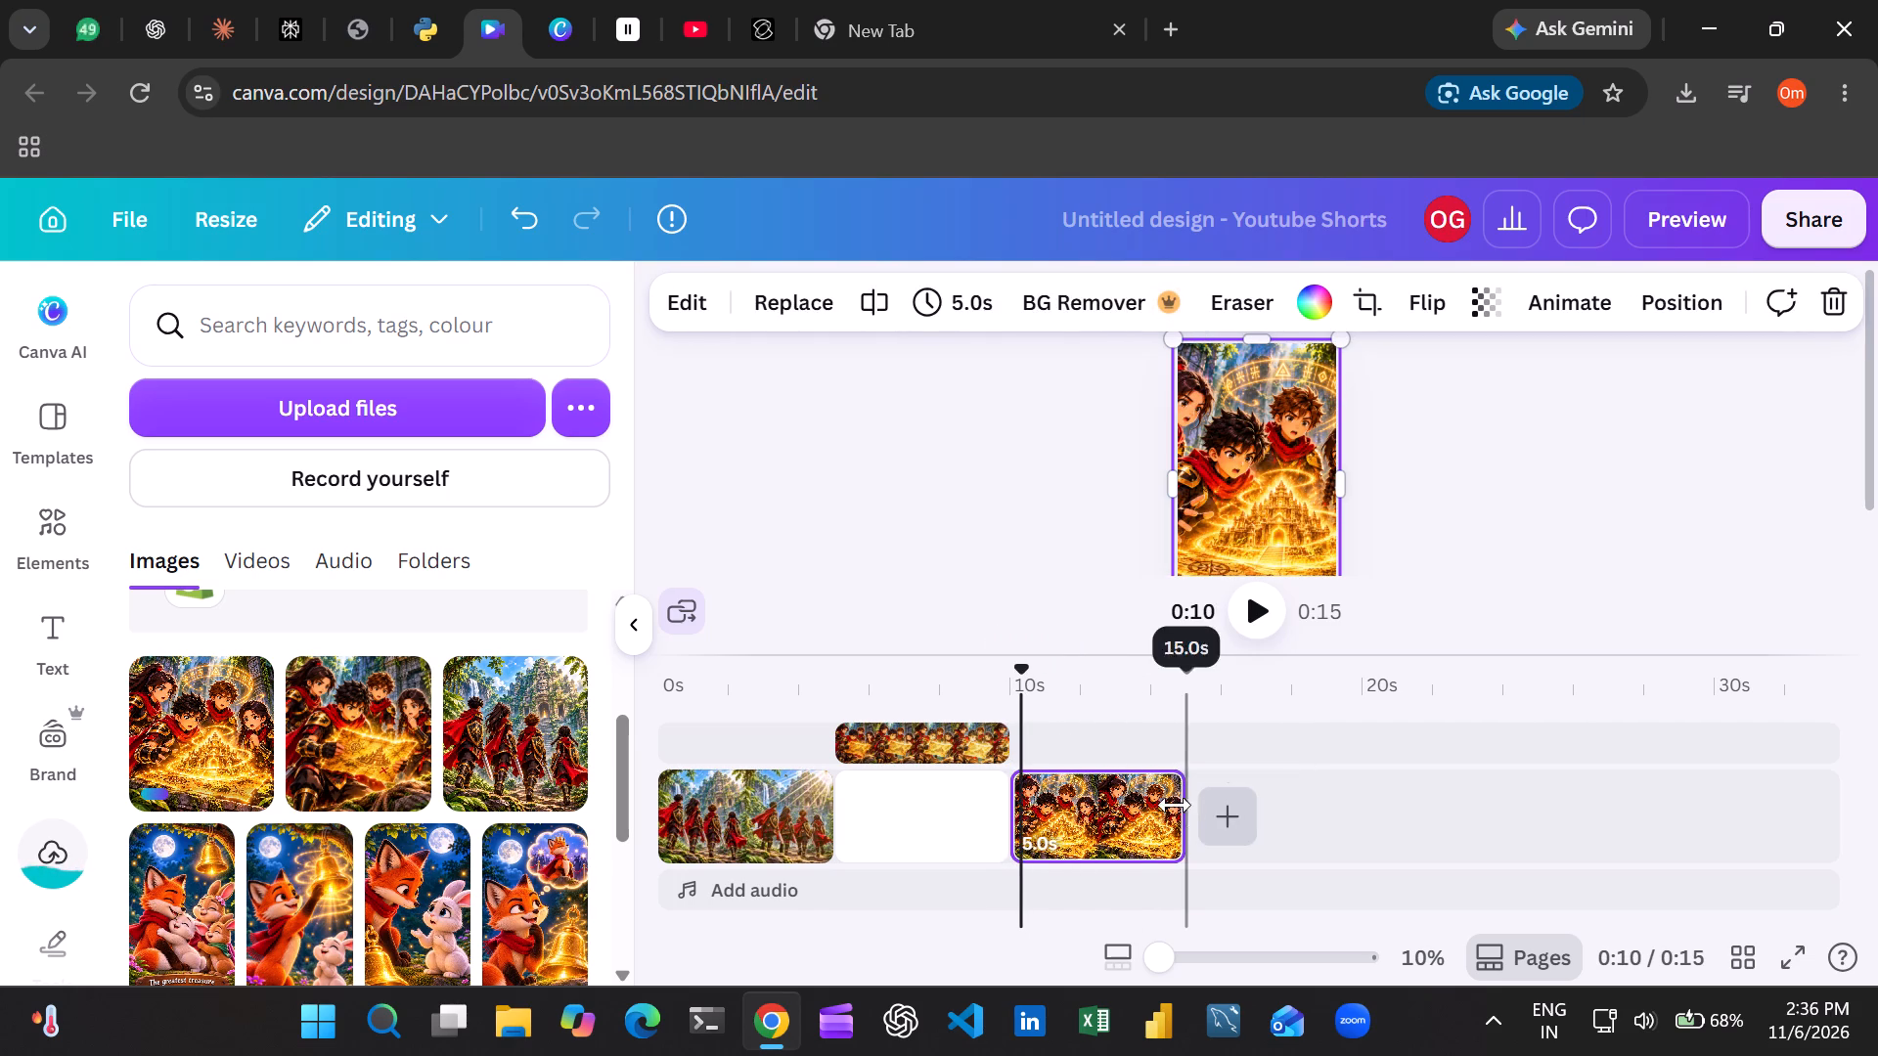
left_click_drag(1178, 809, 1205, 809)
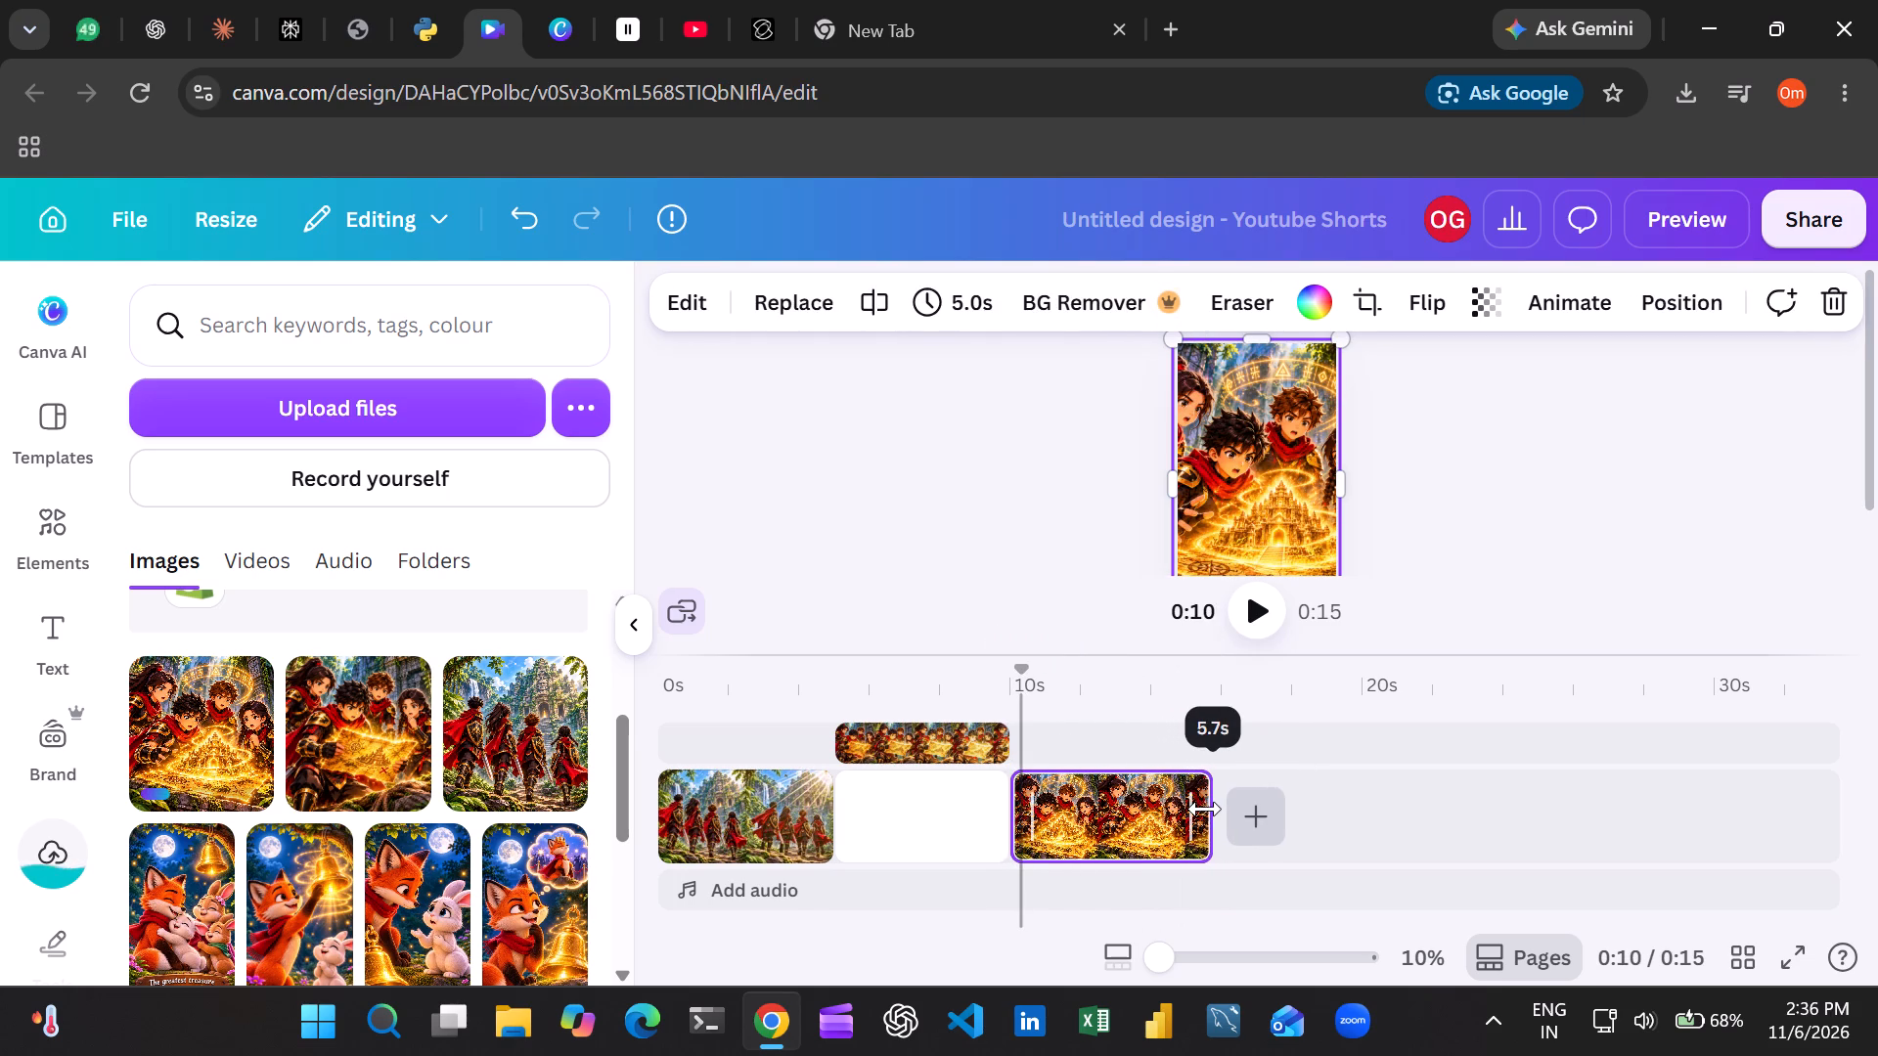
left_click_drag(1205, 809, 1214, 809)
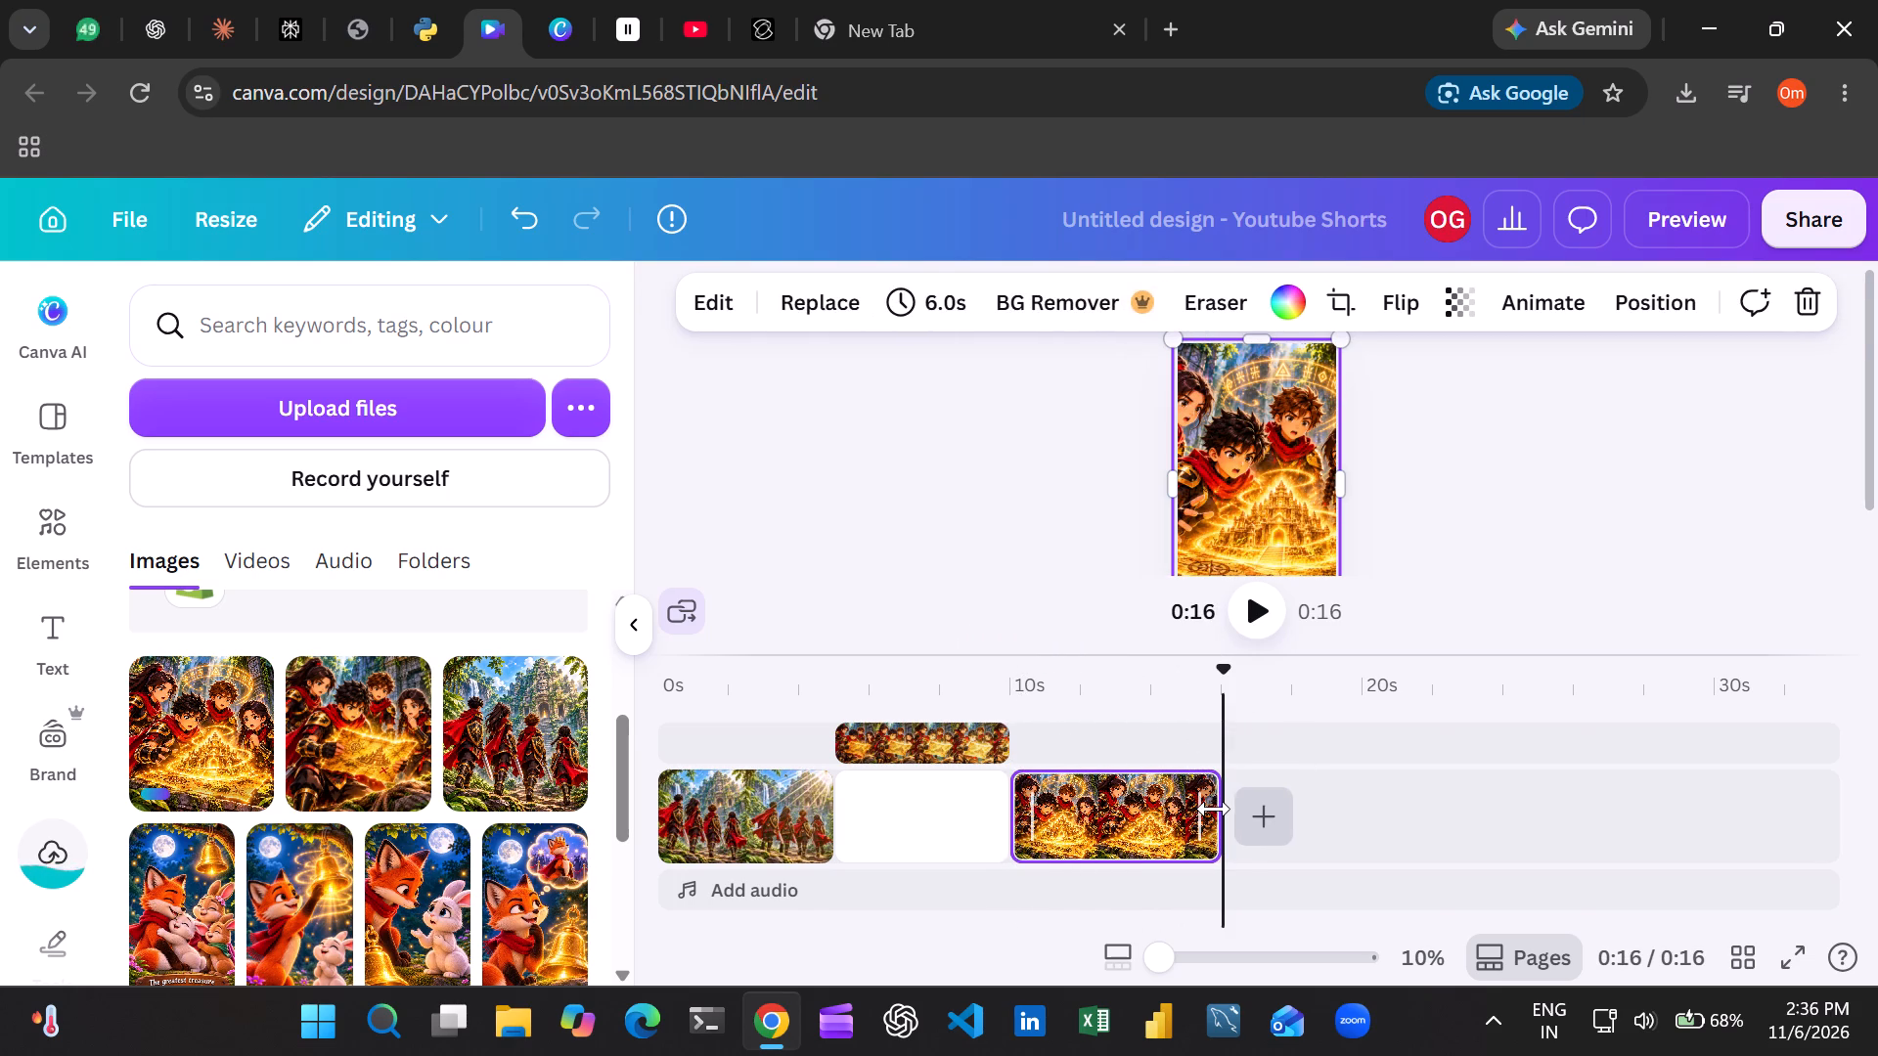
left_click_drag(1228, 673, 1031, 708)
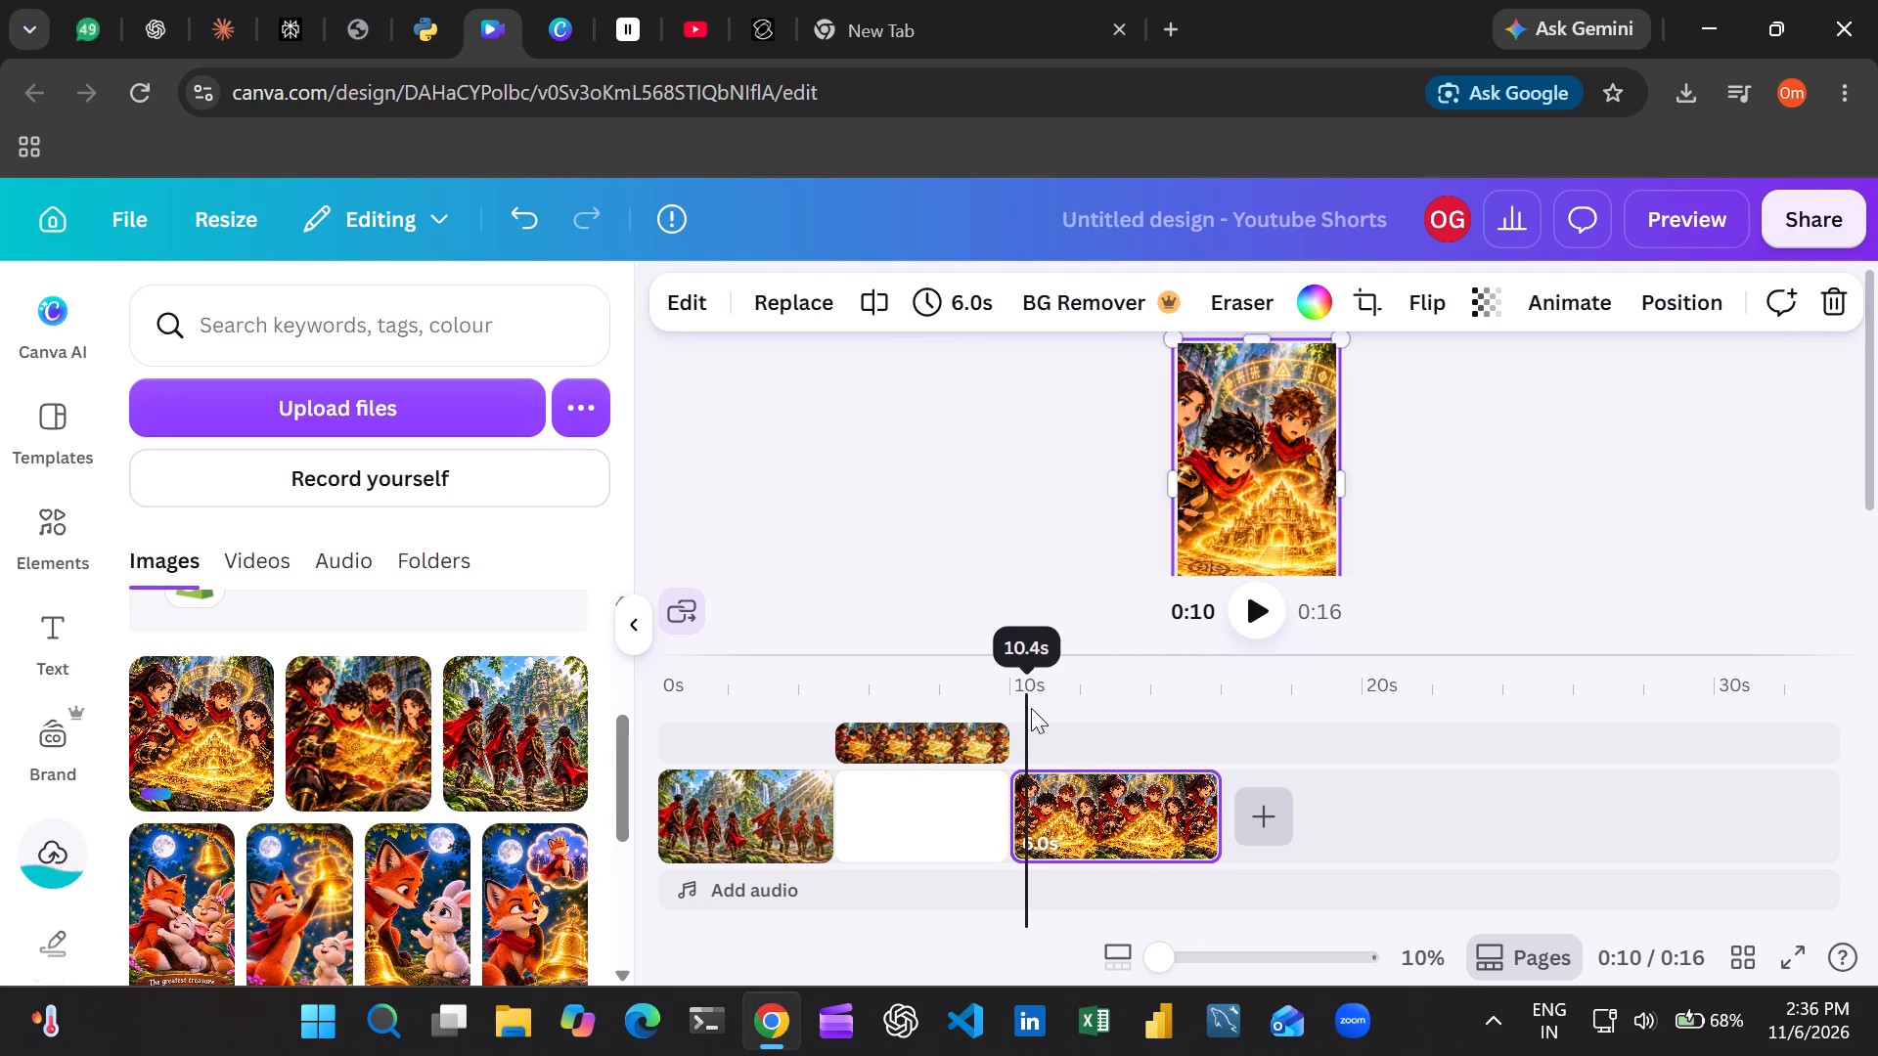
left_click_drag(1031, 708, 1027, 708)
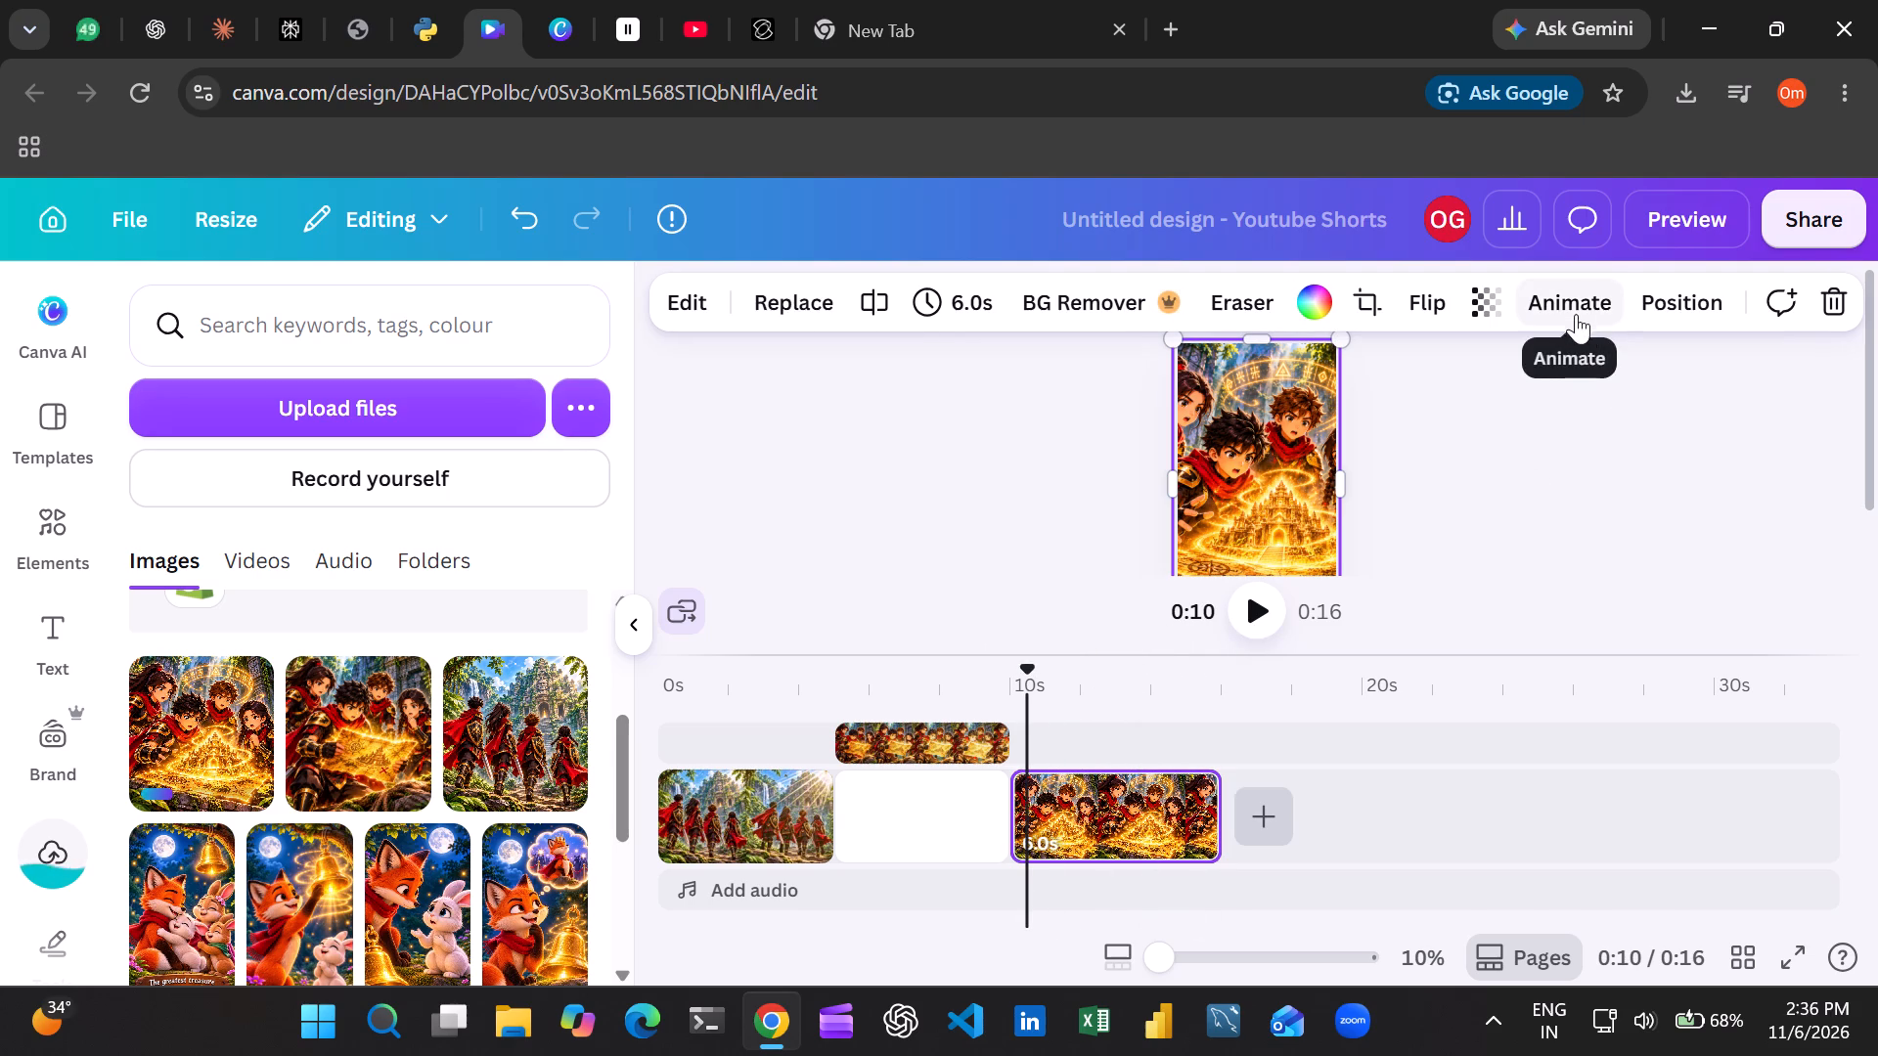
left_click(1570, 303)
left_click(470, 475)
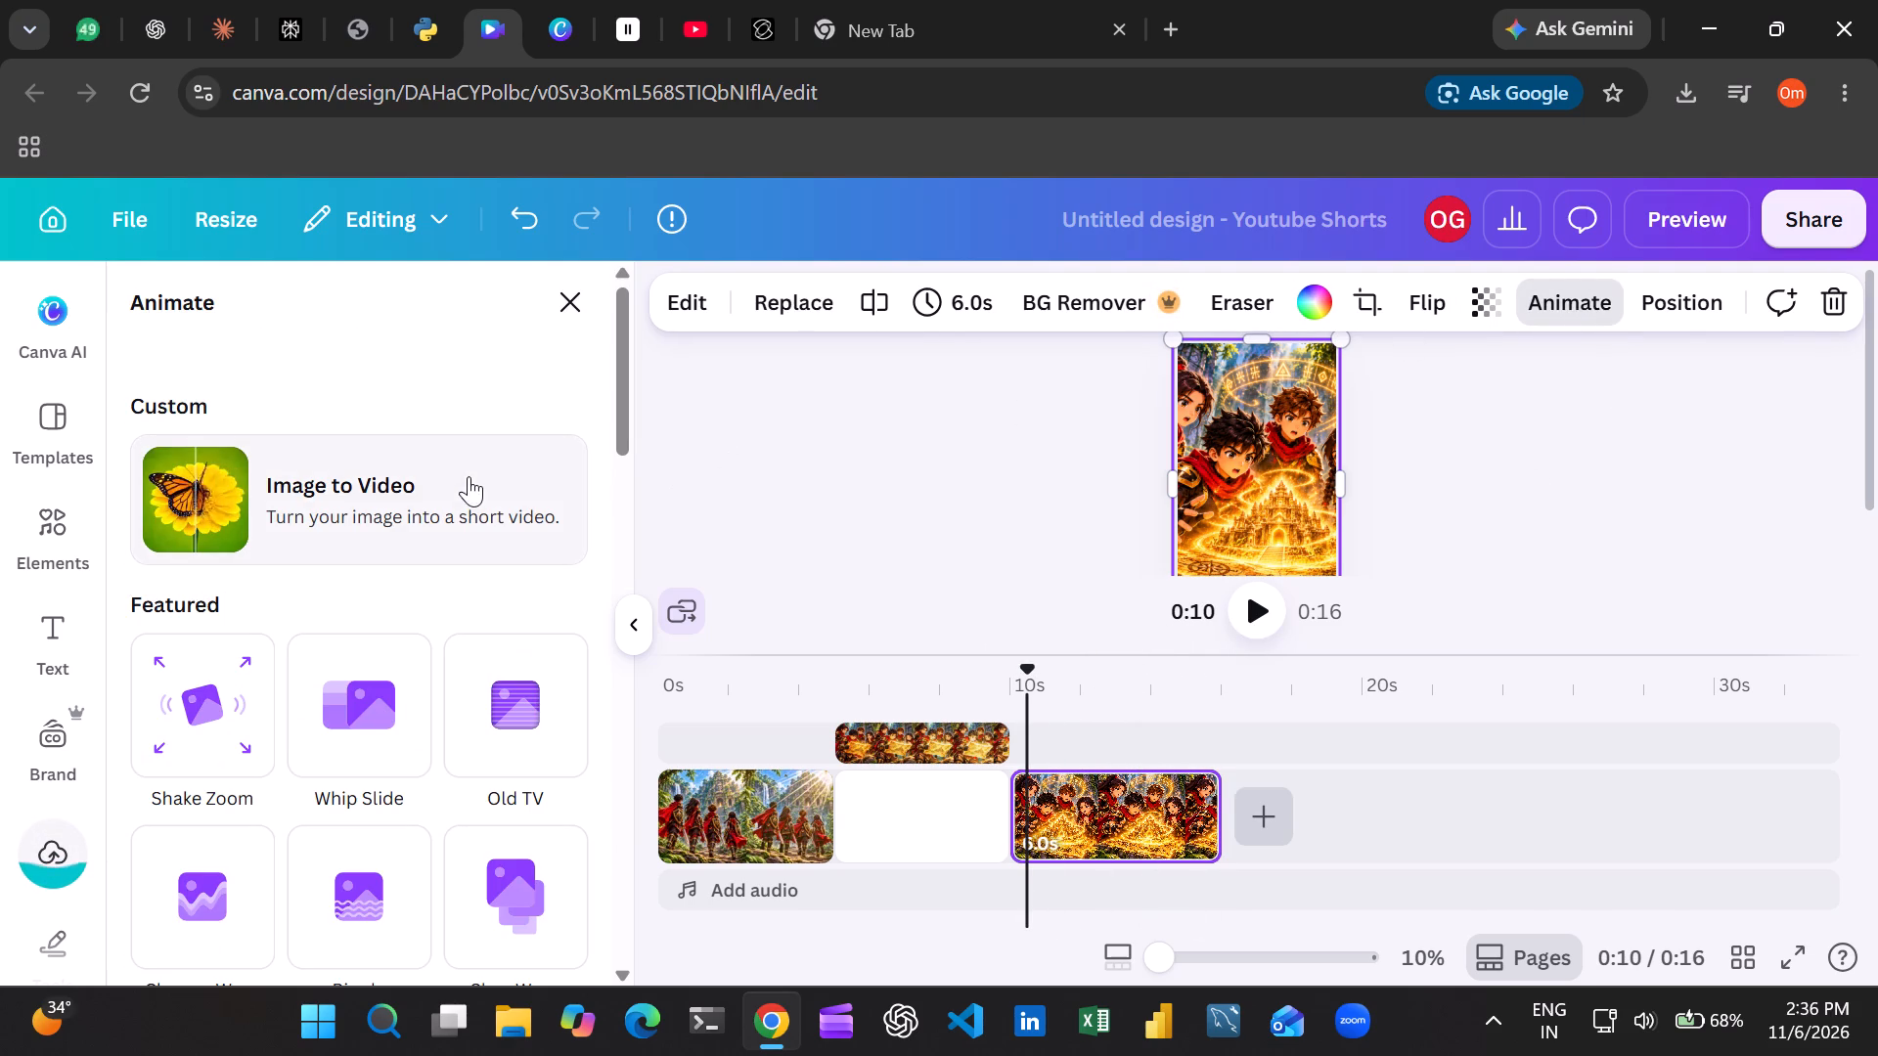
left_click(466, 481)
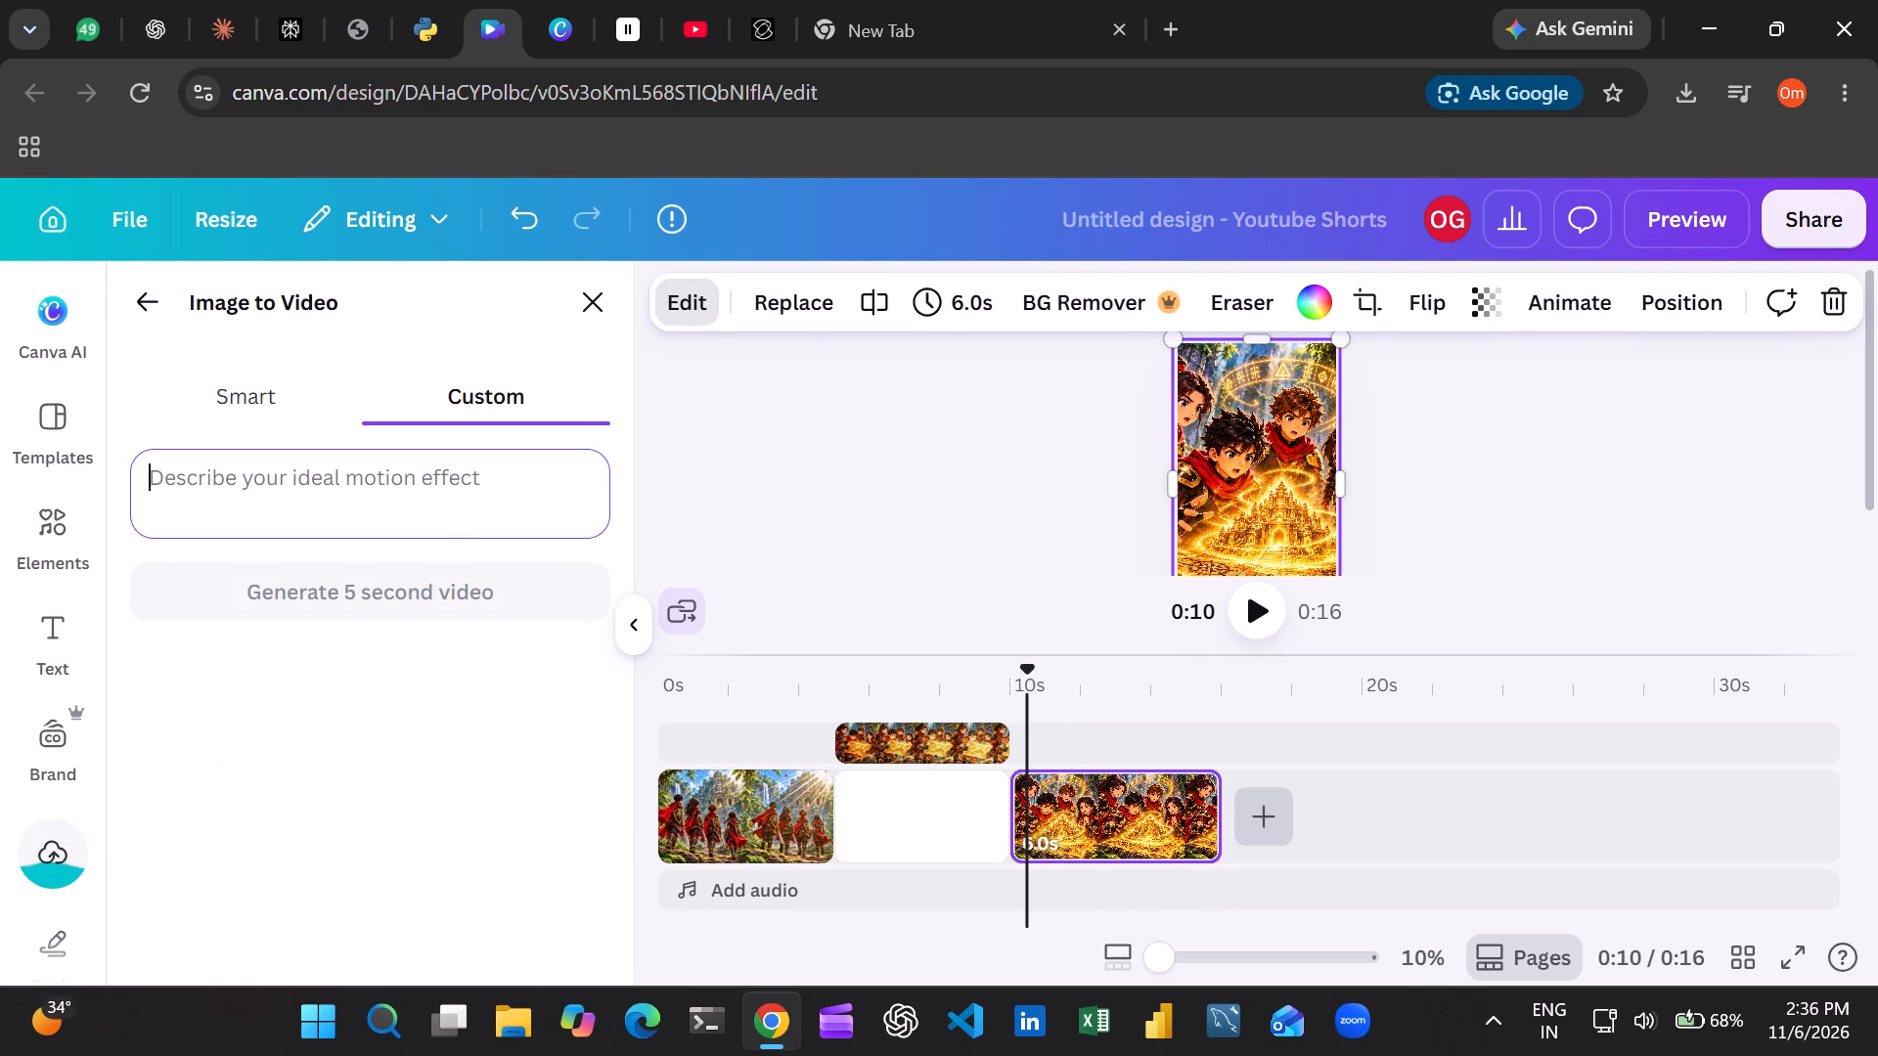
right_click(464, 482)
left_click(521, 642)
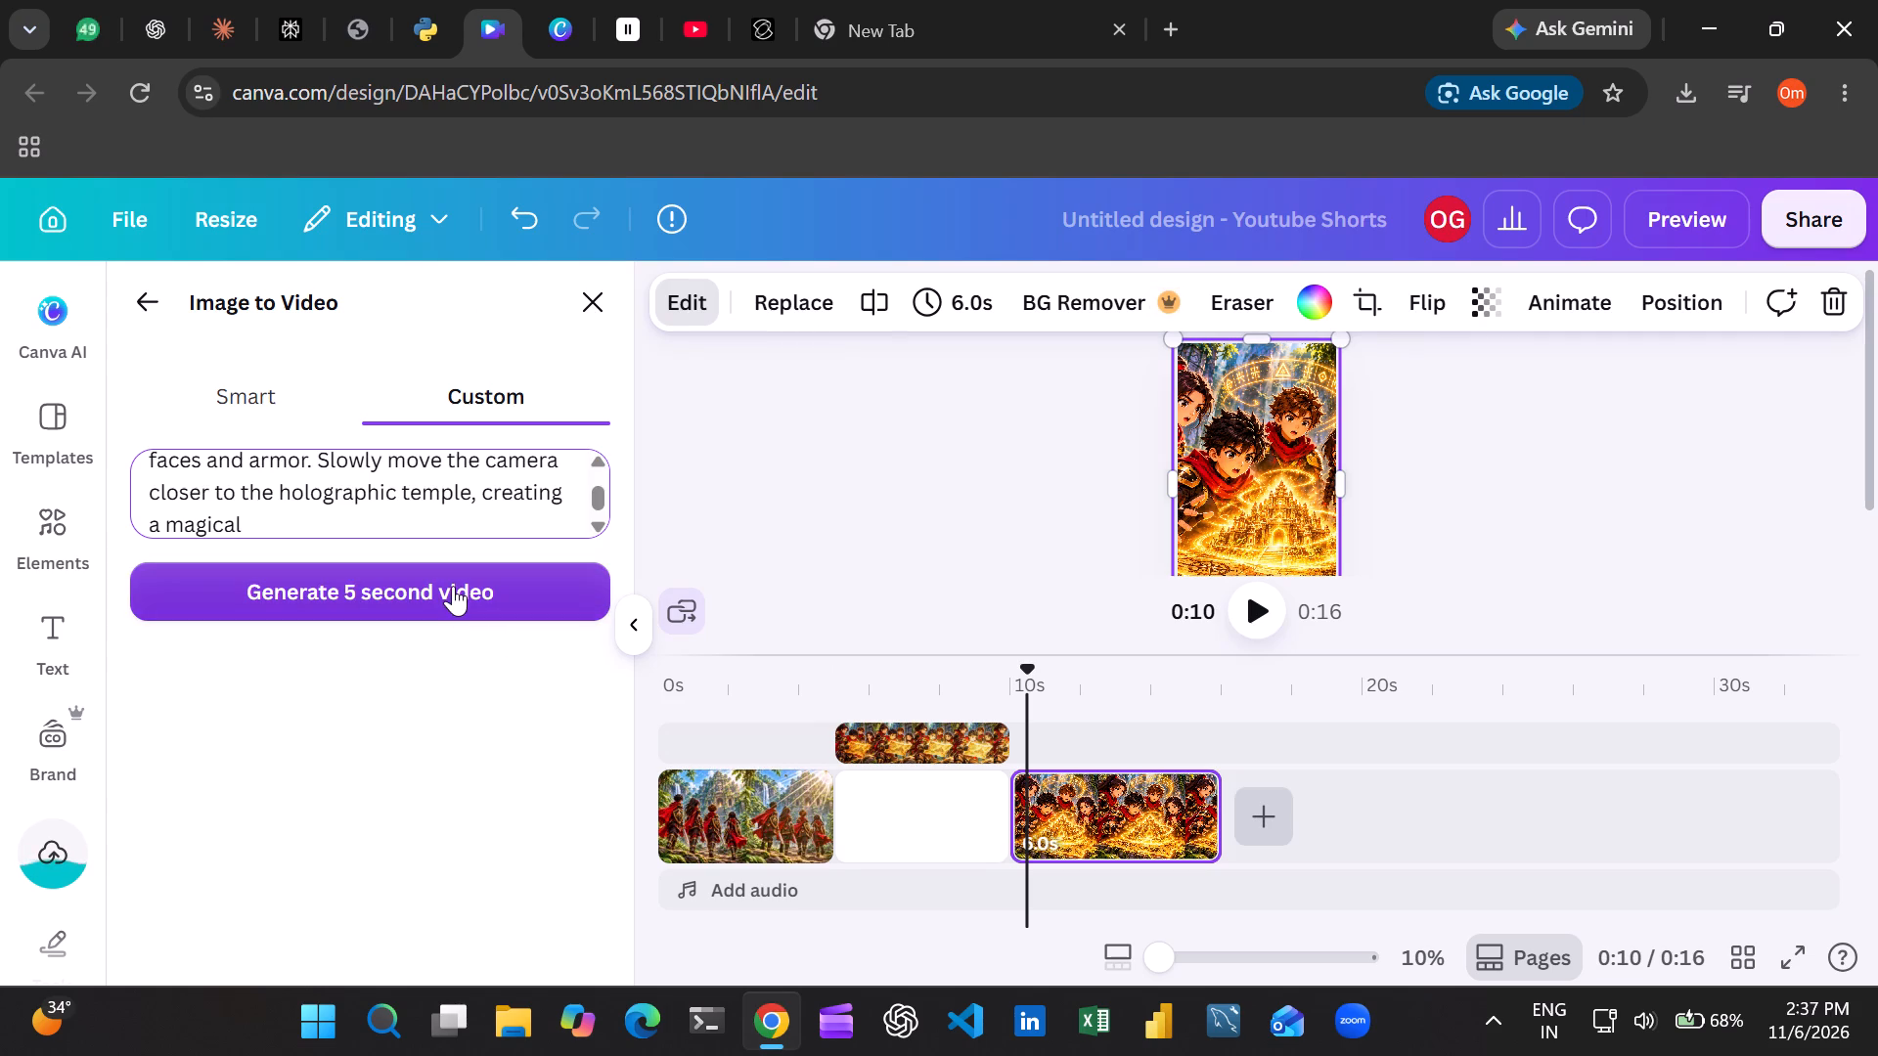
scroll(436, 506, "up", 7)
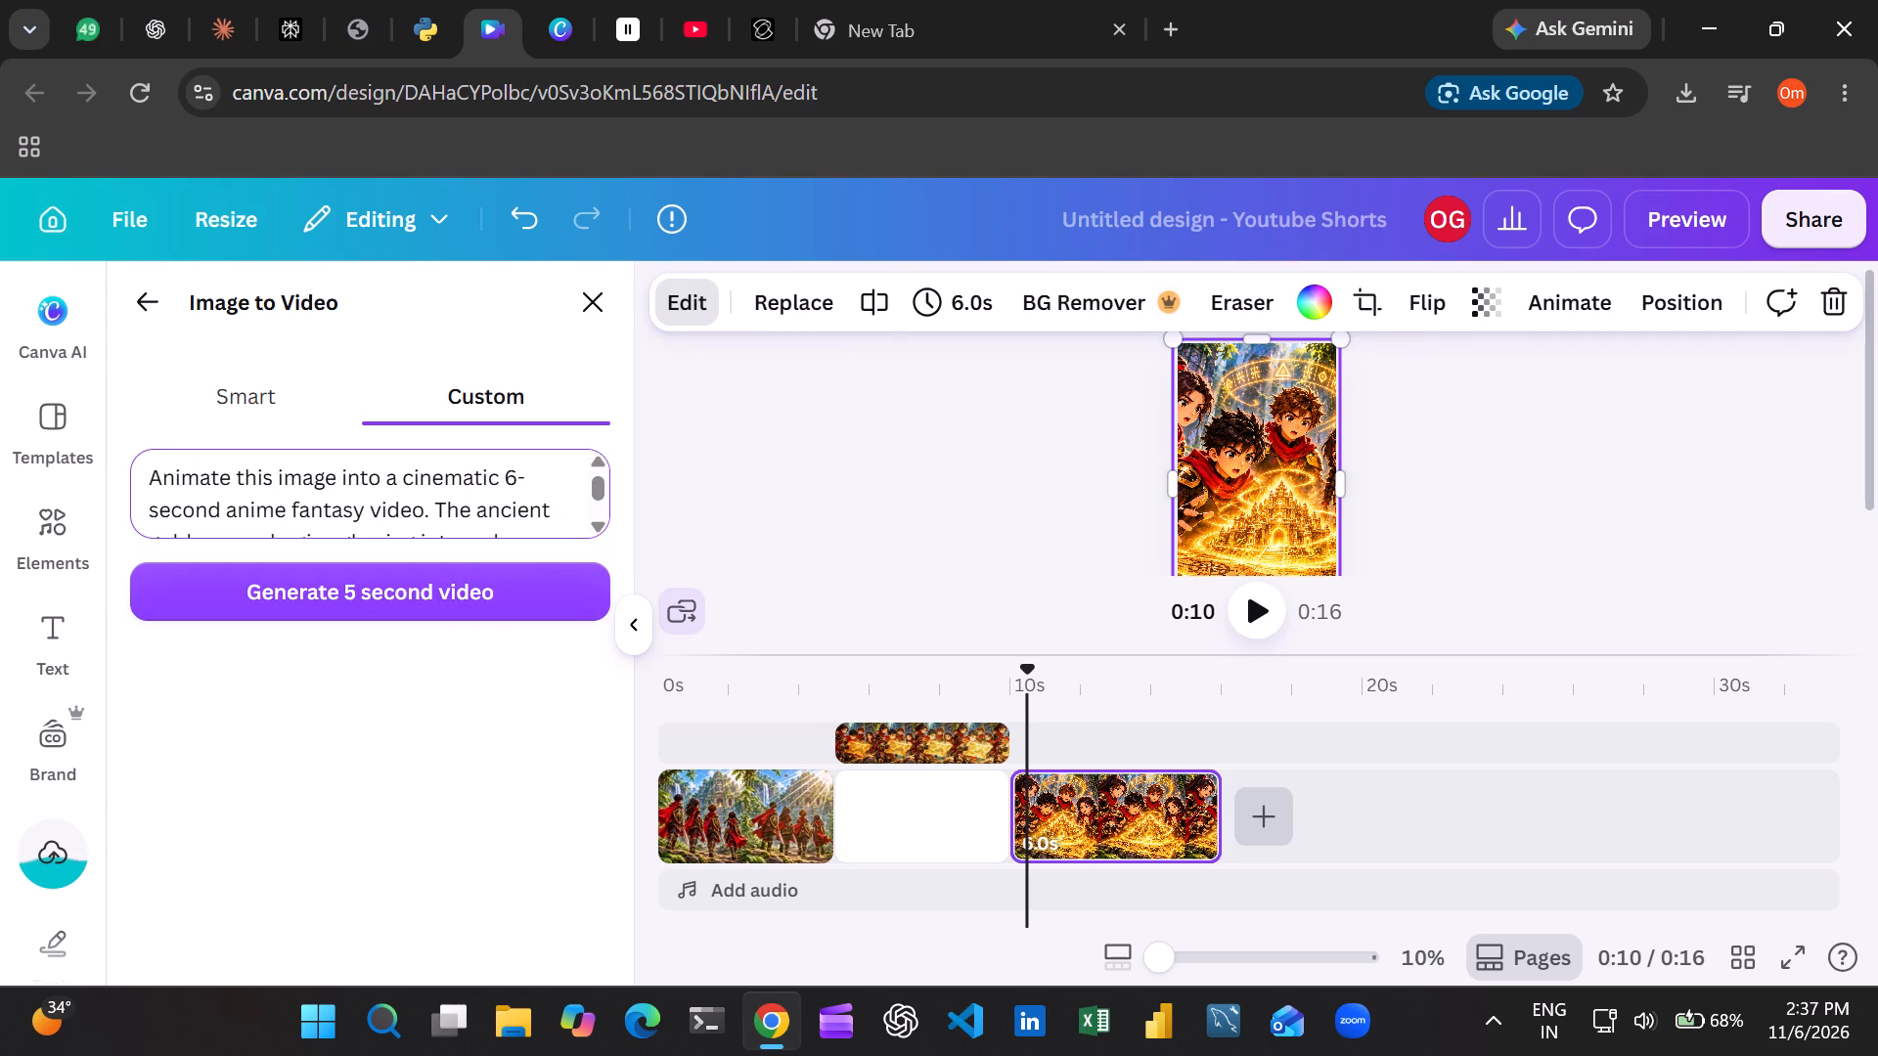
scroll(436, 506, "up", 3)
scroll(426, 498, "down", 5)
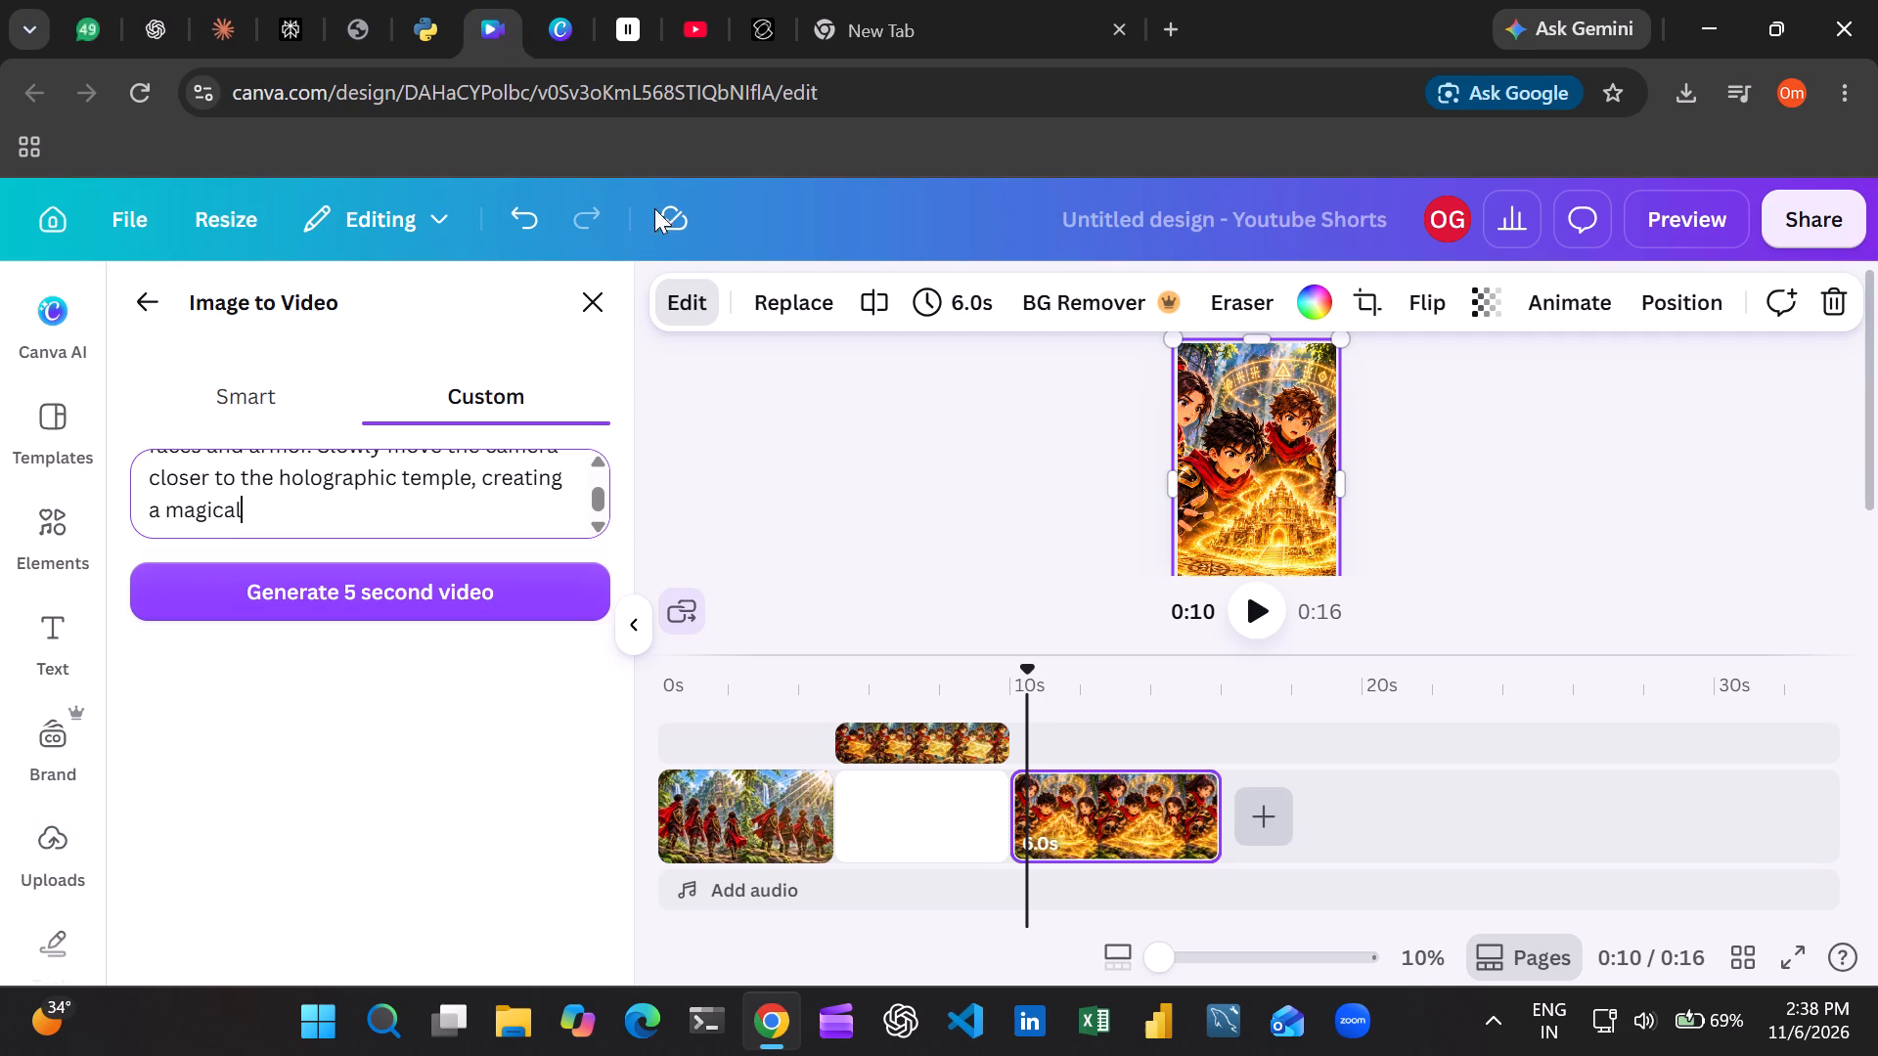
Generate the 5 second video from the Scene 3 image.
left_click(501, 593)
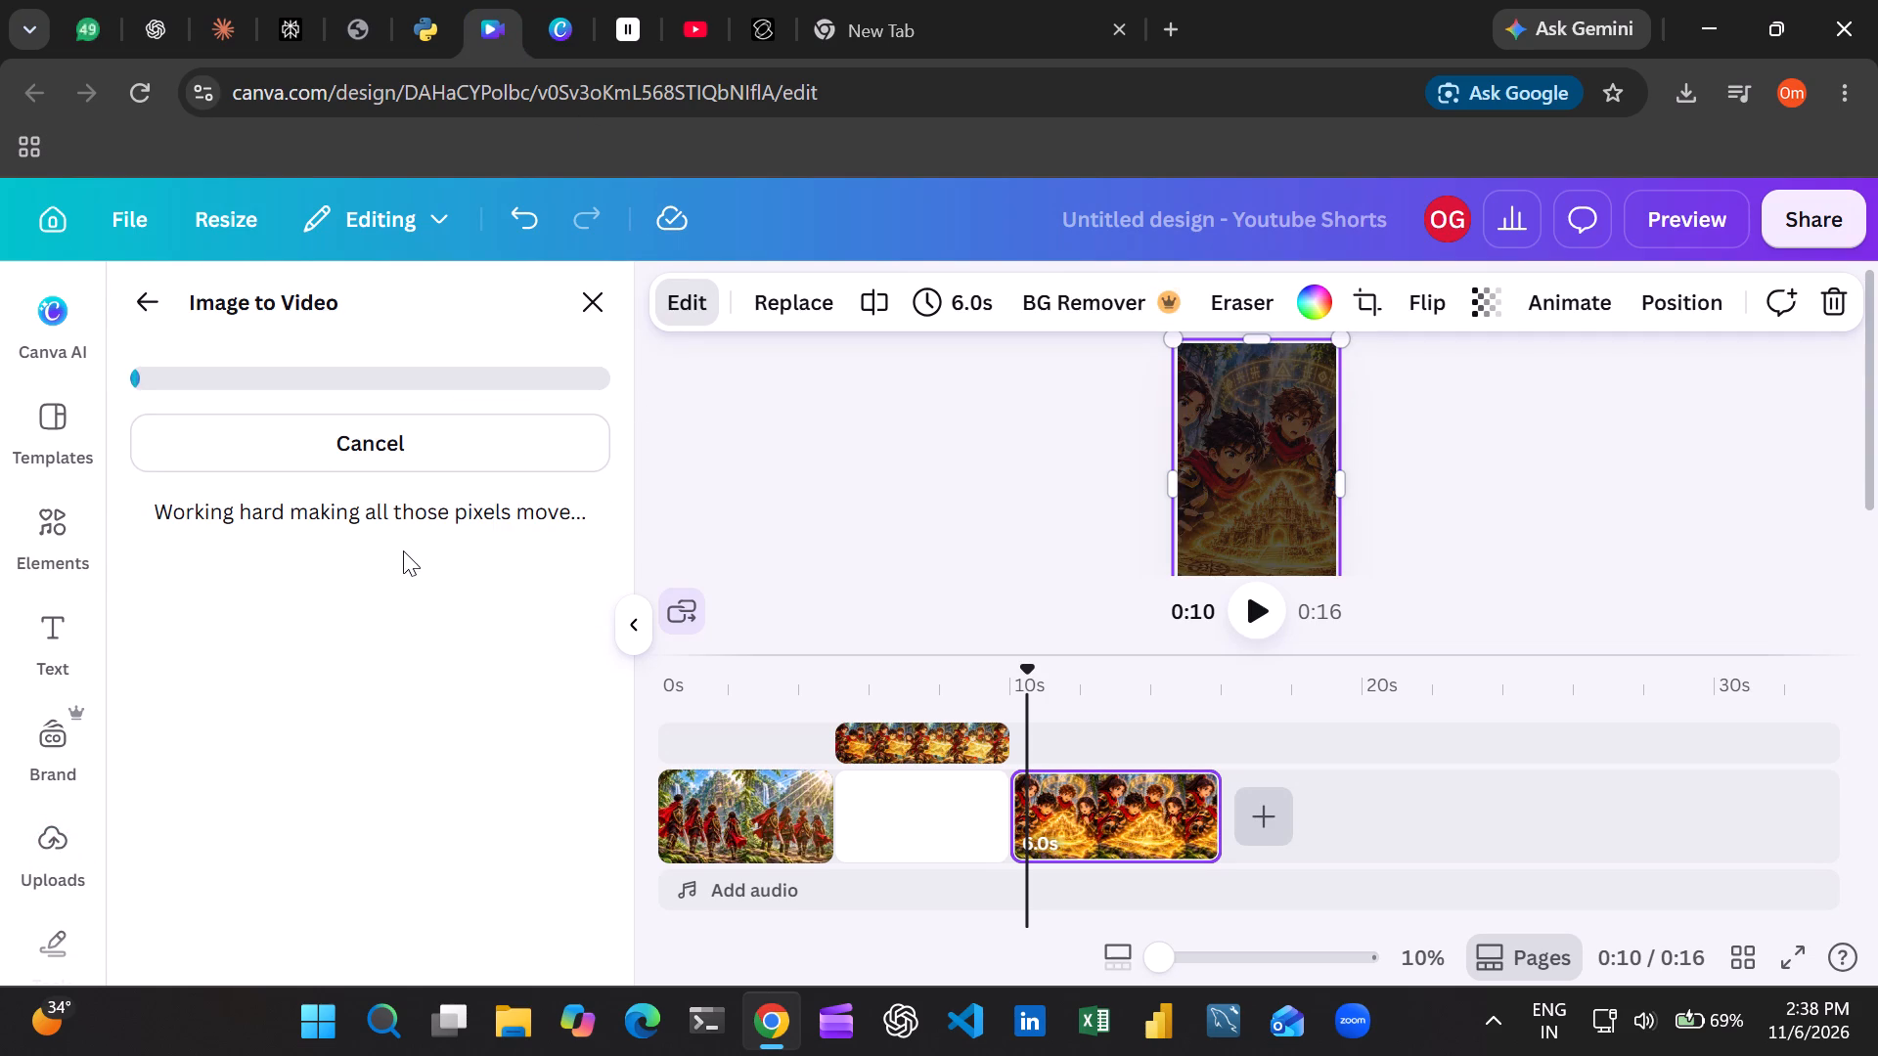
scroll(400, 545, "up", 3)
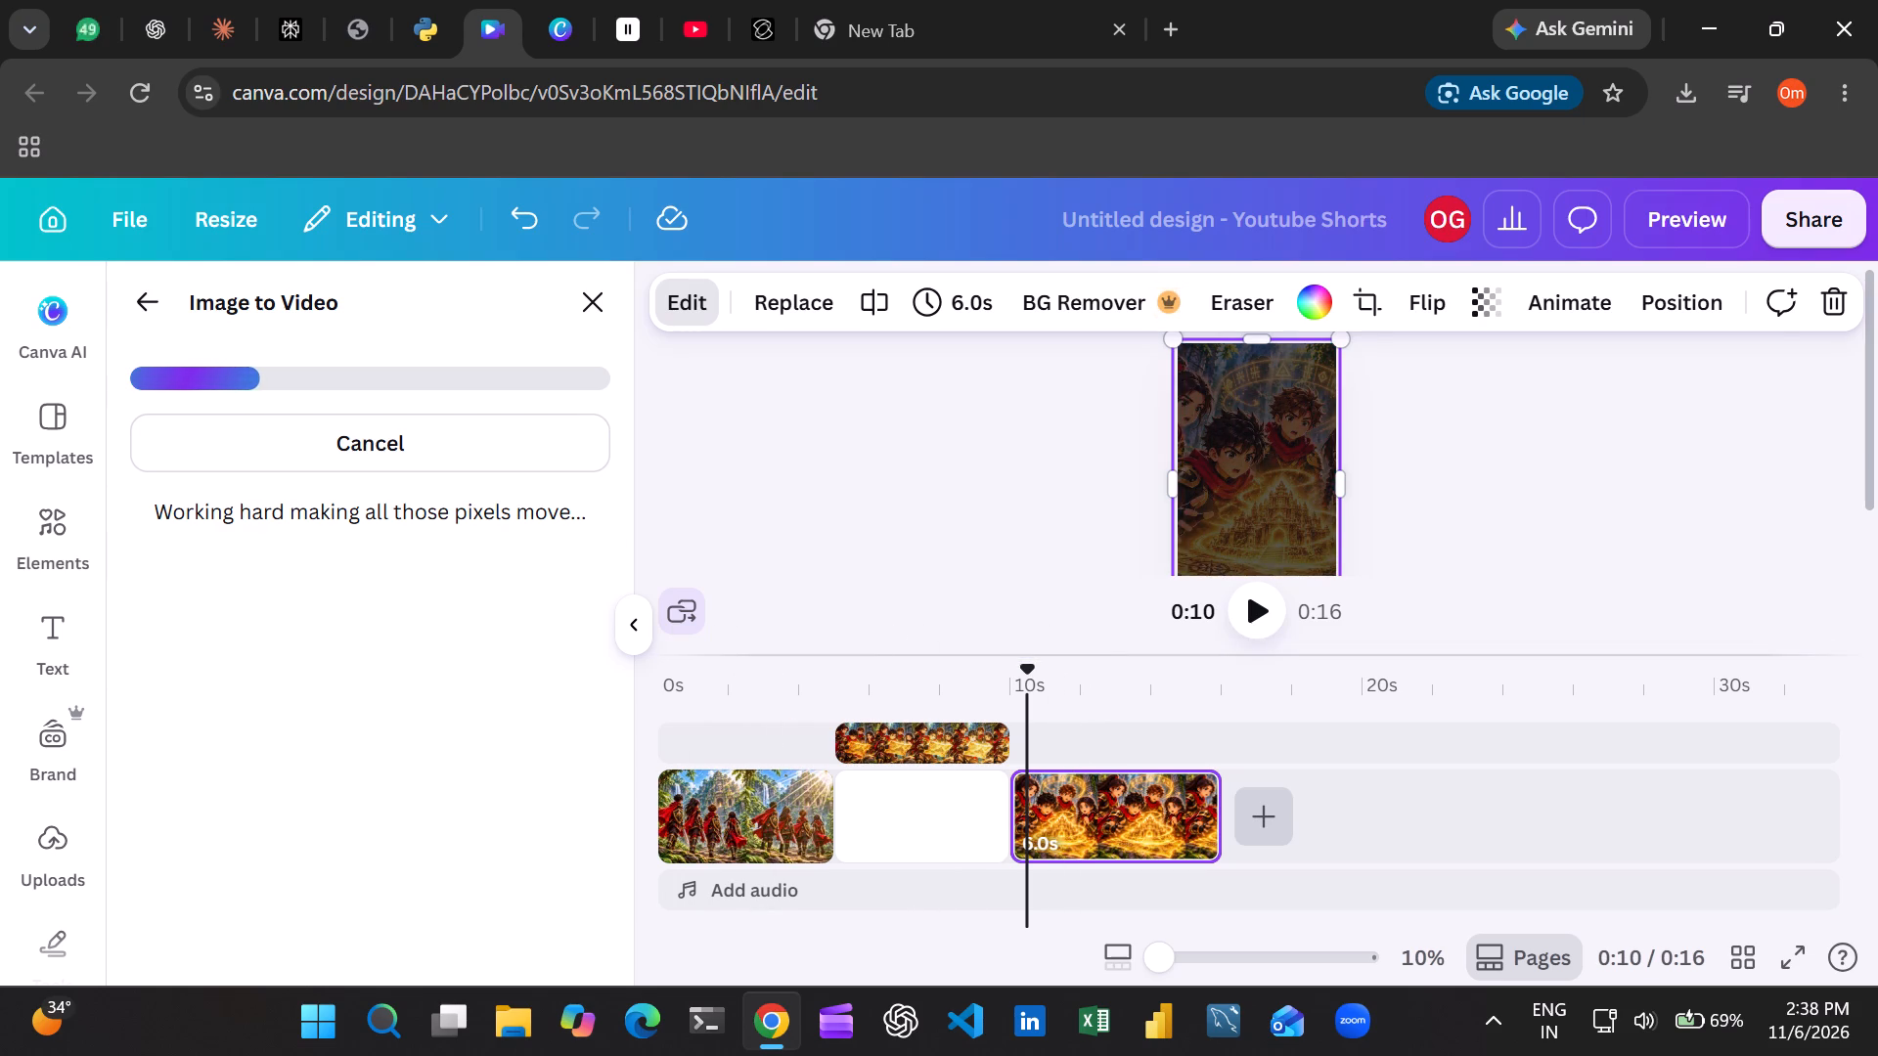
Preview the opening of the Scene 1 clip from the start of the timeline and return the playhead to 0:00.
left_click_drag(1029, 670, 628, 670)
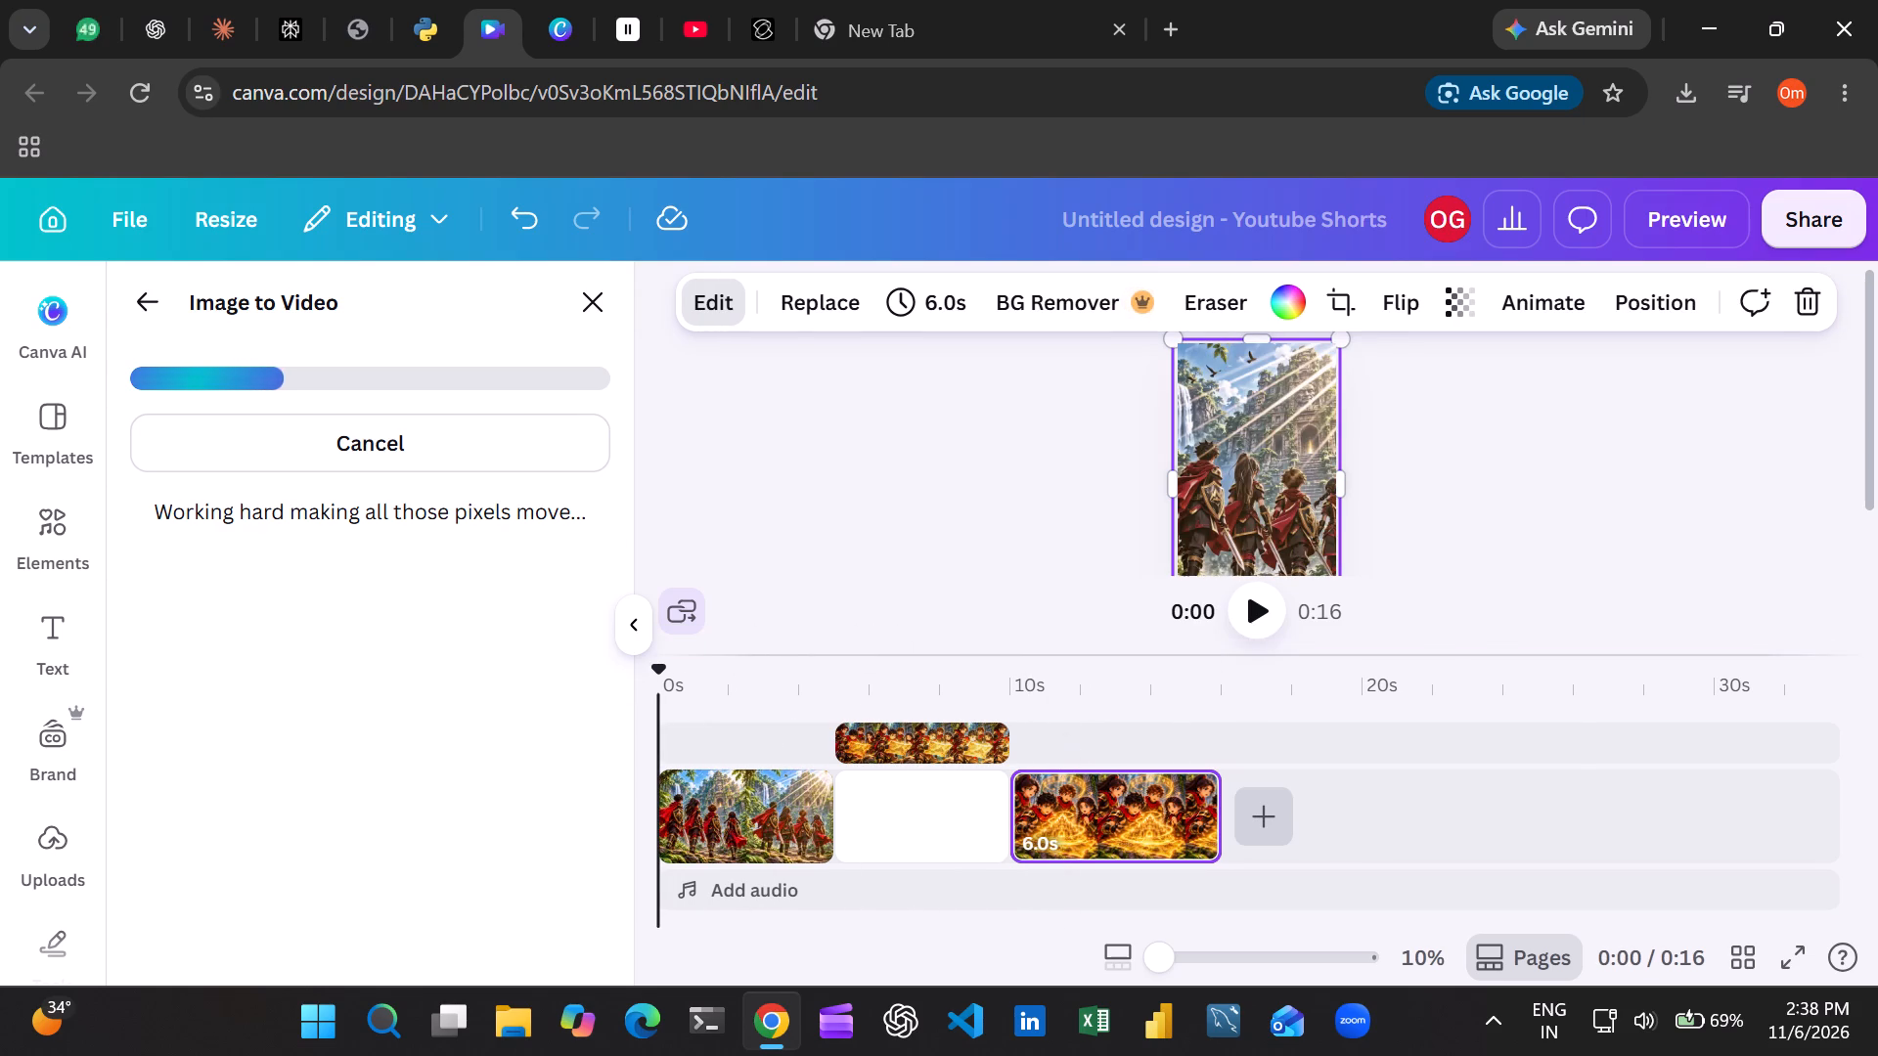
left_click(1259, 619)
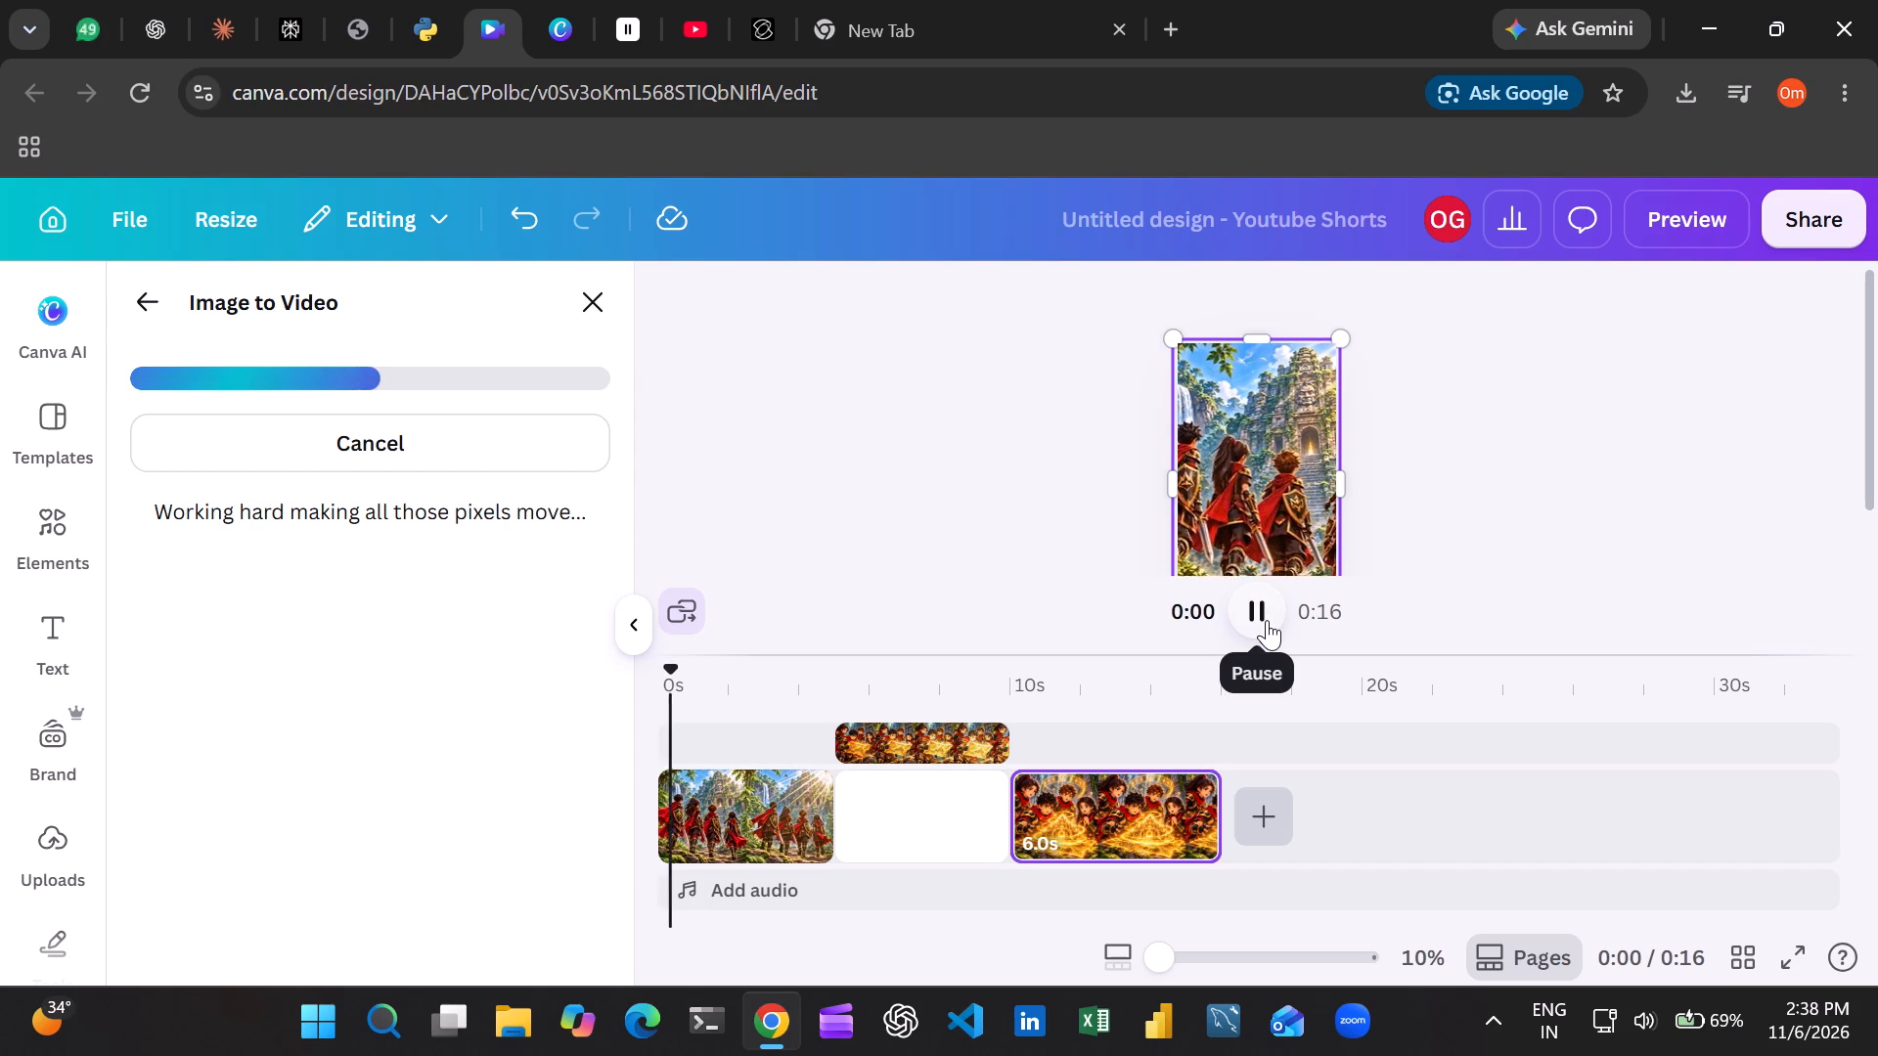
left_click(1260, 611)
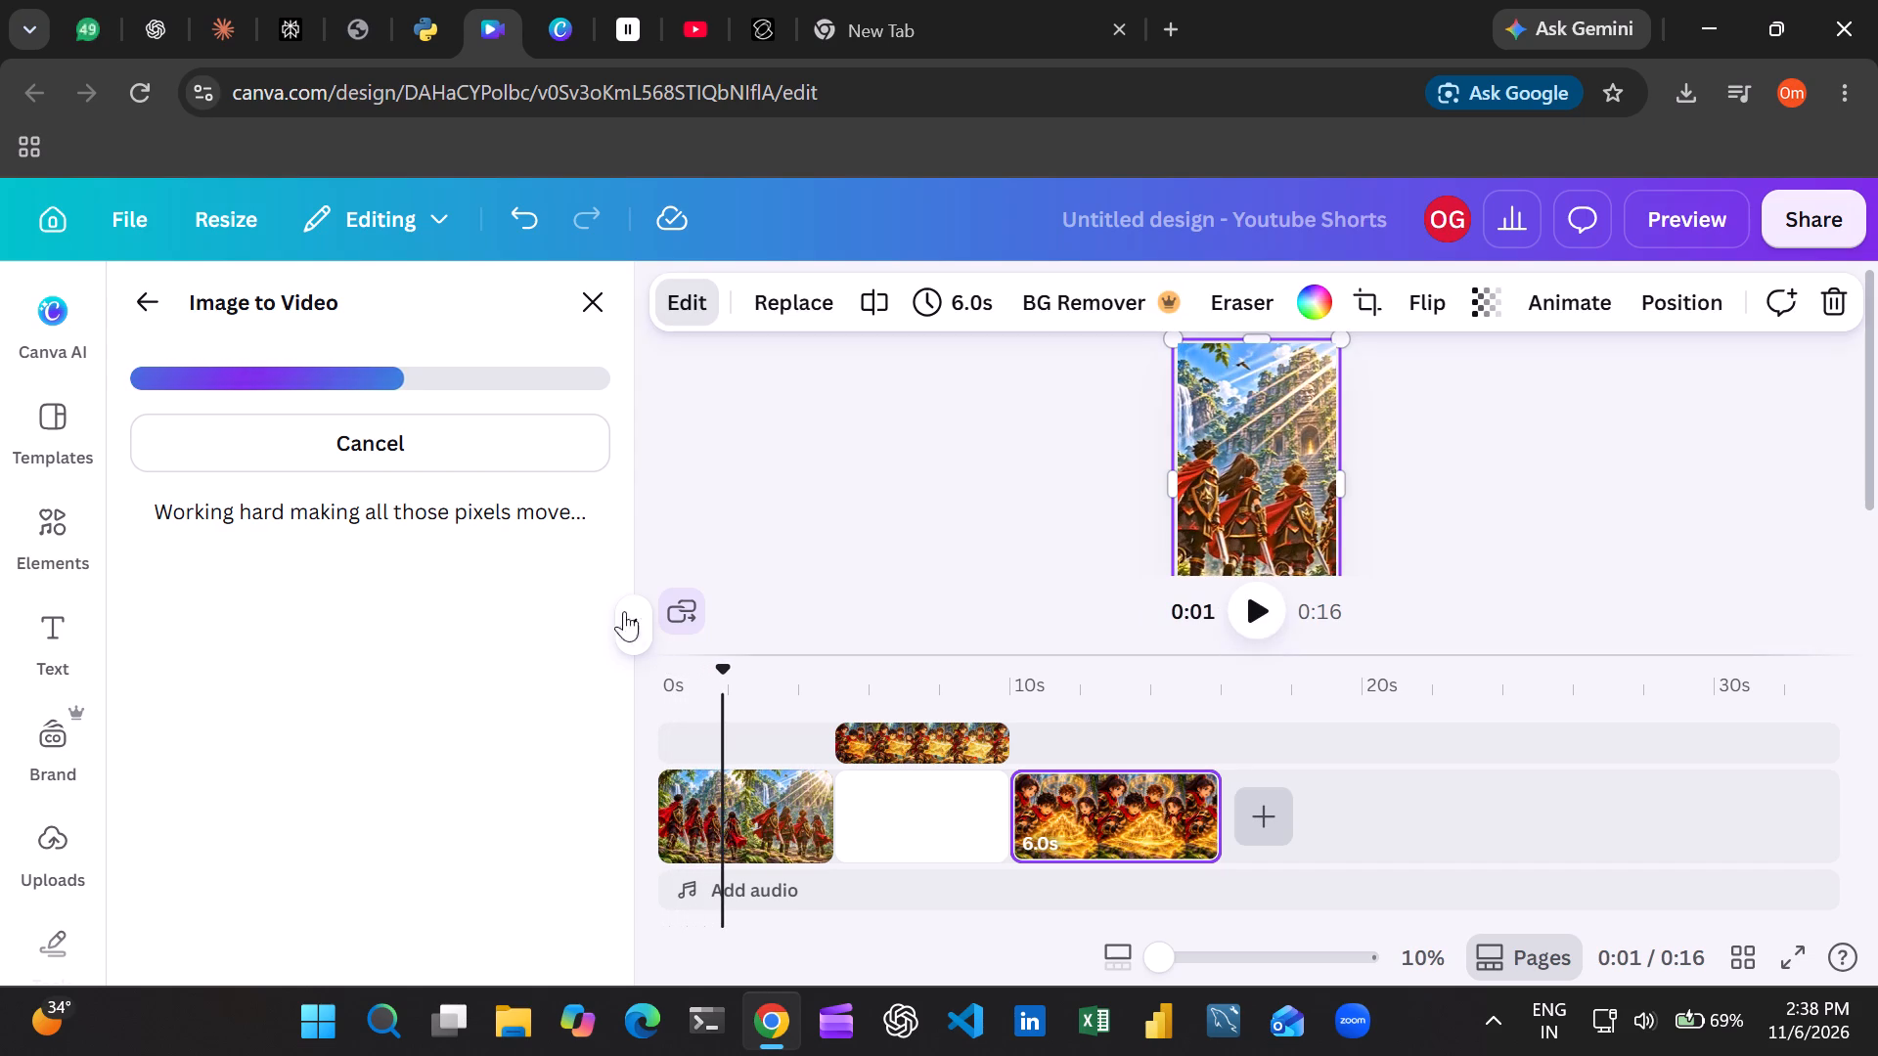
left_click_drag(717, 668, 642, 669)
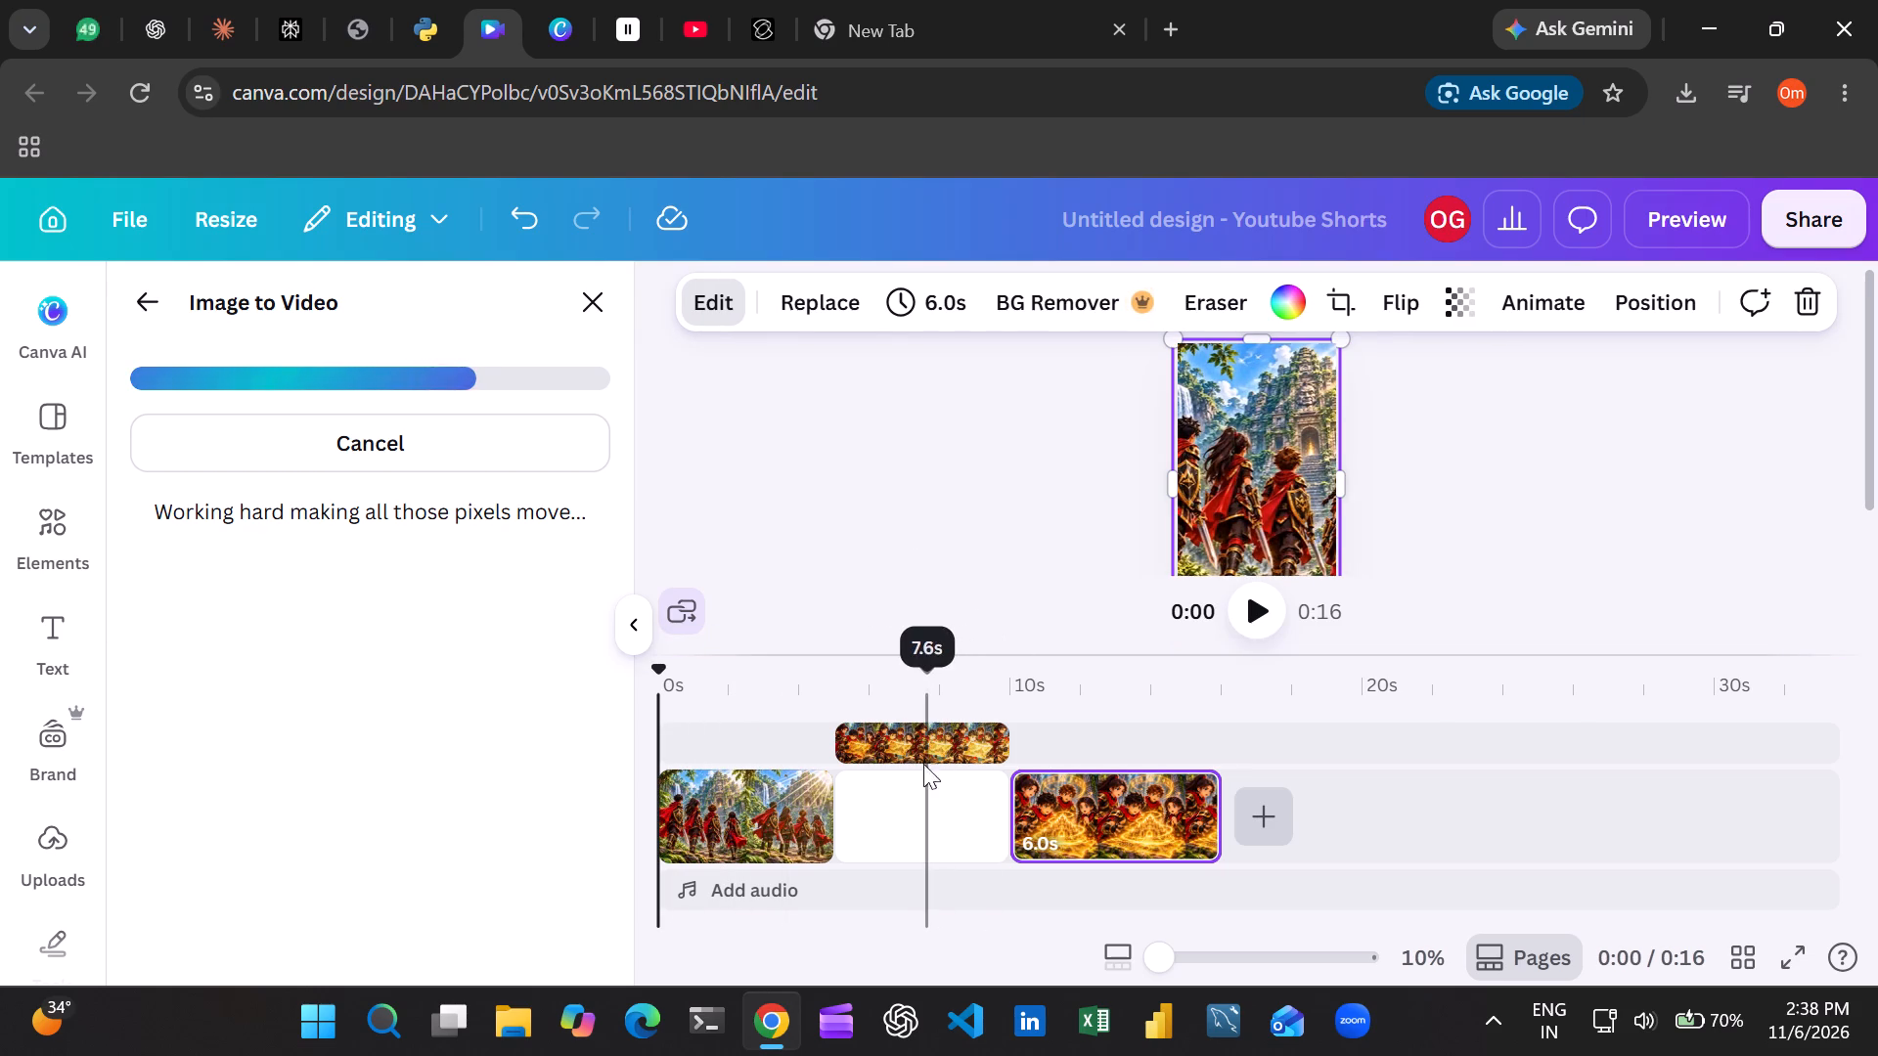
left_click(886, 808)
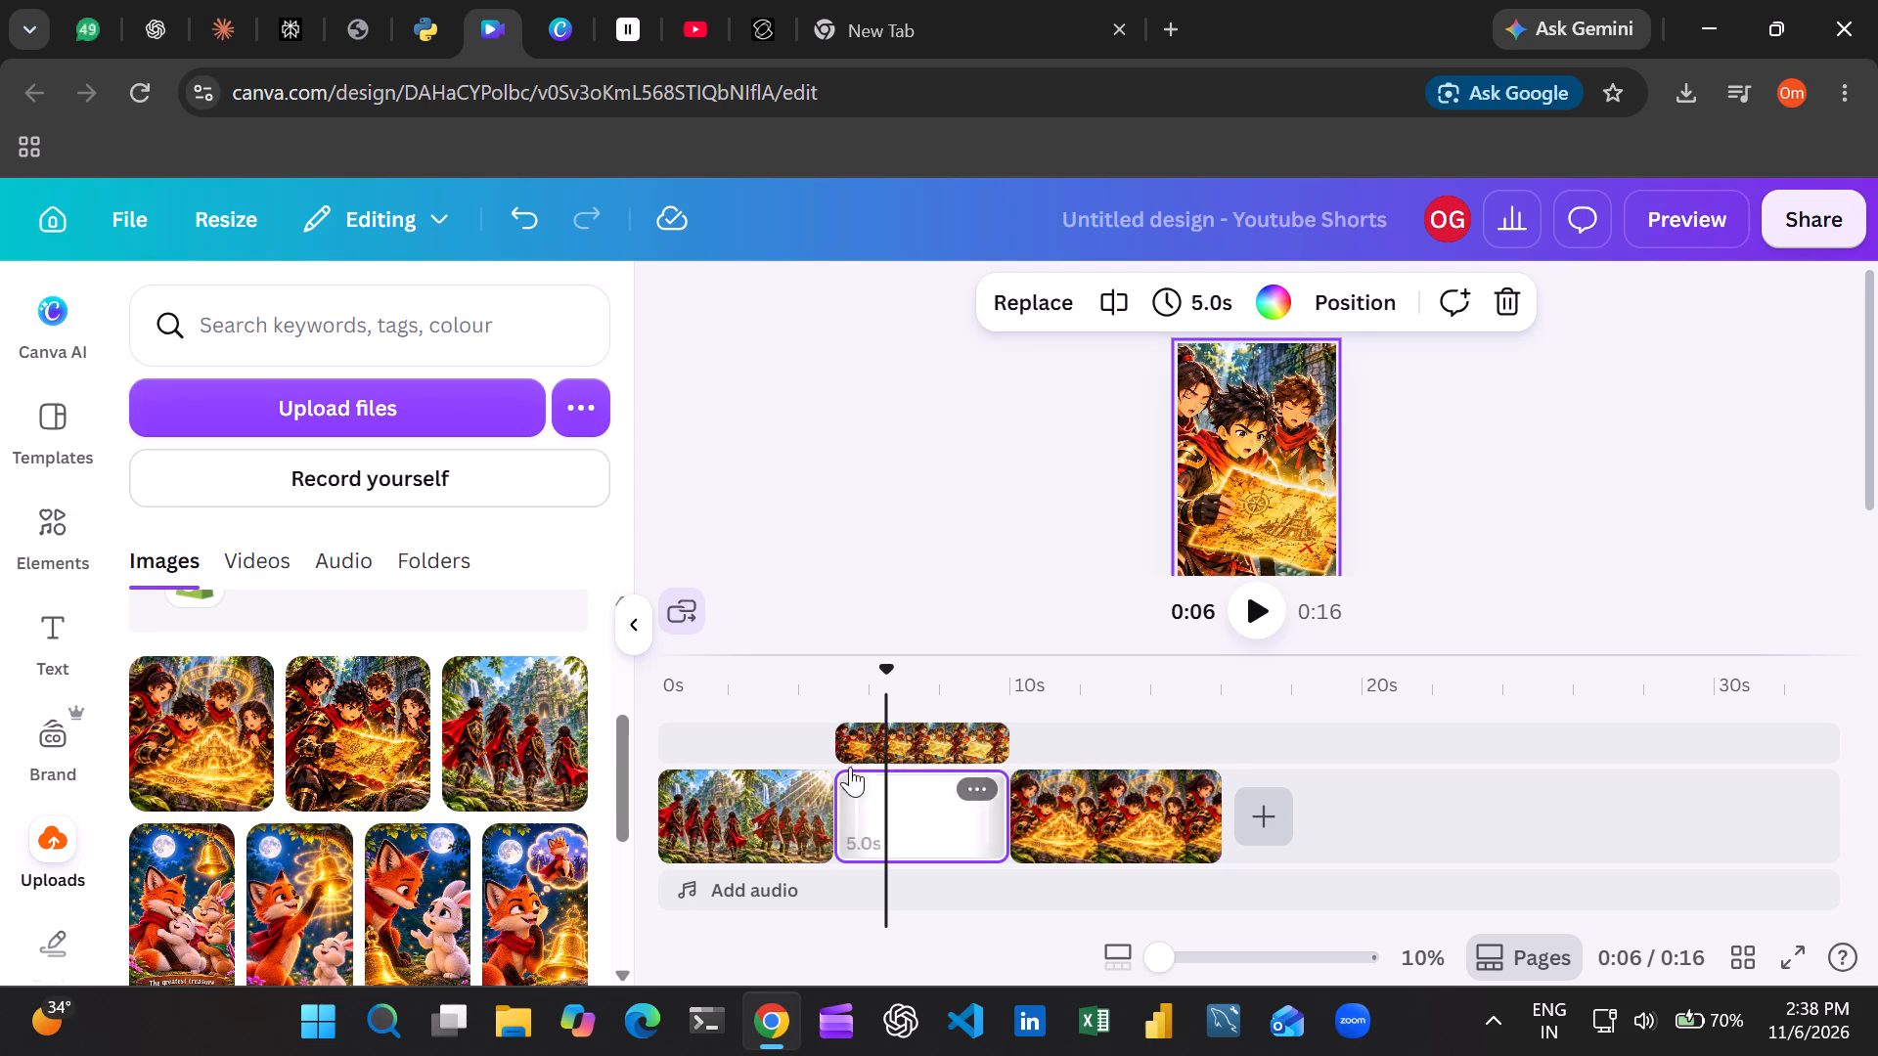
left_click_drag(883, 667, 830, 667)
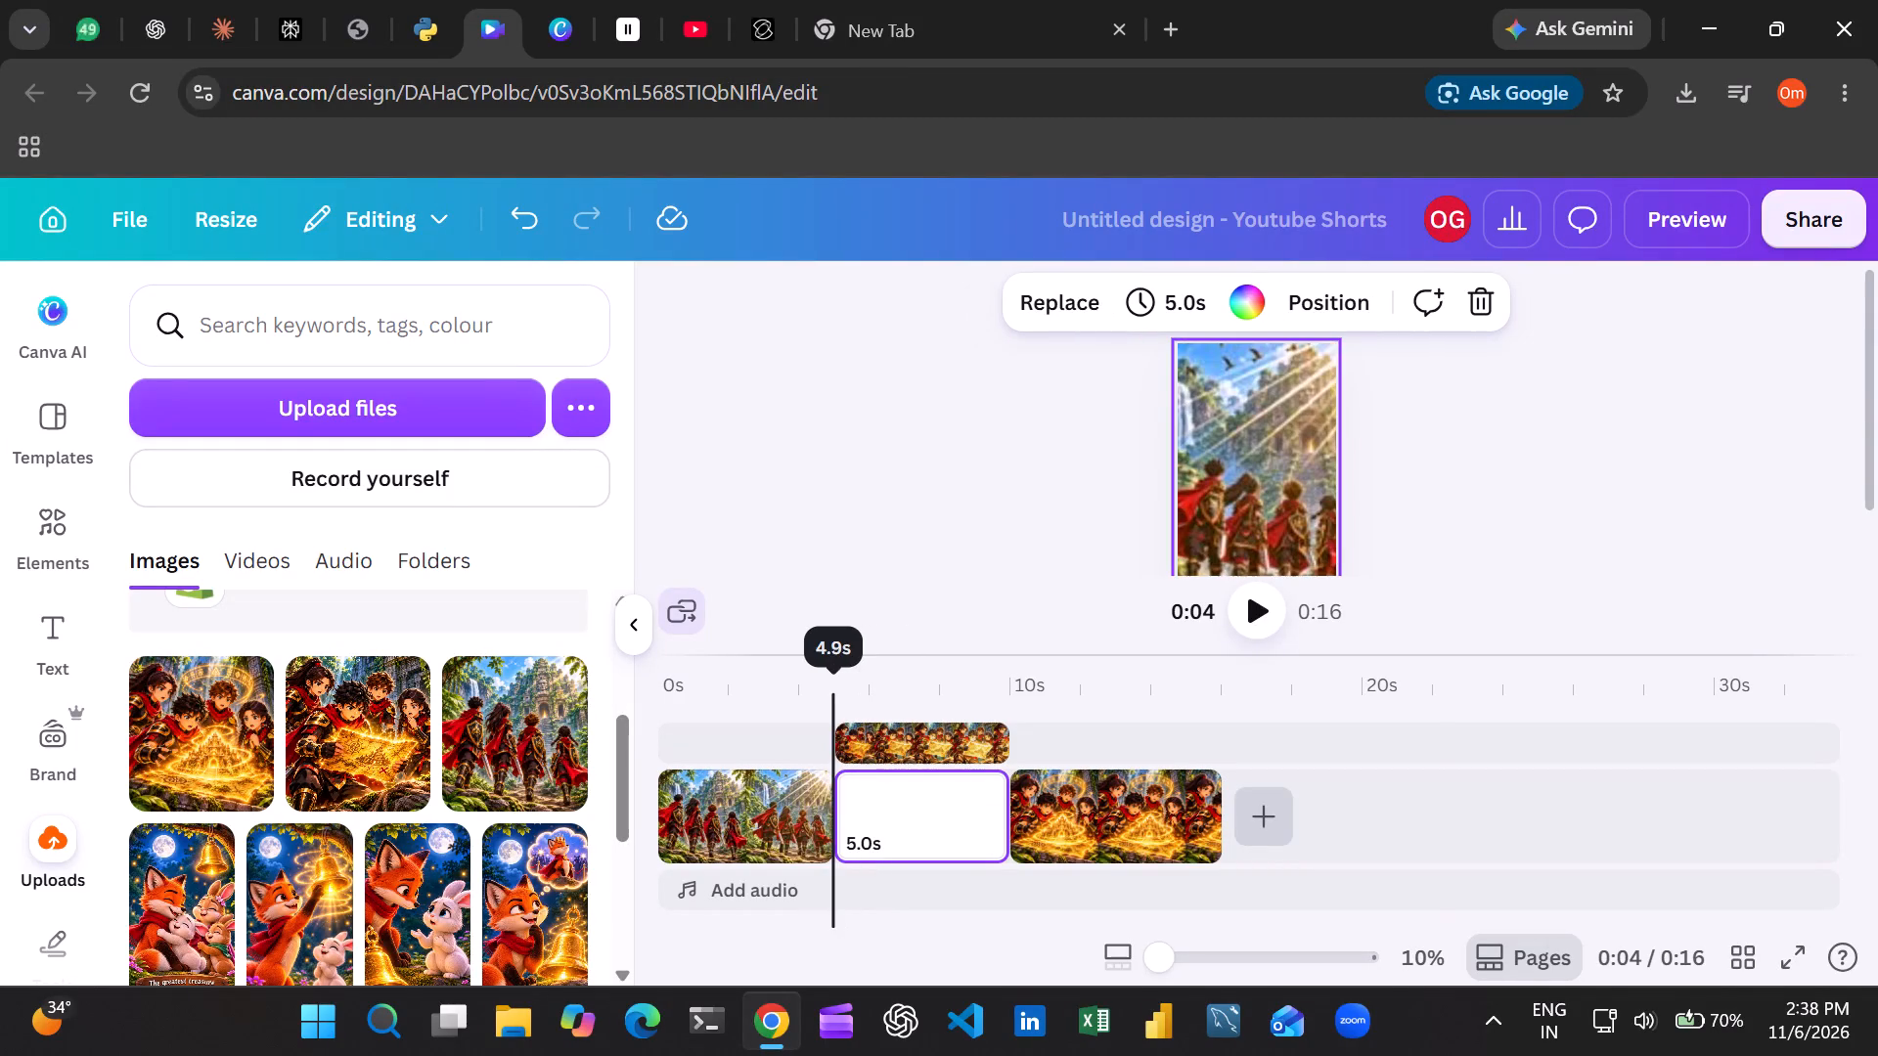
left_click_drag(830, 667, 834, 669)
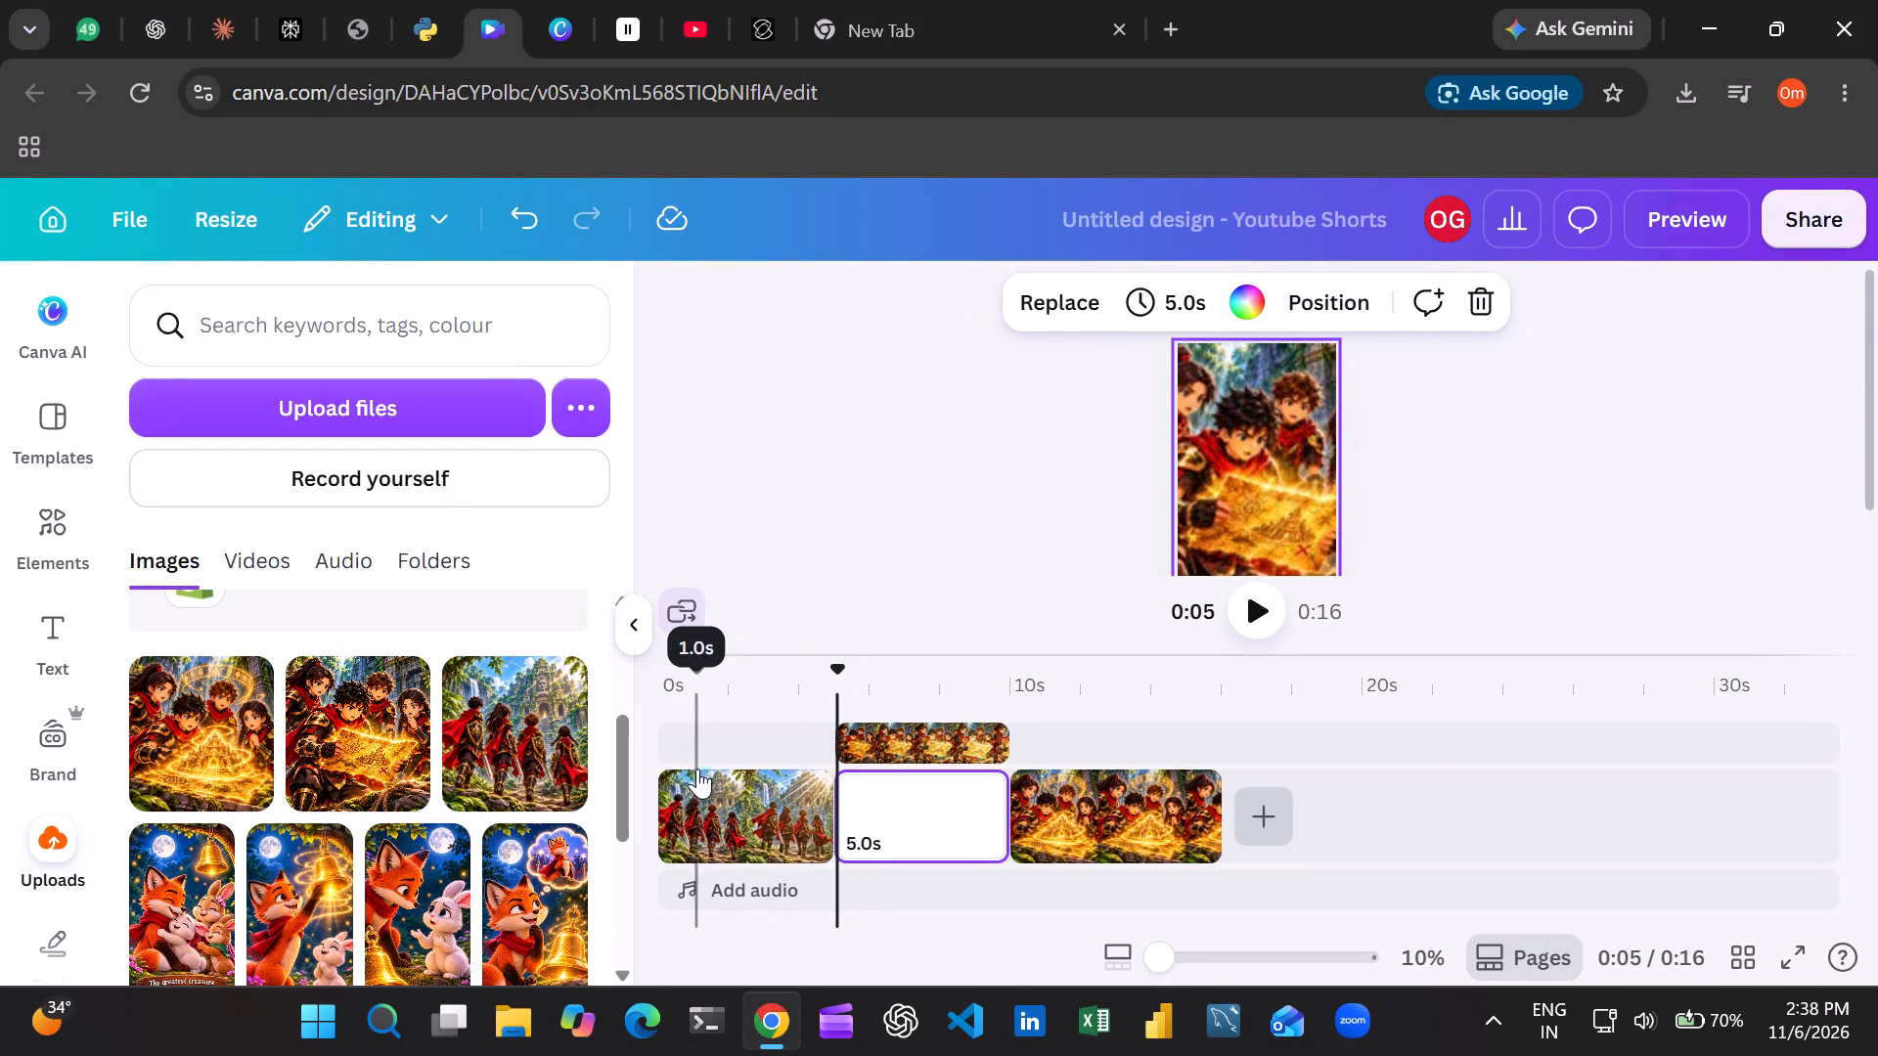
right_click(975, 739)
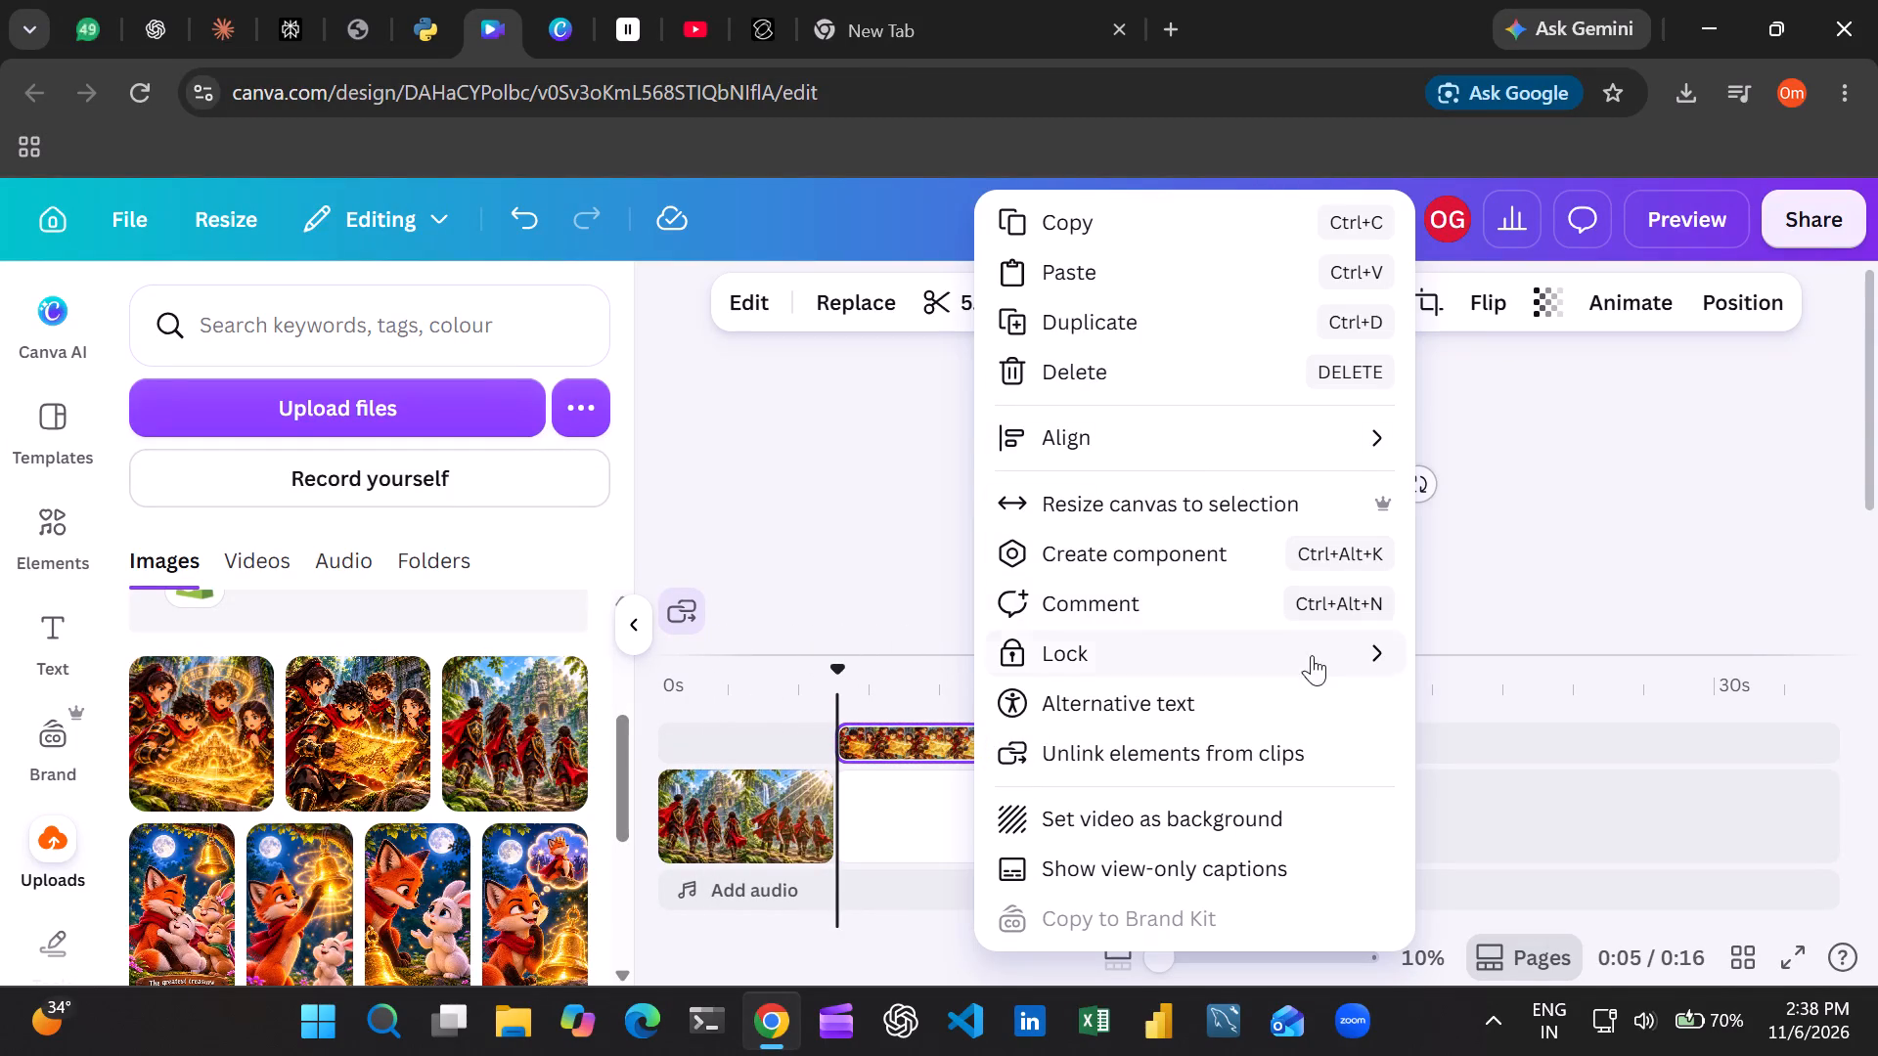
left_click(887, 455)
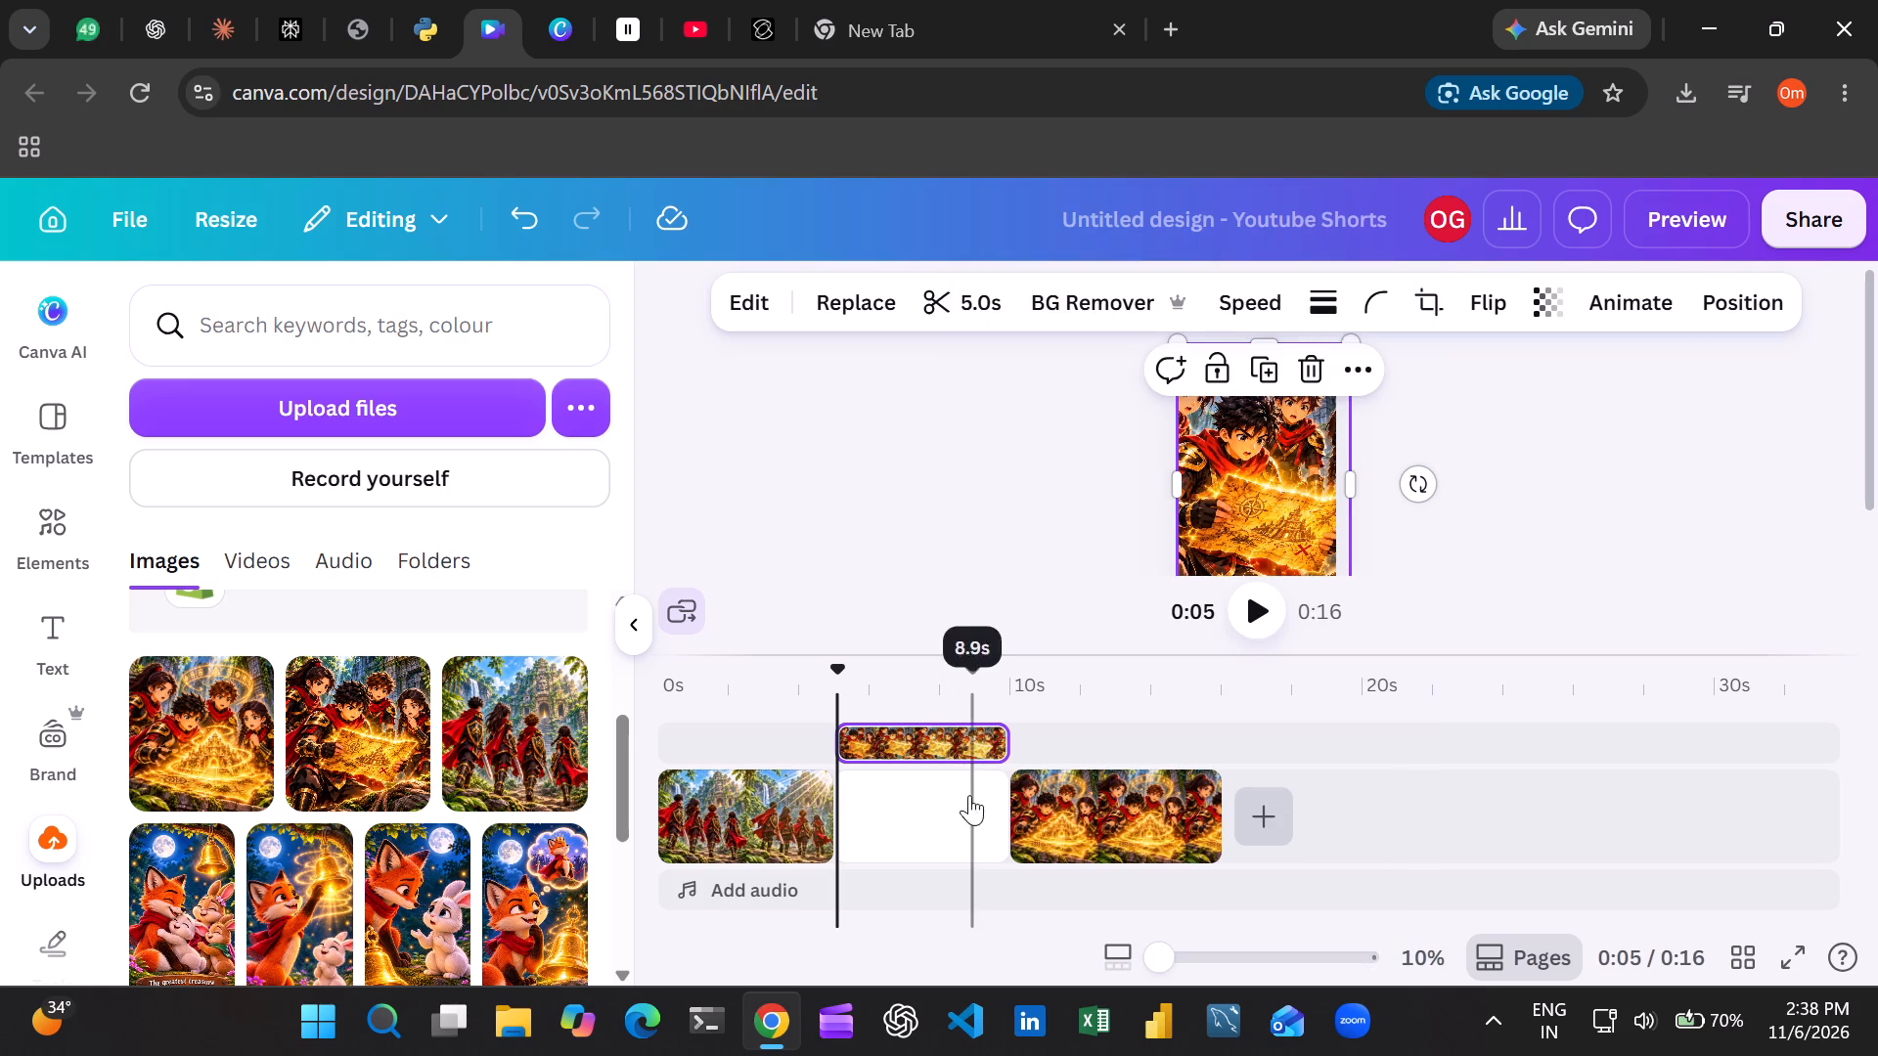
left_click(1265, 628)
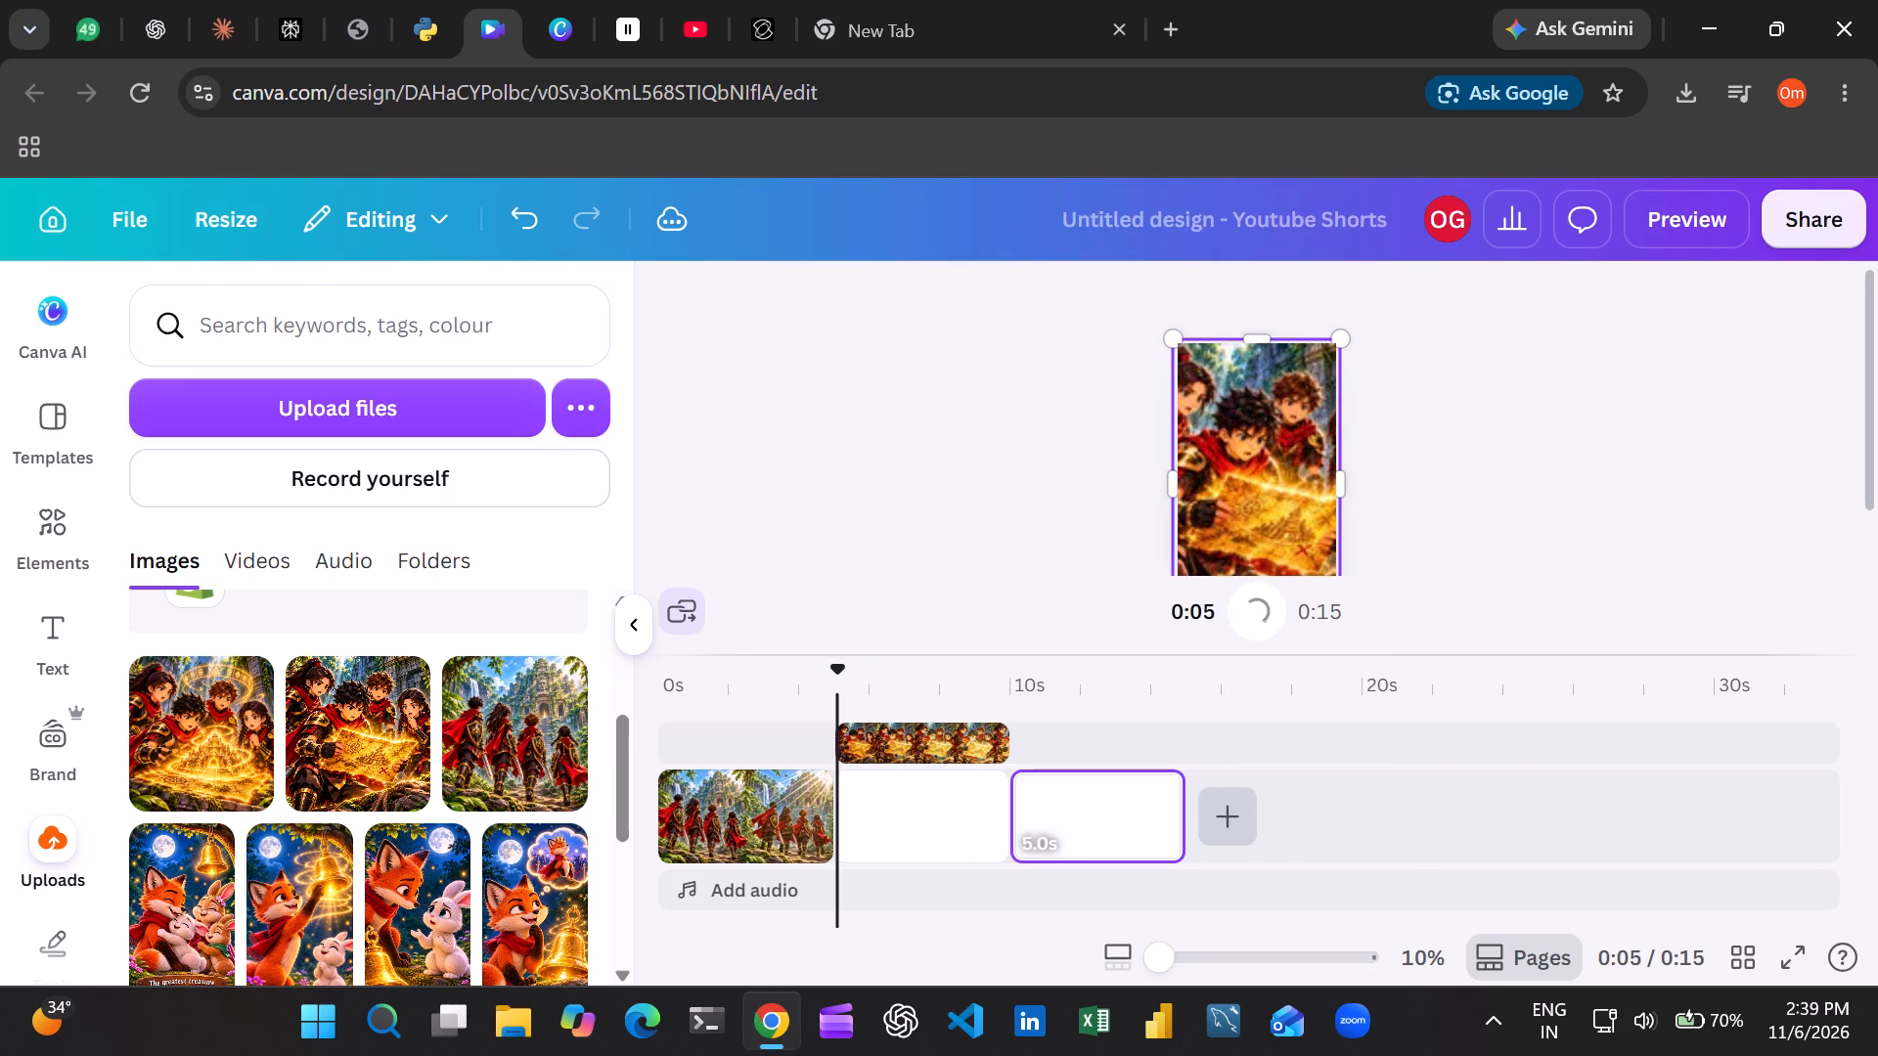
scroll(418, 552, "up", 4)
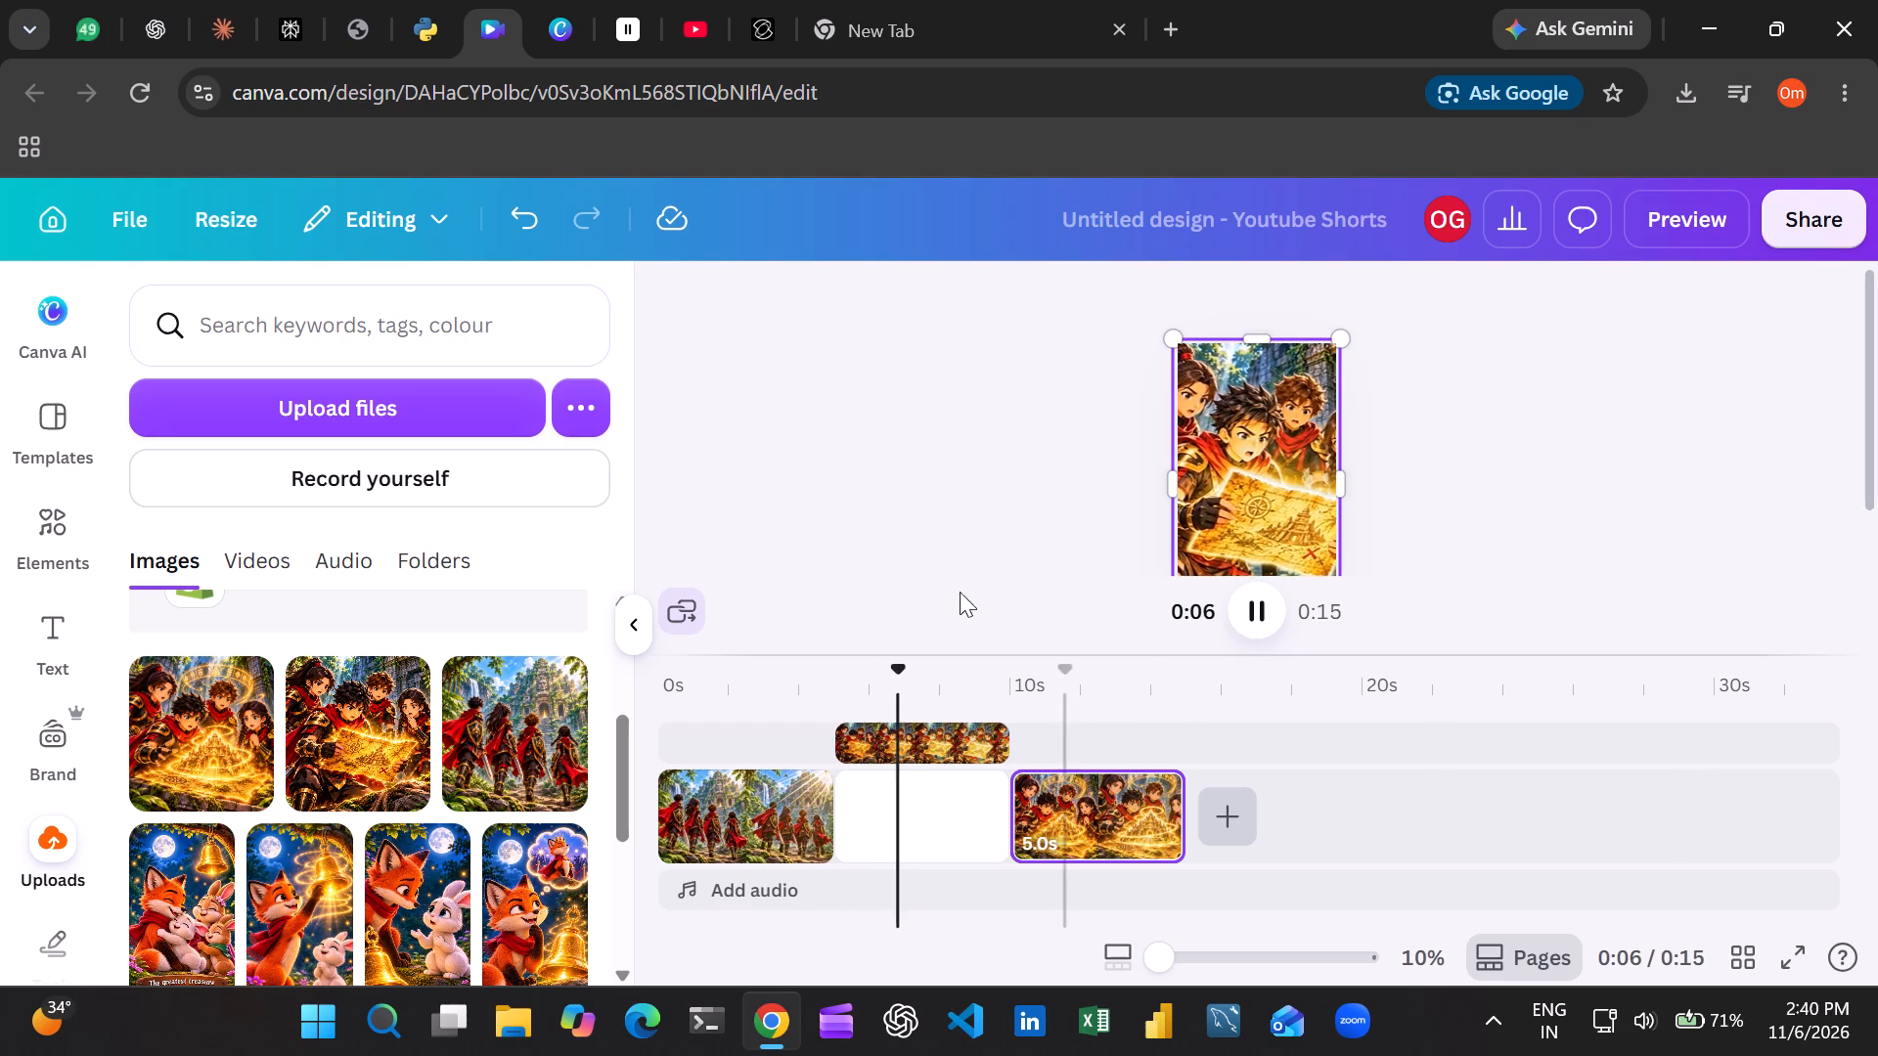
left_click_drag(917, 660, 798, 668)
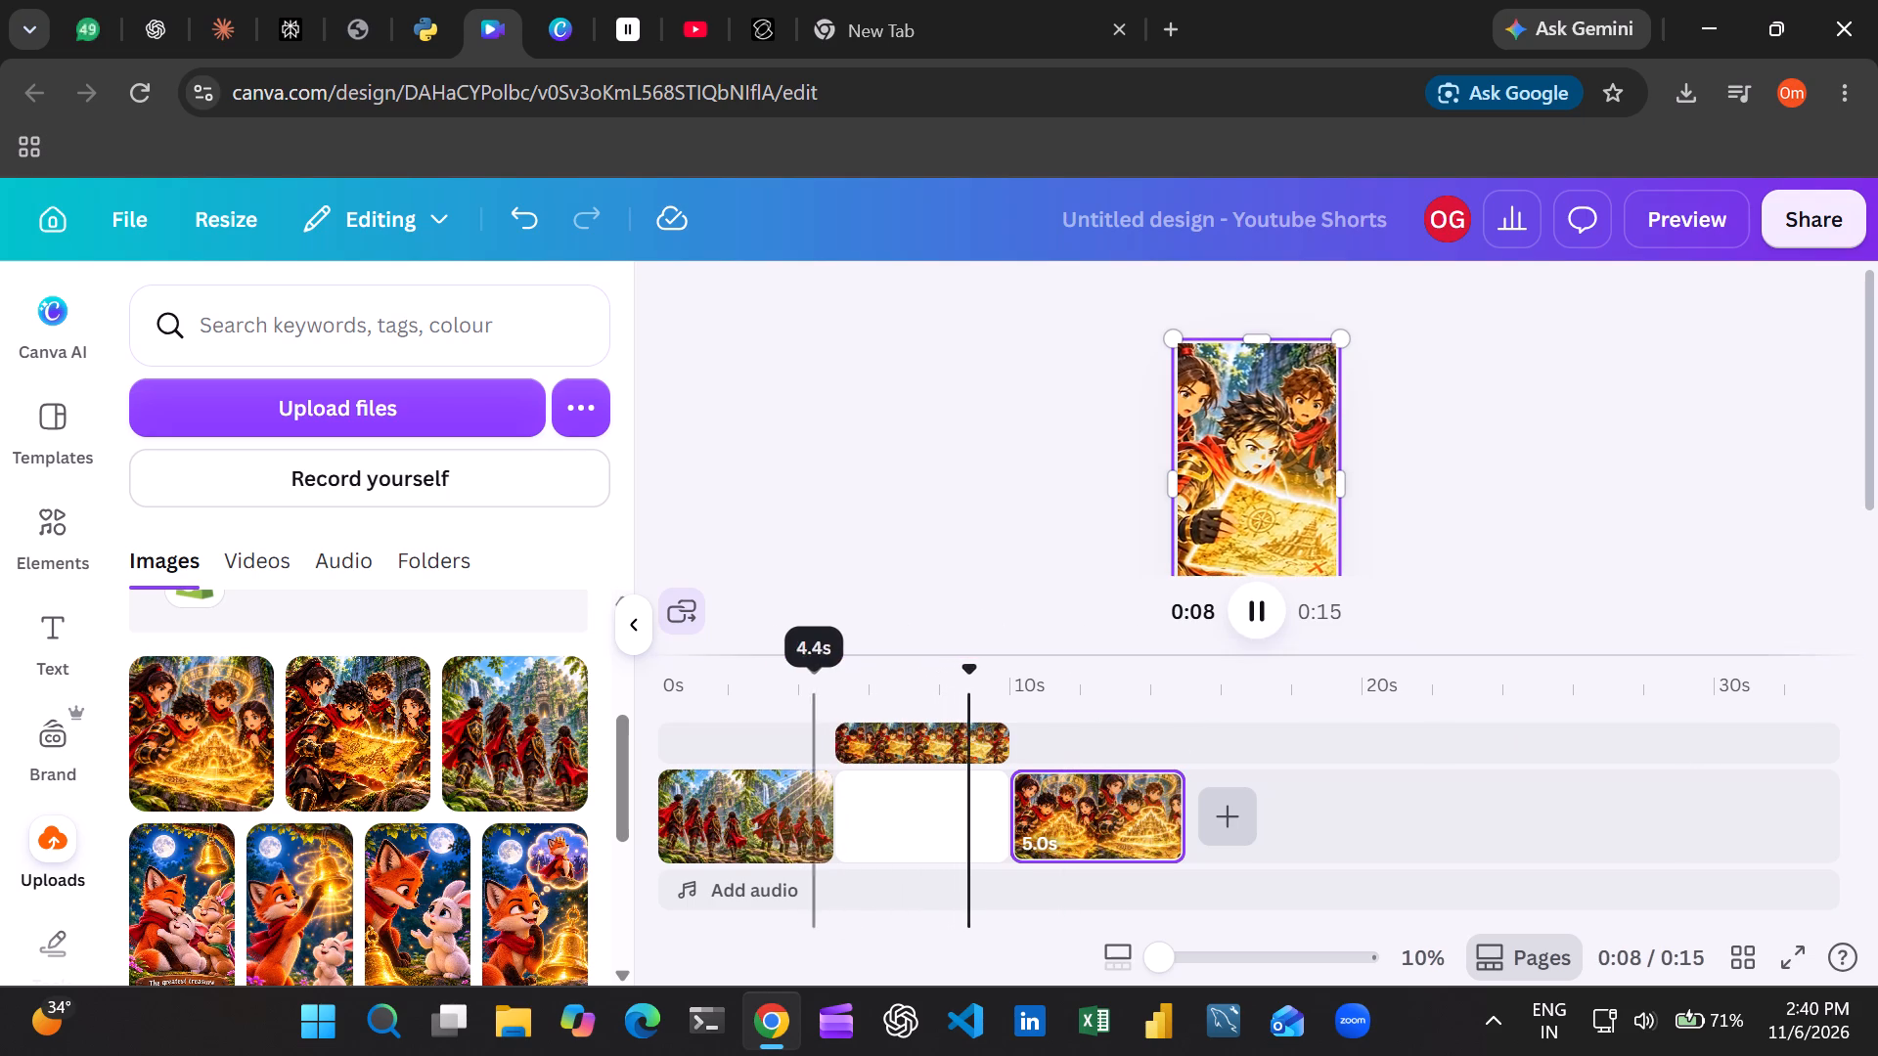
left_click_drag(1019, 663, 779, 685)
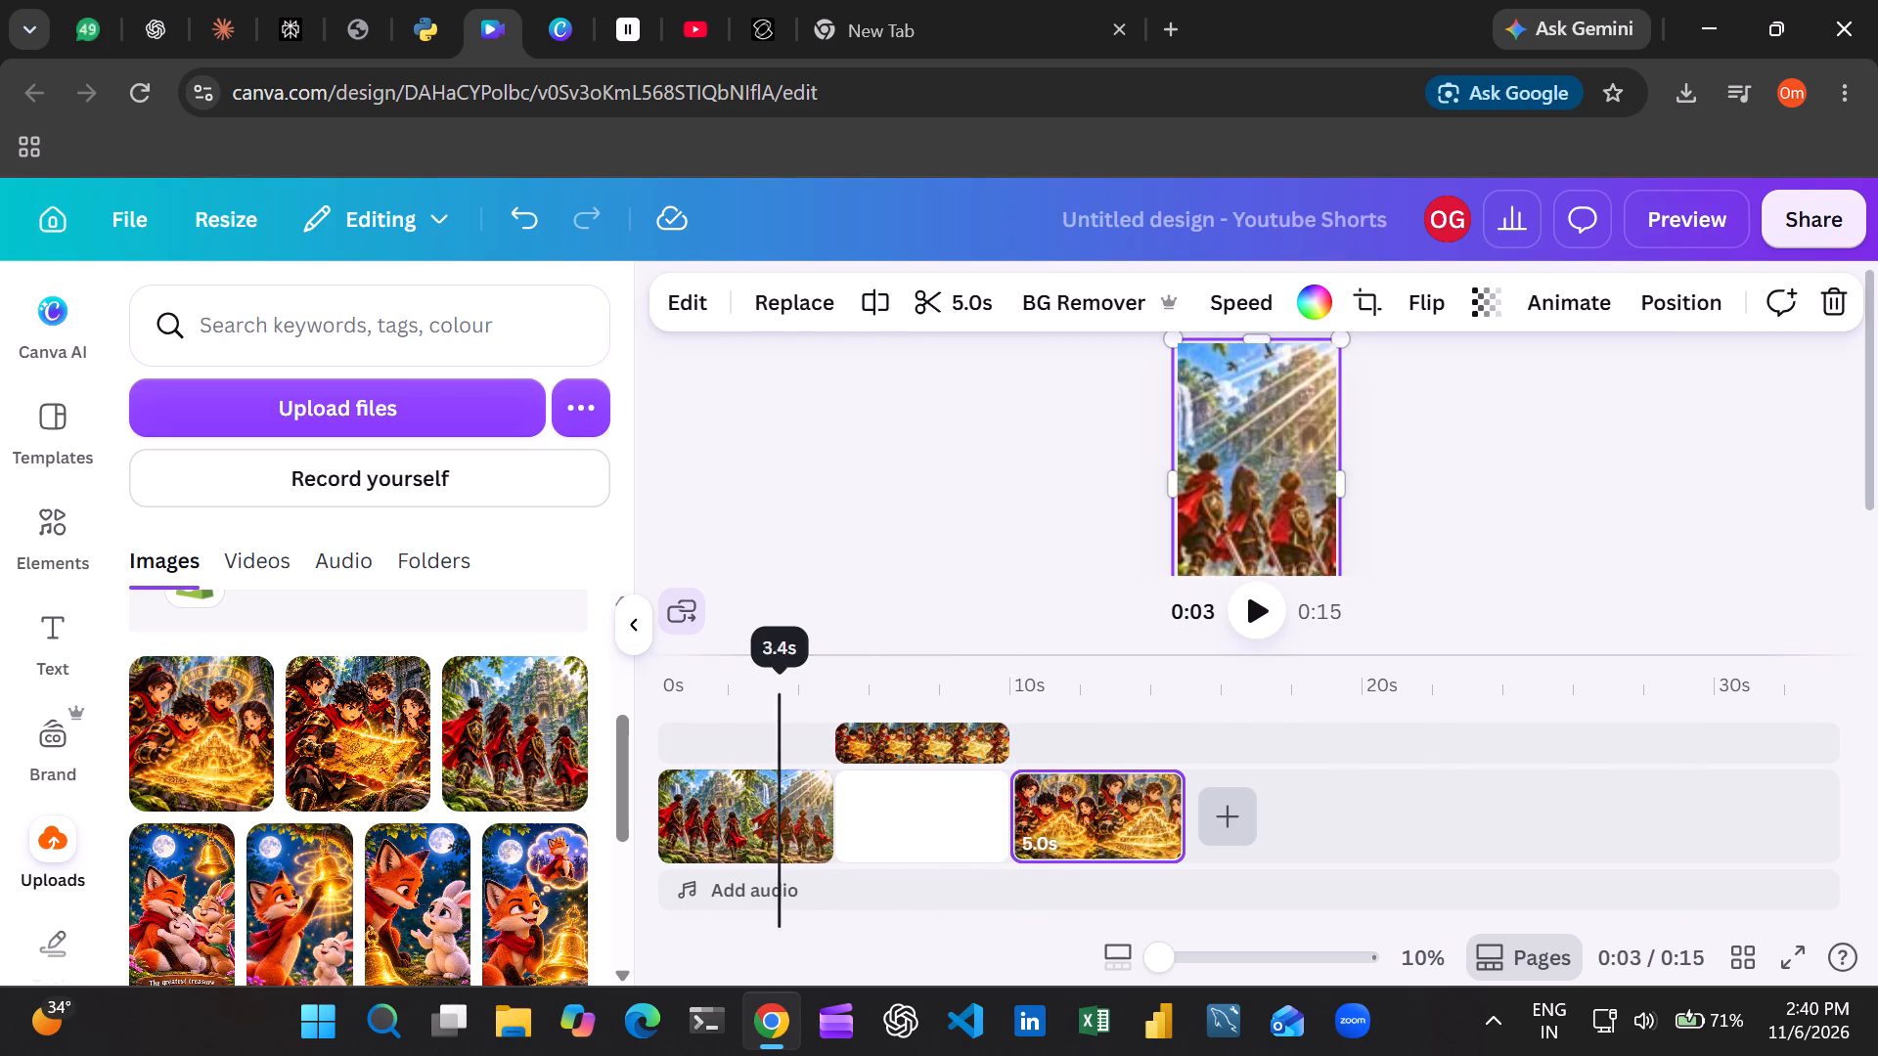
left_click_drag(779, 685, 791, 685)
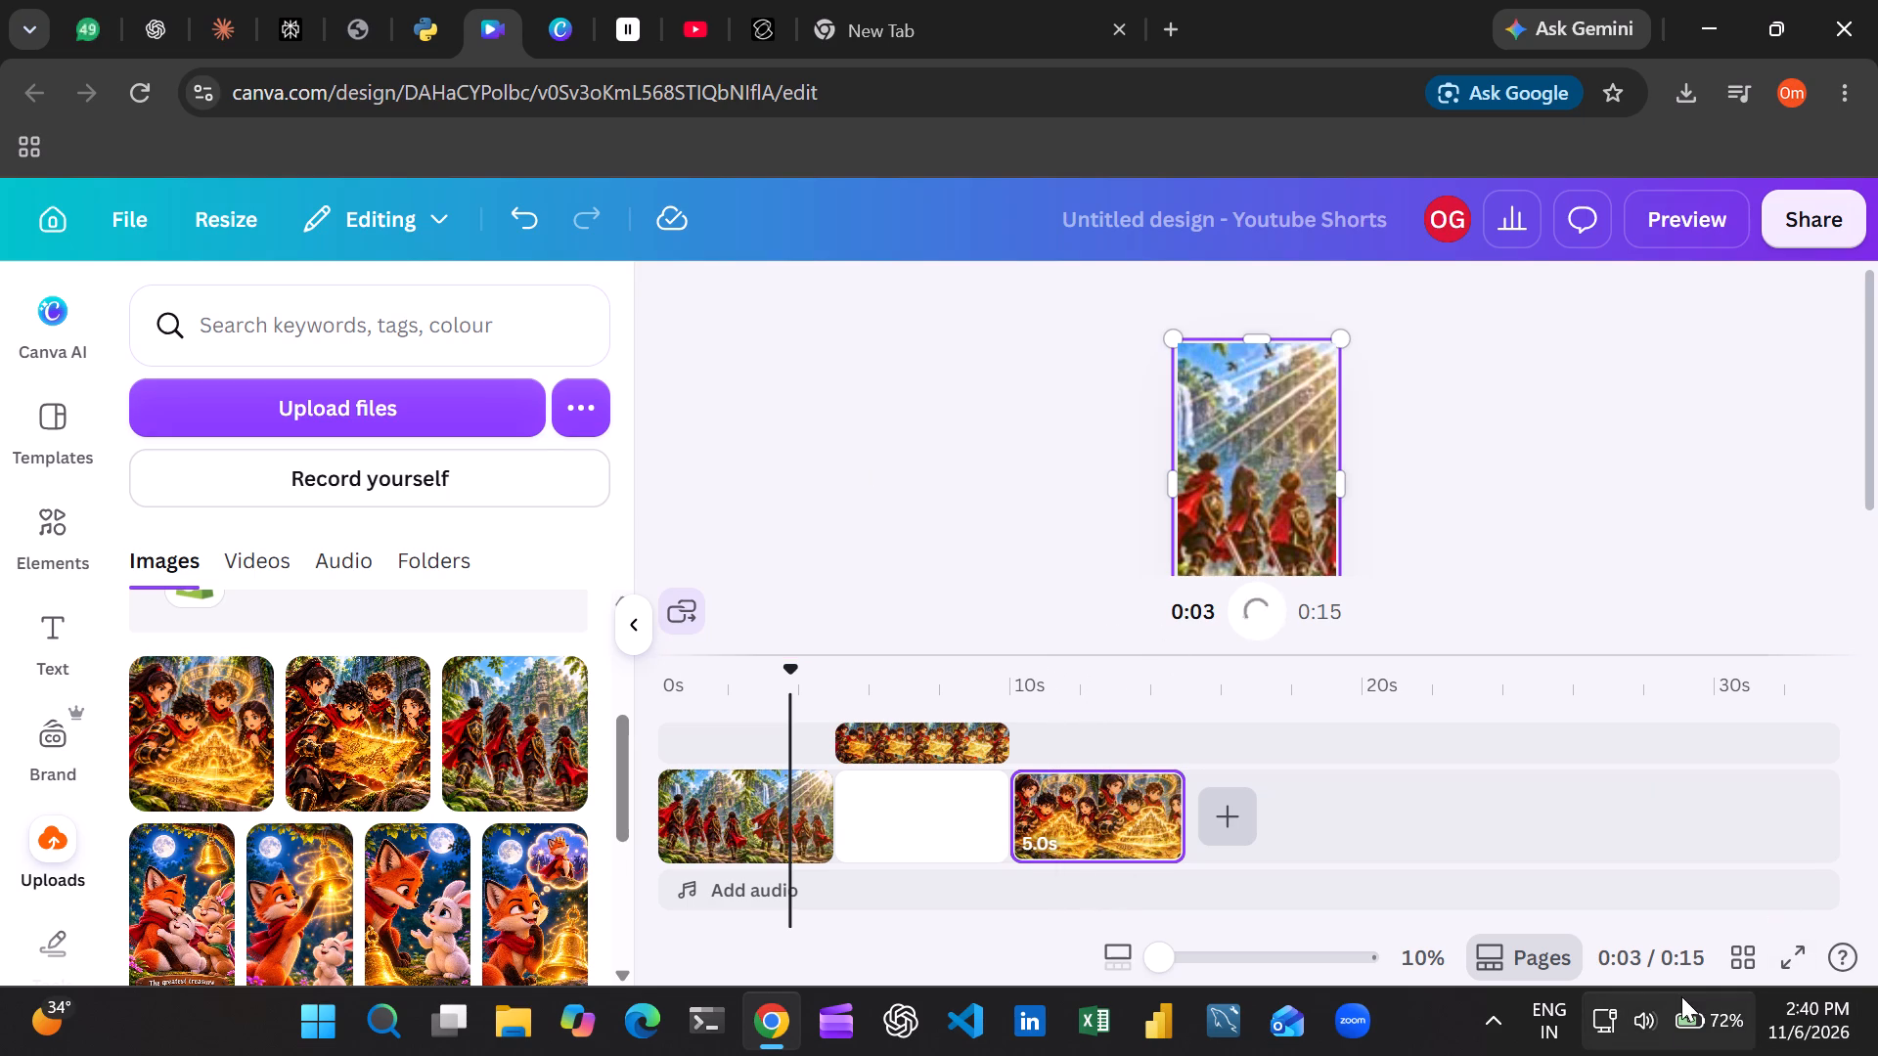
Raise the display brightness slightly in the system quick settings and return to the Canva design.
left_click(1675, 1022)
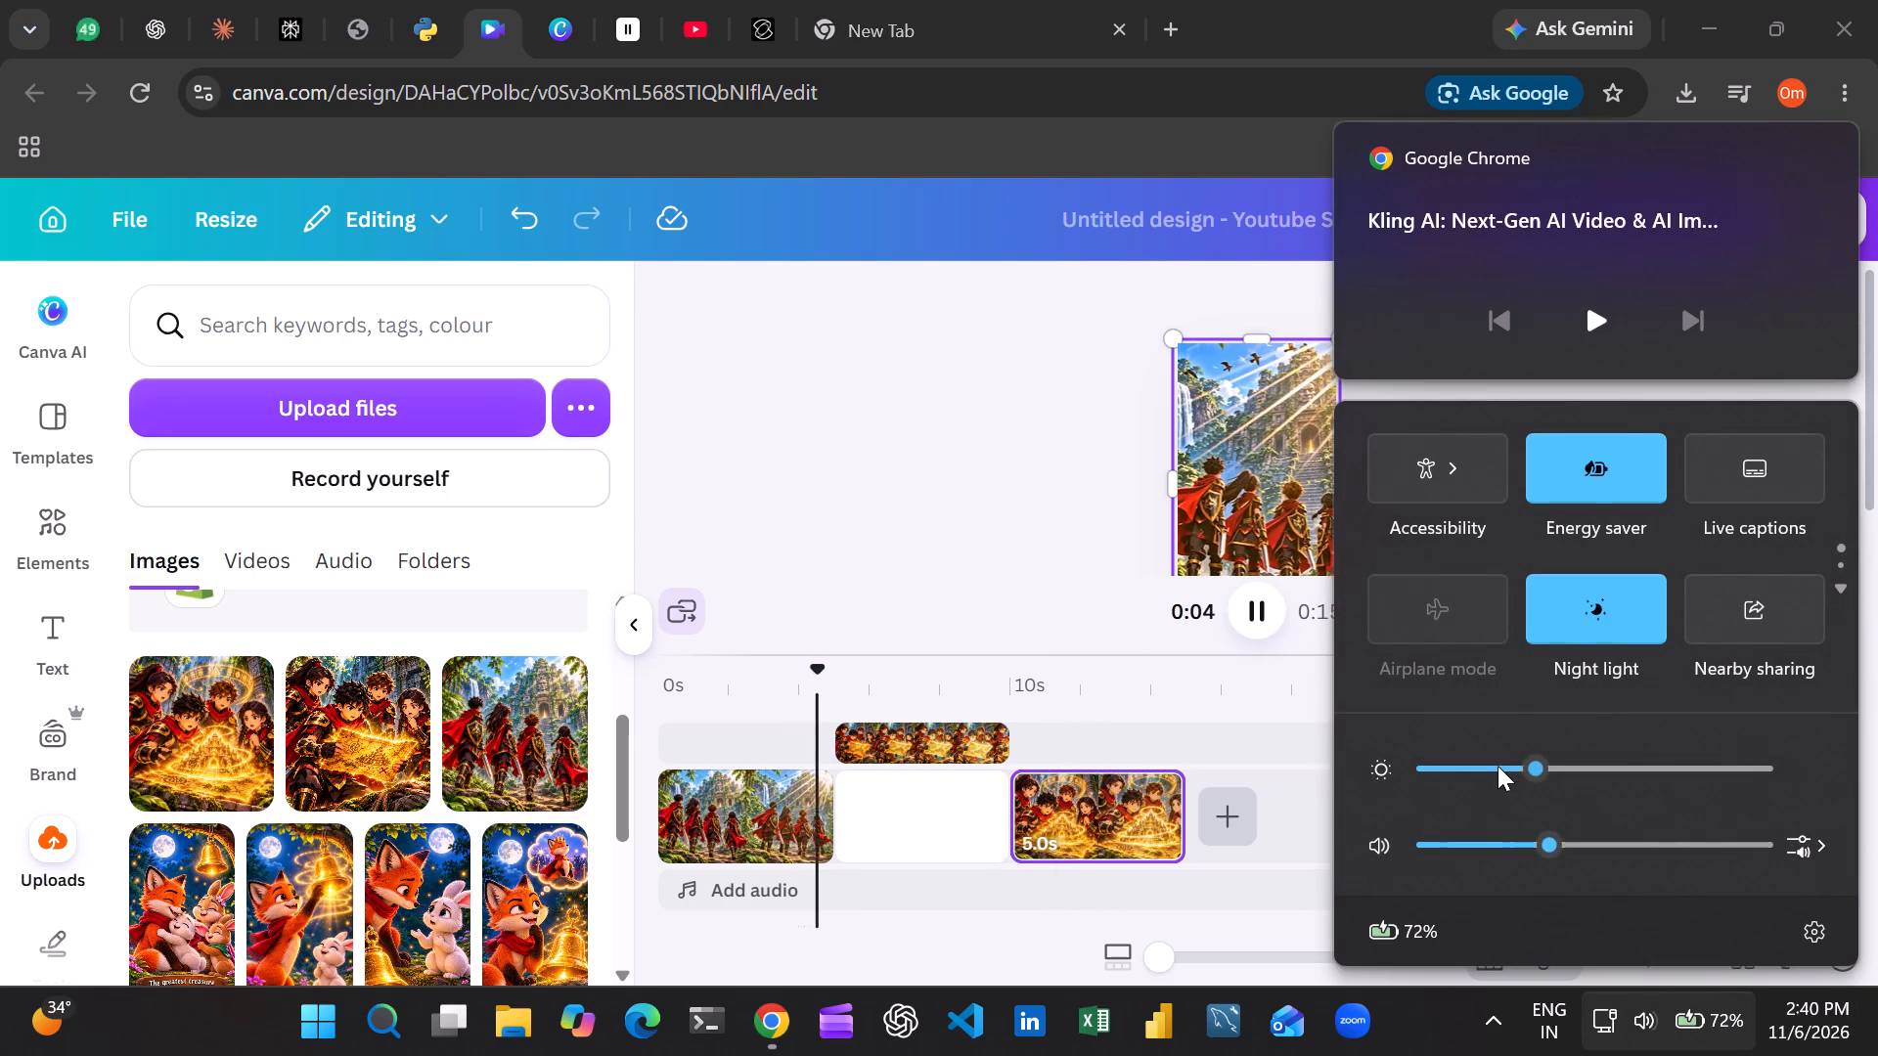
left_click(1498, 765)
left_click(1546, 766)
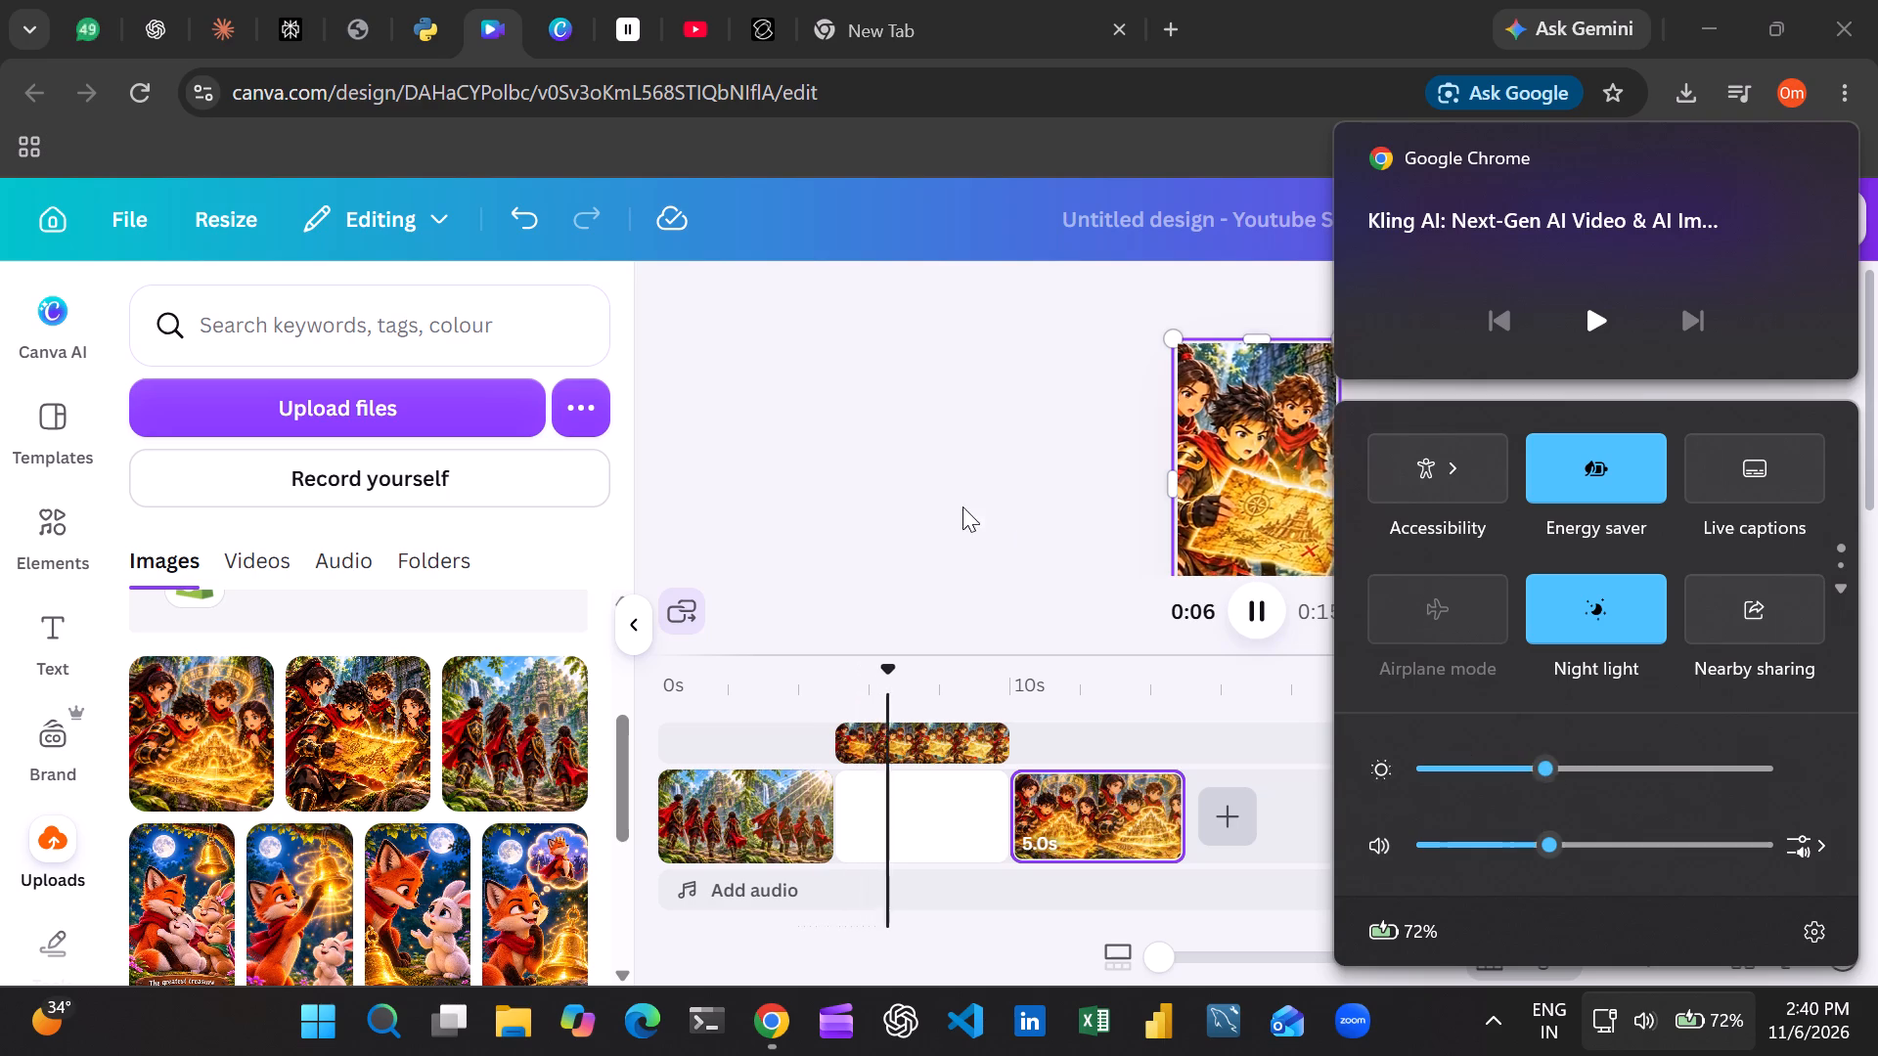
left_click(958, 505)
Move the playhead back near the end of Scene 1 and replay the cuts through Scene 2 into Scene 3.
left_click_drag(905, 662, 854, 671)
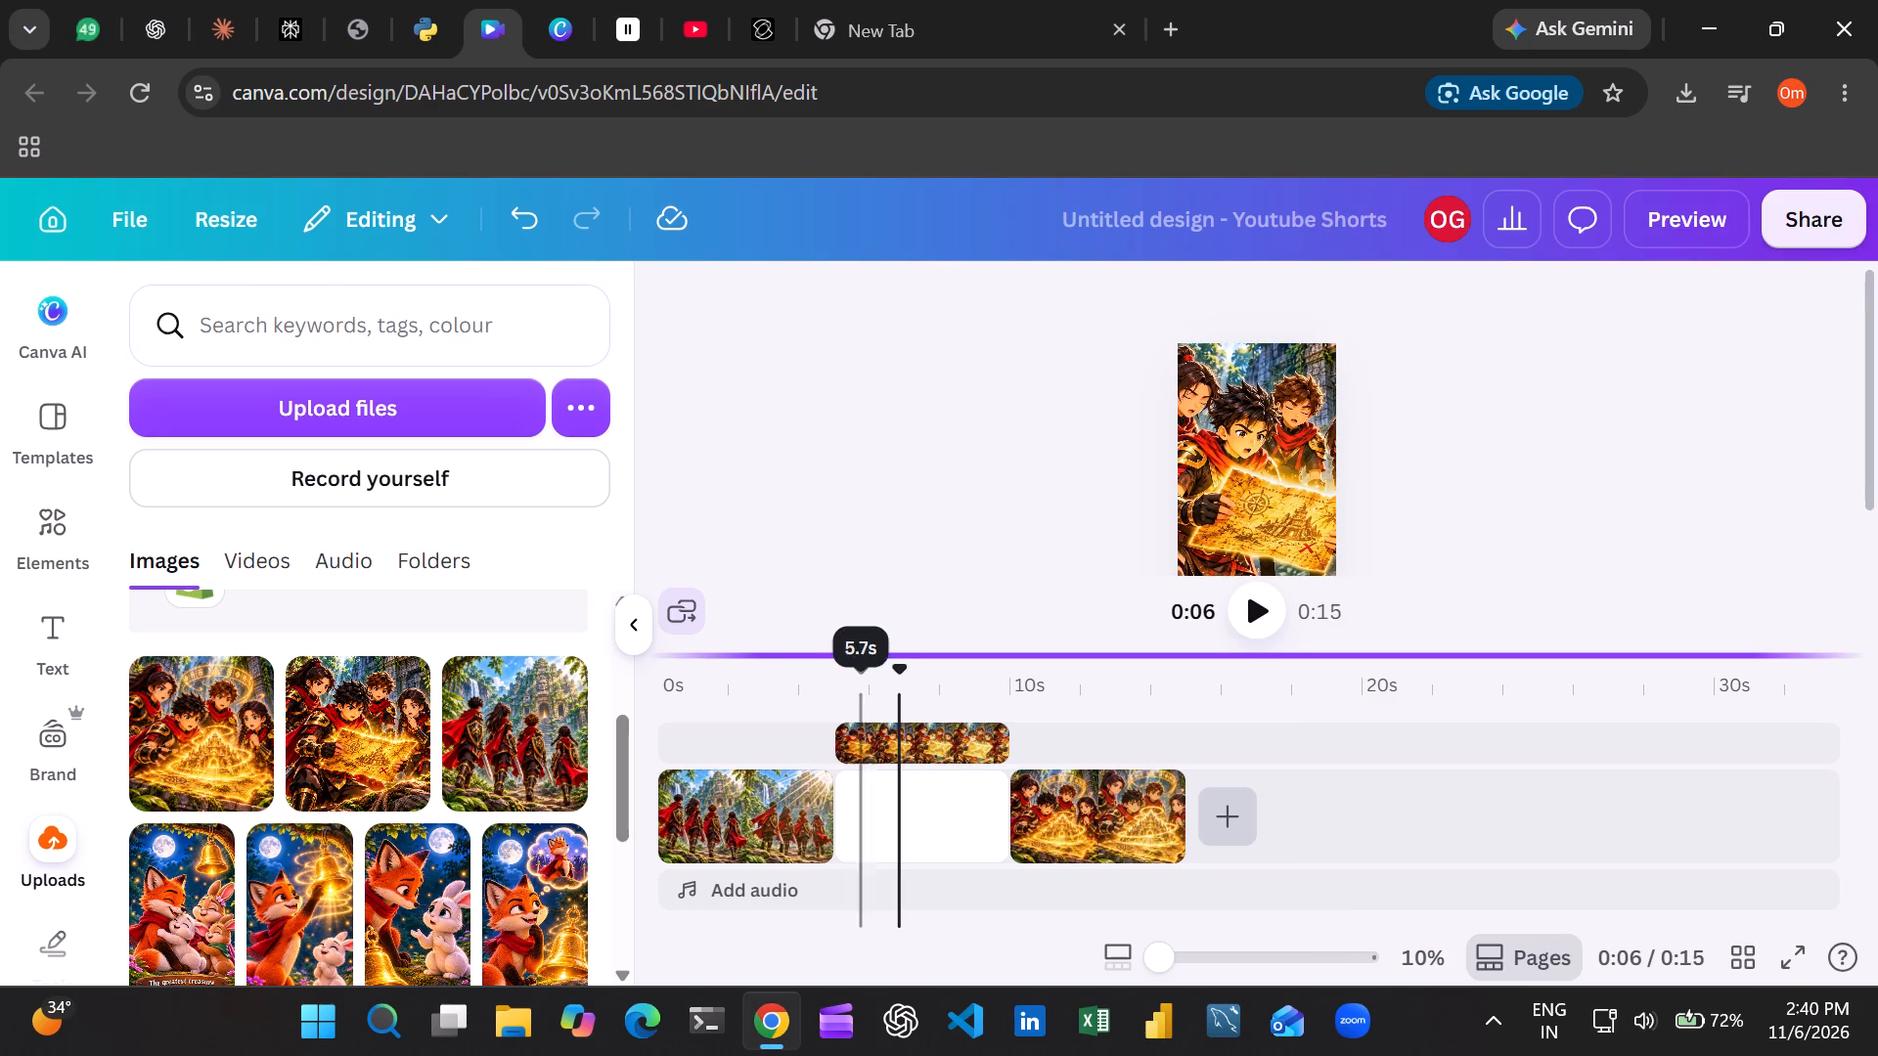
left_click_drag(854, 671, 806, 675)
left_click(827, 681)
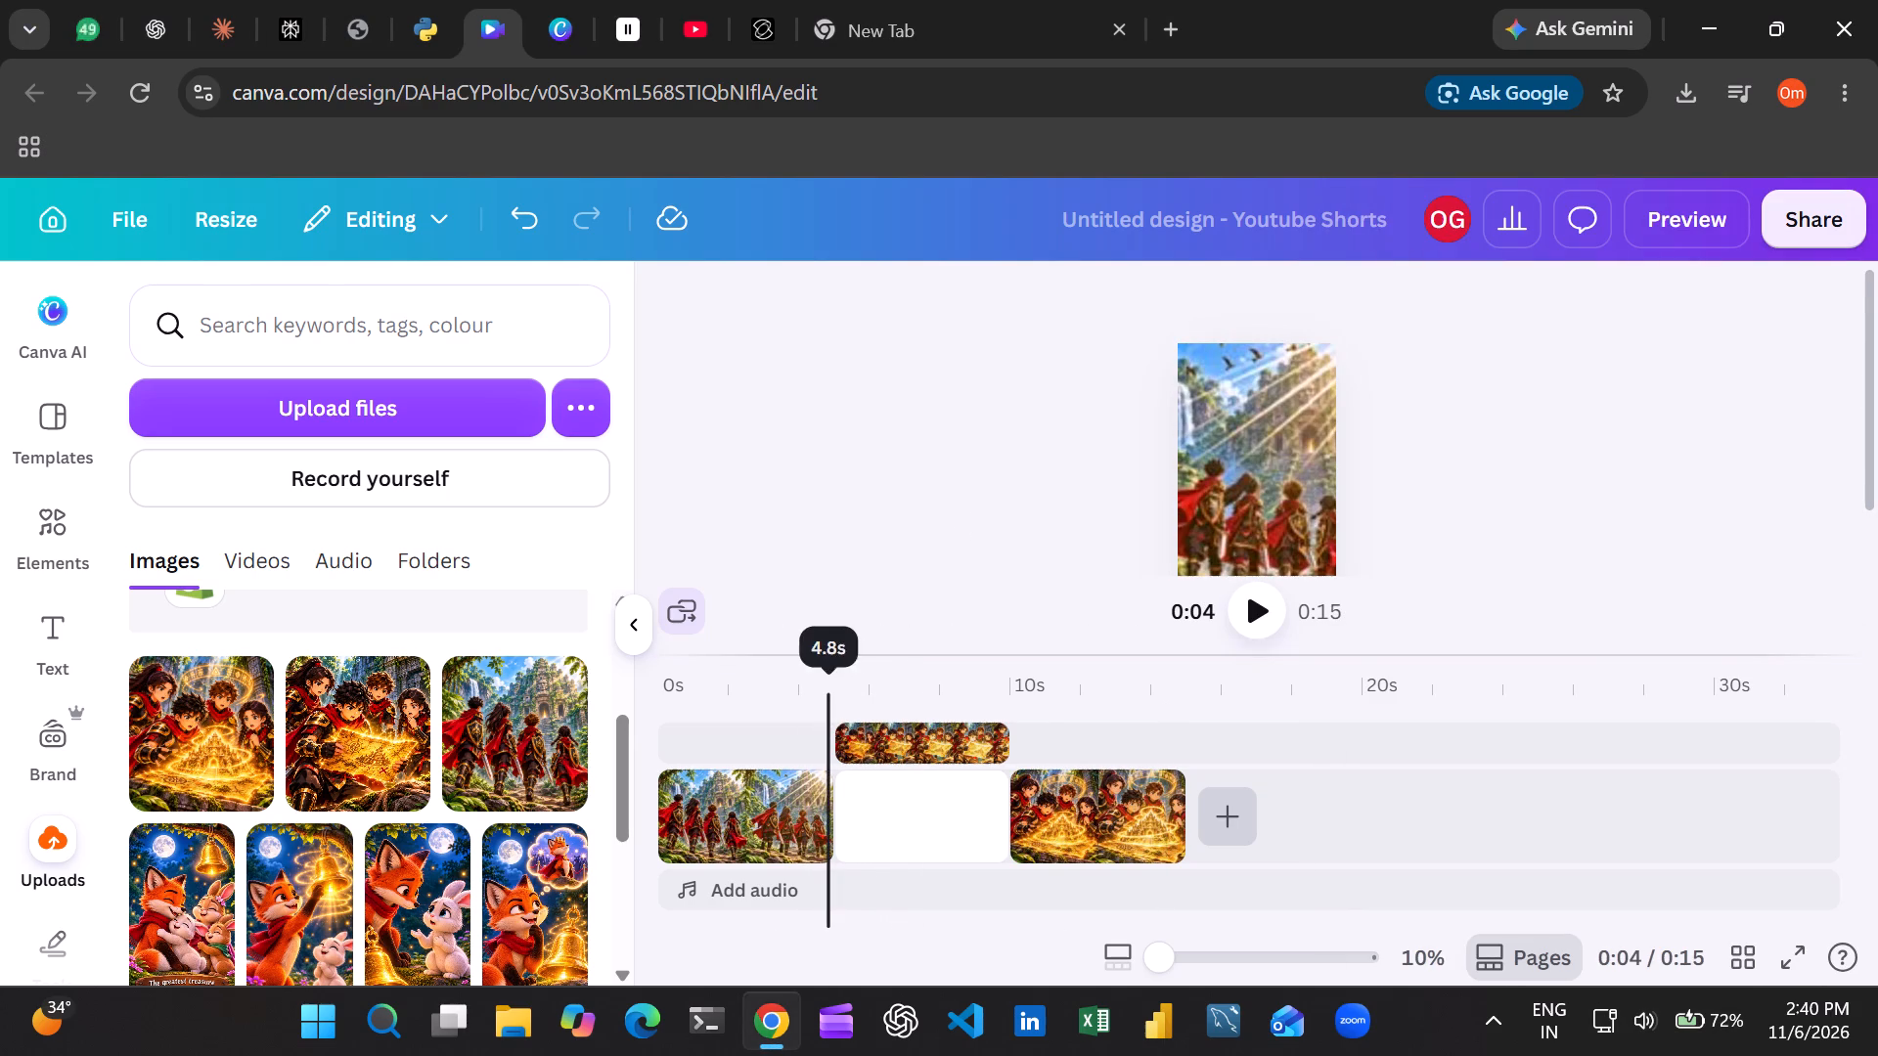
left_click(791, 662)
left_click(821, 657)
left_click(802, 683)
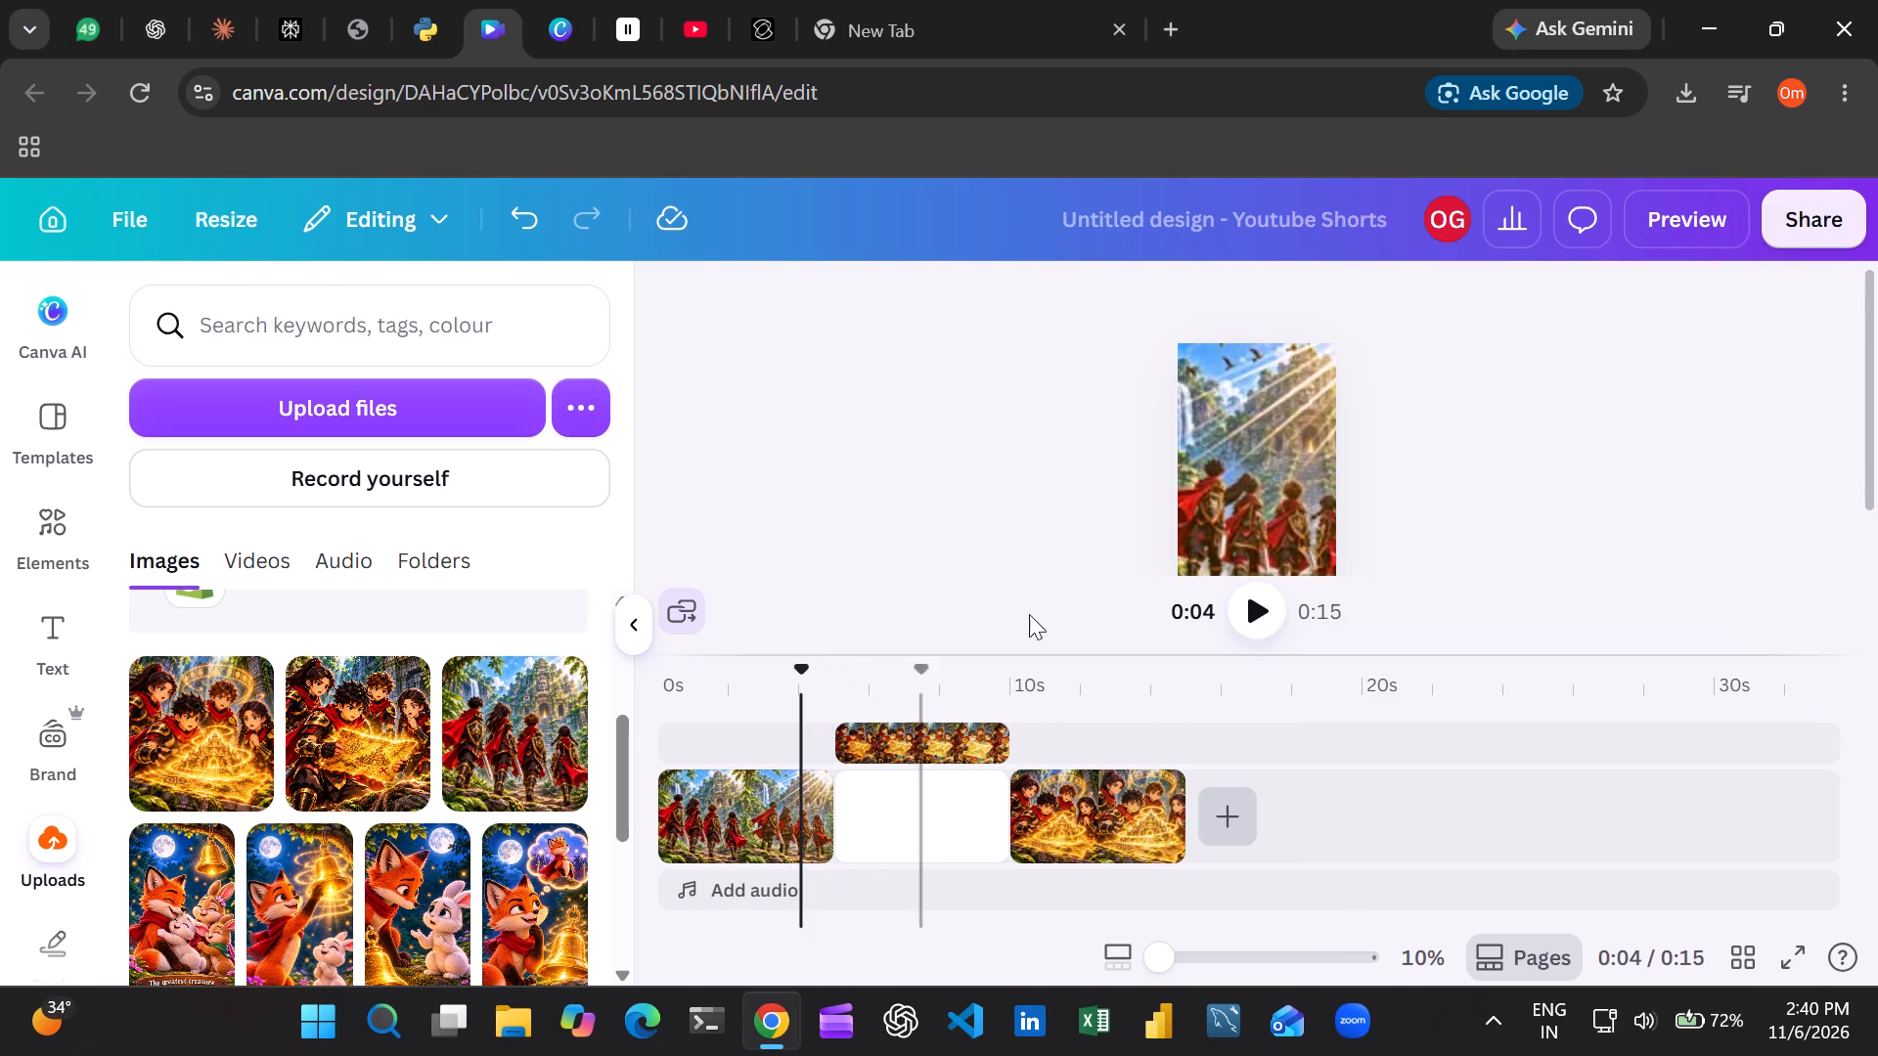
left_click(1257, 605)
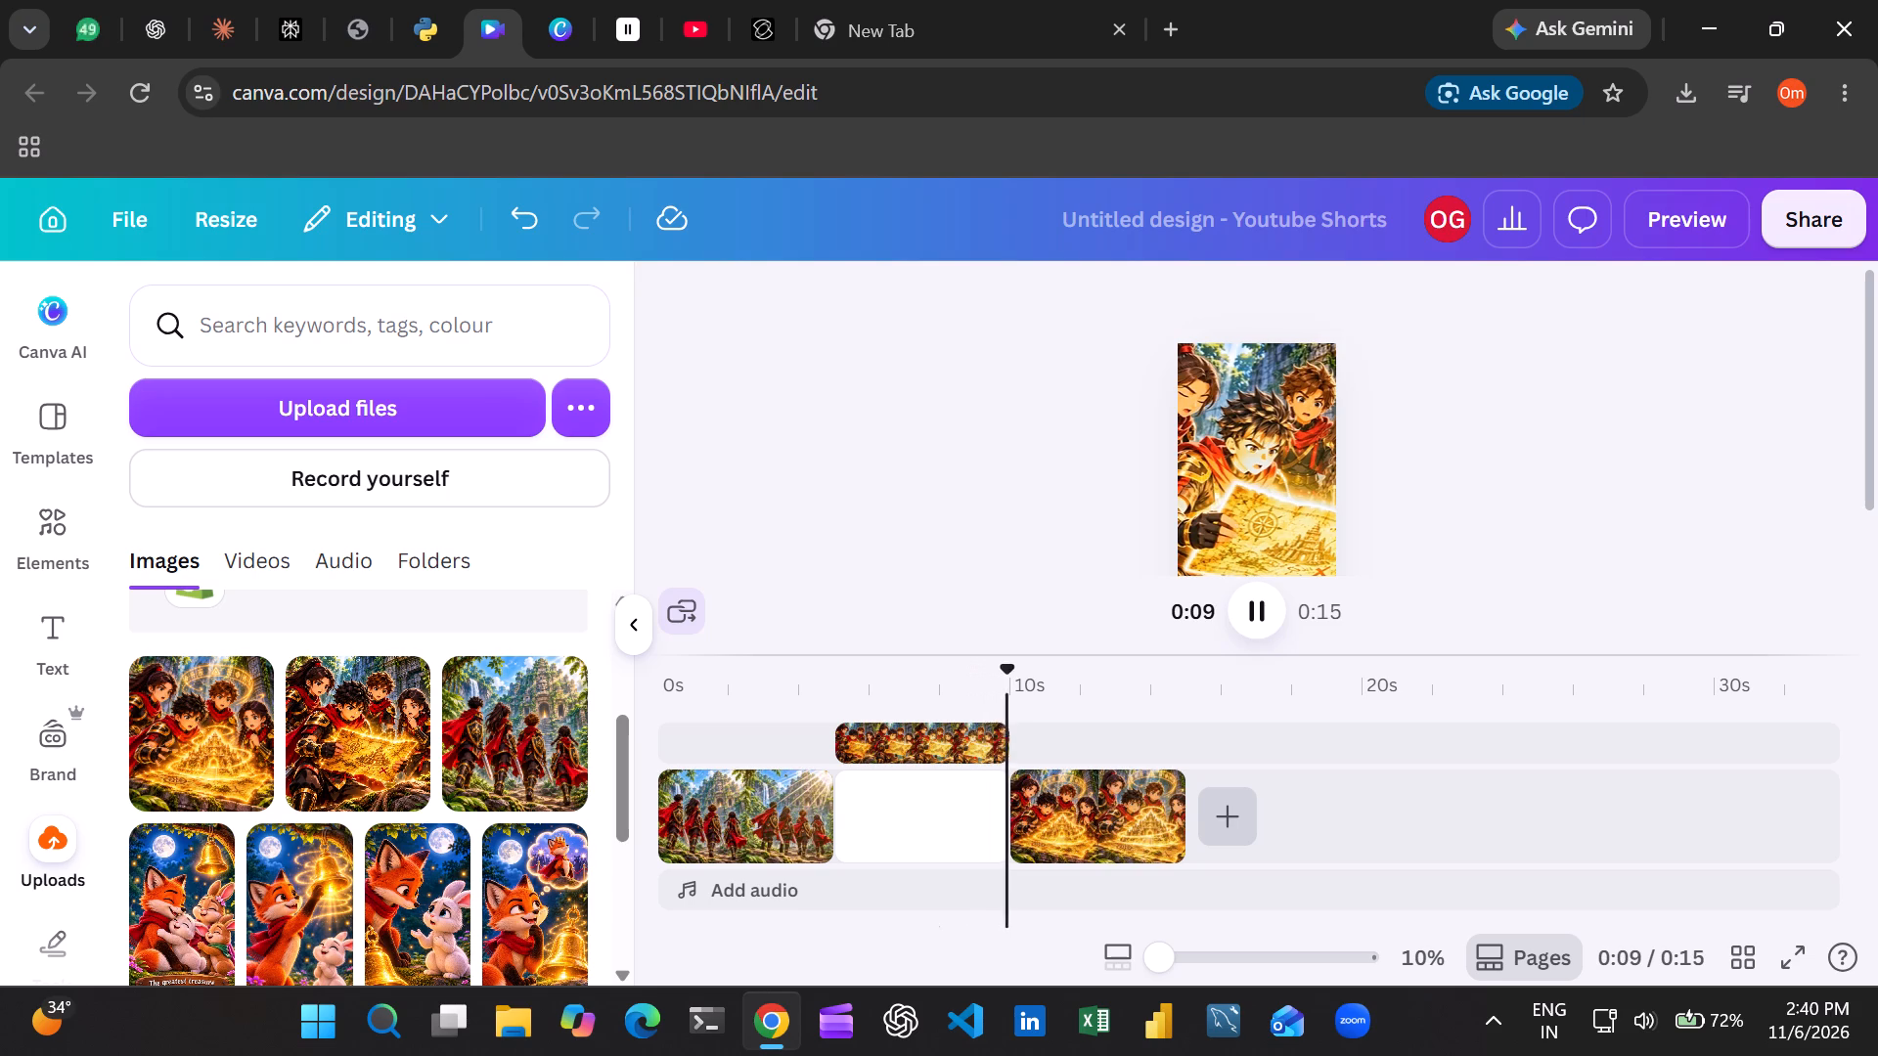
left_click(1263, 616)
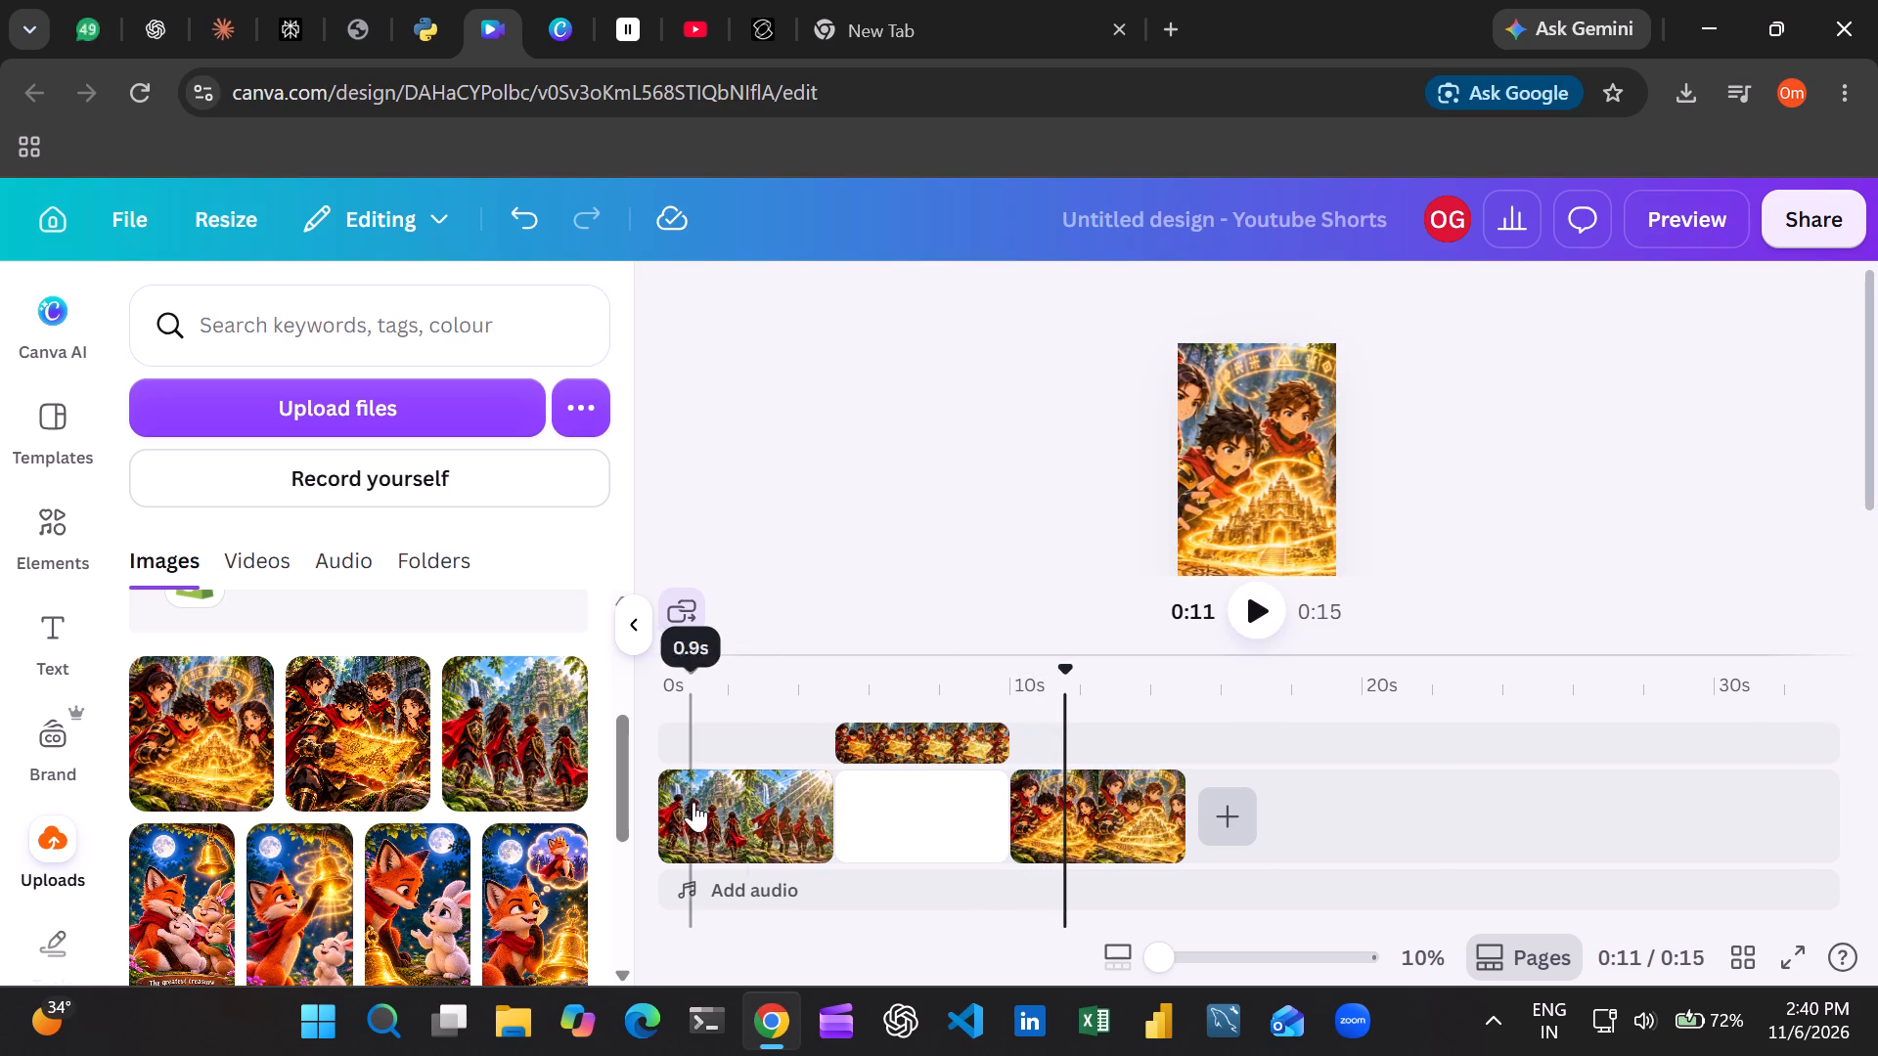
Add a Dissolve transition after the Scene 1 clip, between it and the Scene 2 page.
left_click(739, 803)
left_click(733, 688)
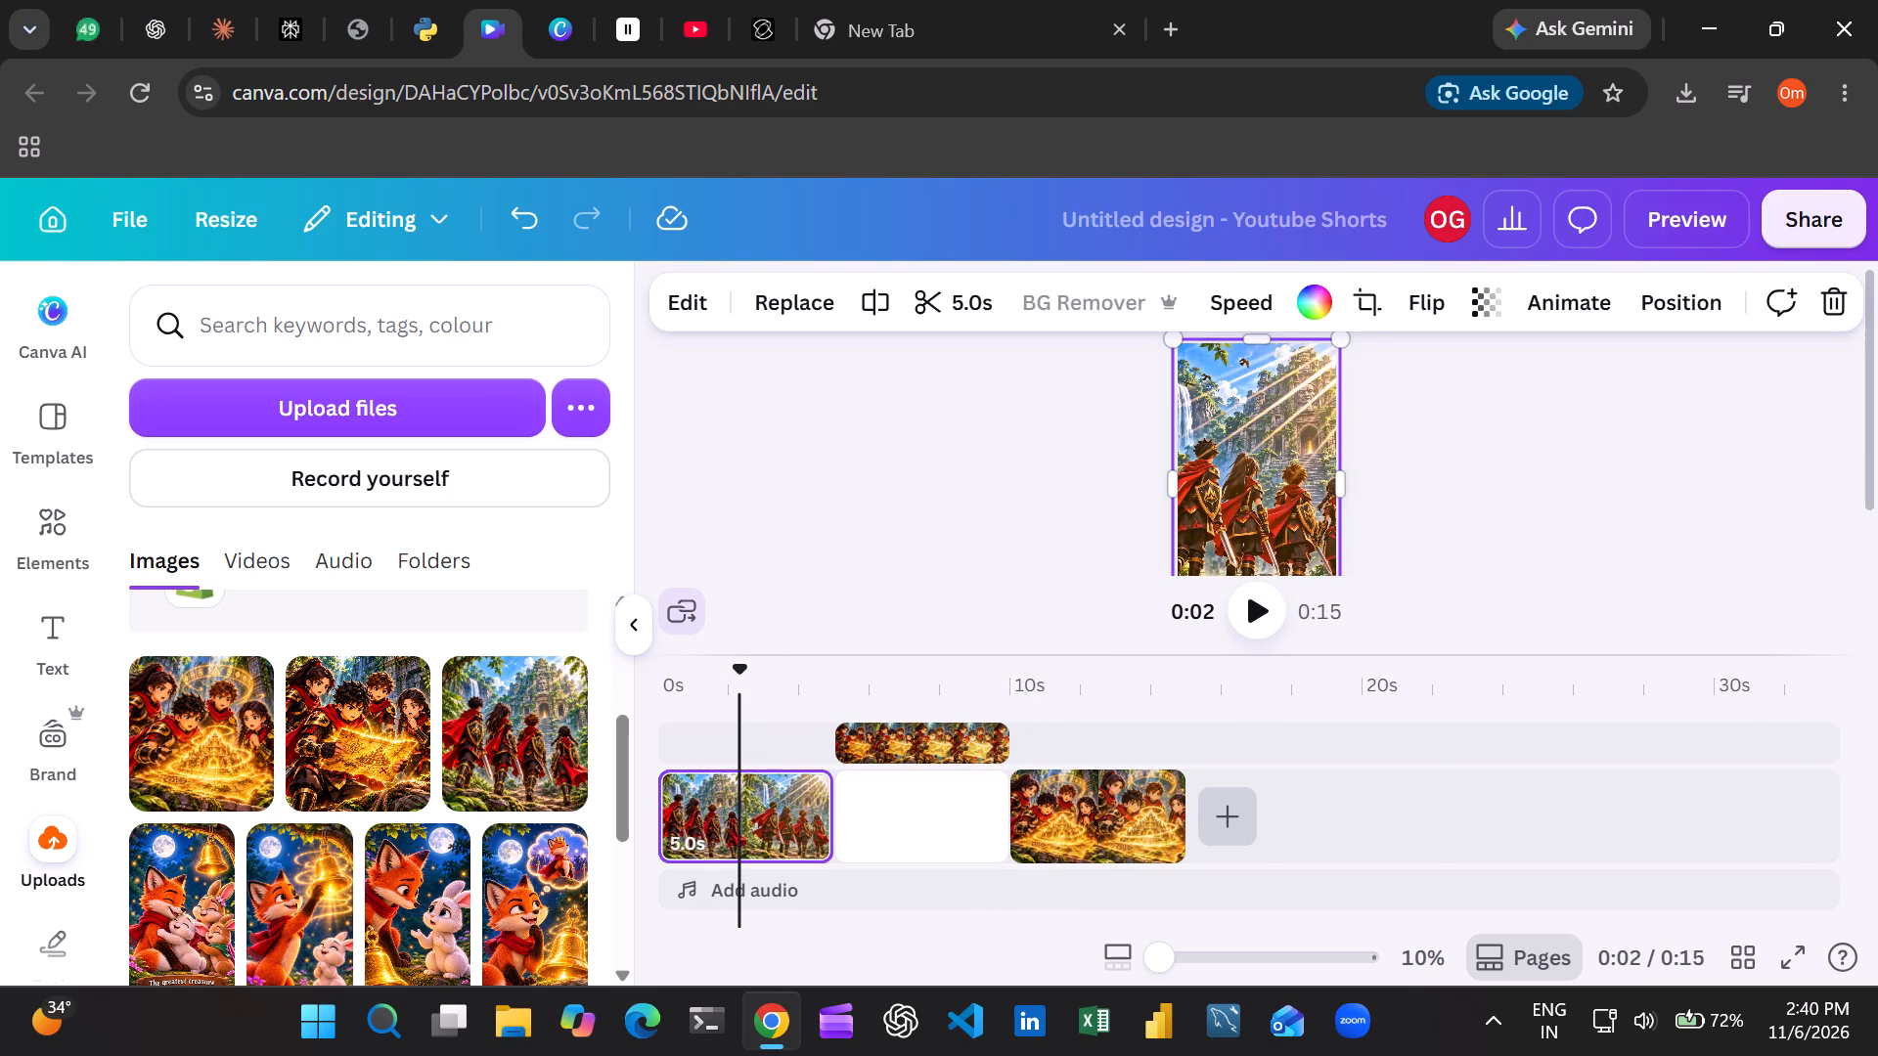
left_click(804, 782)
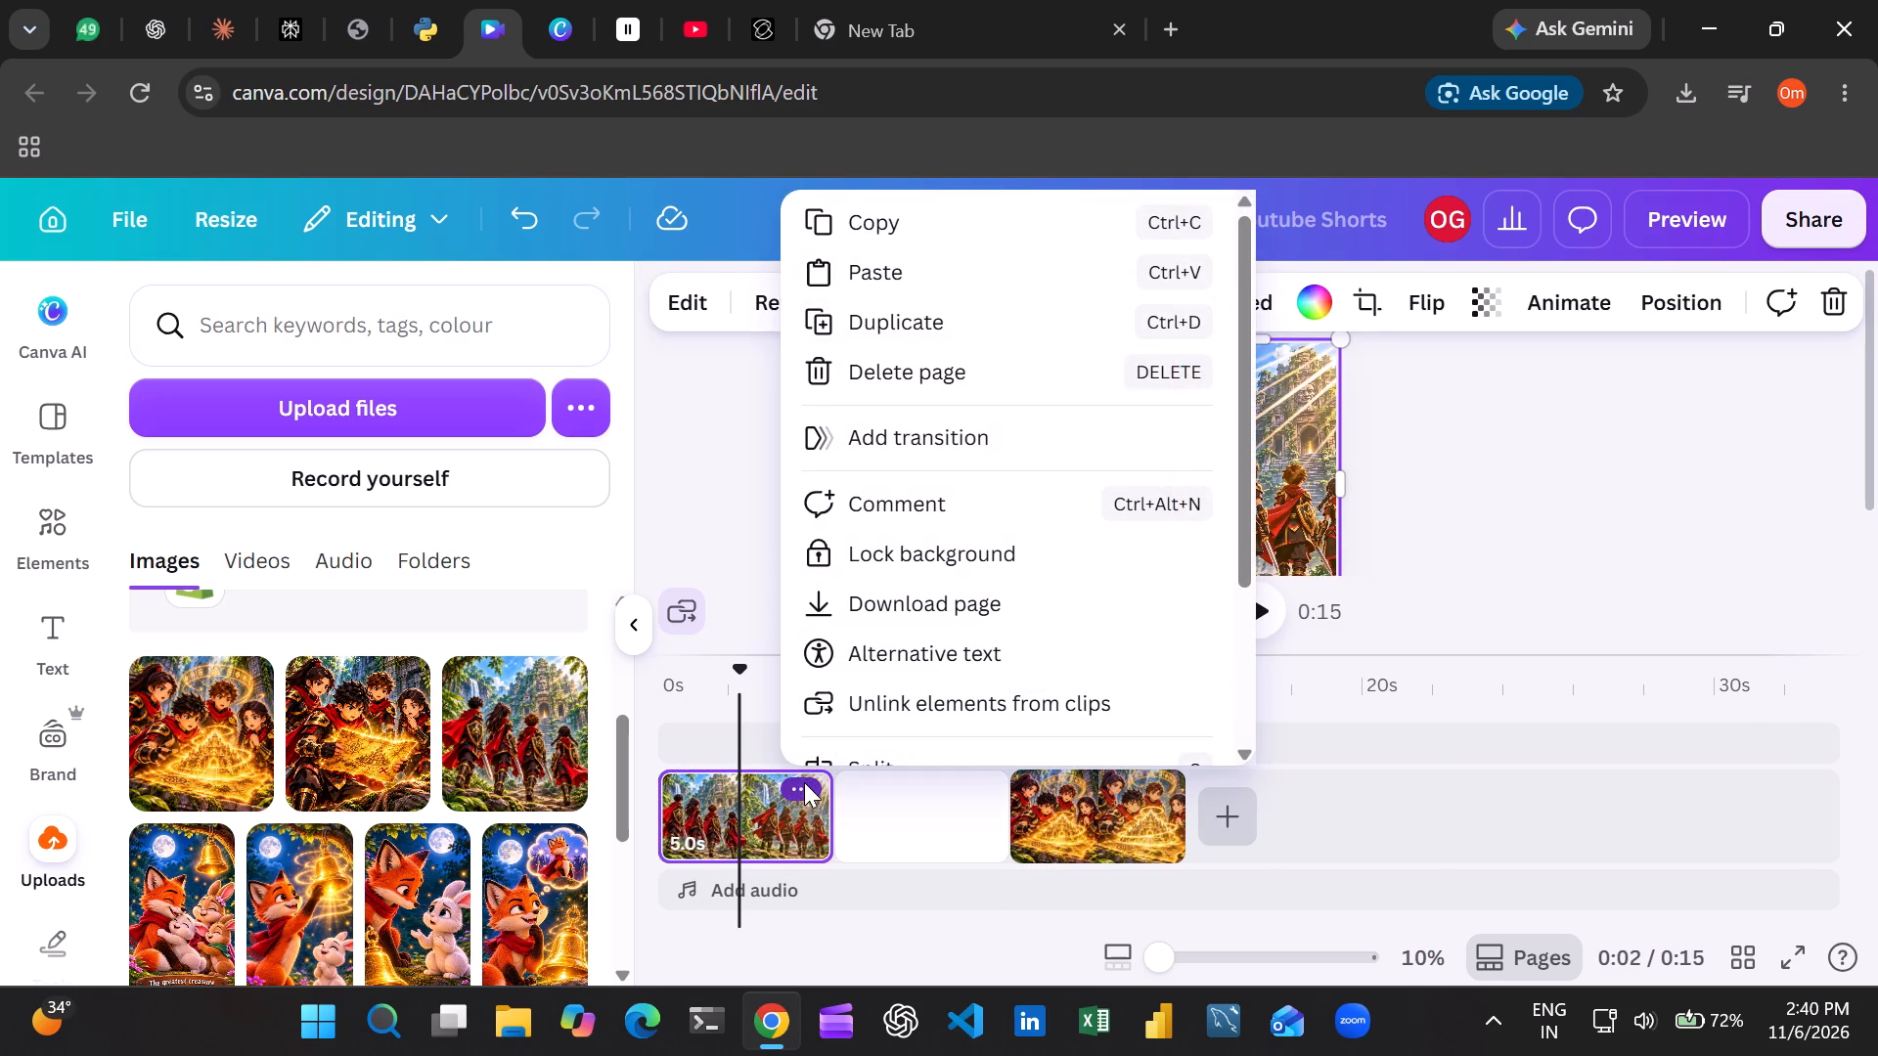
scroll(918, 532, "down", 2)
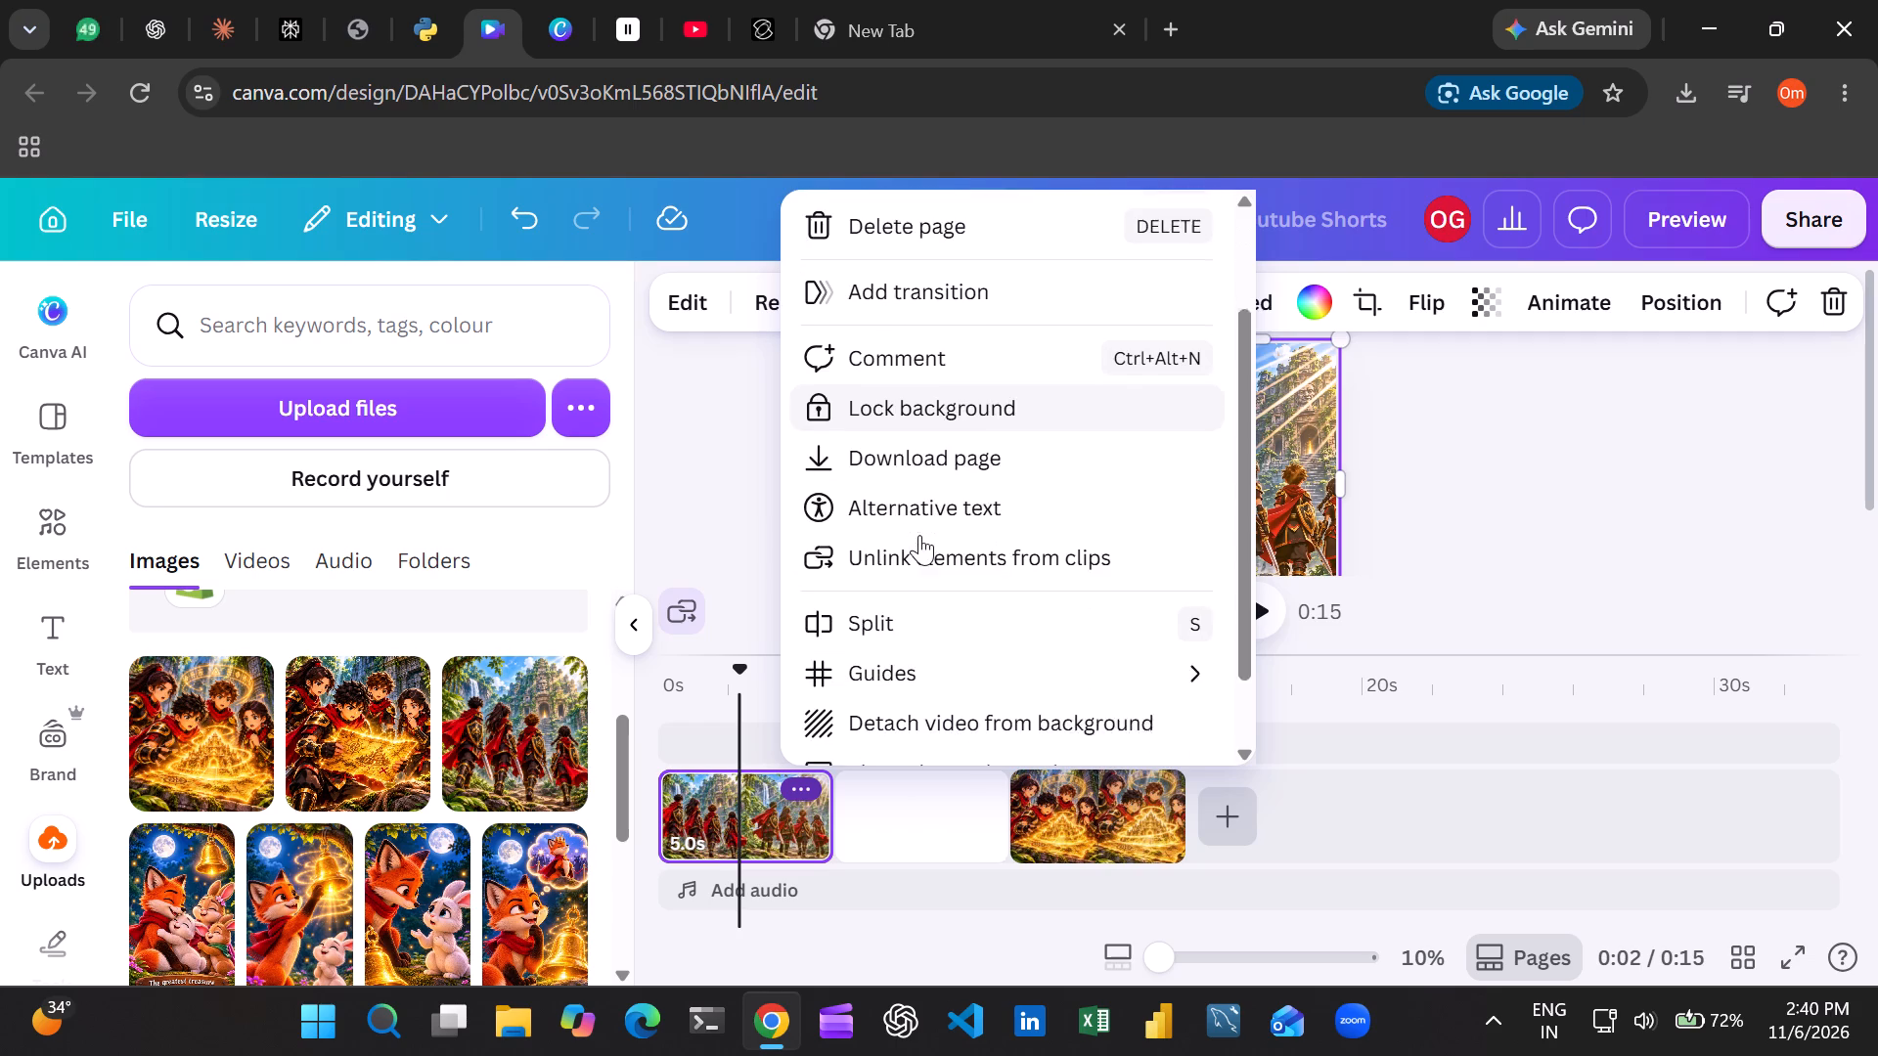
scroll(919, 535, "down", 3)
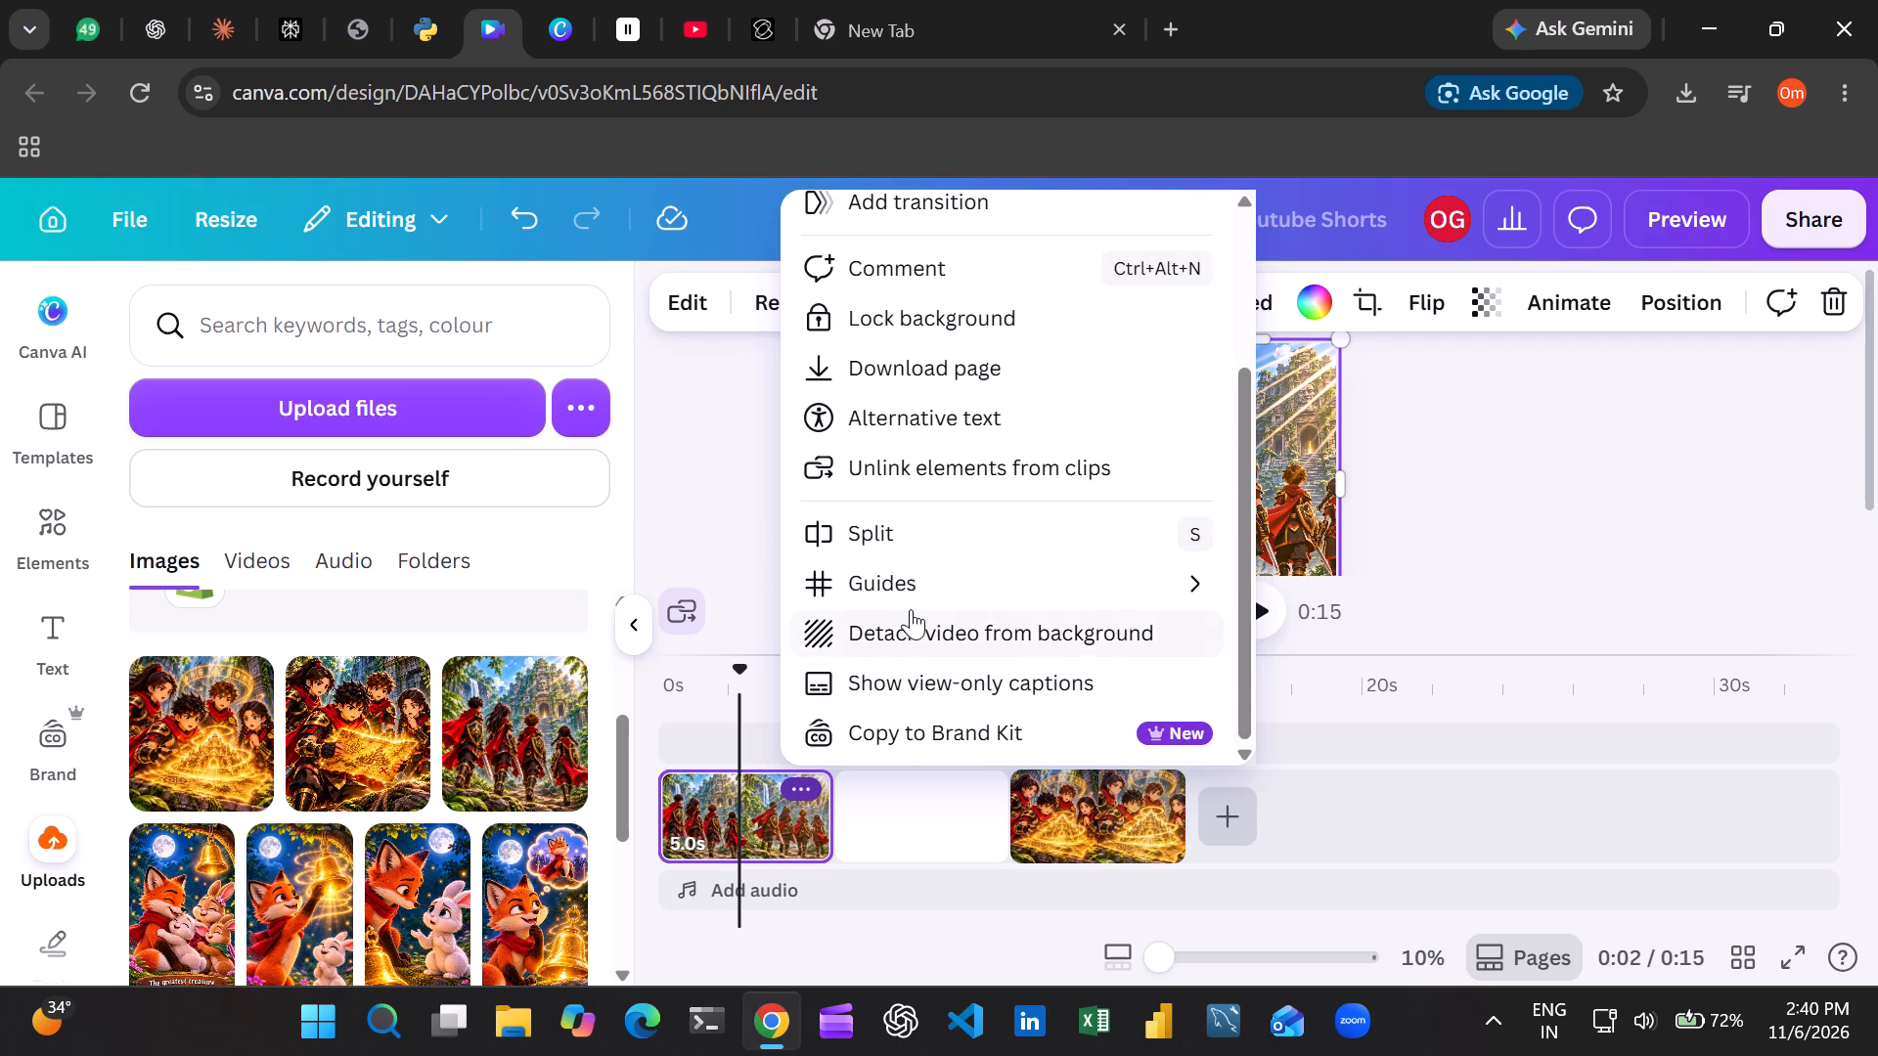
scroll(910, 606, "up", 4)
left_click(908, 430)
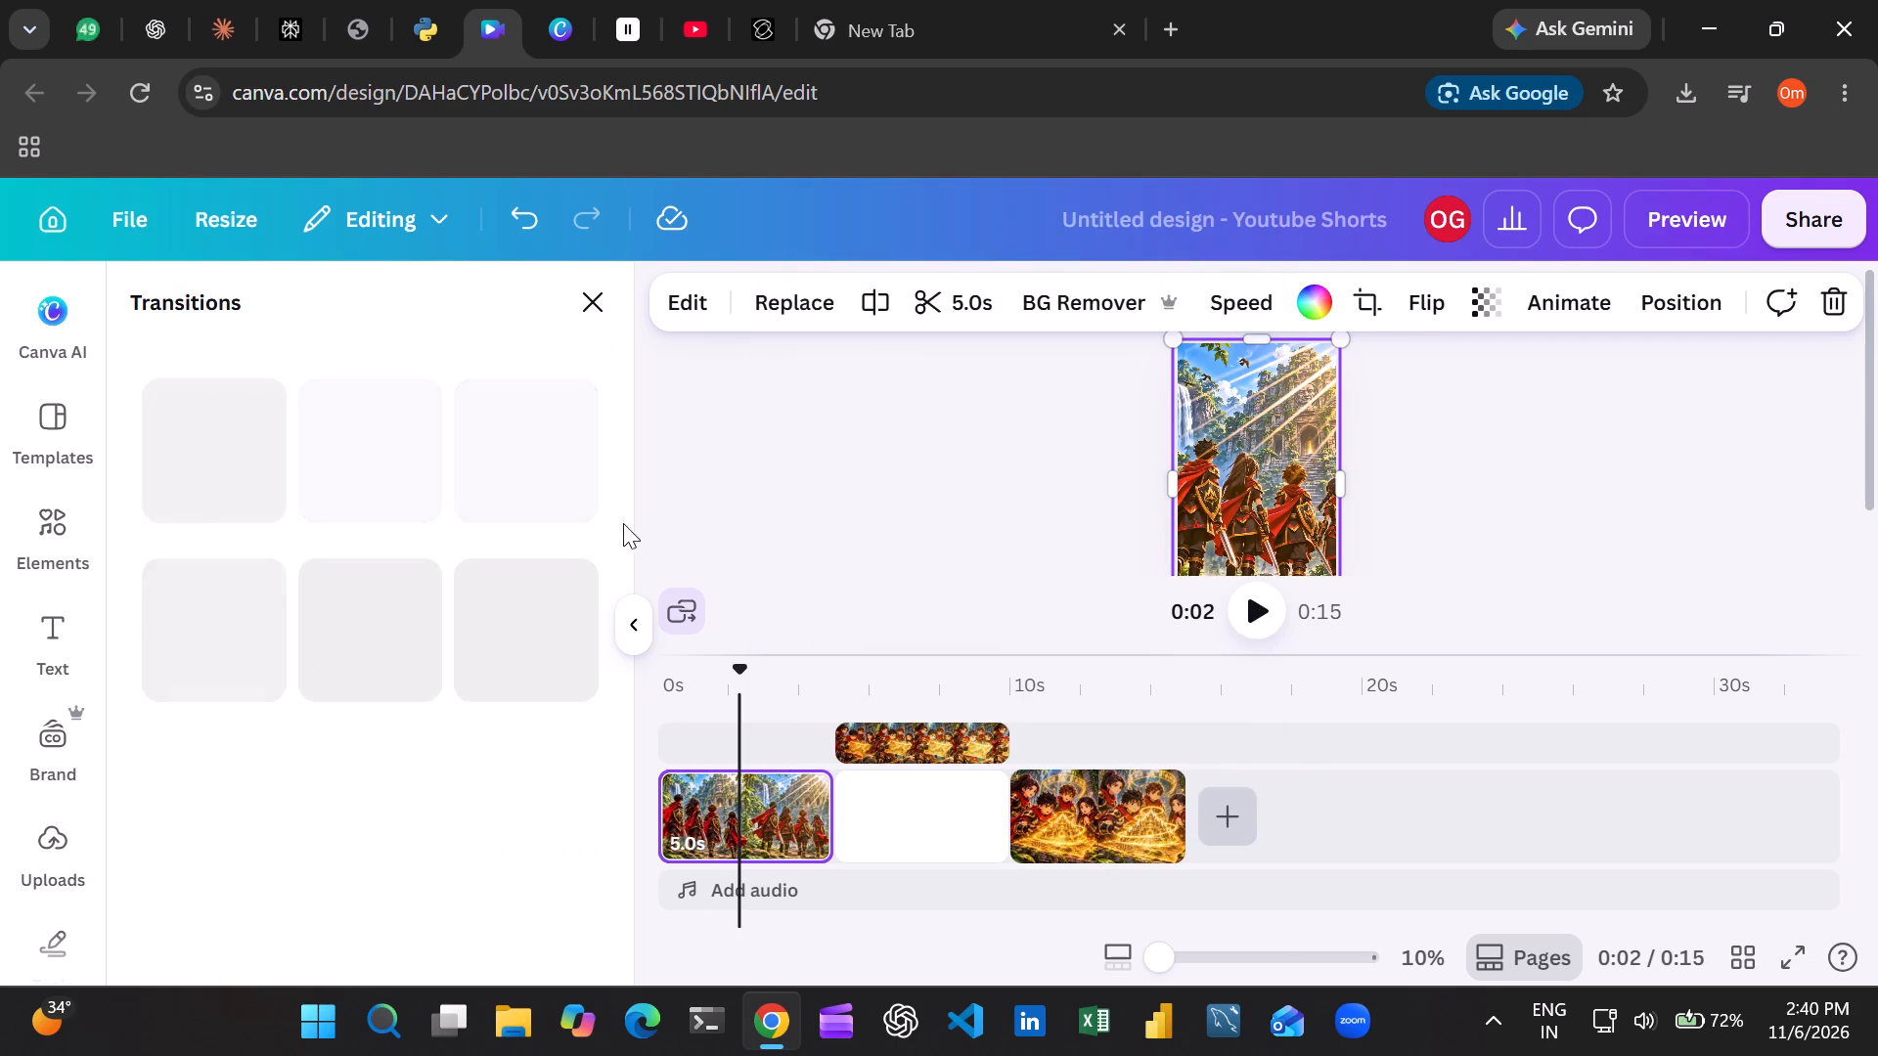
scroll(456, 570, "down", 11)
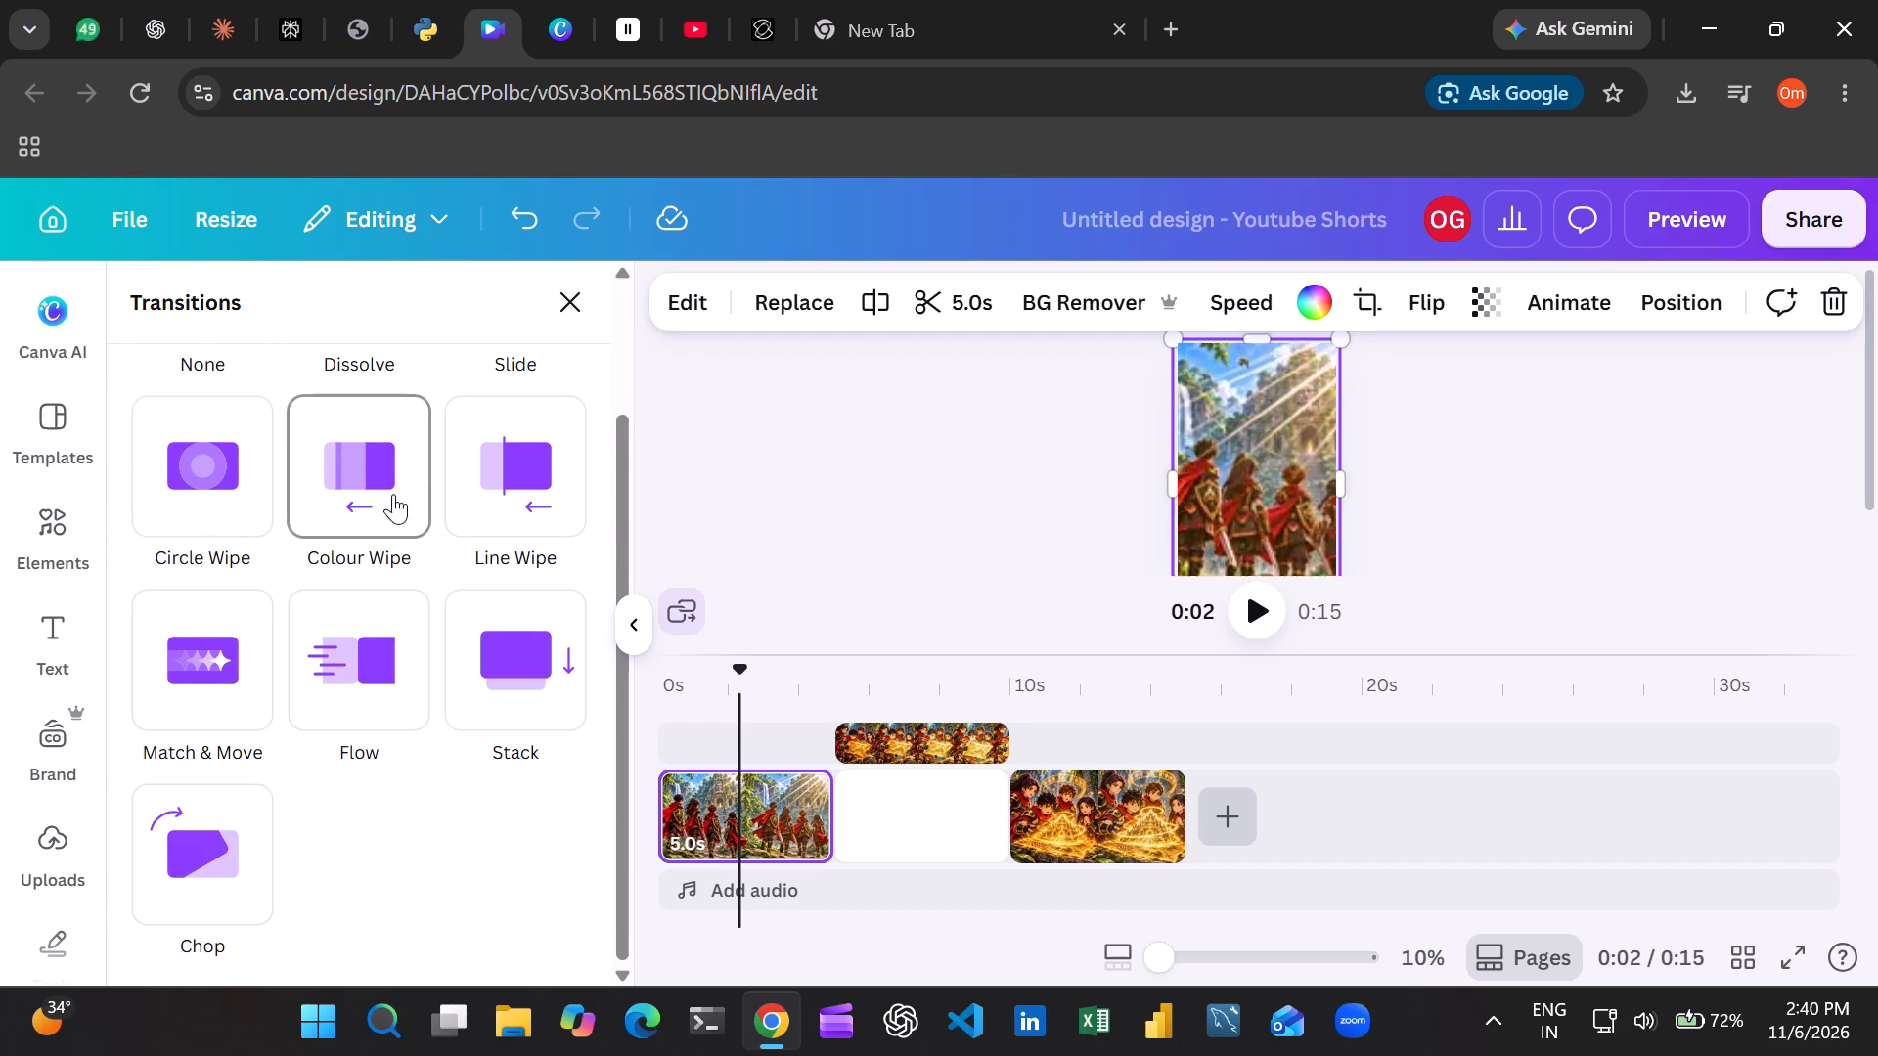
scroll(422, 644, "down", 7)
scroll(445, 750, "up", 2)
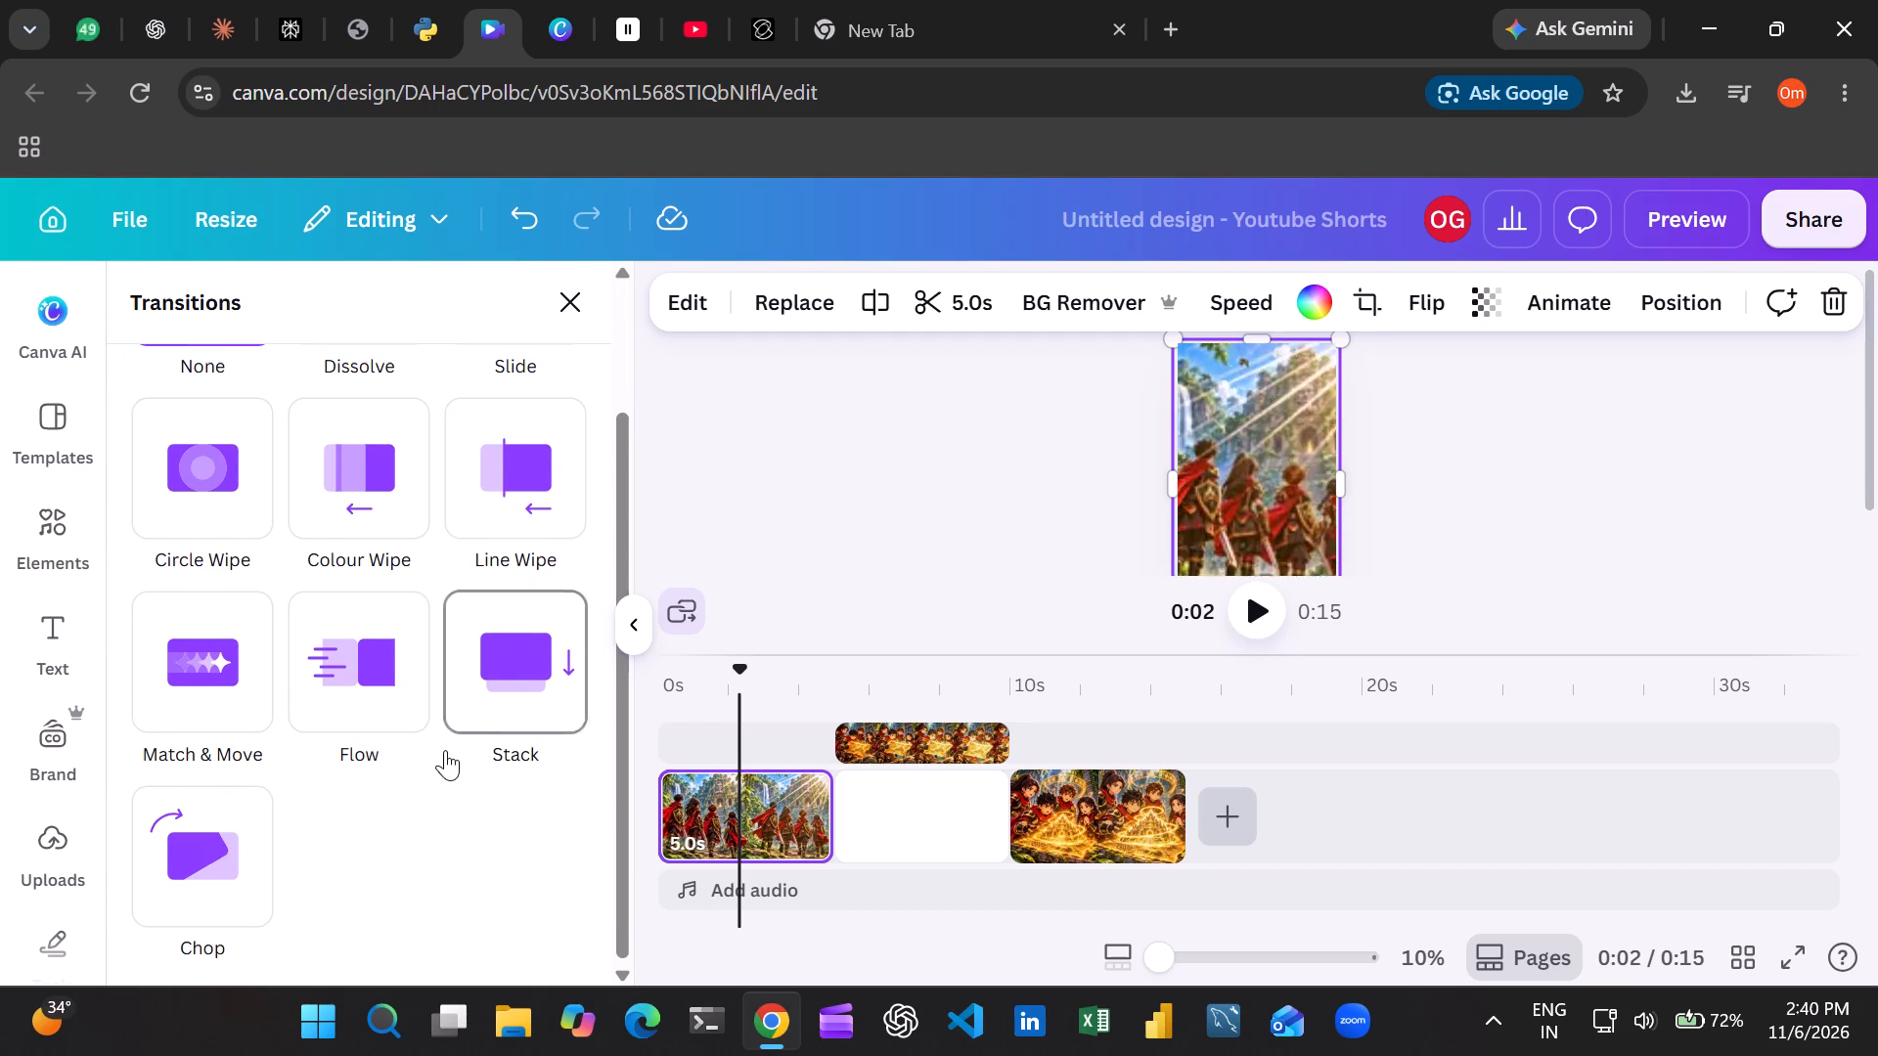
scroll(445, 750, "up", 2)
scroll(439, 733, "down", 4)
scroll(439, 726, "up", 4)
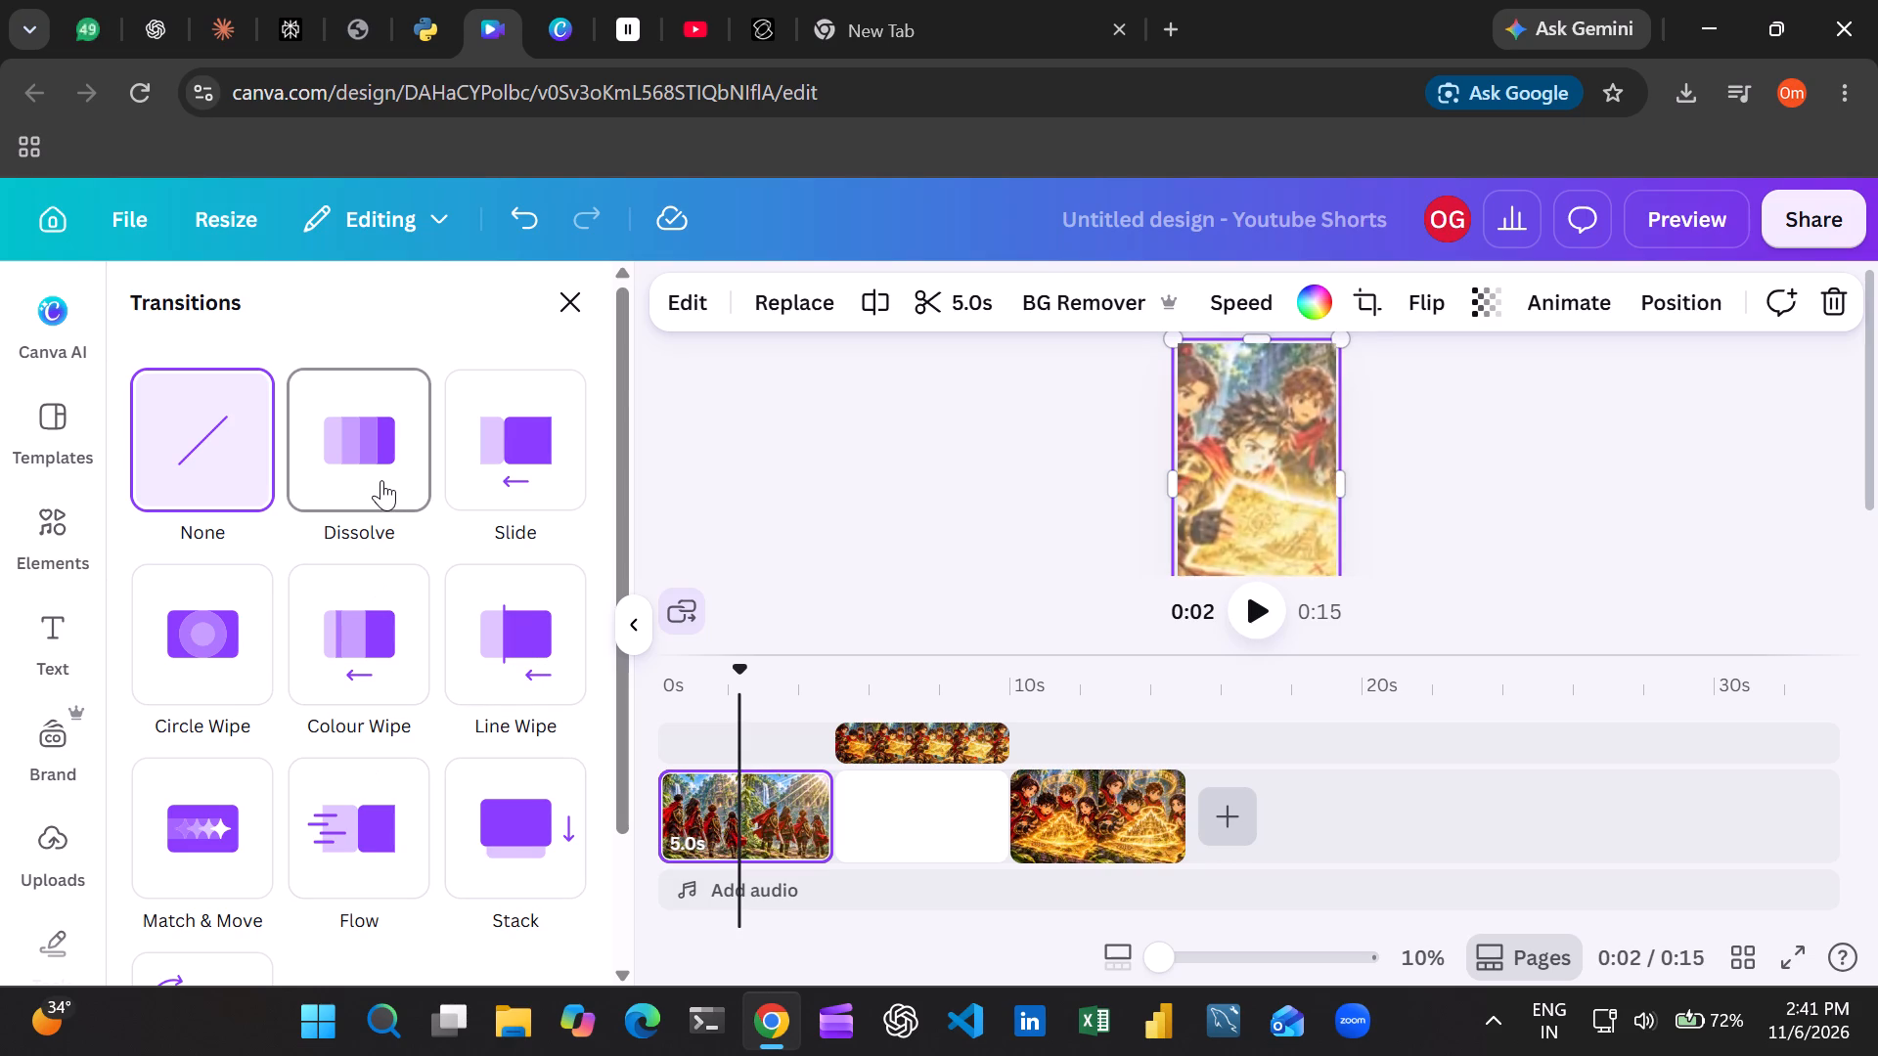
scroll(381, 497, "down", 13)
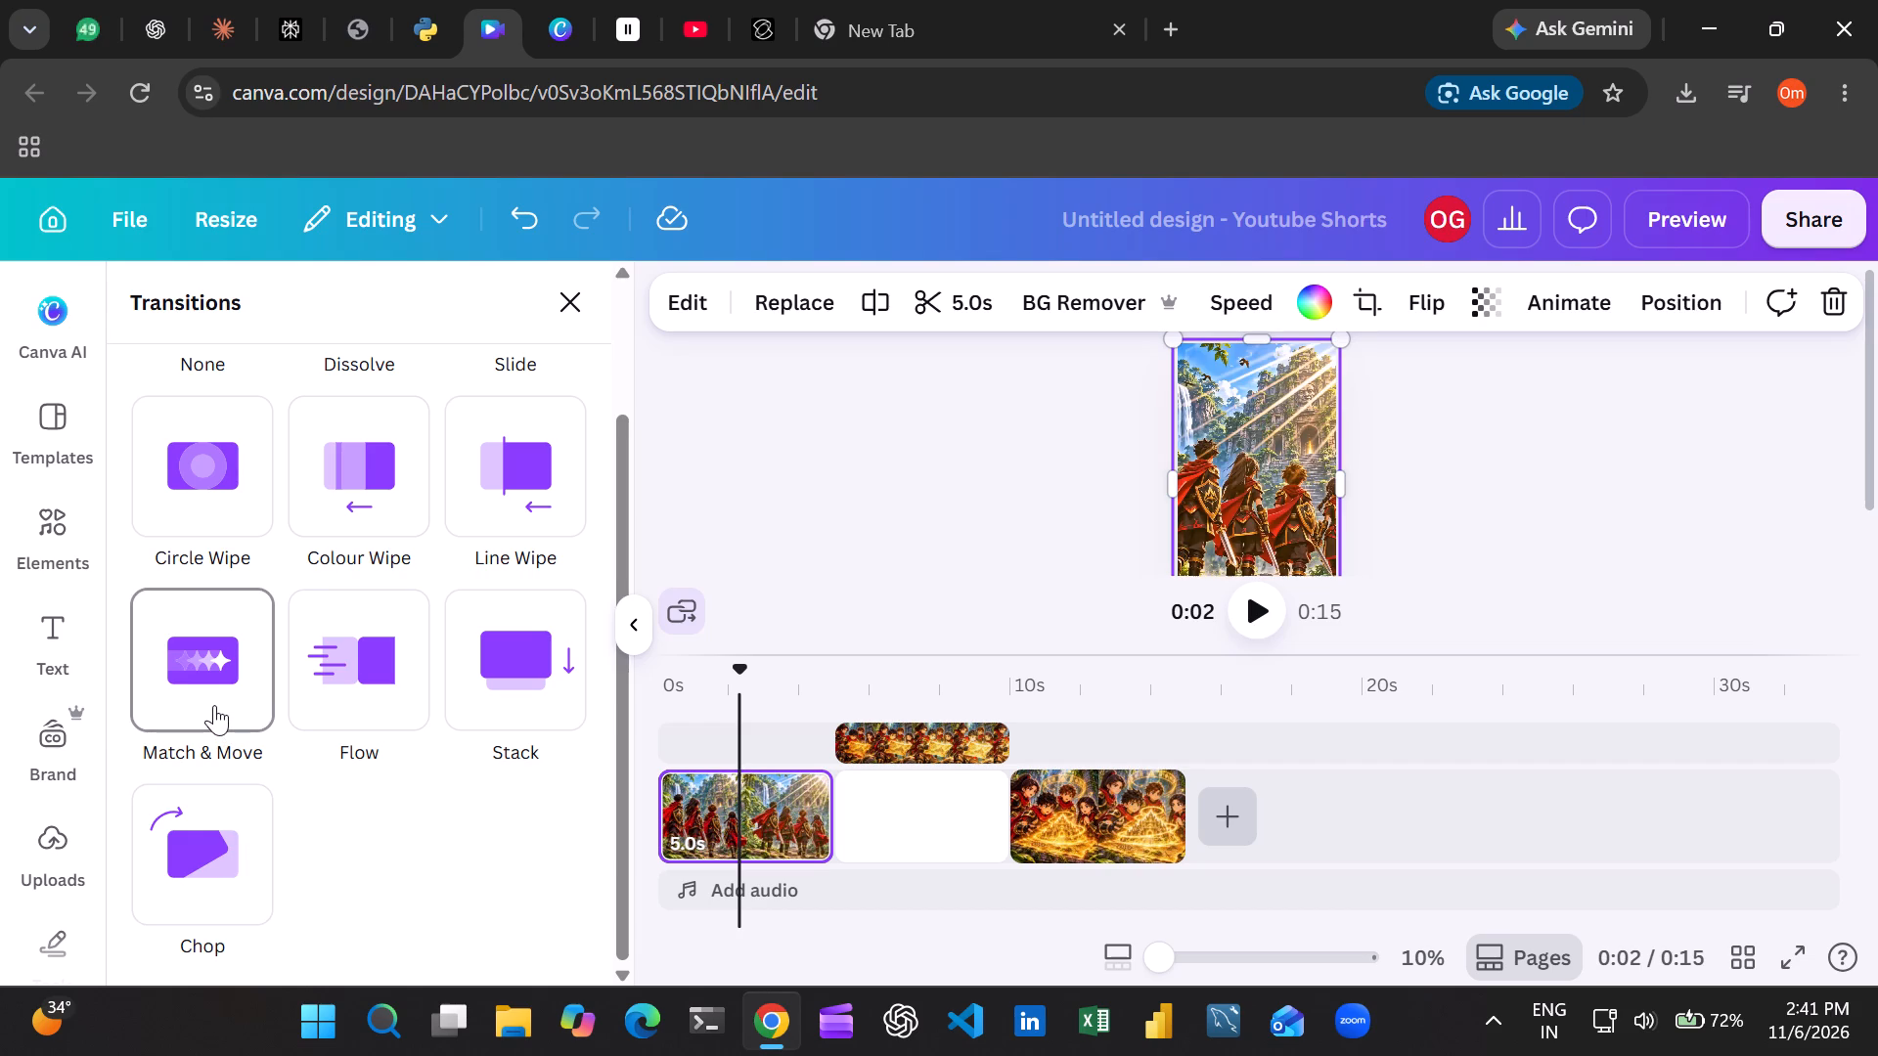
left_click(365, 361)
scroll(344, 612, "down", 2)
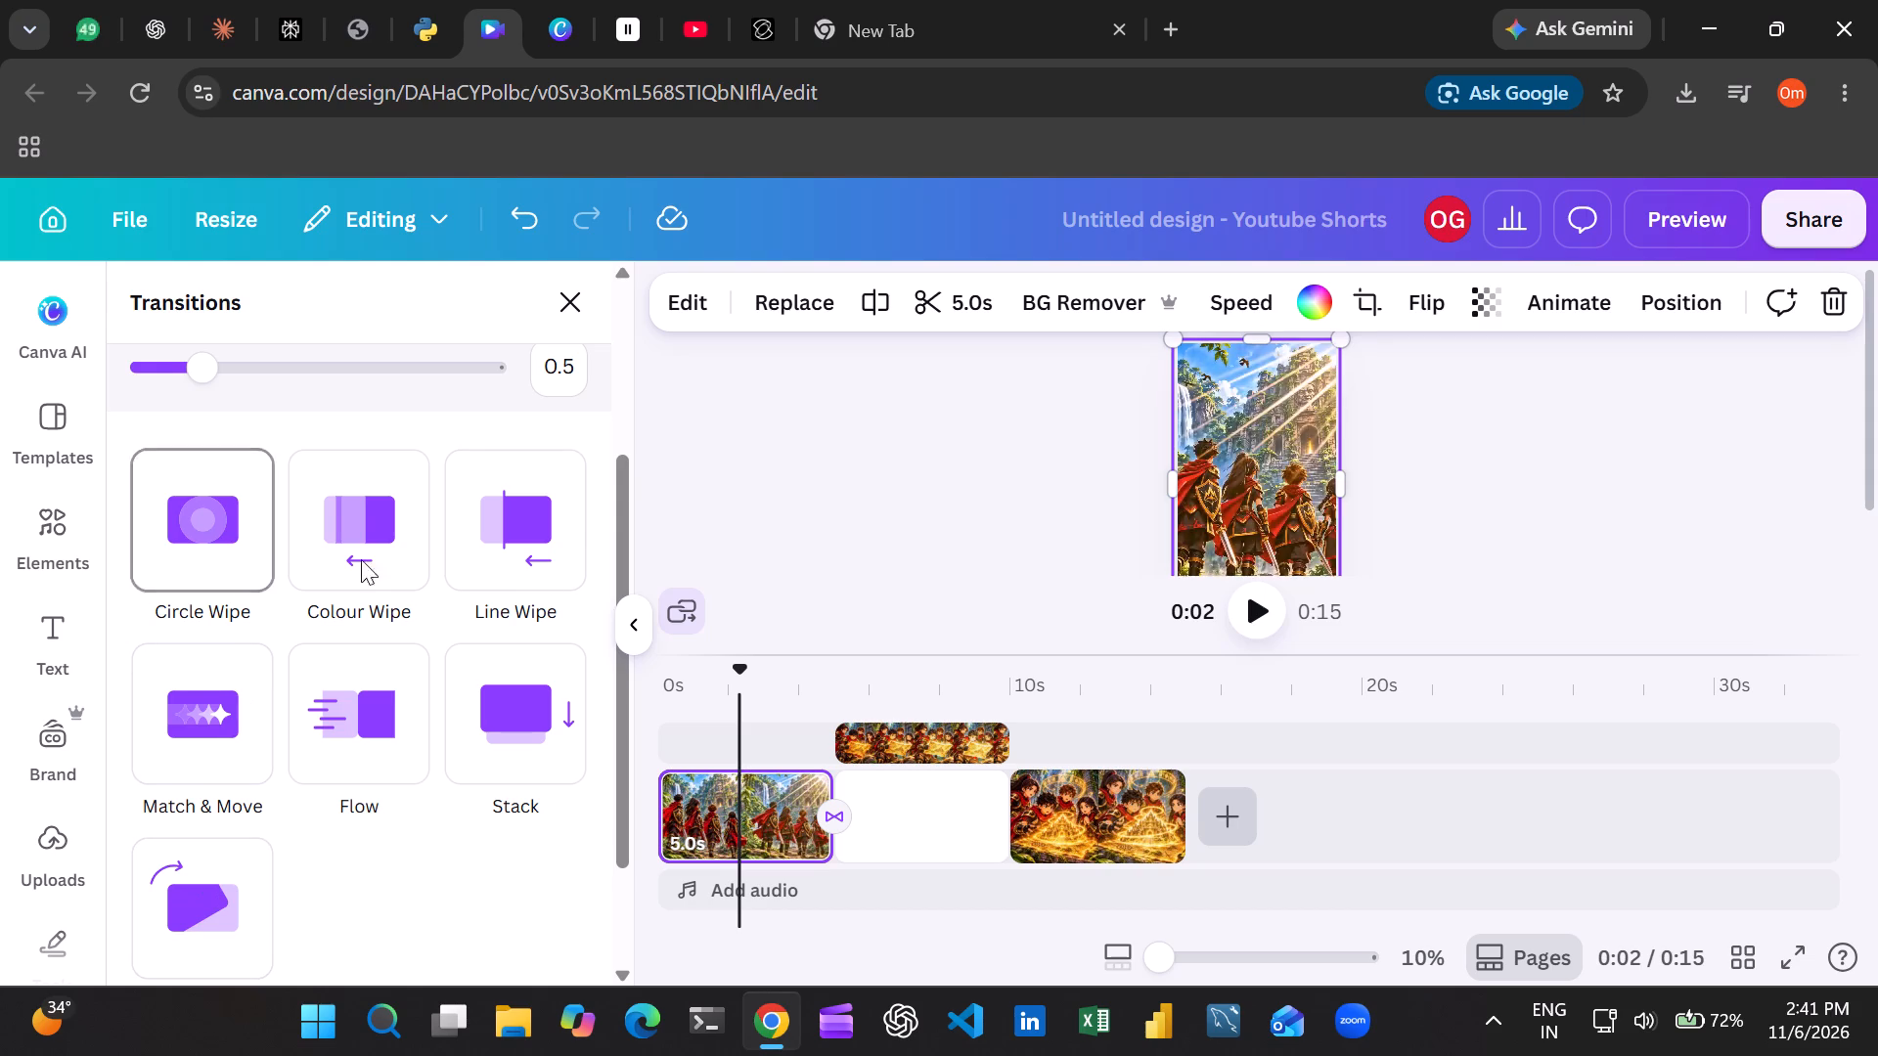
scroll(457, 653, "down", 2)
scroll(453, 653, "up", 3)
scroll(335, 643, "up", 1)
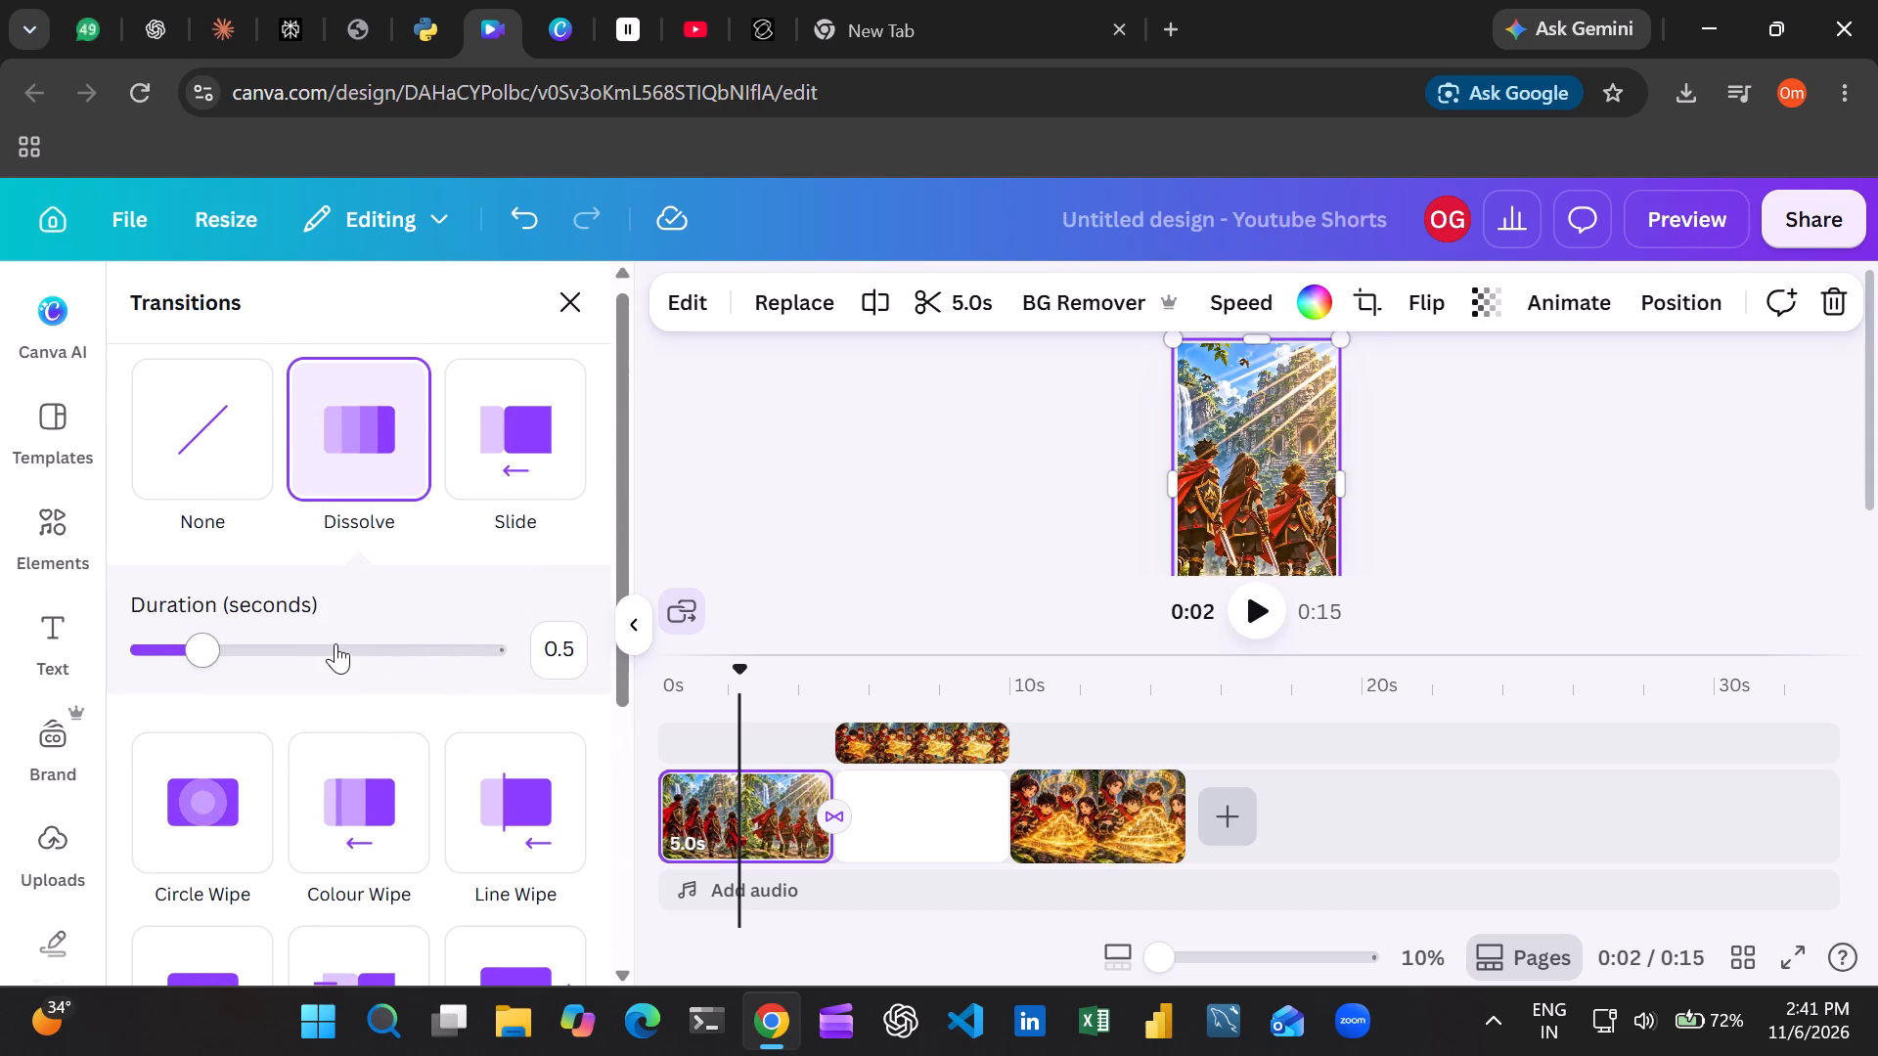
scroll(335, 643, "up", 1)
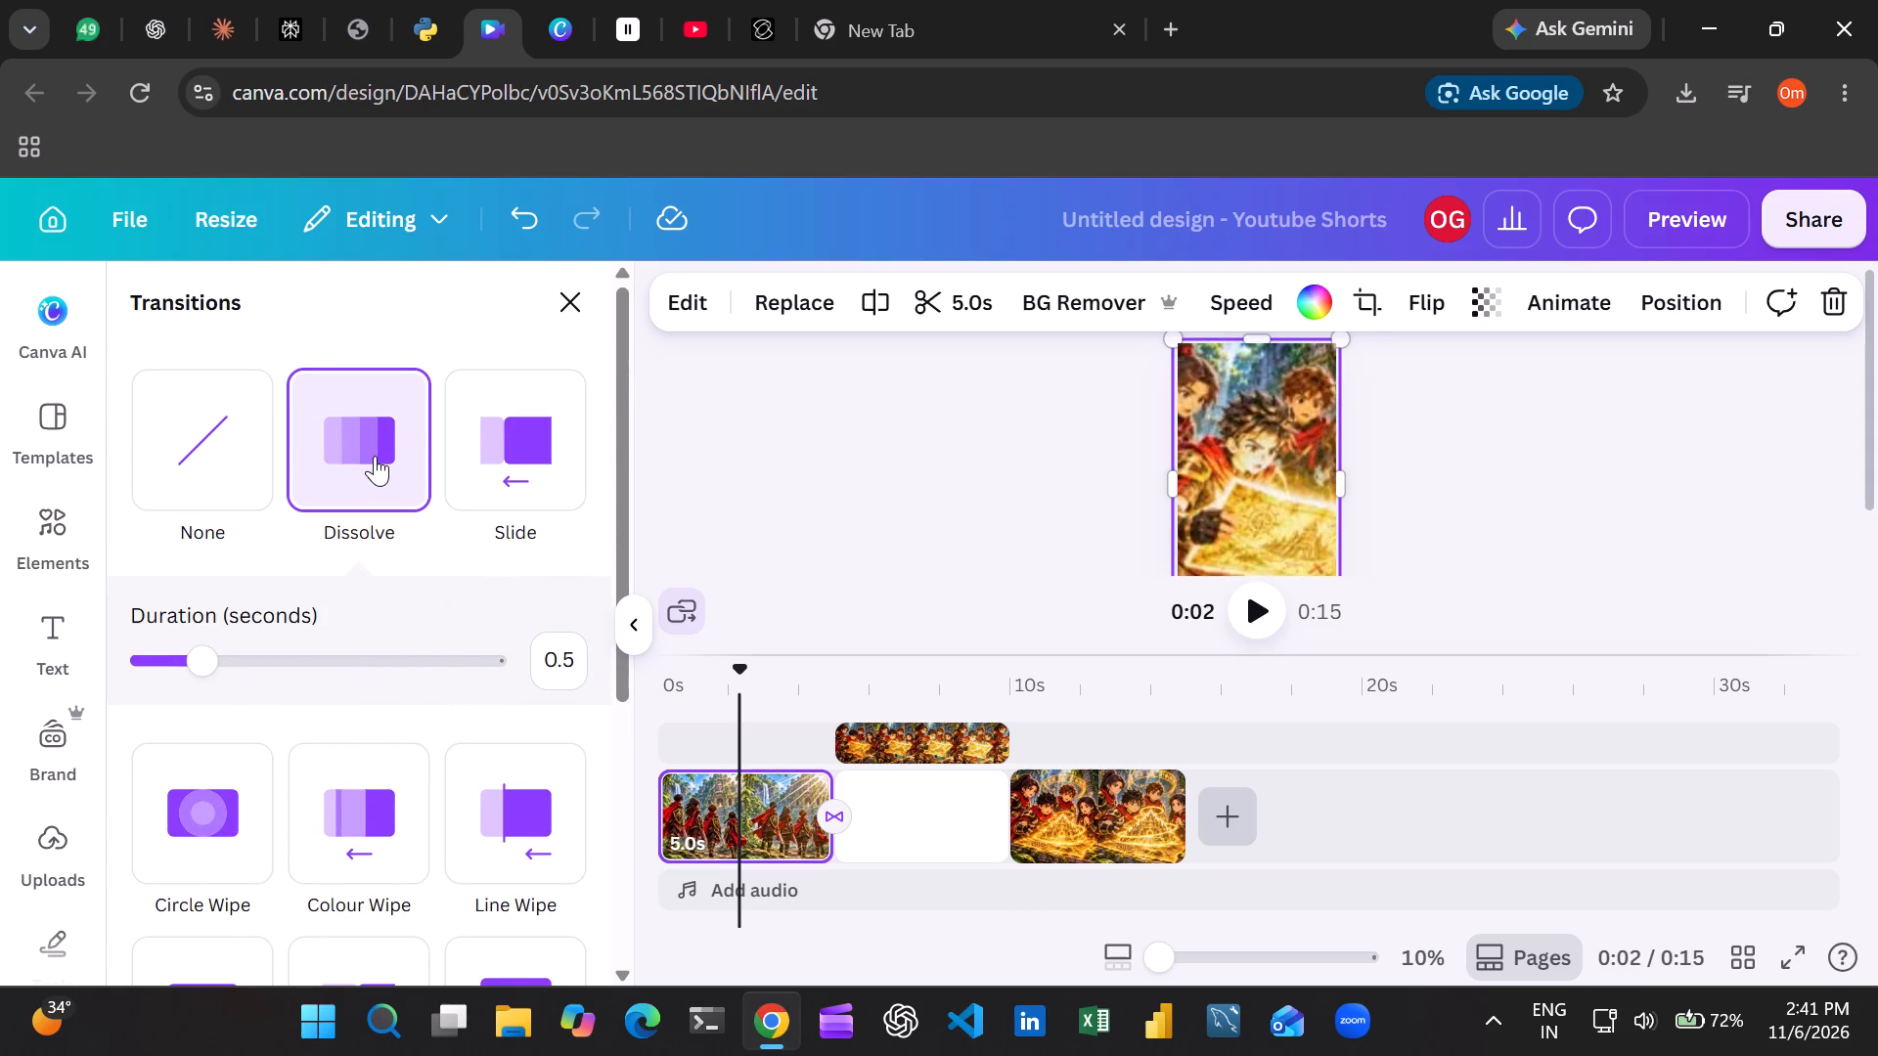
scroll(375, 456, "up", 3)
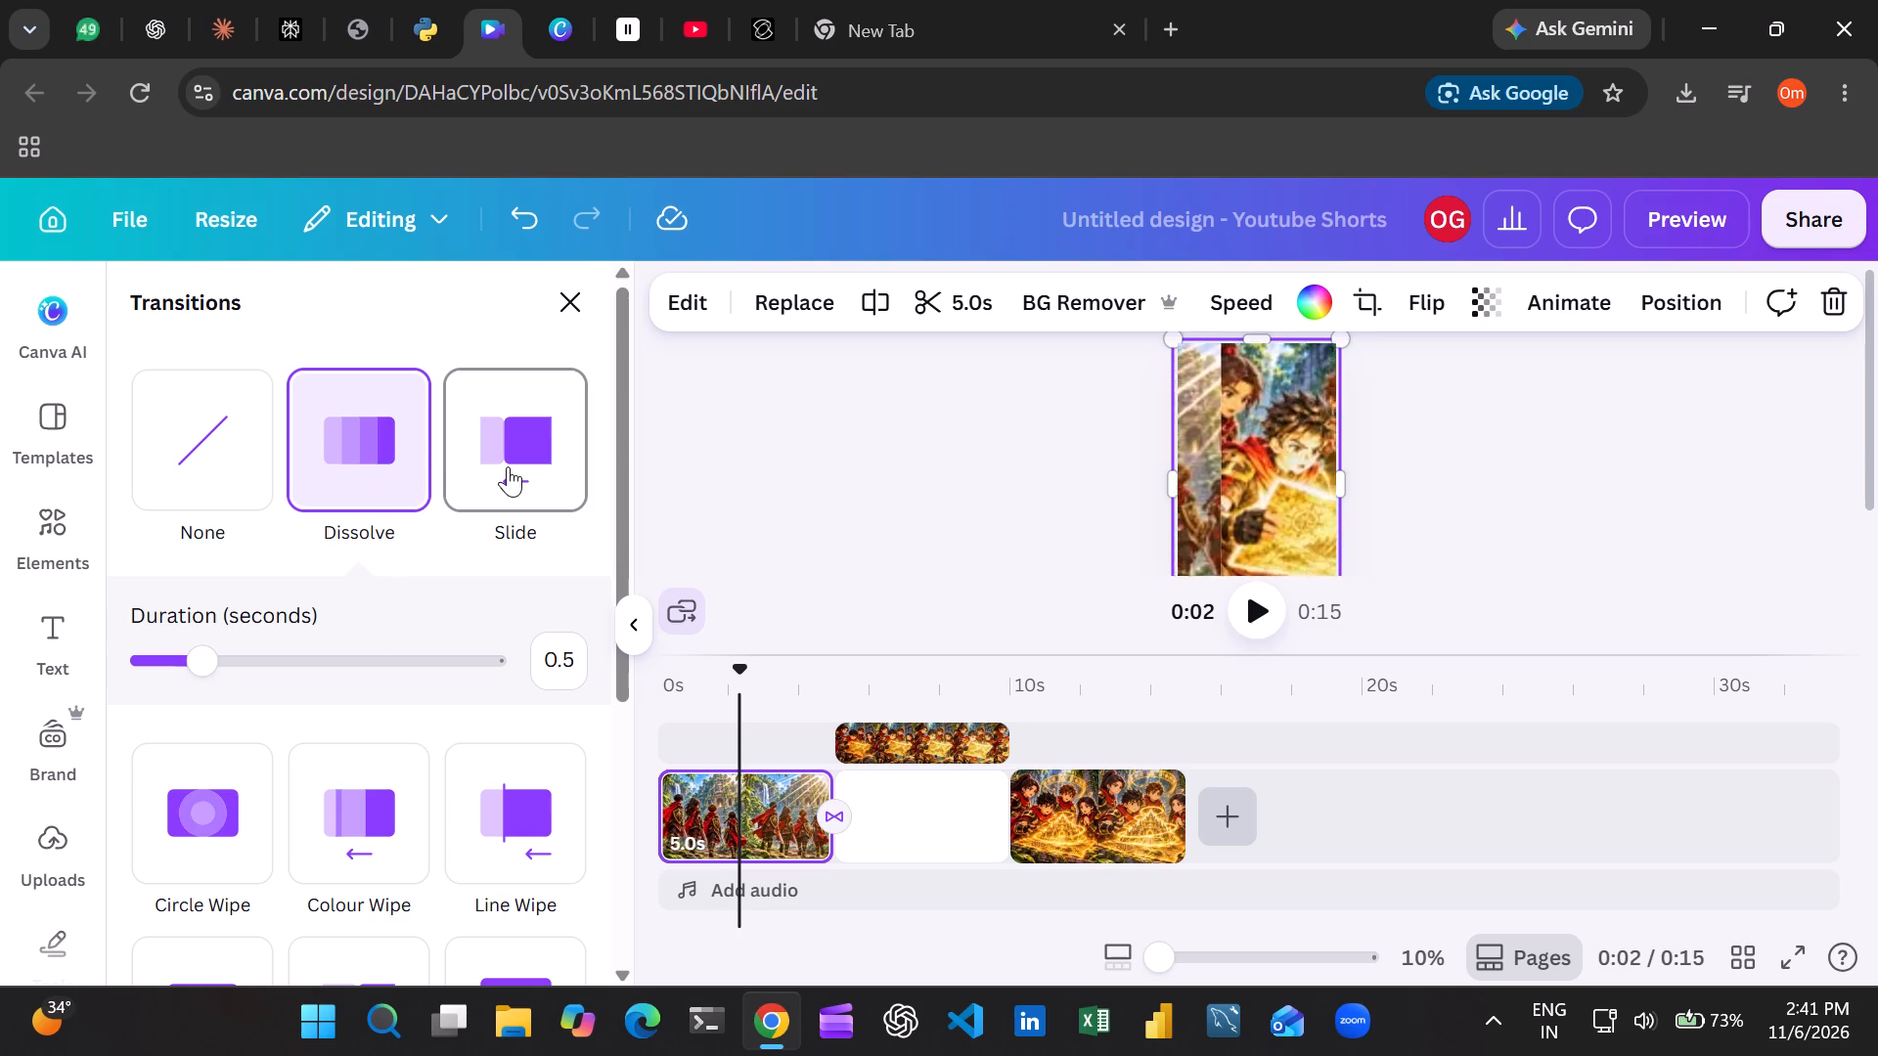
left_click(364, 464)
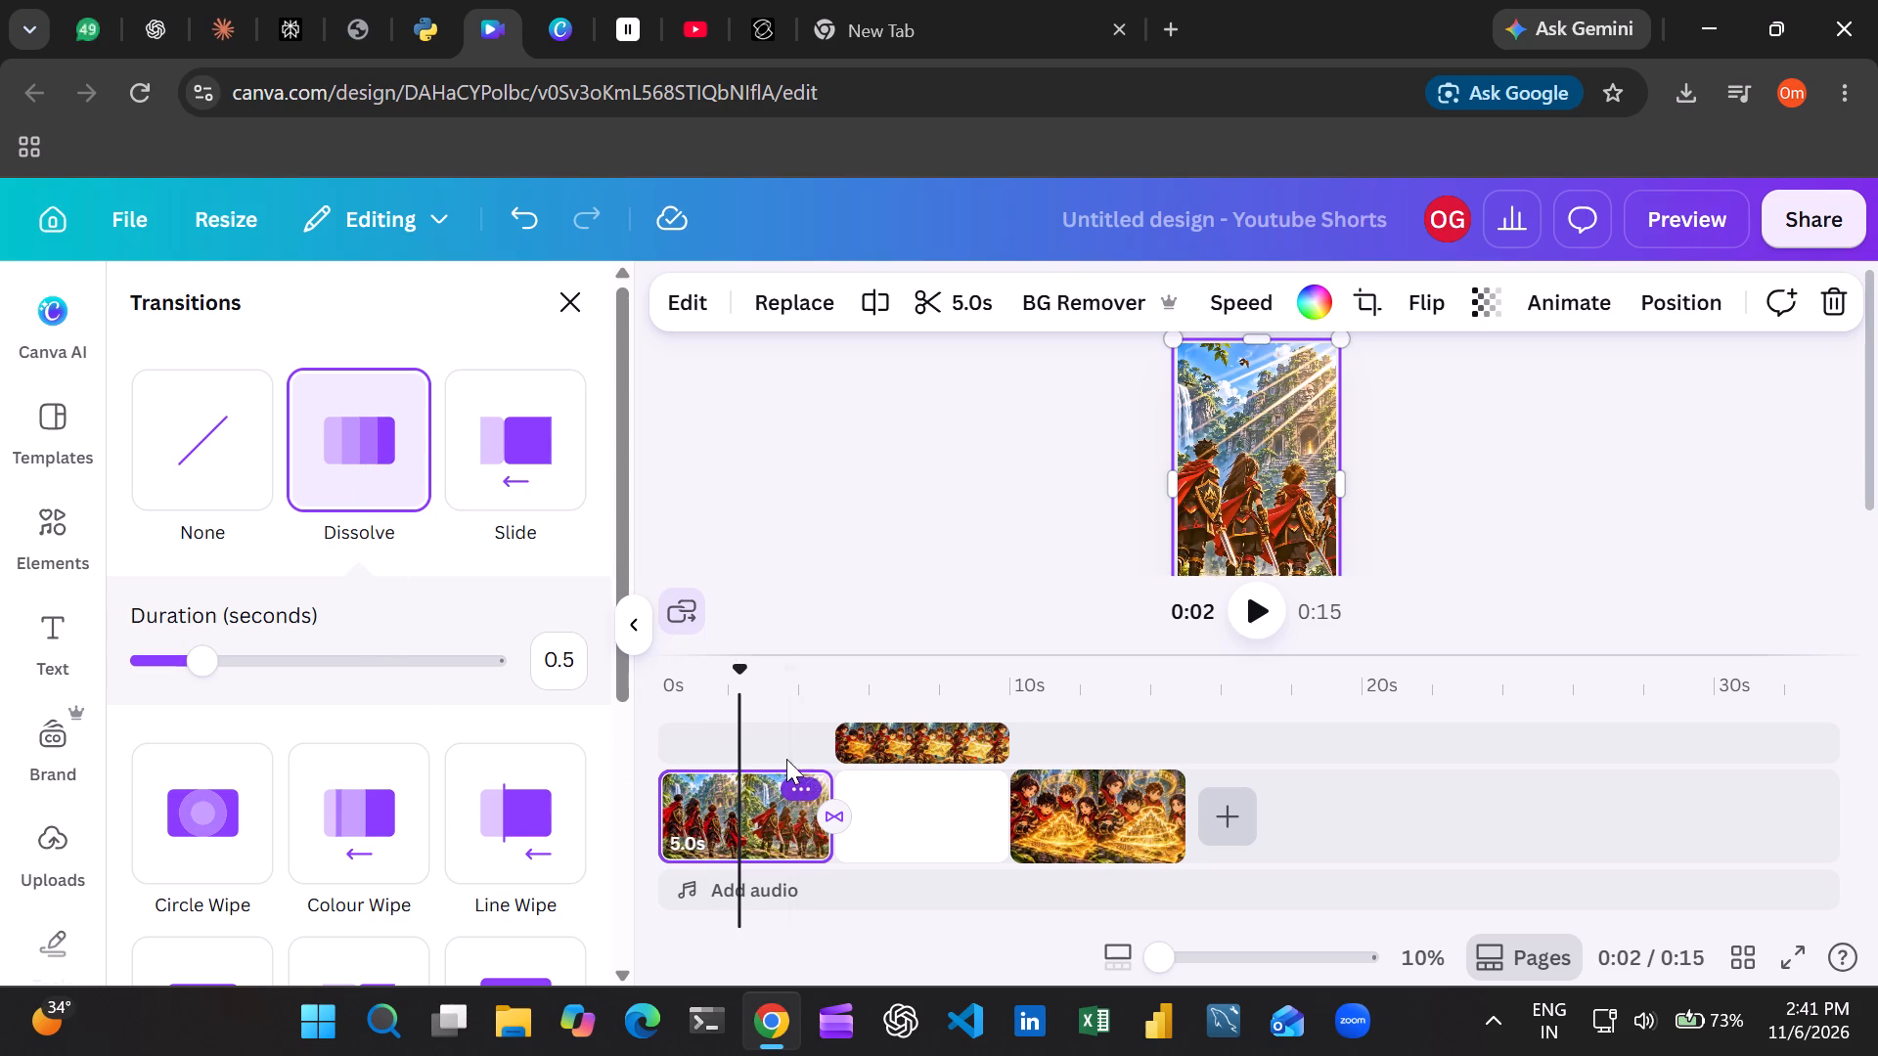
Play the timeline across the Dissolve transition from Scene 1 into Scene 2, replaying it from about 0:02.
left_click(1260, 627)
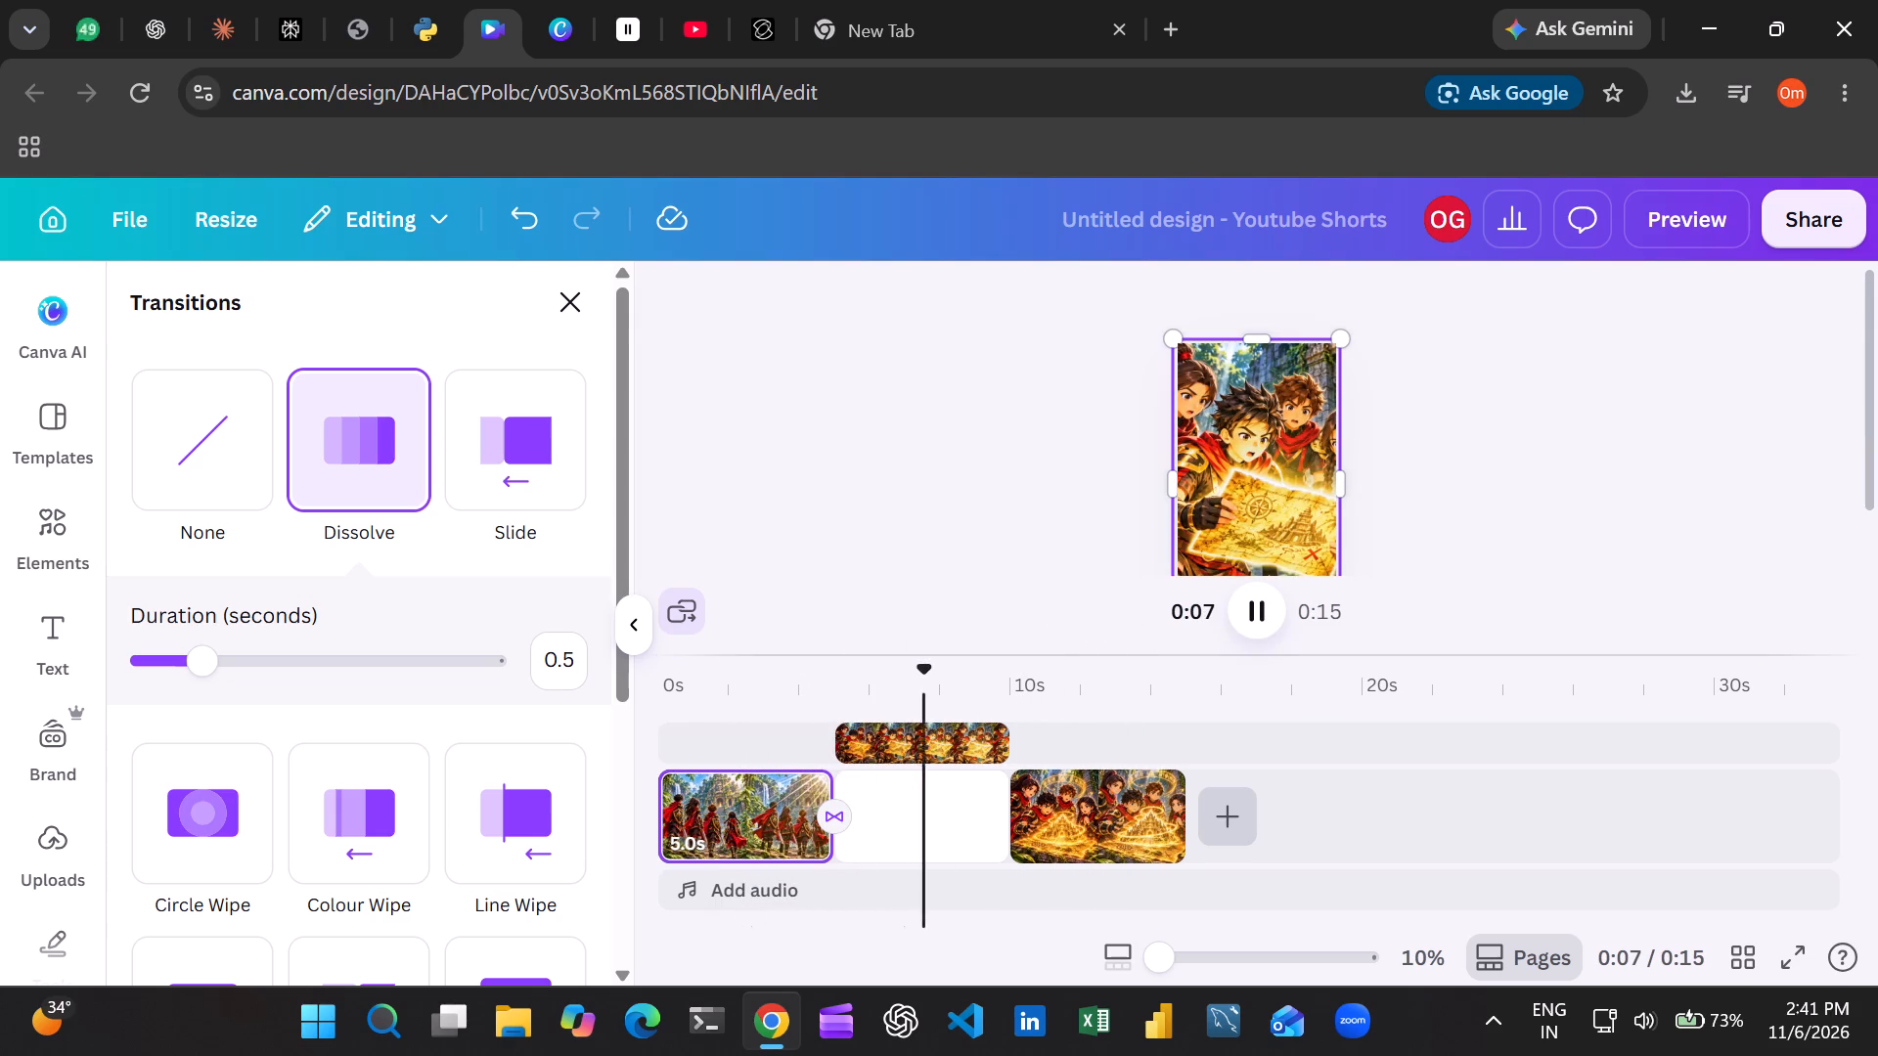
left_click_drag(920, 677, 796, 688)
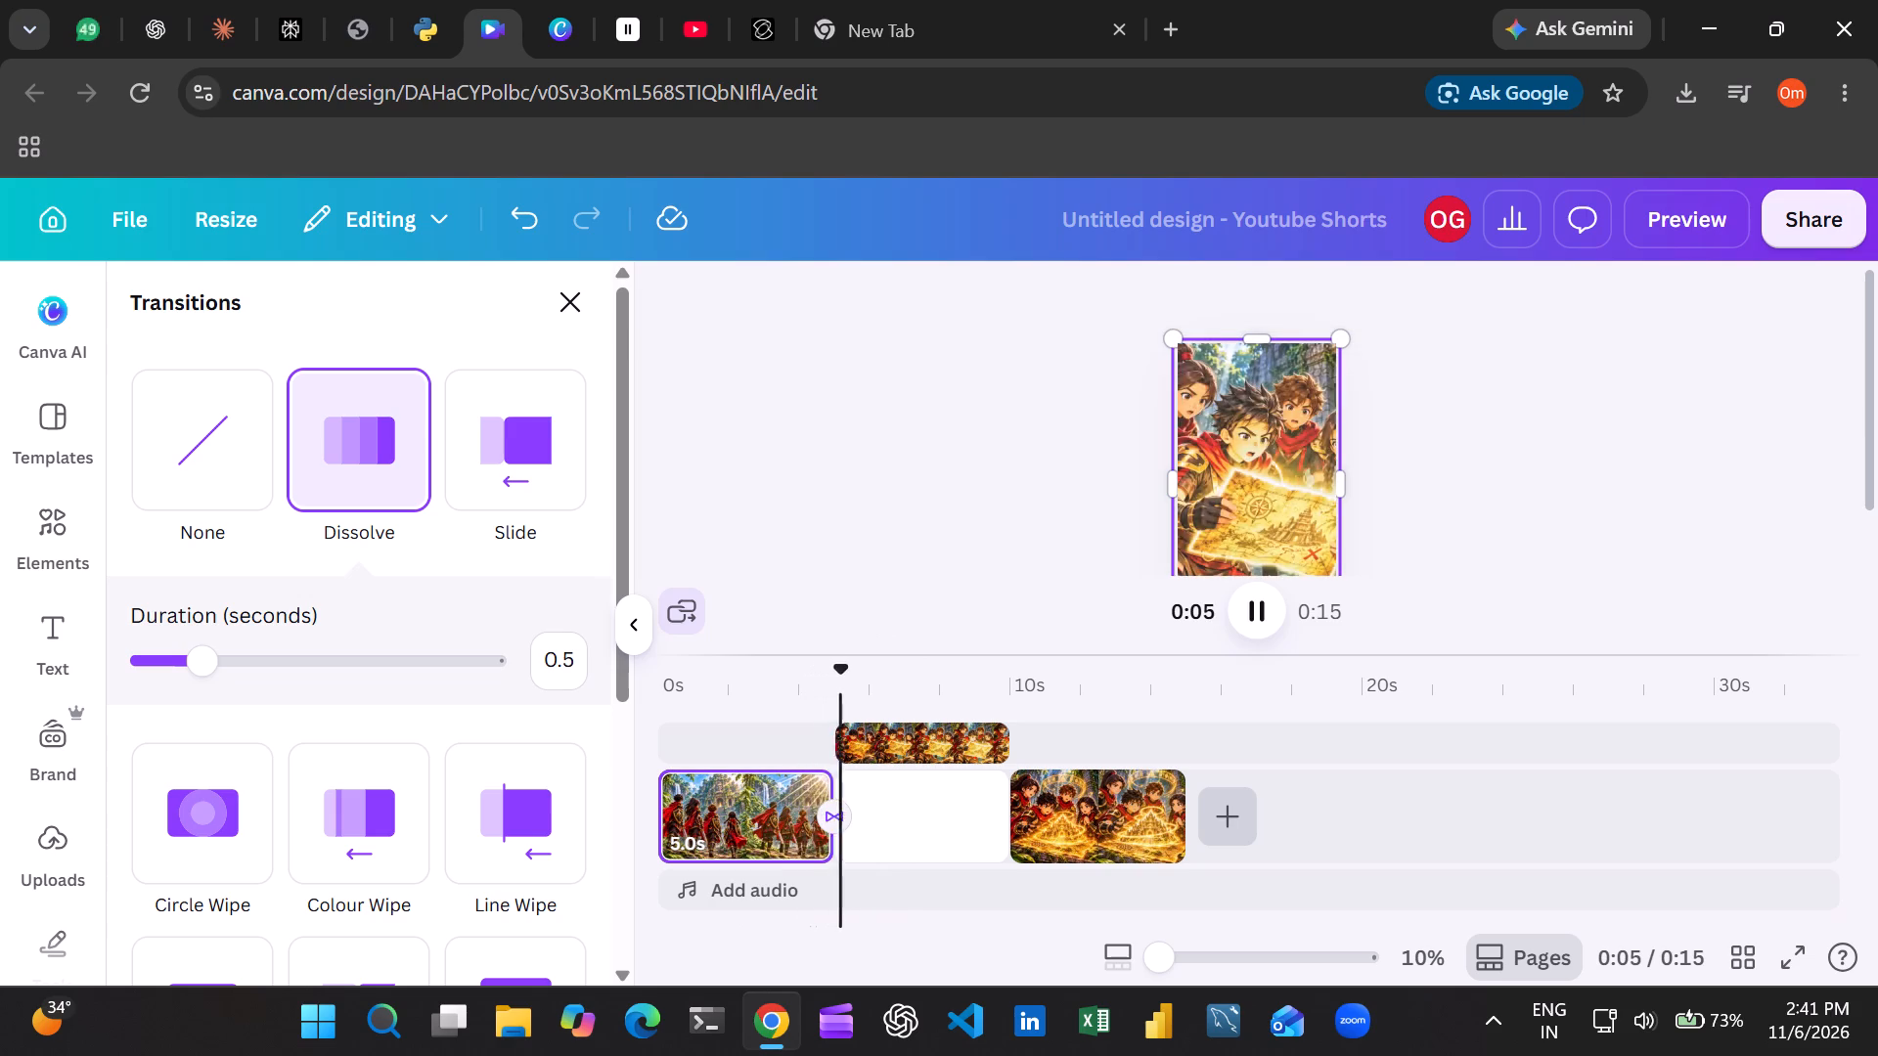
left_click_drag(880, 672, 758, 681)
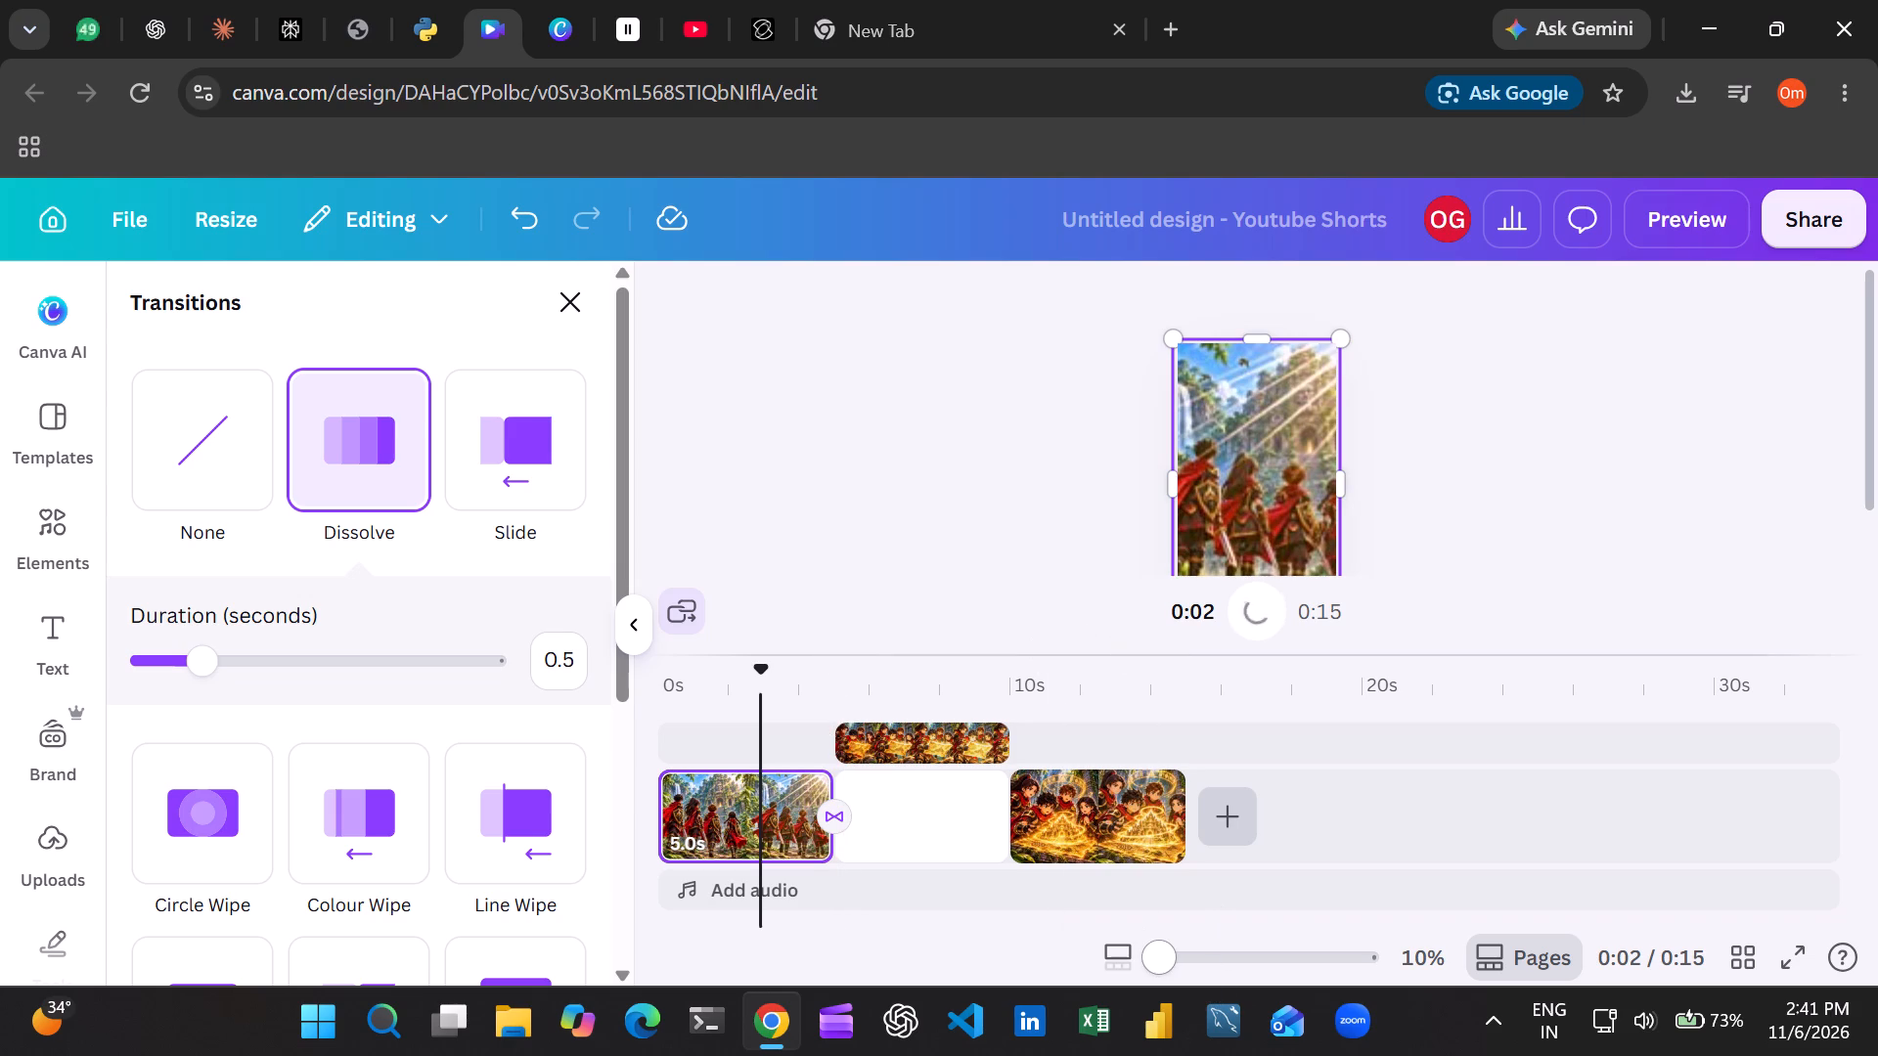
left_click_drag(1159, 958, 1172, 971)
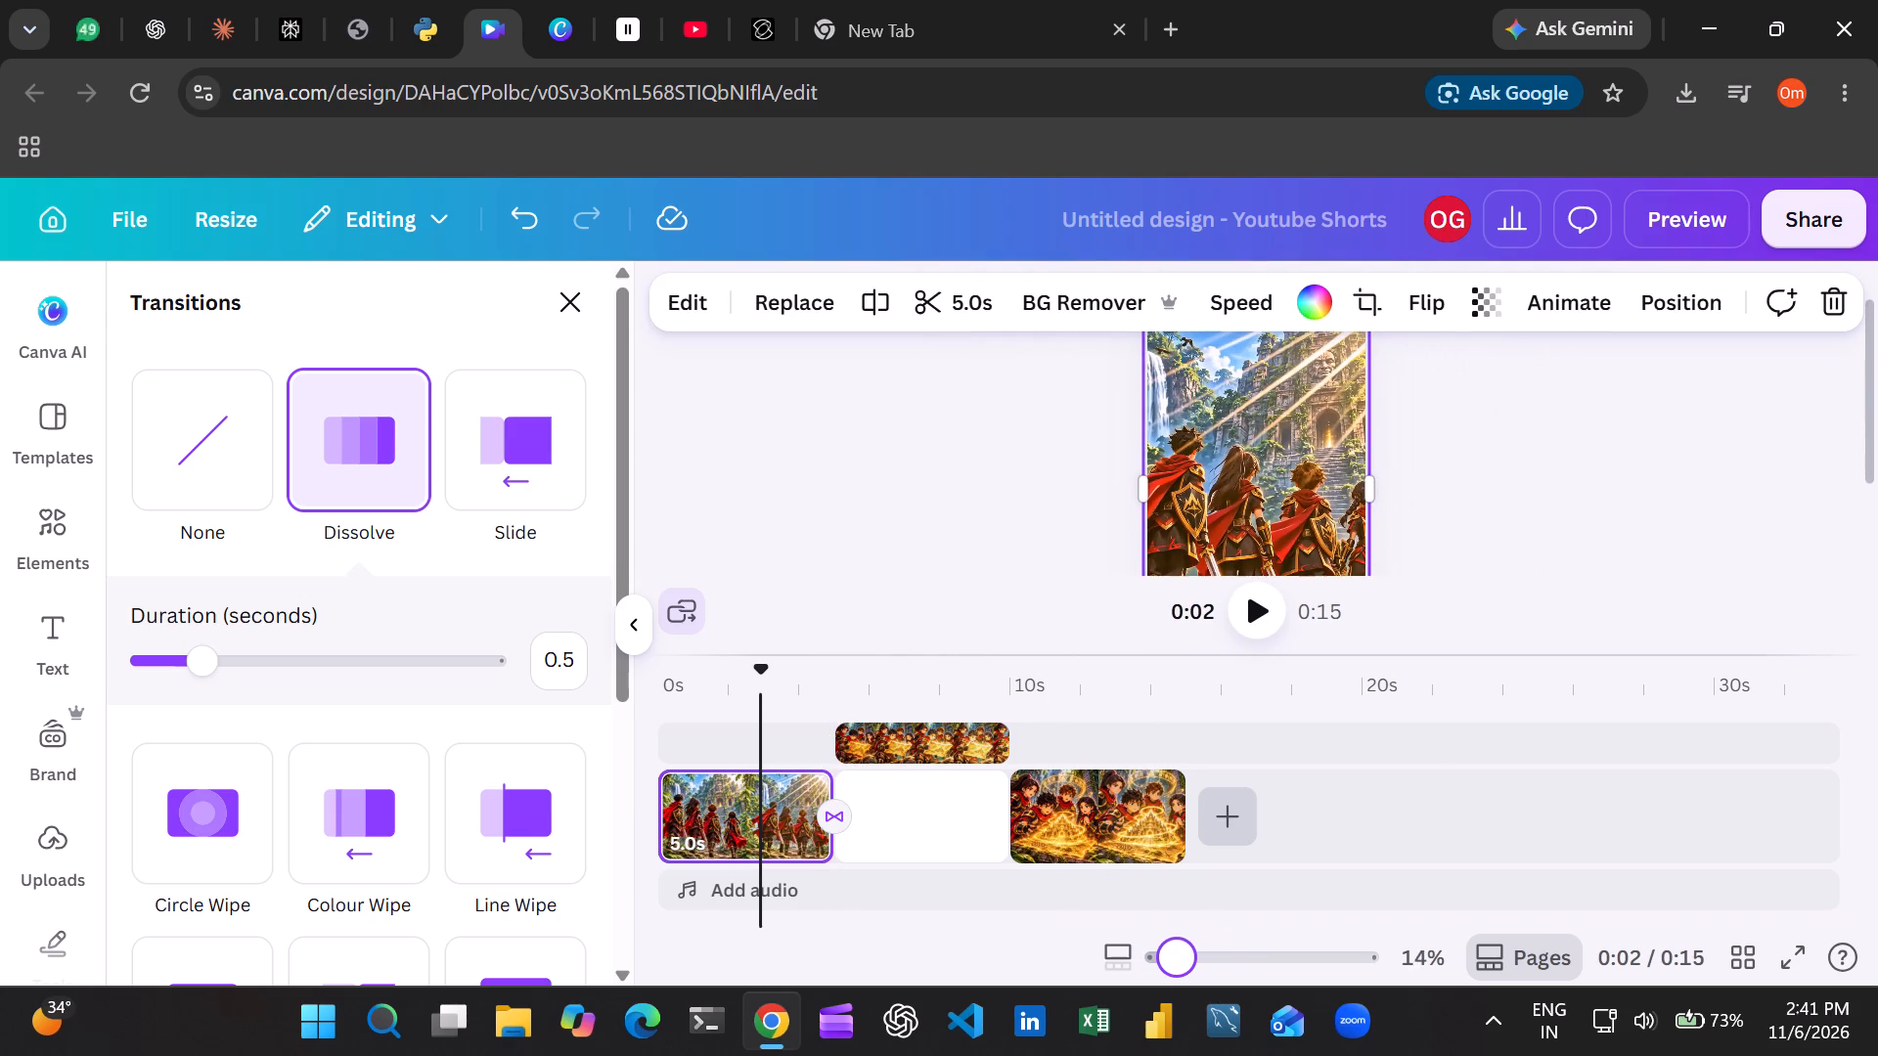
left_click_drag(1172, 971, 1174, 971)
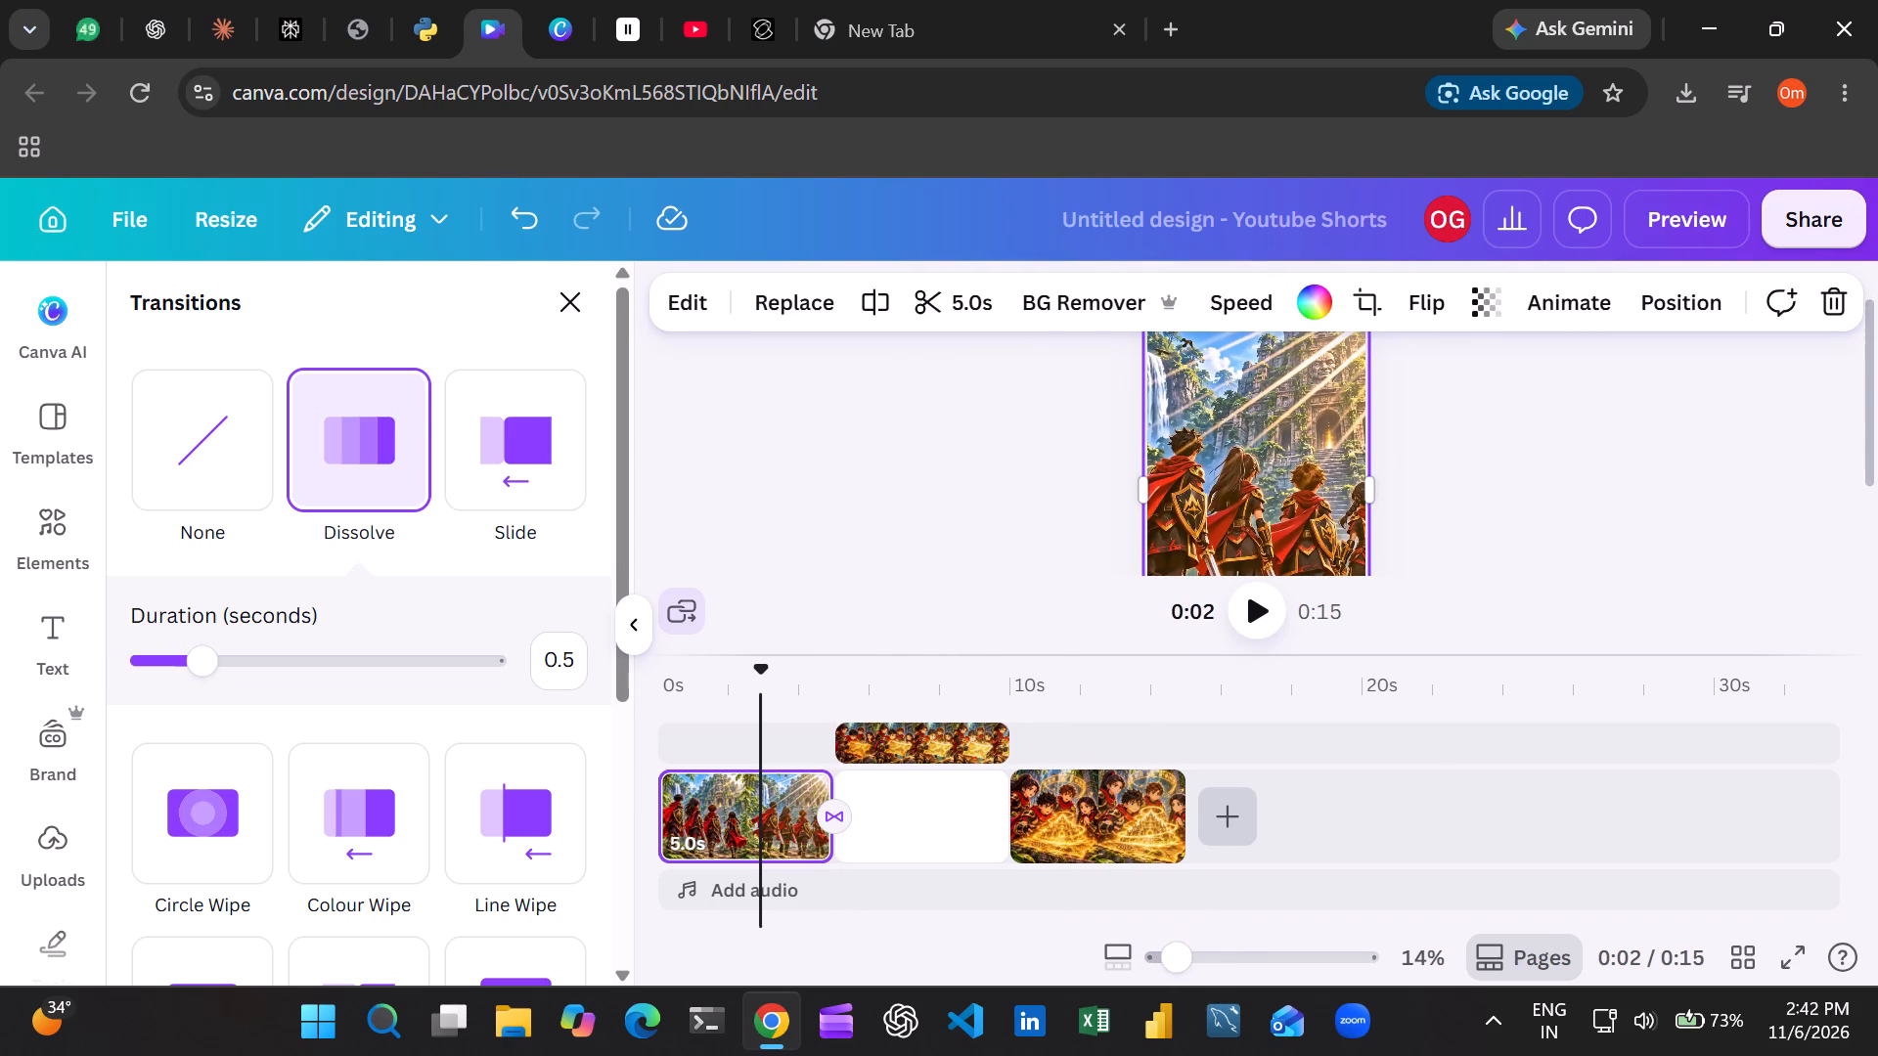
left_click(1256, 629)
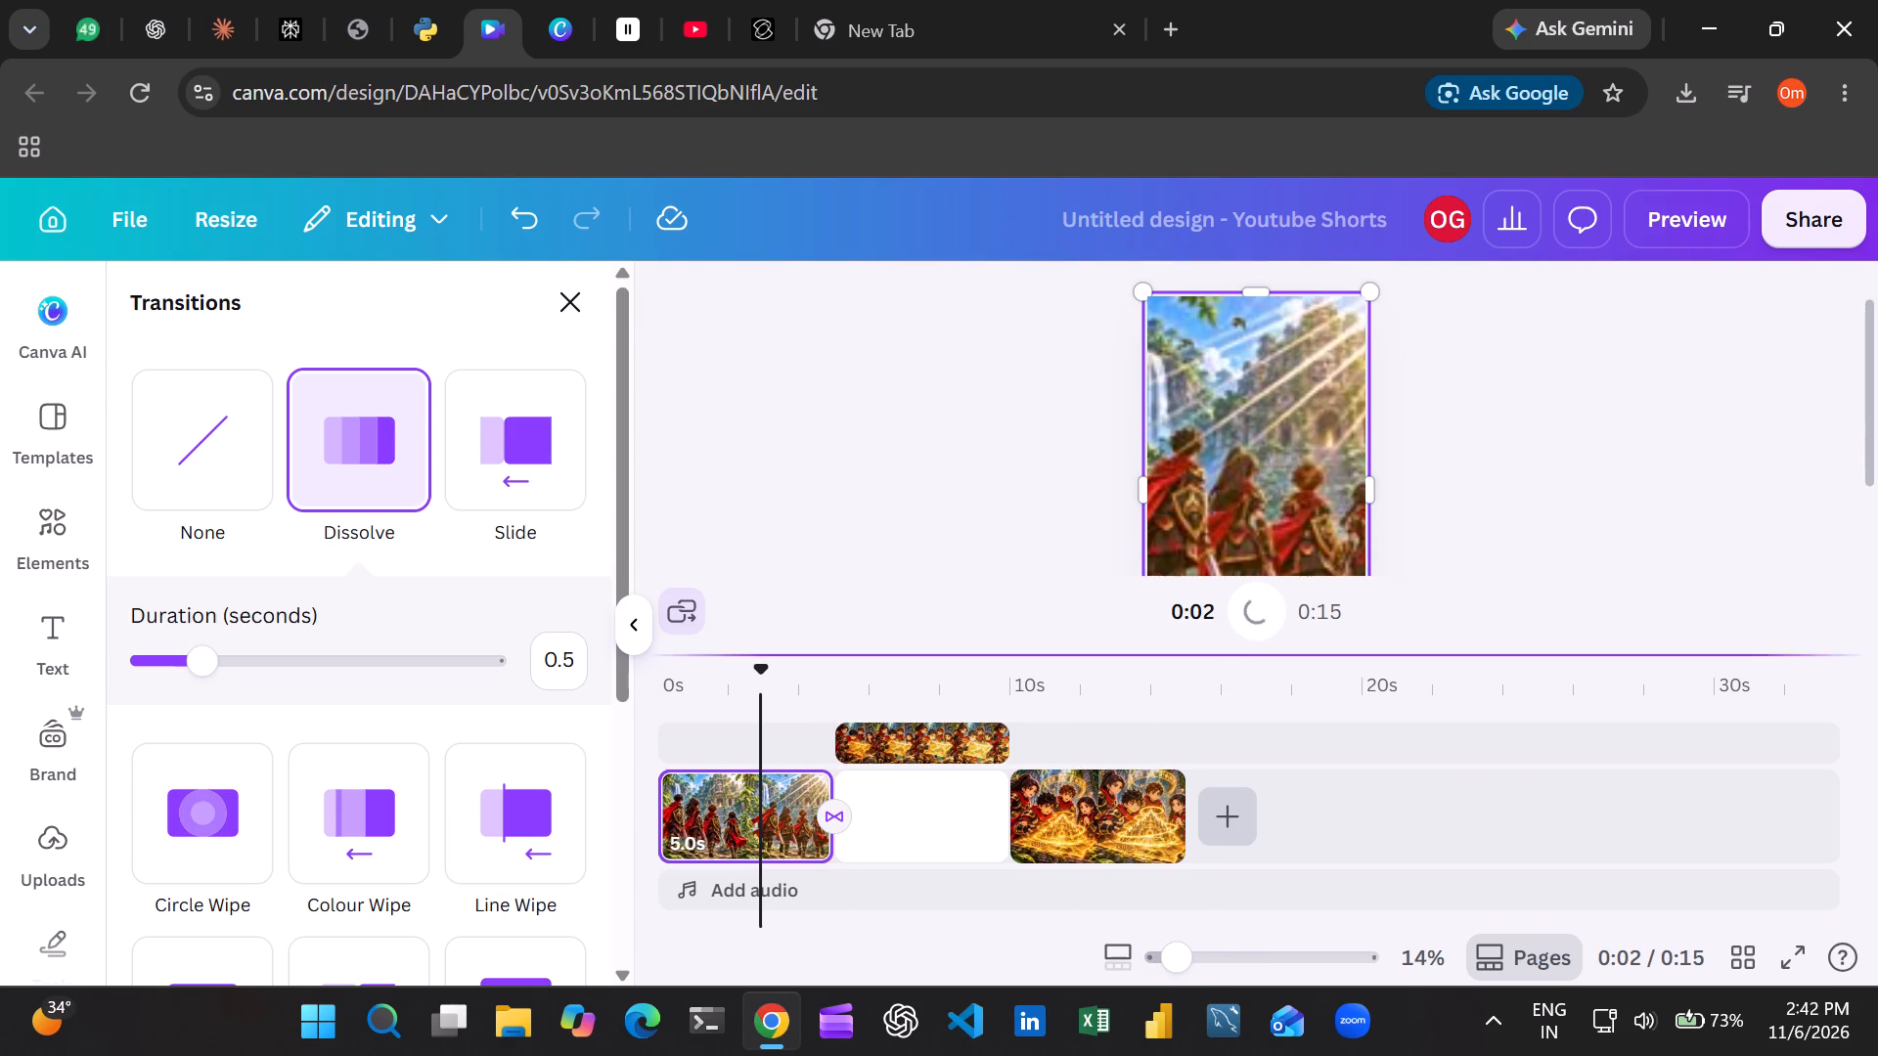
Move the Scene 2 clip from the overlay track into the main track, between the blank page and the Scene 3 clip.
left_click_drag(923, 742, 923, 779)
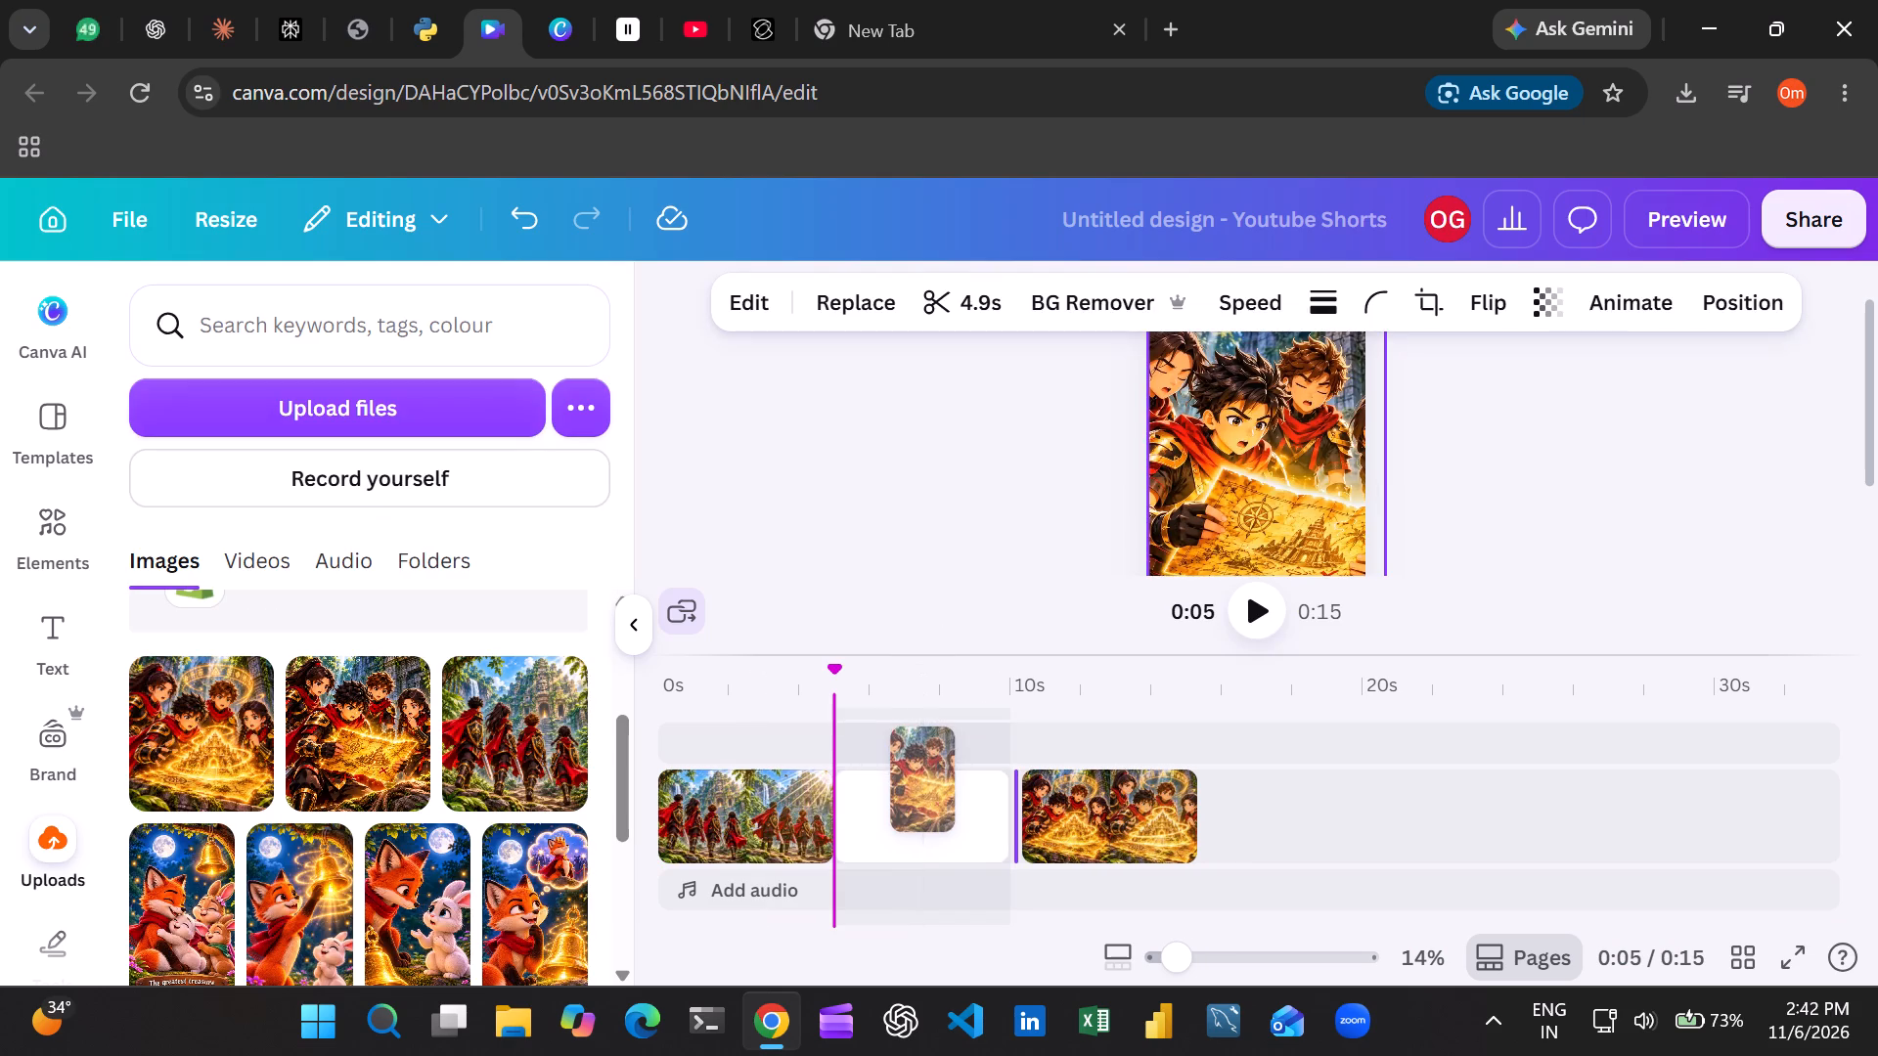
left_click_drag(923, 779, 923, 824)
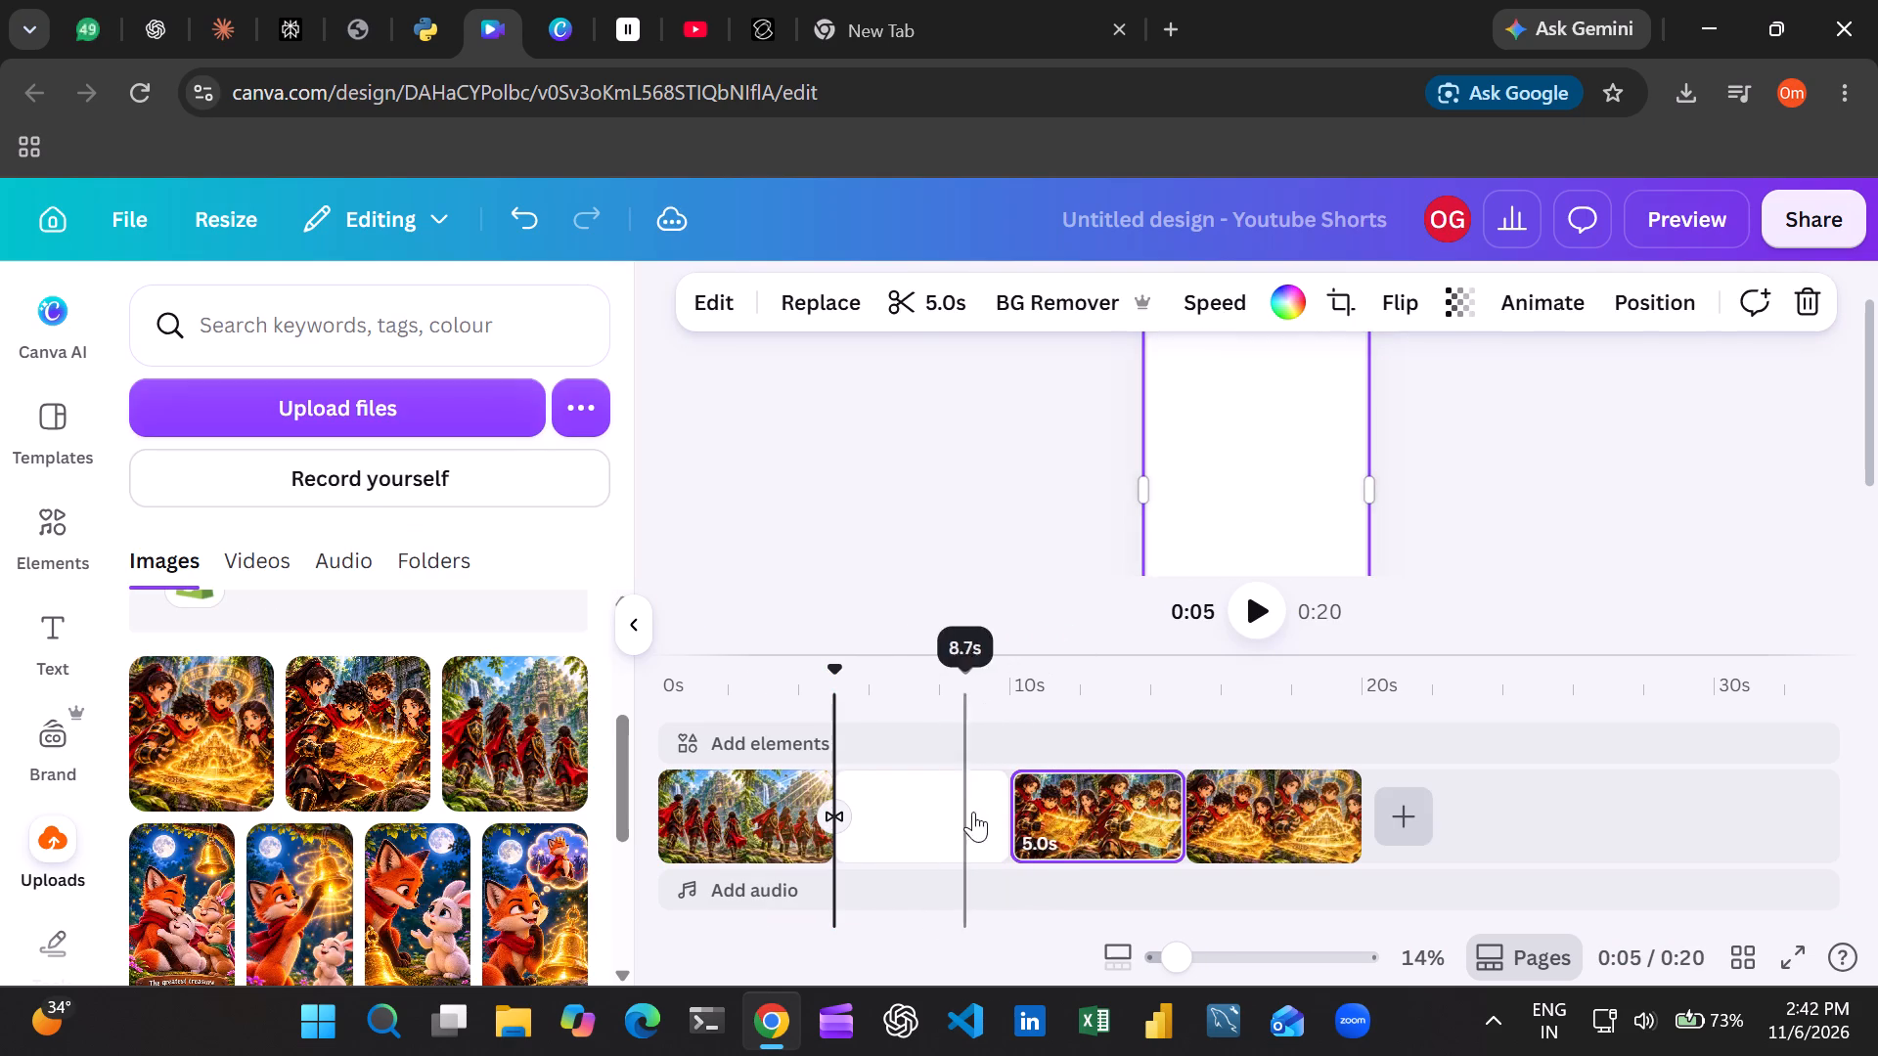
Delete the blank page between the Scene 1 and Scene 2 clips.
right_click(932, 811)
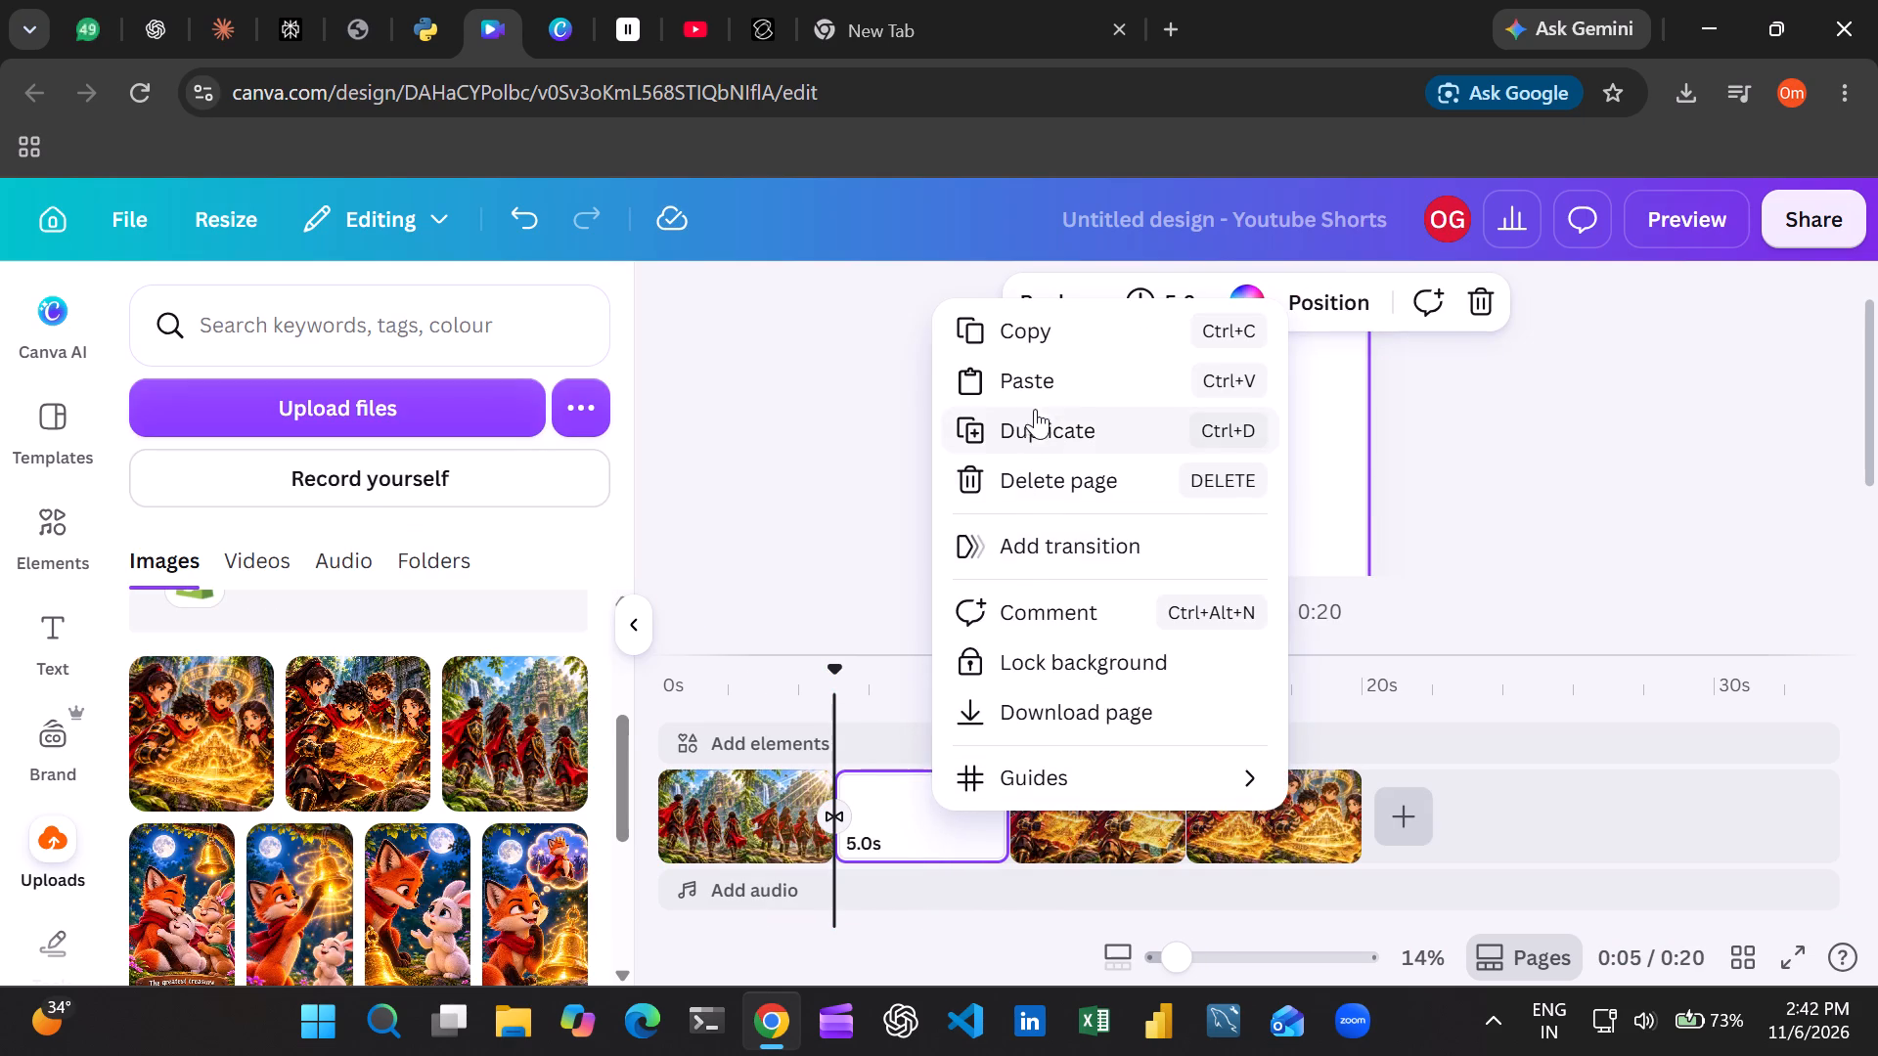
left_click(1034, 468)
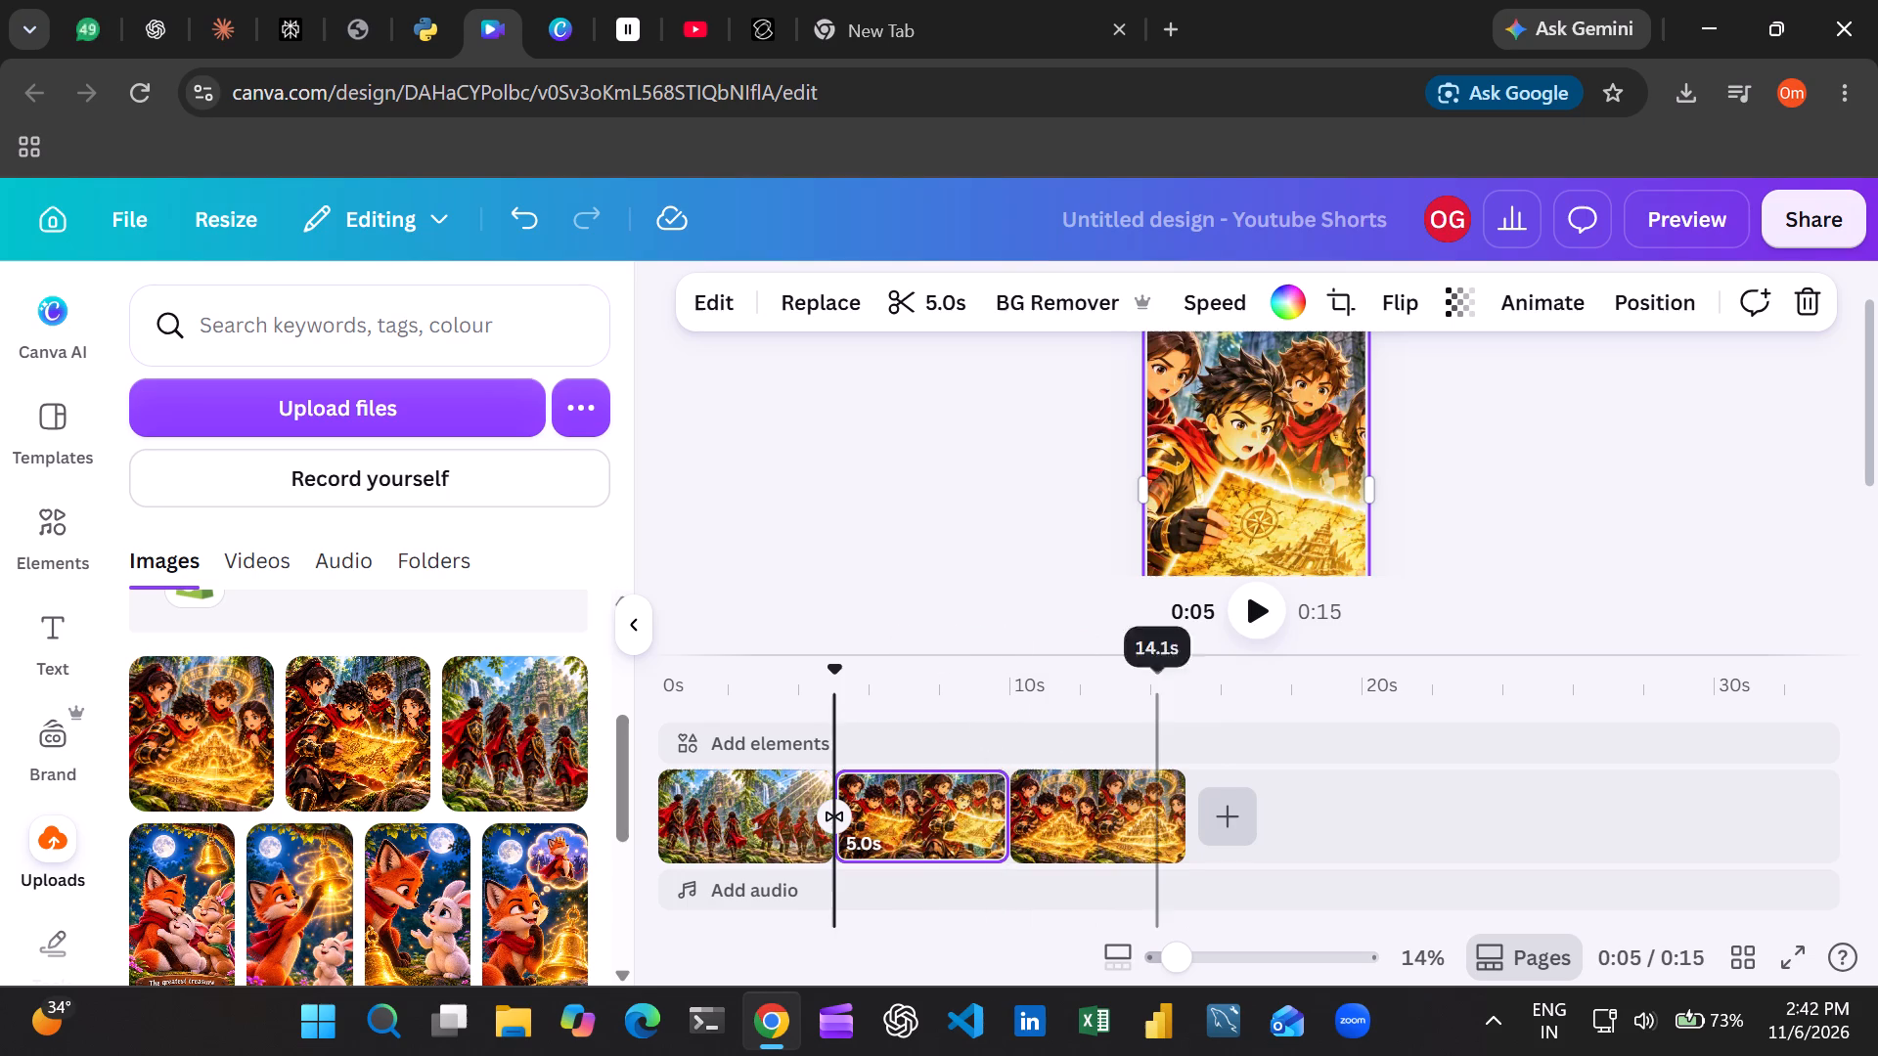
Play the timeline from about 0:04 across the Dissolve transition between Scene 1 and Scene 2, and review that transition's settings.
left_click(1269, 603)
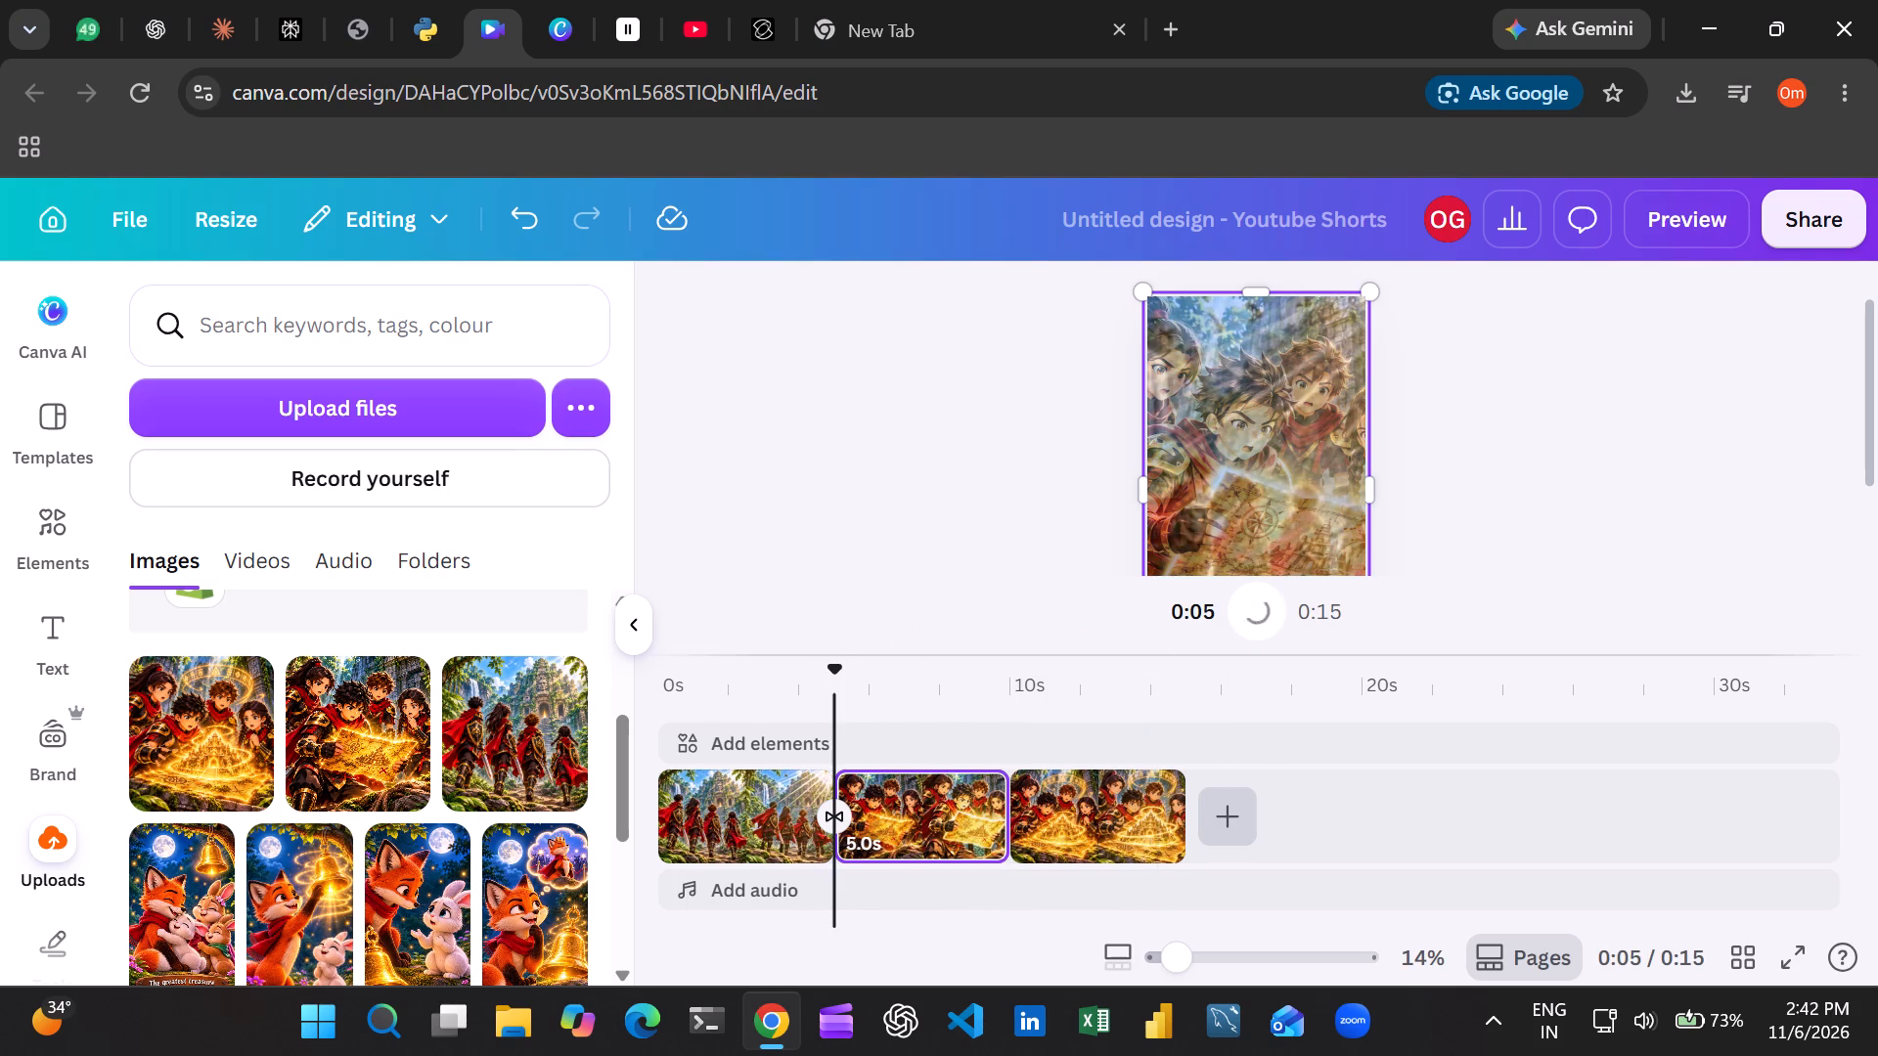
left_click_drag(838, 669, 805, 670)
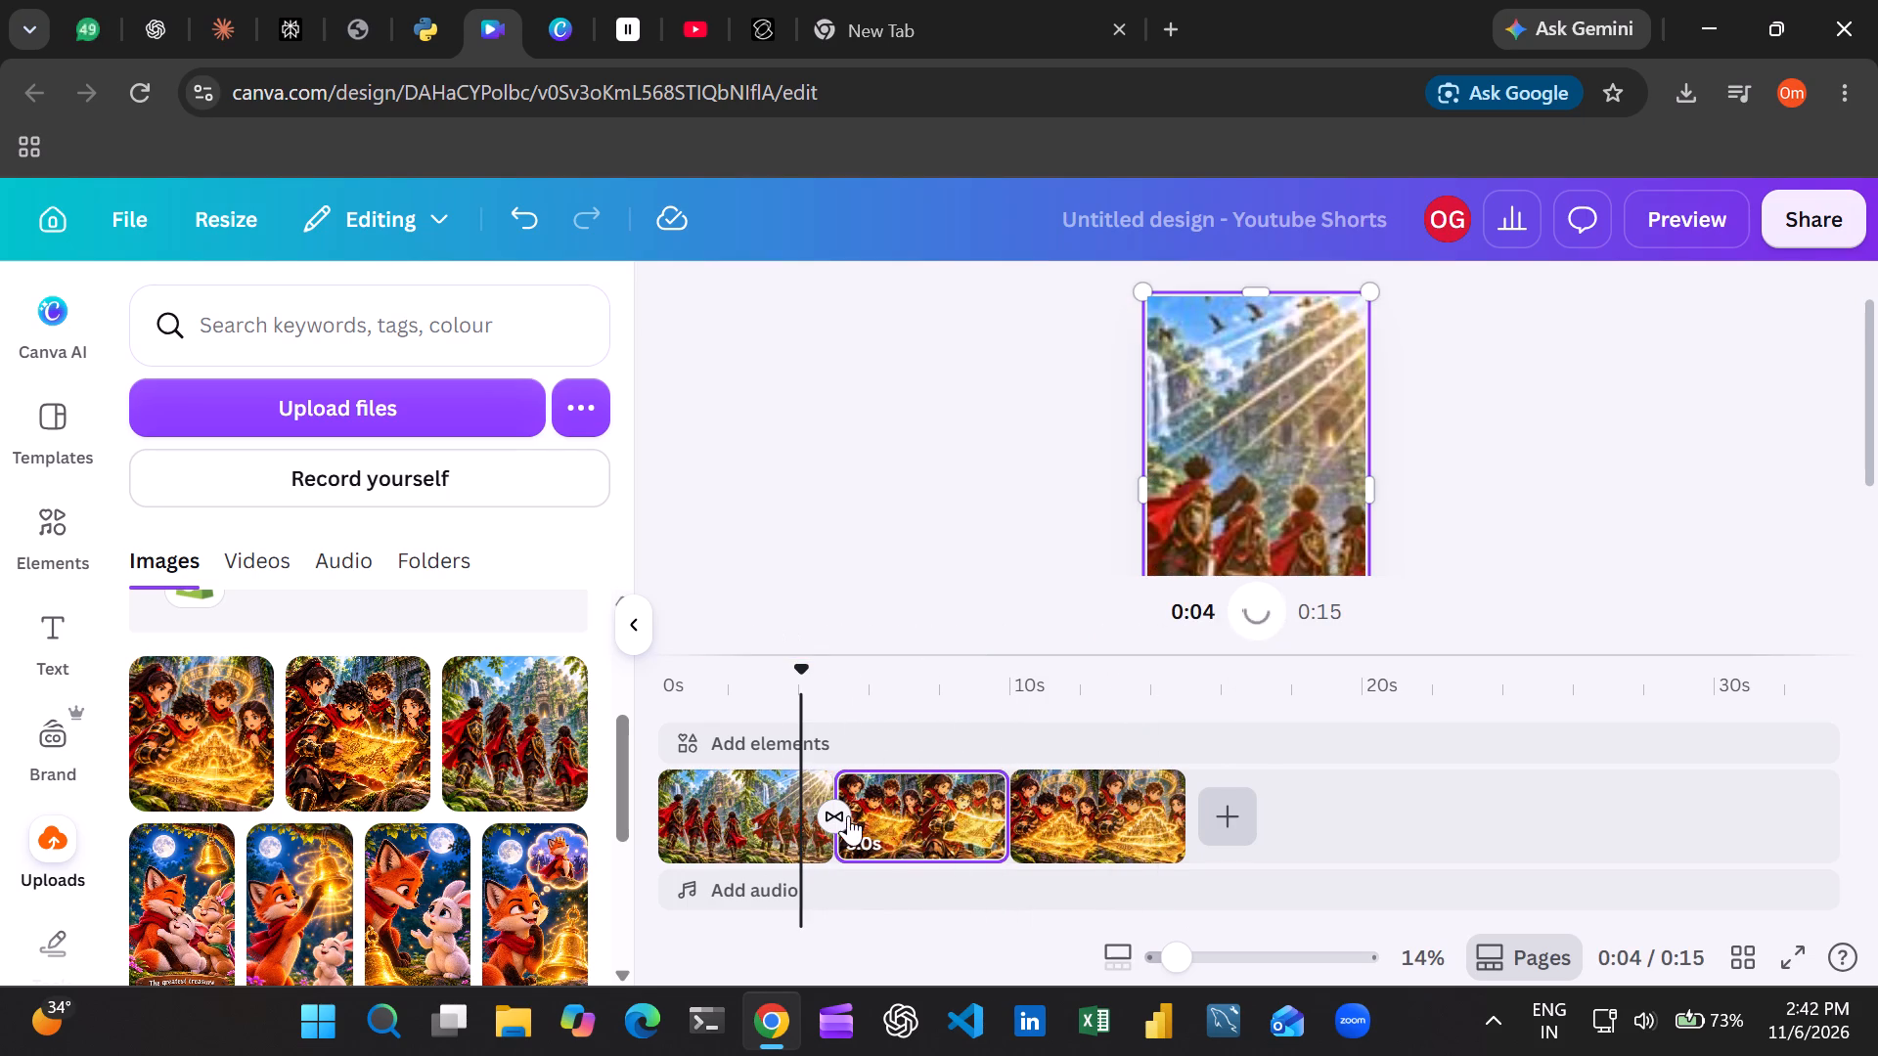
left_click(835, 815)
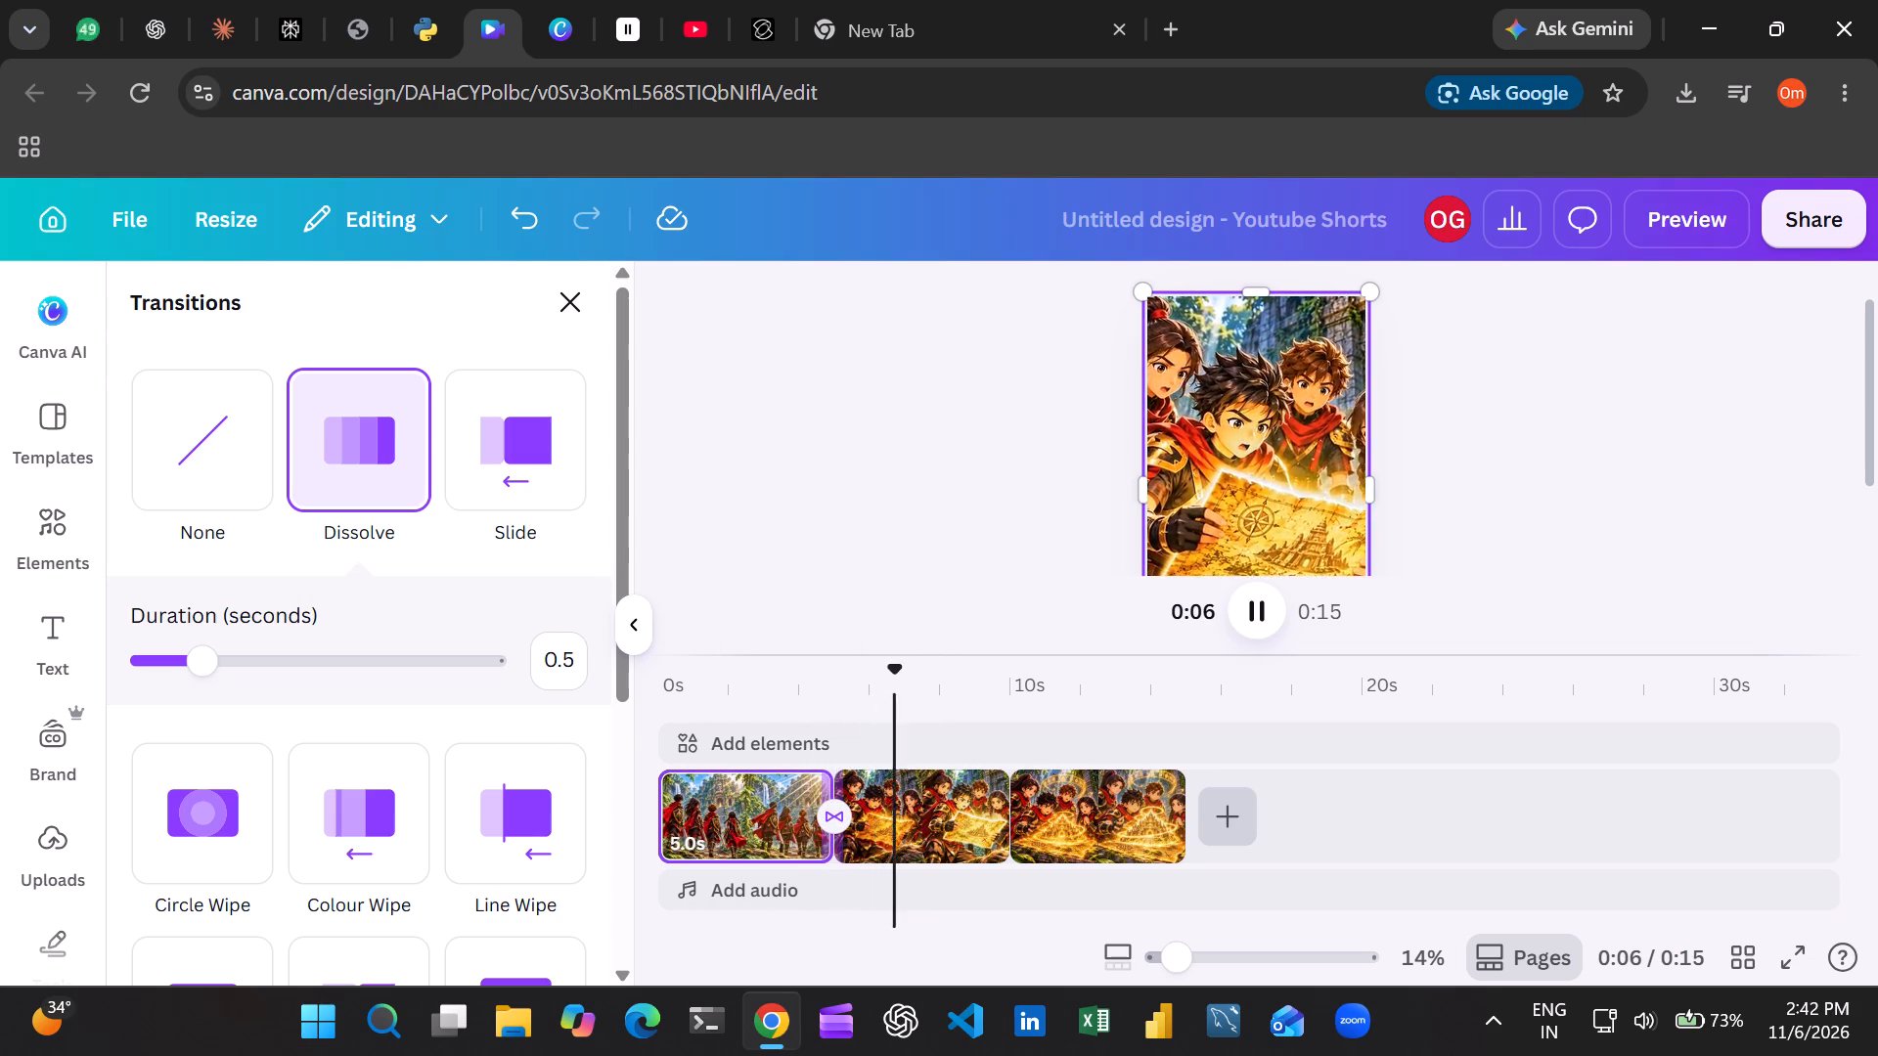
left_click_drag(896, 664, 745, 675)
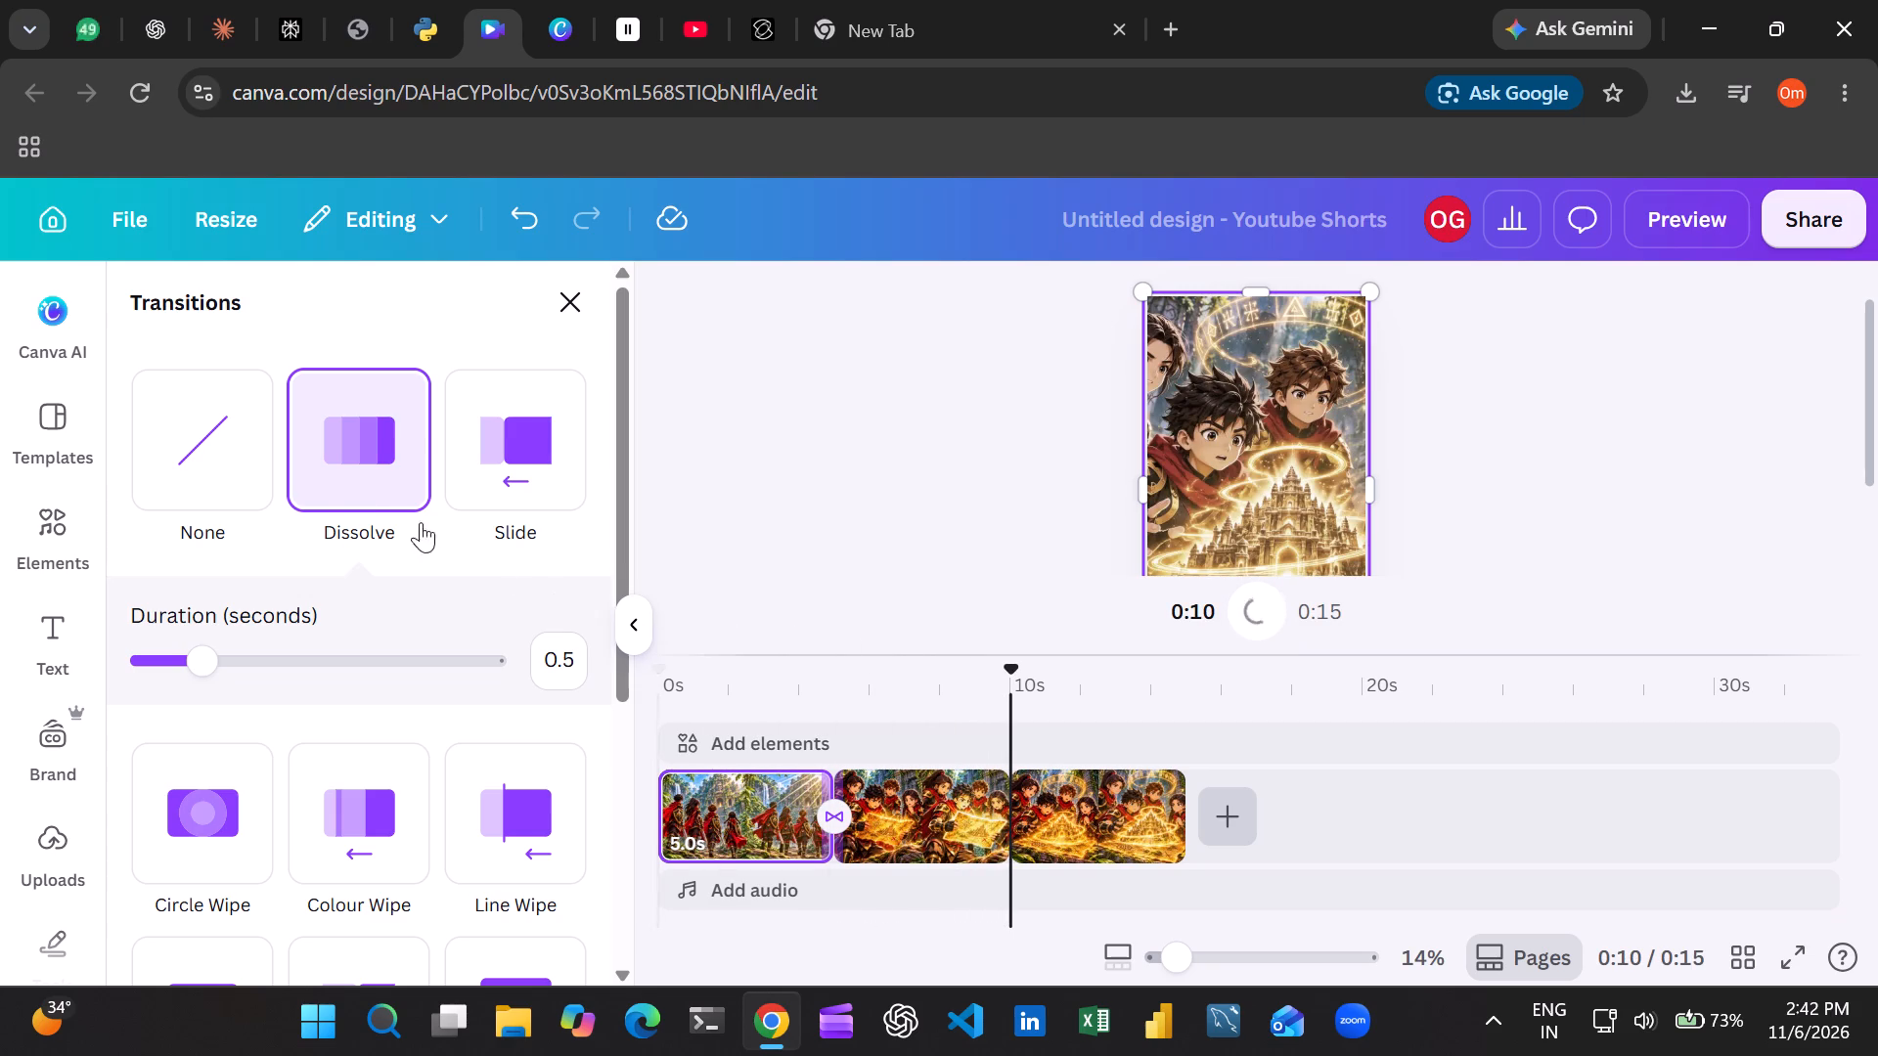
Apply the Dissolve transition between all scenes, so it also covers the cut from Scene 2 to Scene 3.
right_click(352, 484)
left_click(323, 486)
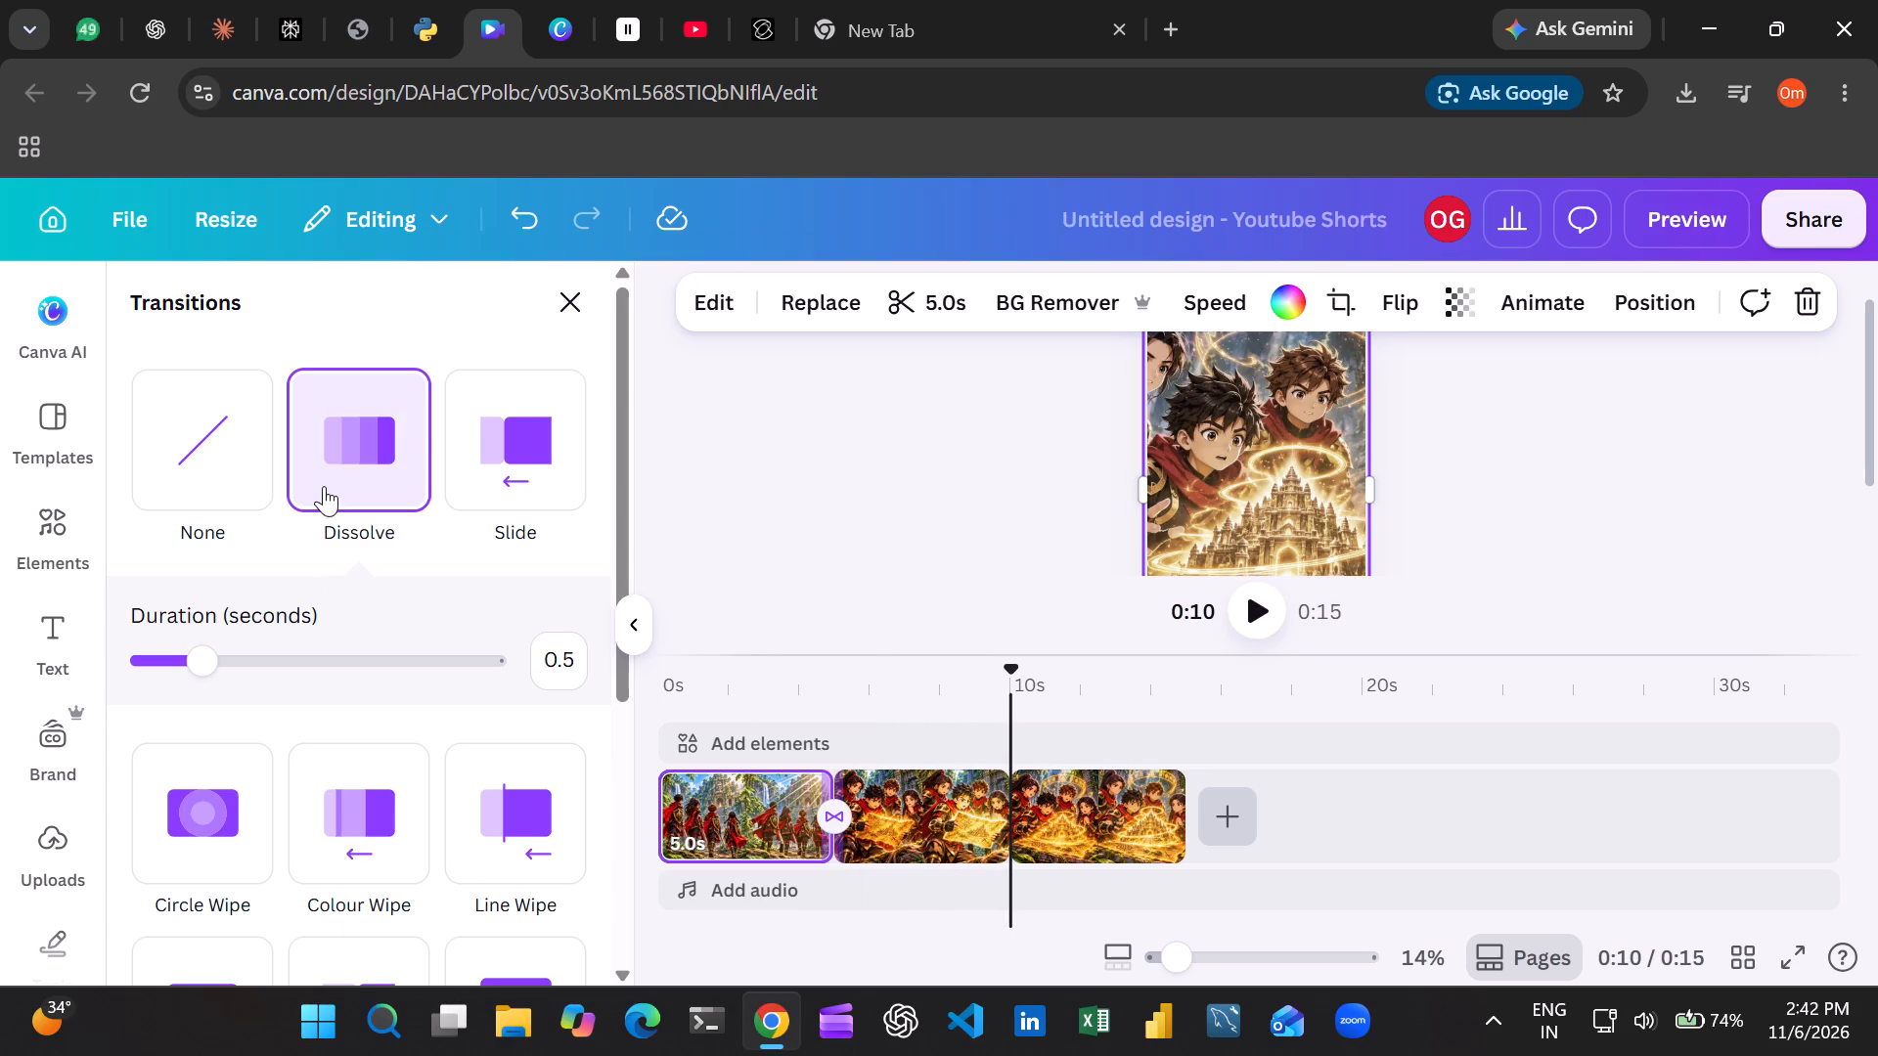
left_click(324, 486)
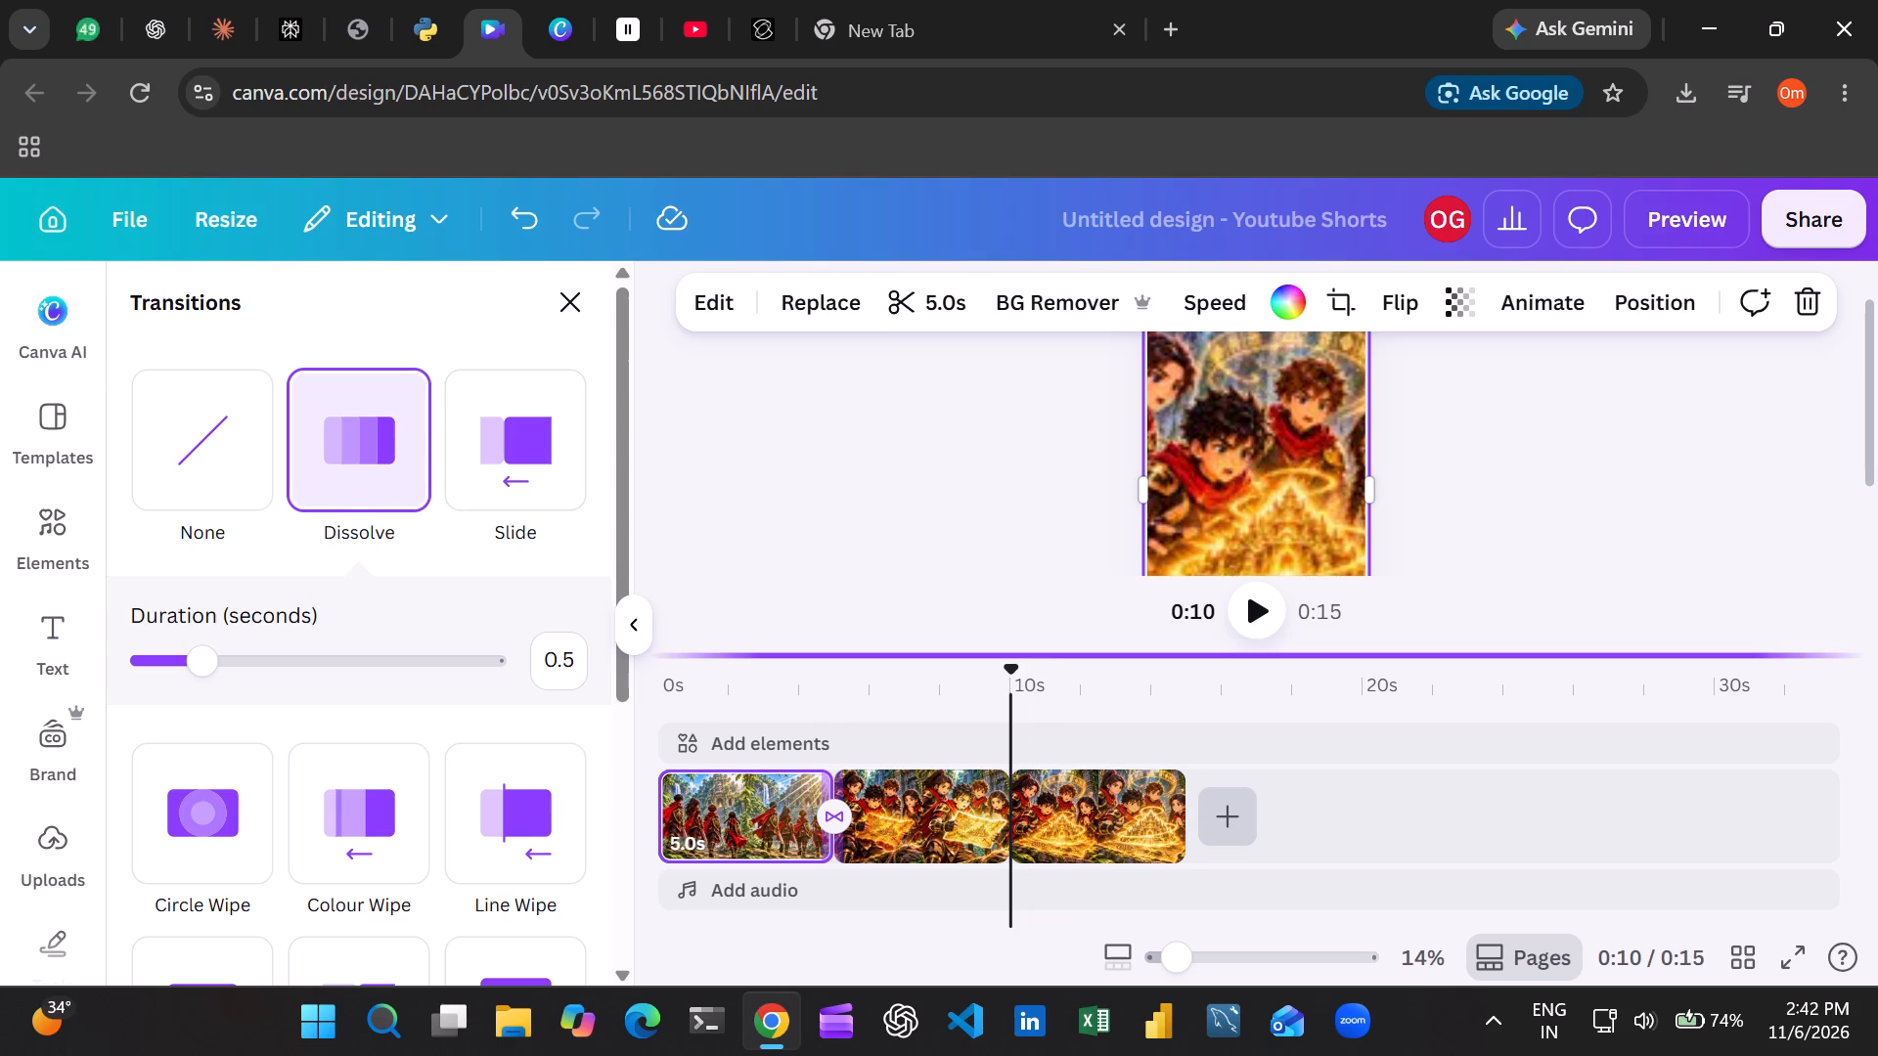
left_click_drag(1013, 659, 963, 659)
scroll(345, 659, "down", 7)
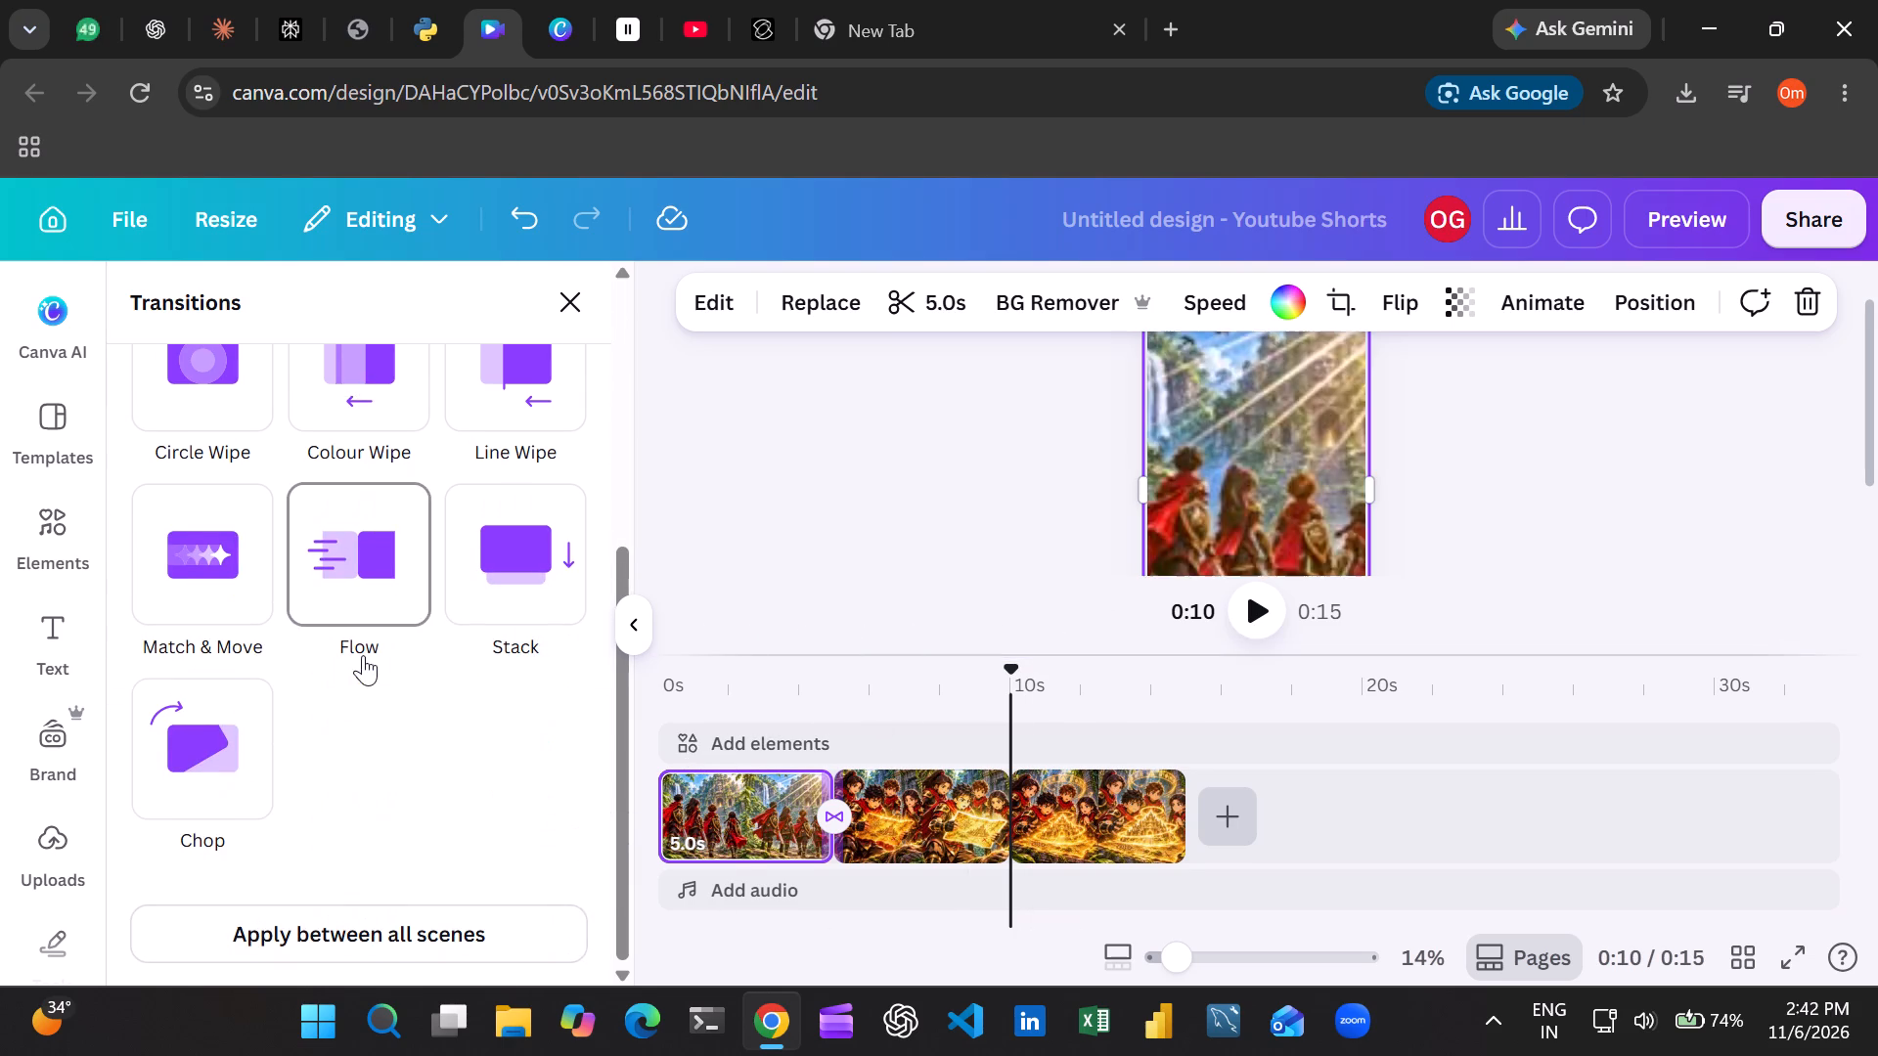
left_click(464, 938)
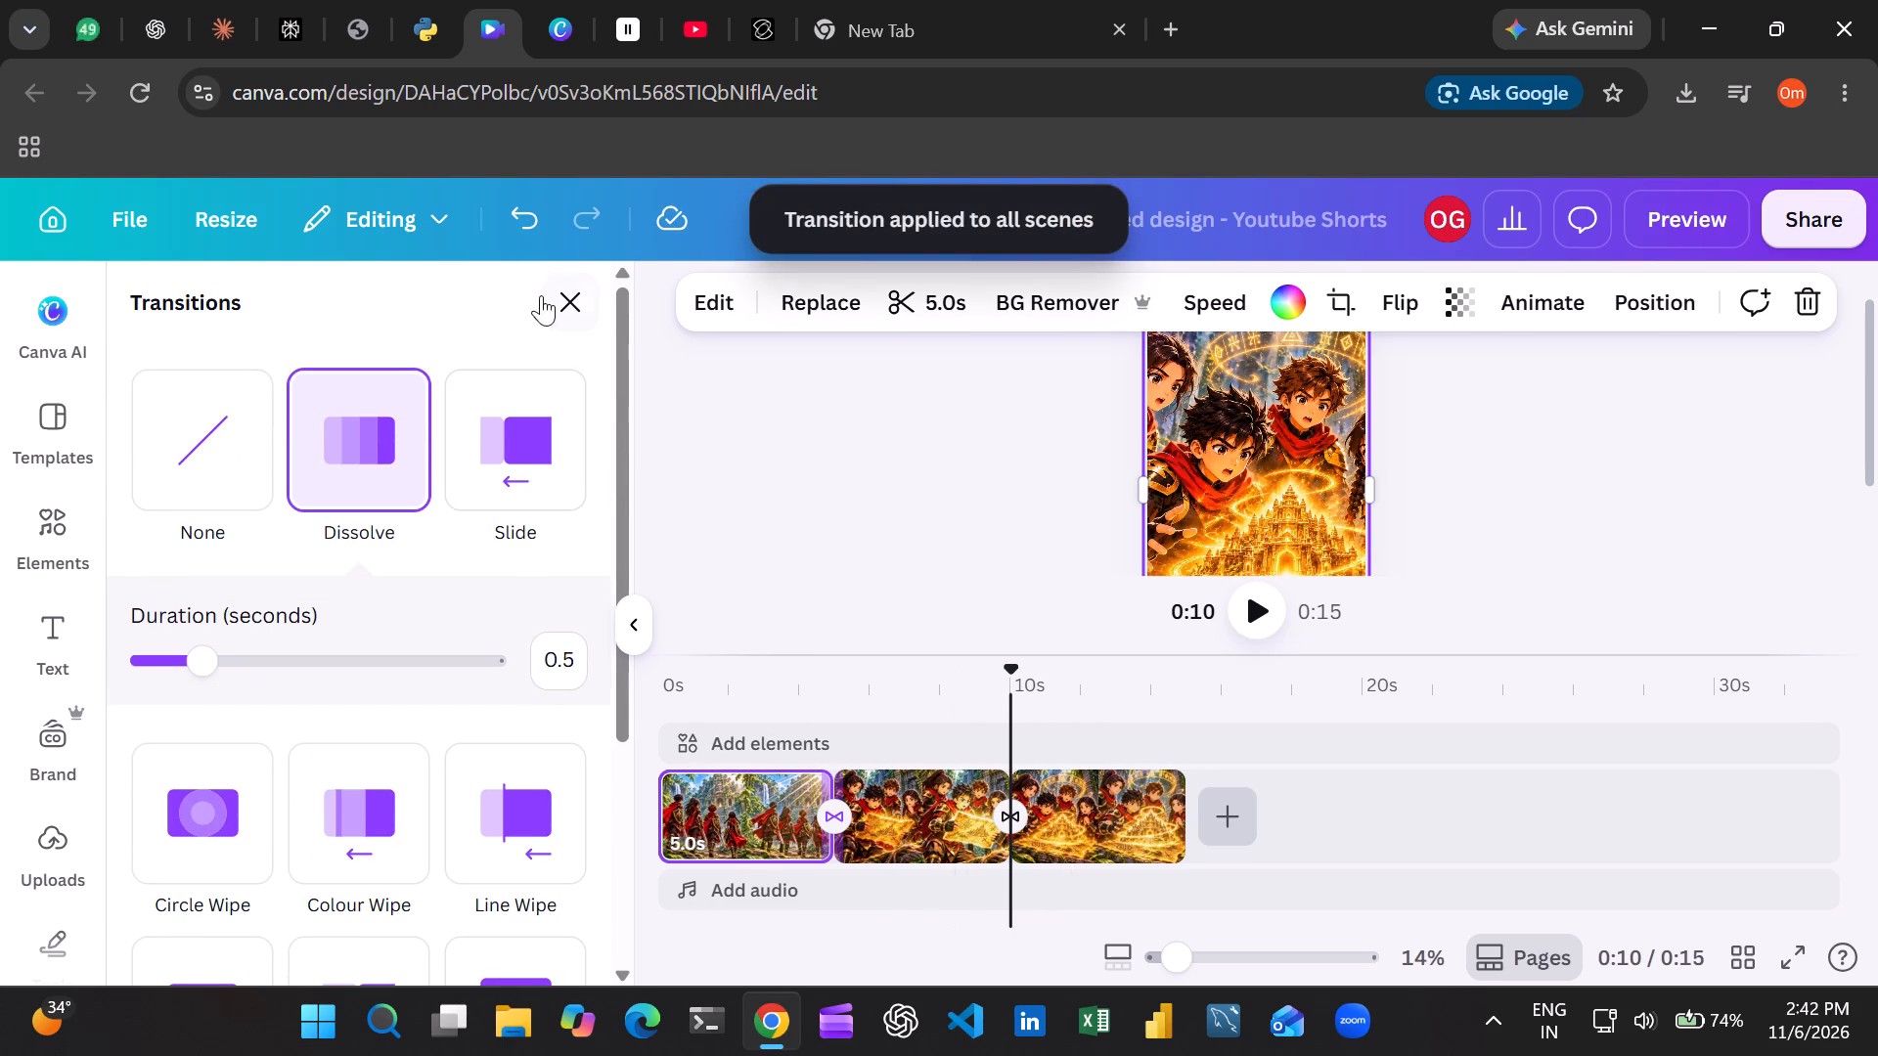
left_click(576, 306)
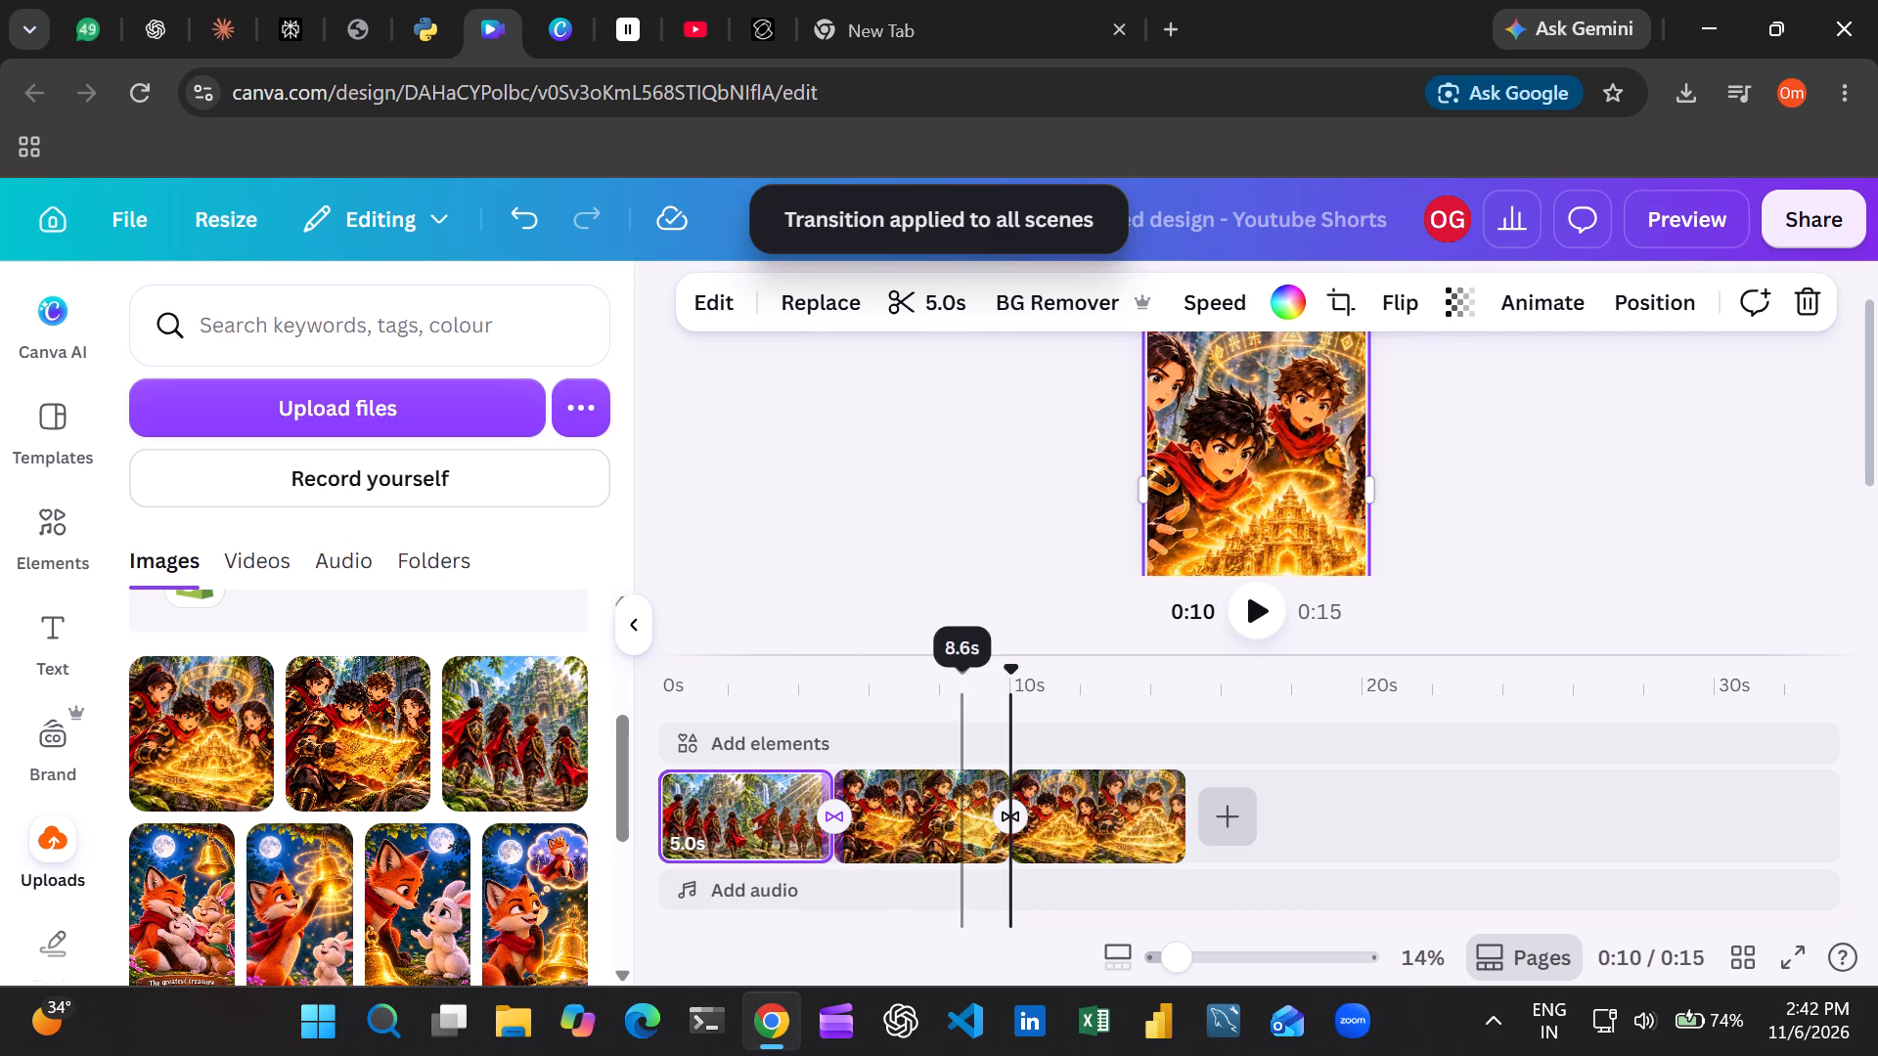
left_click_drag(1013, 682, 987, 682)
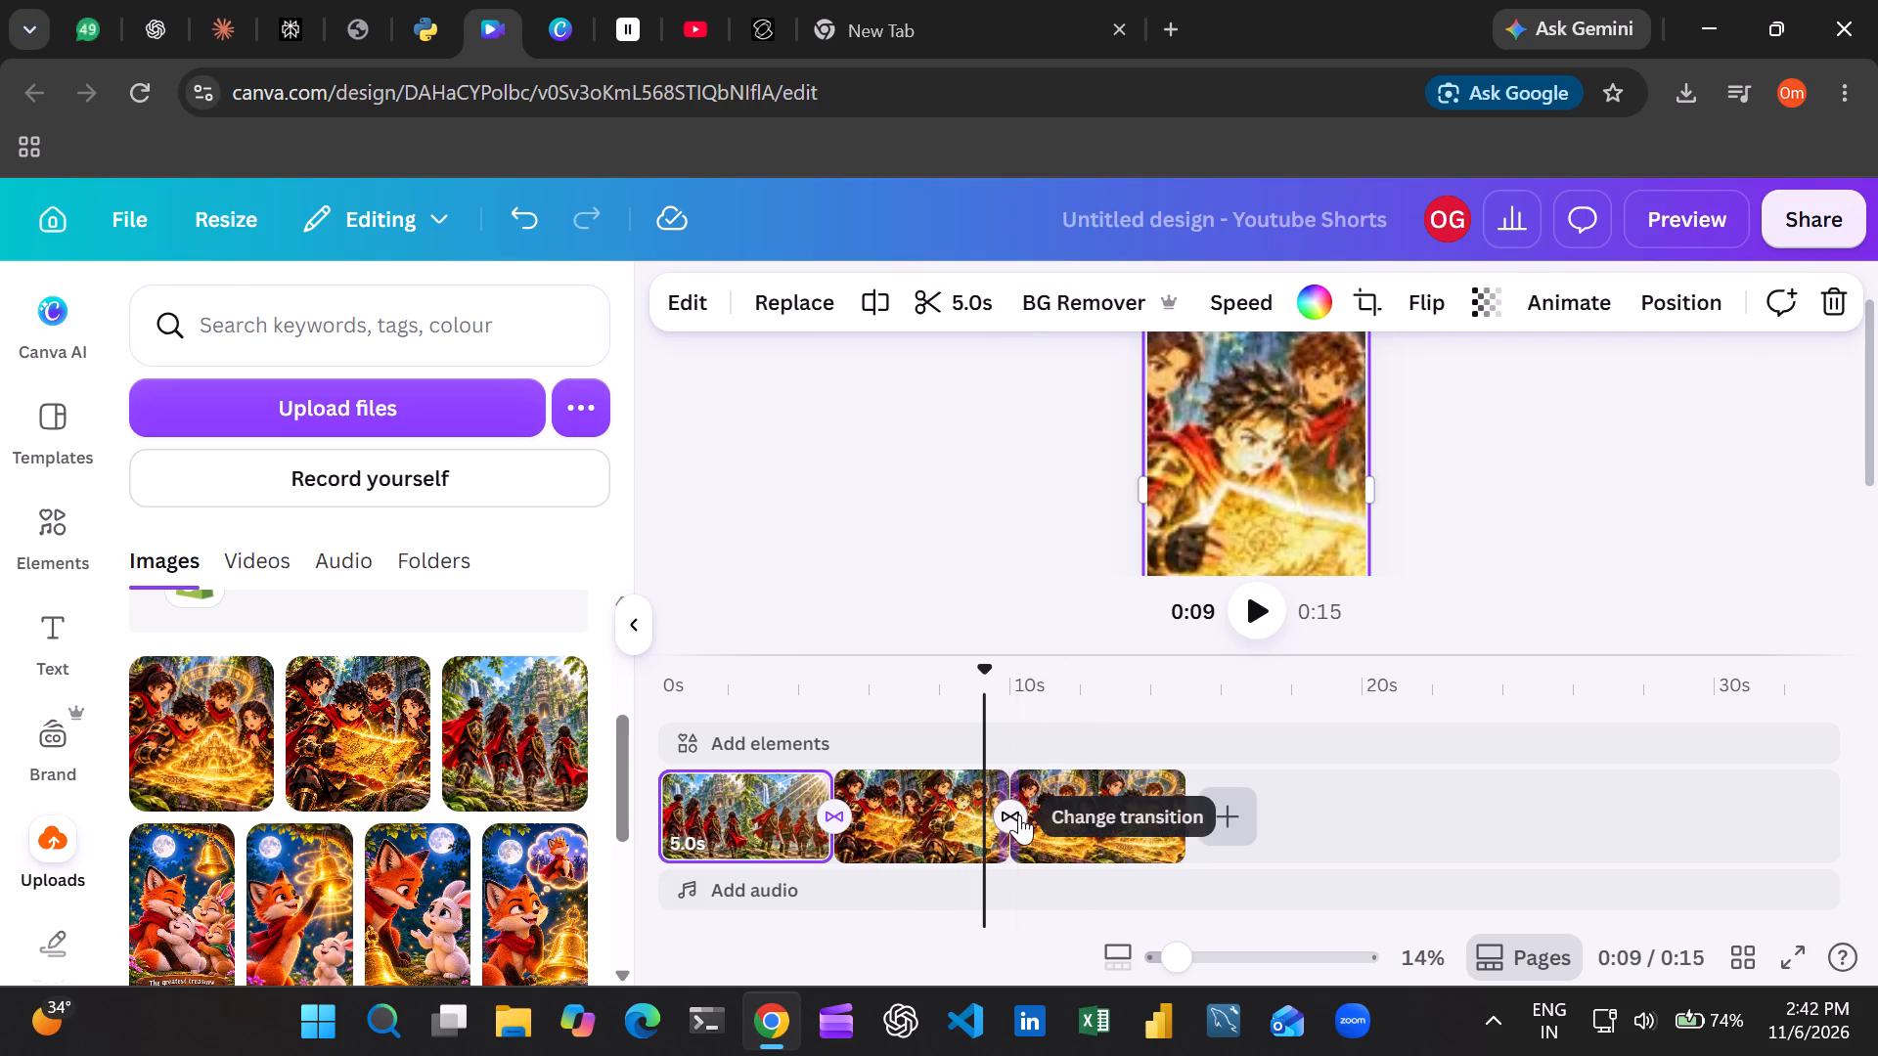
left_click(1015, 814)
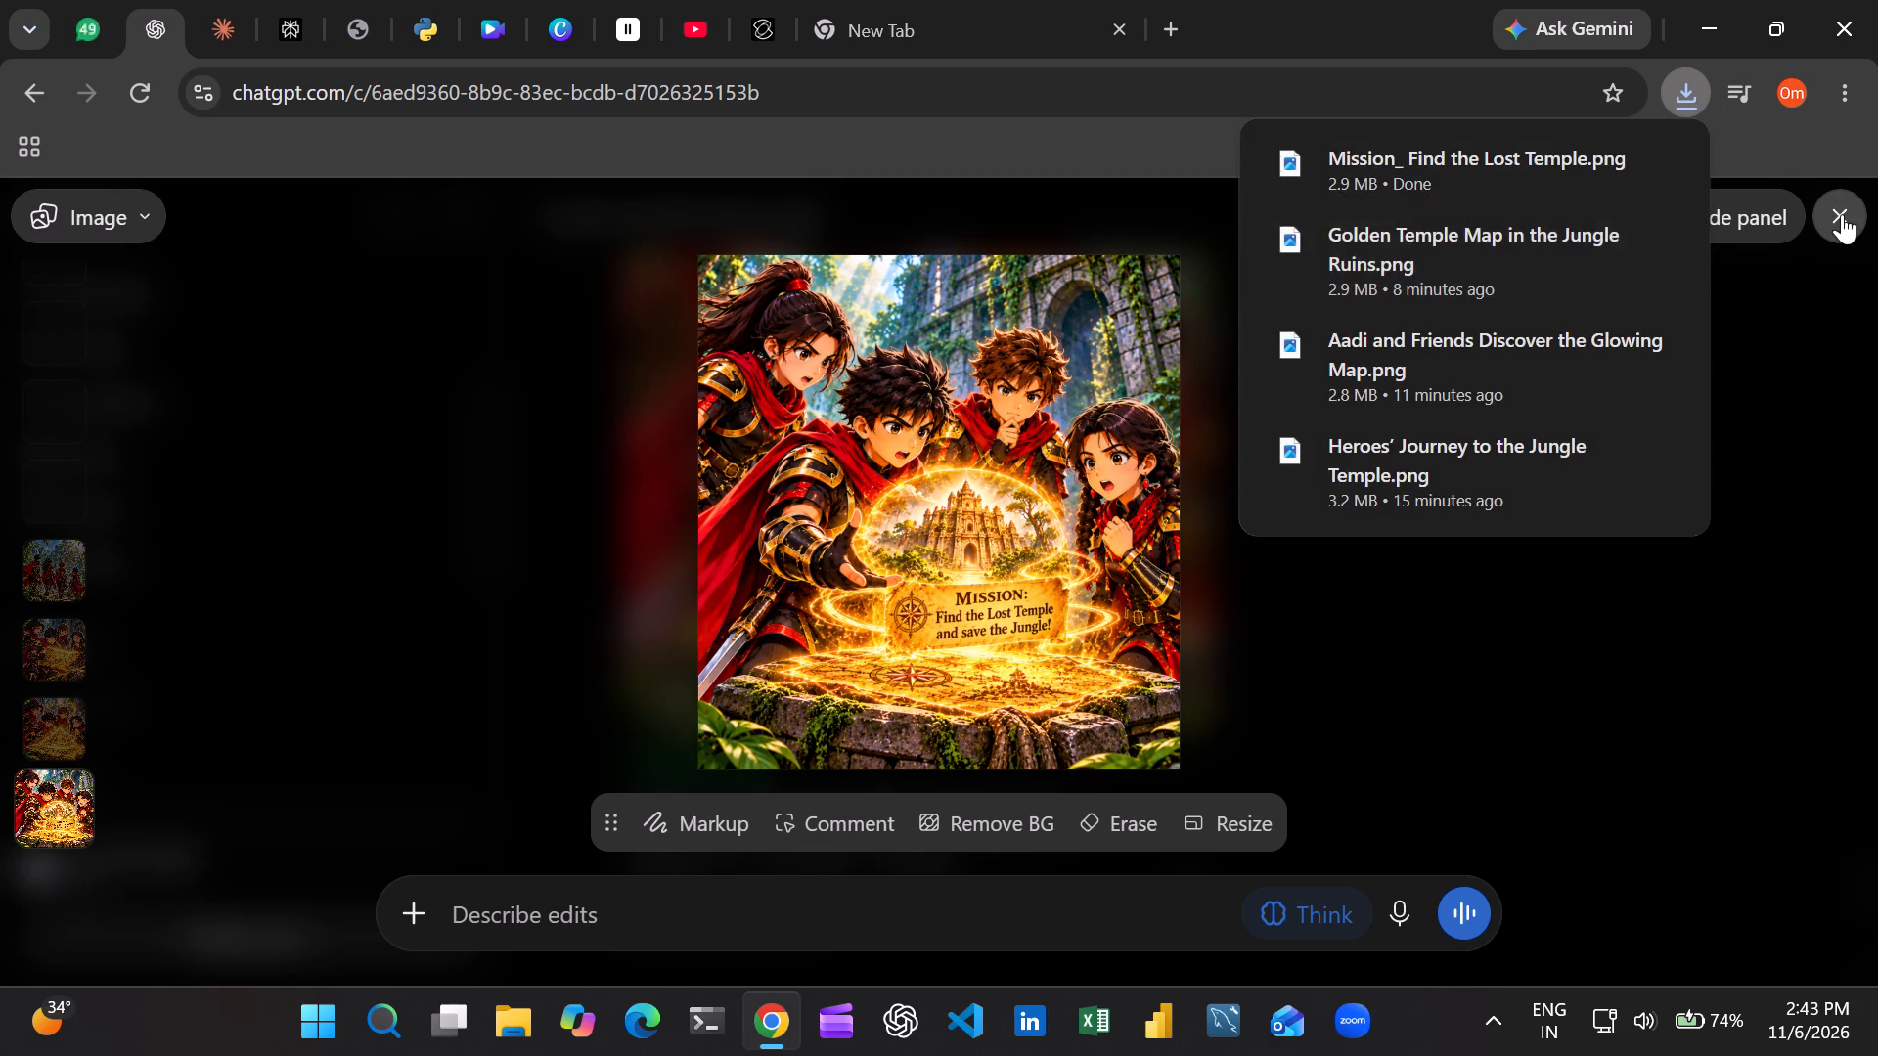
left_click(1842, 214)
Copy the Scene 4 image-to-video animation prompt and look through the rest of the scene's notes.
scroll(911, 505, "down", 3)
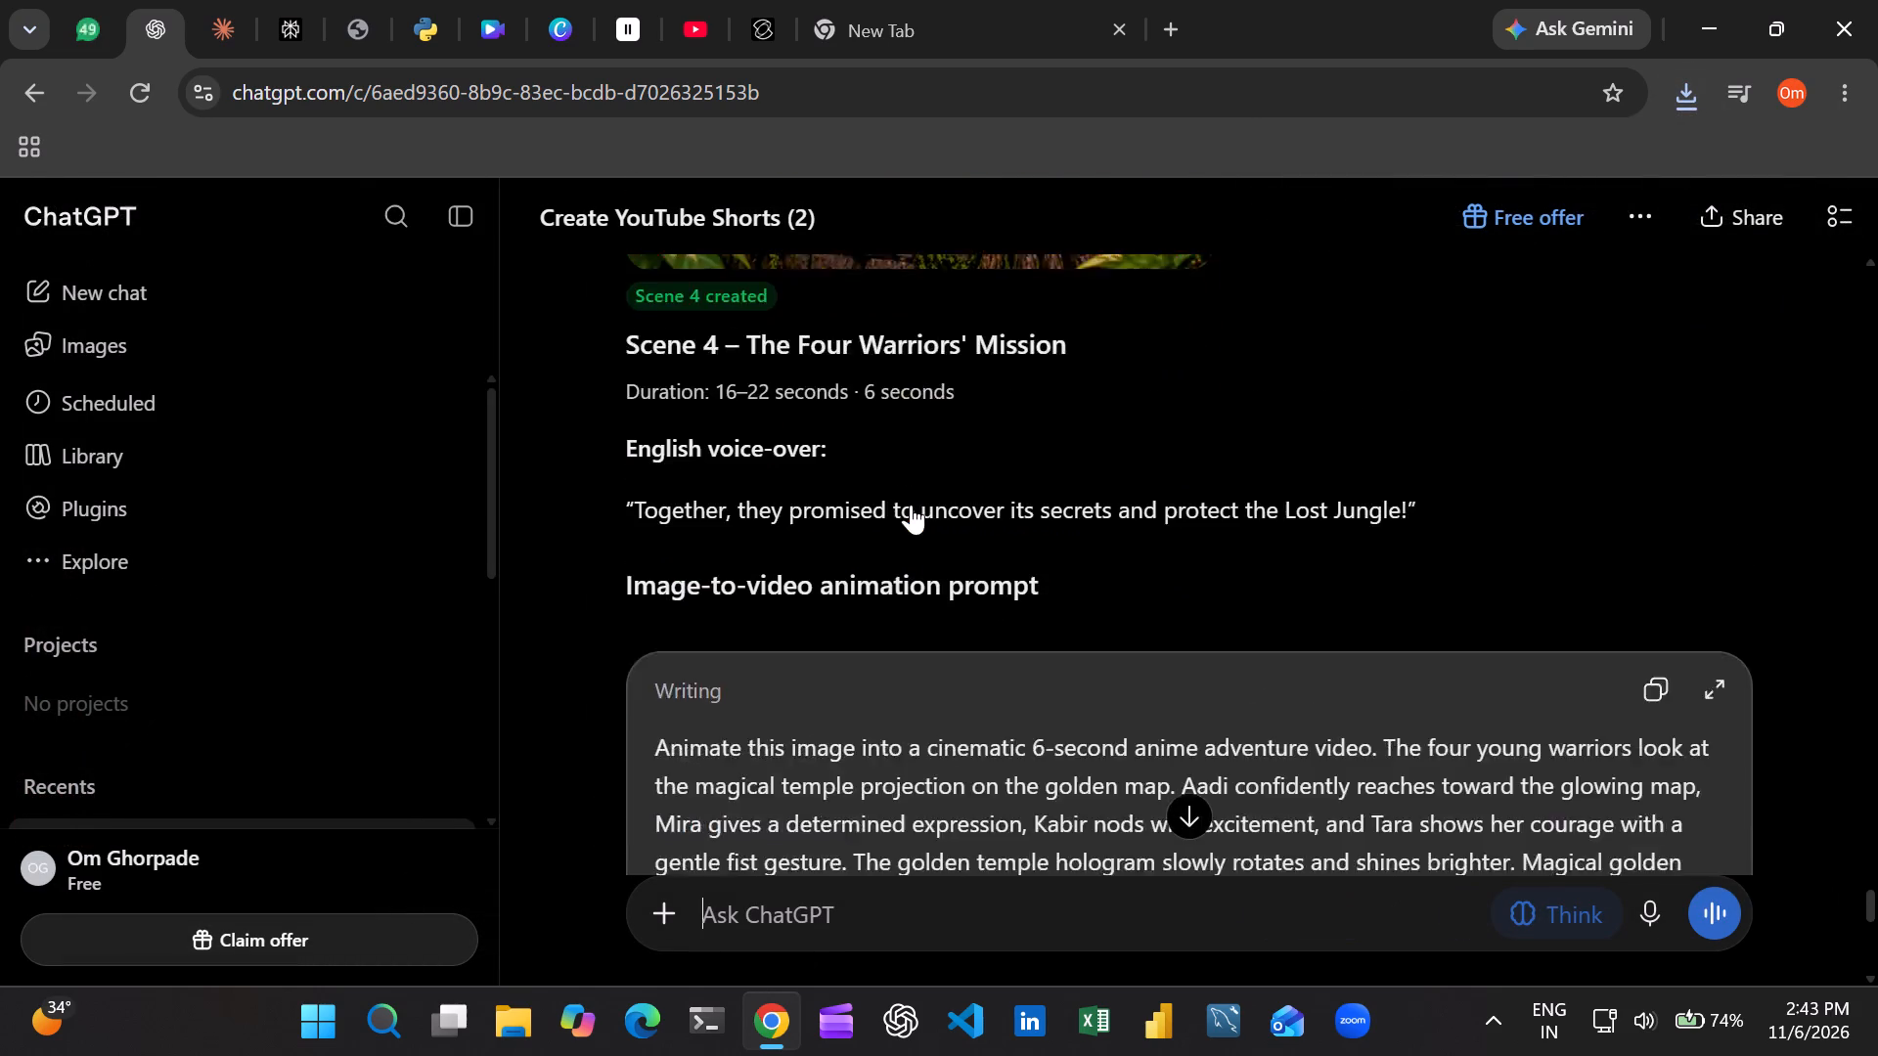
scroll(911, 505, "down", 2)
scroll(905, 505, "up", 1)
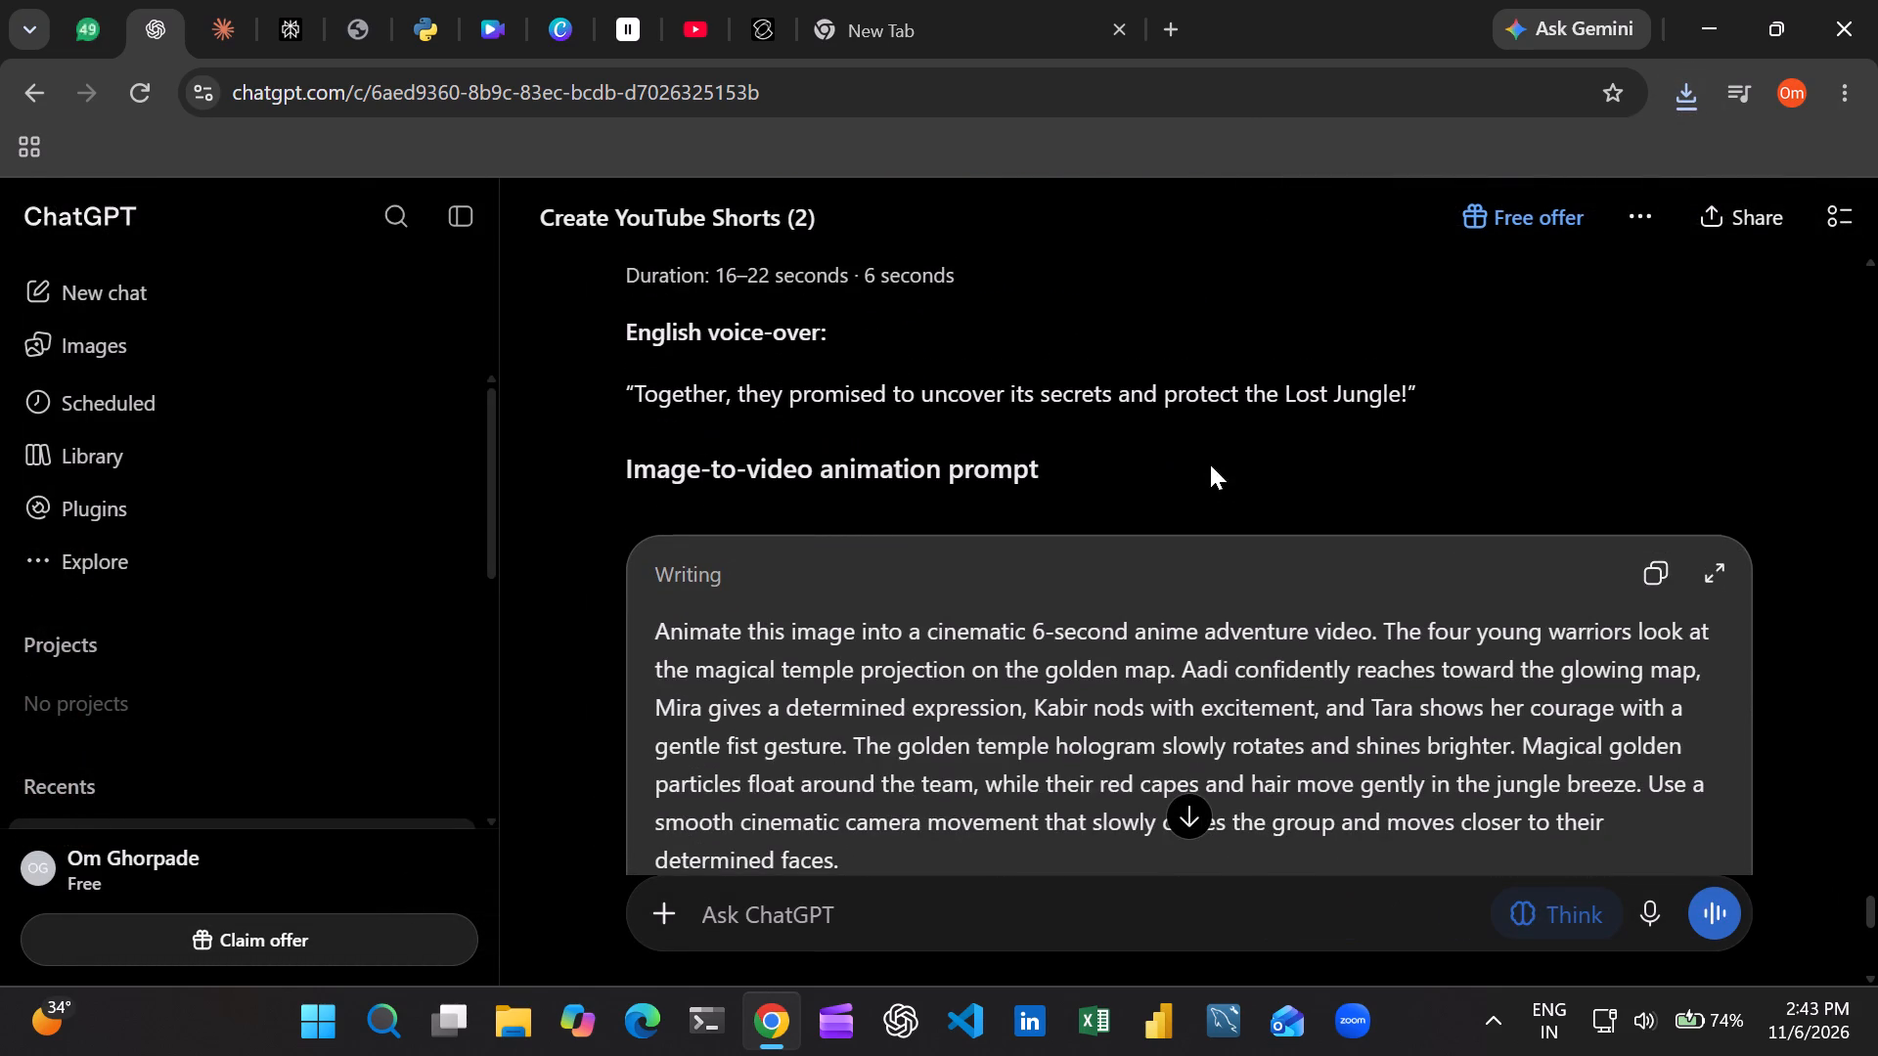
scroll(1218, 469, "down", 2)
left_click(1660, 292)
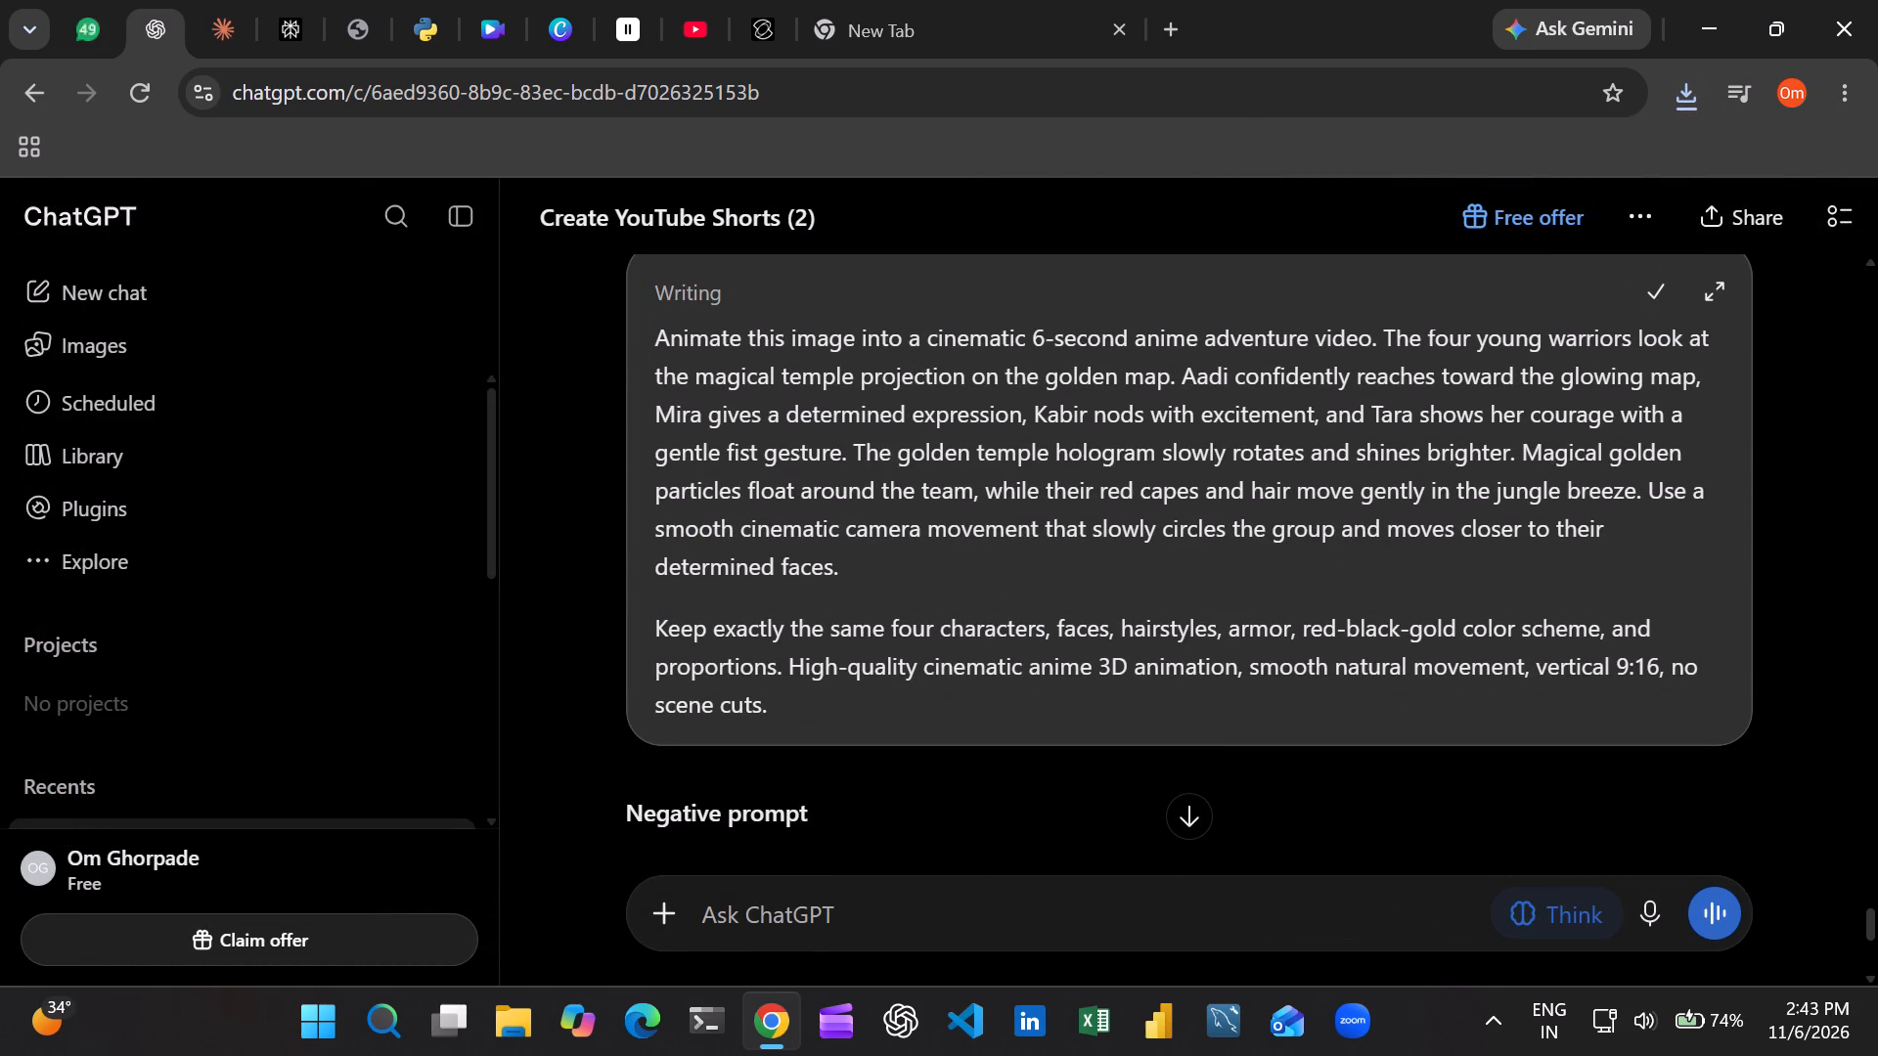
scroll(946, 570, "down", 6)
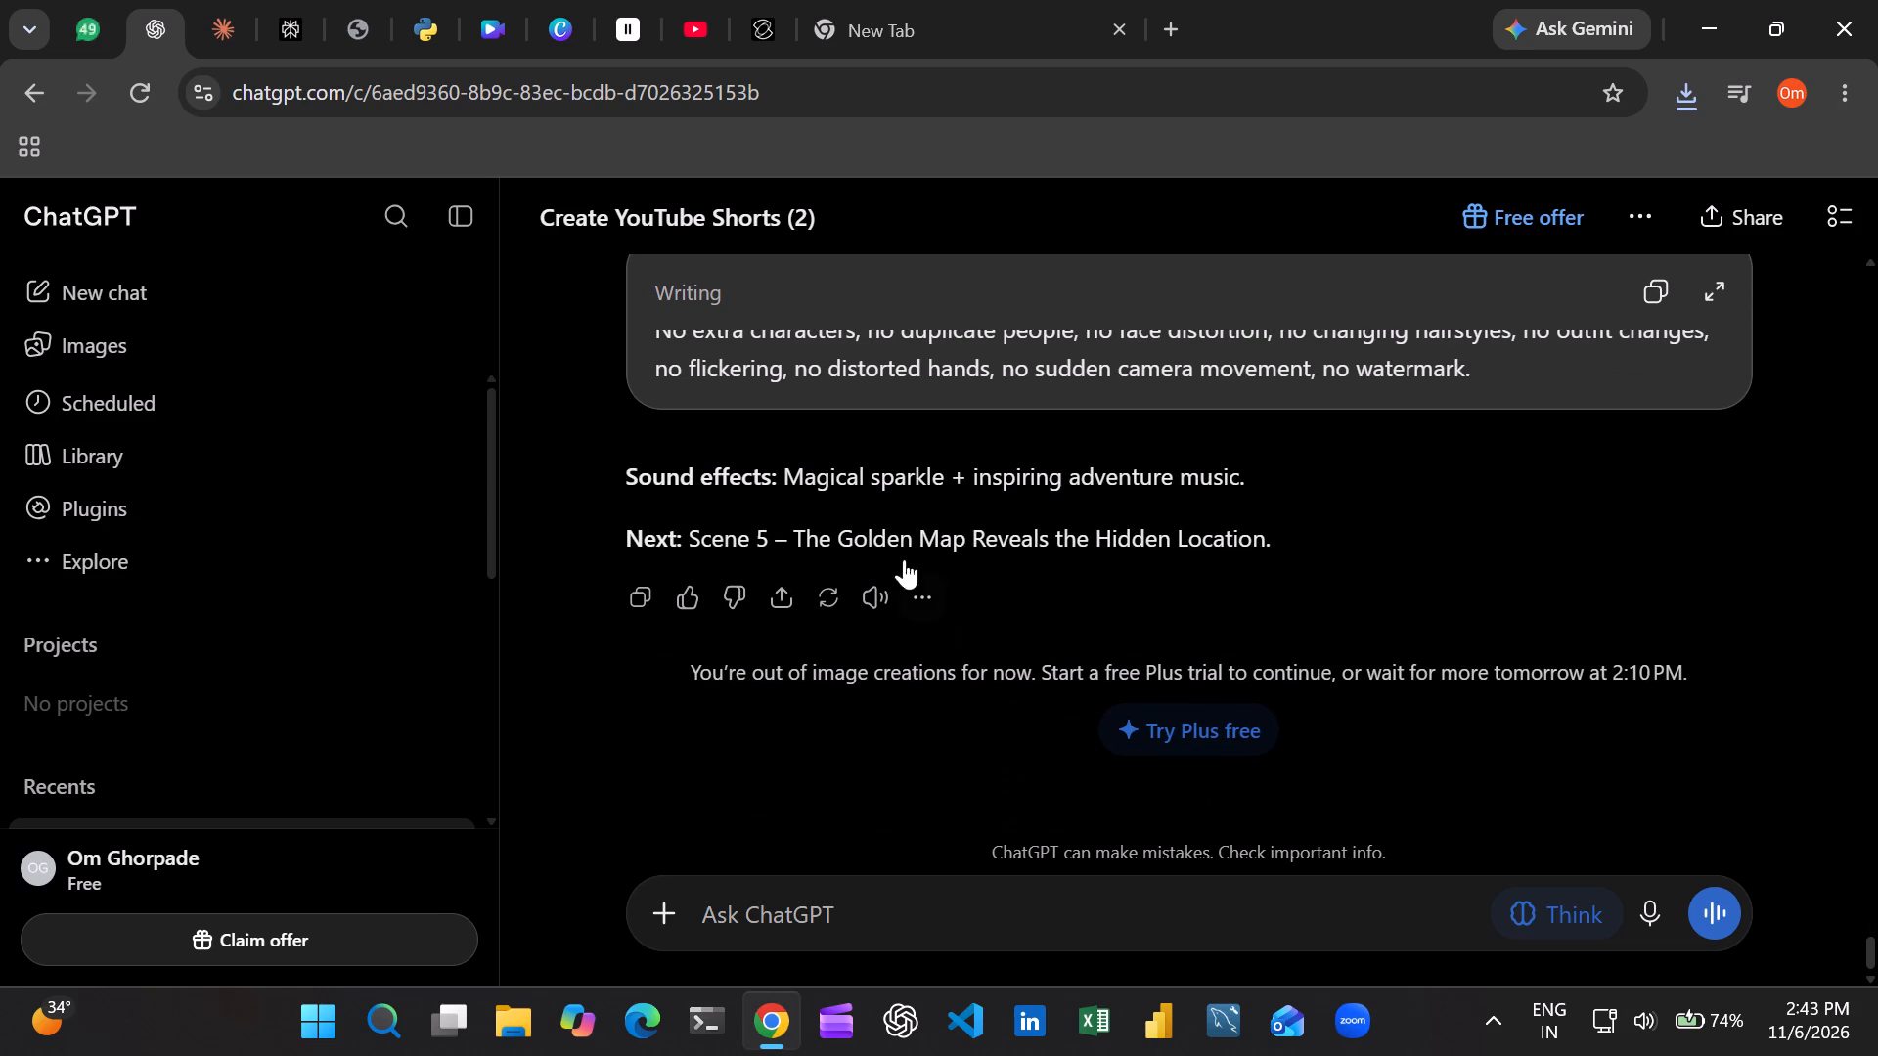
Return to the Canva design, upload the "Mission_ Find the Lost Temple" image and locate it among the uploaded images.
left_click(487, 34)
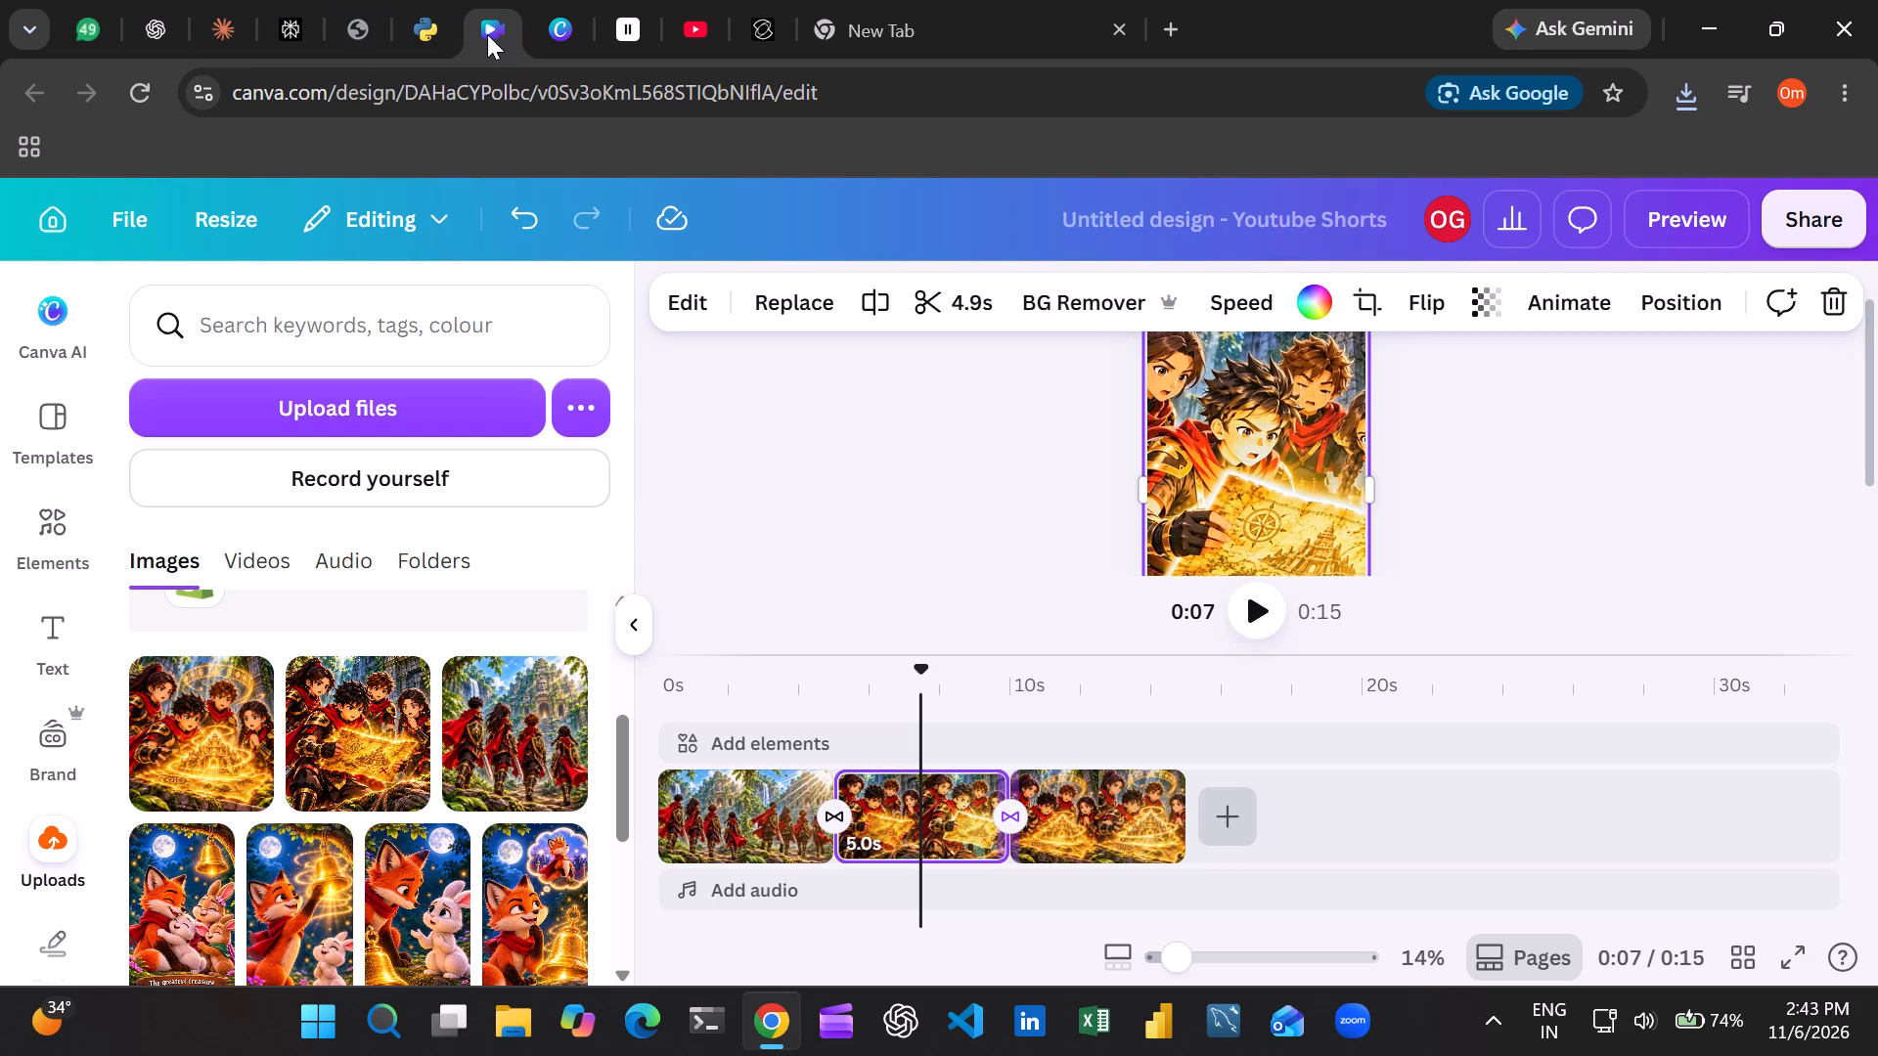
left_click(365, 408)
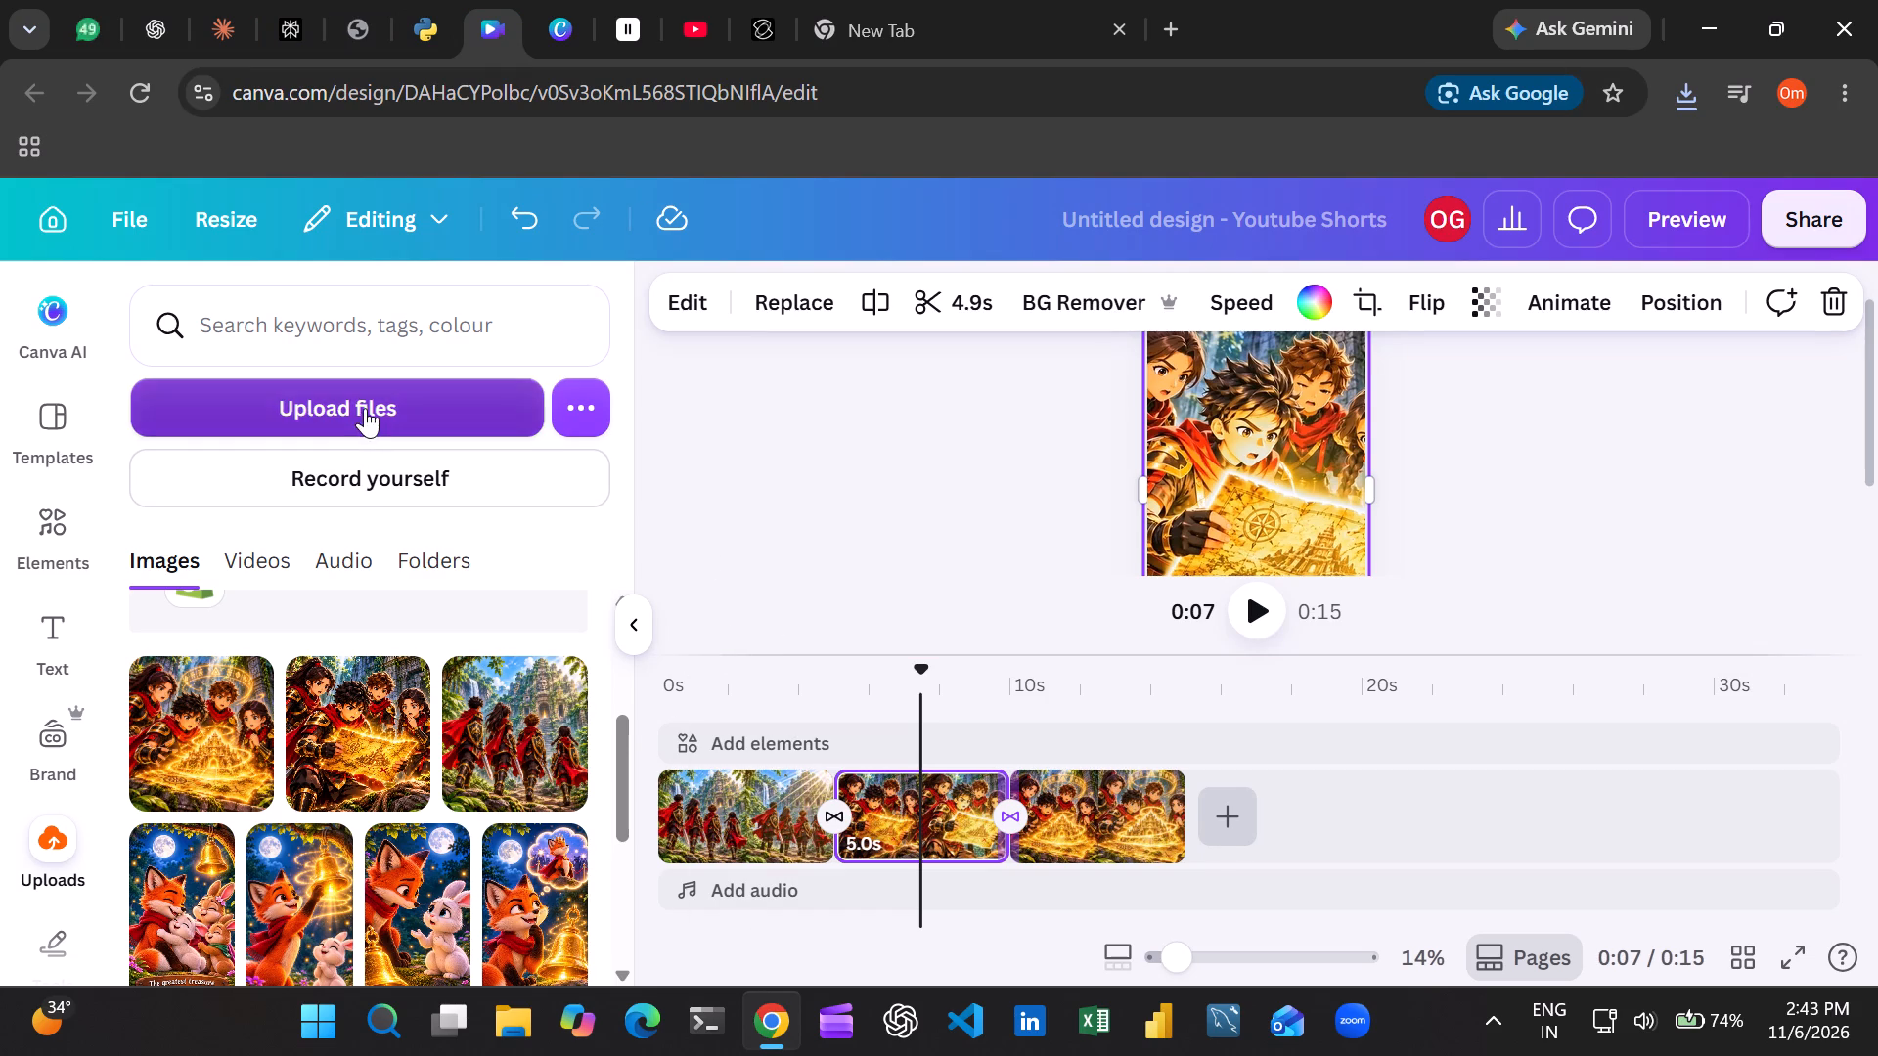
left_click(394, 269)
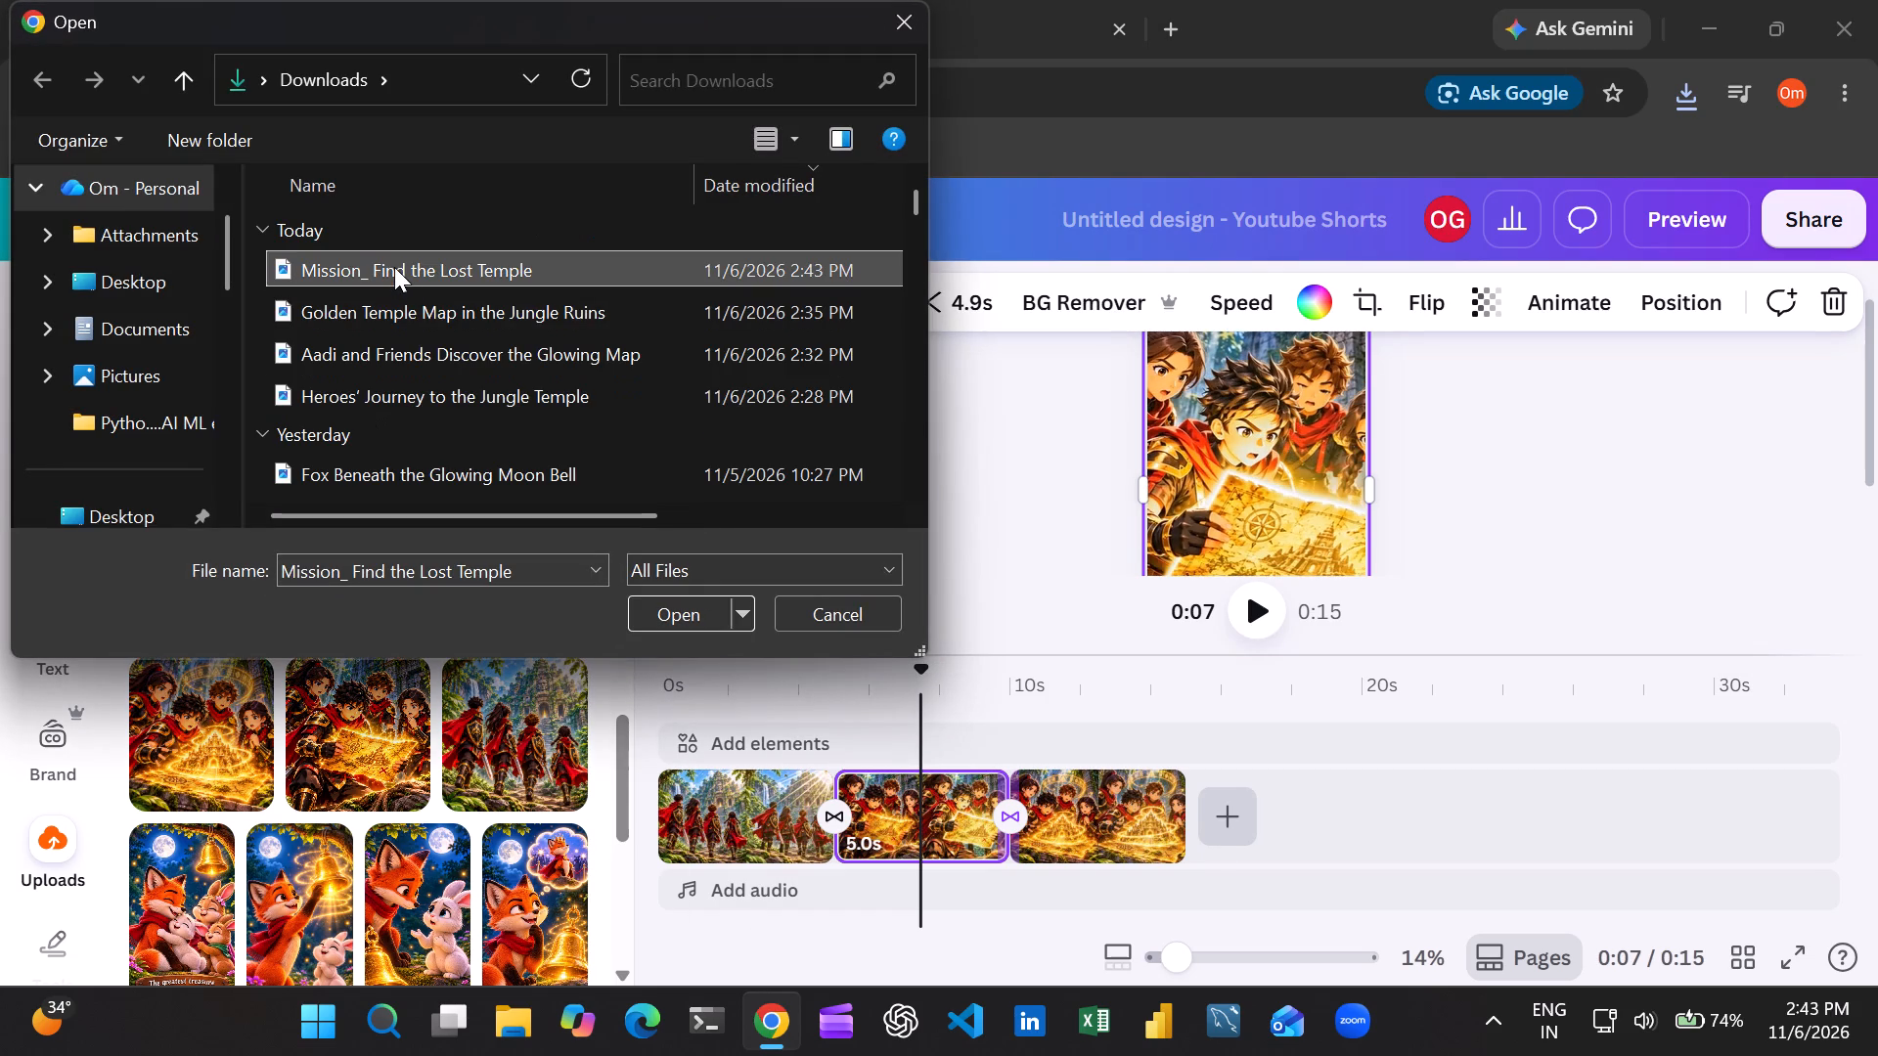
double_click(394, 267)
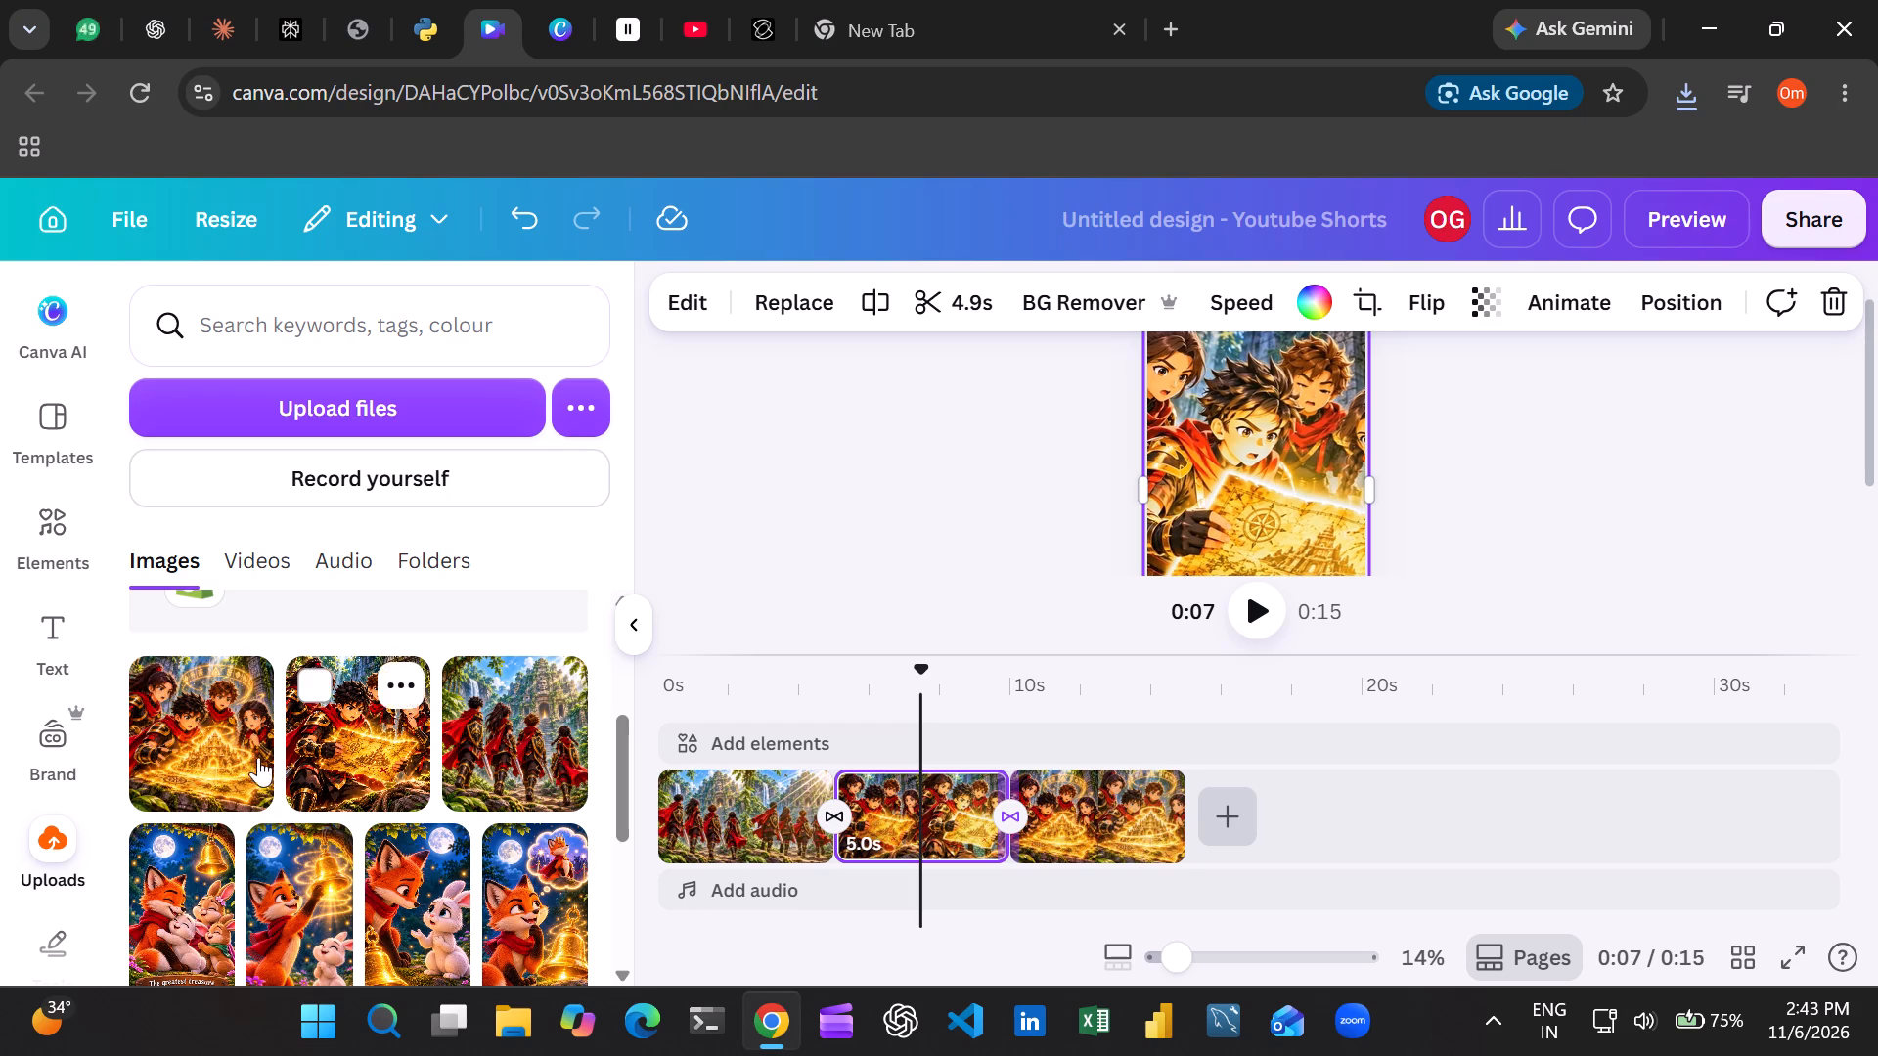
scroll(298, 760, "up", 2)
scroll(280, 754, "down", 4)
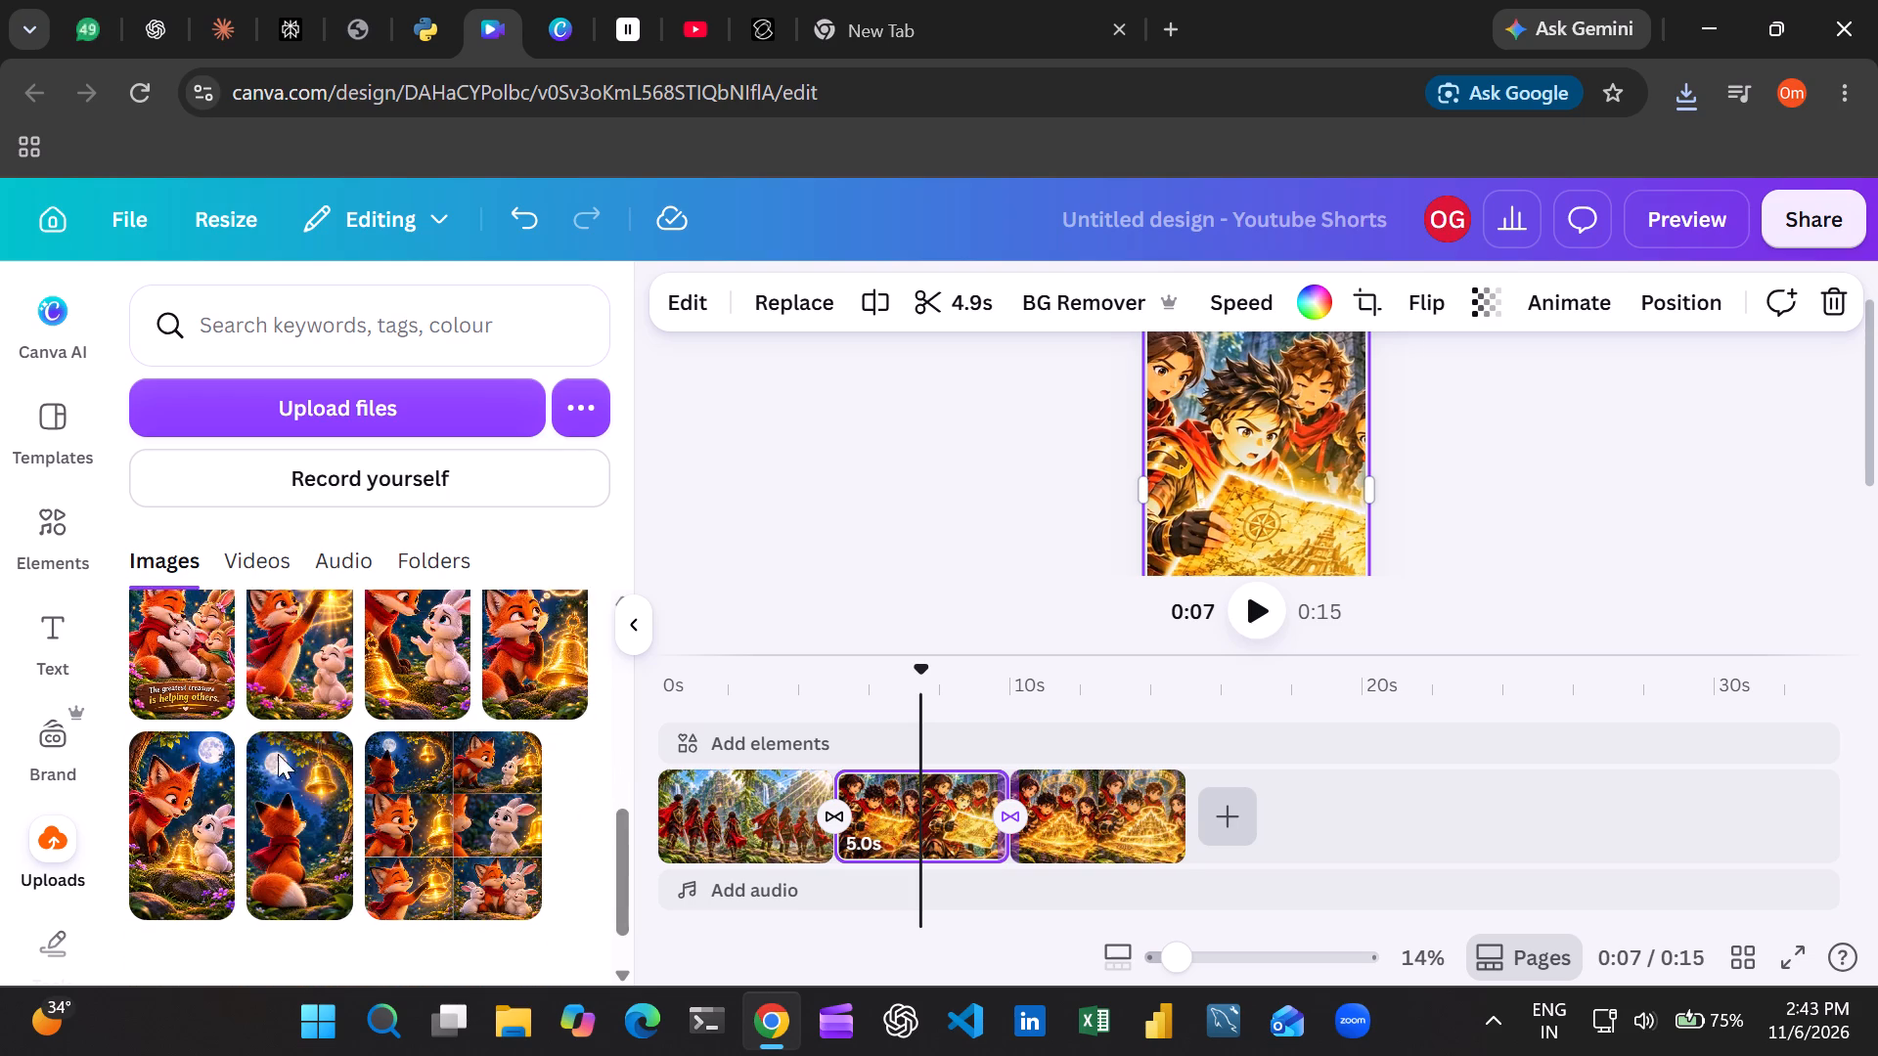
scroll(278, 752, "down", 2)
left_click(506, 683)
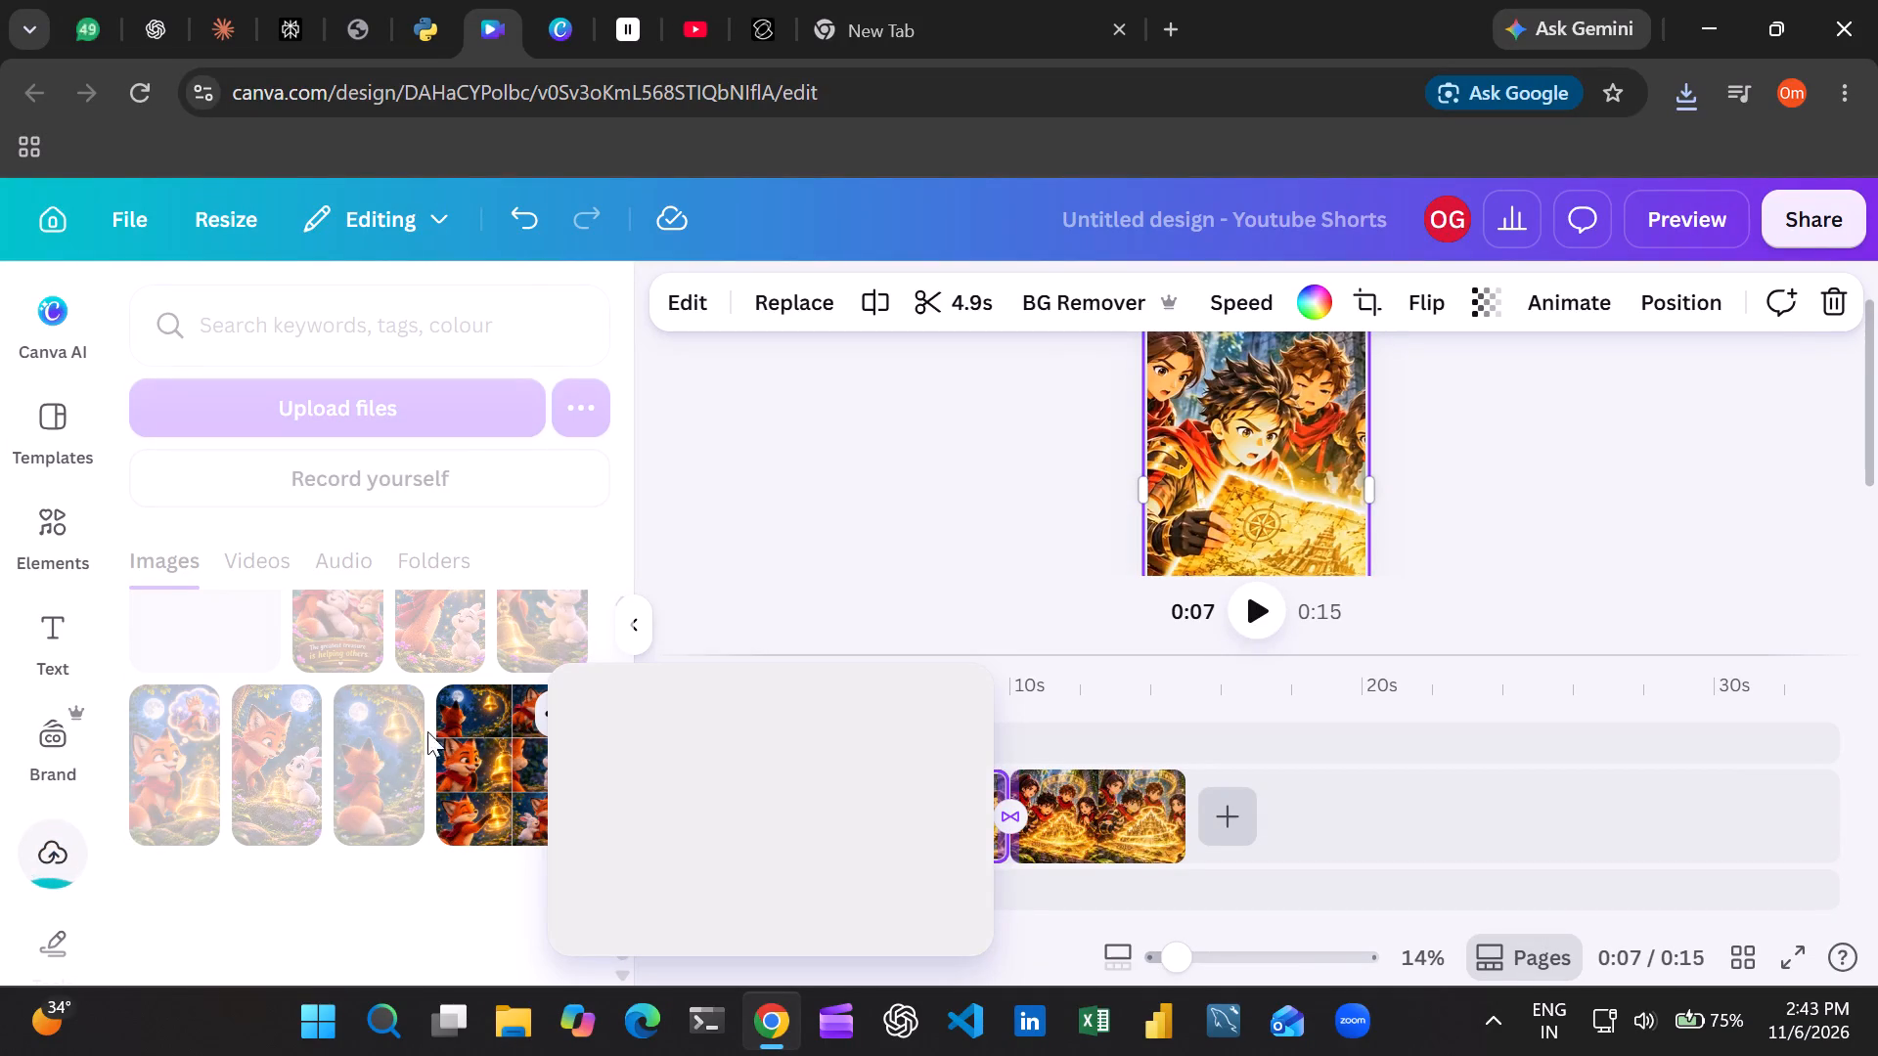
scroll(393, 742, "up", 2)
left_click(399, 926)
scroll(343, 791, "up", 2)
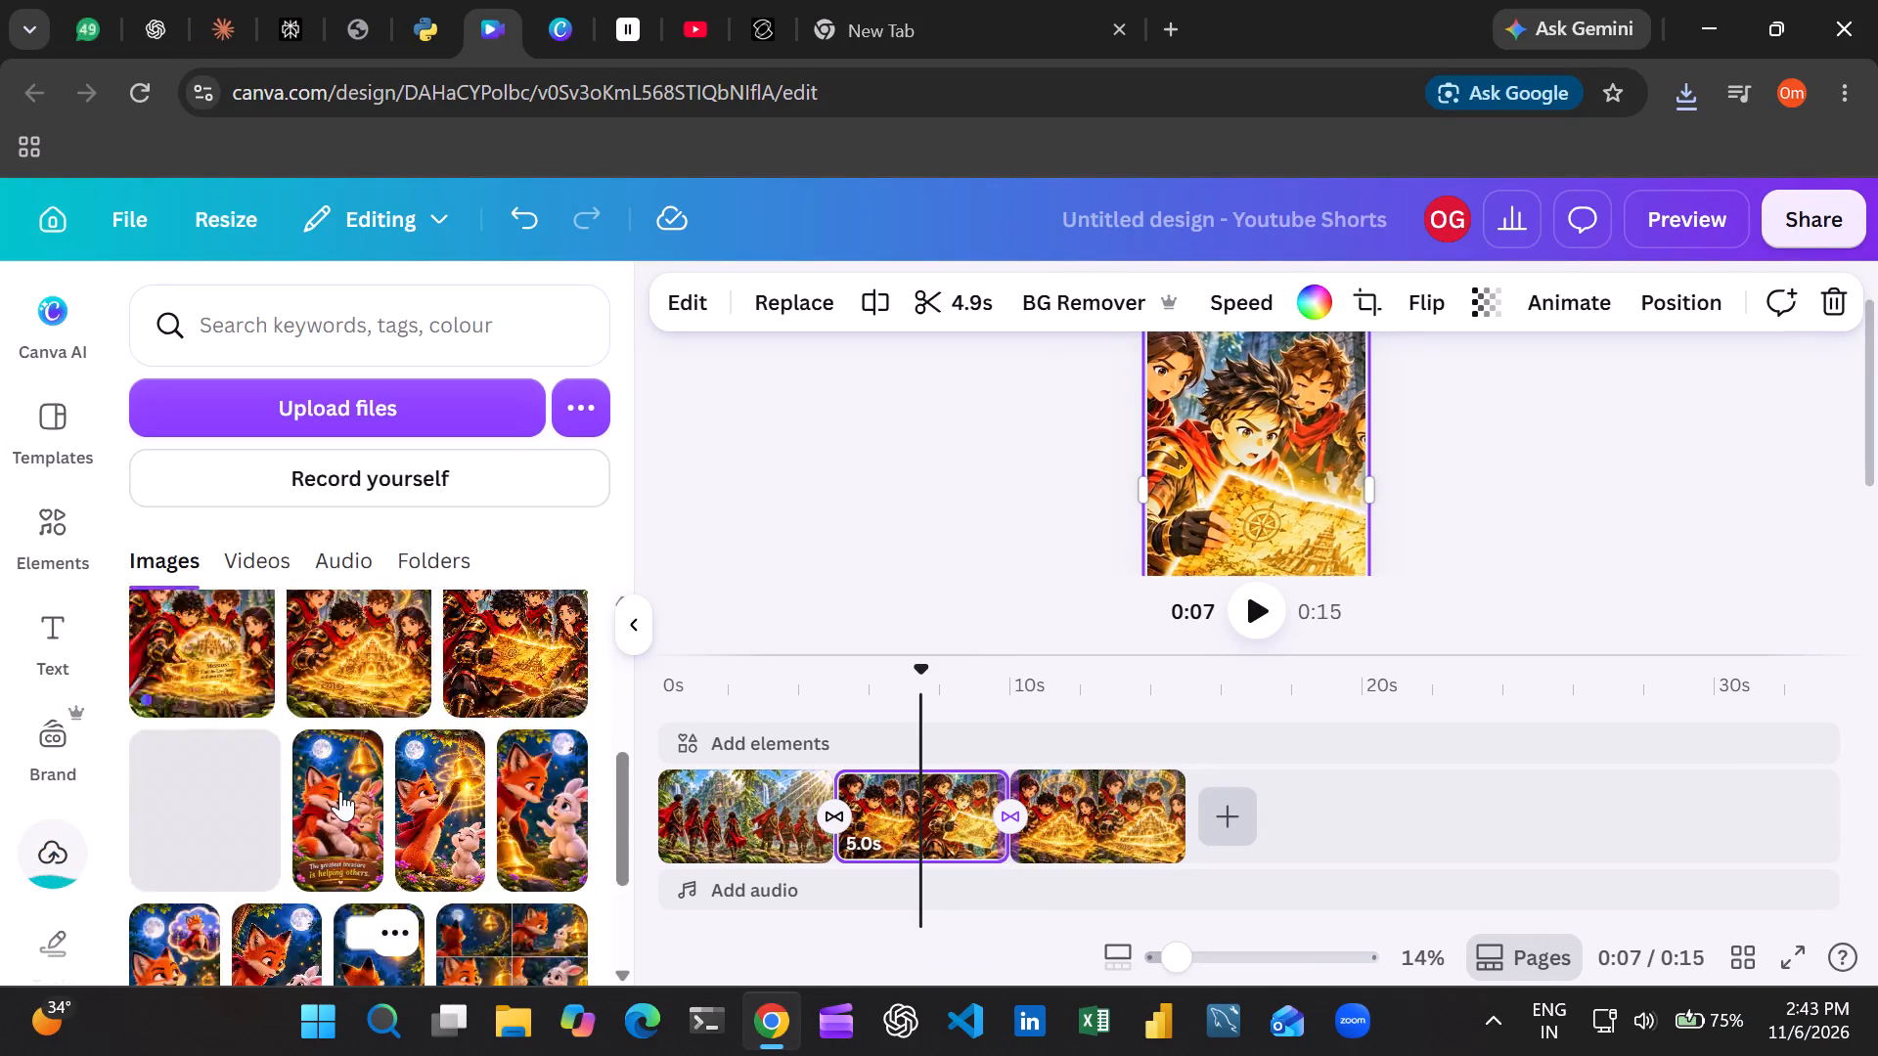
scroll(340, 791, "up", 2)
scroll(325, 815, "down", 2)
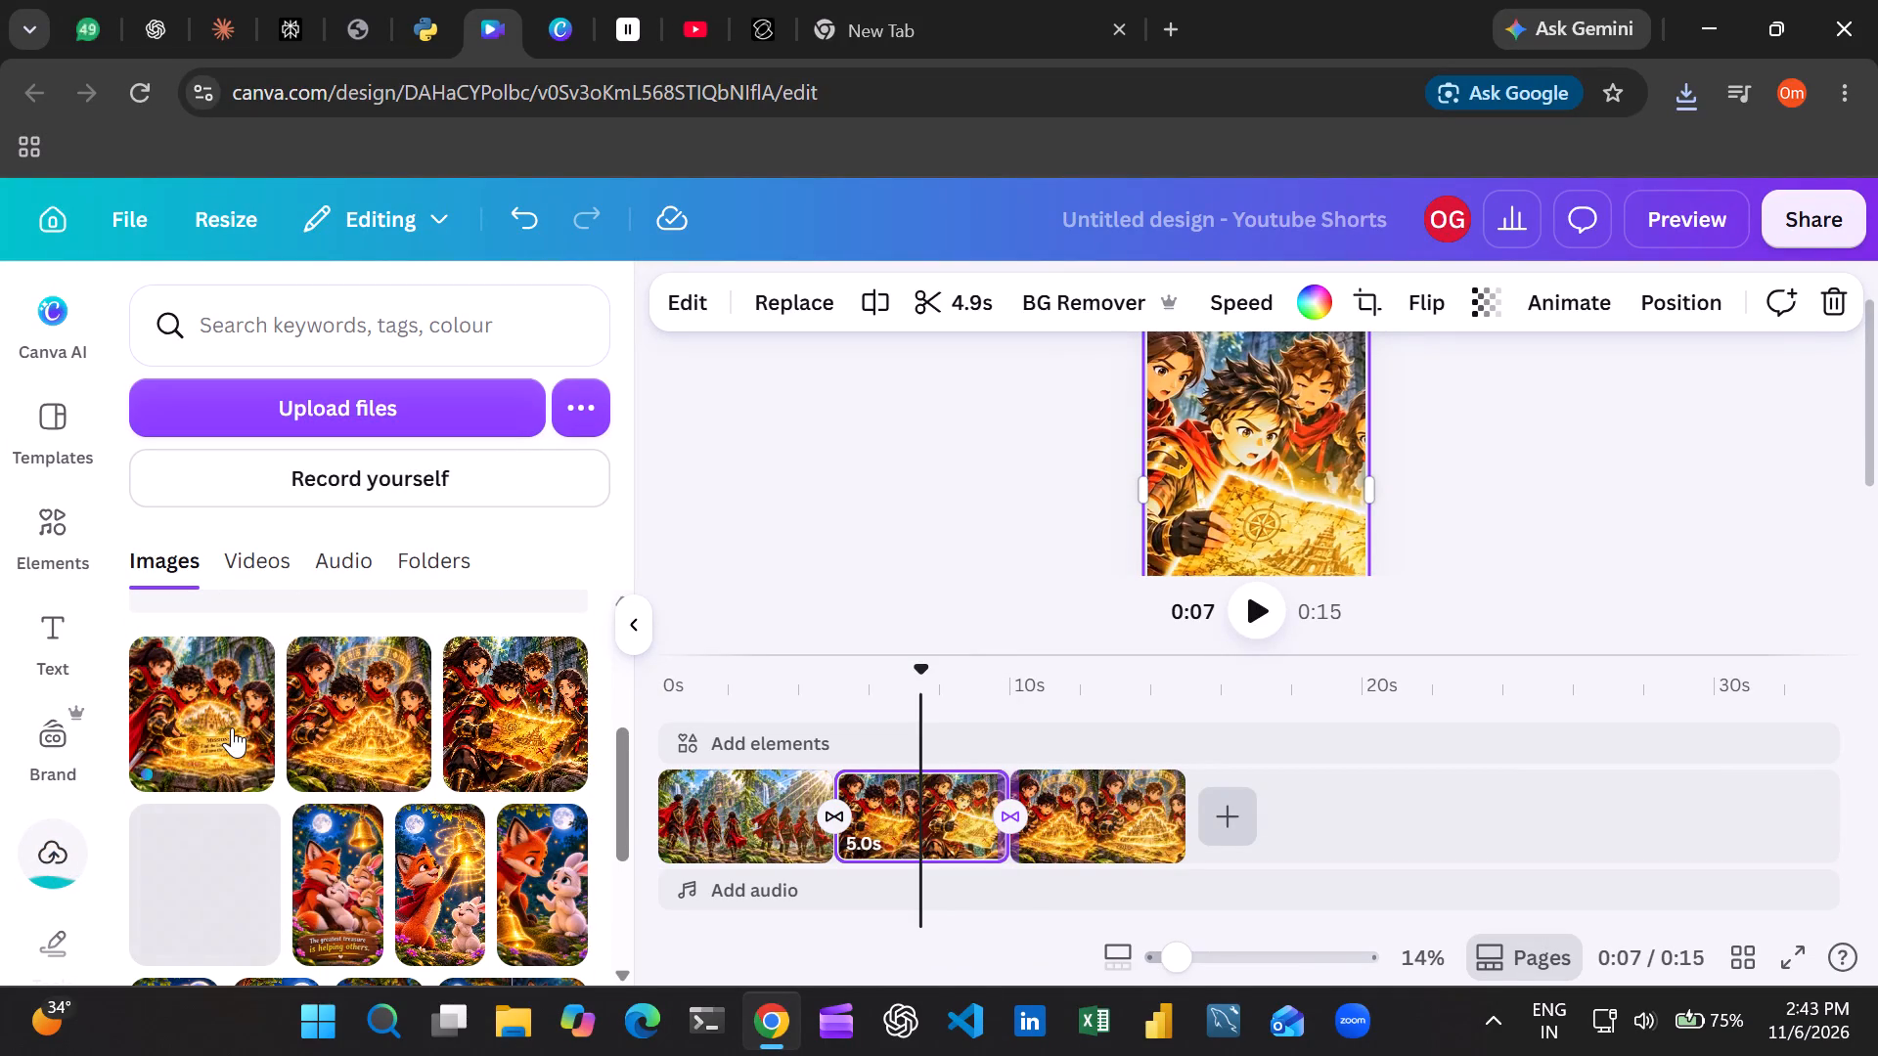
Add the uploaded Scene 4 "Mission: Find the Lost Temple" image as a new clip at the end of the timeline.
left_click(1218, 819)
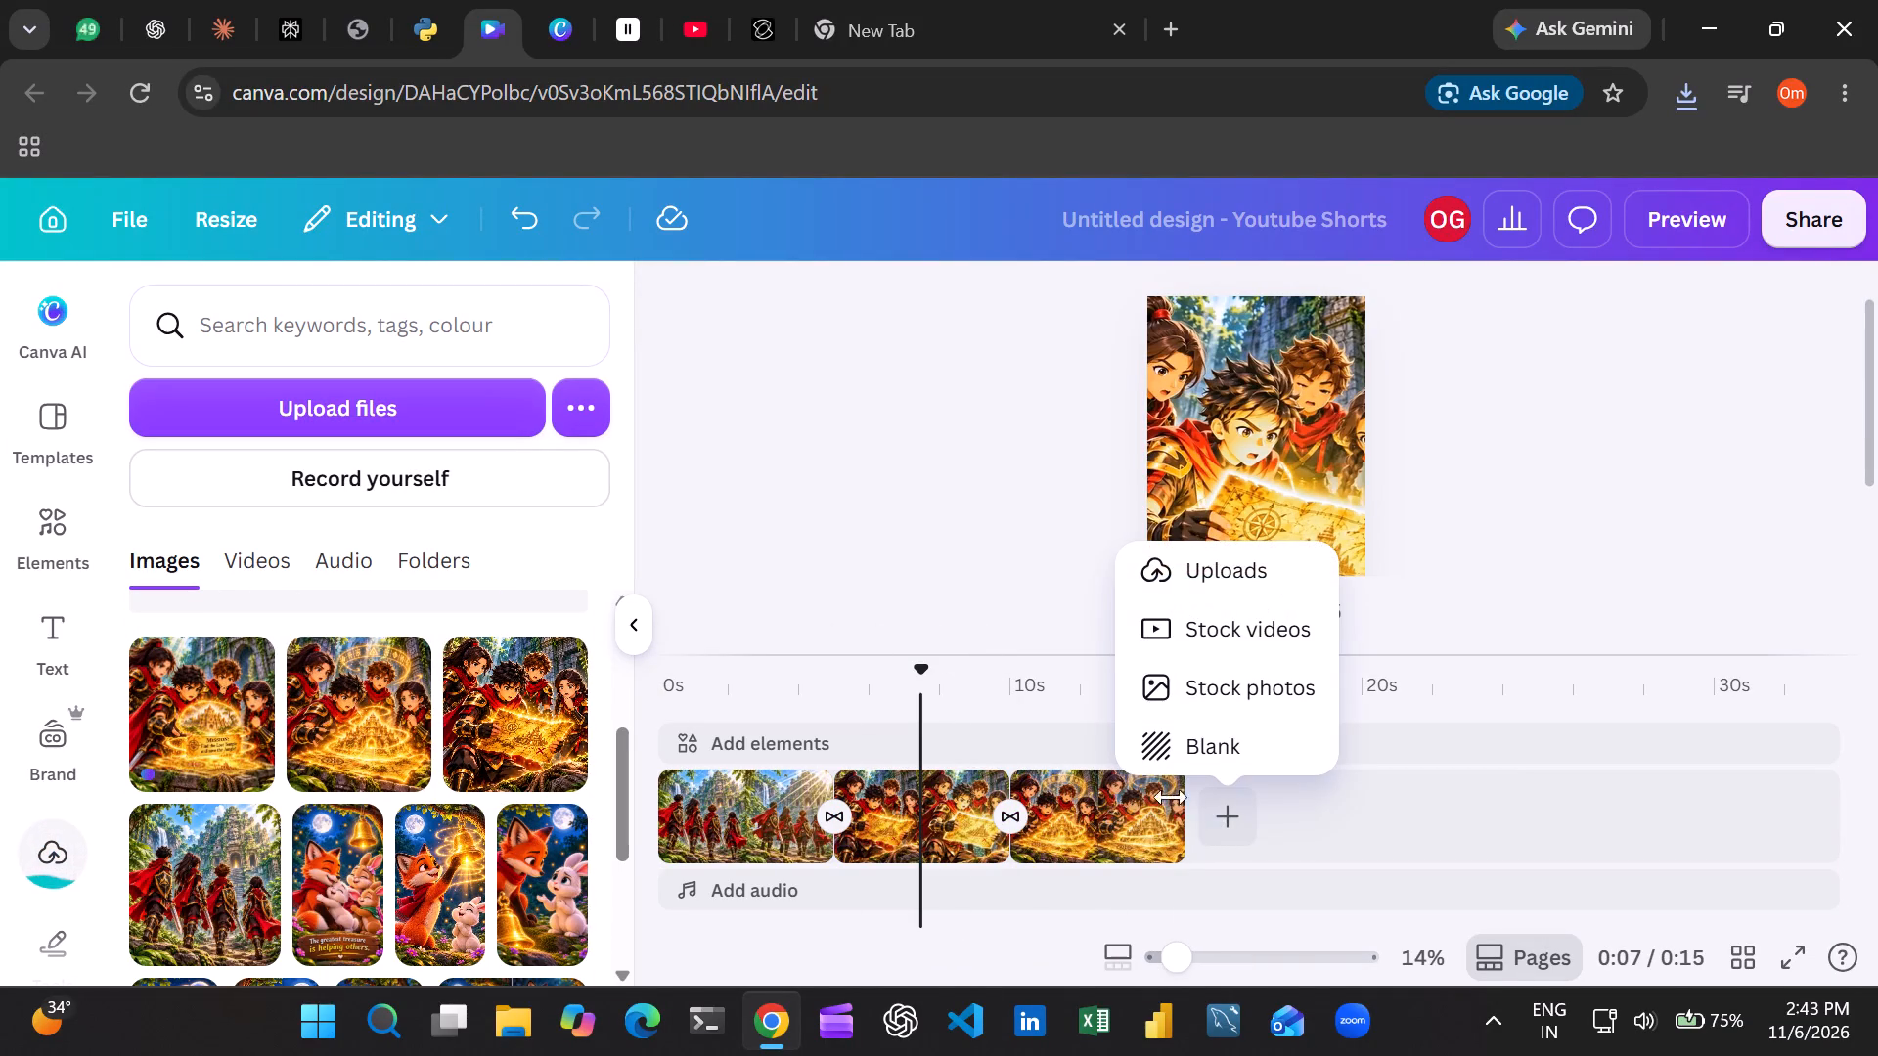
left_click(1229, 574)
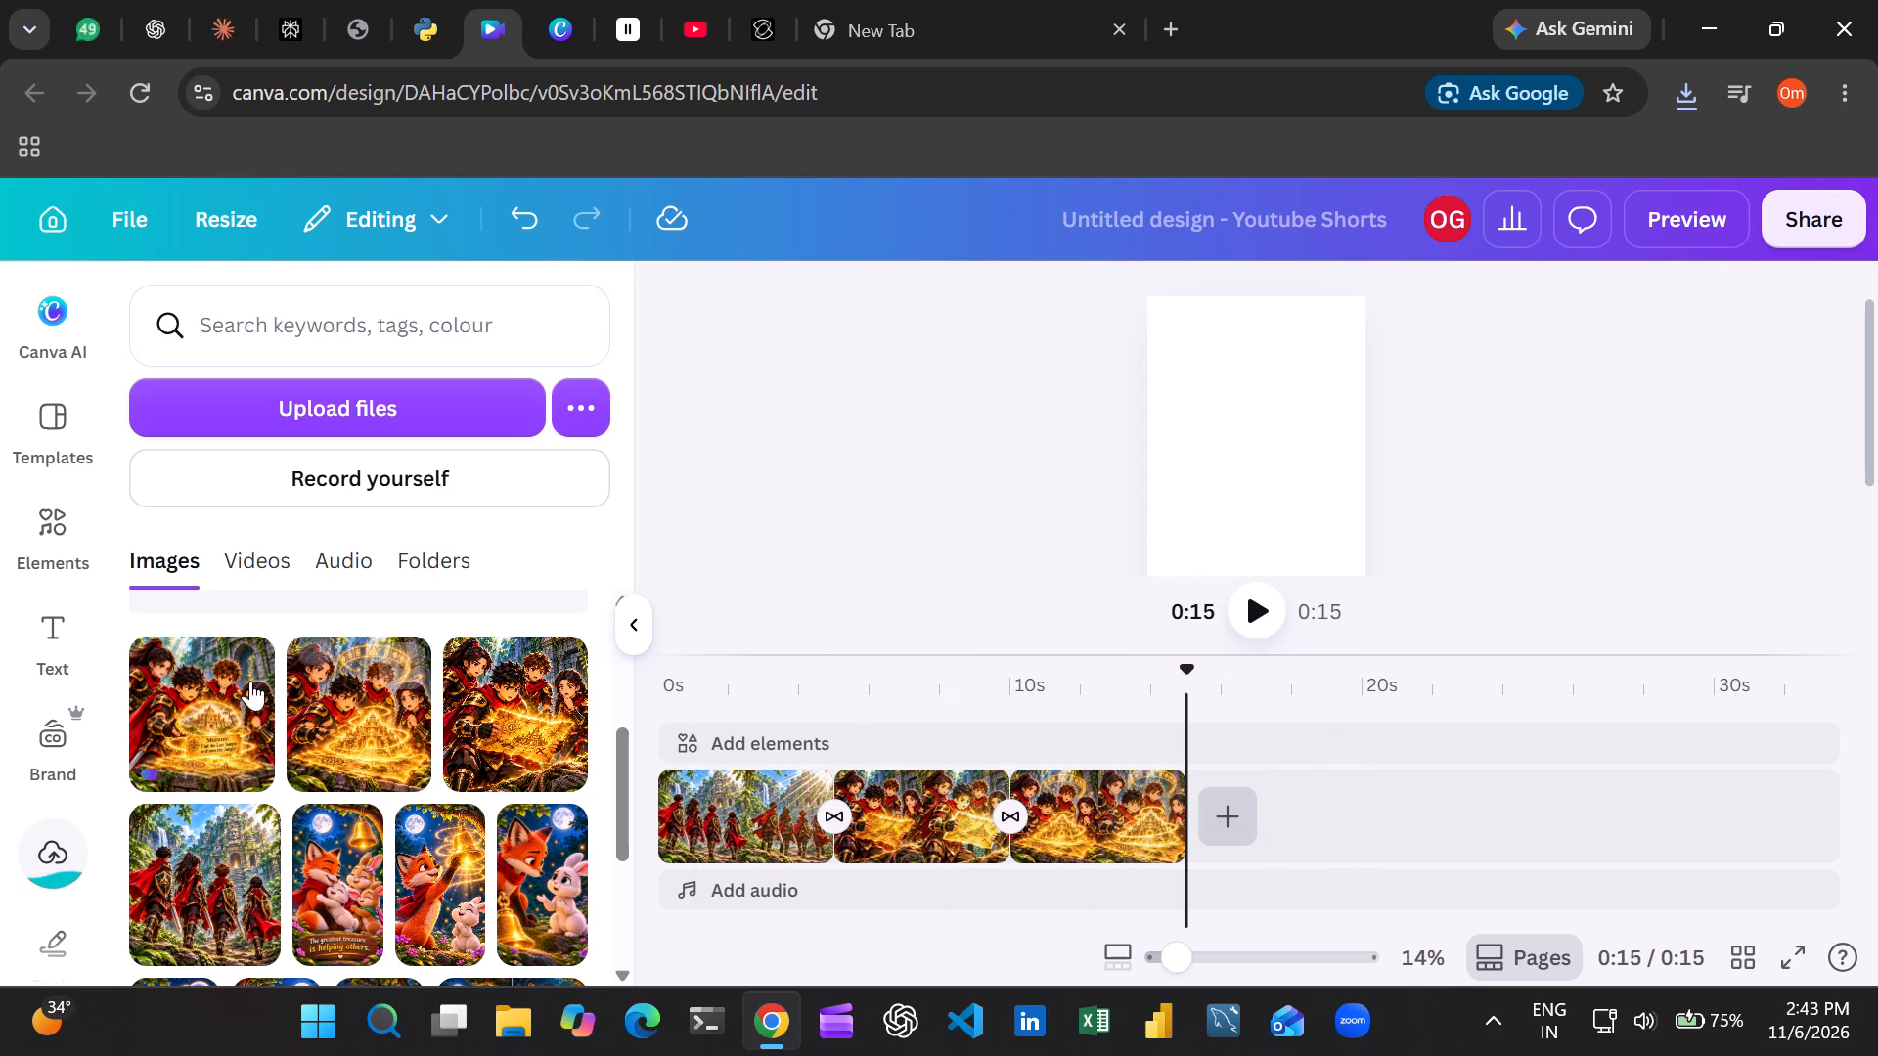
left_click(199, 686)
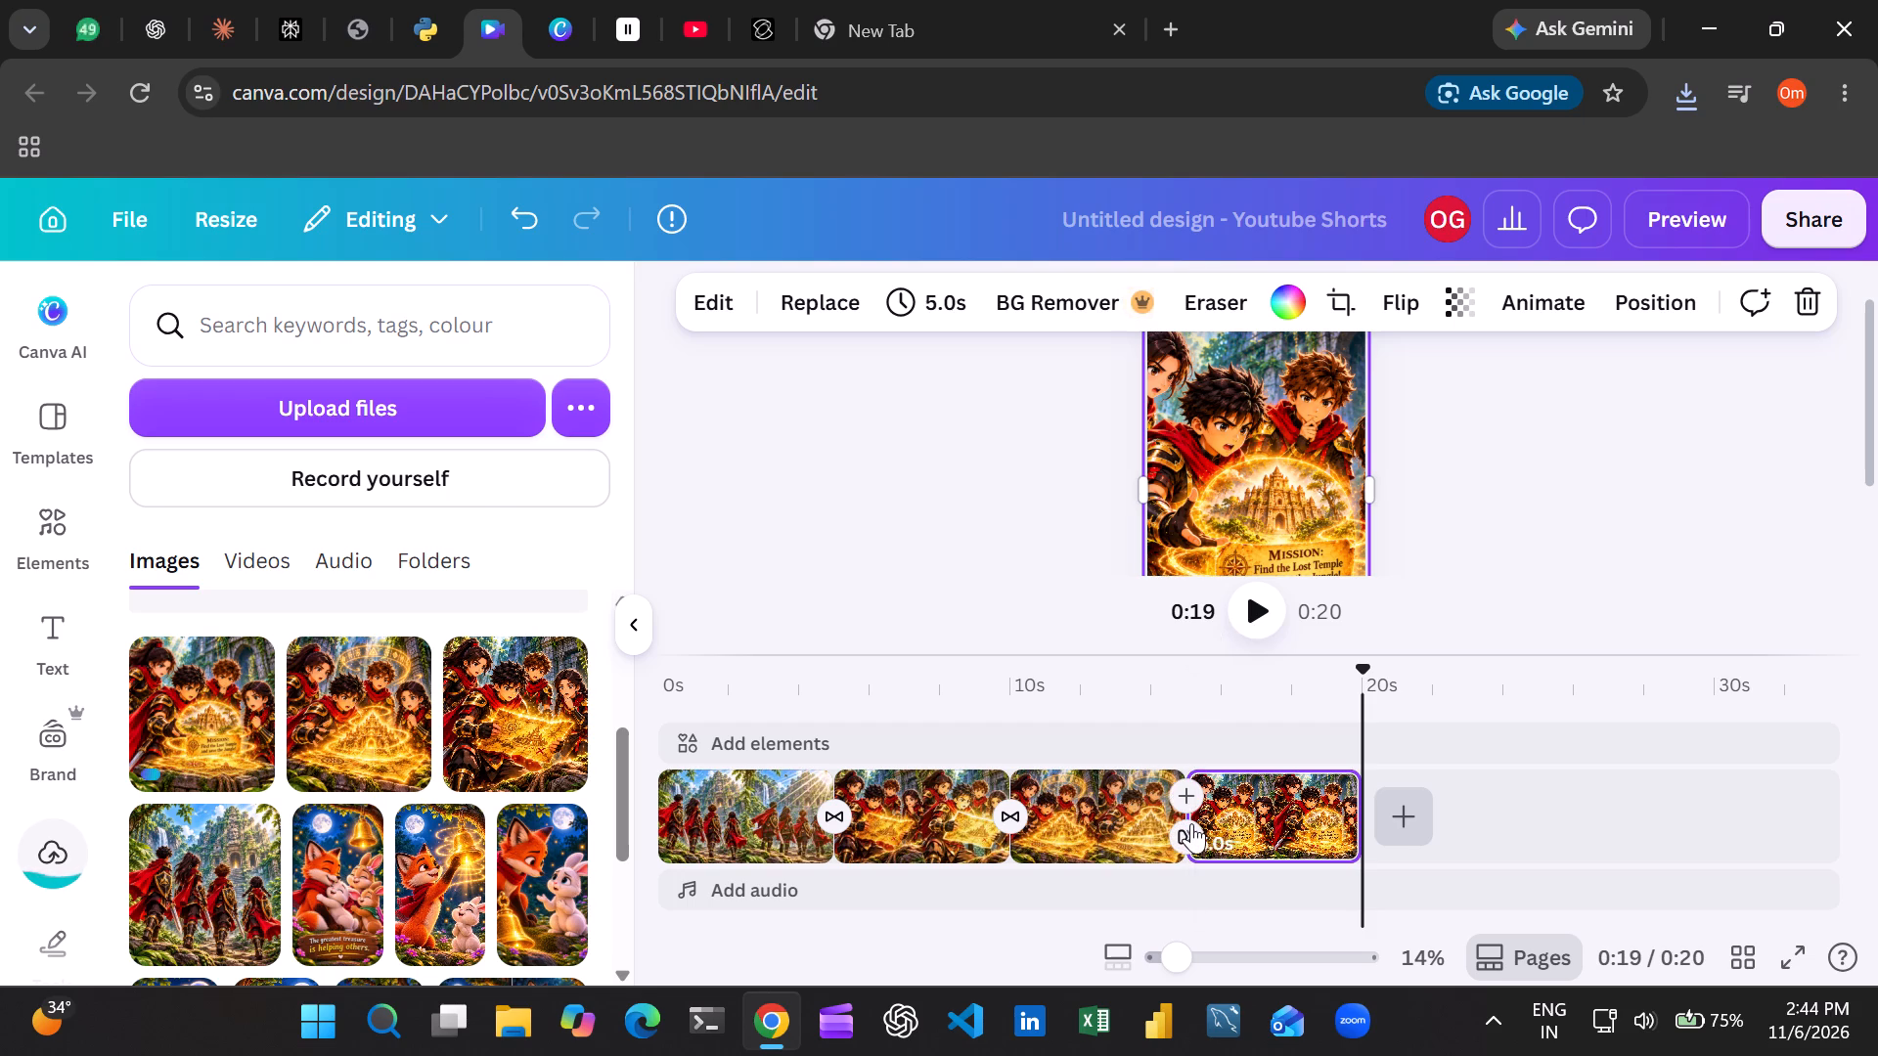
Apply a Dissolve transition between the Scene 3 and Scene 4 clips.
left_click(1191, 824)
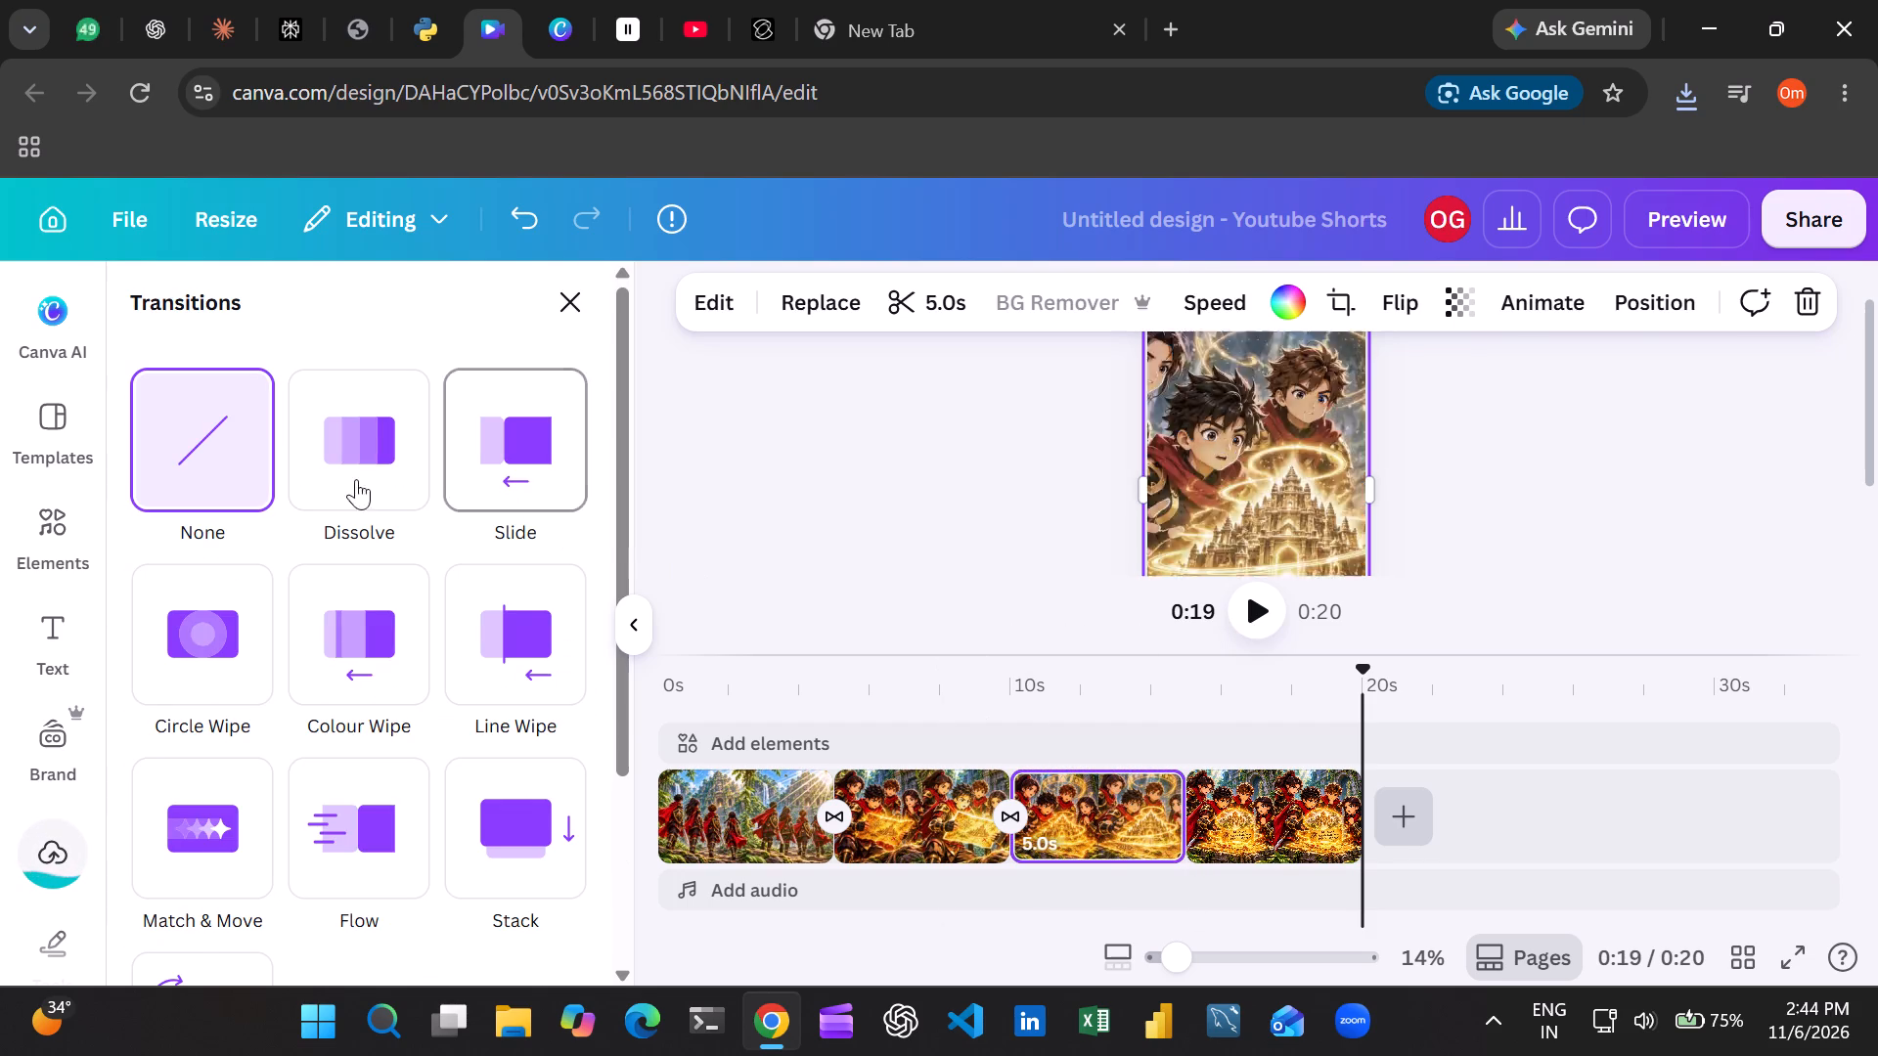
left_click(326, 477)
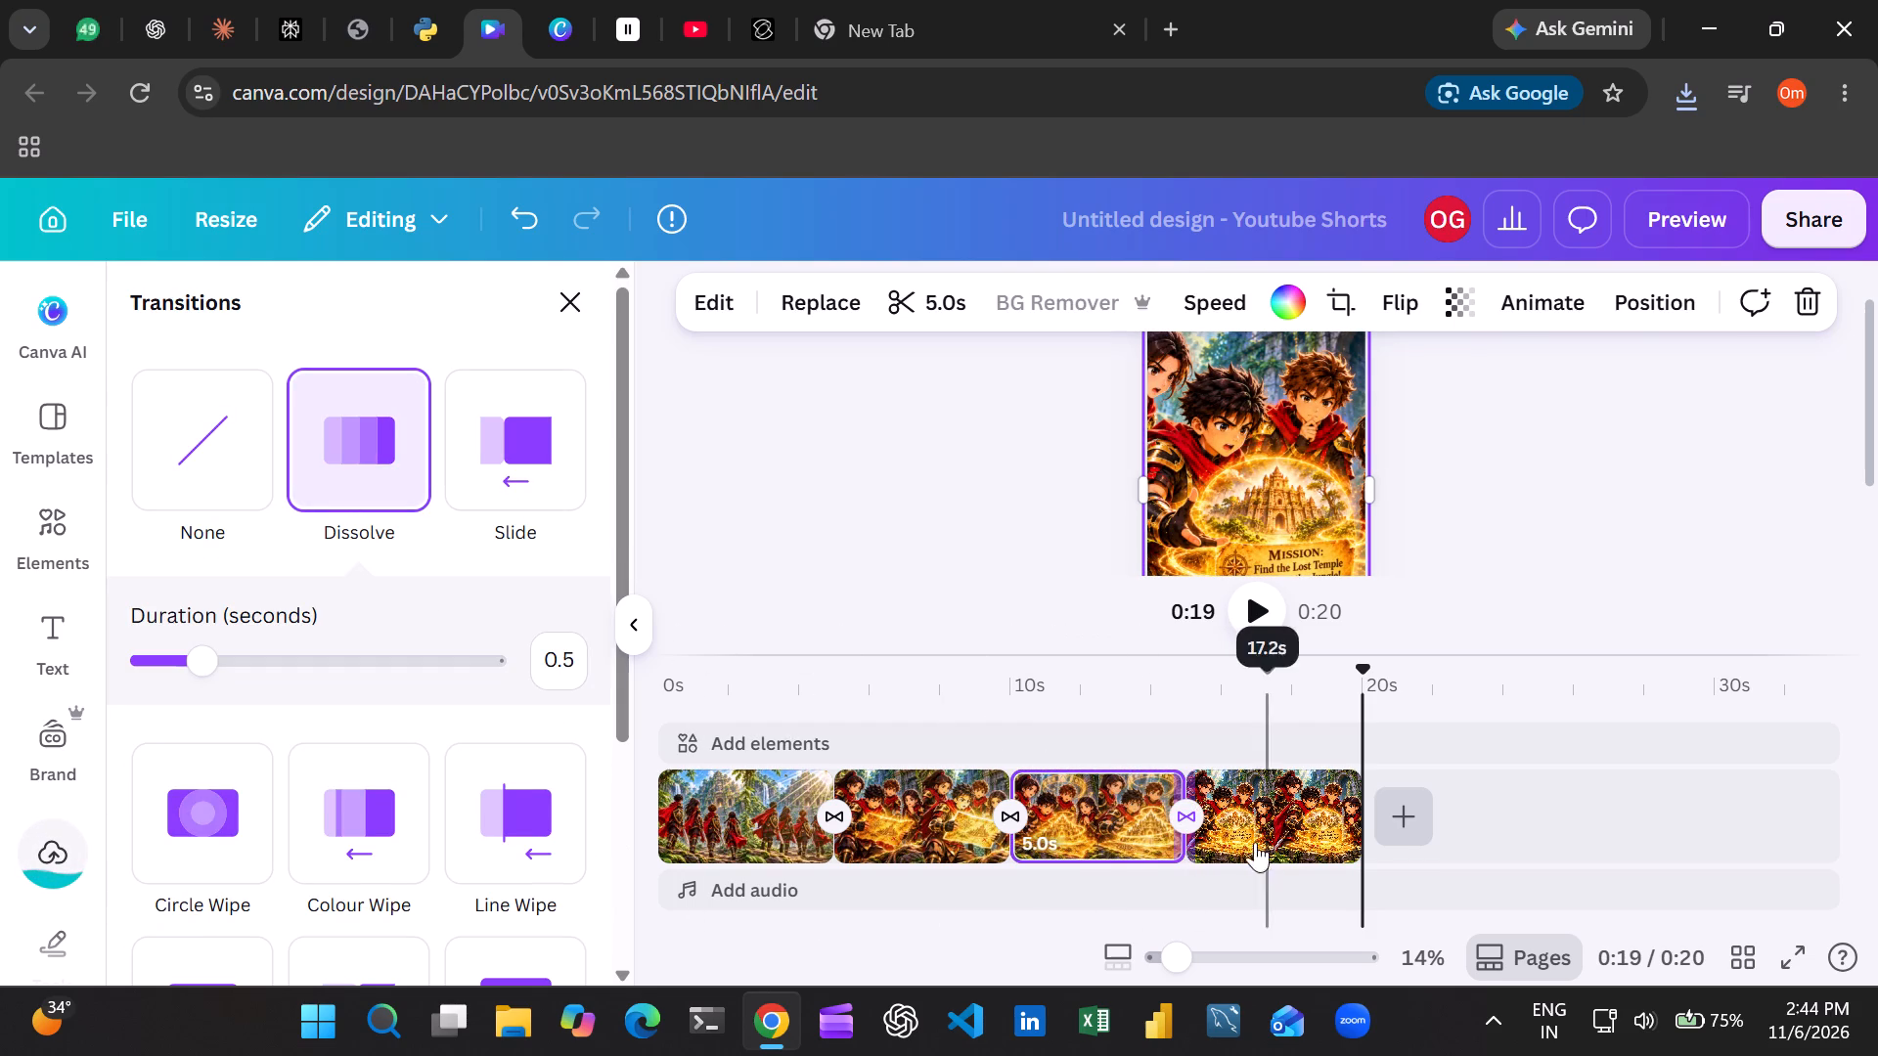
left_click_drag(1185, 842, 1206, 842)
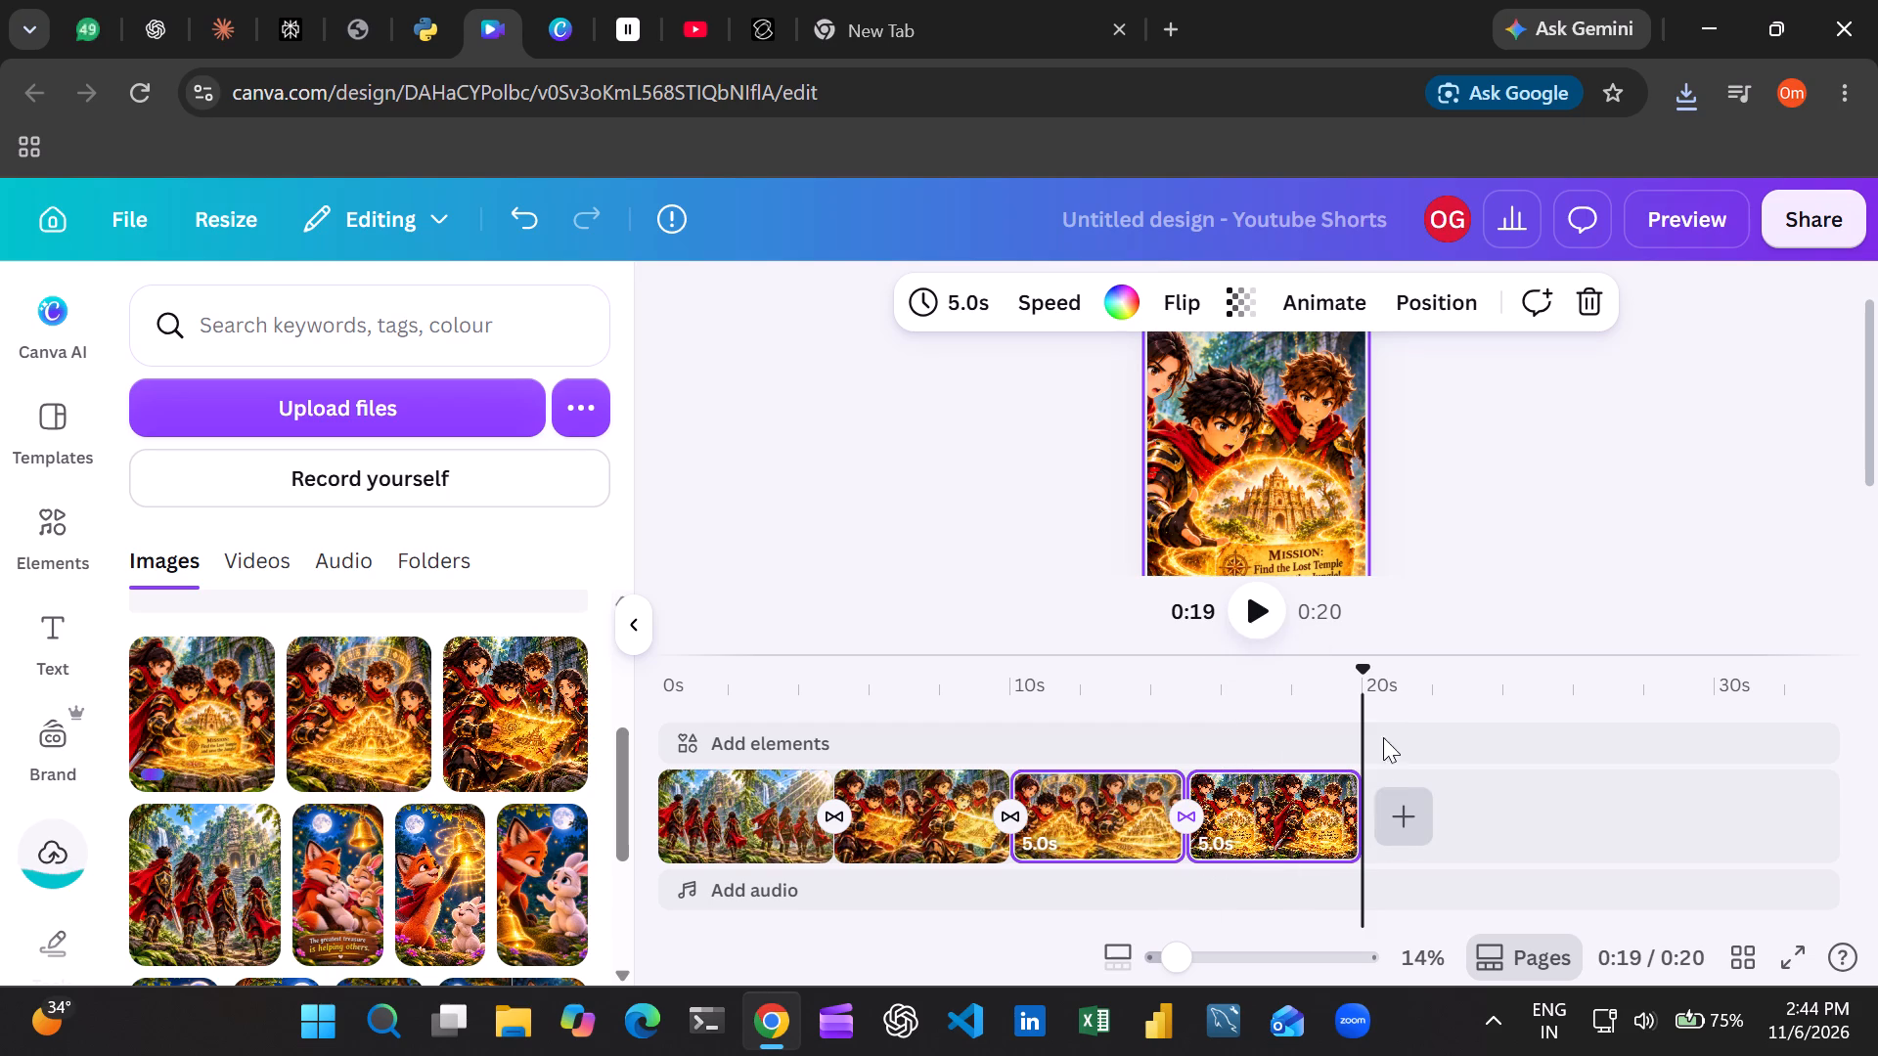
Play the transition from Scene 3 into Scene 4, starting from about 0:13.
left_click_drag(1367, 664, 1188, 697)
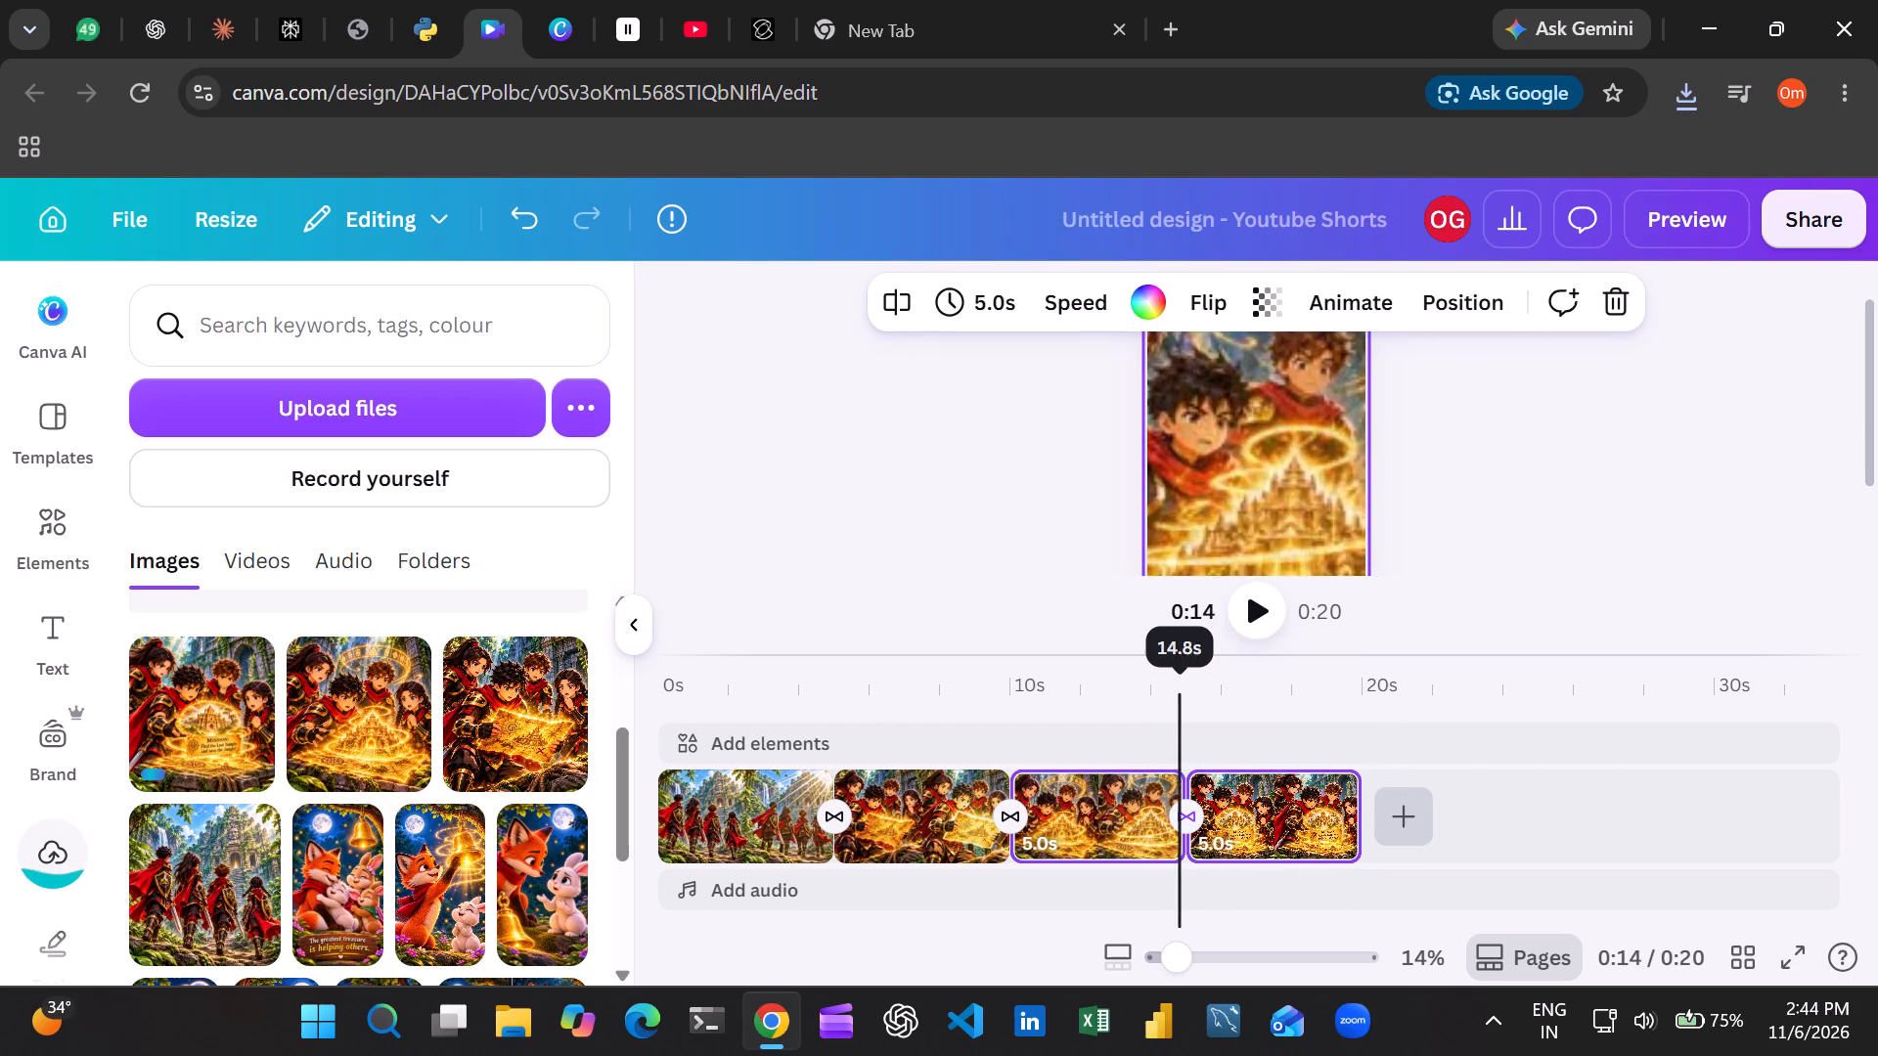
left_click_drag(1188, 697, 1138, 697)
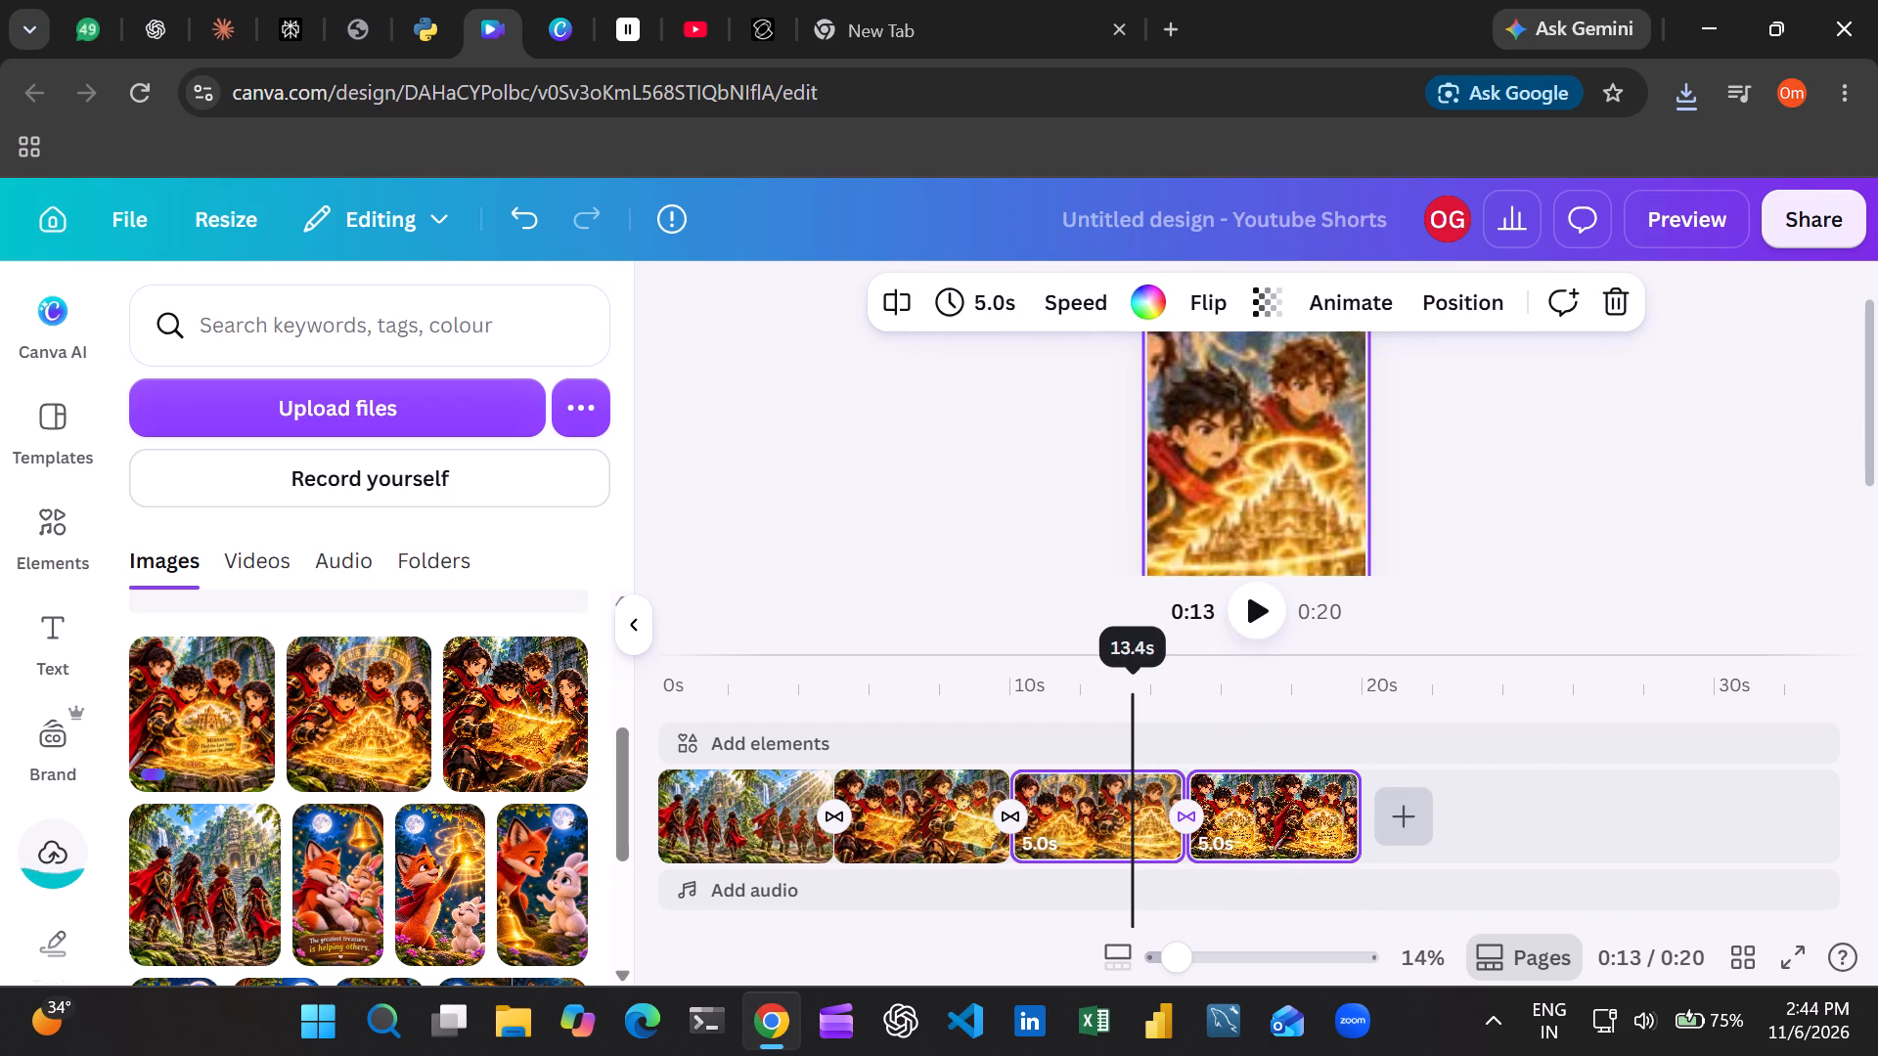
left_click(1262, 616)
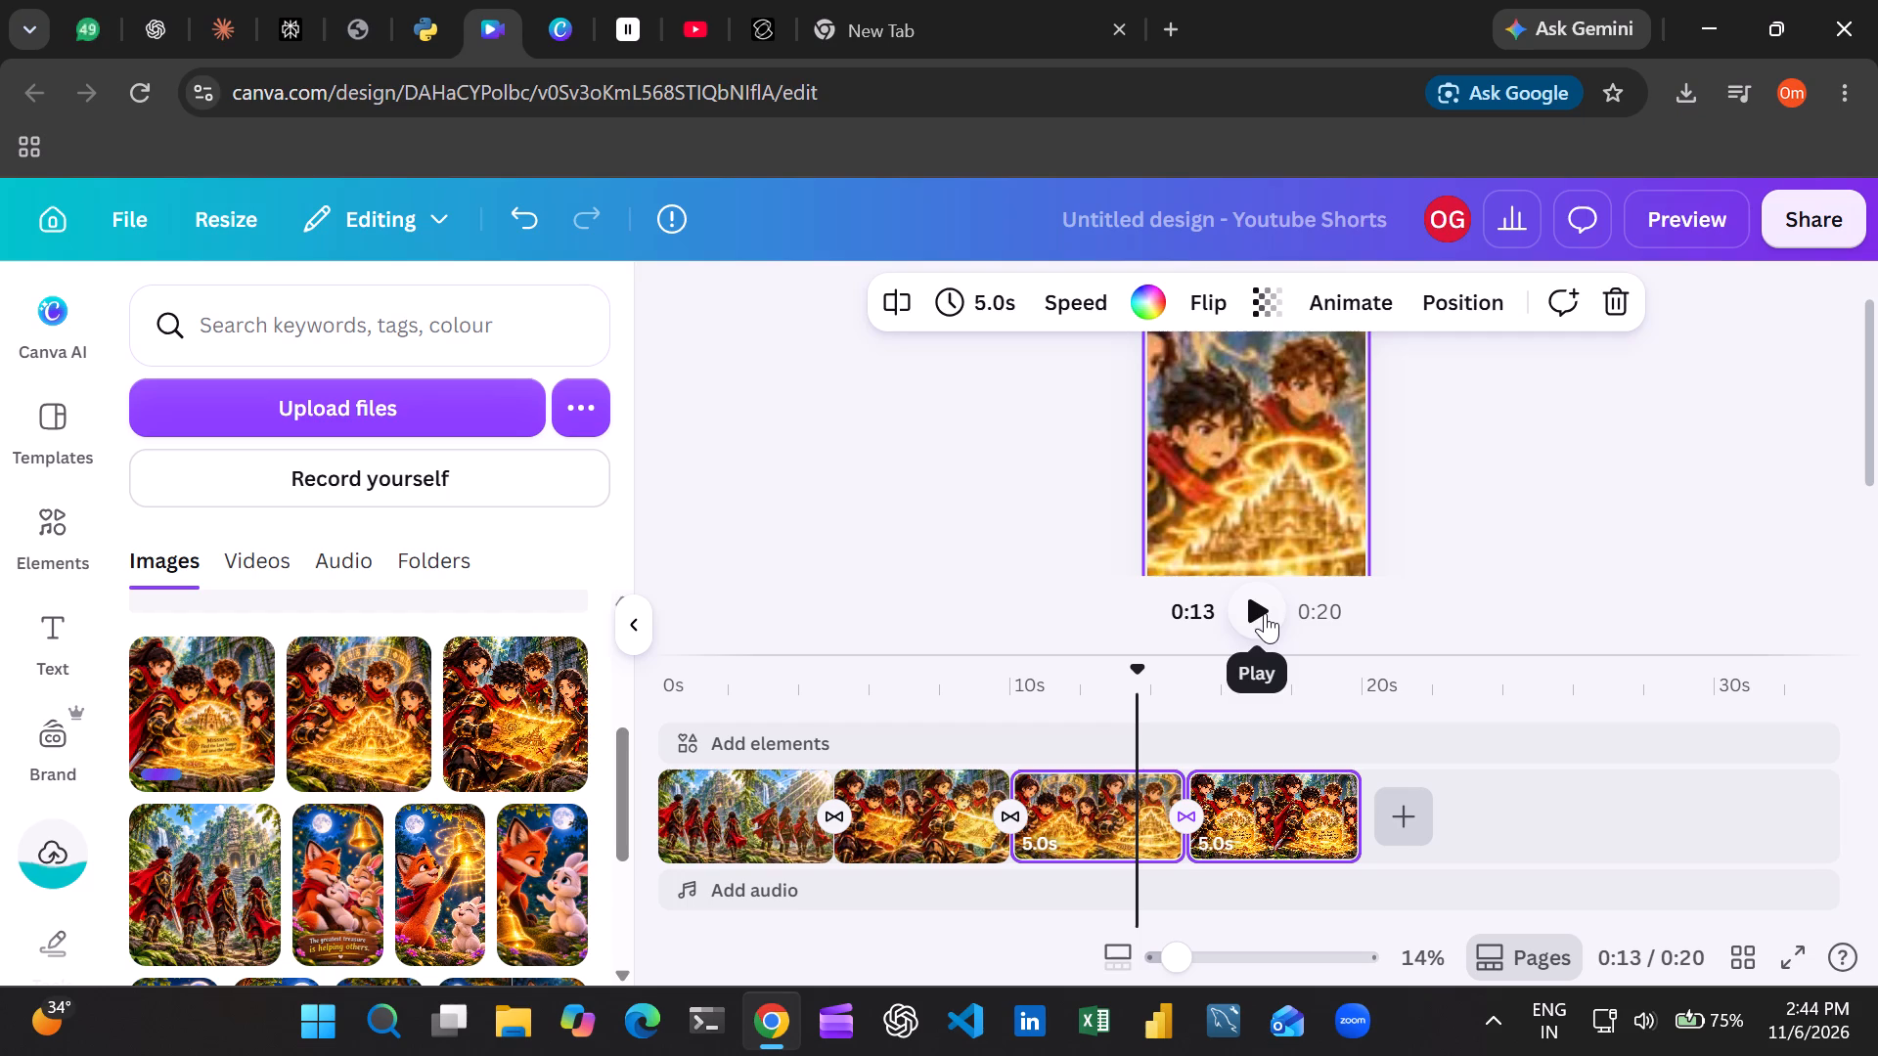
left_click(1265, 613)
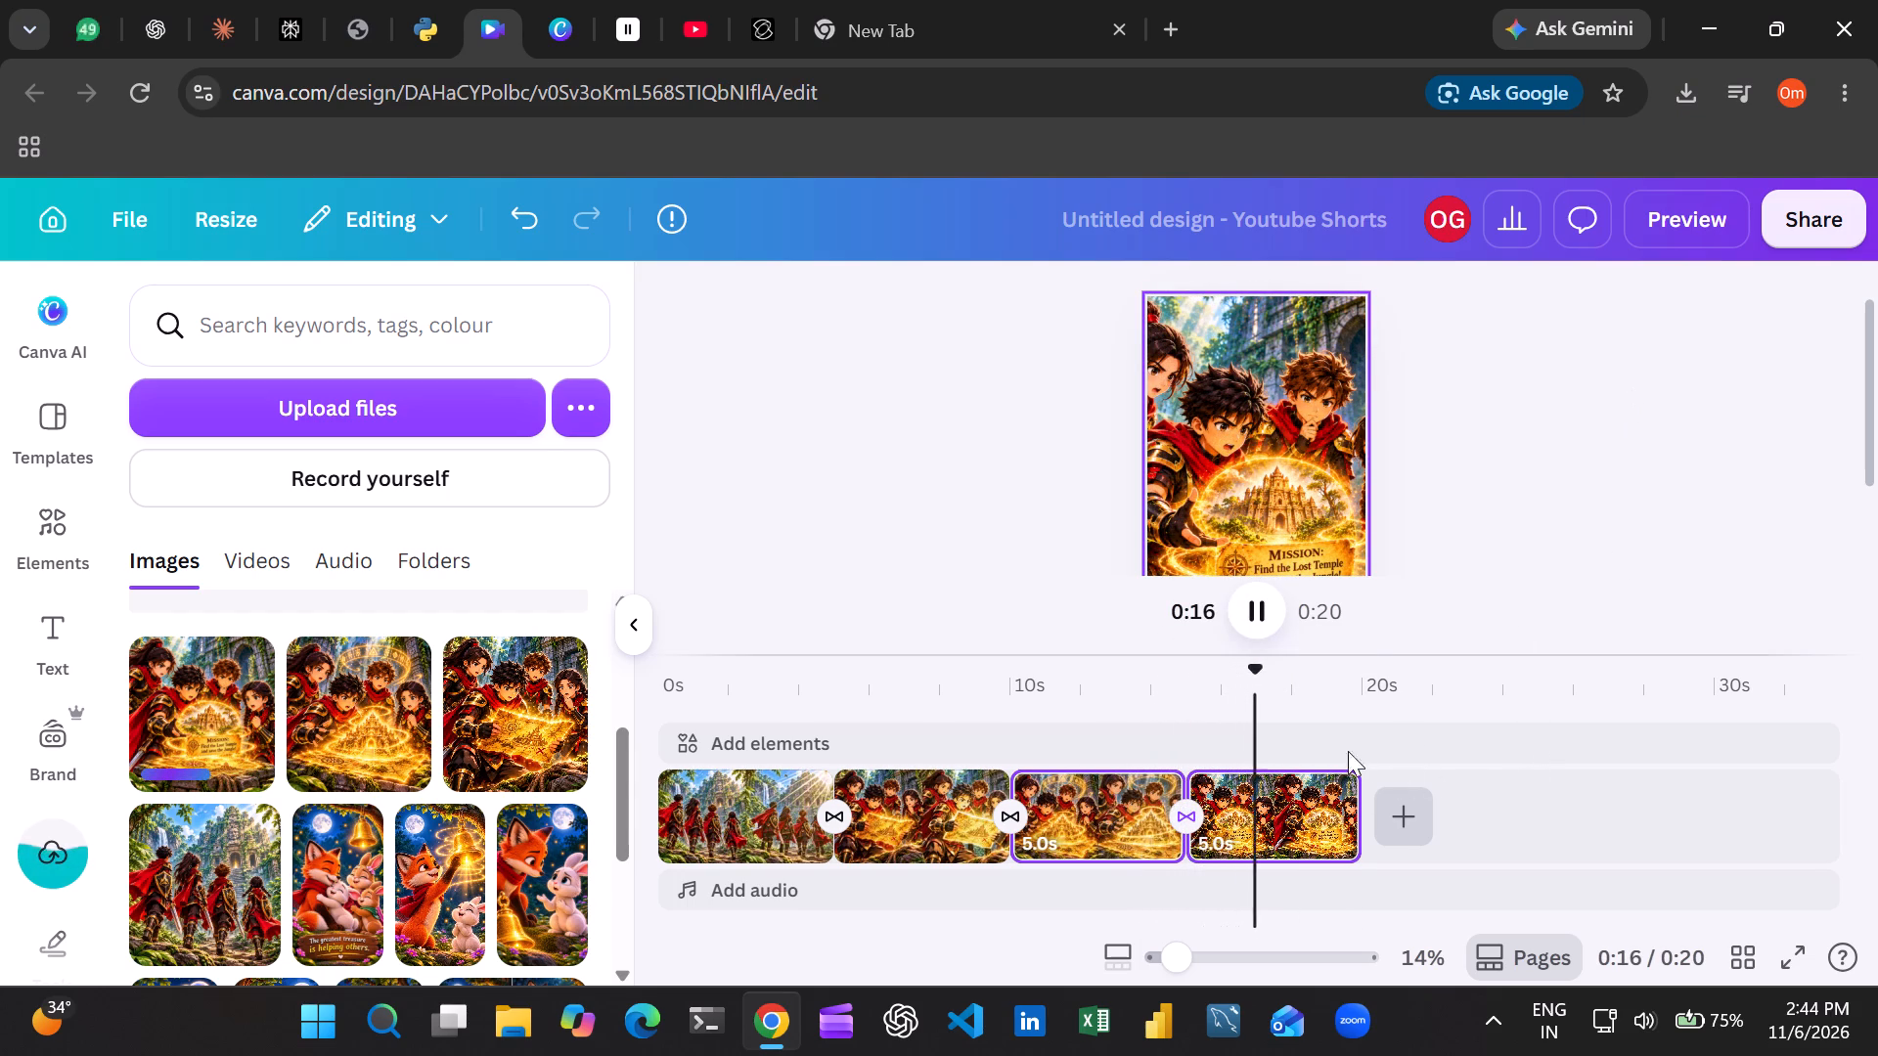
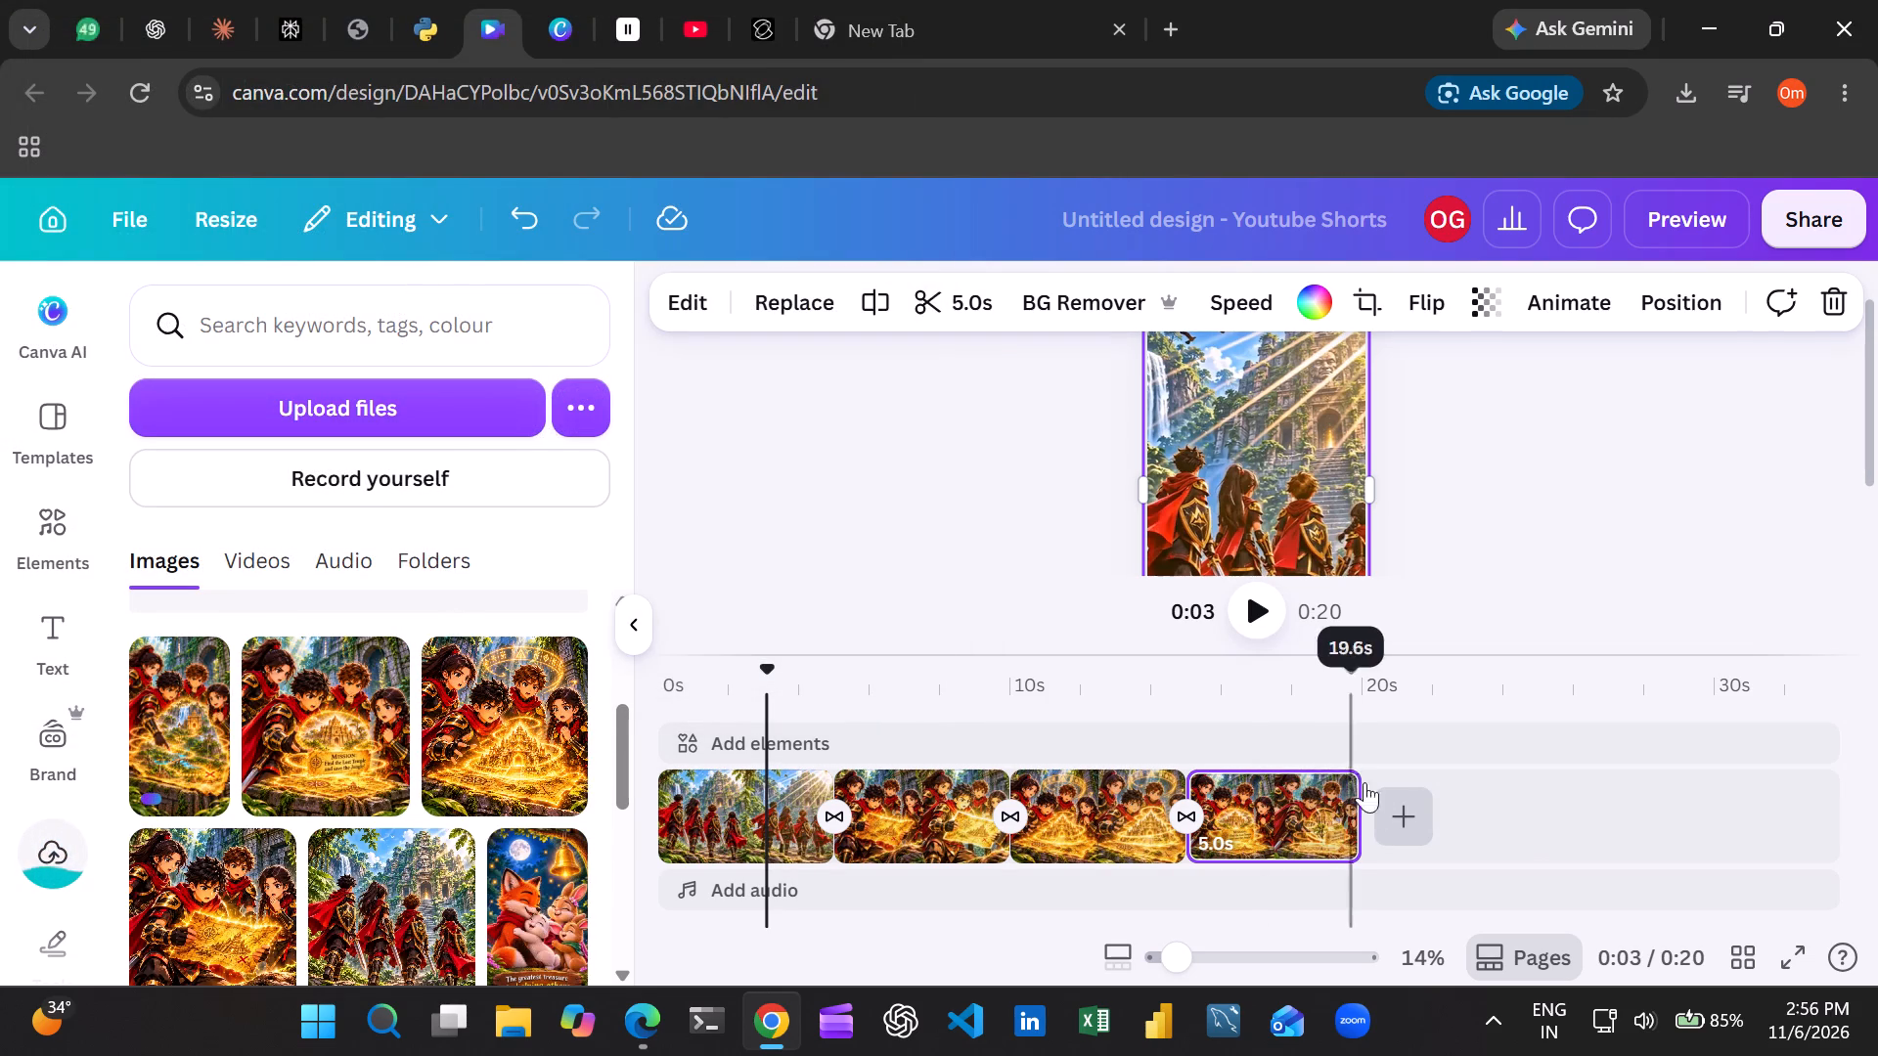
Add a new scene at the end of the timeline and place the uploaded glowing map image on it.
left_click(1390, 799)
left_click(1328, 563)
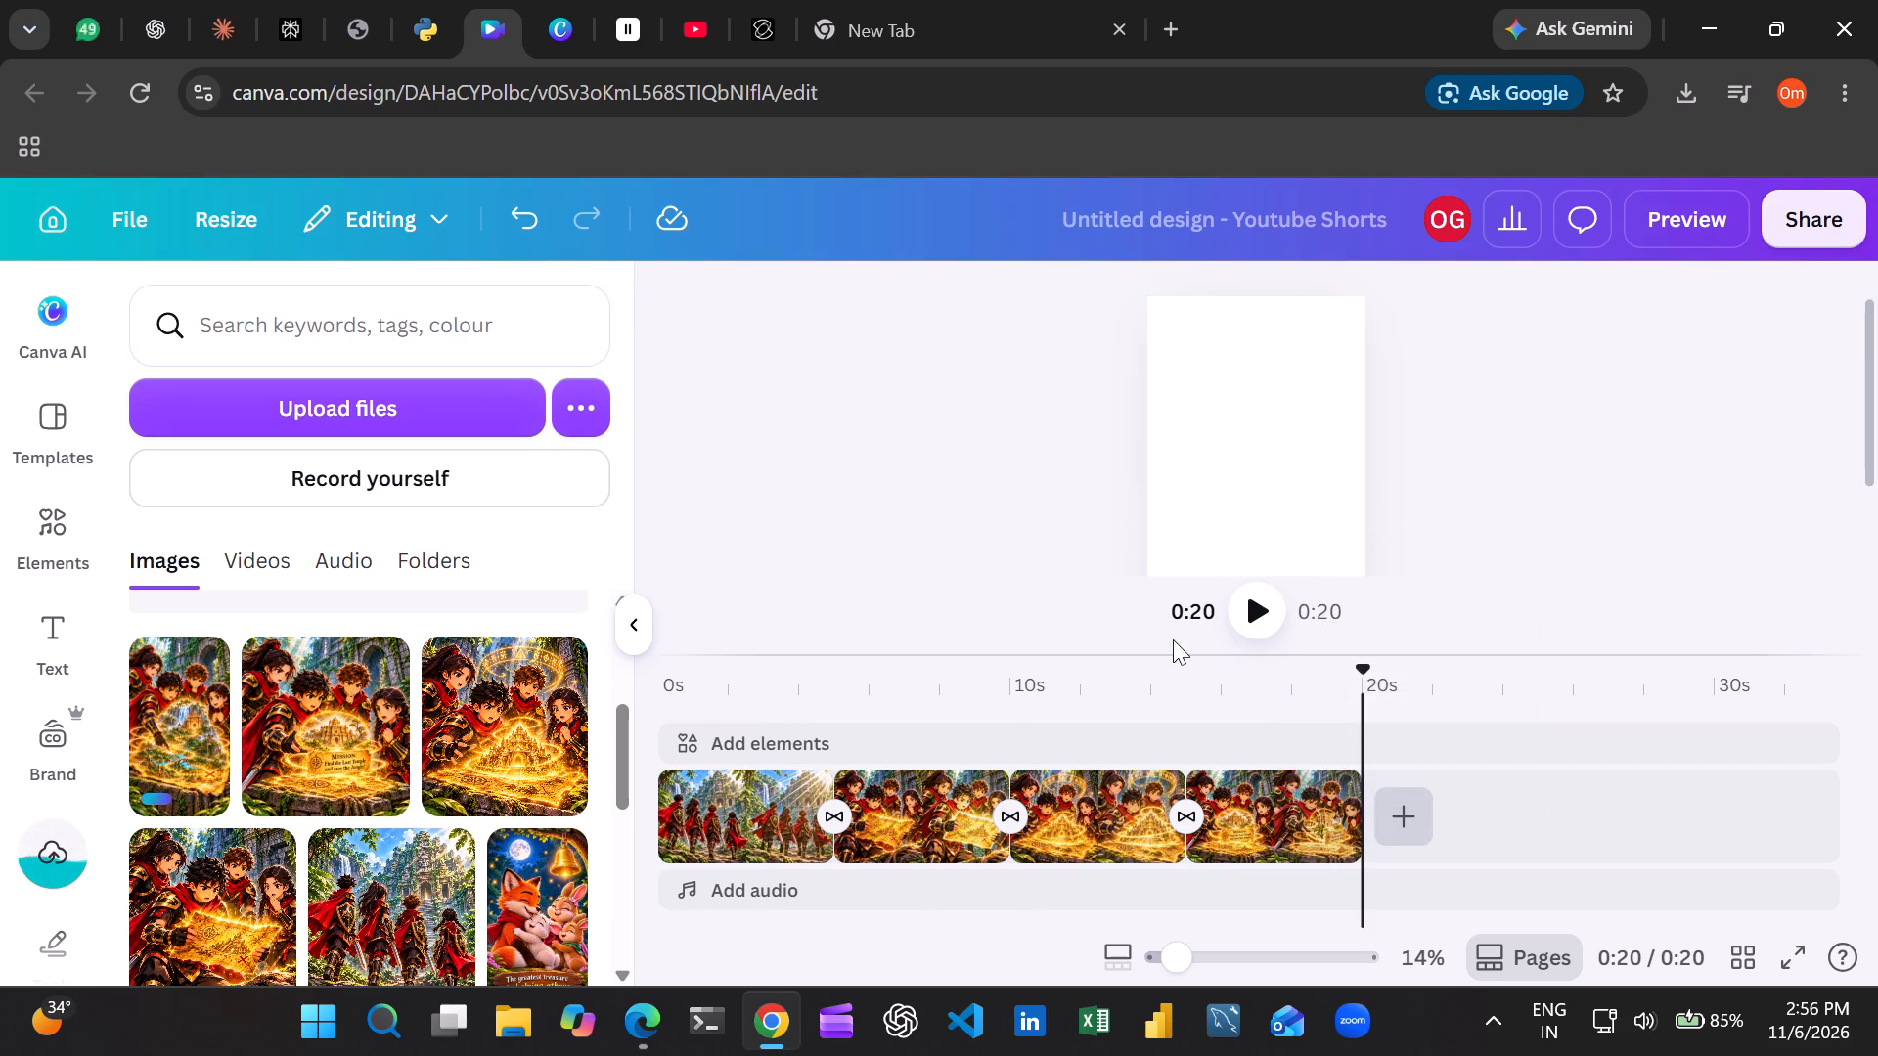
left_click(182, 690)
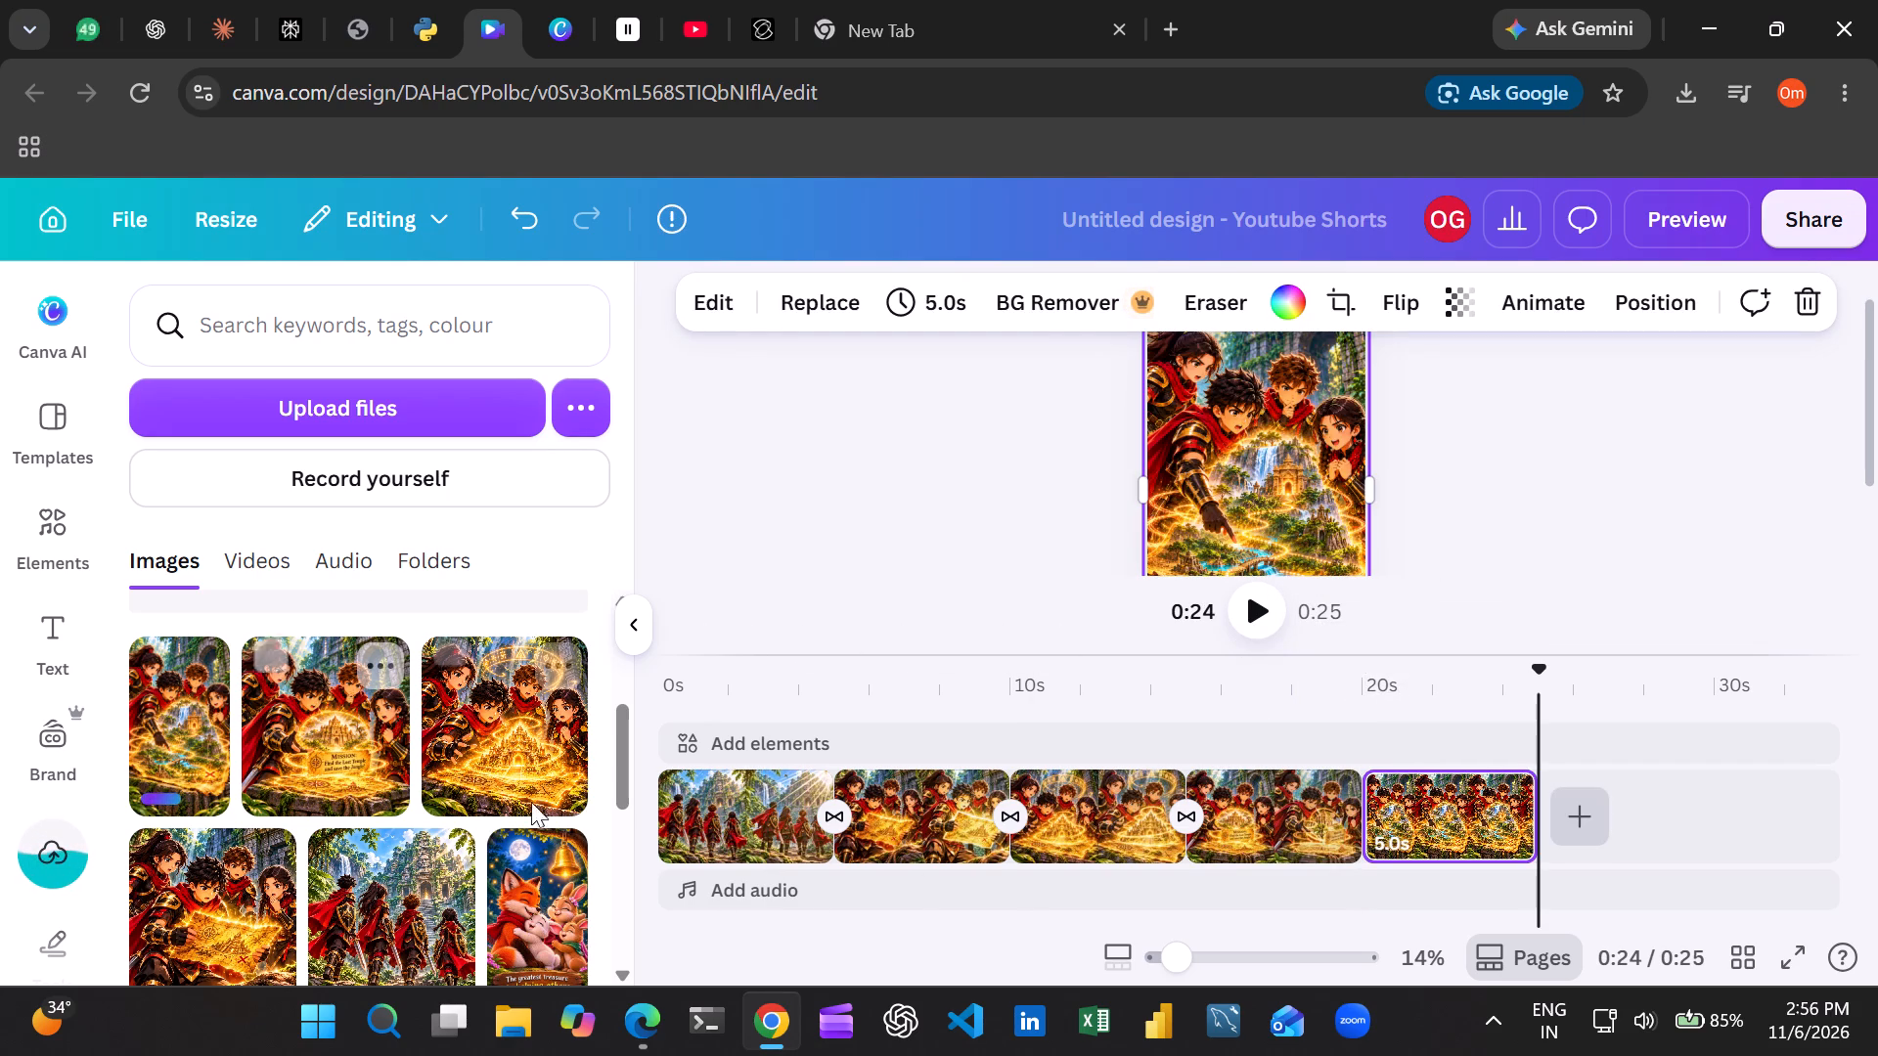
Generate a 5 second Image to Video animation of the new scene's image, using the copied Scene 5 prompt as the custom motion description.
left_click_drag(1542, 668, 1542, 667)
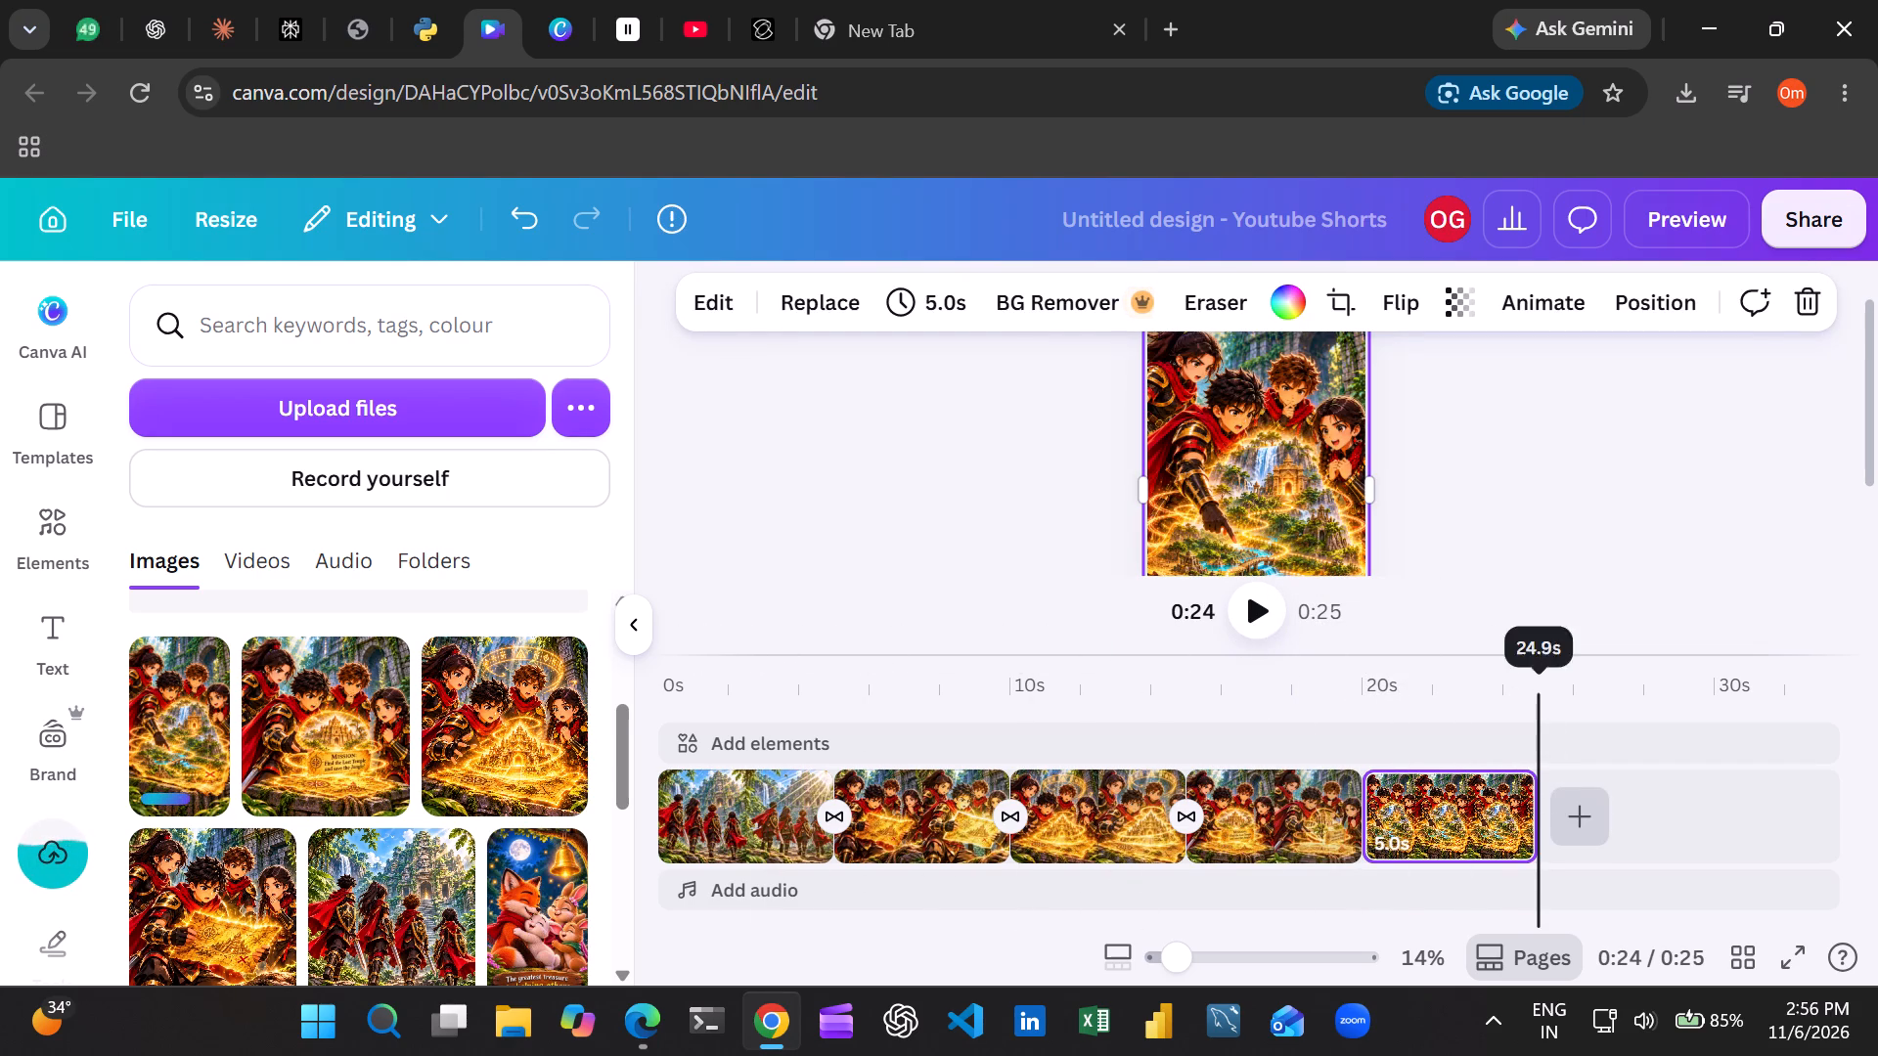
left_click_drag(1542, 667, 1382, 711)
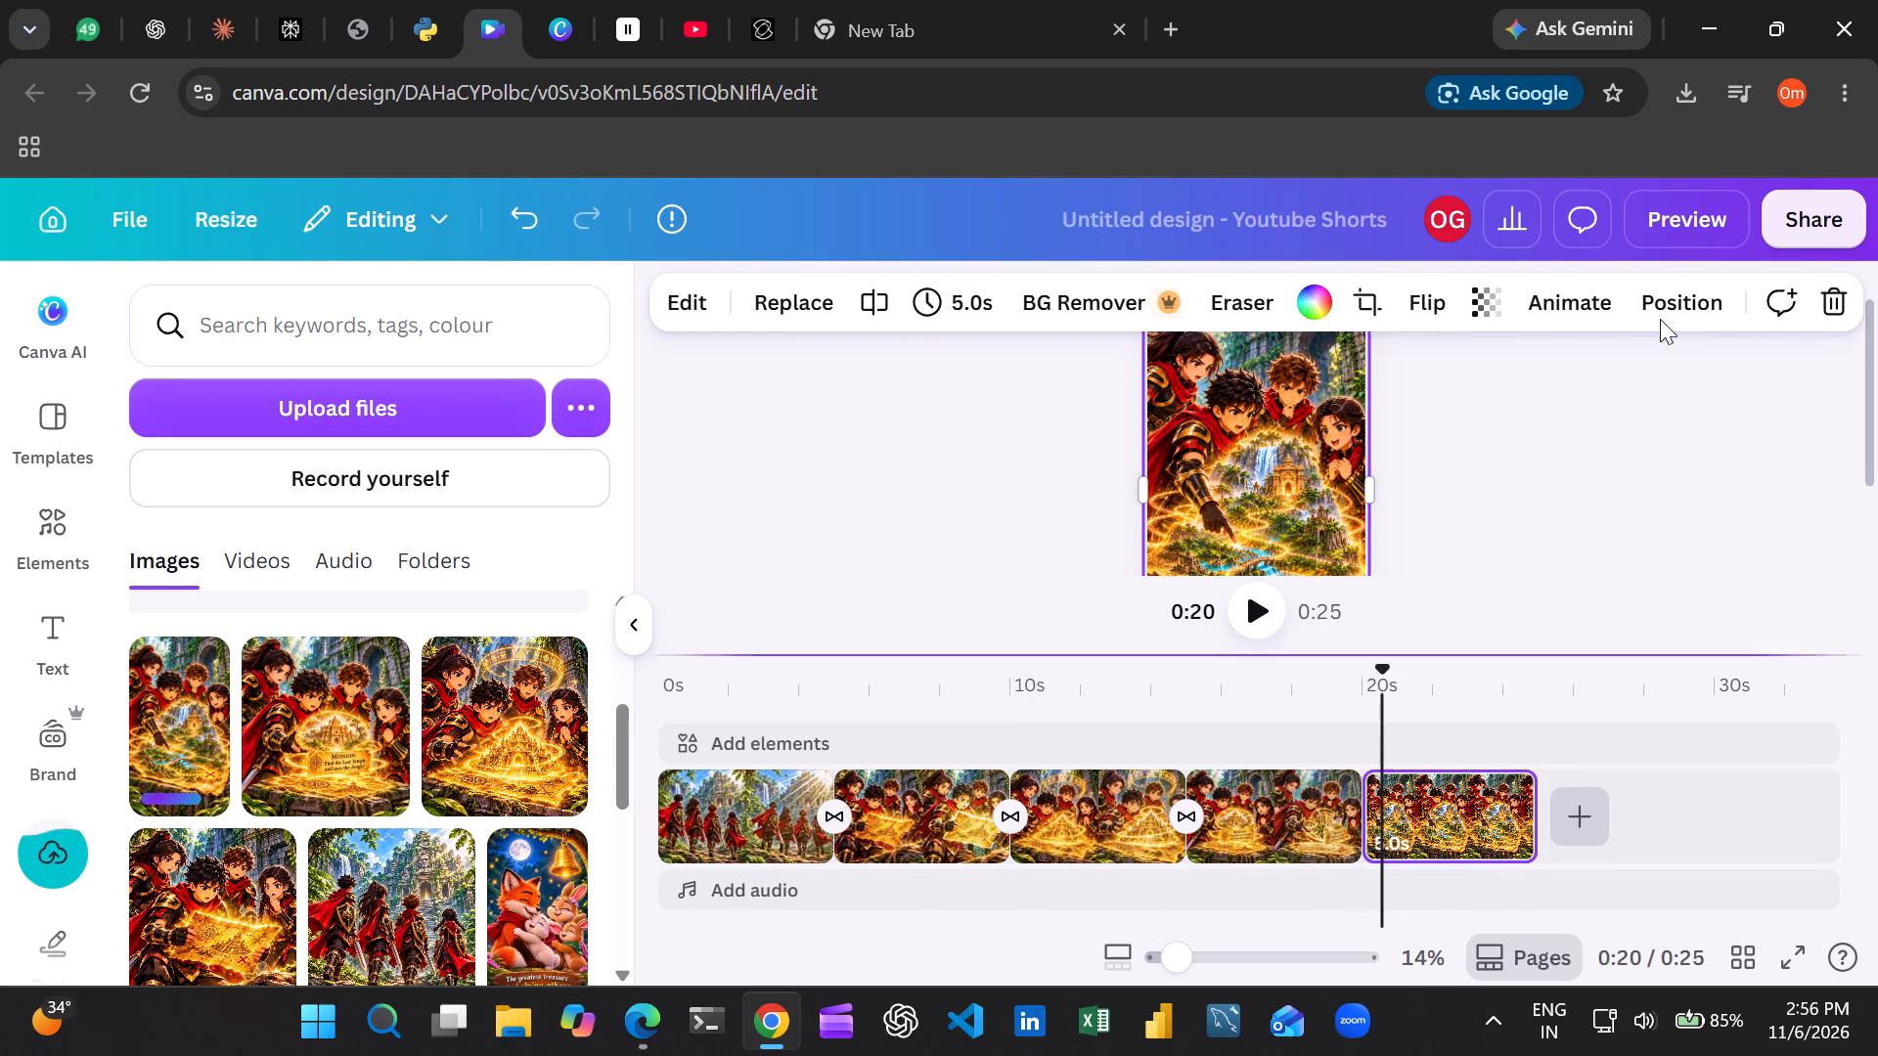
left_click(1577, 296)
left_click(378, 491)
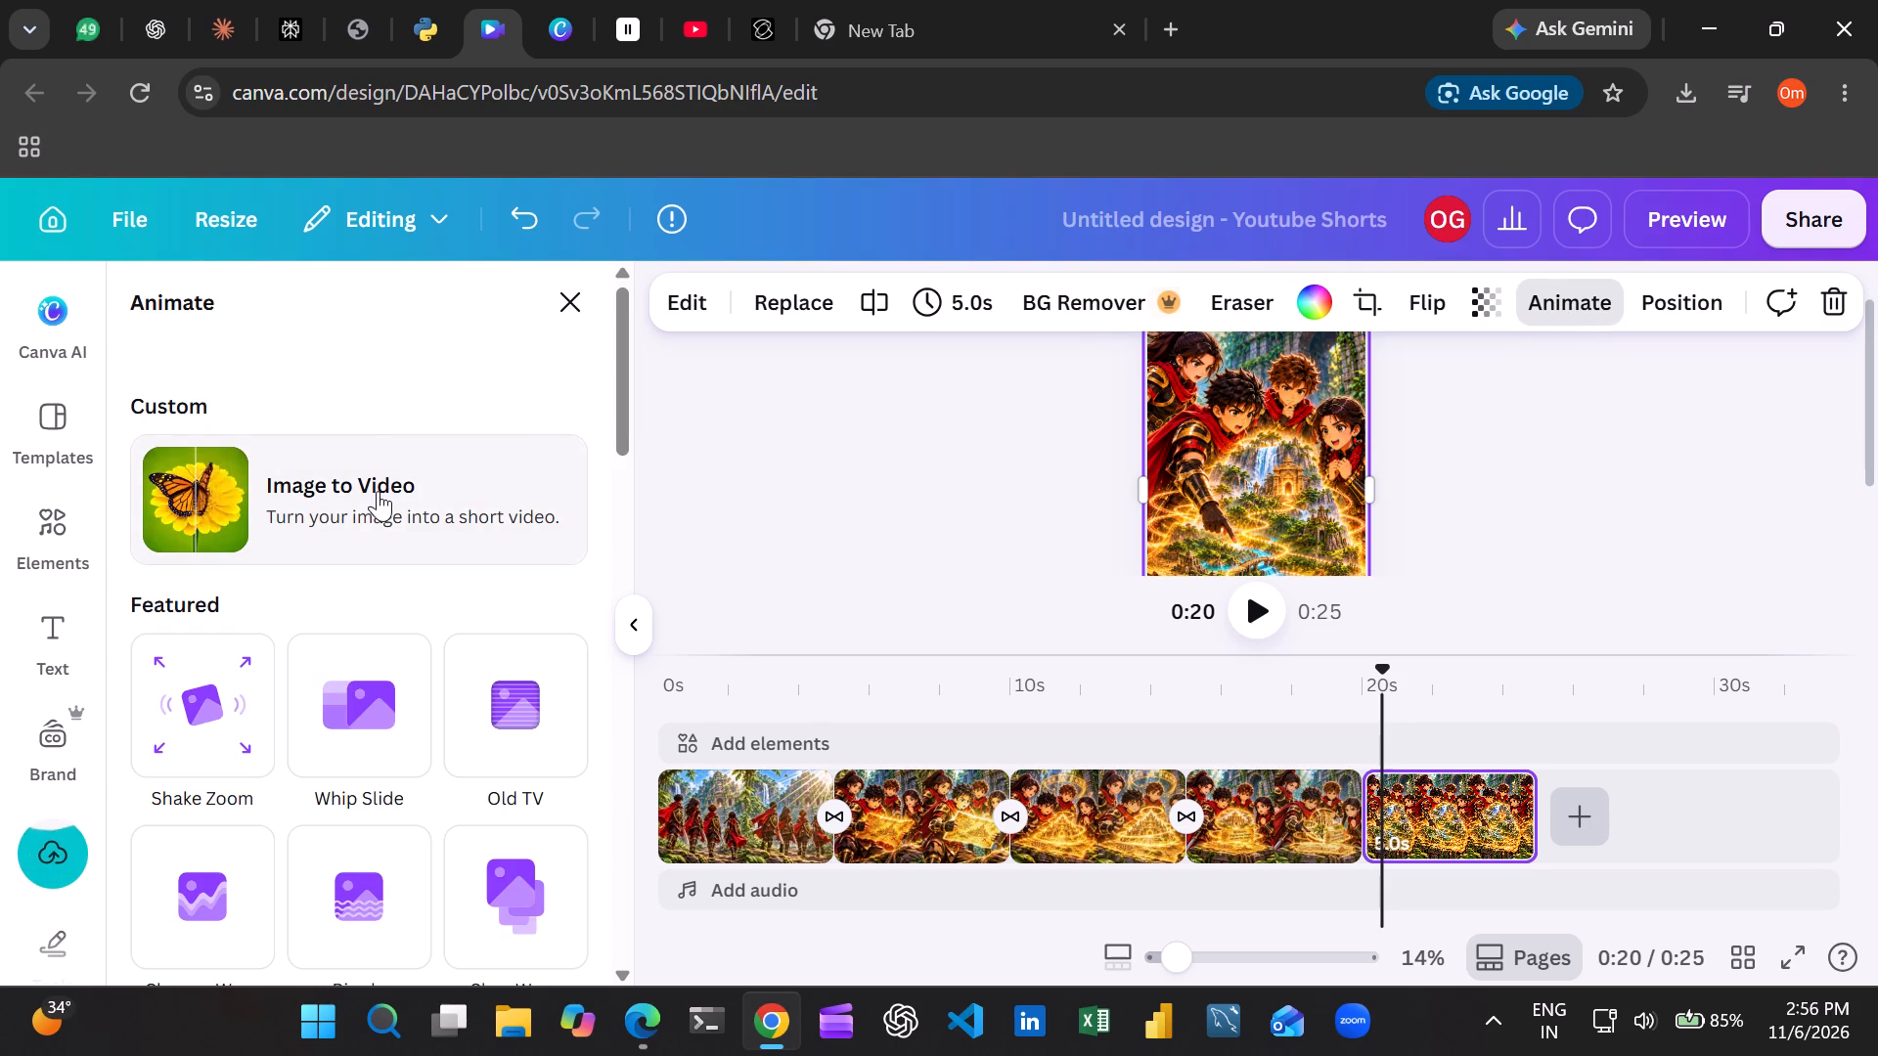
left_click(452, 479)
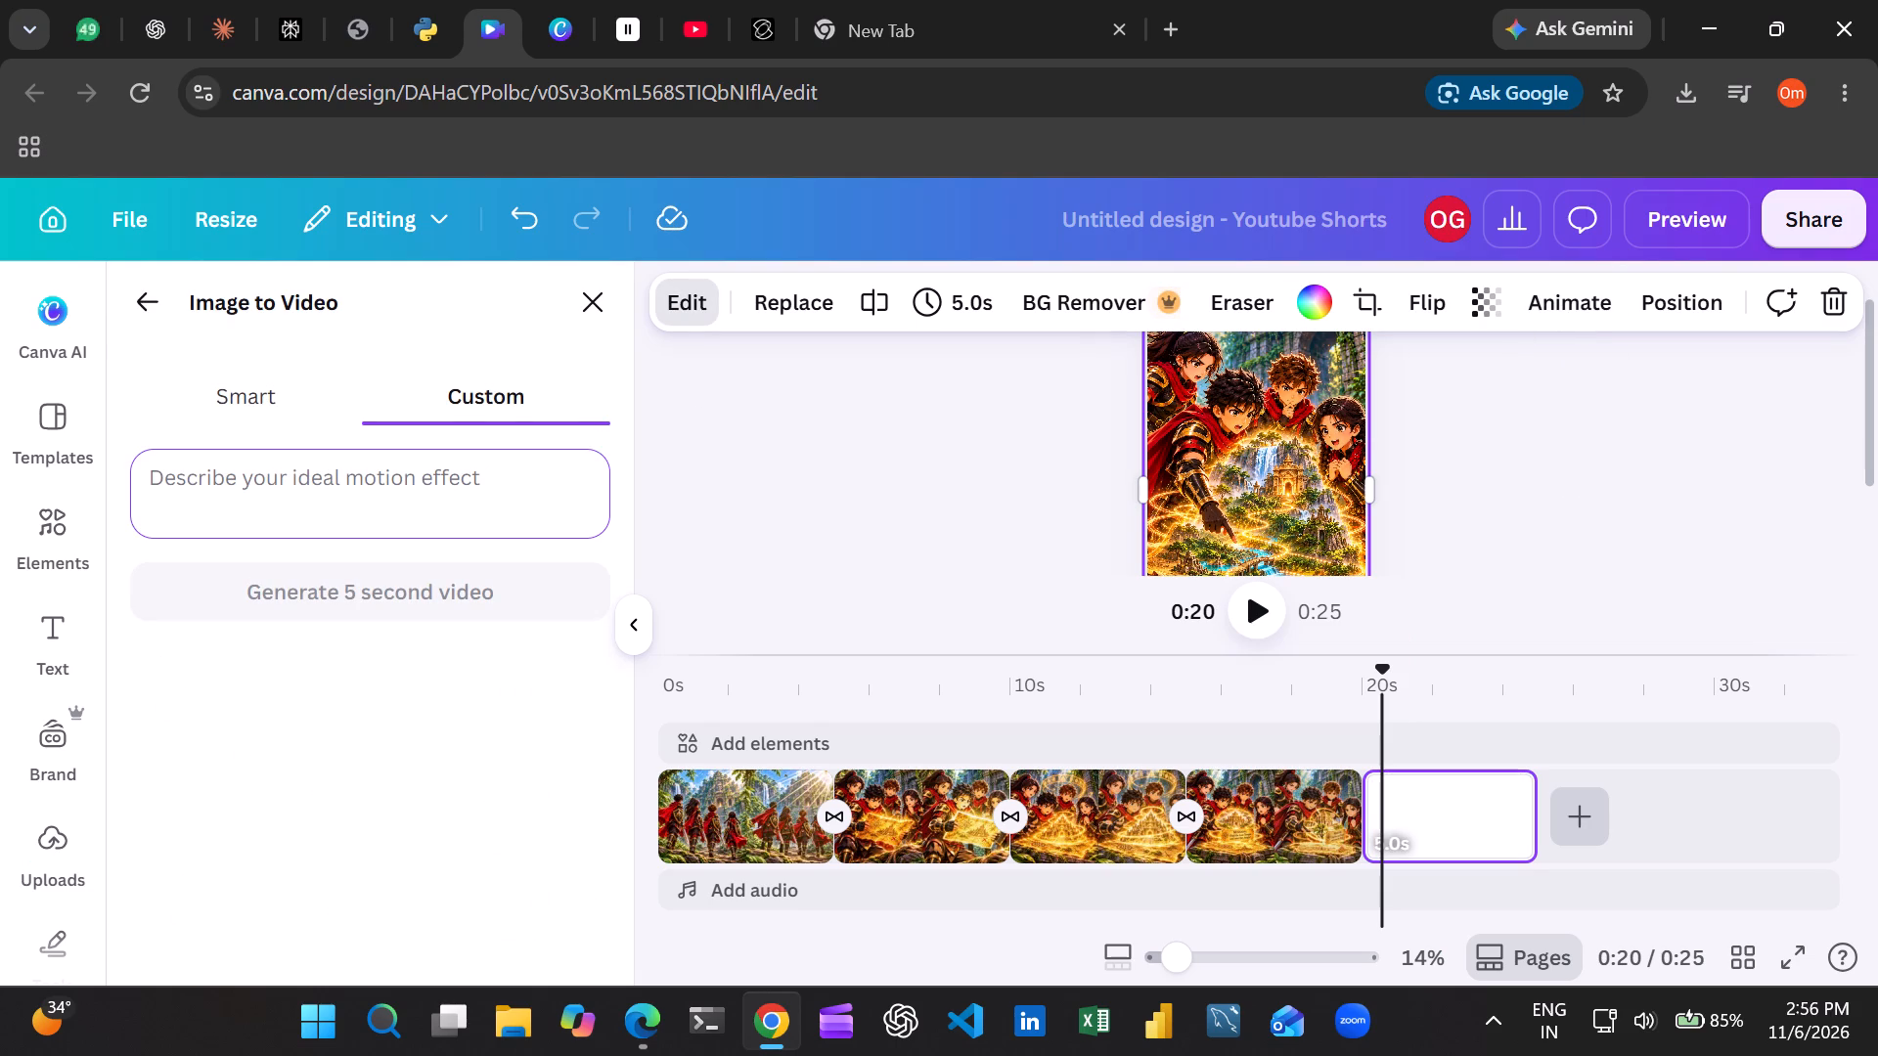
key("ctrl+v")
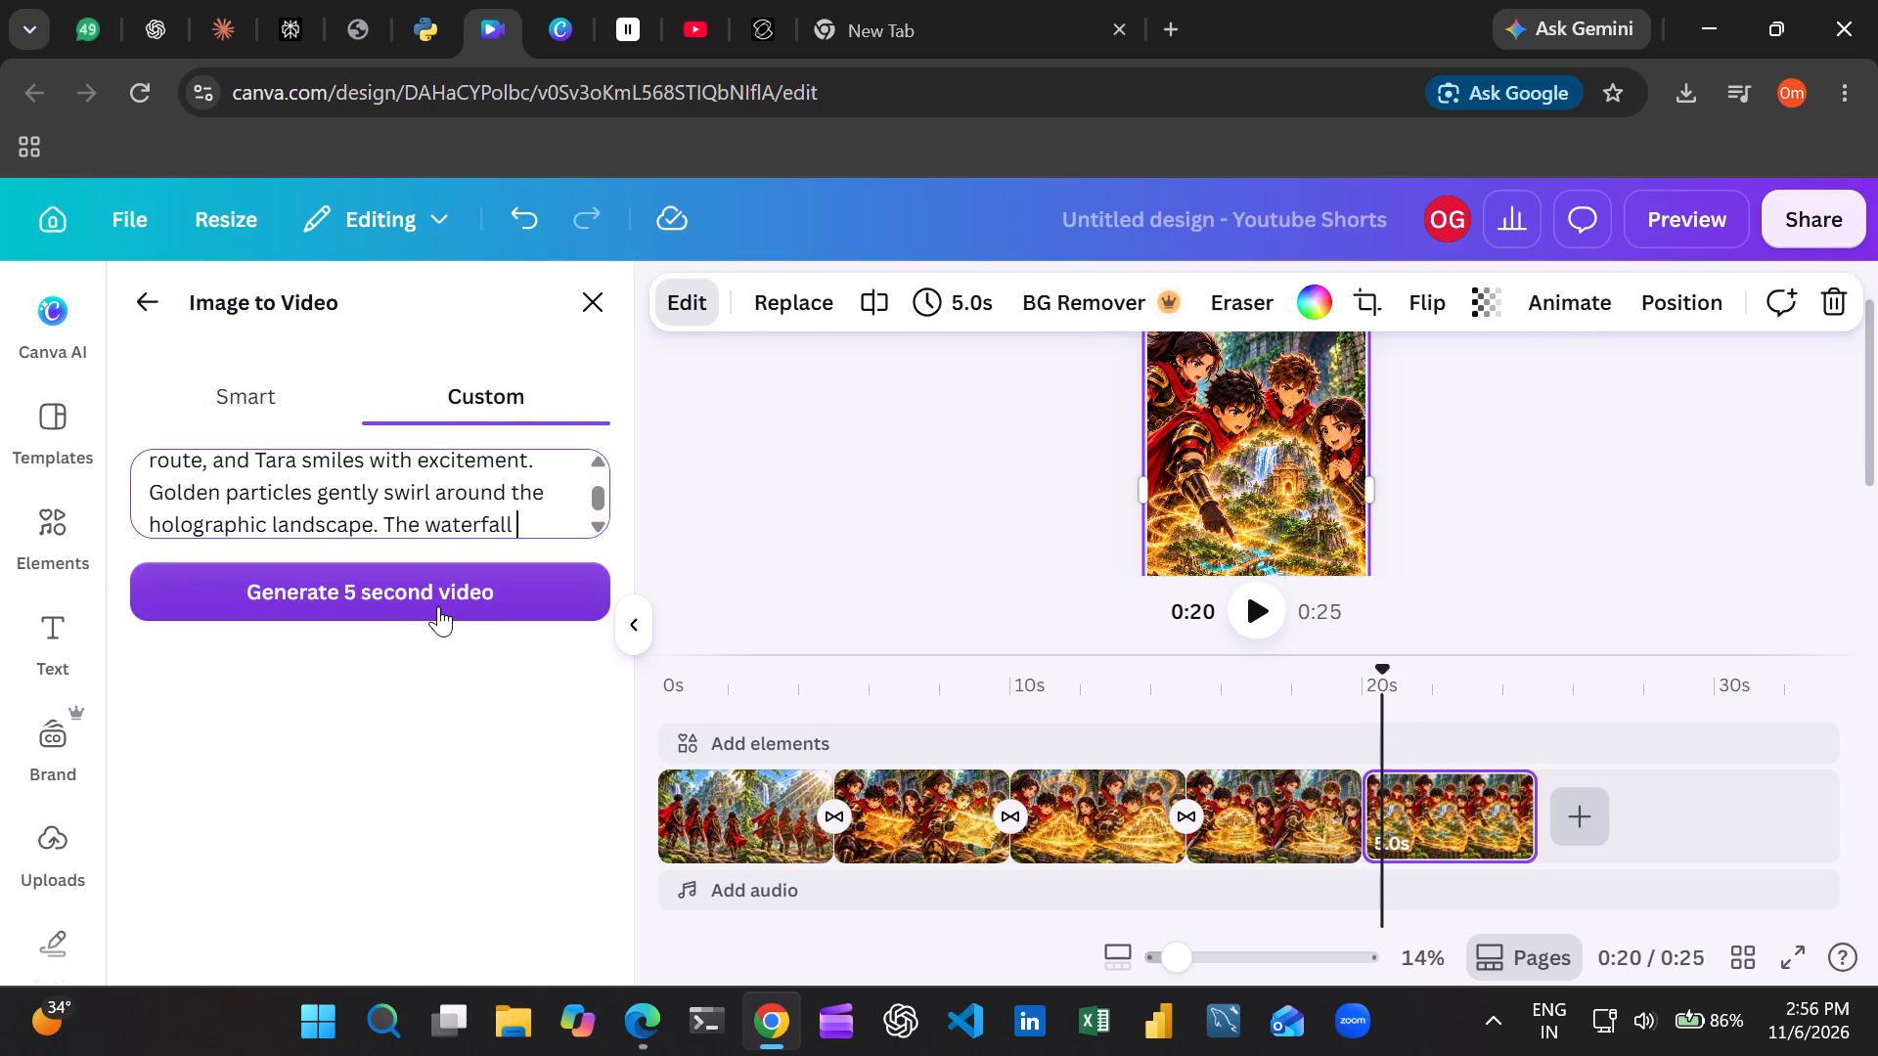
left_click(438, 606)
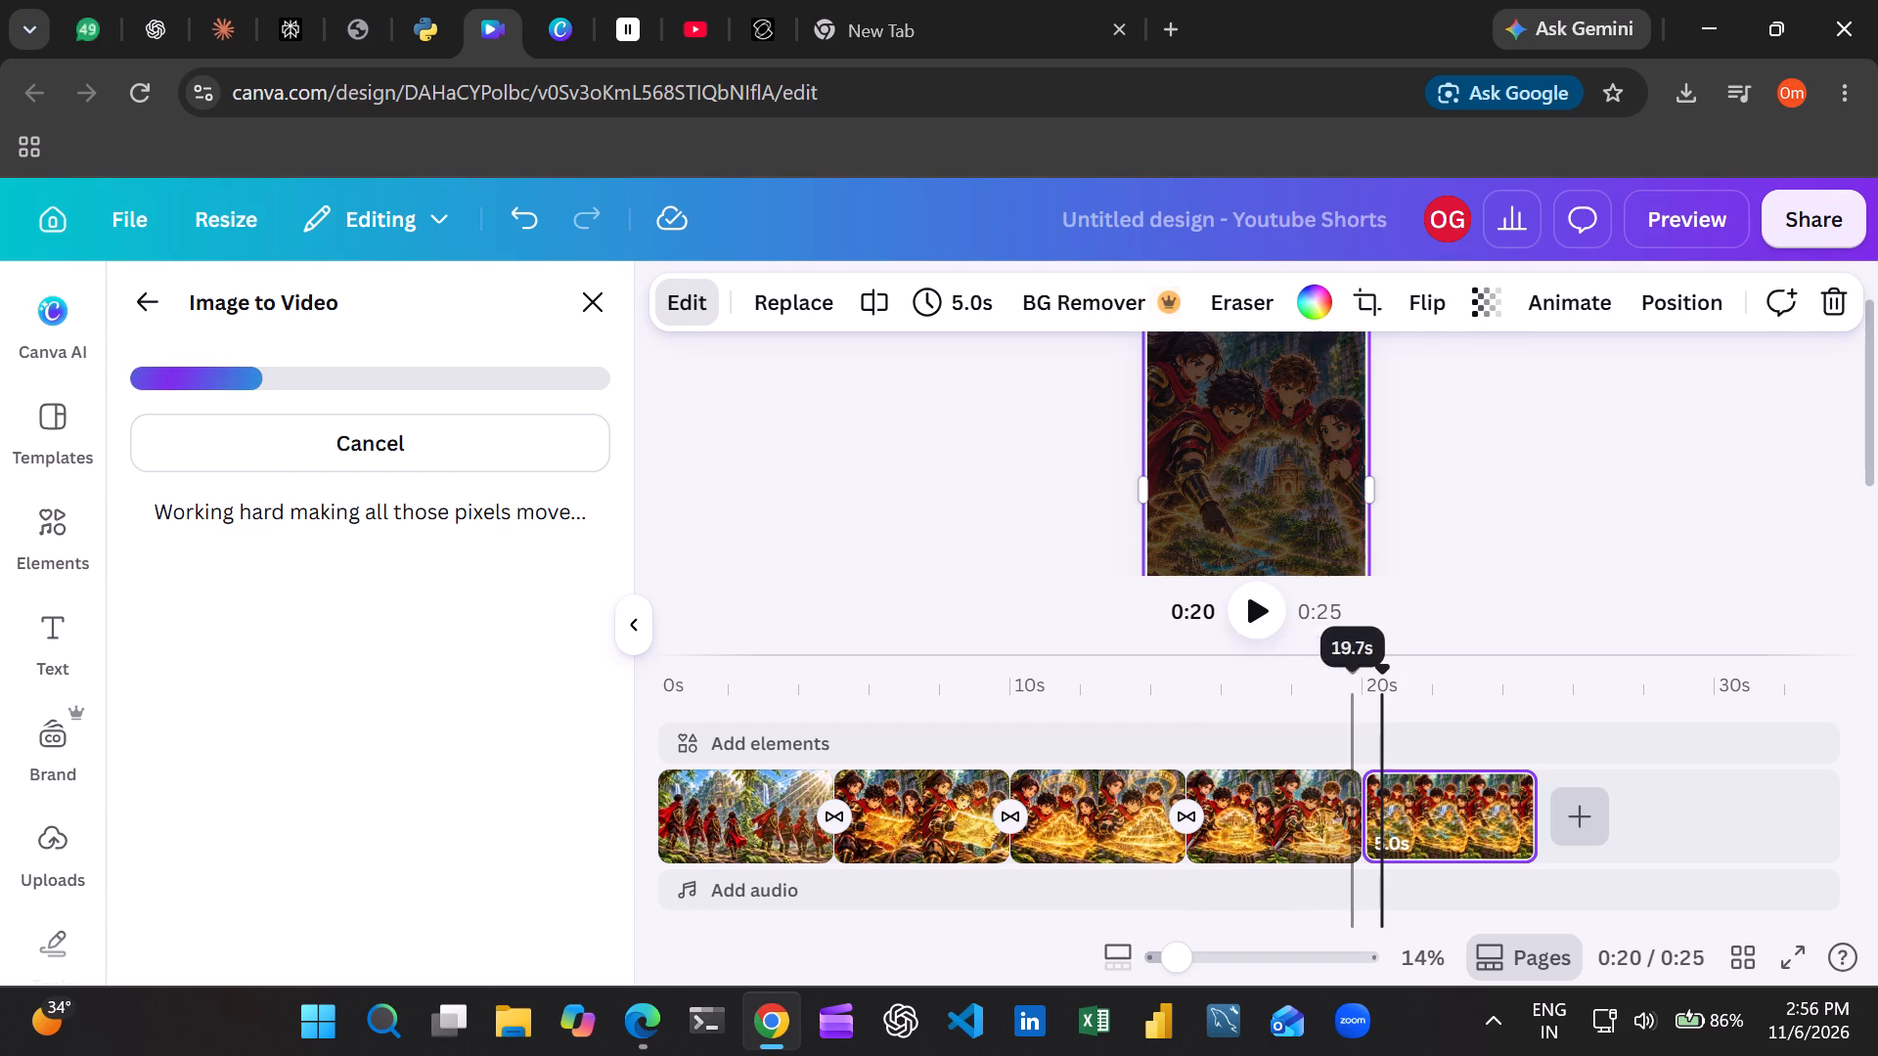
Return the playhead to the start of the timeline, skip the survey and accept the generated Scene 5 video.
left_click_drag(1387, 668, 655, 691)
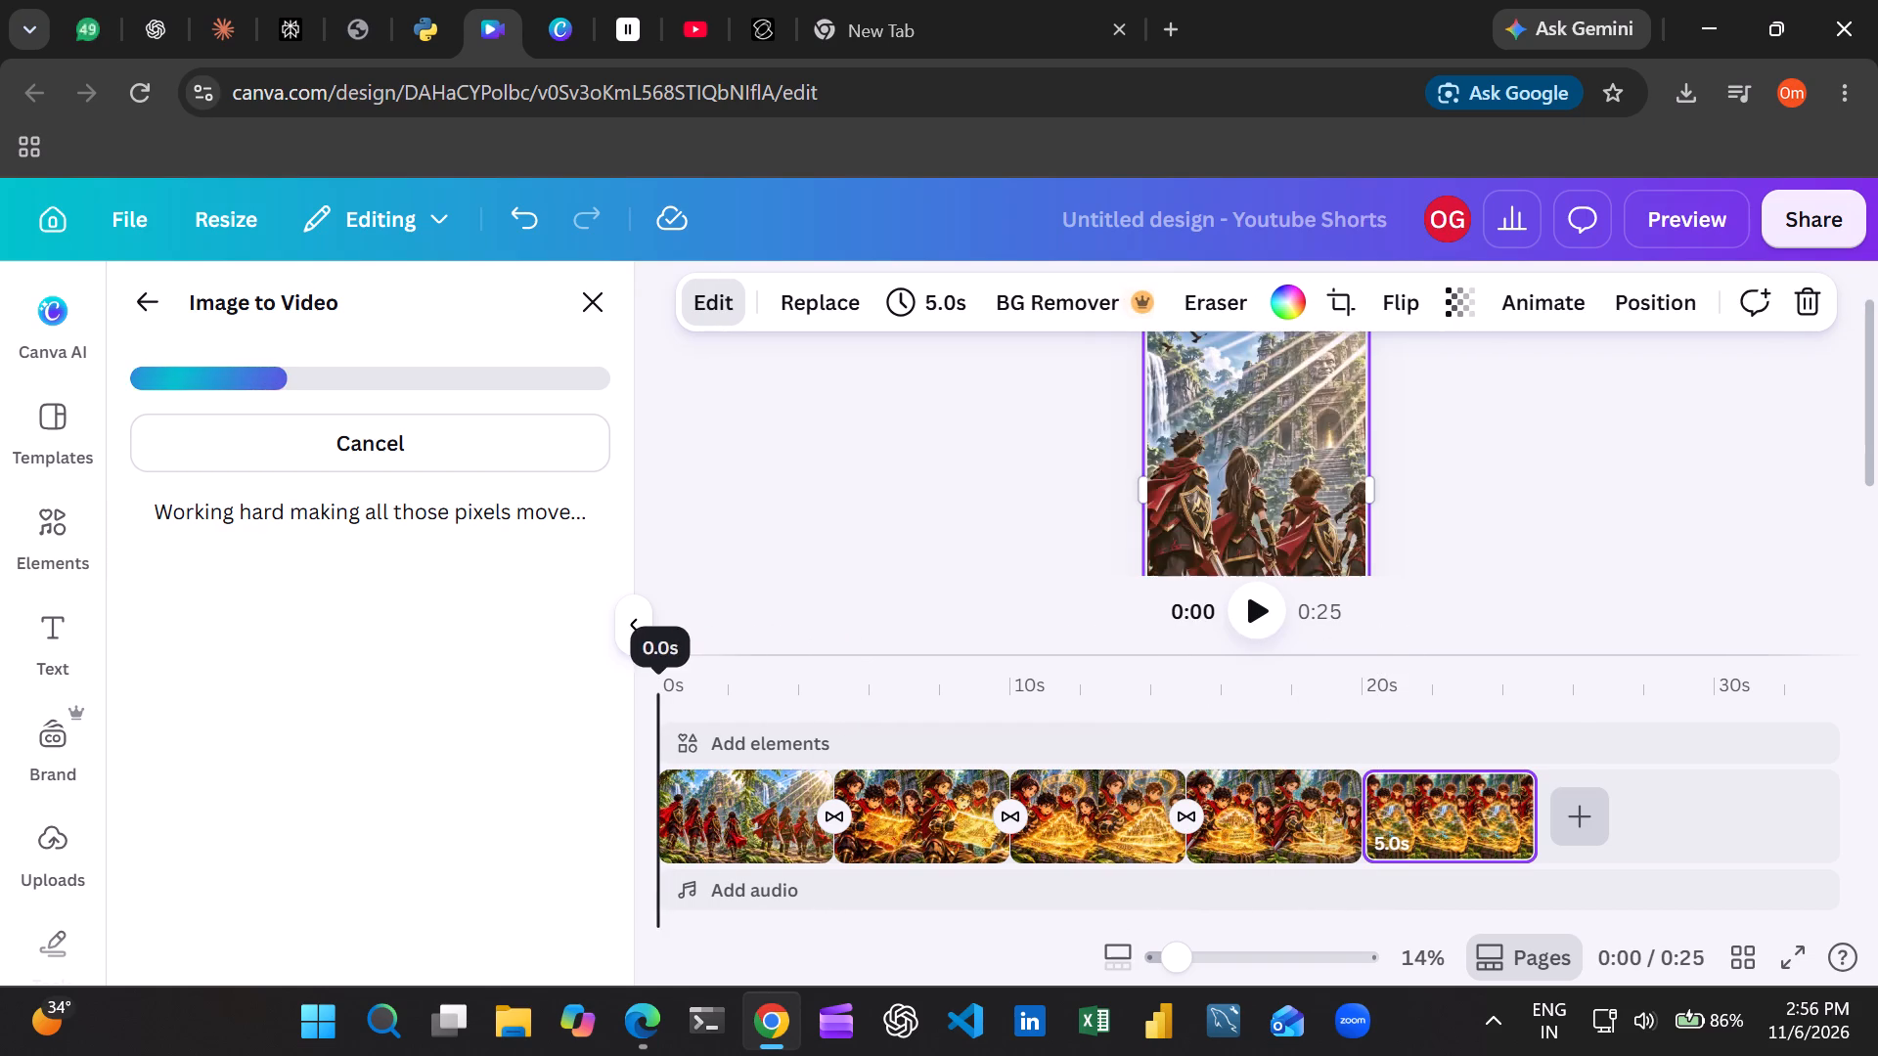
left_click_drag(655, 691, 642, 686)
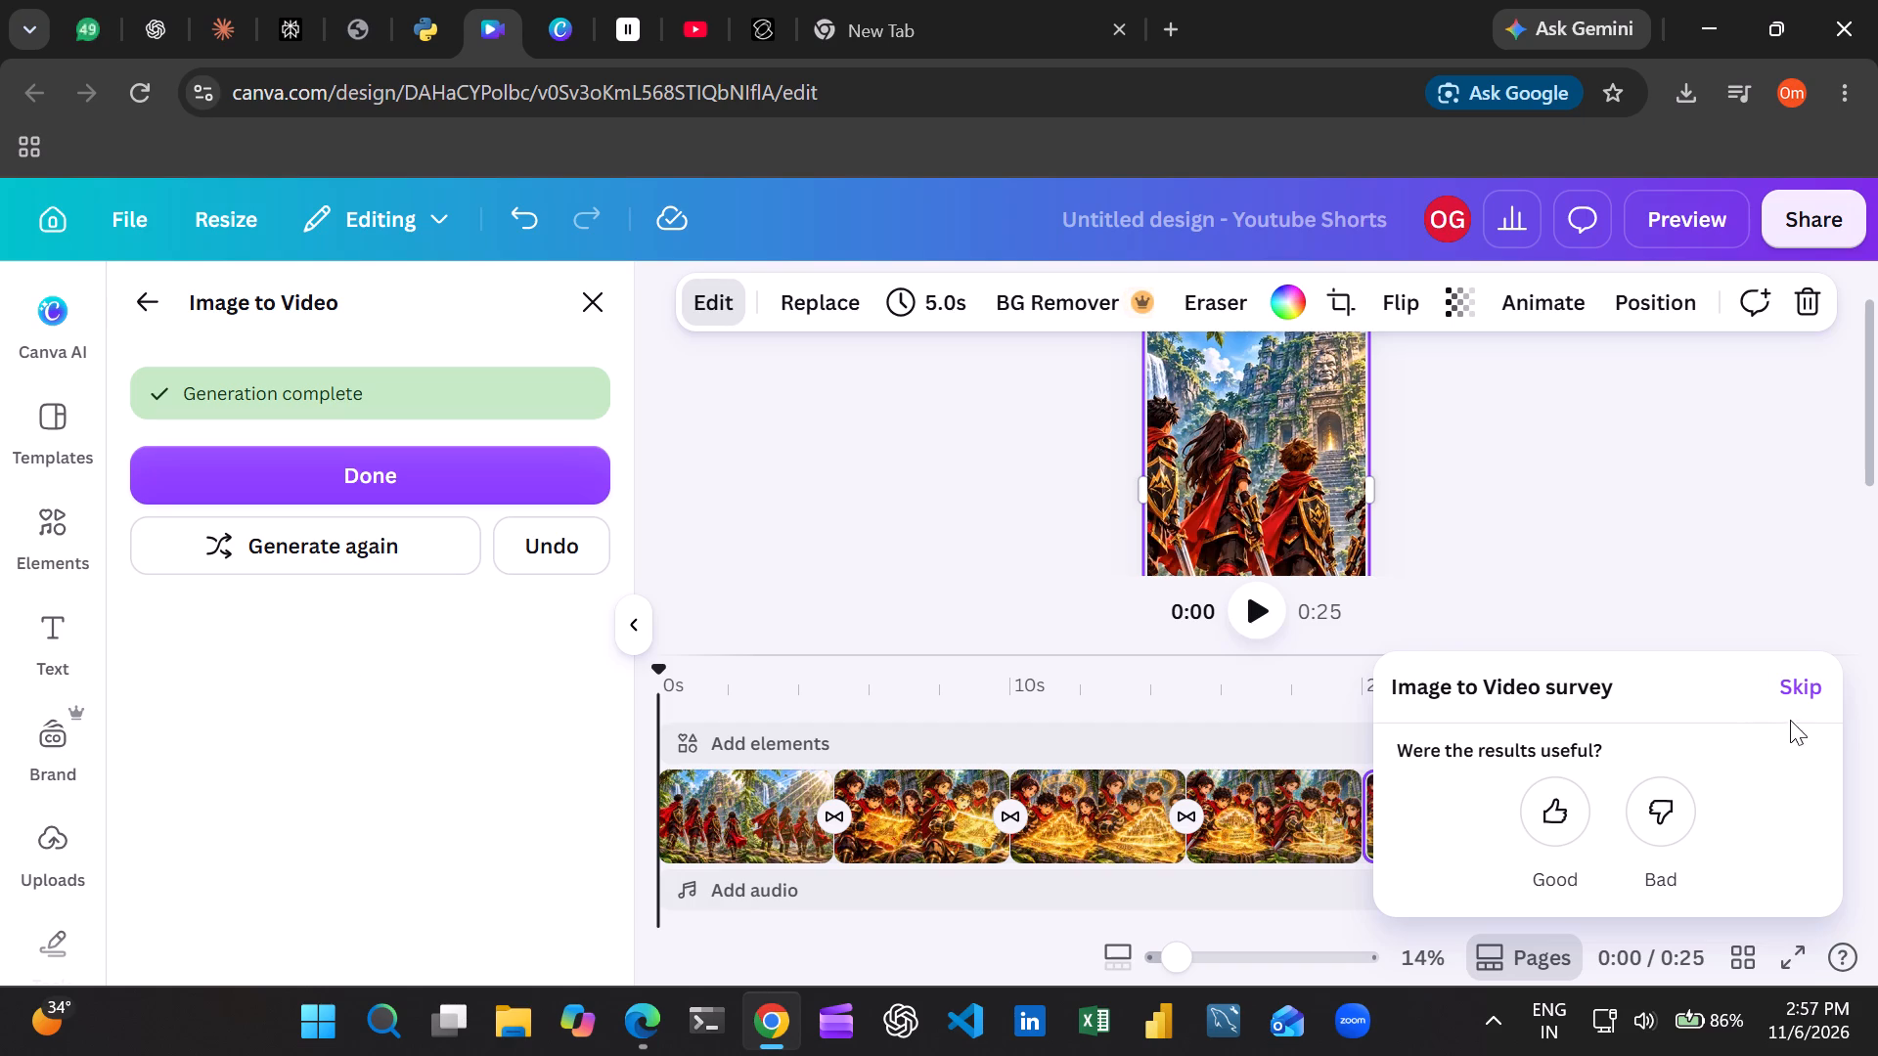
left_click(1800, 693)
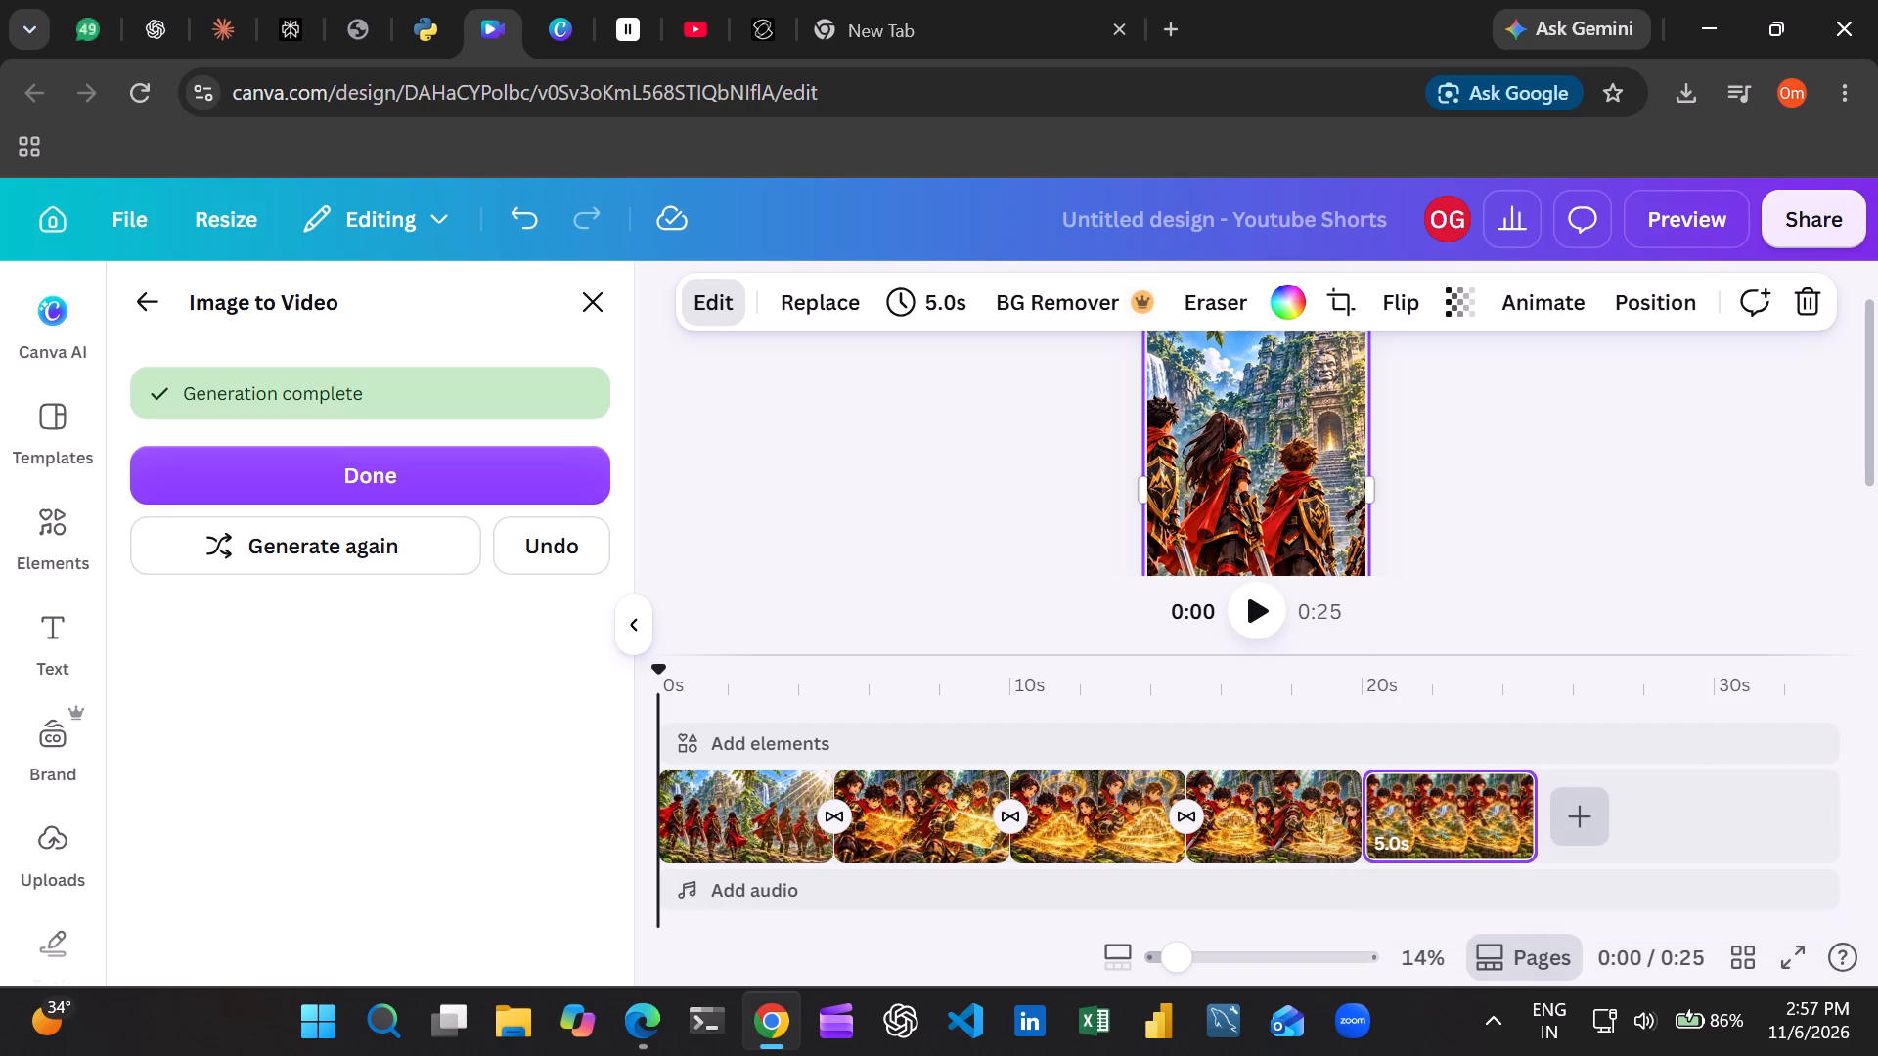
left_click(421, 477)
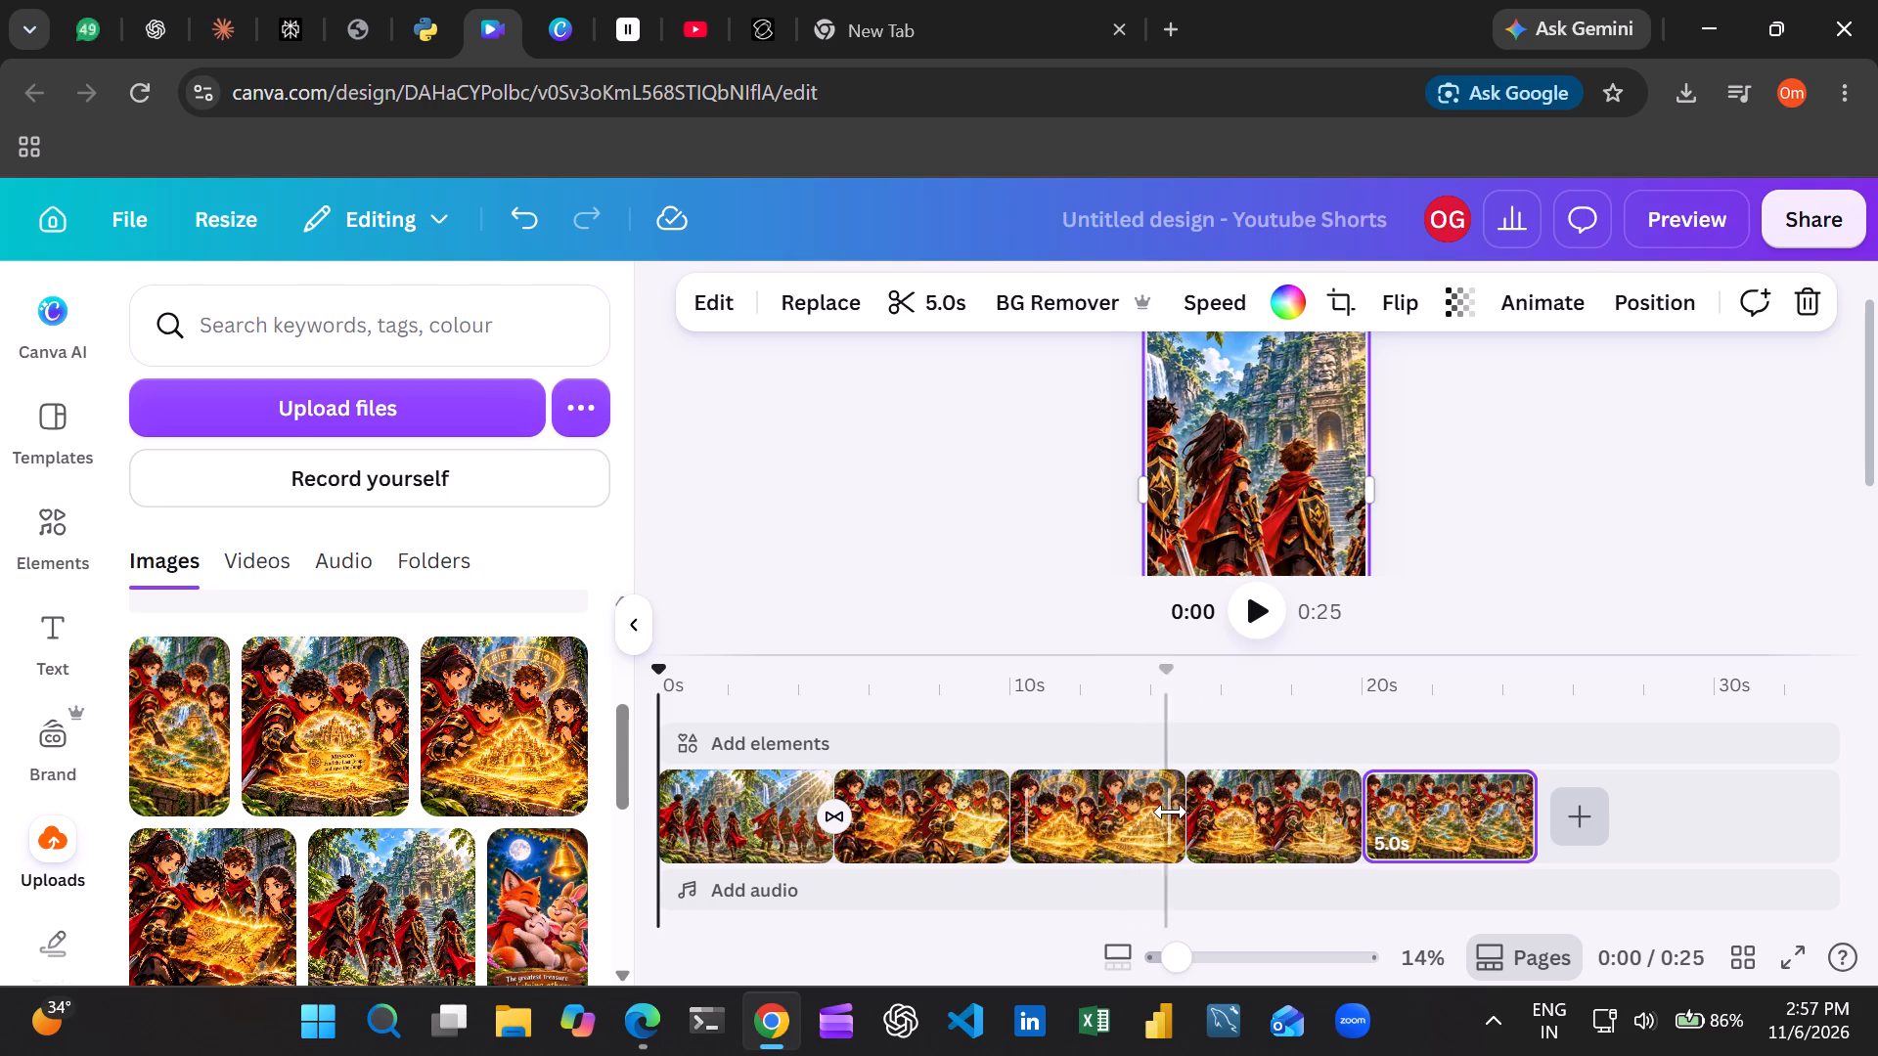
Apply the 0.5-second Dissolve transition to all scenes in the timeline.
left_click(1010, 816)
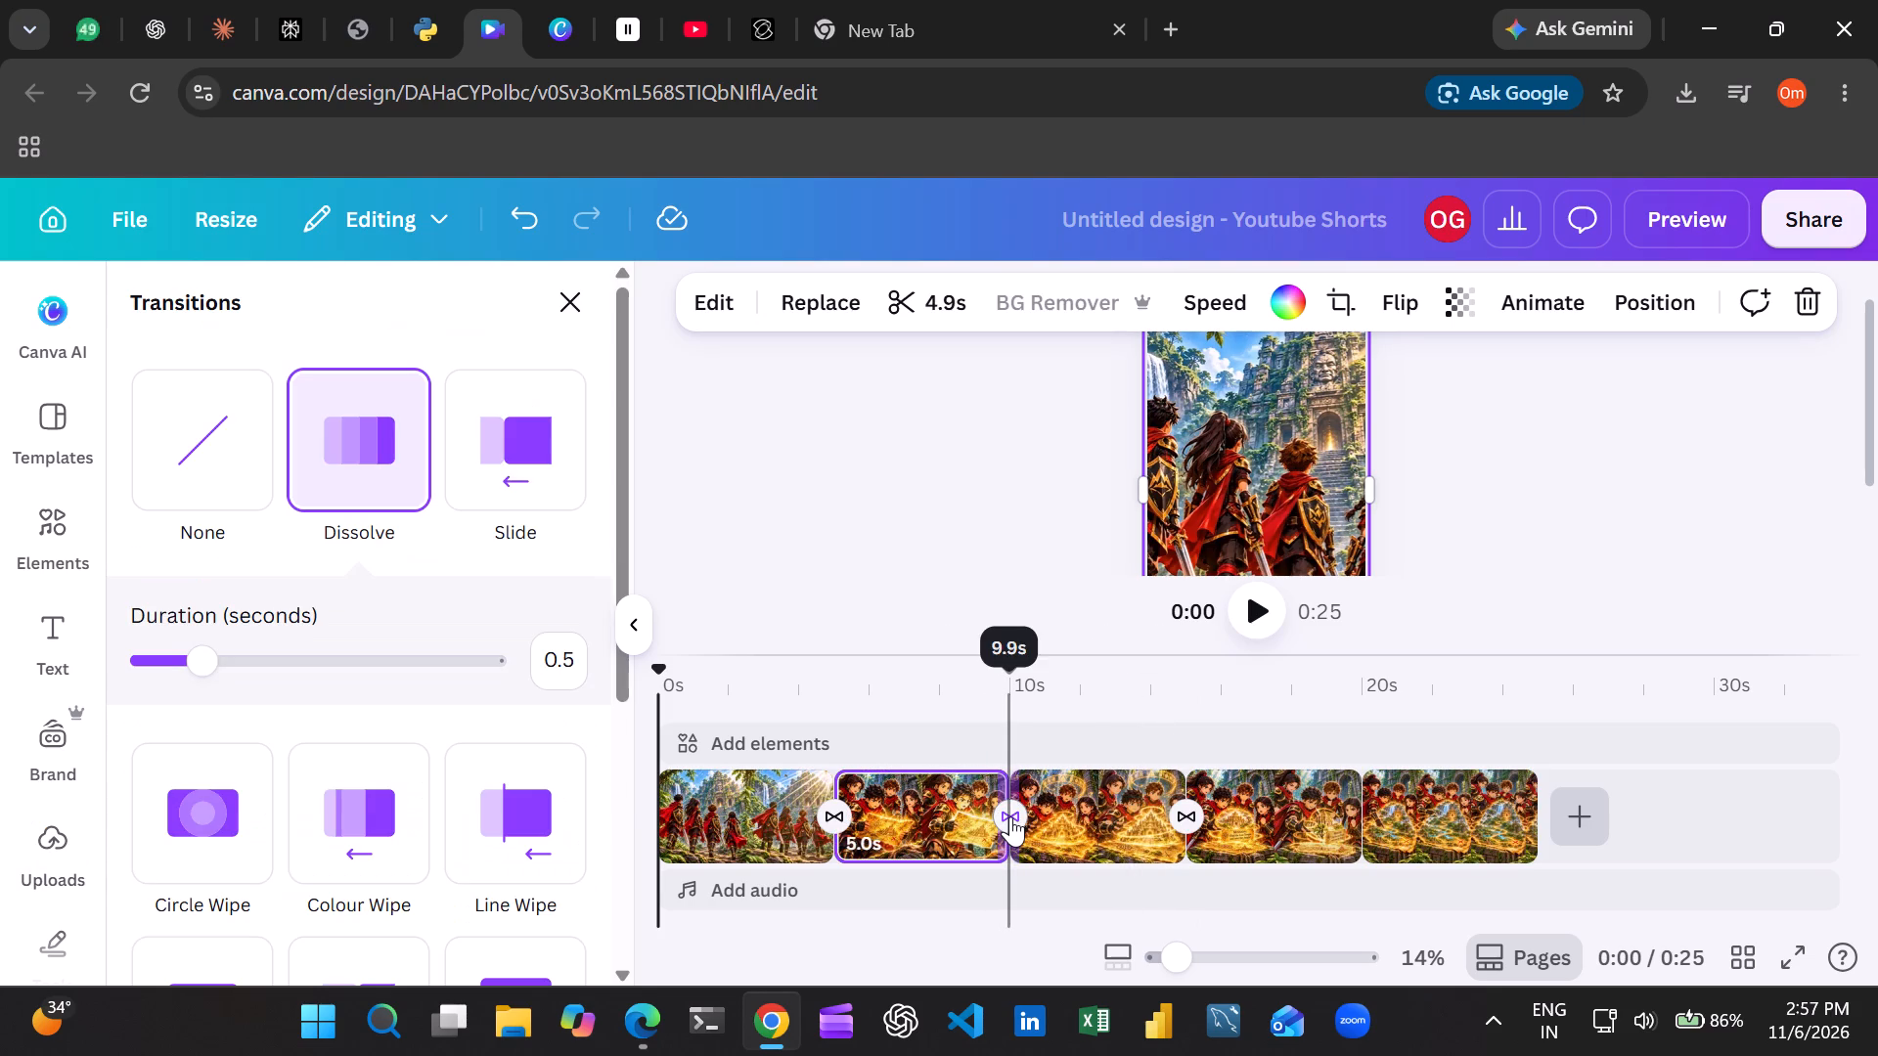
scroll(343, 726, "down", 6)
left_click(417, 937)
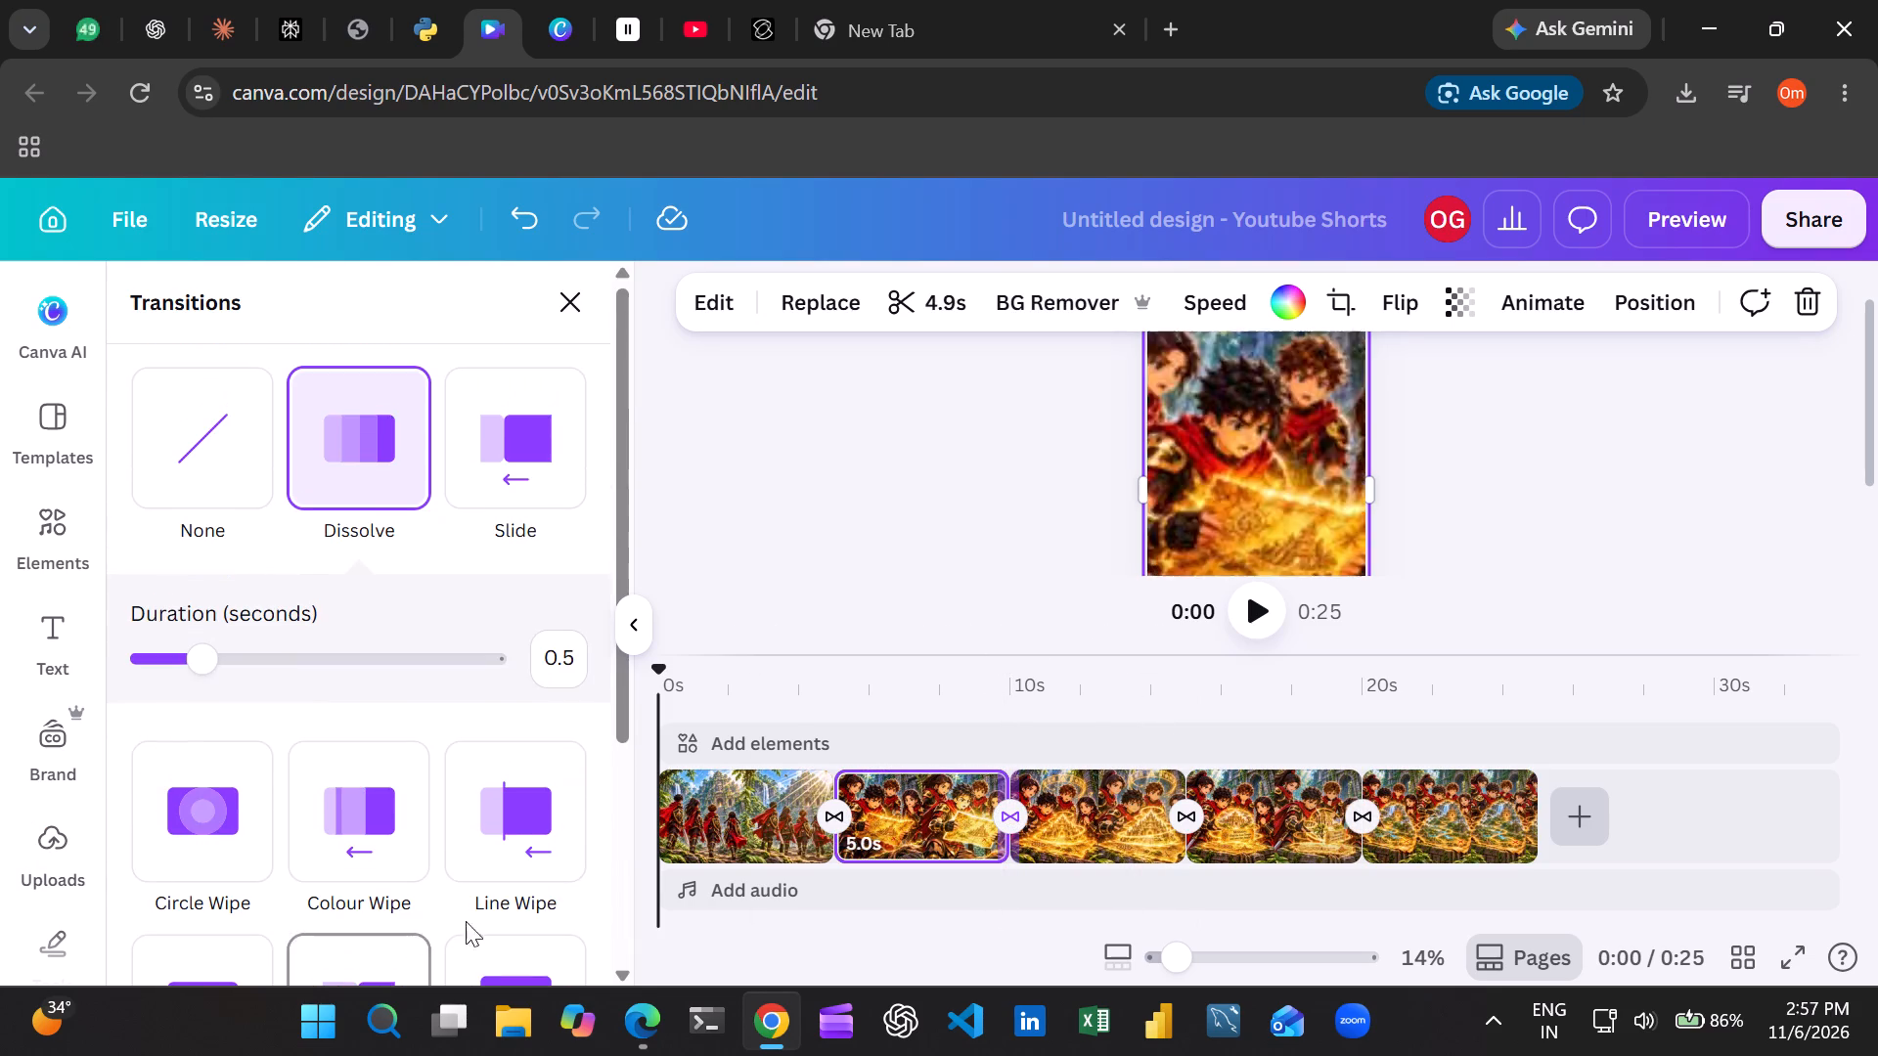
Play the whole video from the start to review all five scenes and their transitions.
left_click(1254, 615)
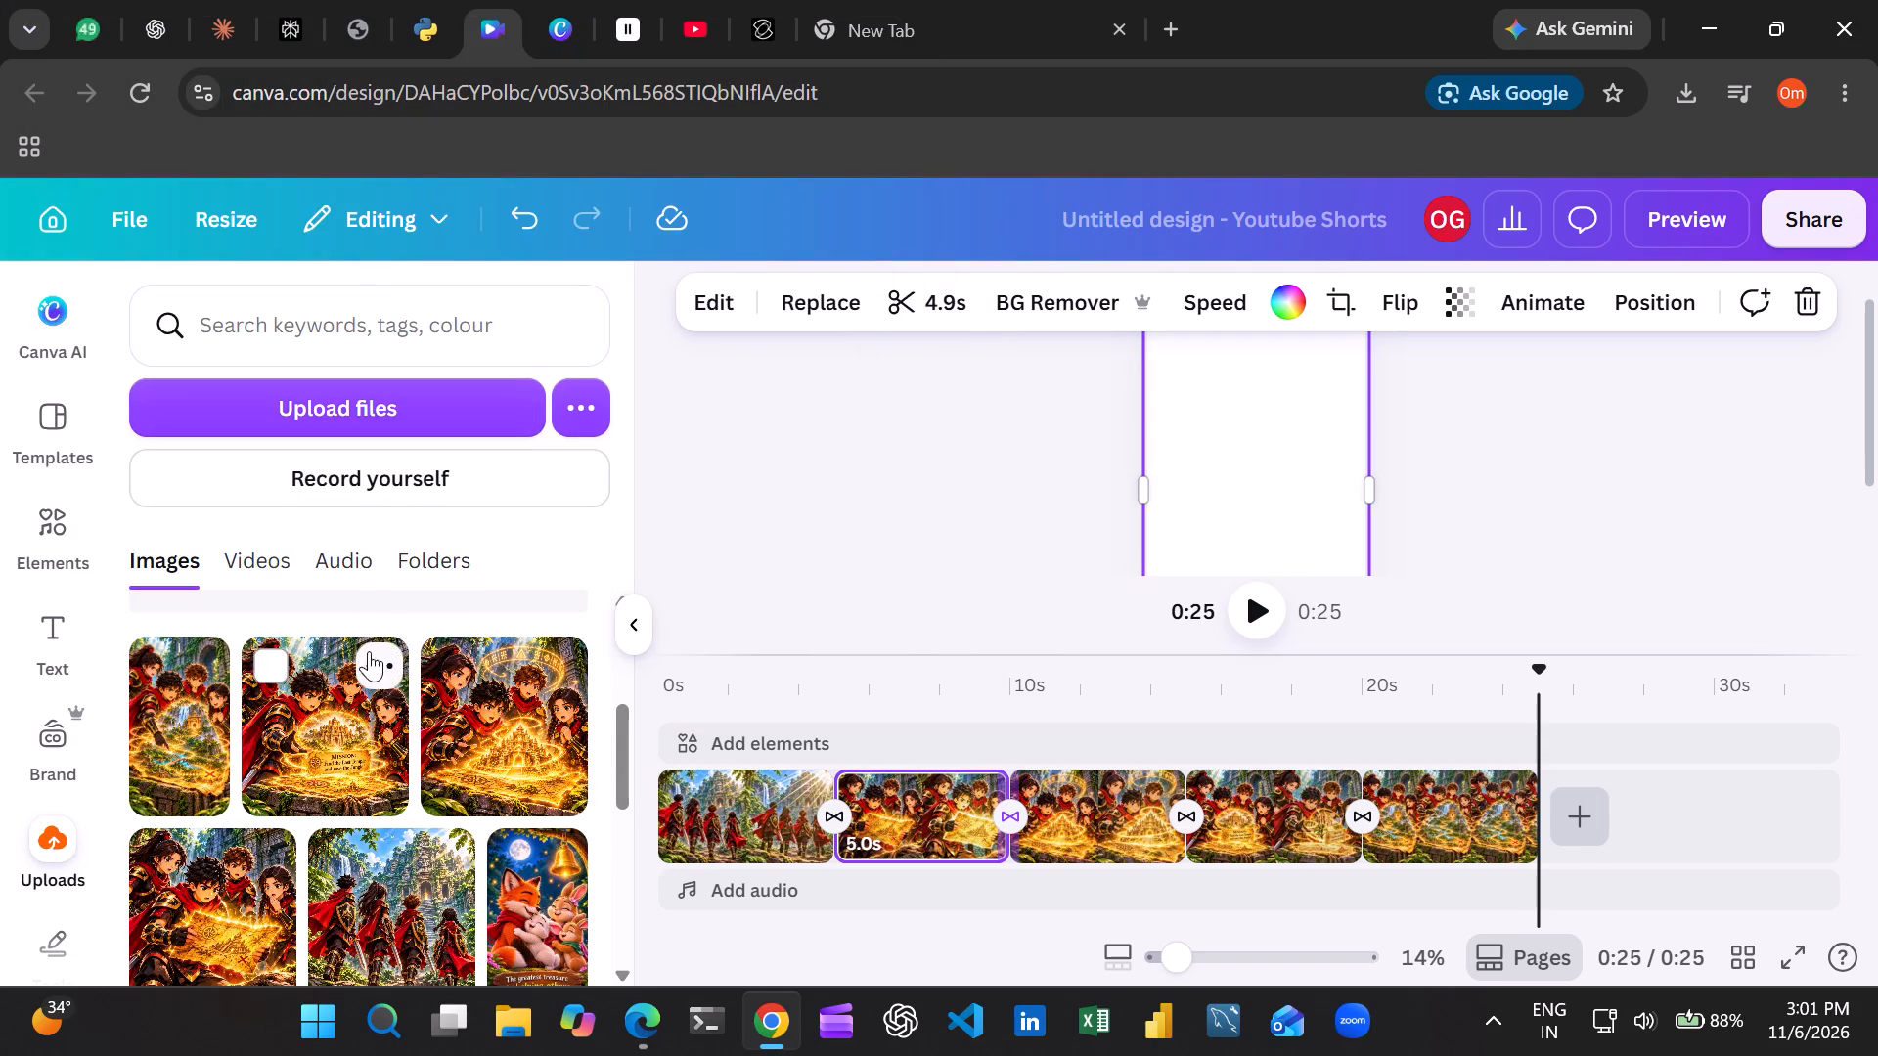
left_click(1589, 810)
left_click(1615, 580)
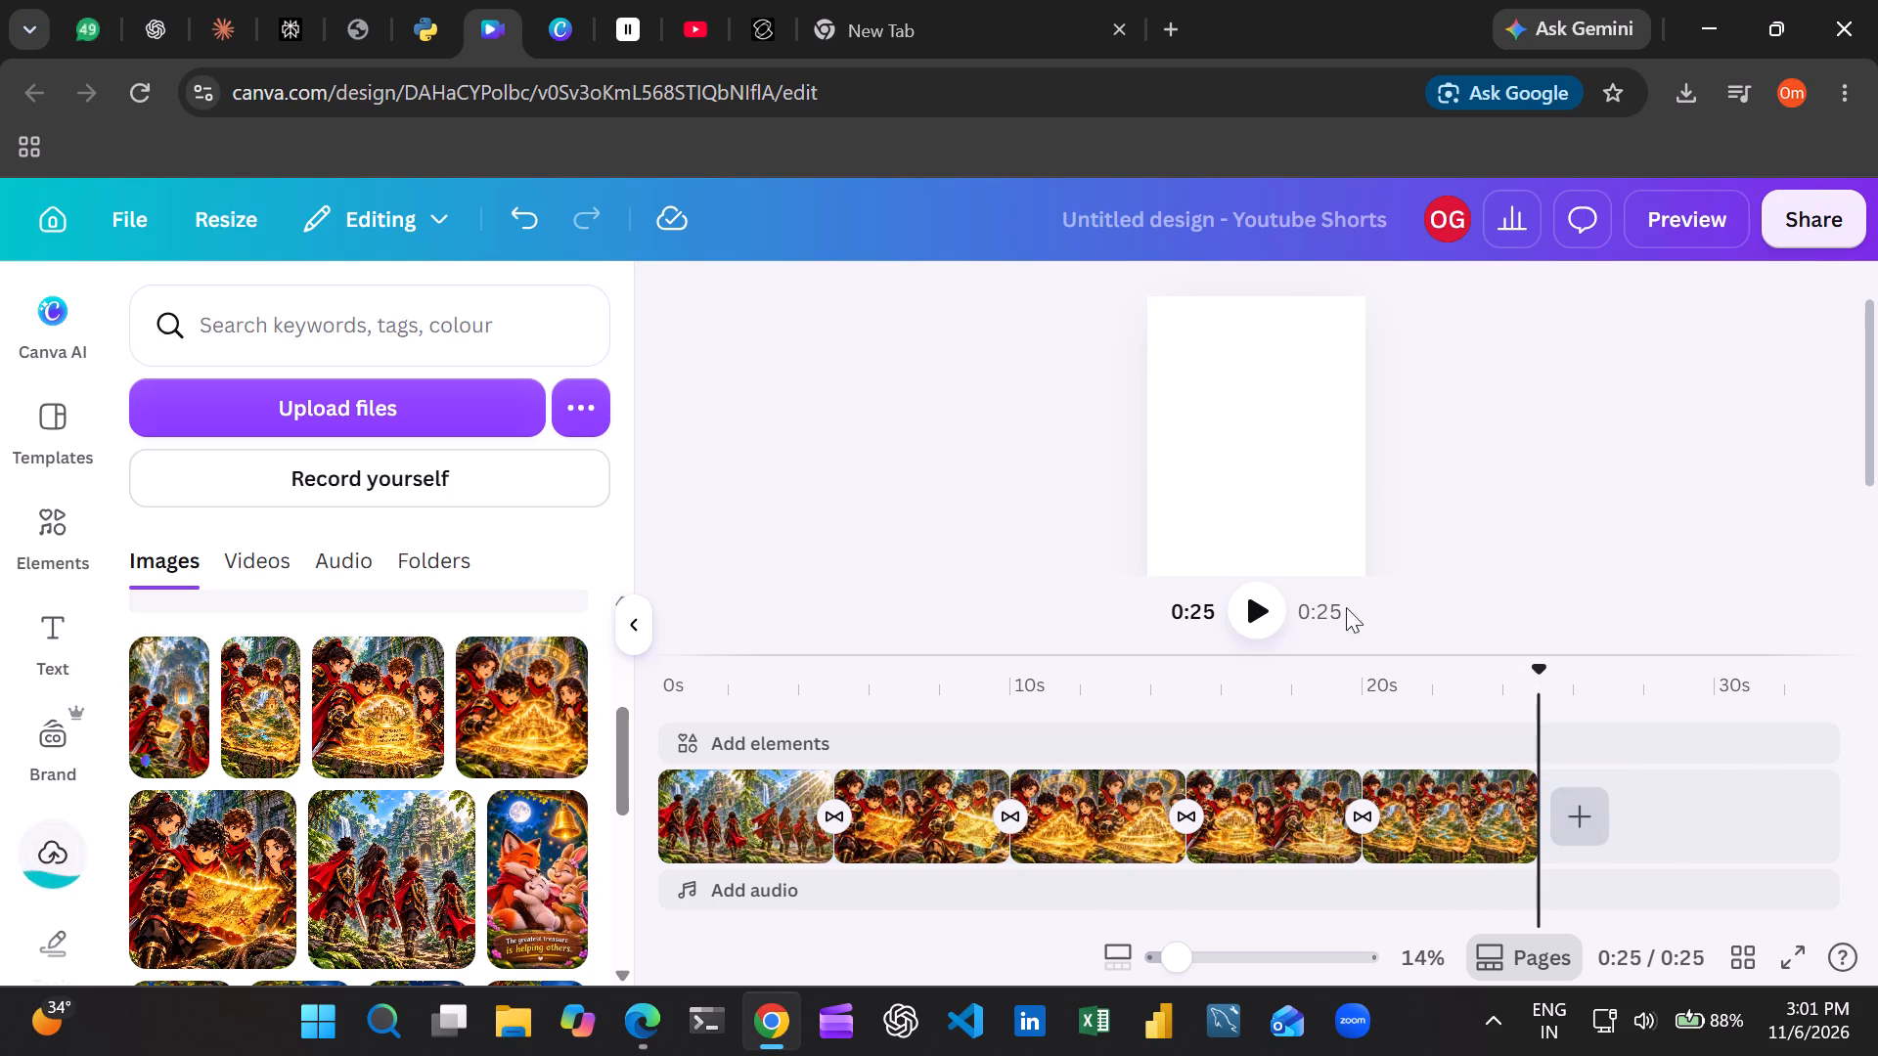
left_click(151, 692)
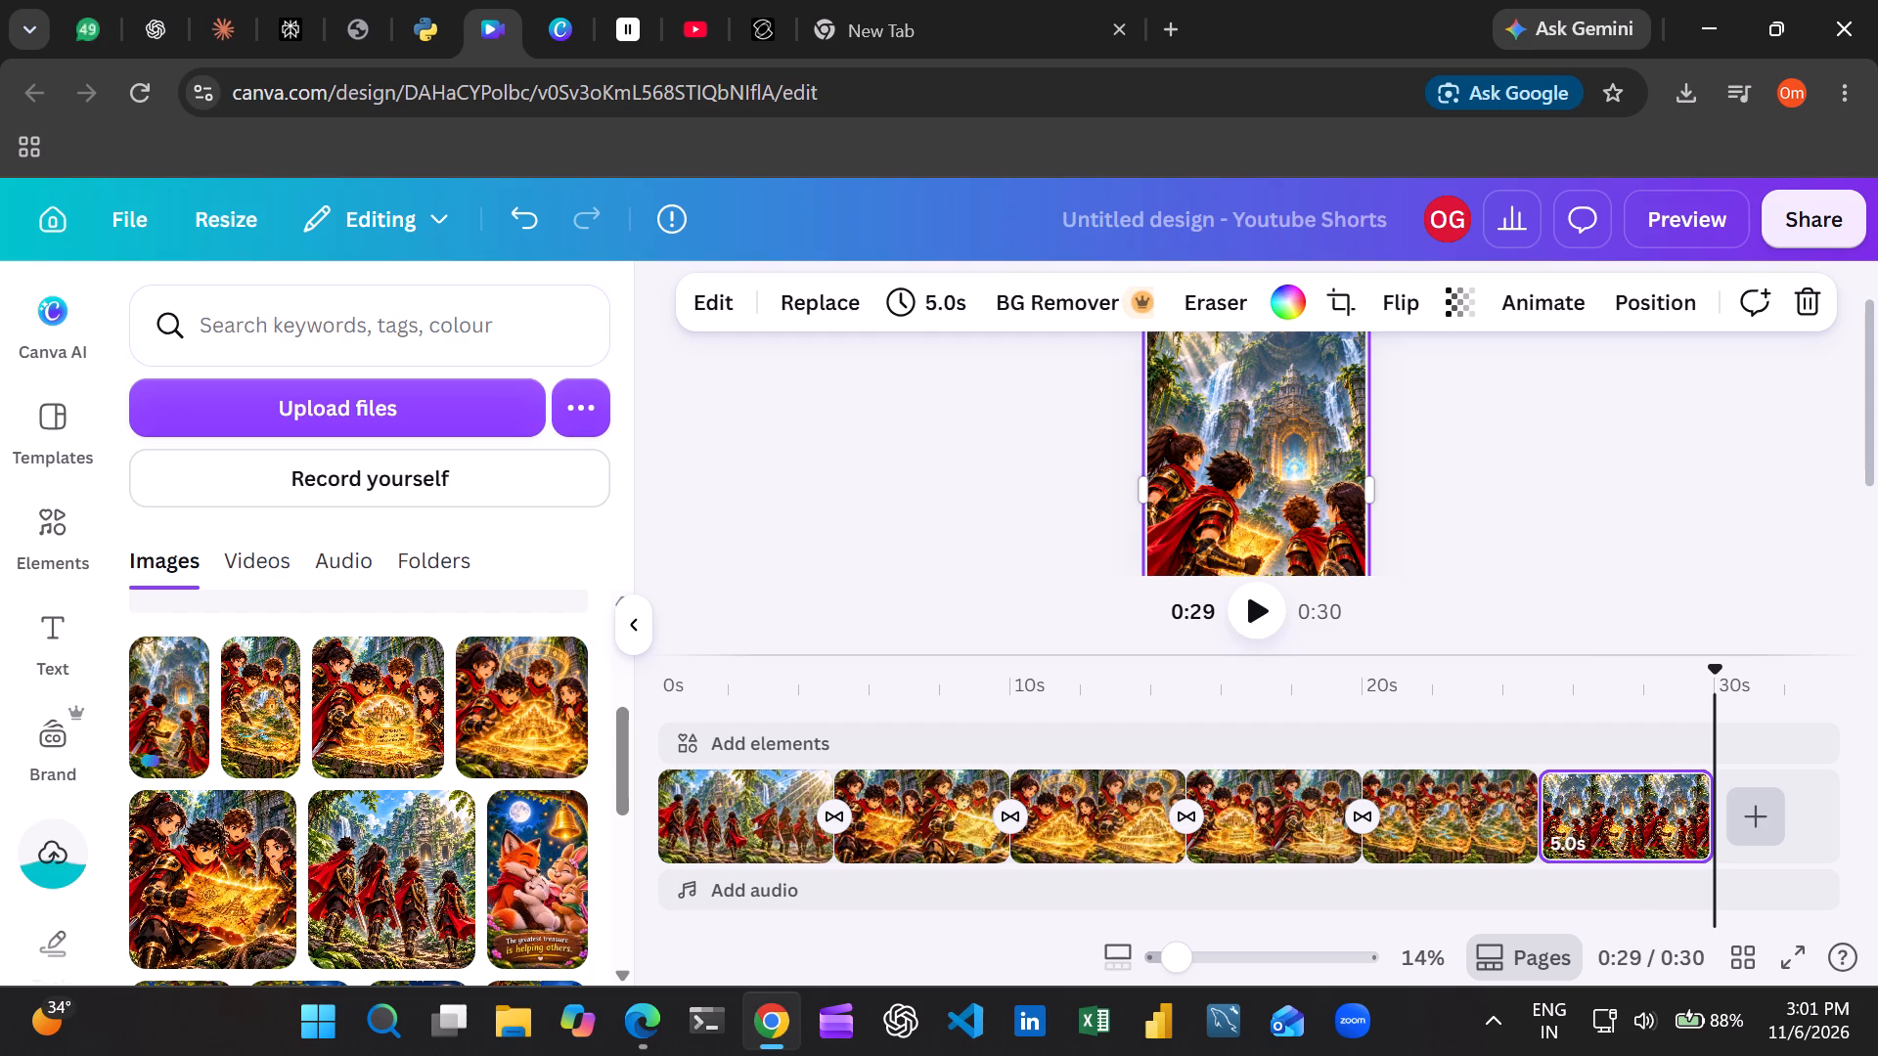
Generate a custom 5-second Image to Video animation of the Scene 6 image from the copied animation prompt and accept the generated clip.
left_click_drag(1712, 665, 1523, 687)
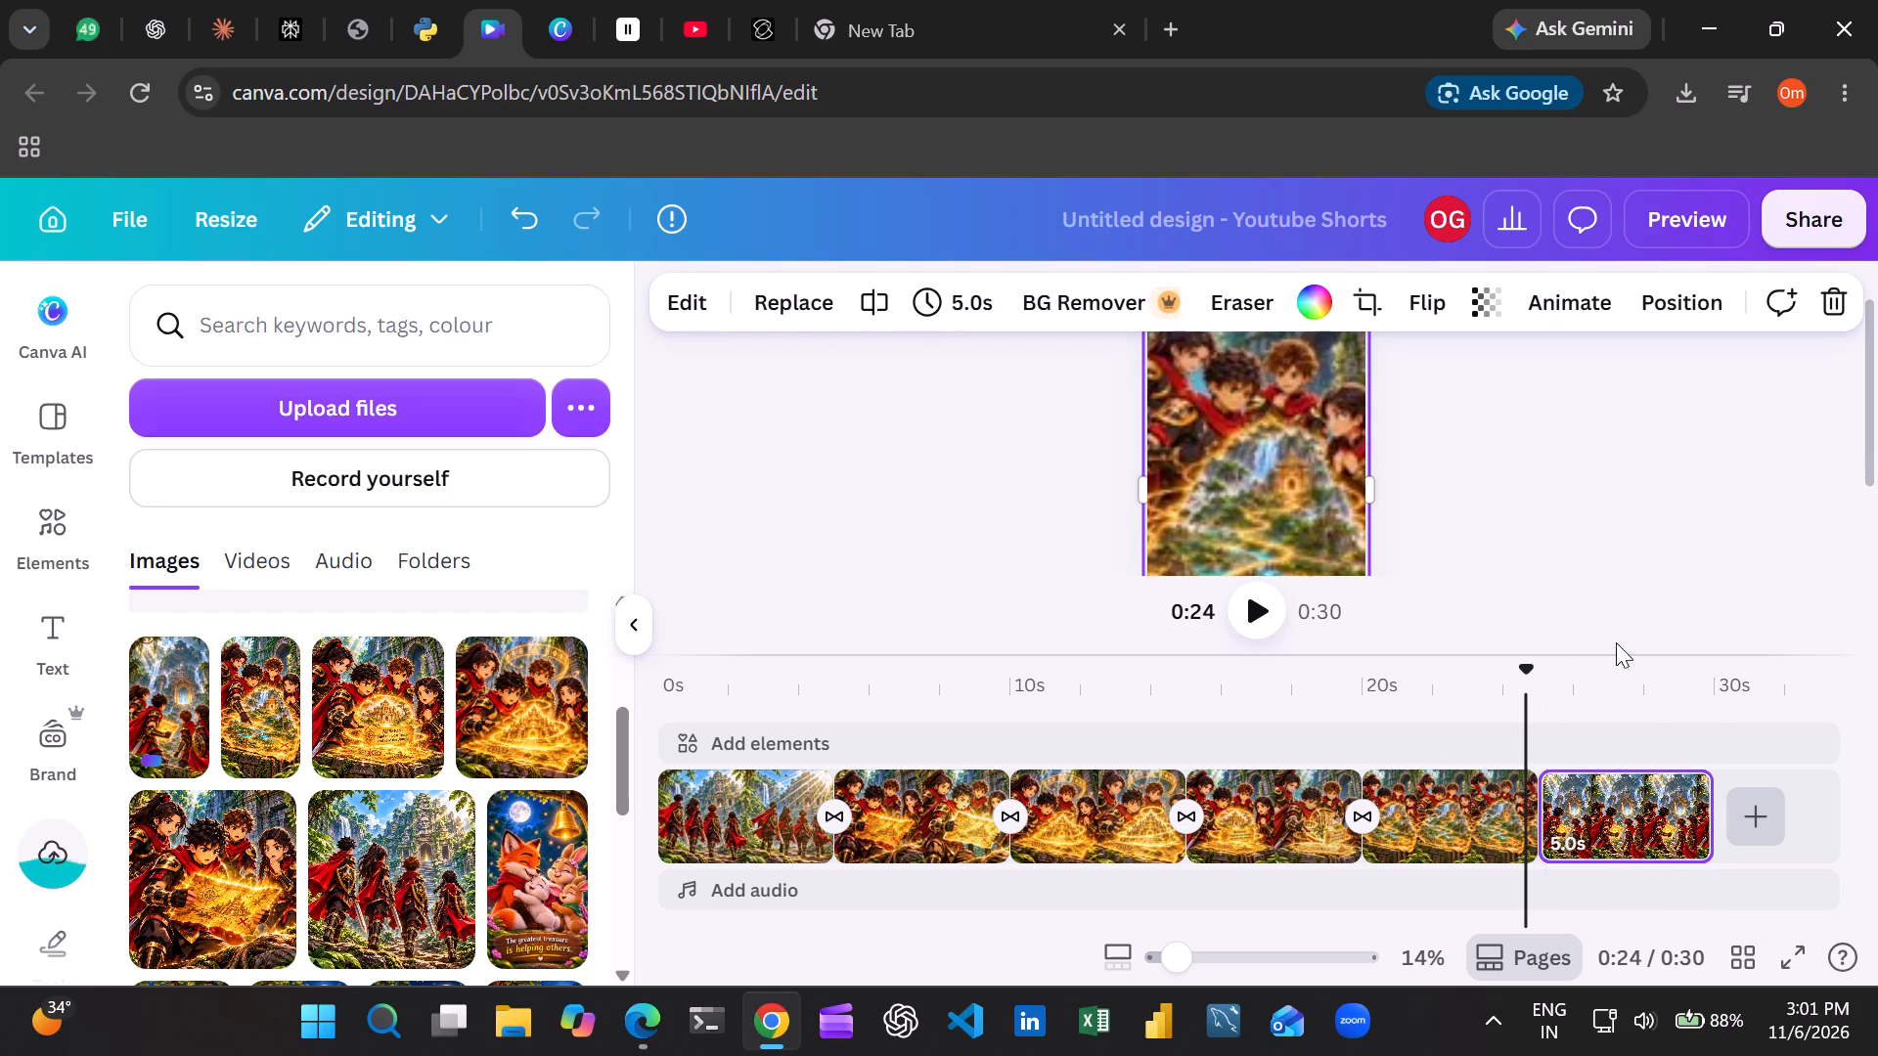
left_click_drag(1521, 669, 1564, 670)
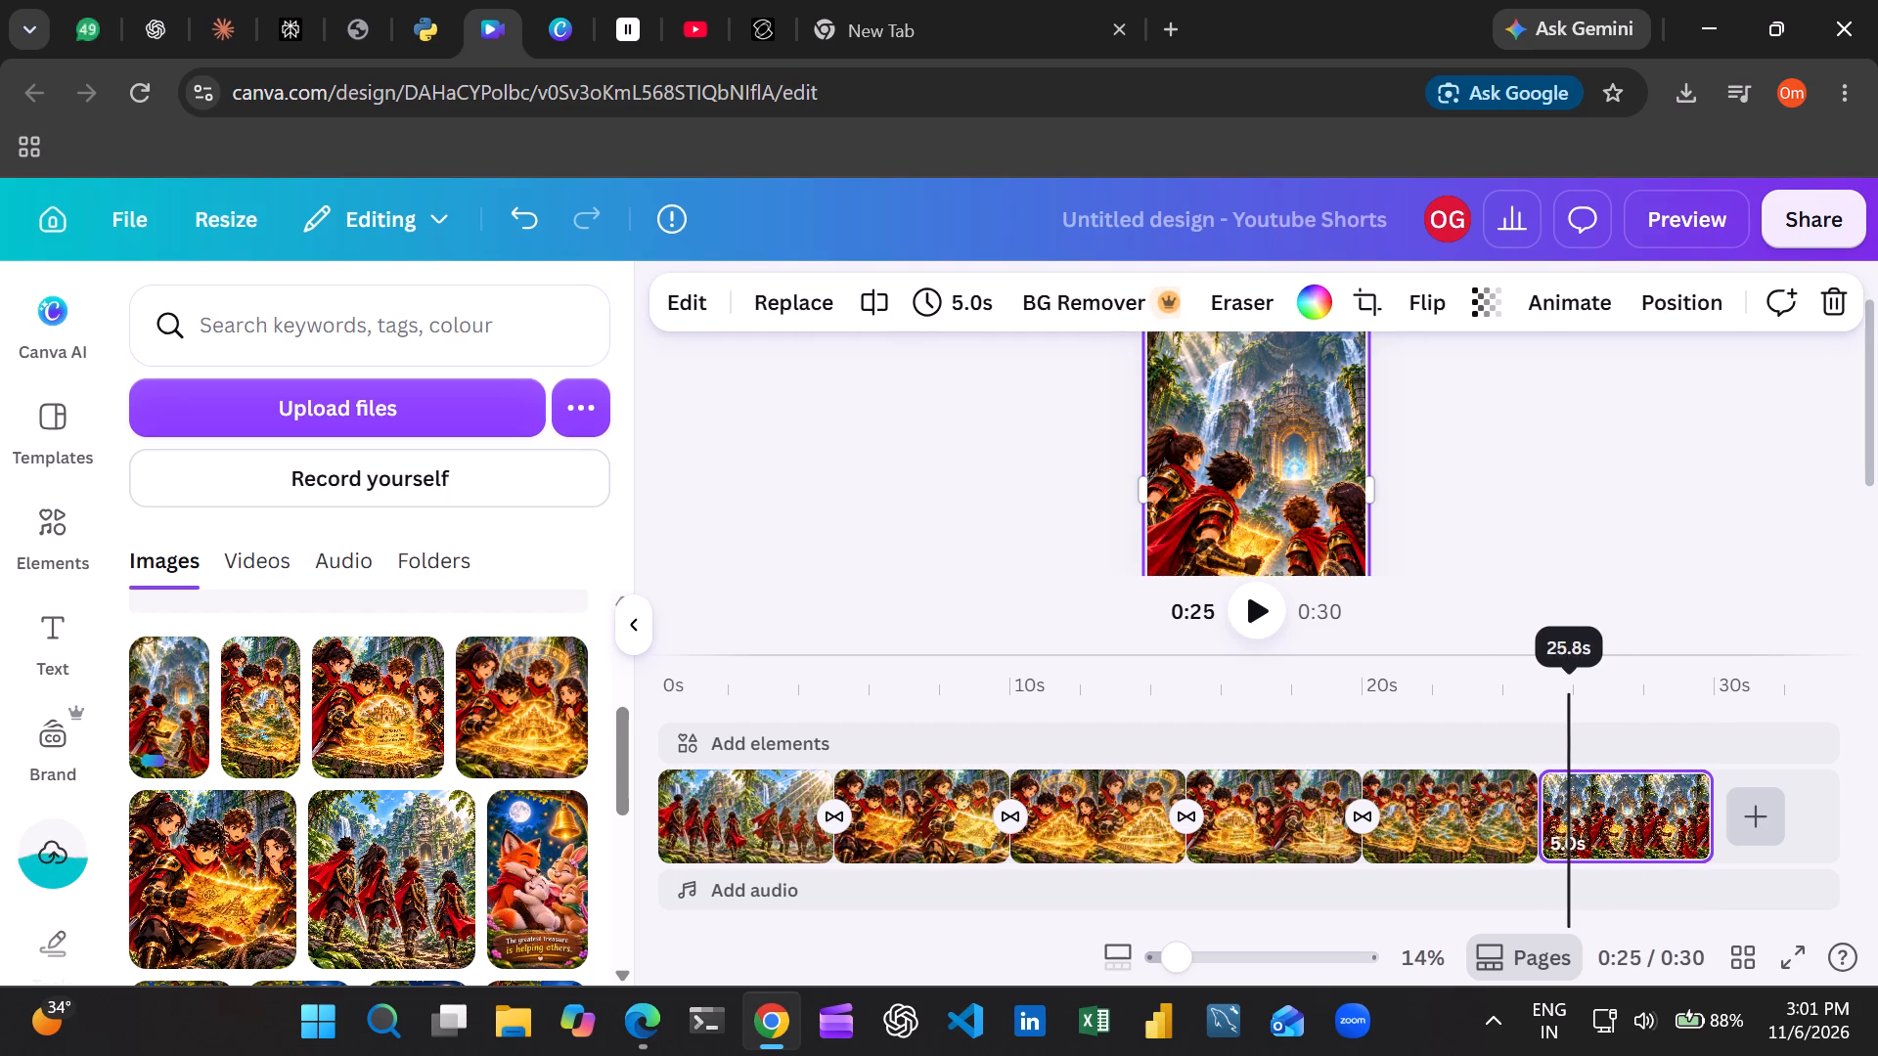
left_click(1566, 319)
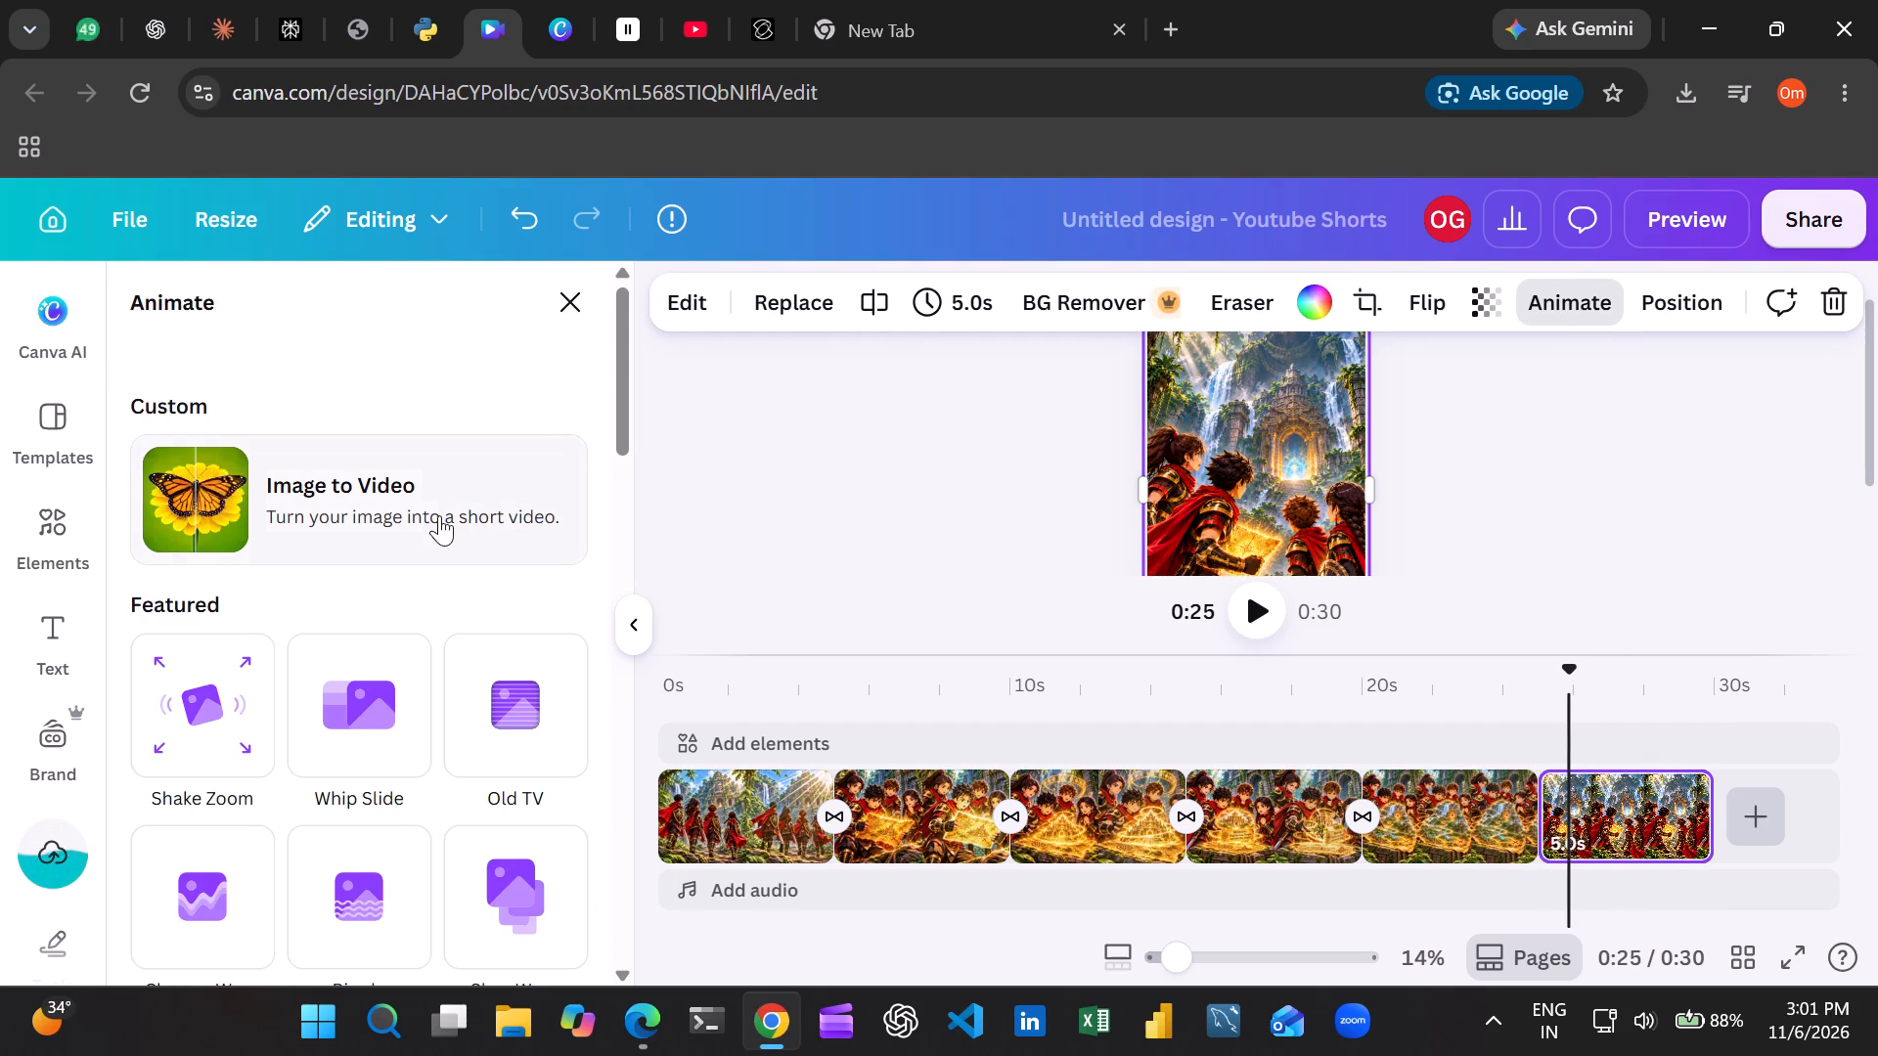
left_click(439, 515)
left_click(443, 488)
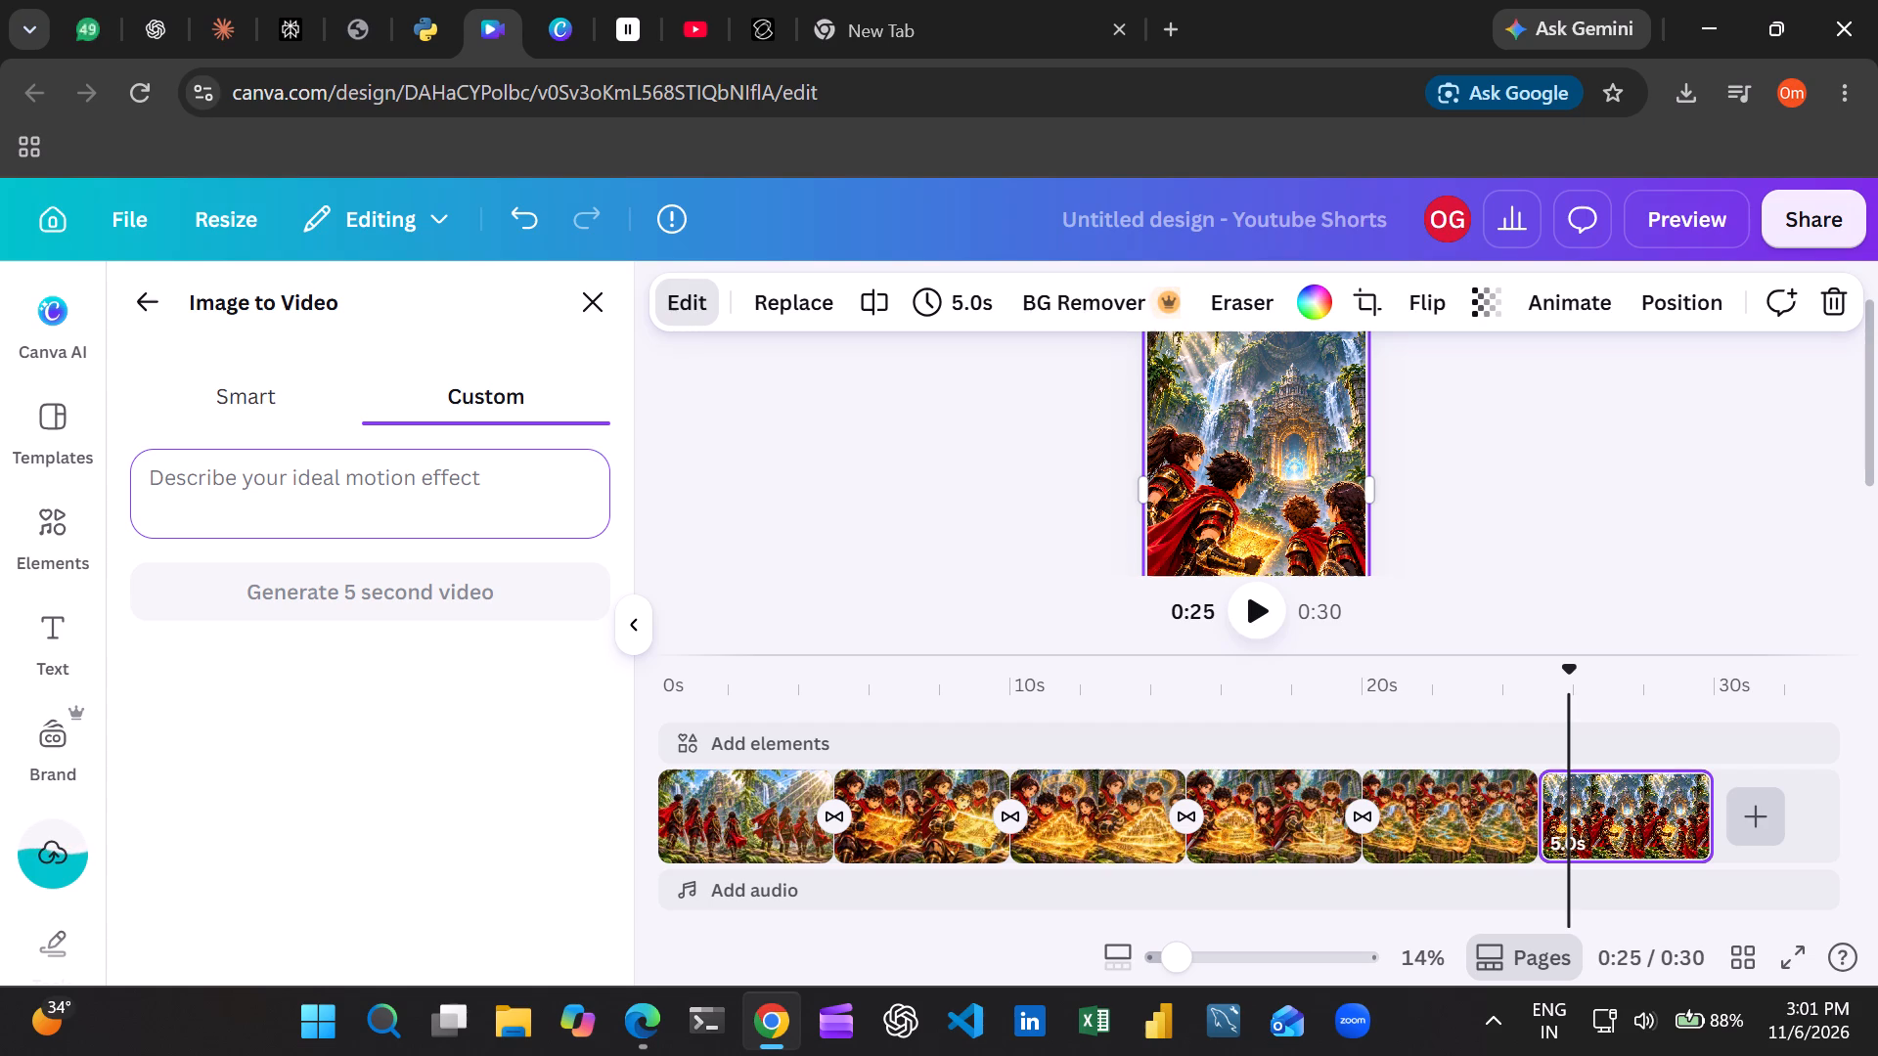
key("ctrl+v")
scroll(443, 477, "up", 5)
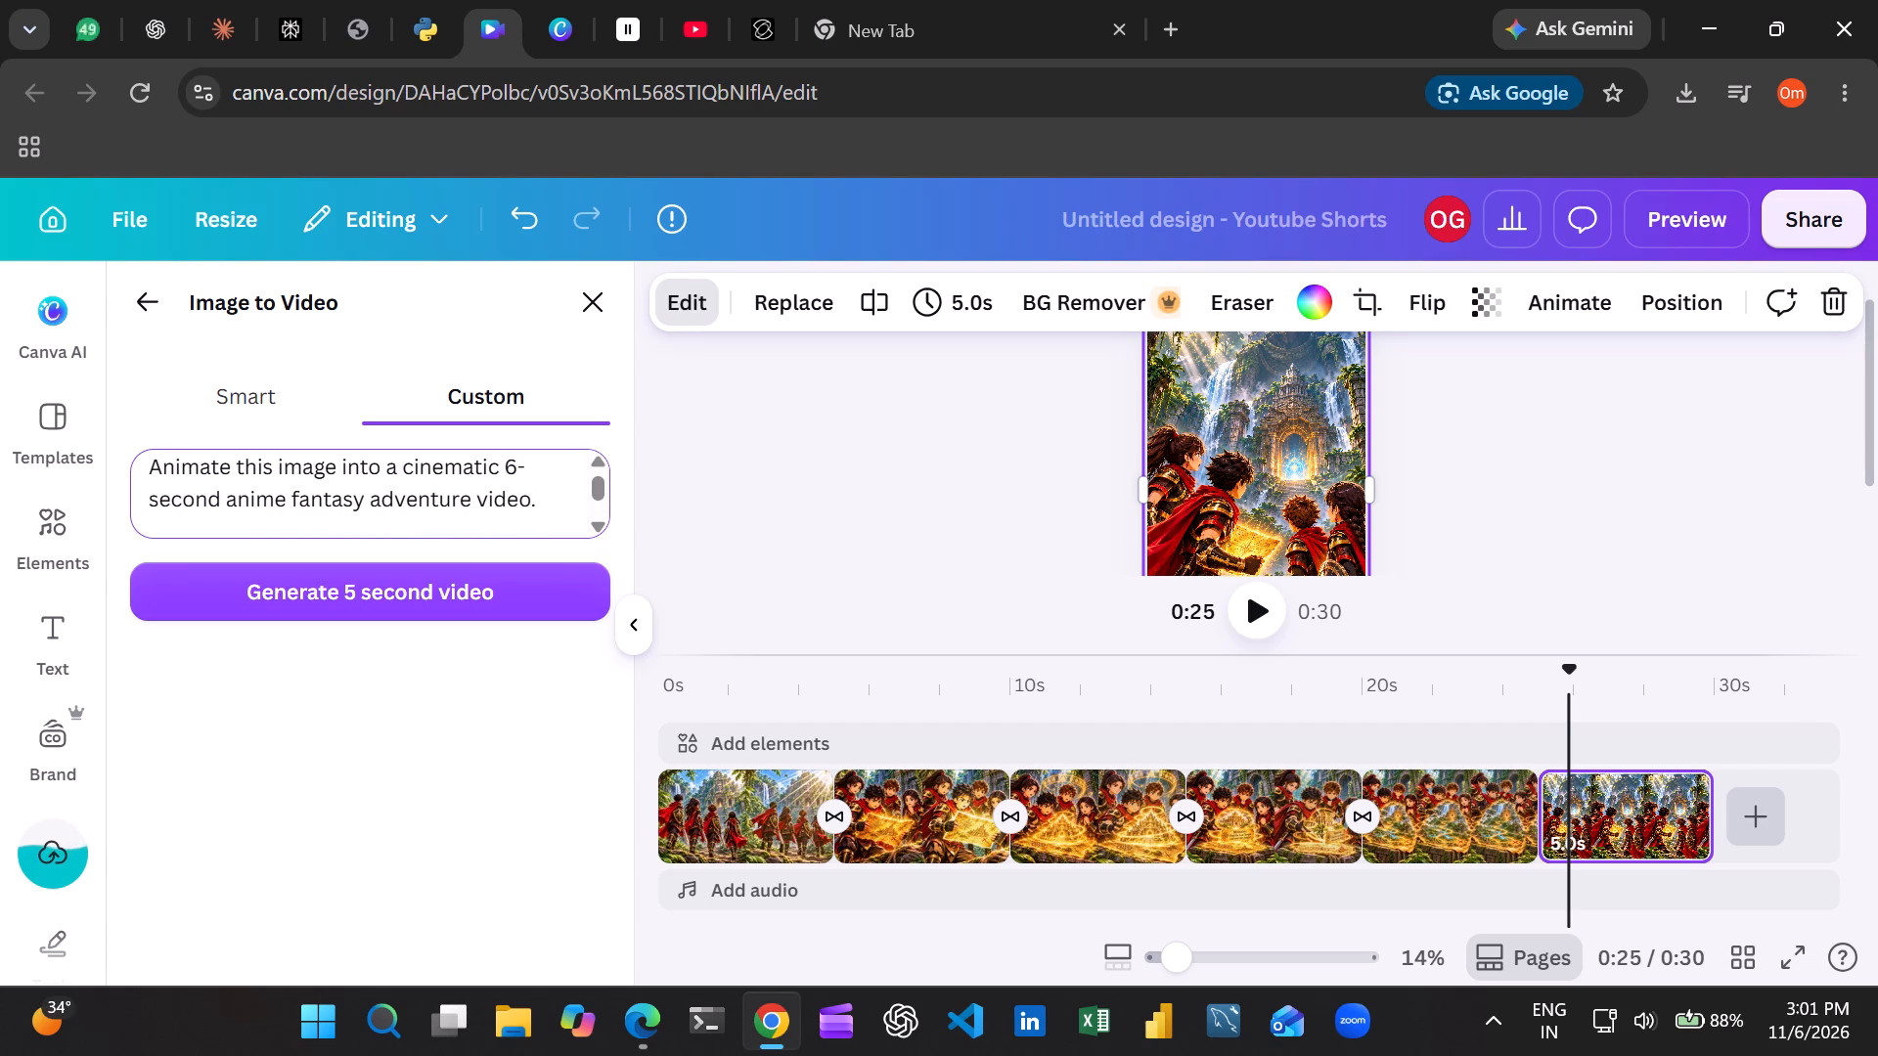
scroll(443, 477, "up", 11)
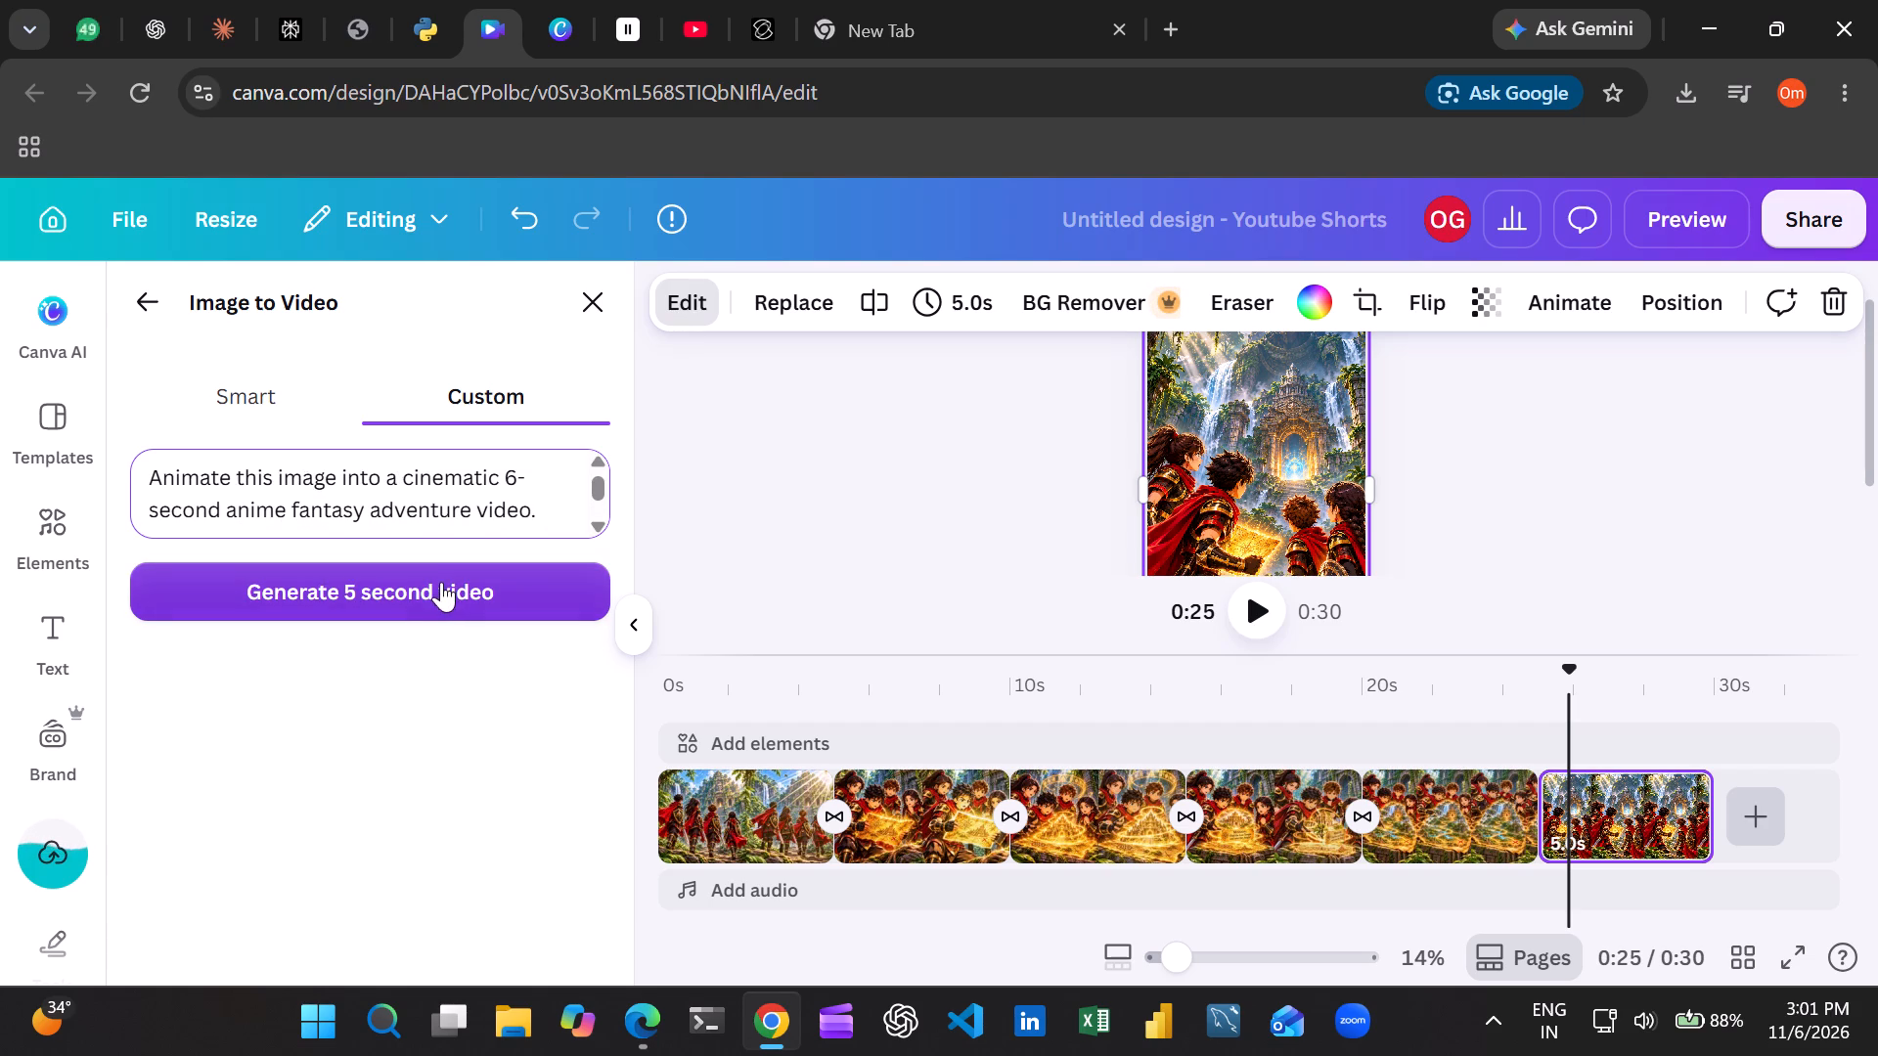
left_click(409, 594)
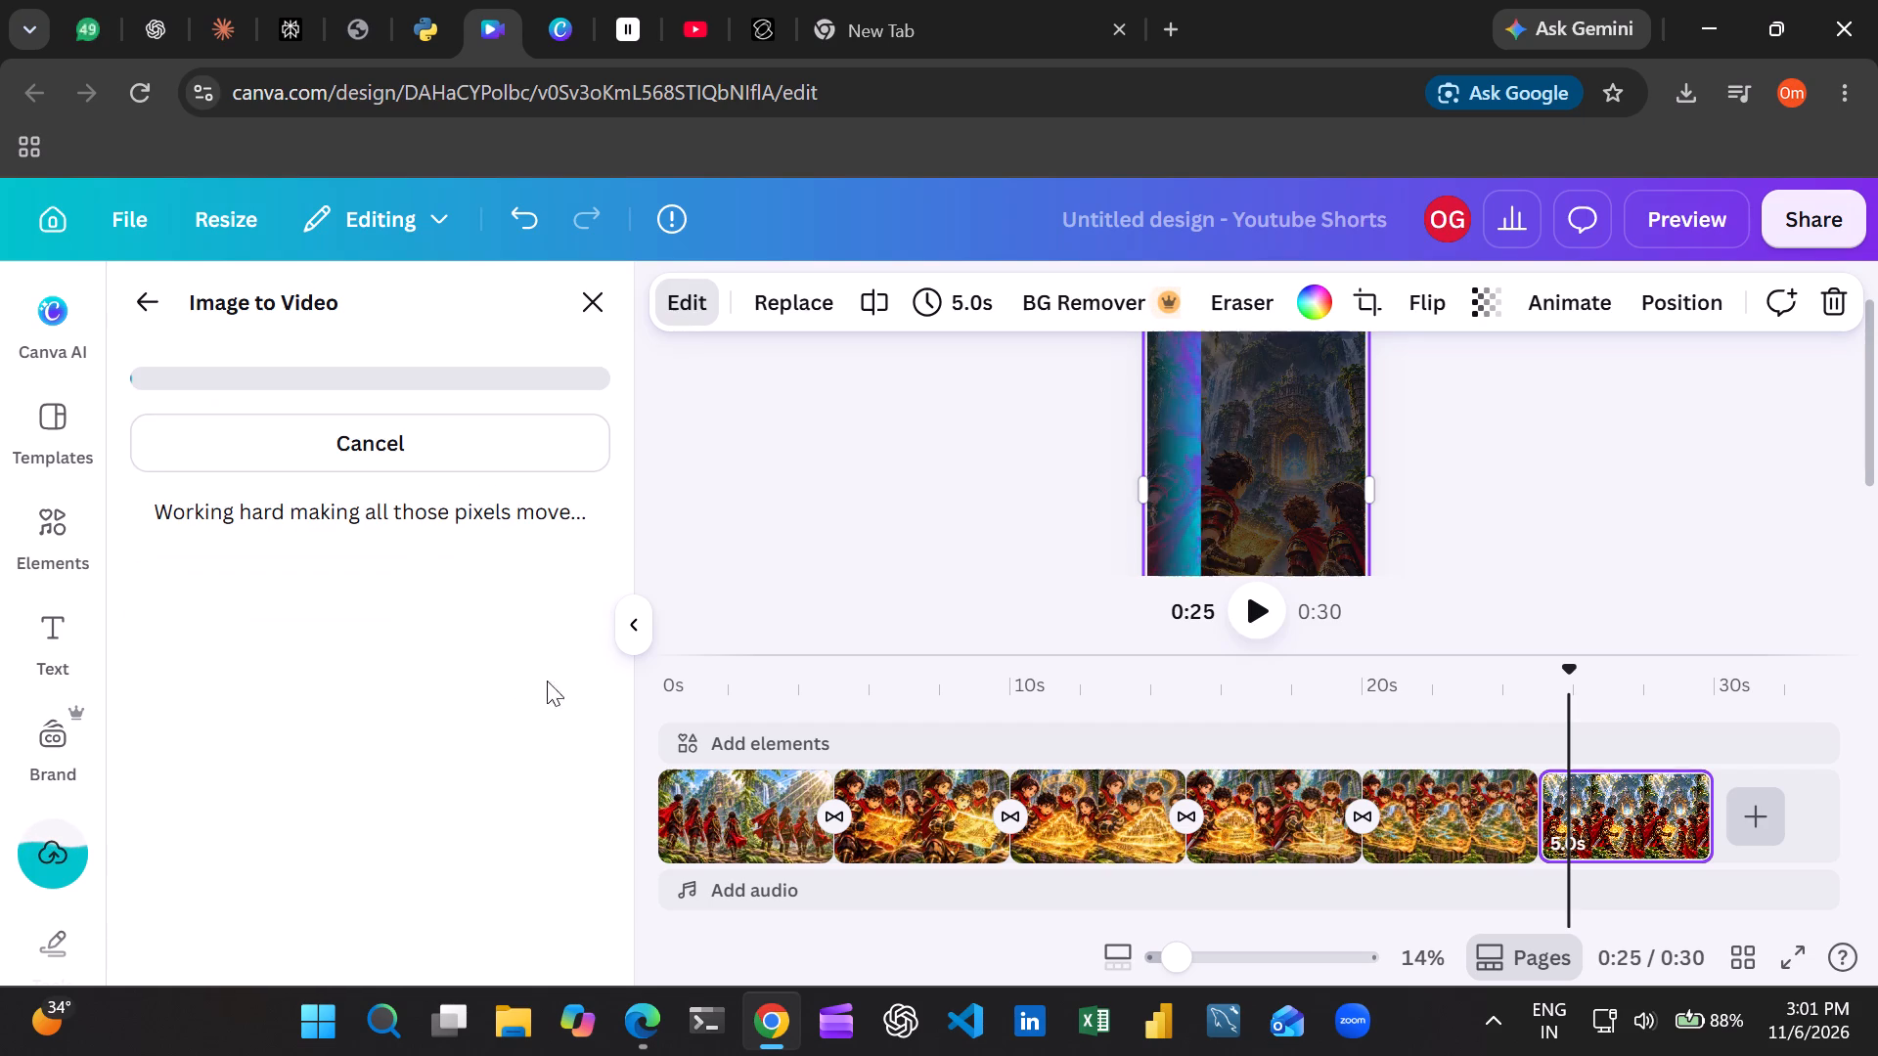
scroll(981, 576, "up", 1)
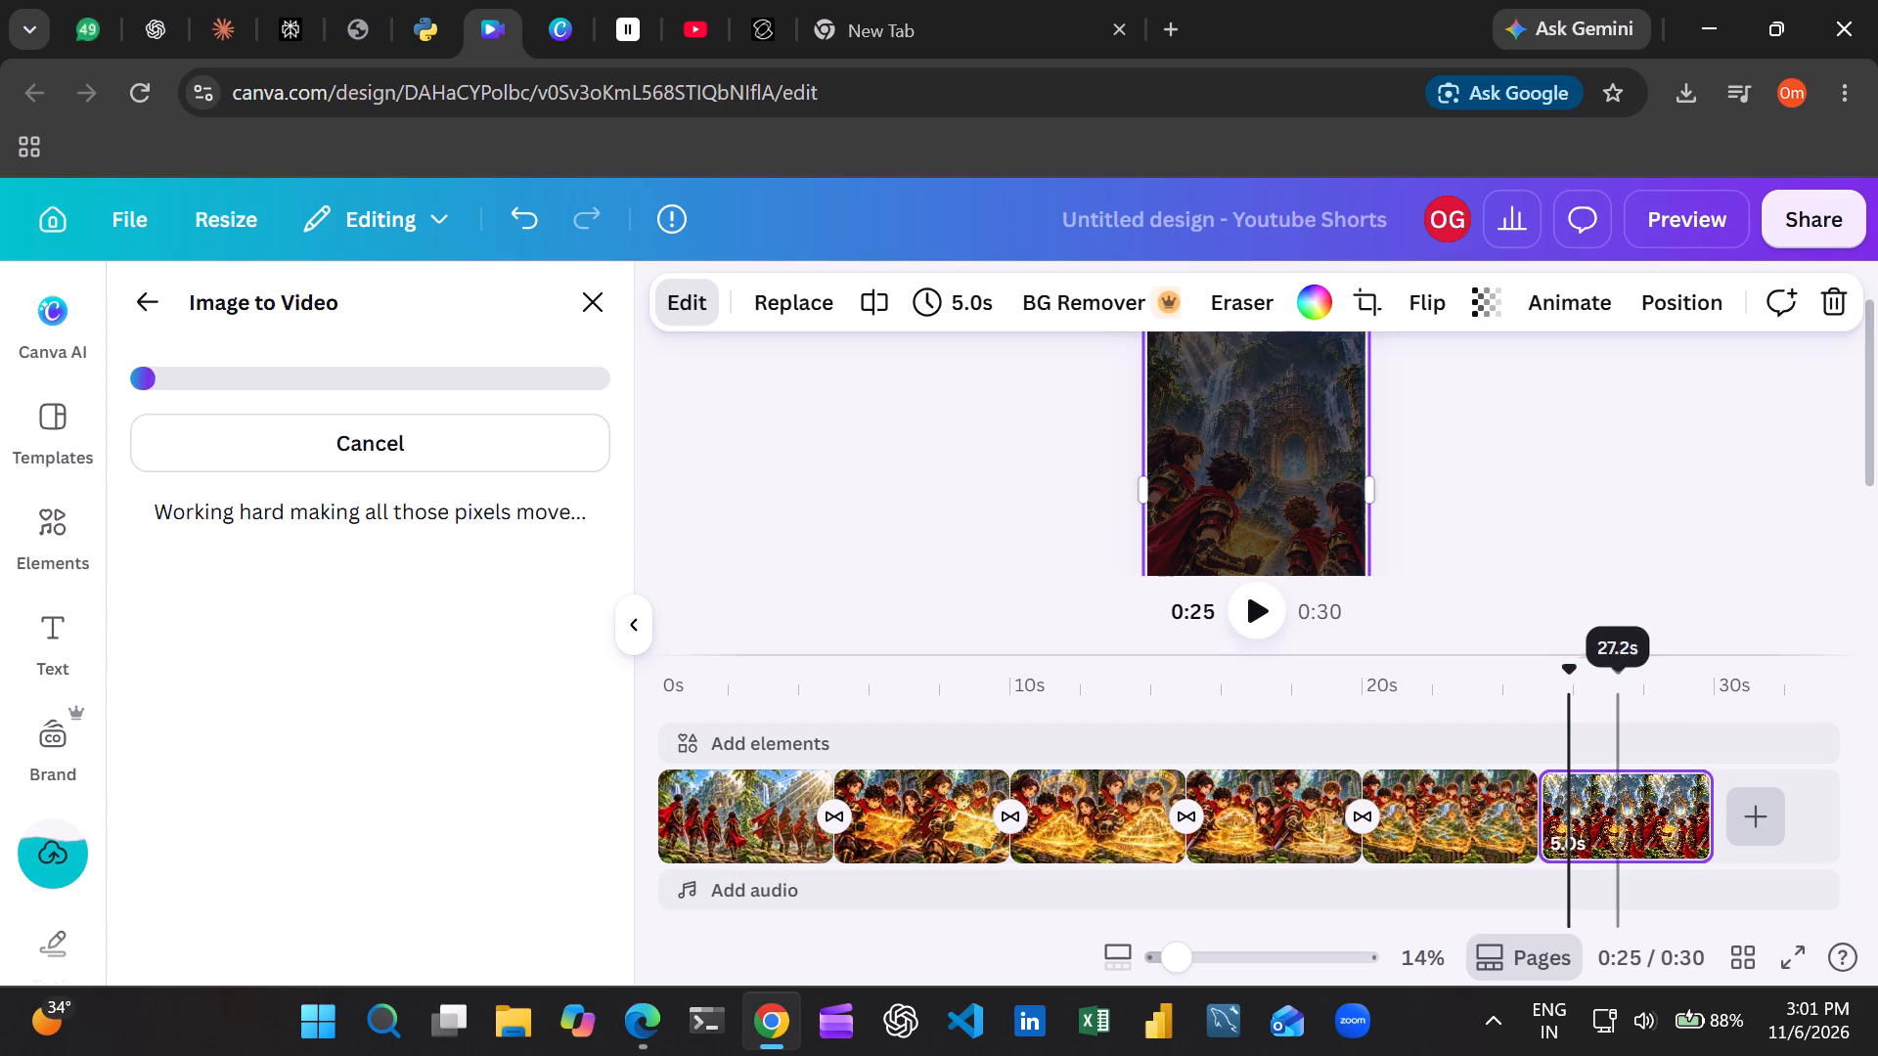
left_click_drag(1575, 665, 632, 654)
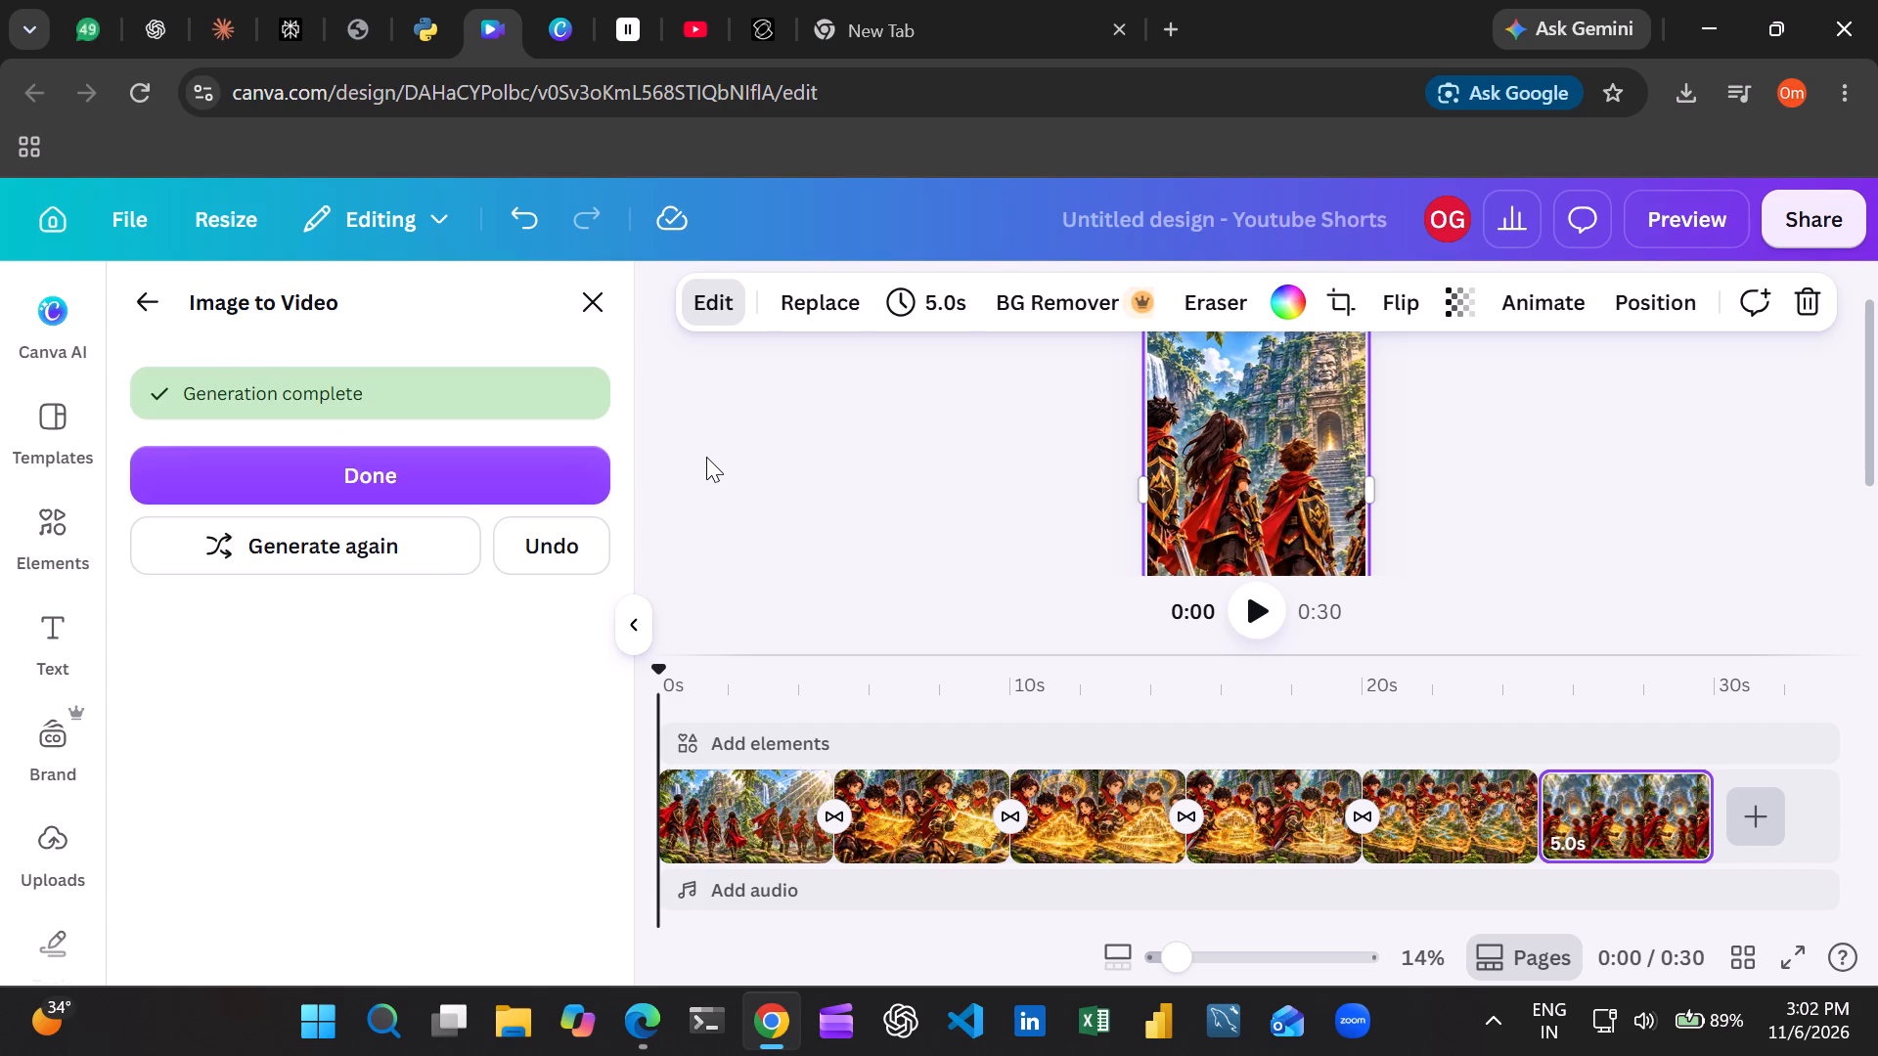
left_click(410, 481)
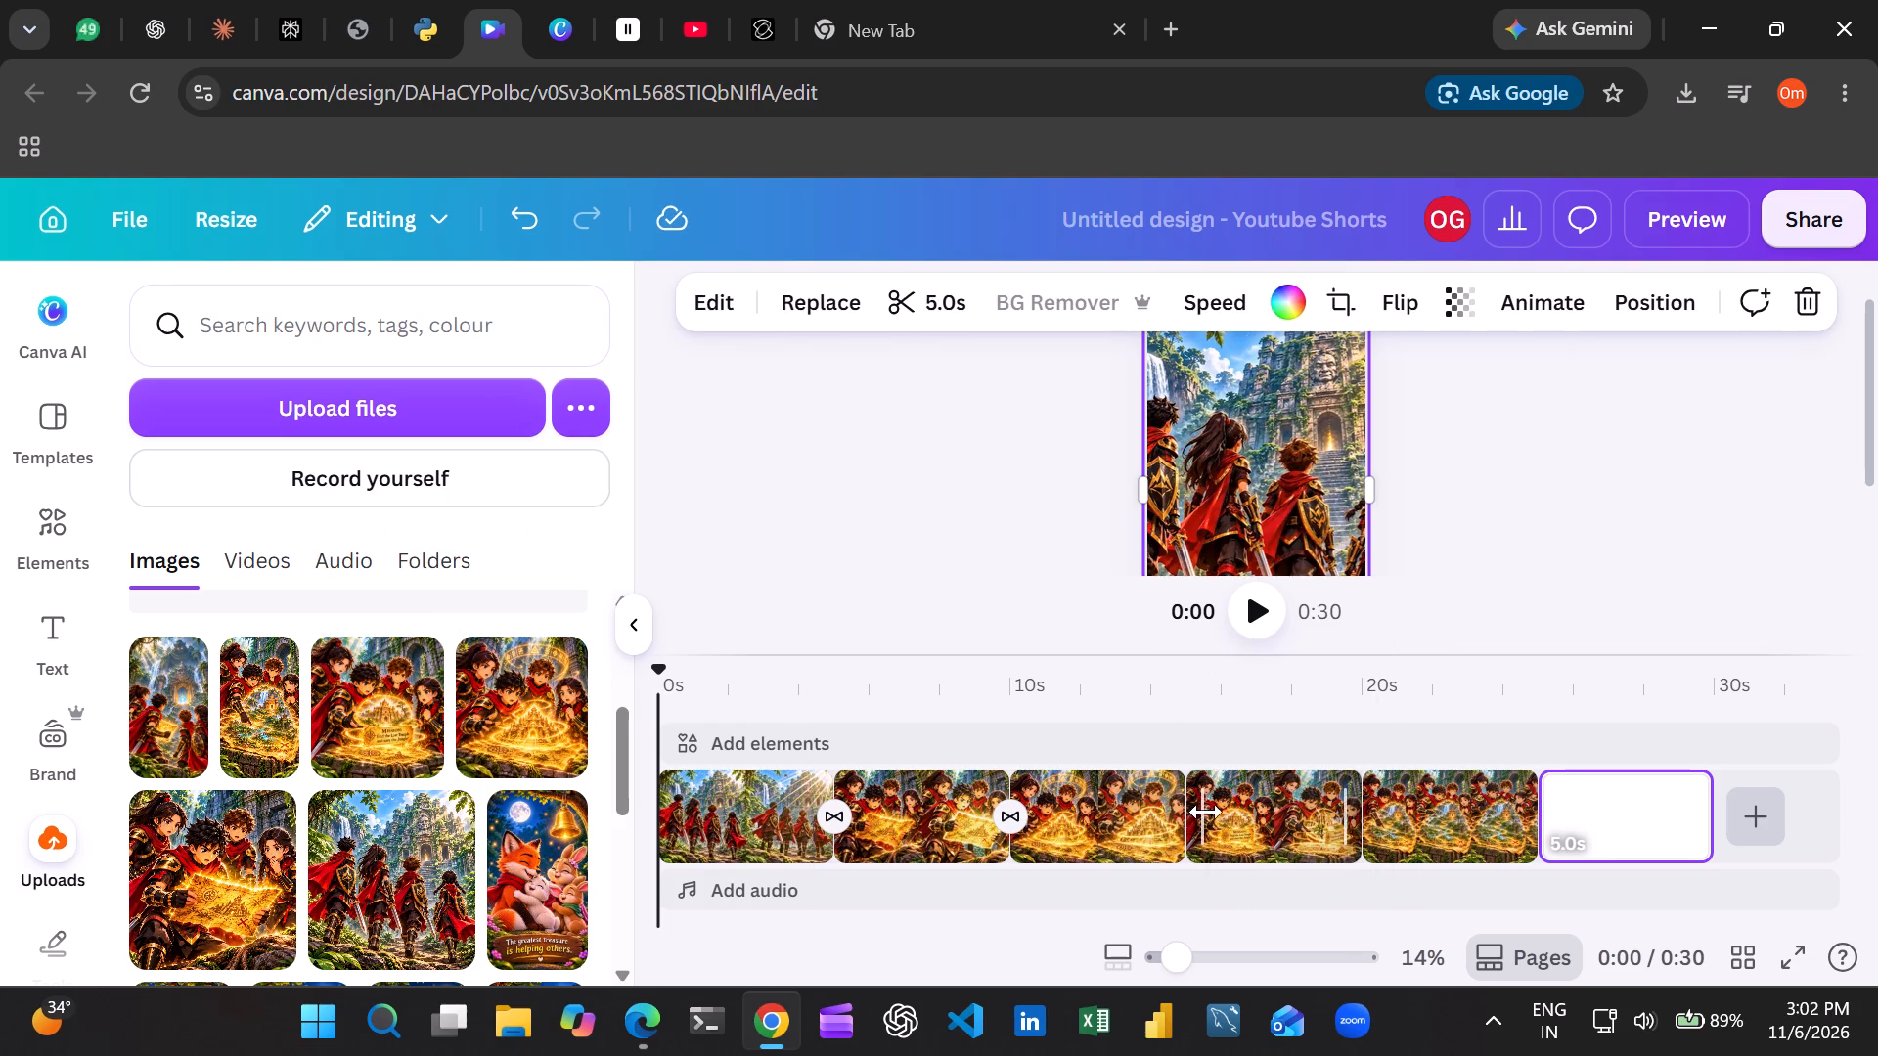
left_click(1002, 816)
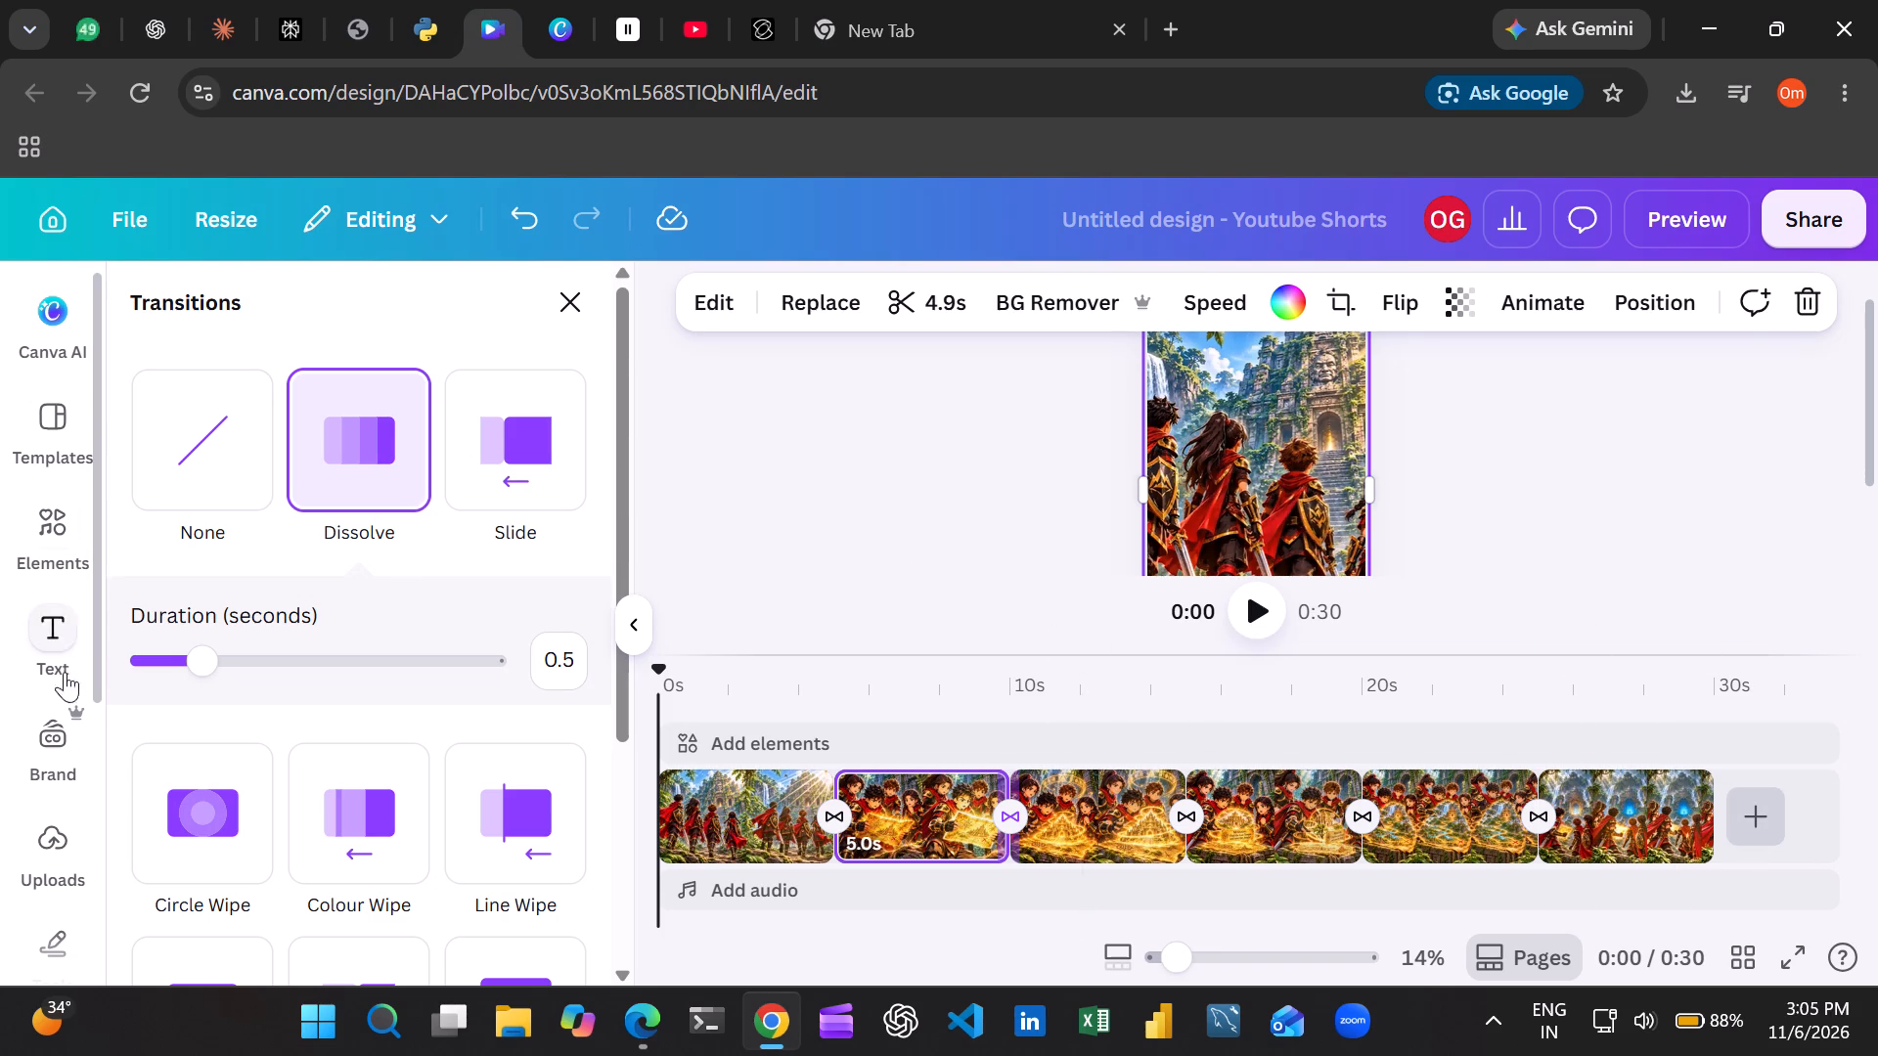
left_click(57, 869)
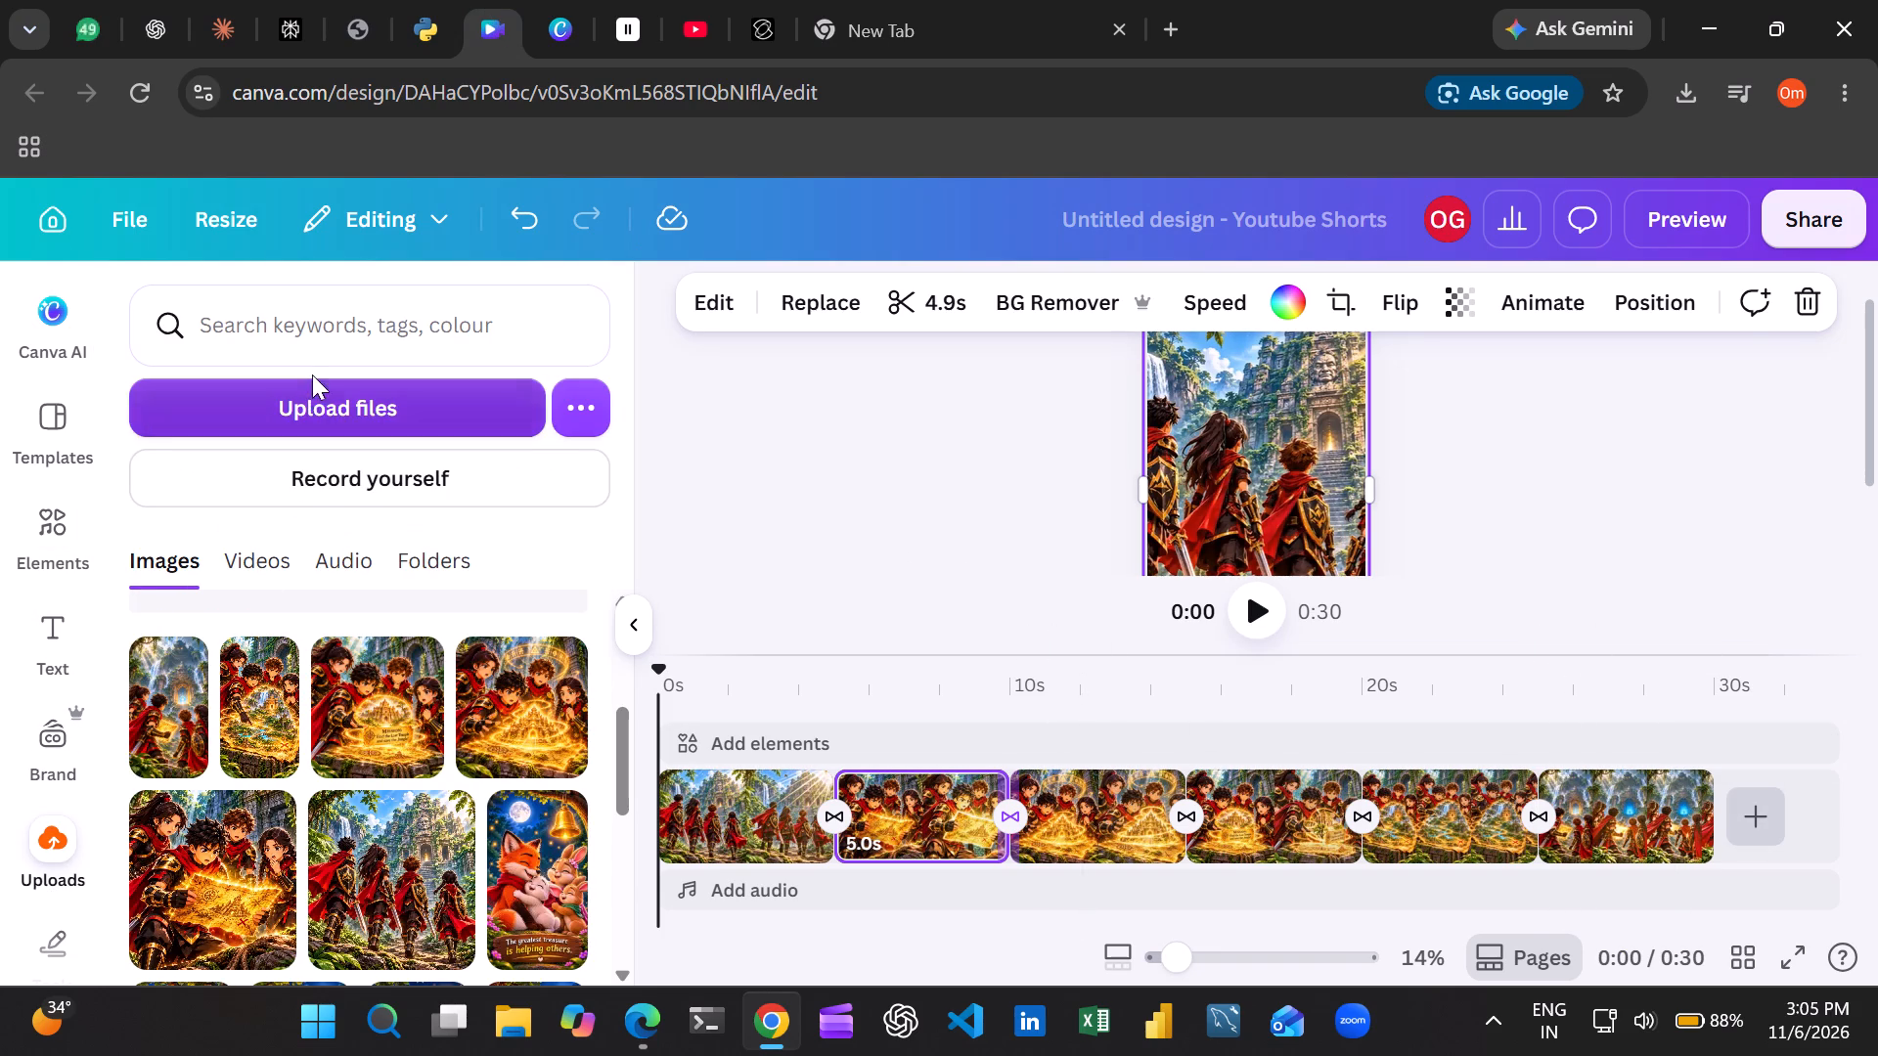
left_click(312, 374)
left_click(315, 404)
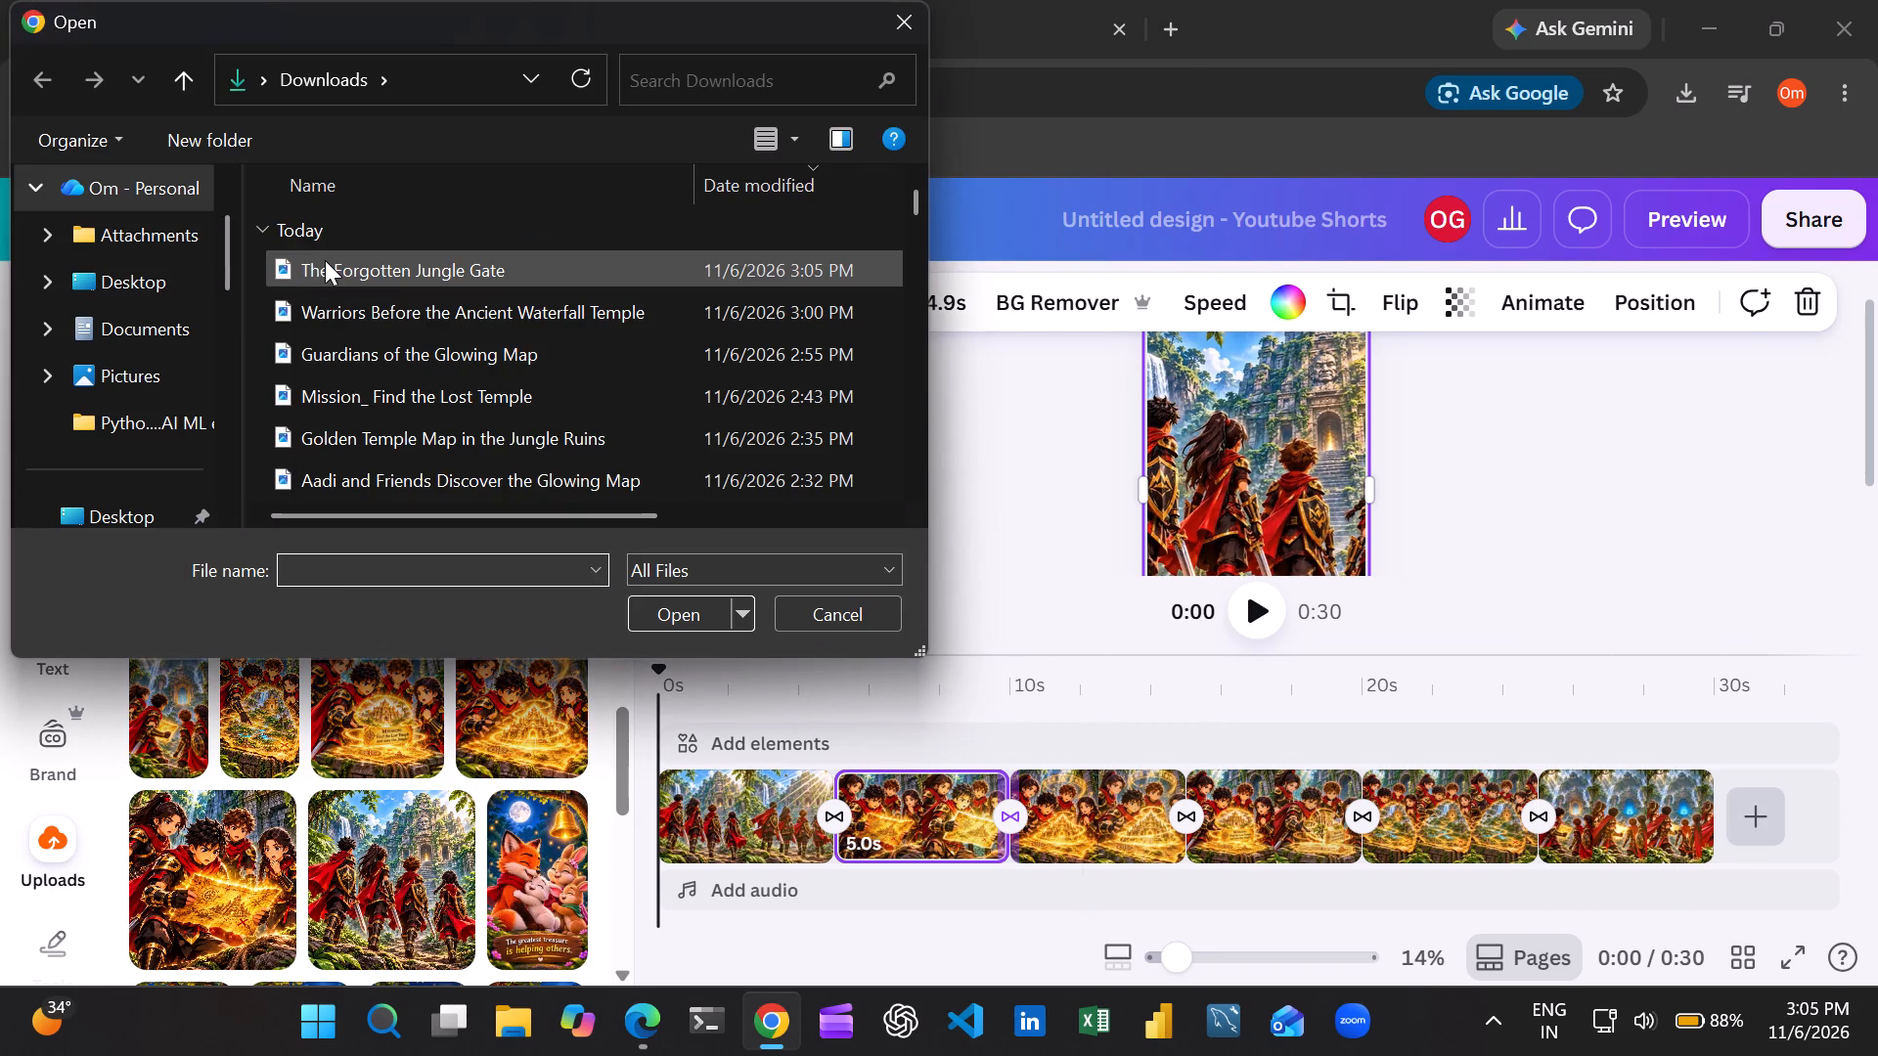
double_click(325, 260)
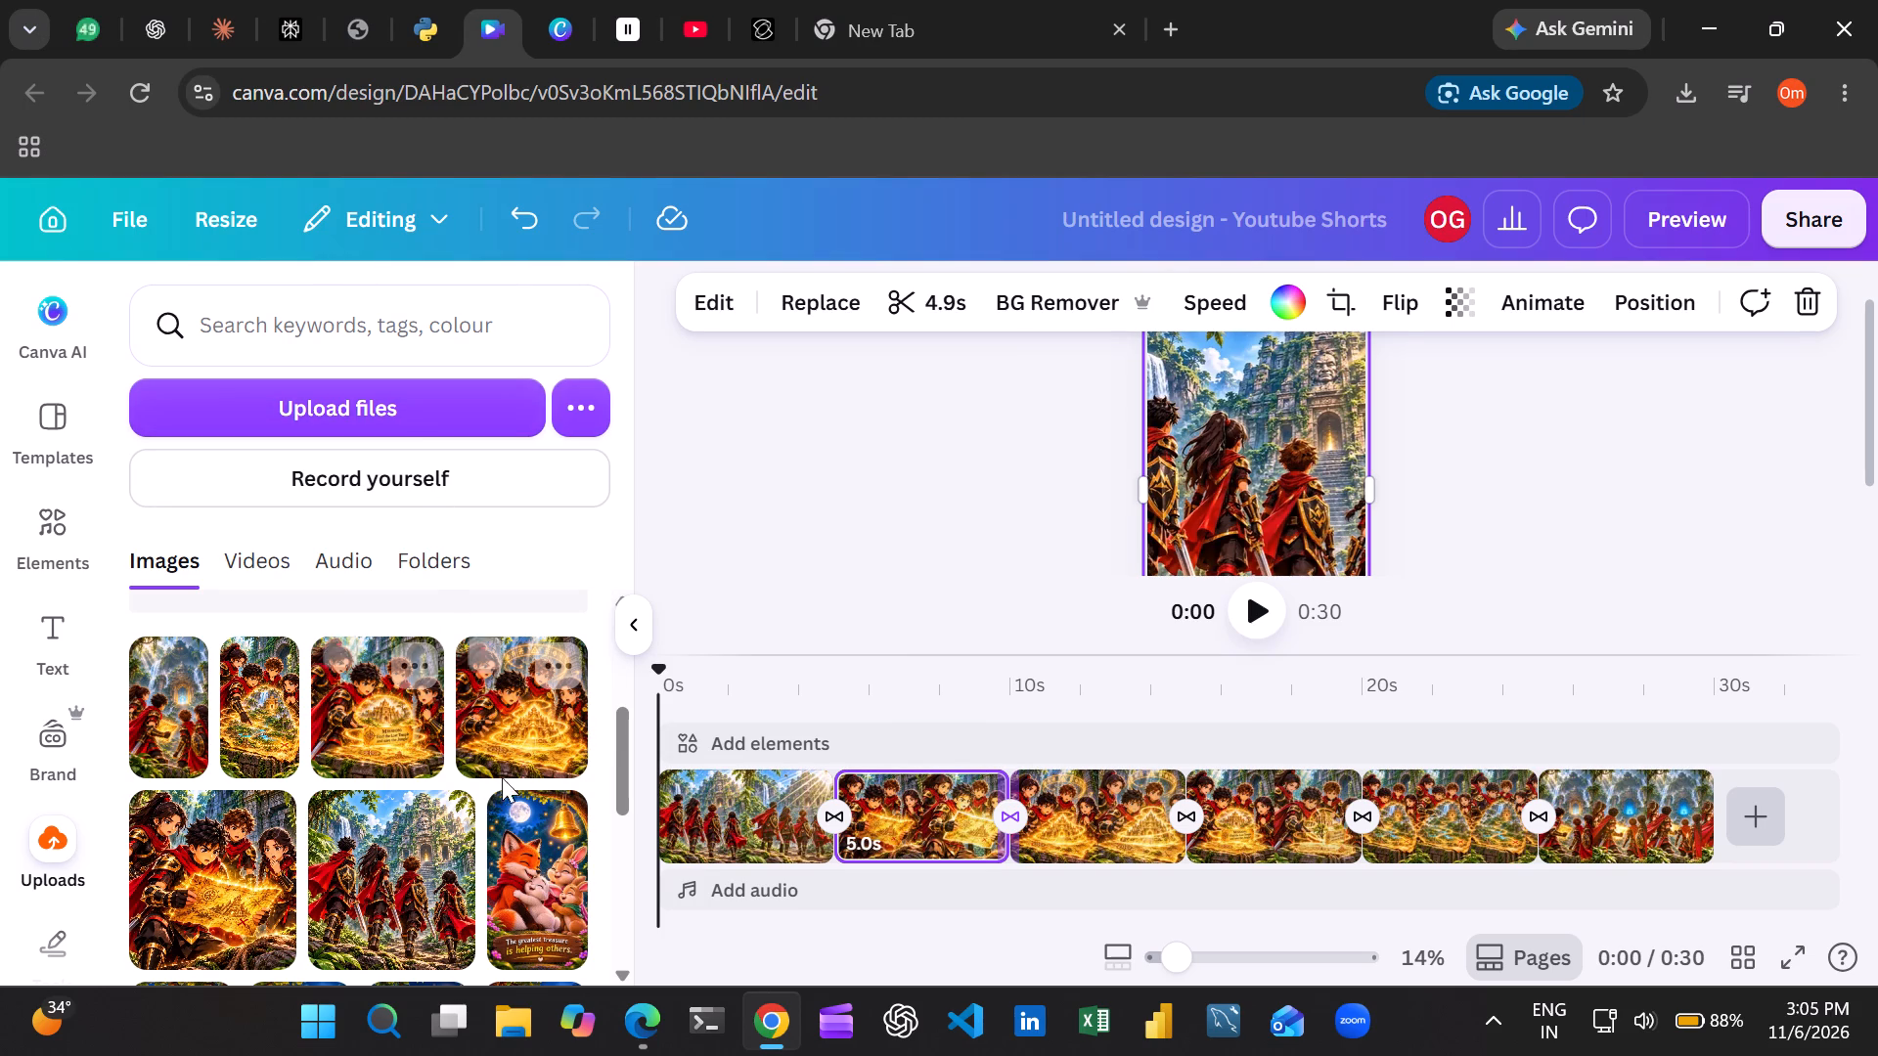
Add the uploaded "To Be Continued" image as a new clip after the last scene on the timeline.
scroll(409, 560, "down", 9)
scroll(444, 725, "up", 6)
scroll(437, 752, "down", 2)
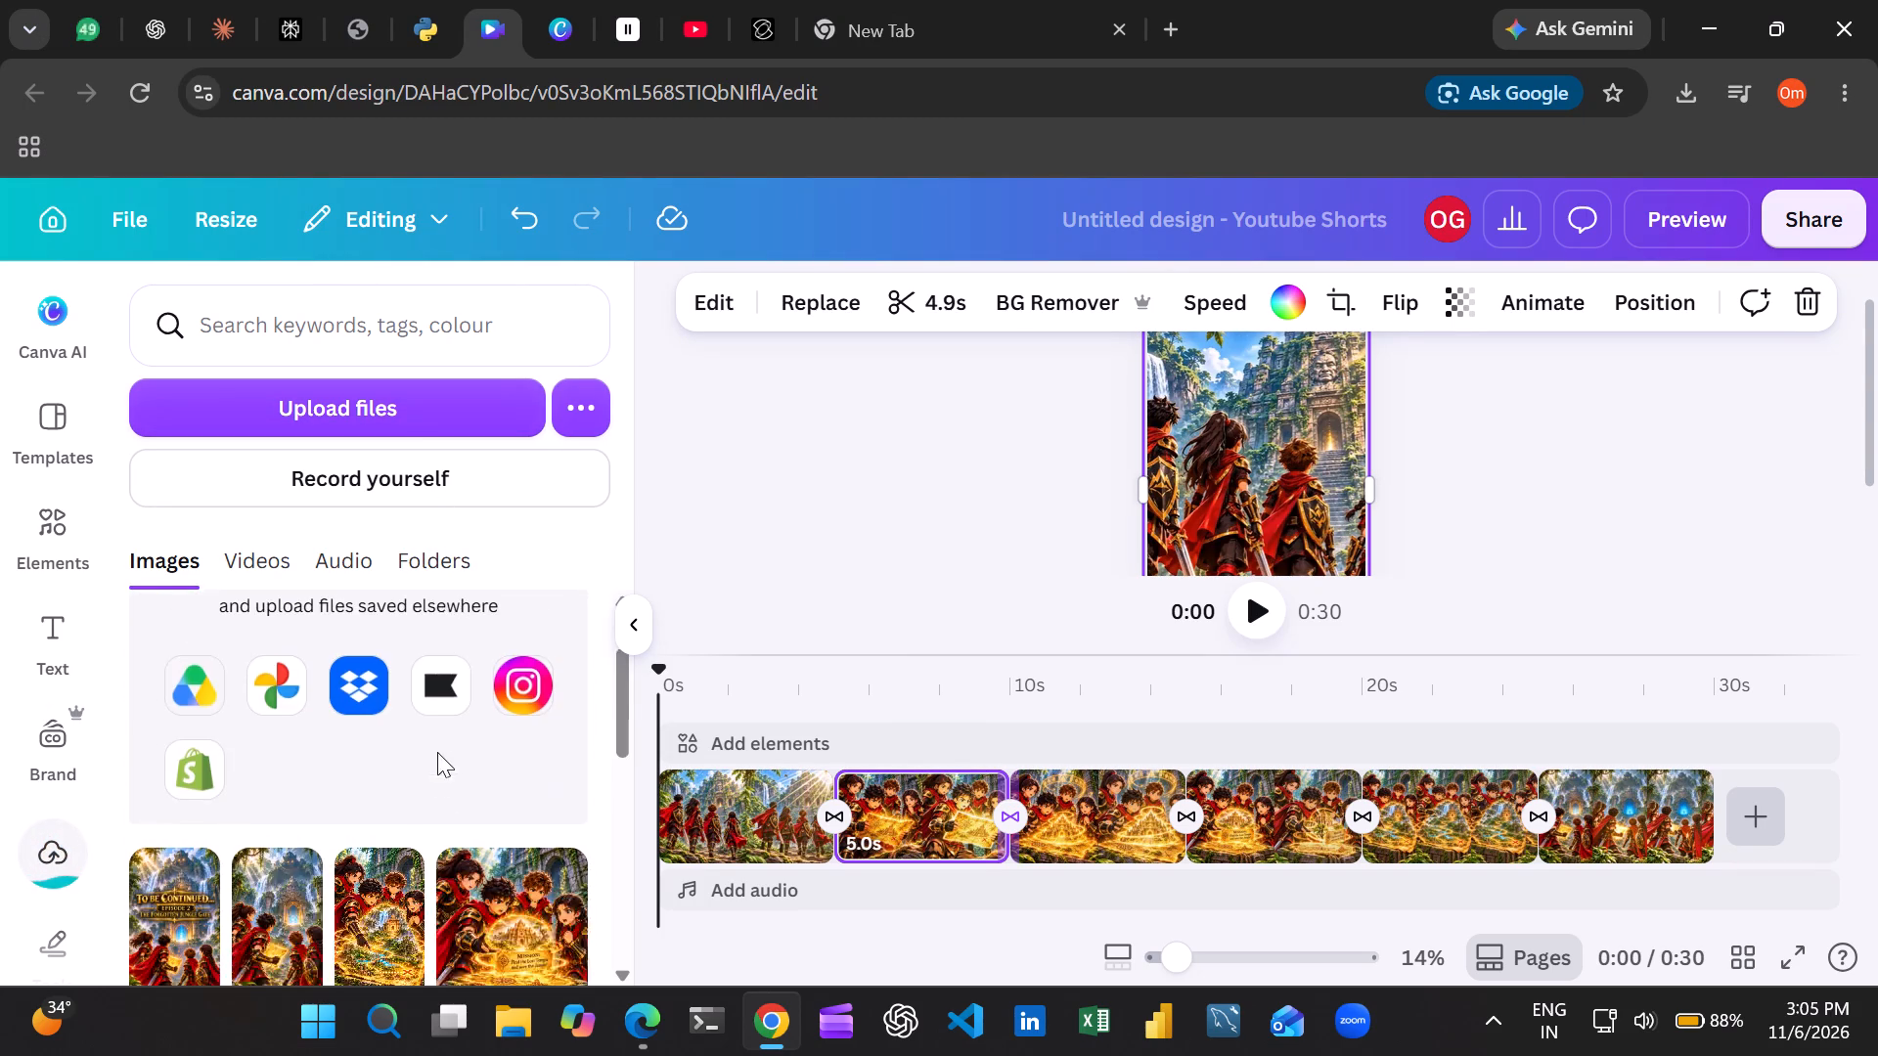
scroll(437, 752, "down", 1)
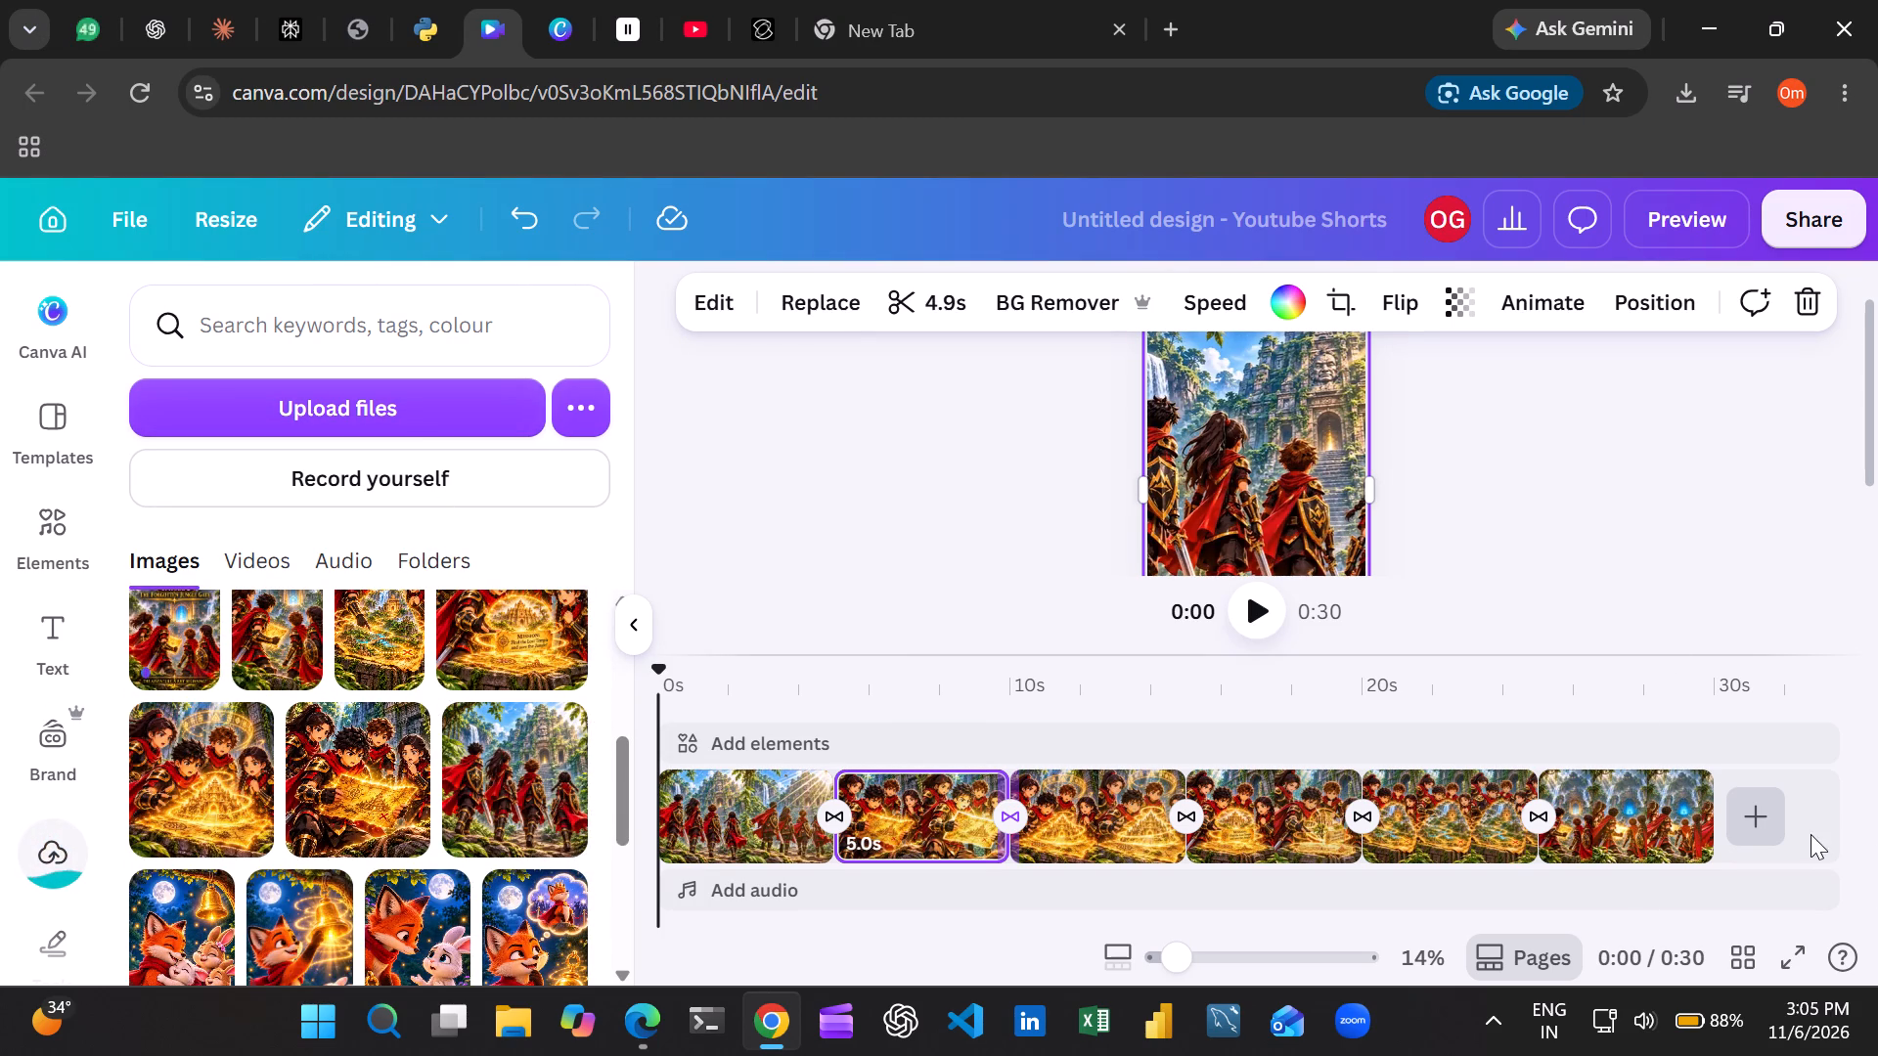
left_click(1764, 816)
left_click(1721, 588)
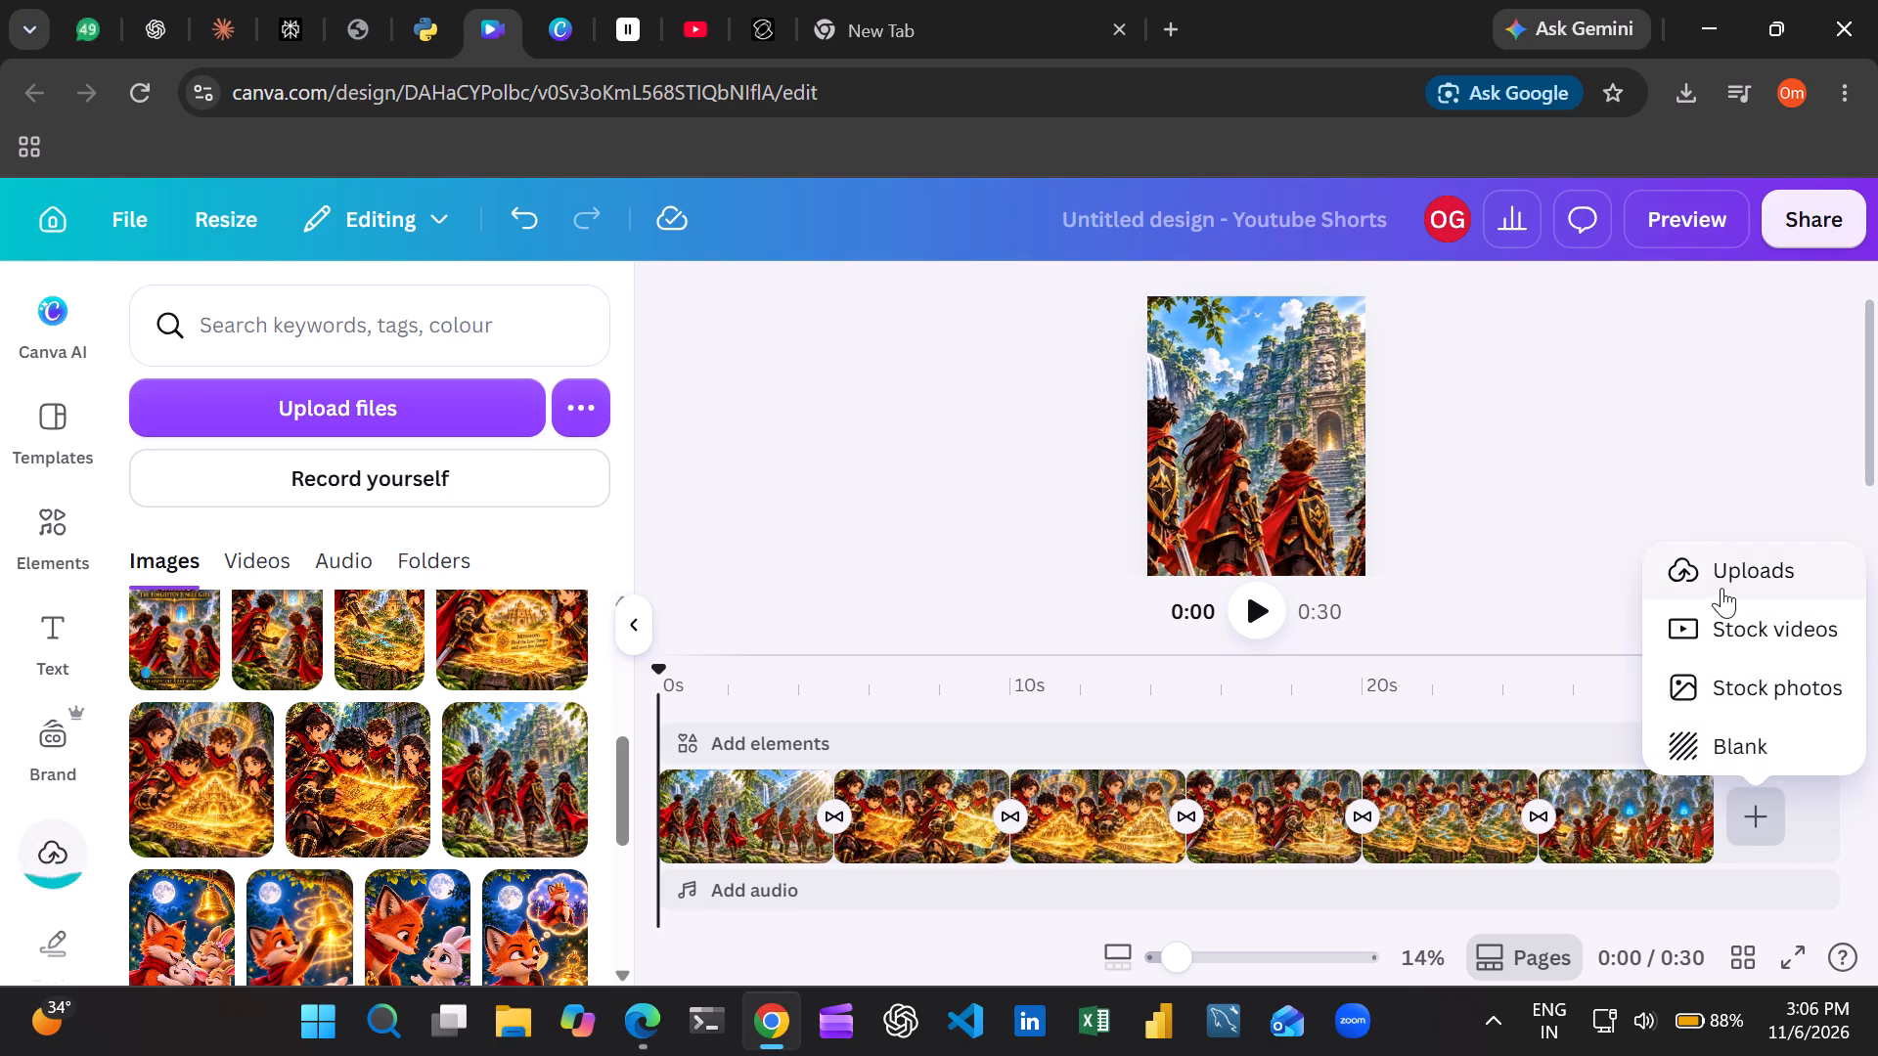
left_click(187, 621)
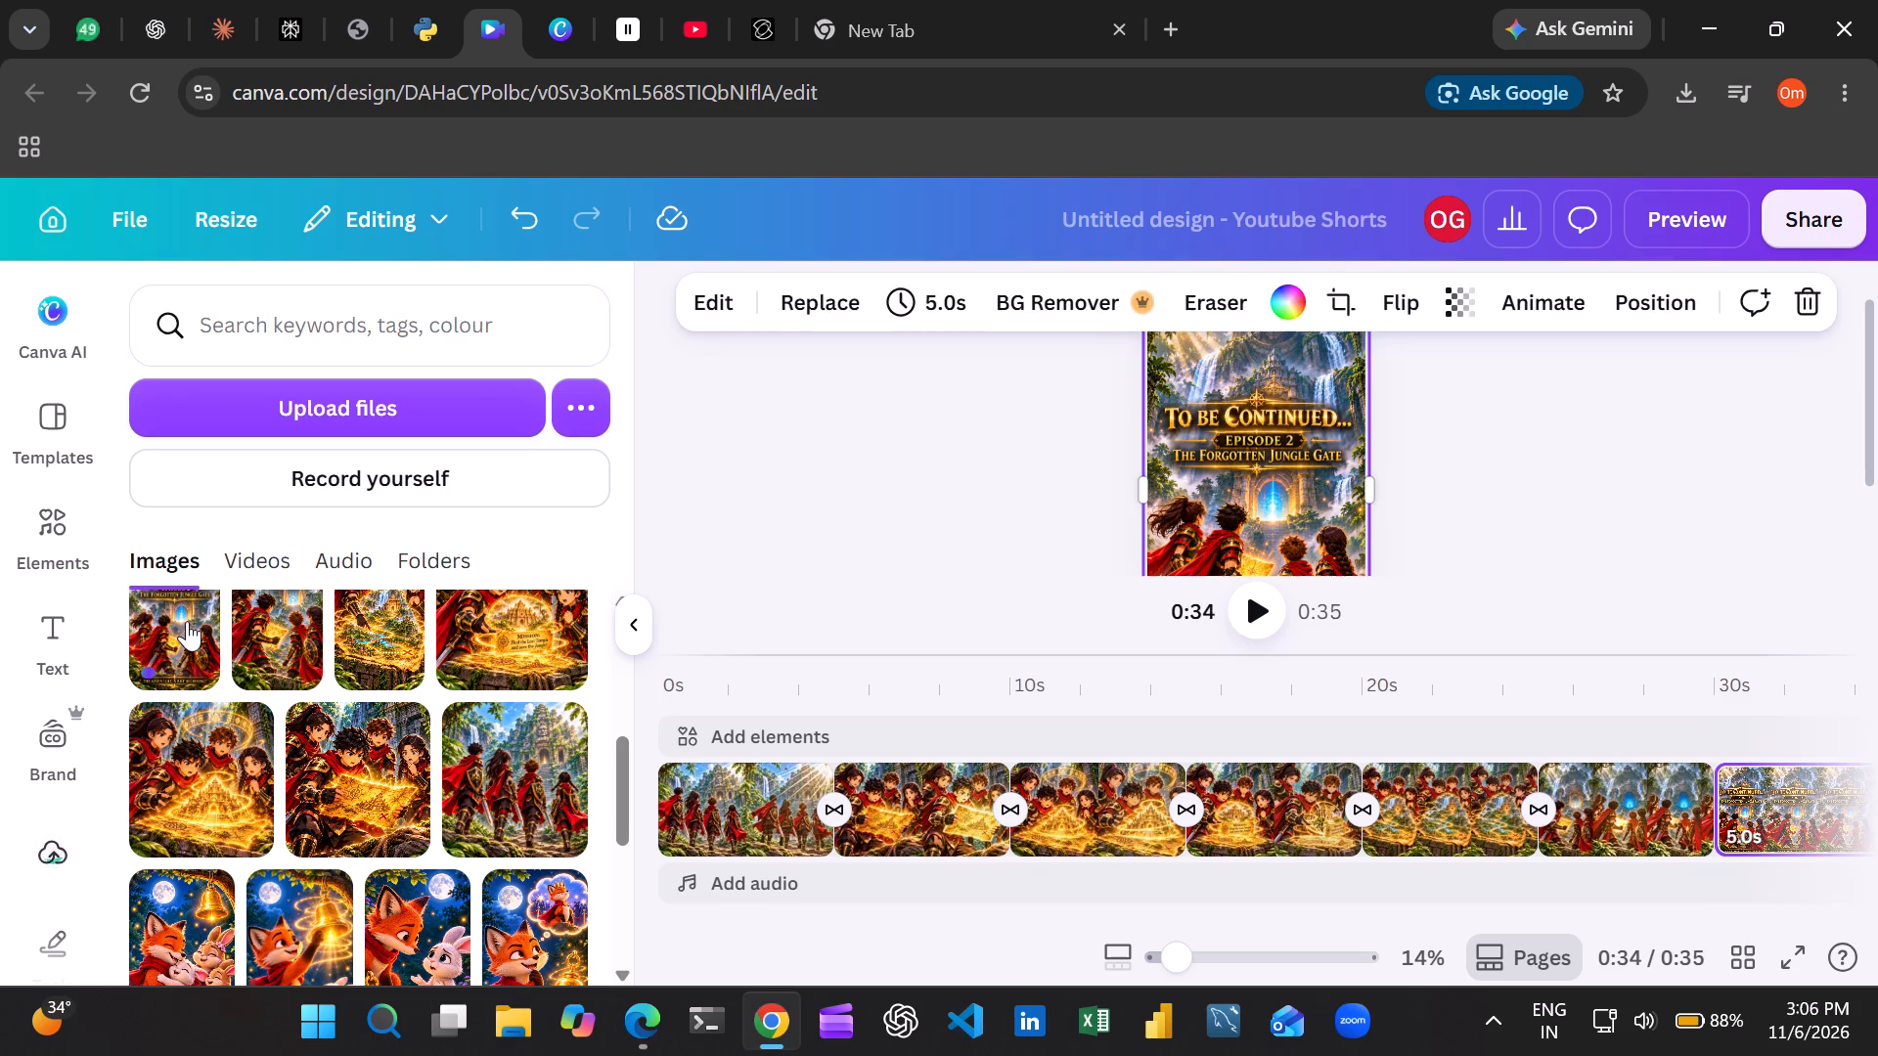
Shorten the "To Be Continued" clip to 3.0 seconds and return the playhead to the start of the timeline.
scroll(1727, 784, "up", 3)
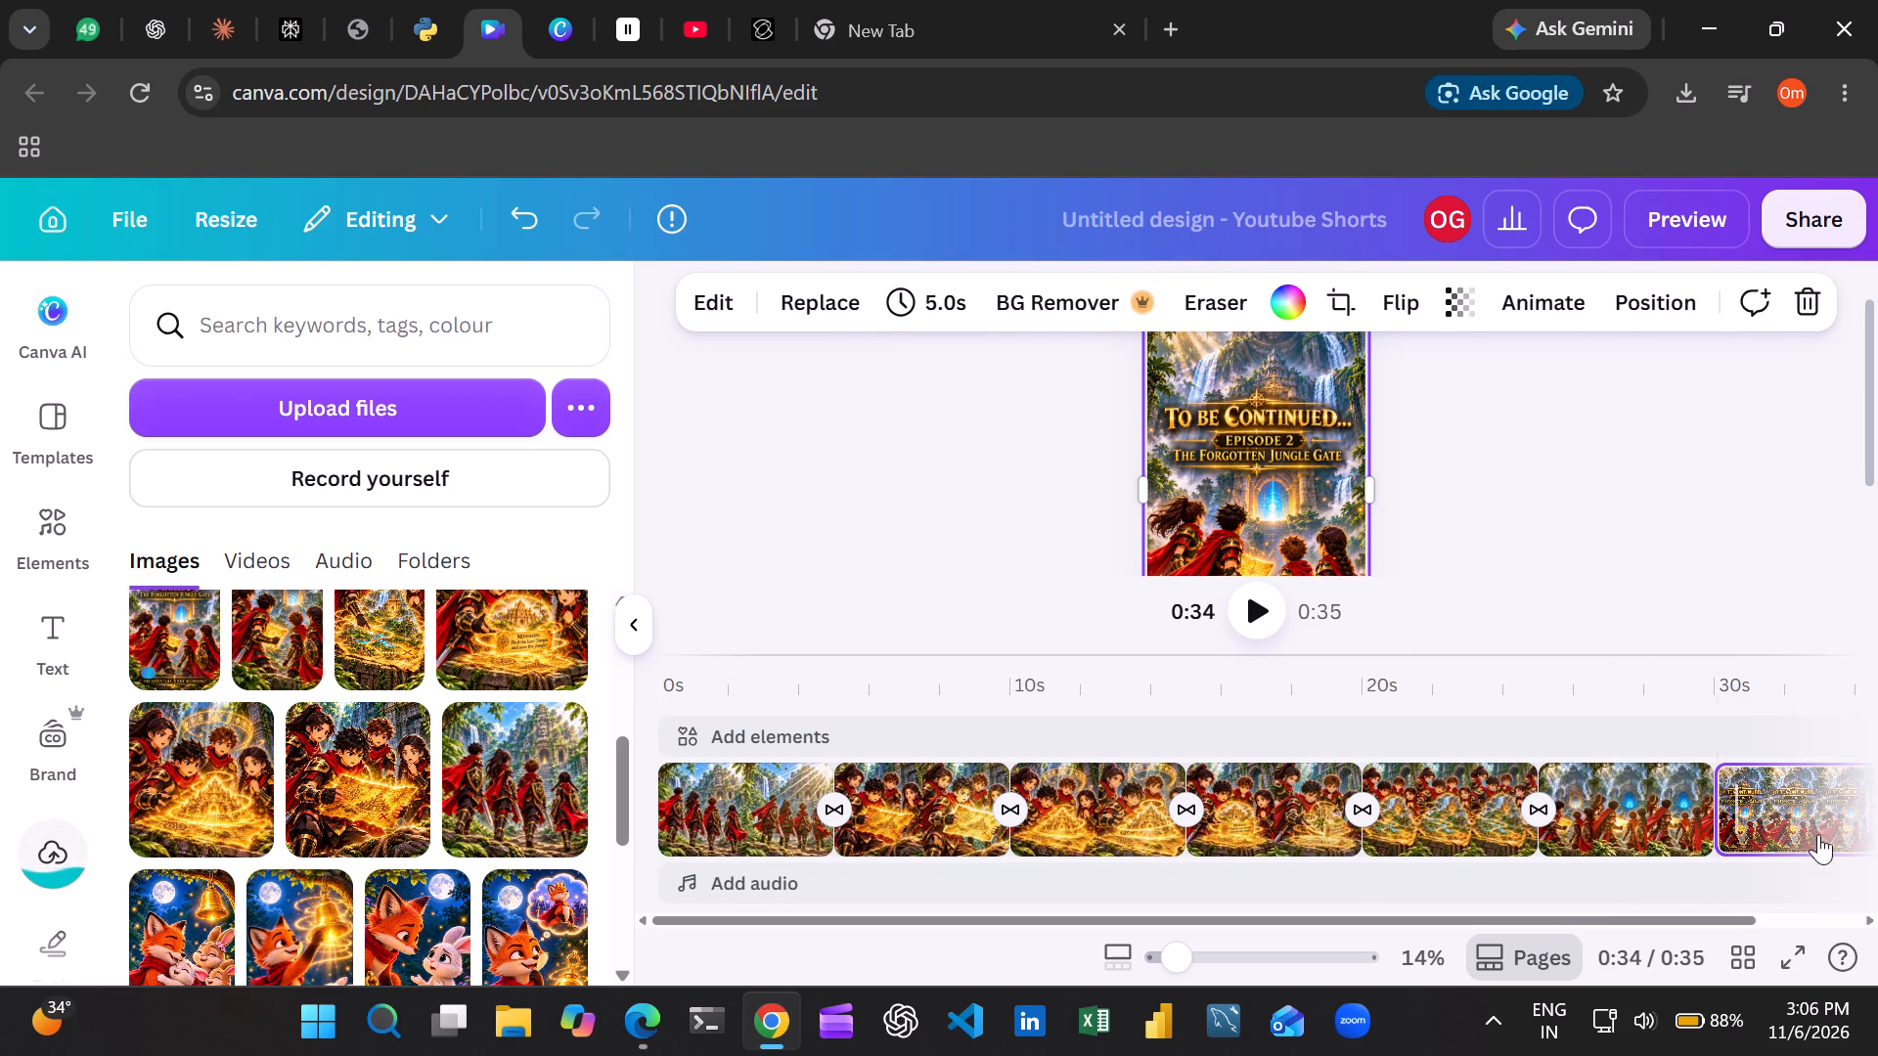
left_click_drag(1757, 698, 1662, 701)
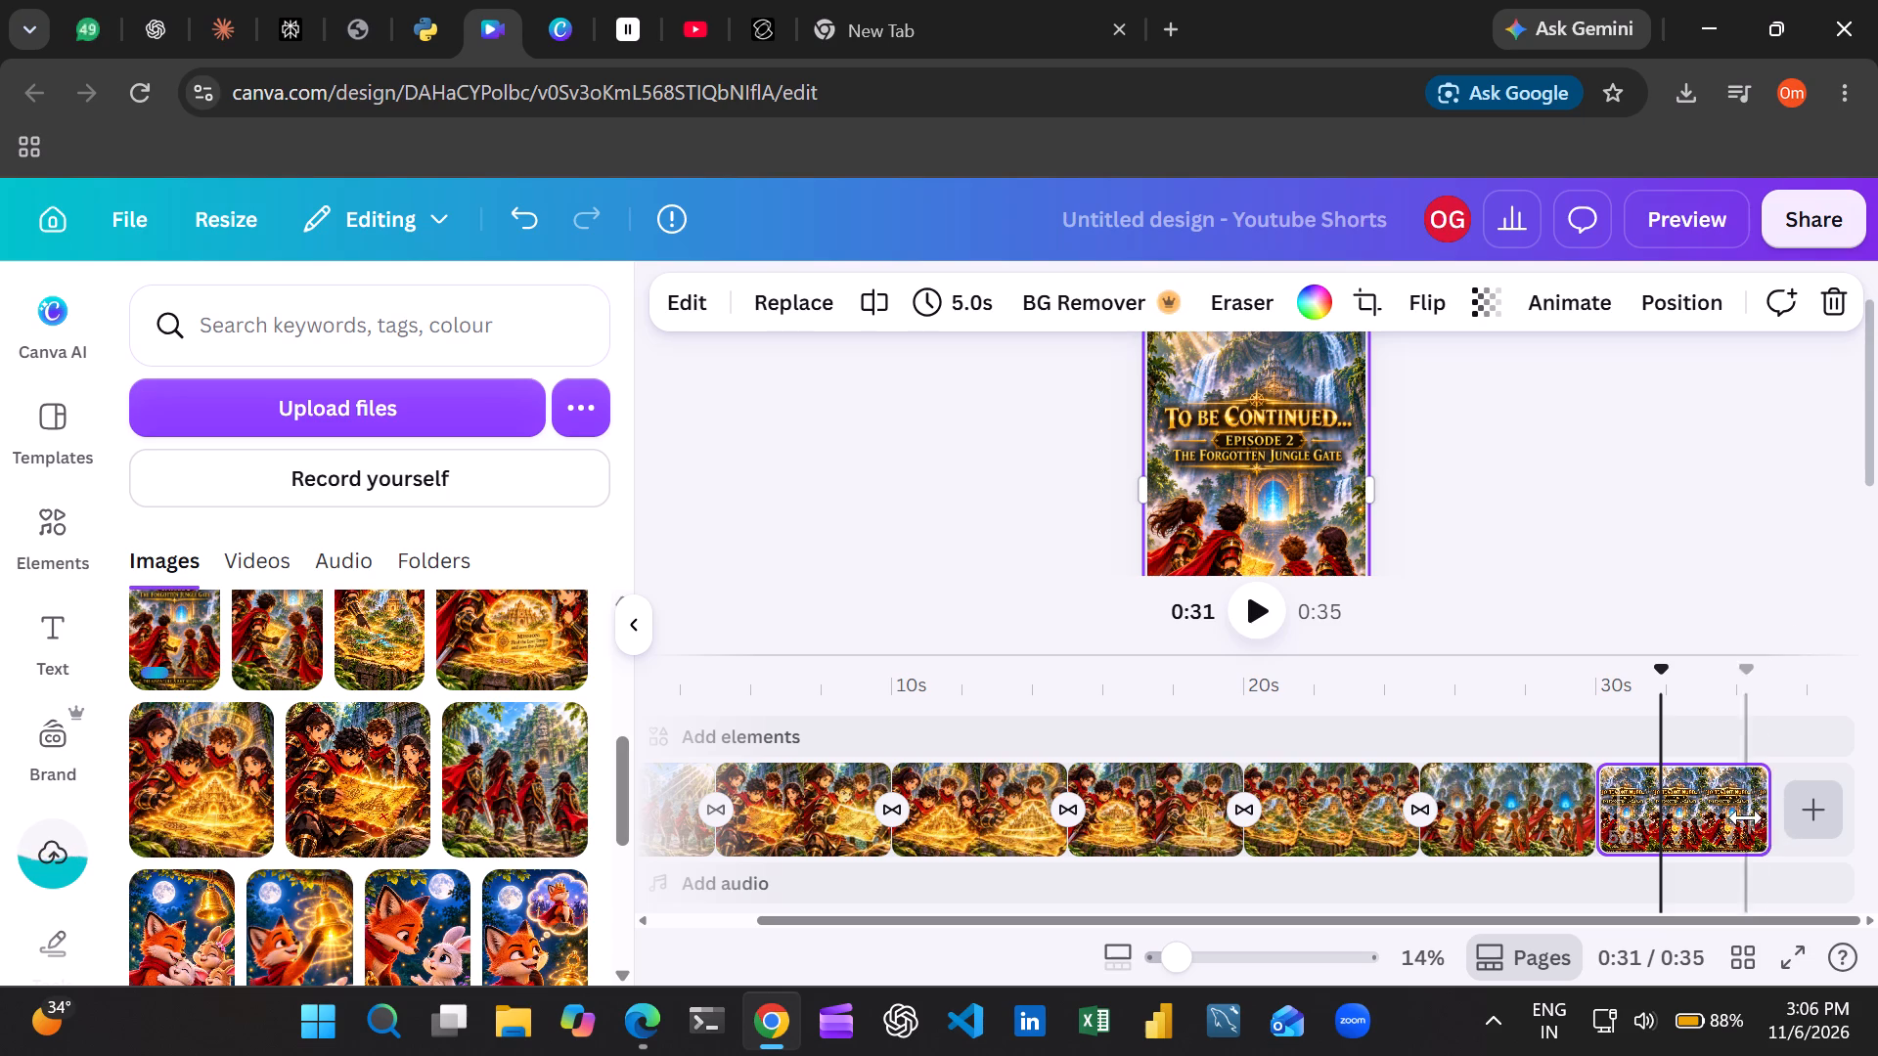
left_click_drag(1757, 817, 1686, 823)
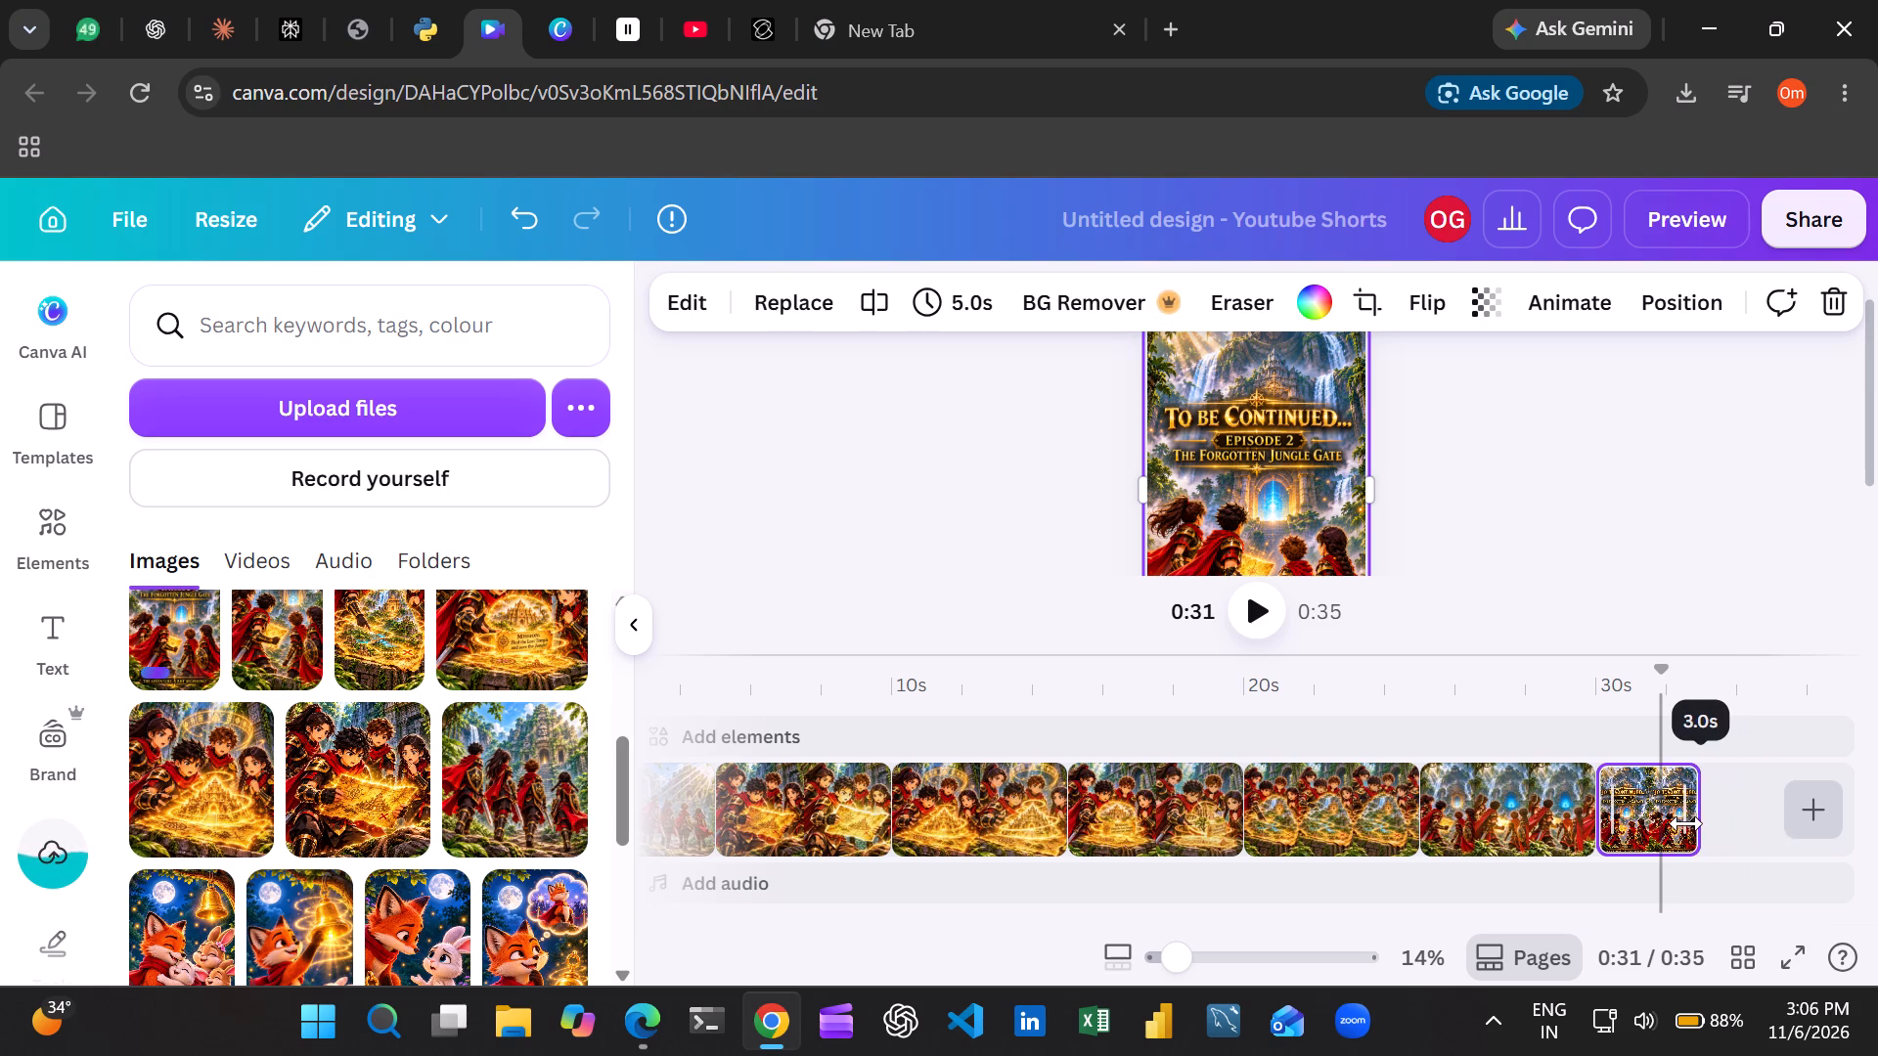
left_click_drag(1686, 823, 1673, 823)
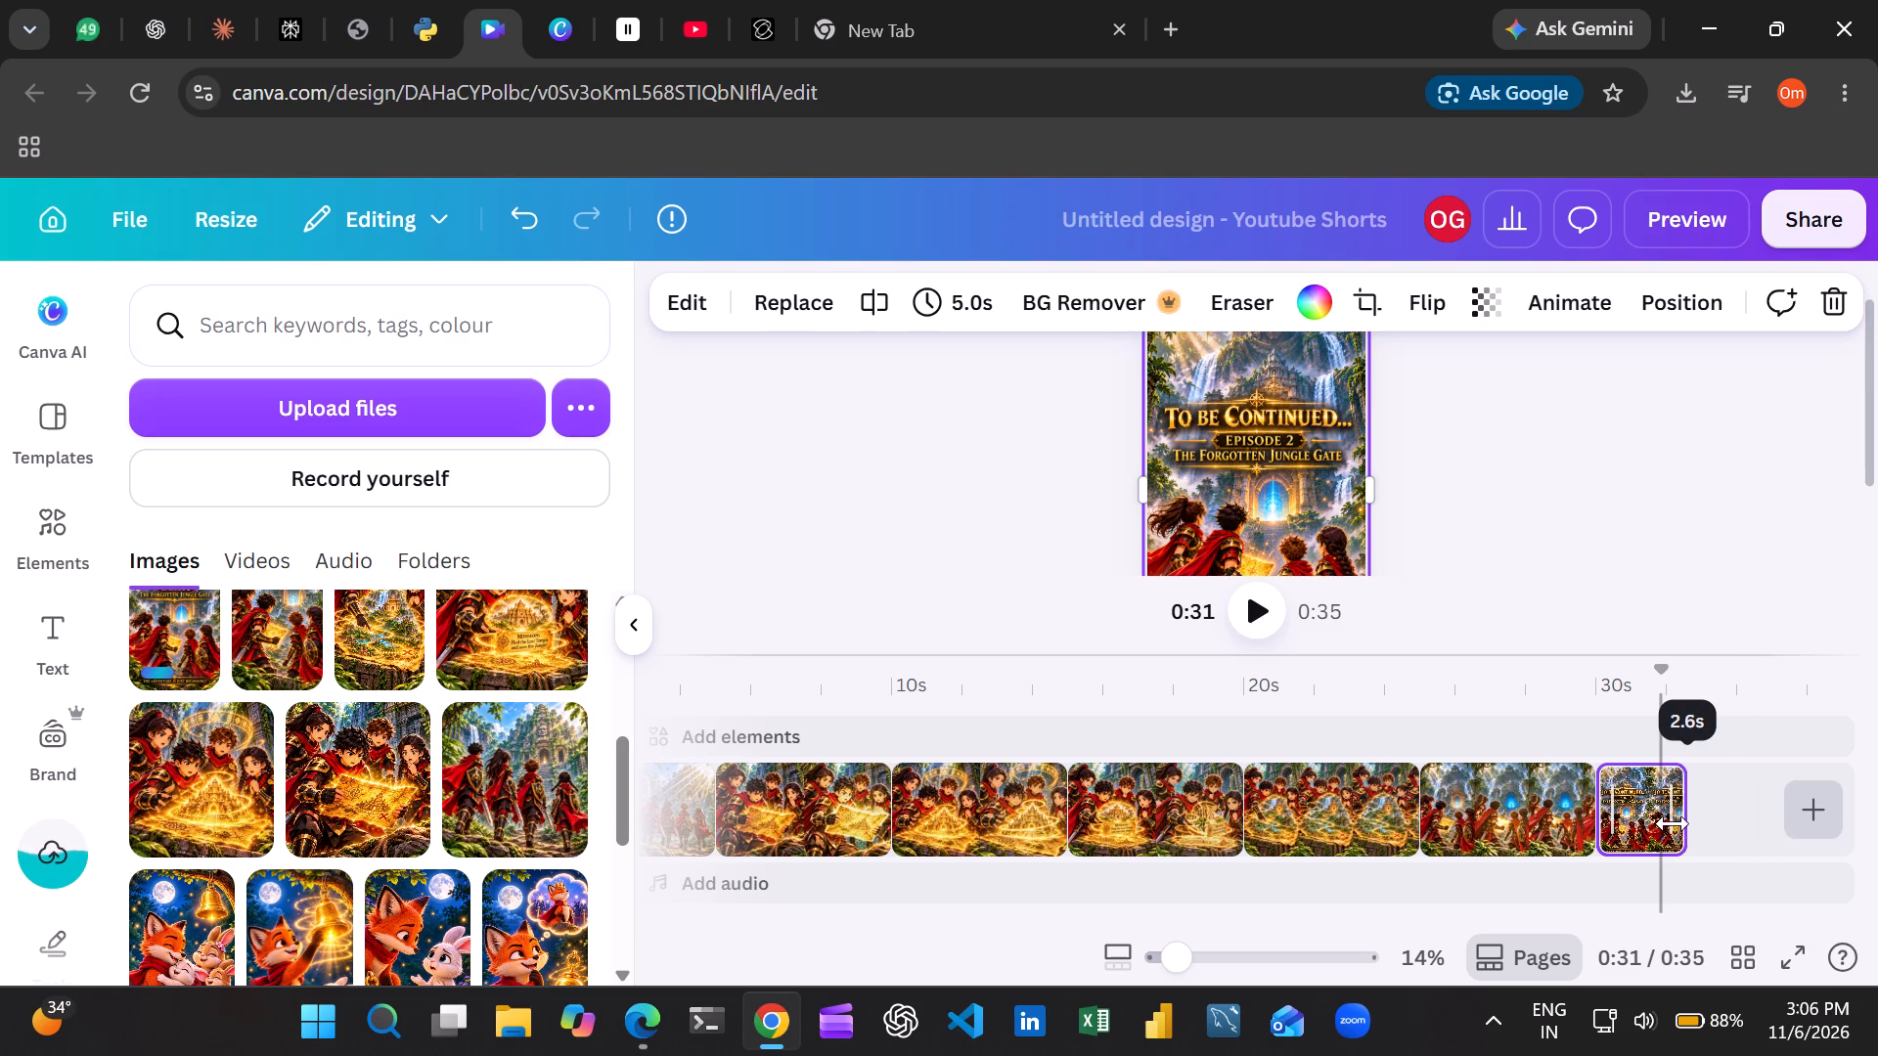
left_click_drag(1673, 823, 1689, 823)
left_click_drag(1778, 673, 1776, 674)
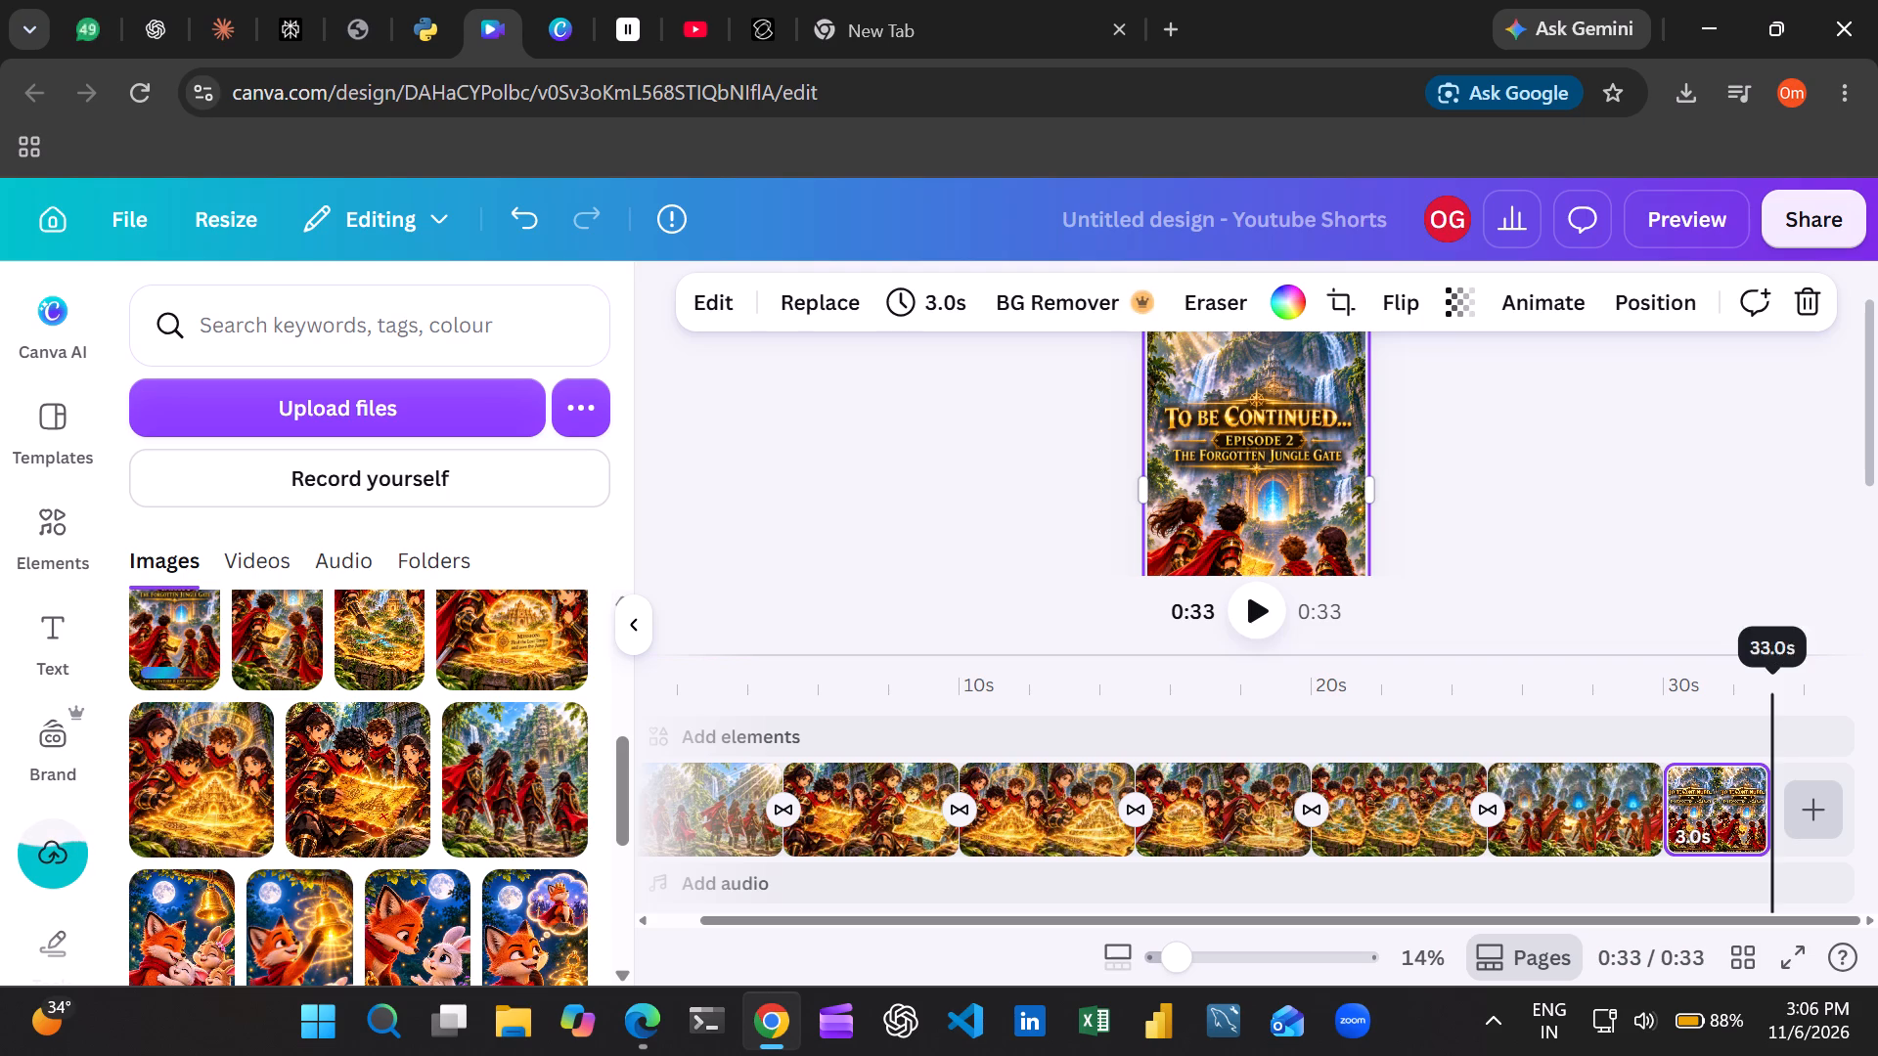
left_click_drag(1776, 674, 517, 698)
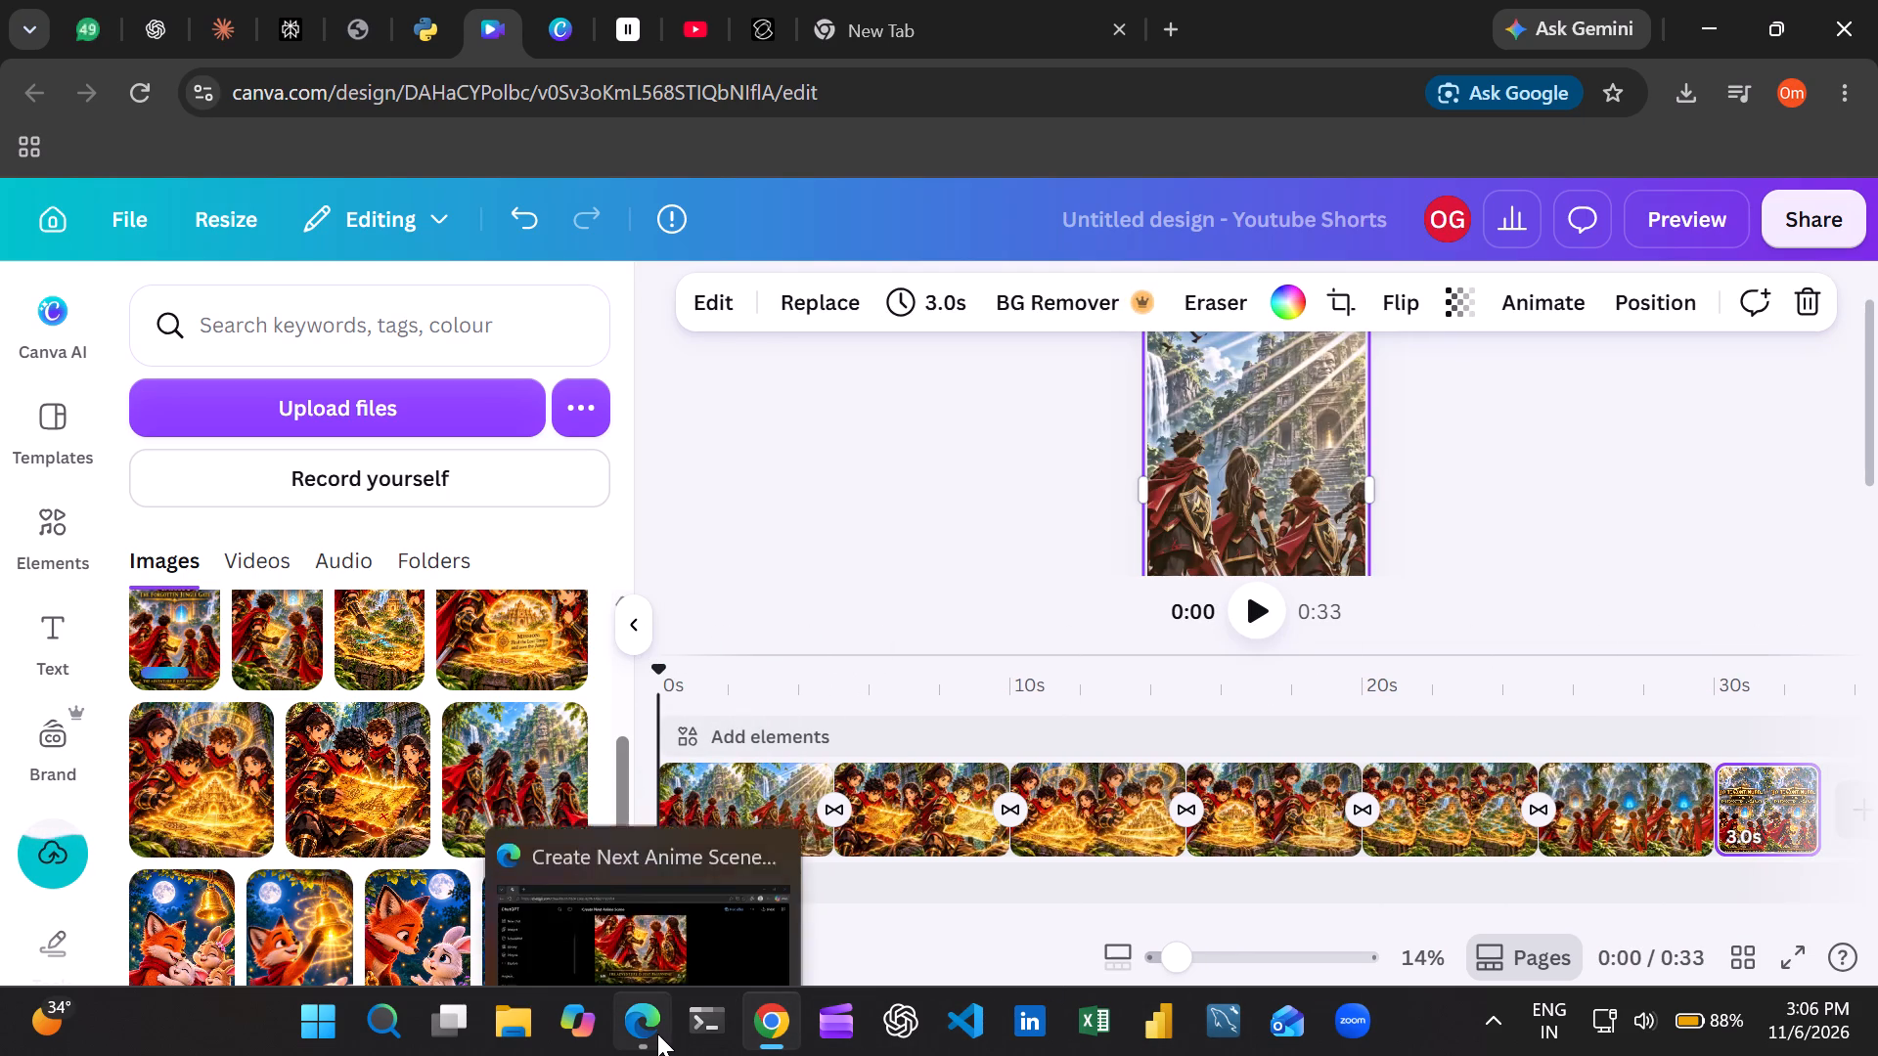
In File Explorer, delete today's seven scene images from Downloads, from "The Forgotten Jungle Gate" to "Heroes' Journey to the Jungle Temple", and minimize the window.
left_click(514, 1039)
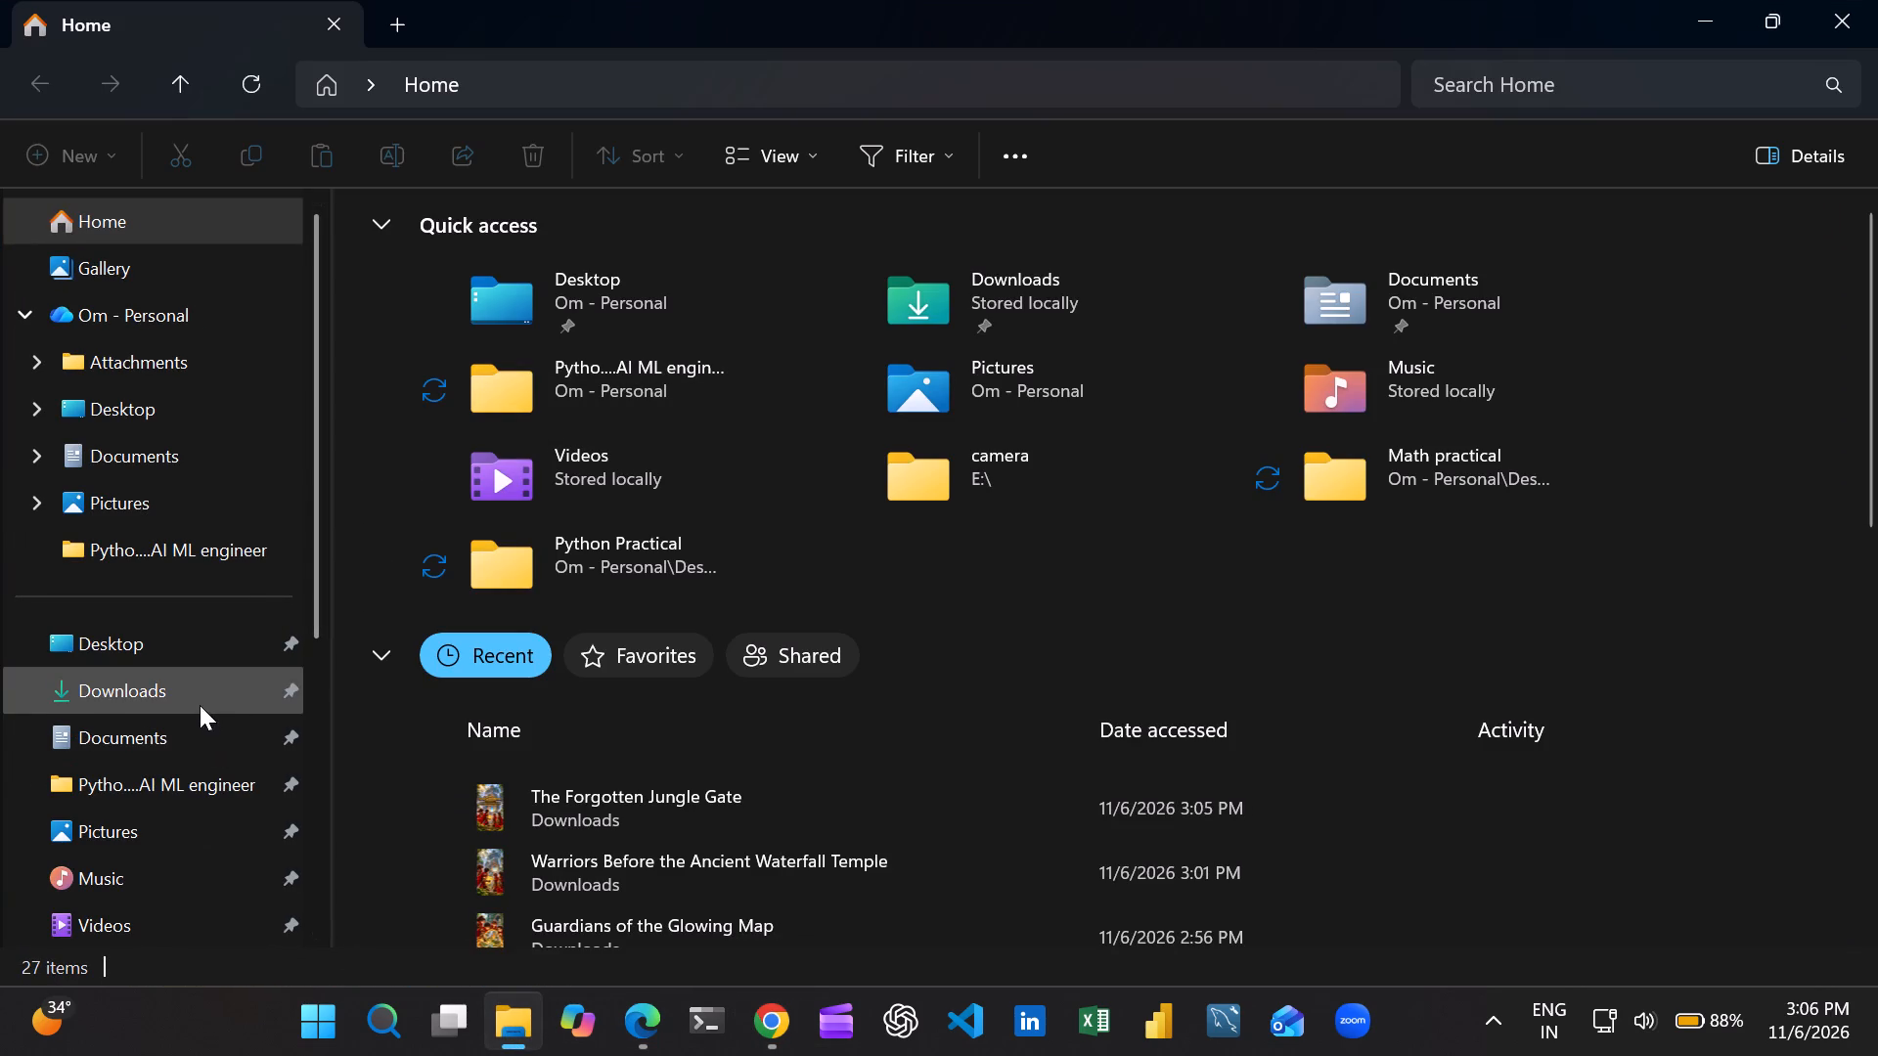
left_click(198, 696)
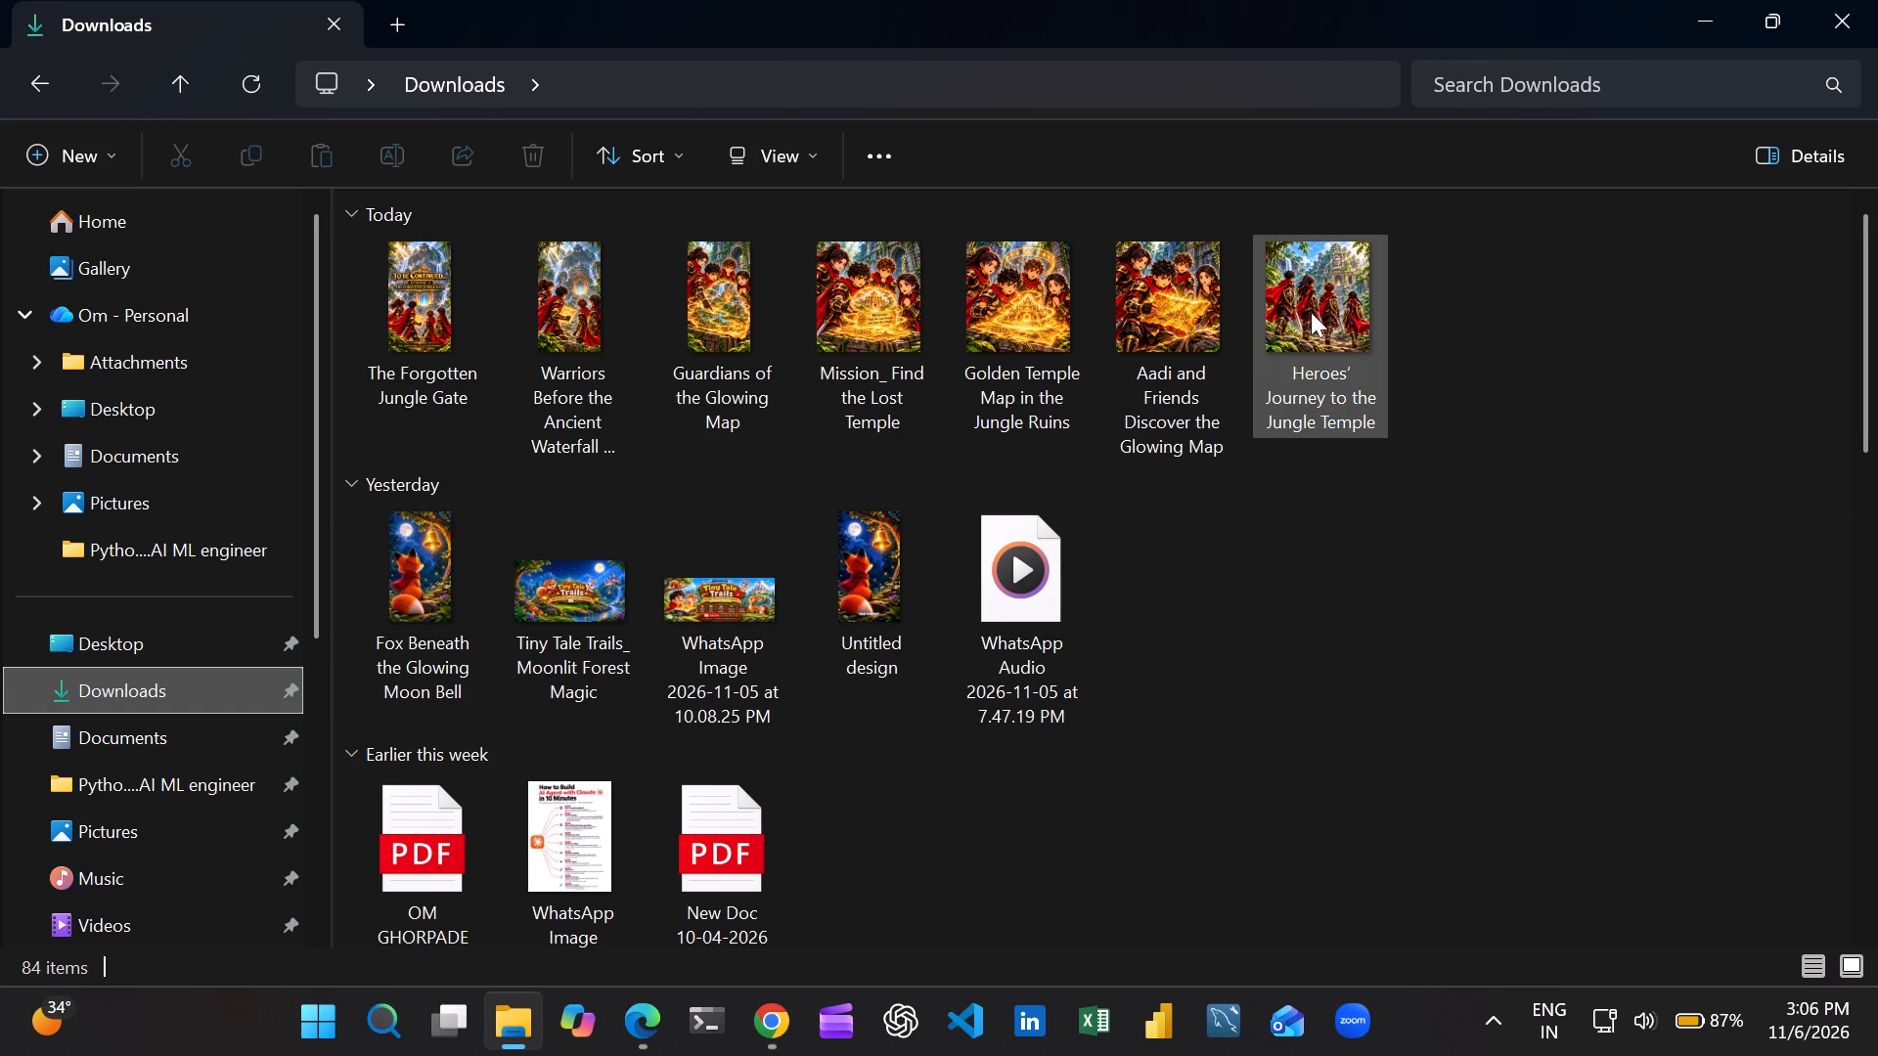
left_click(1336, 316, "ctrl")
left_click(1160, 336, "ctrl")
left_click(1015, 322, "ctrl")
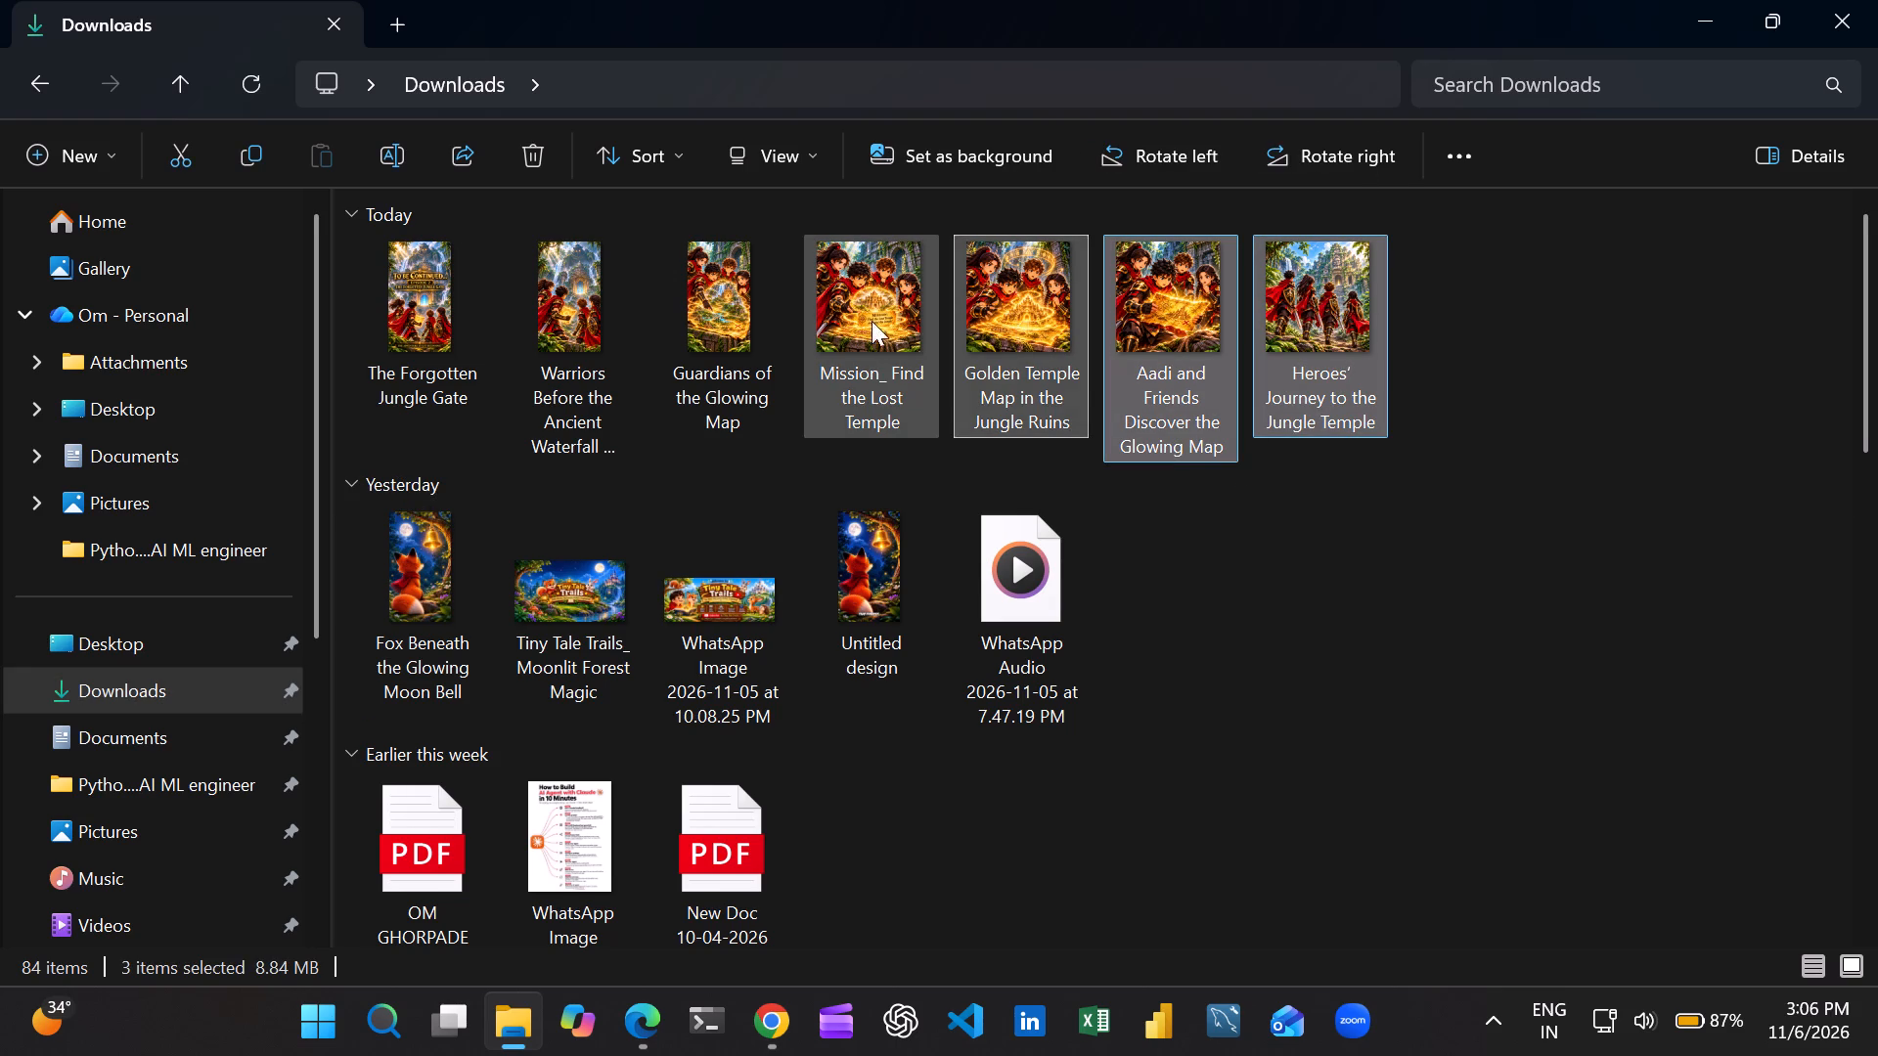
left_click(872, 315, "ctrl")
left_click(730, 313, "ctrl")
left_click(604, 303, "ctrl")
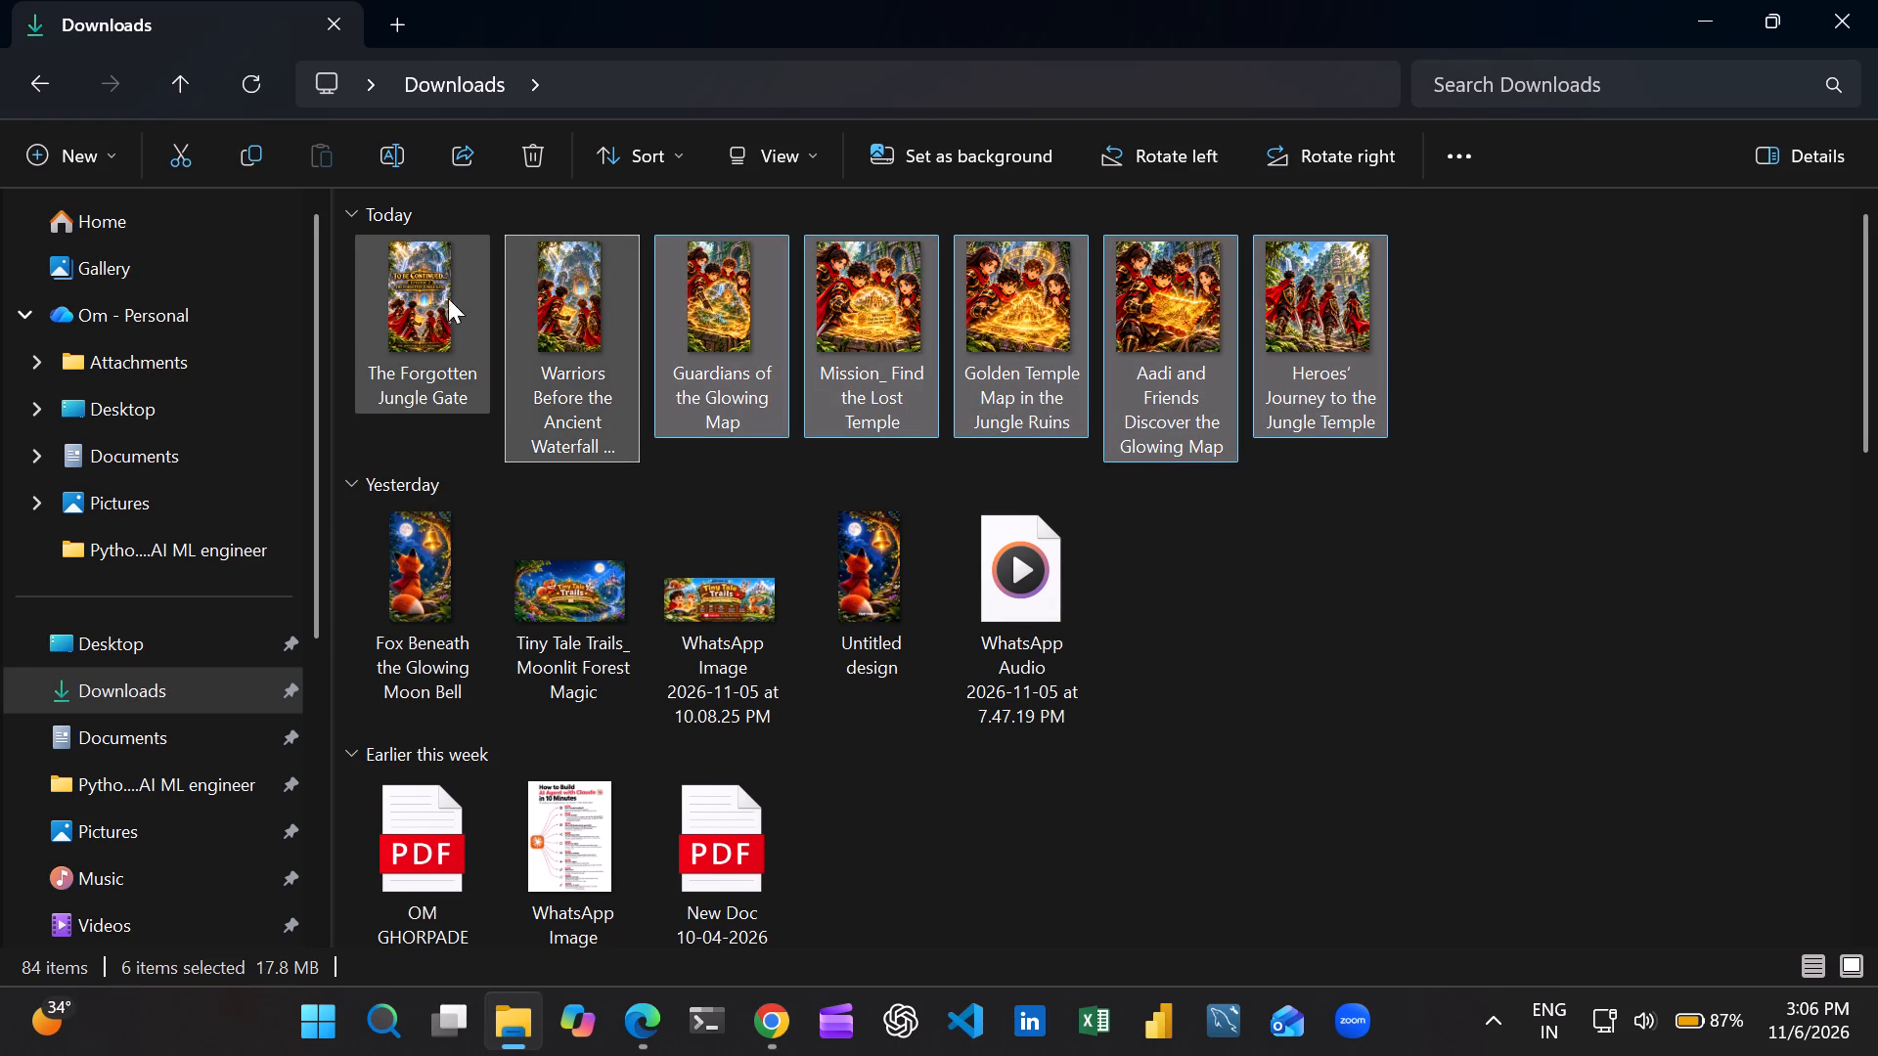
left_click(406, 296, "ctrl")
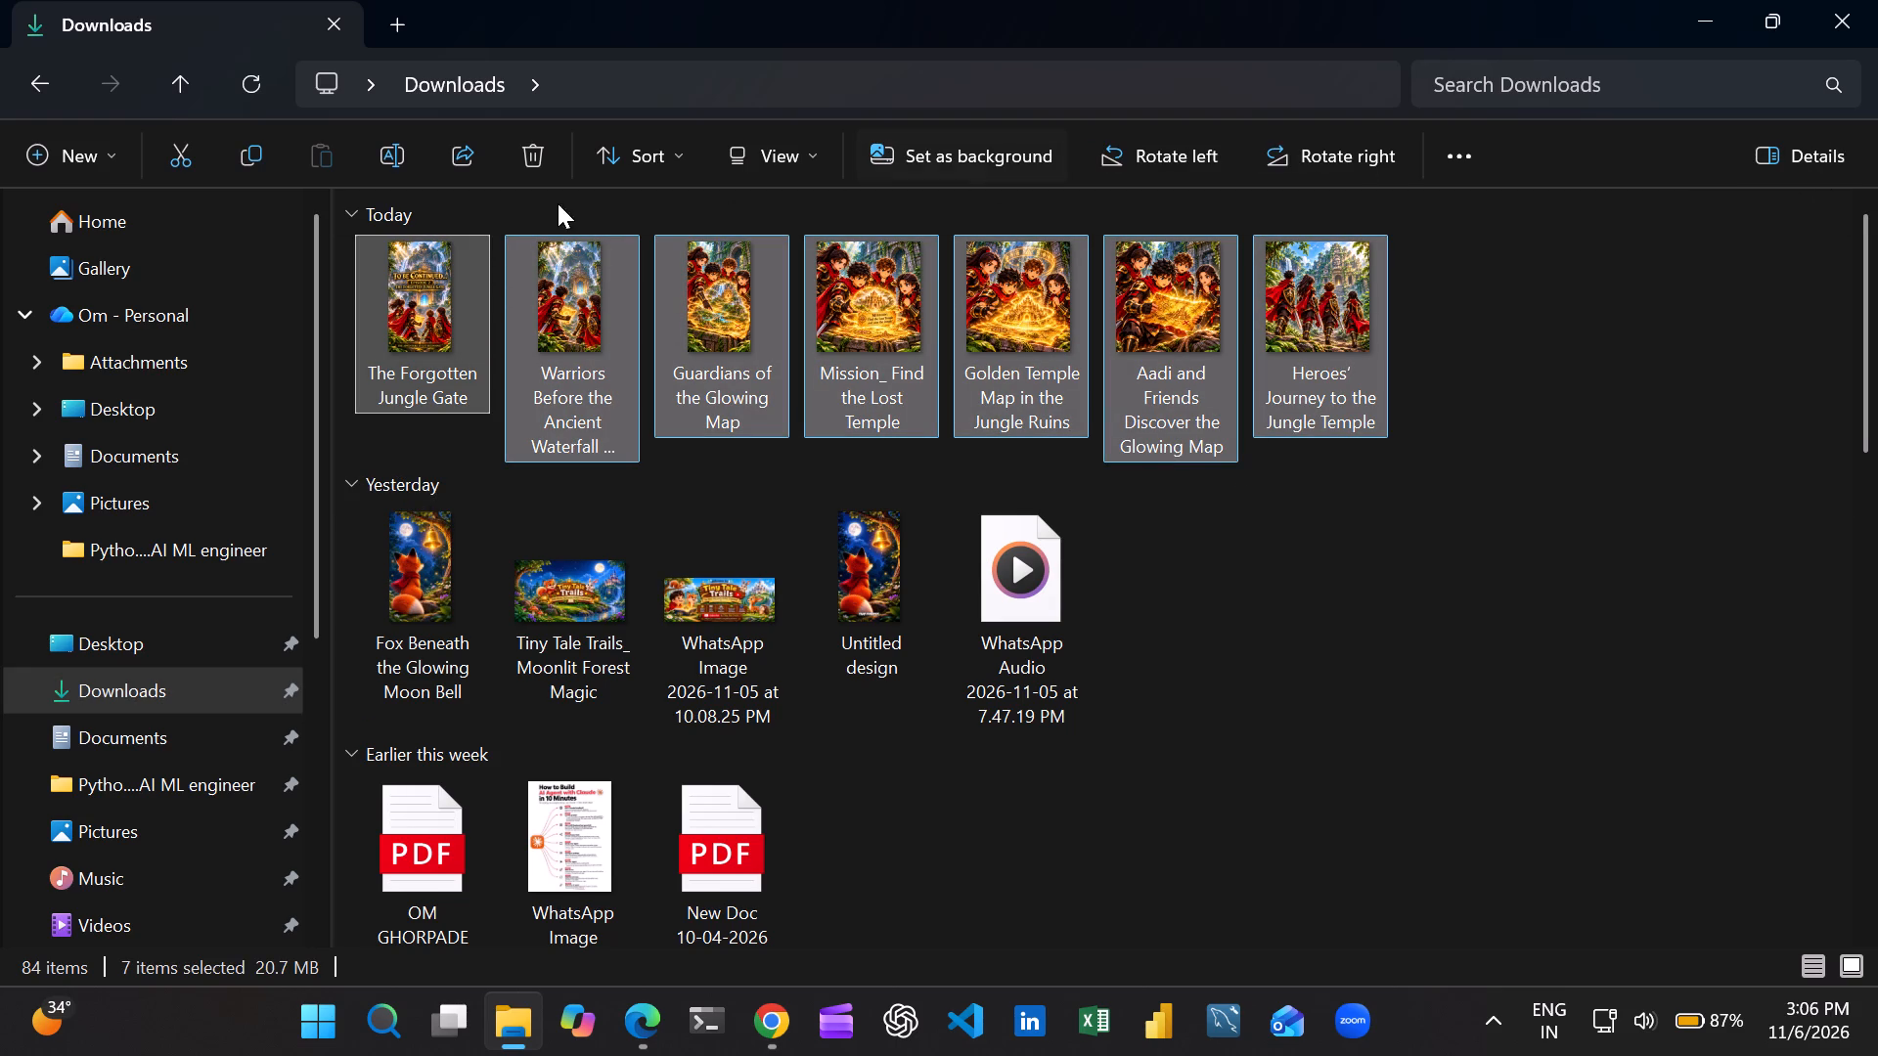
left_click(536, 154)
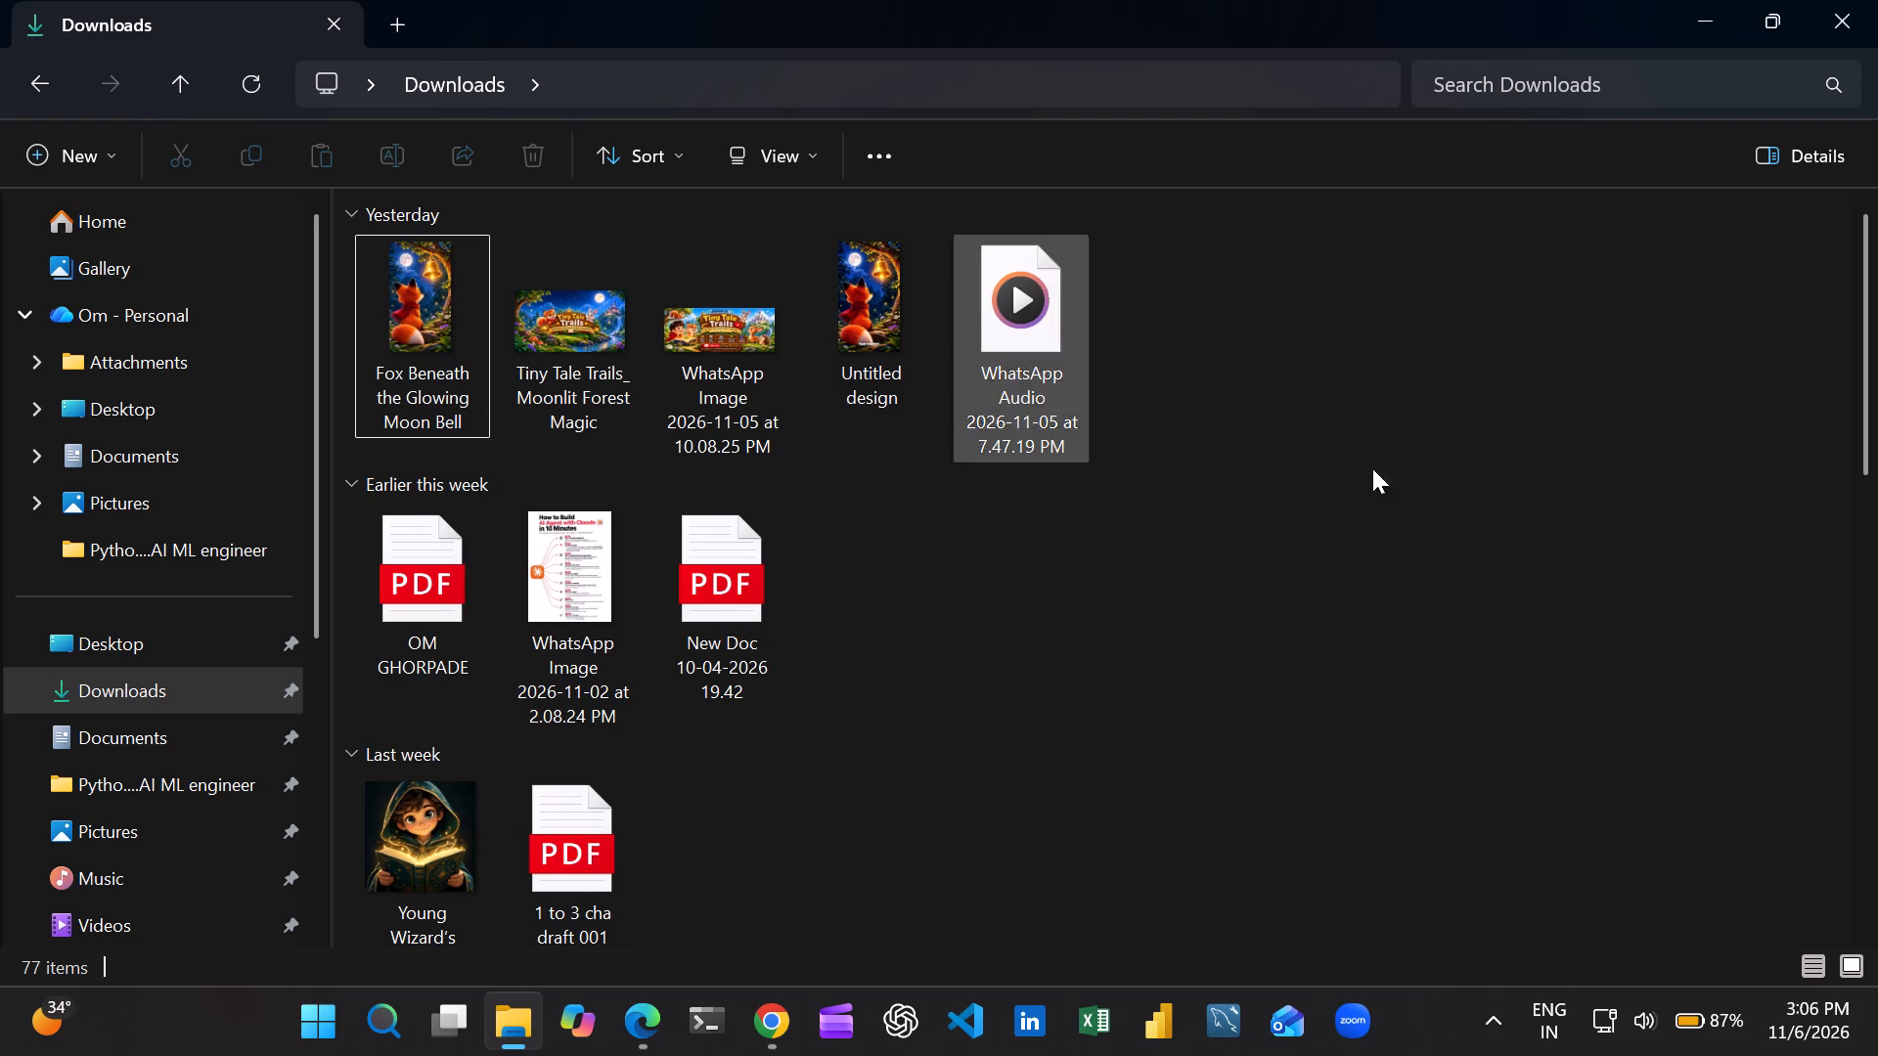
left_click(1704, 26)
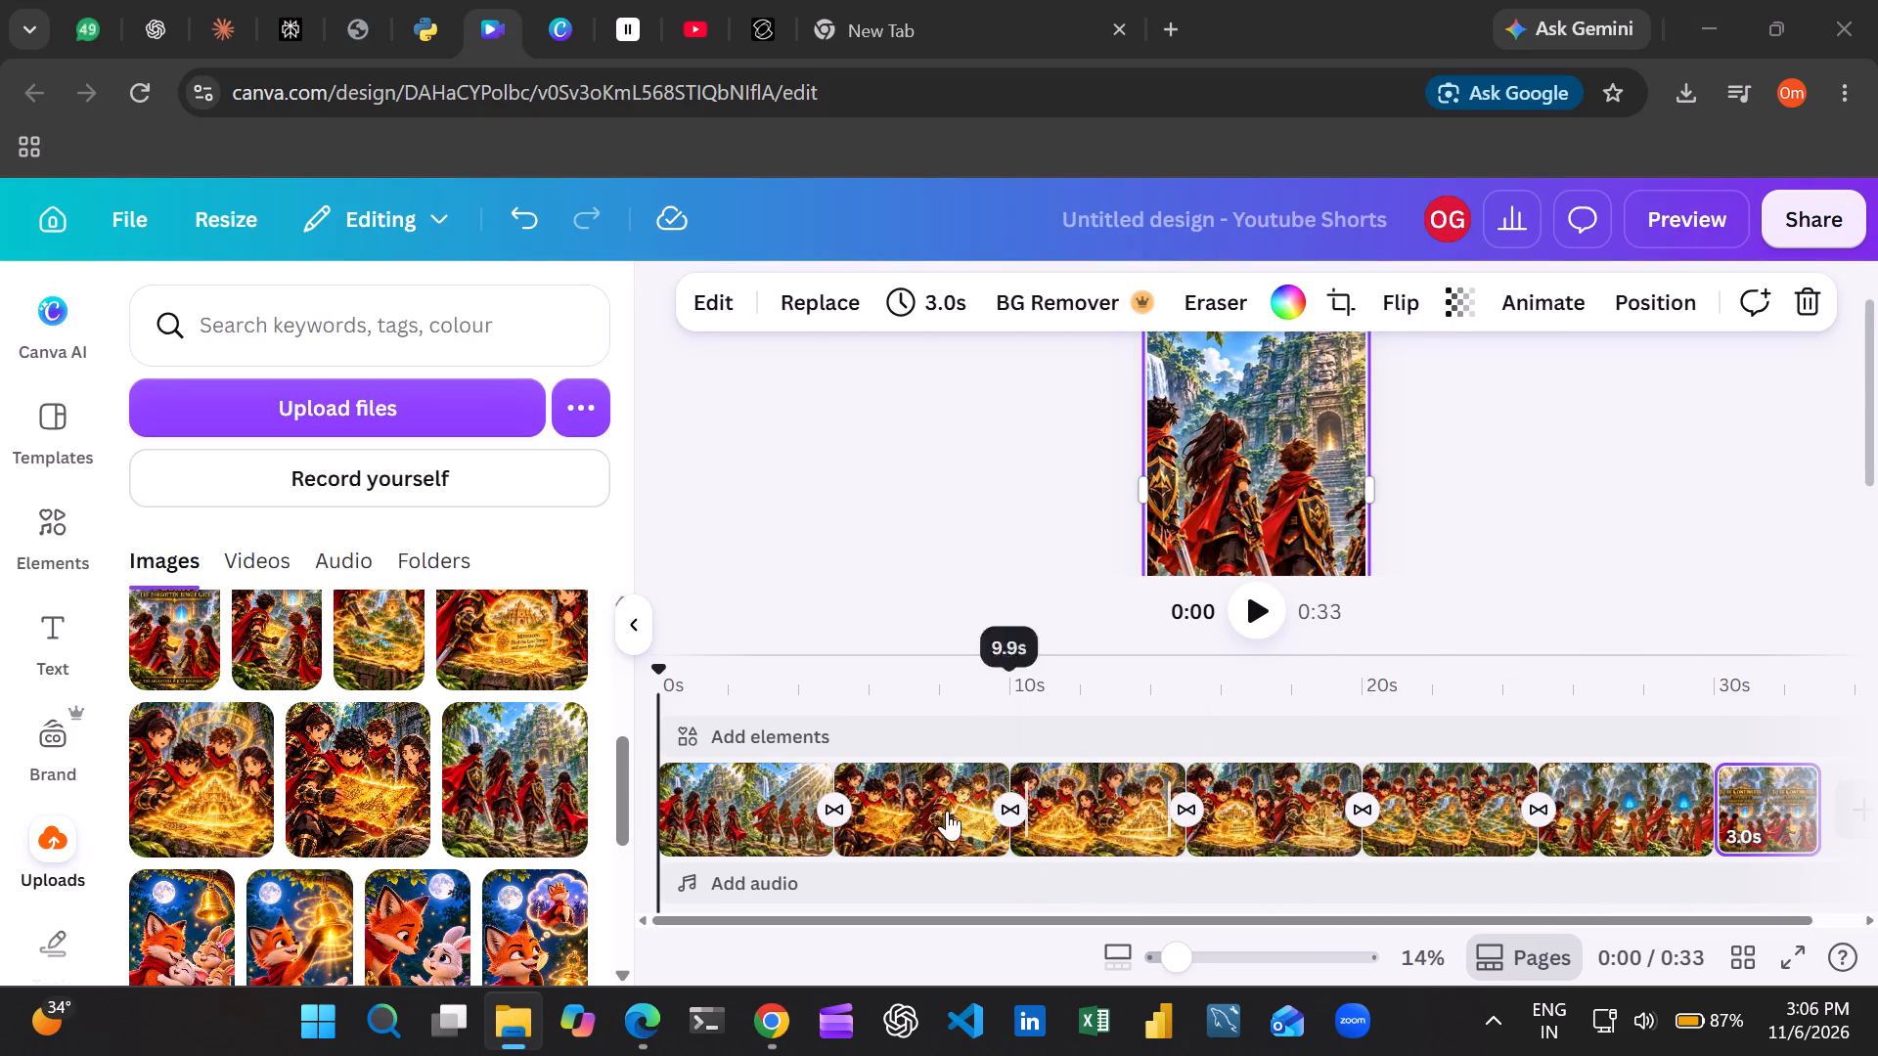
Apply the 0.5-second Dissolve transition between all scenes, including before the end-screen clip.
left_click(1010, 828)
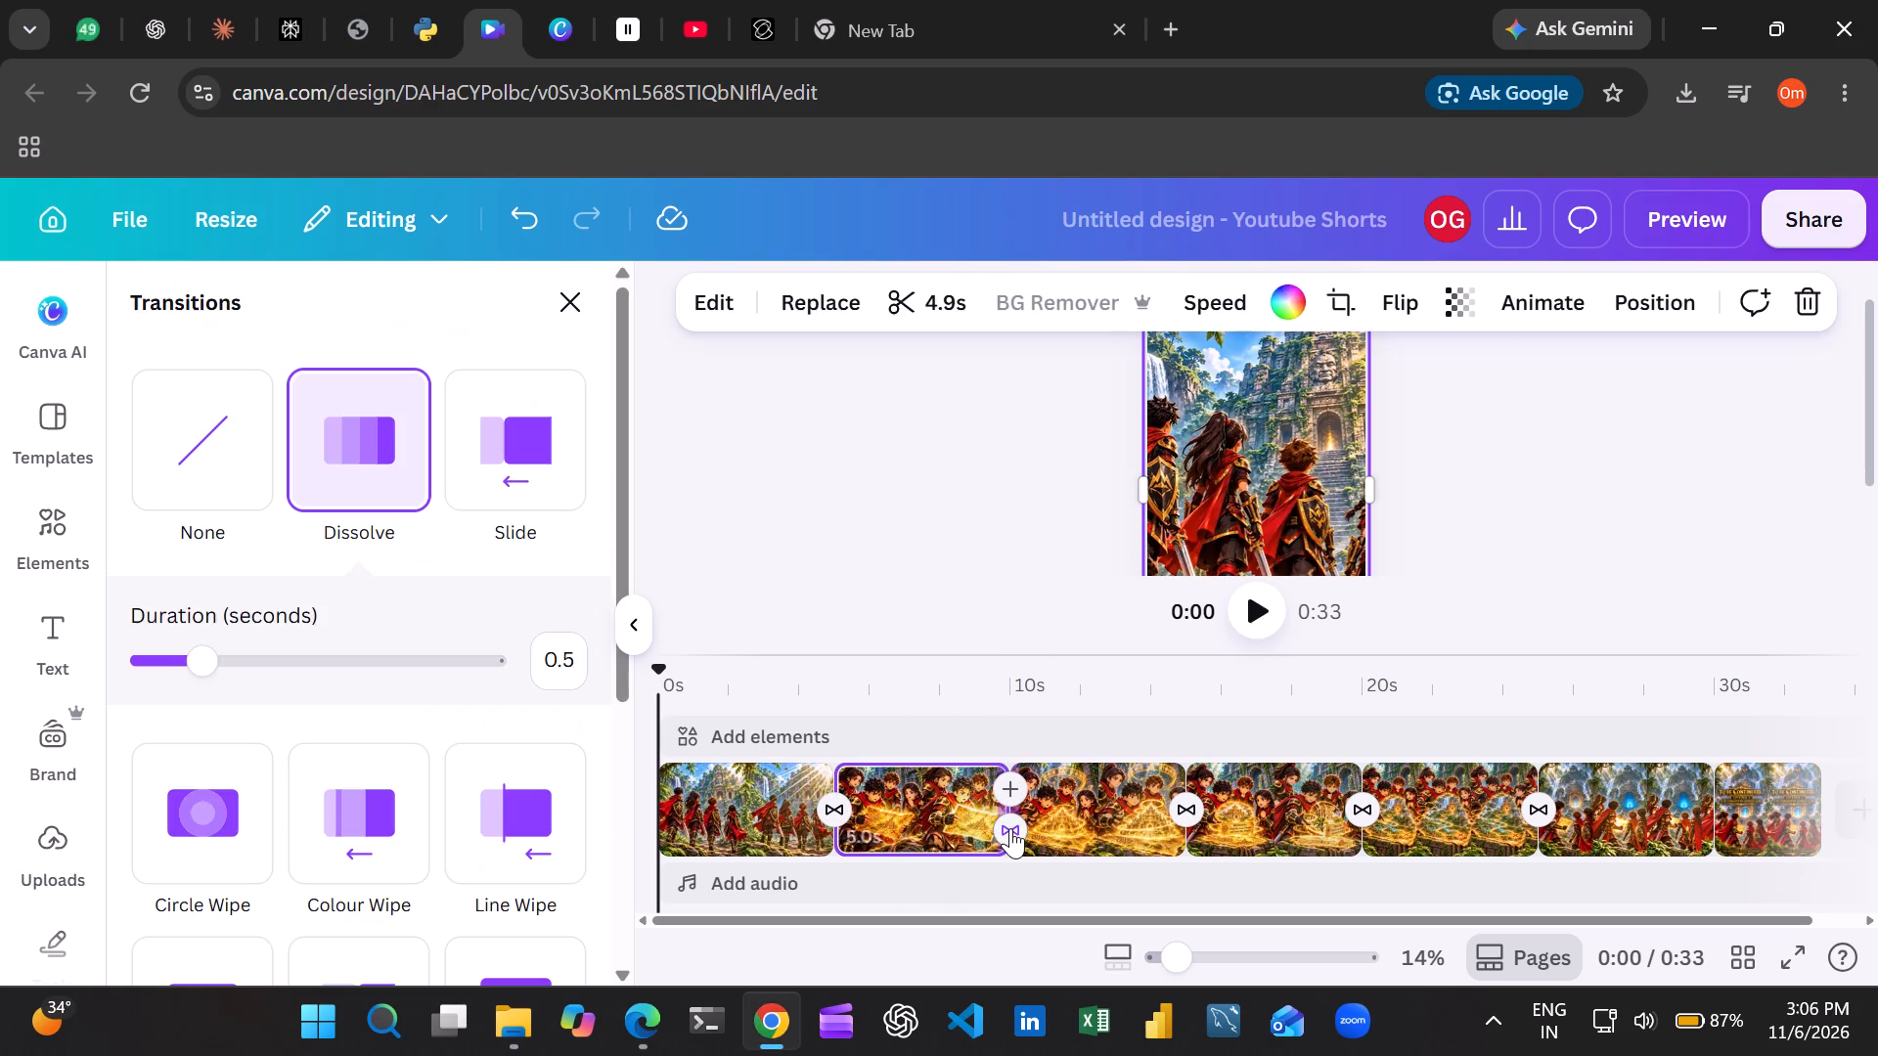
scroll(429, 770, "down", 7)
left_click(452, 947)
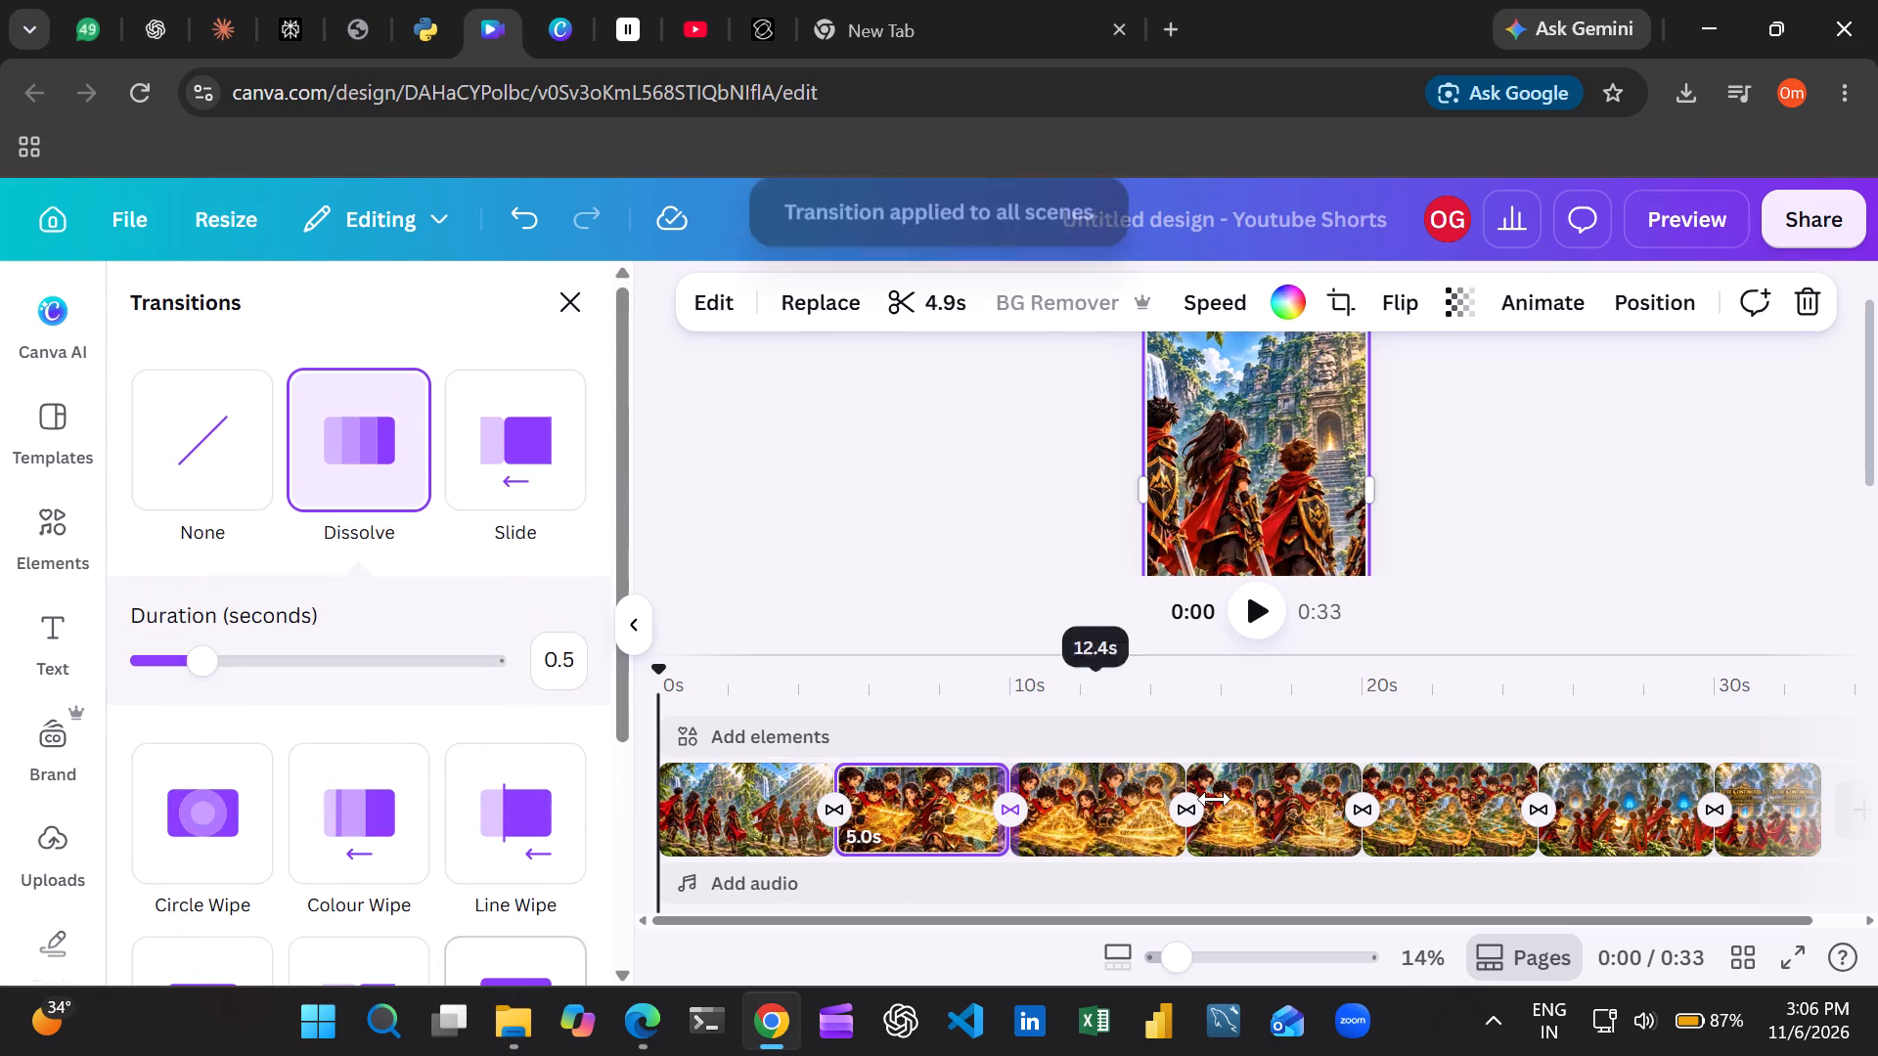
left_click(1270, 619)
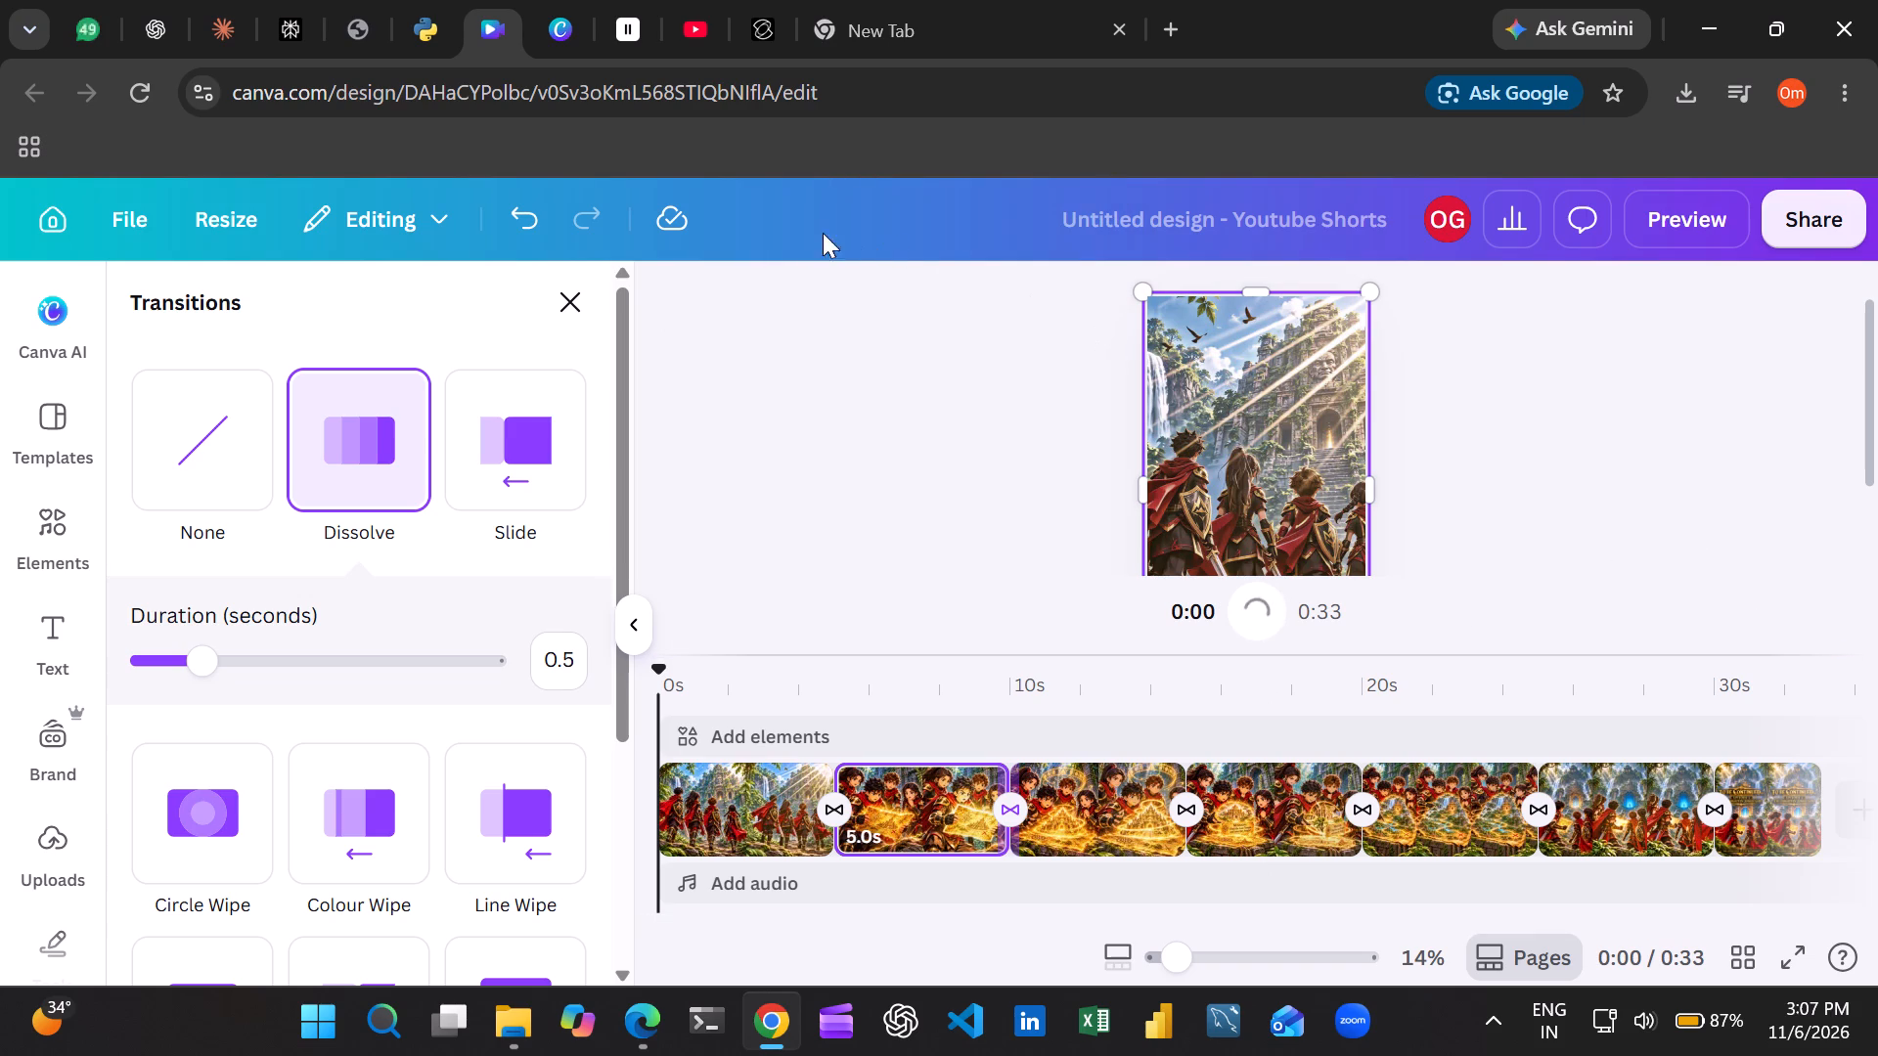
left_click(568, 296)
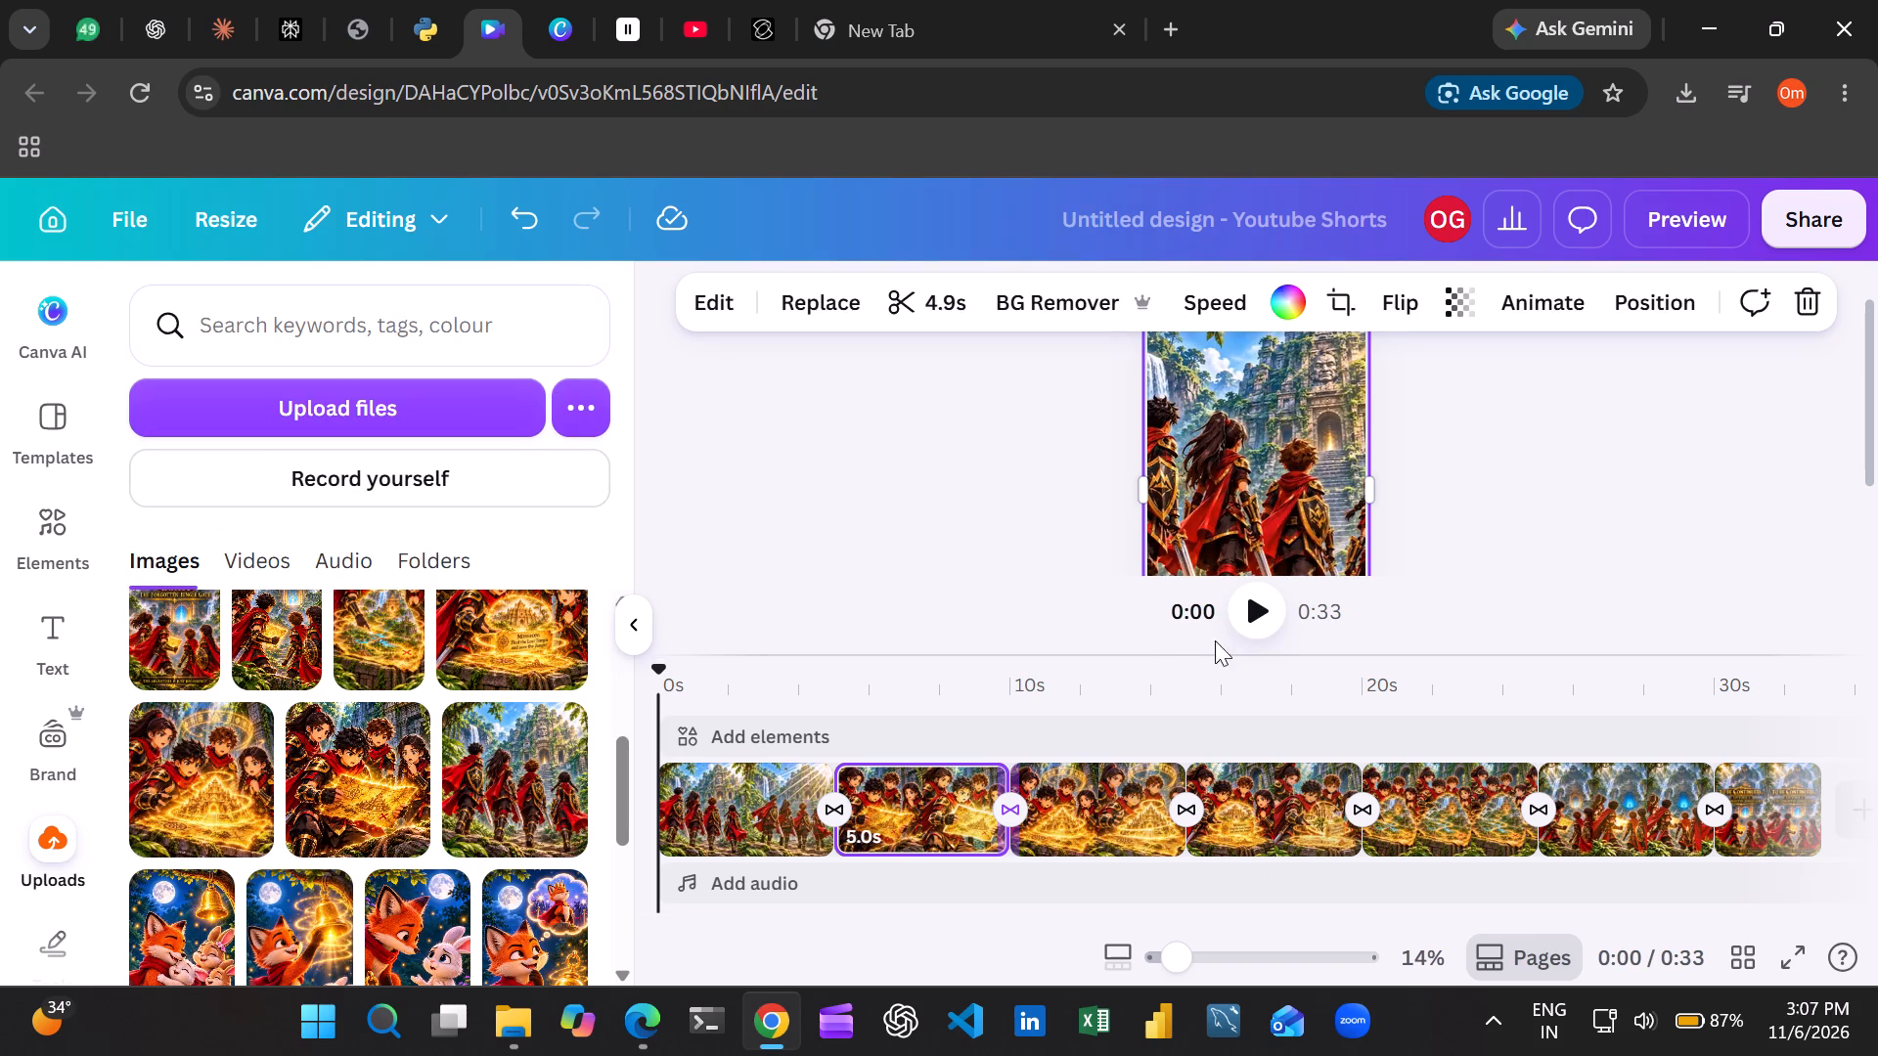
left_click(1264, 625)
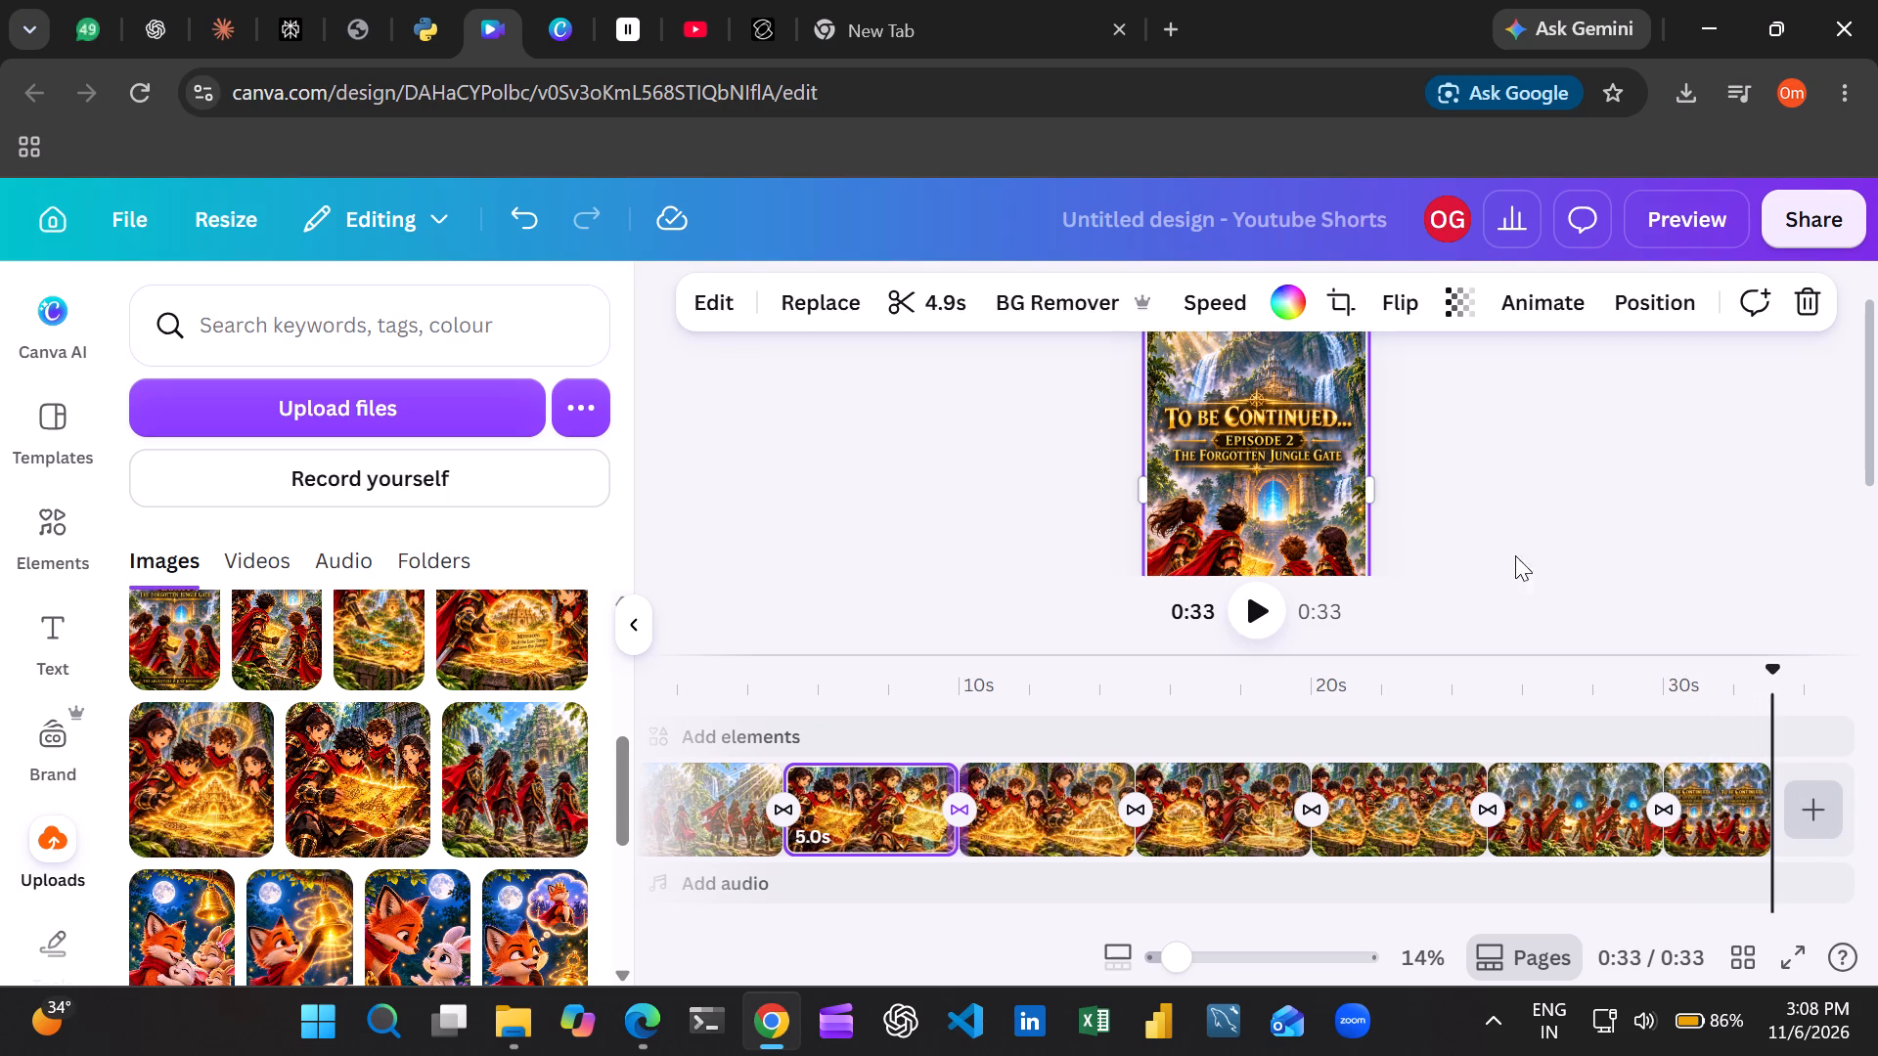
left_click_drag(1777, 670, 1449, 683)
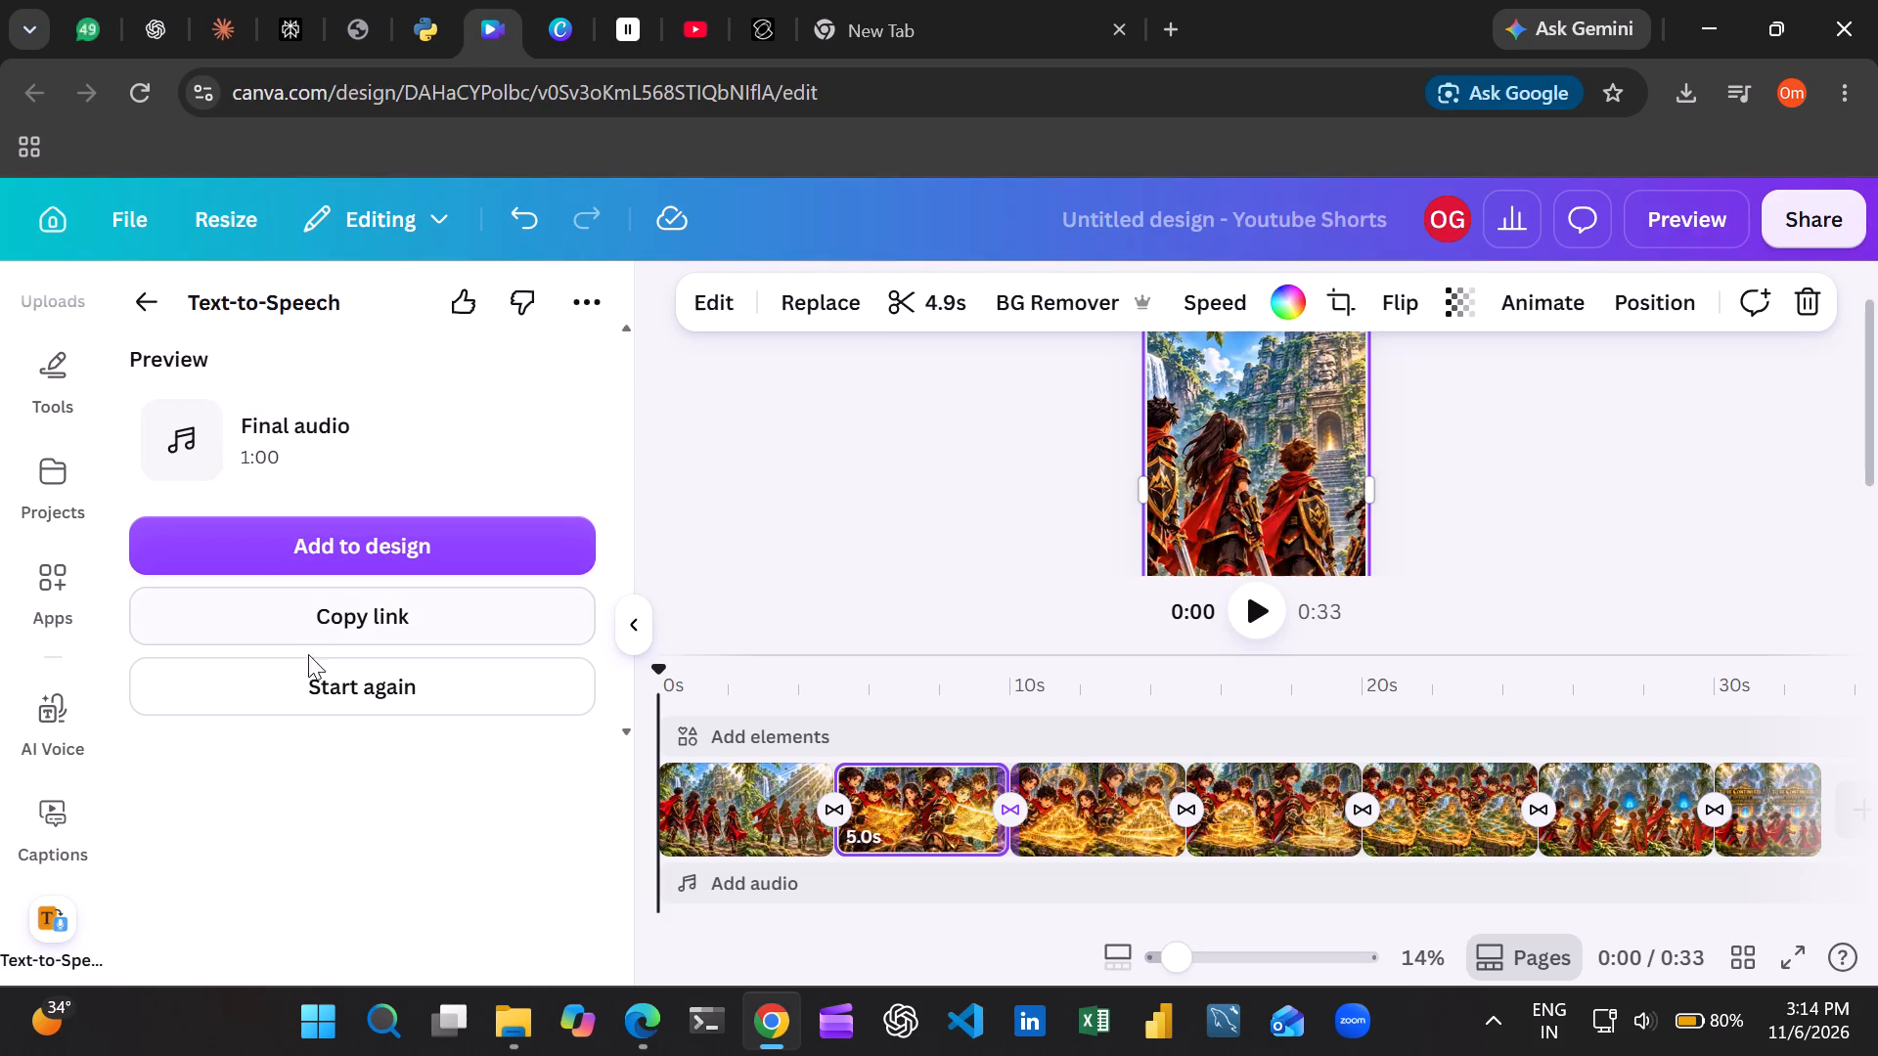
left_click(247, 674)
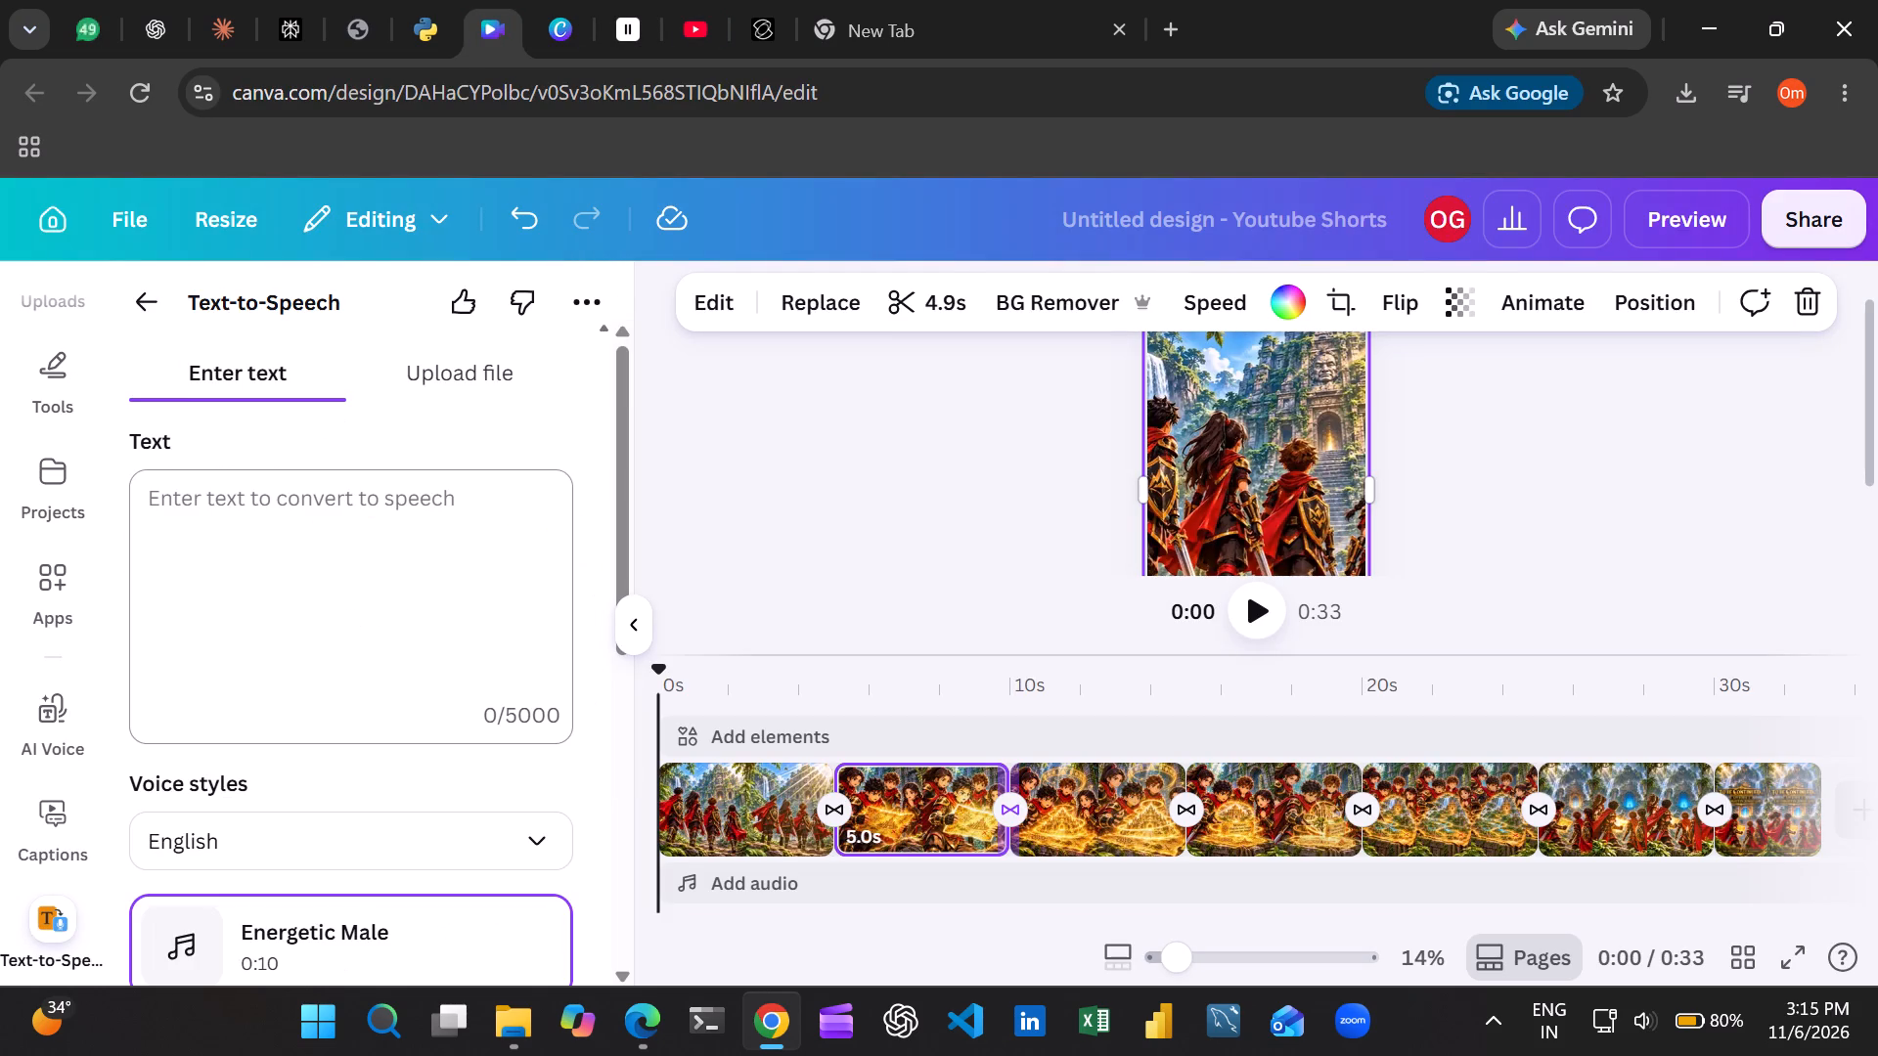
scroll(318, 619, "down", 4)
left_click(306, 706)
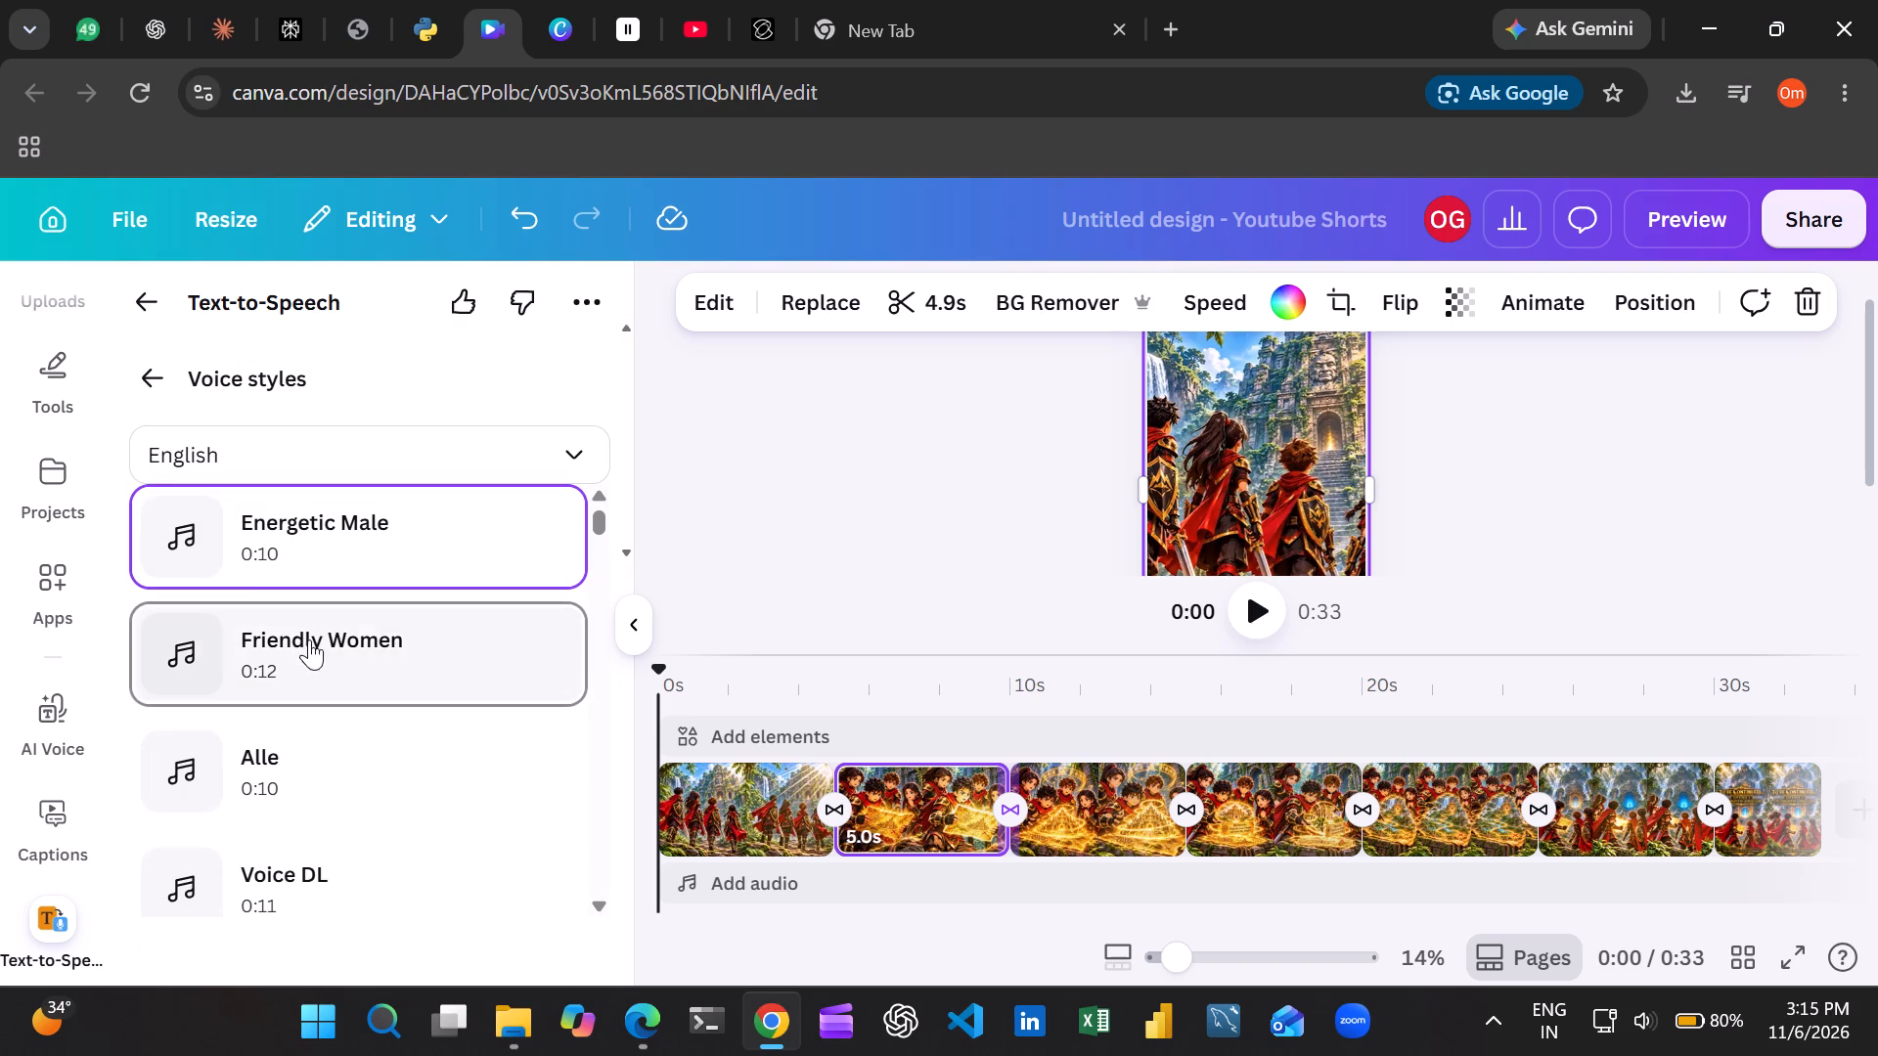
scroll(311, 659, "down", 3)
scroll(198, 660, "down", 2)
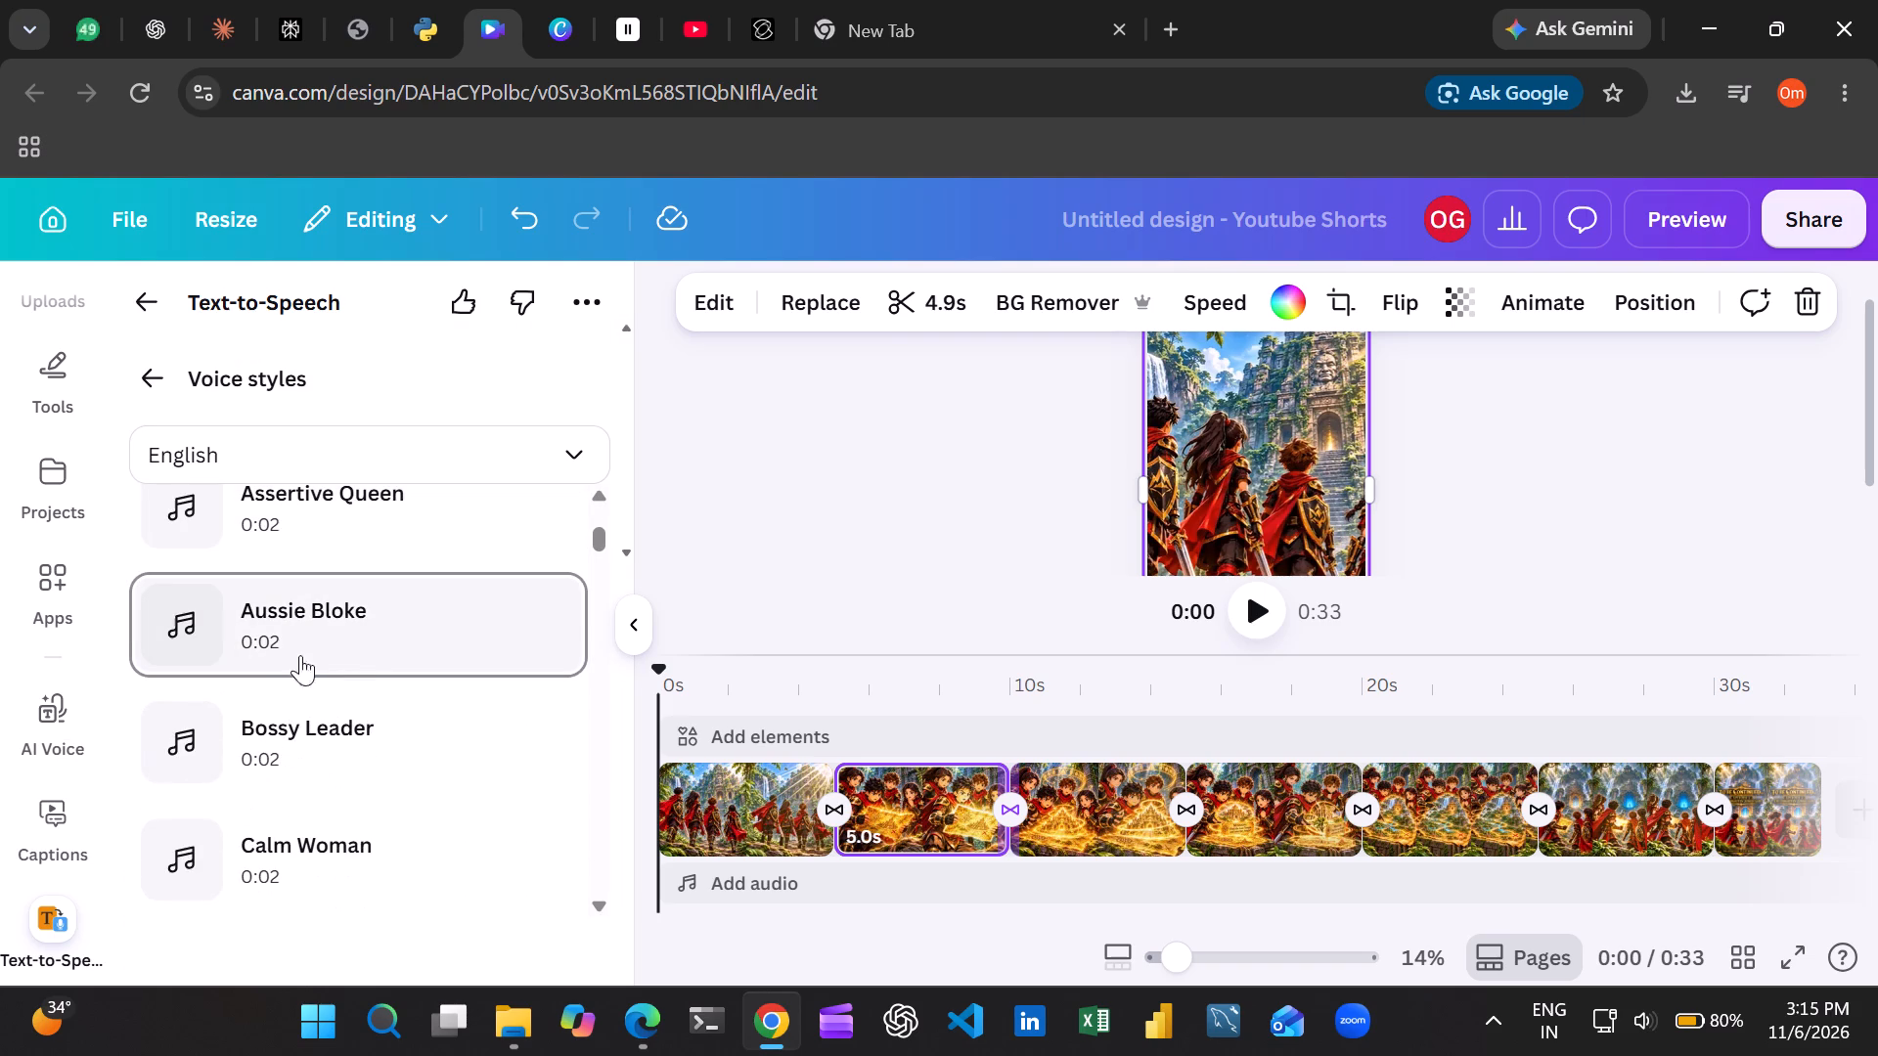
scroll(298, 632, "down", 1)
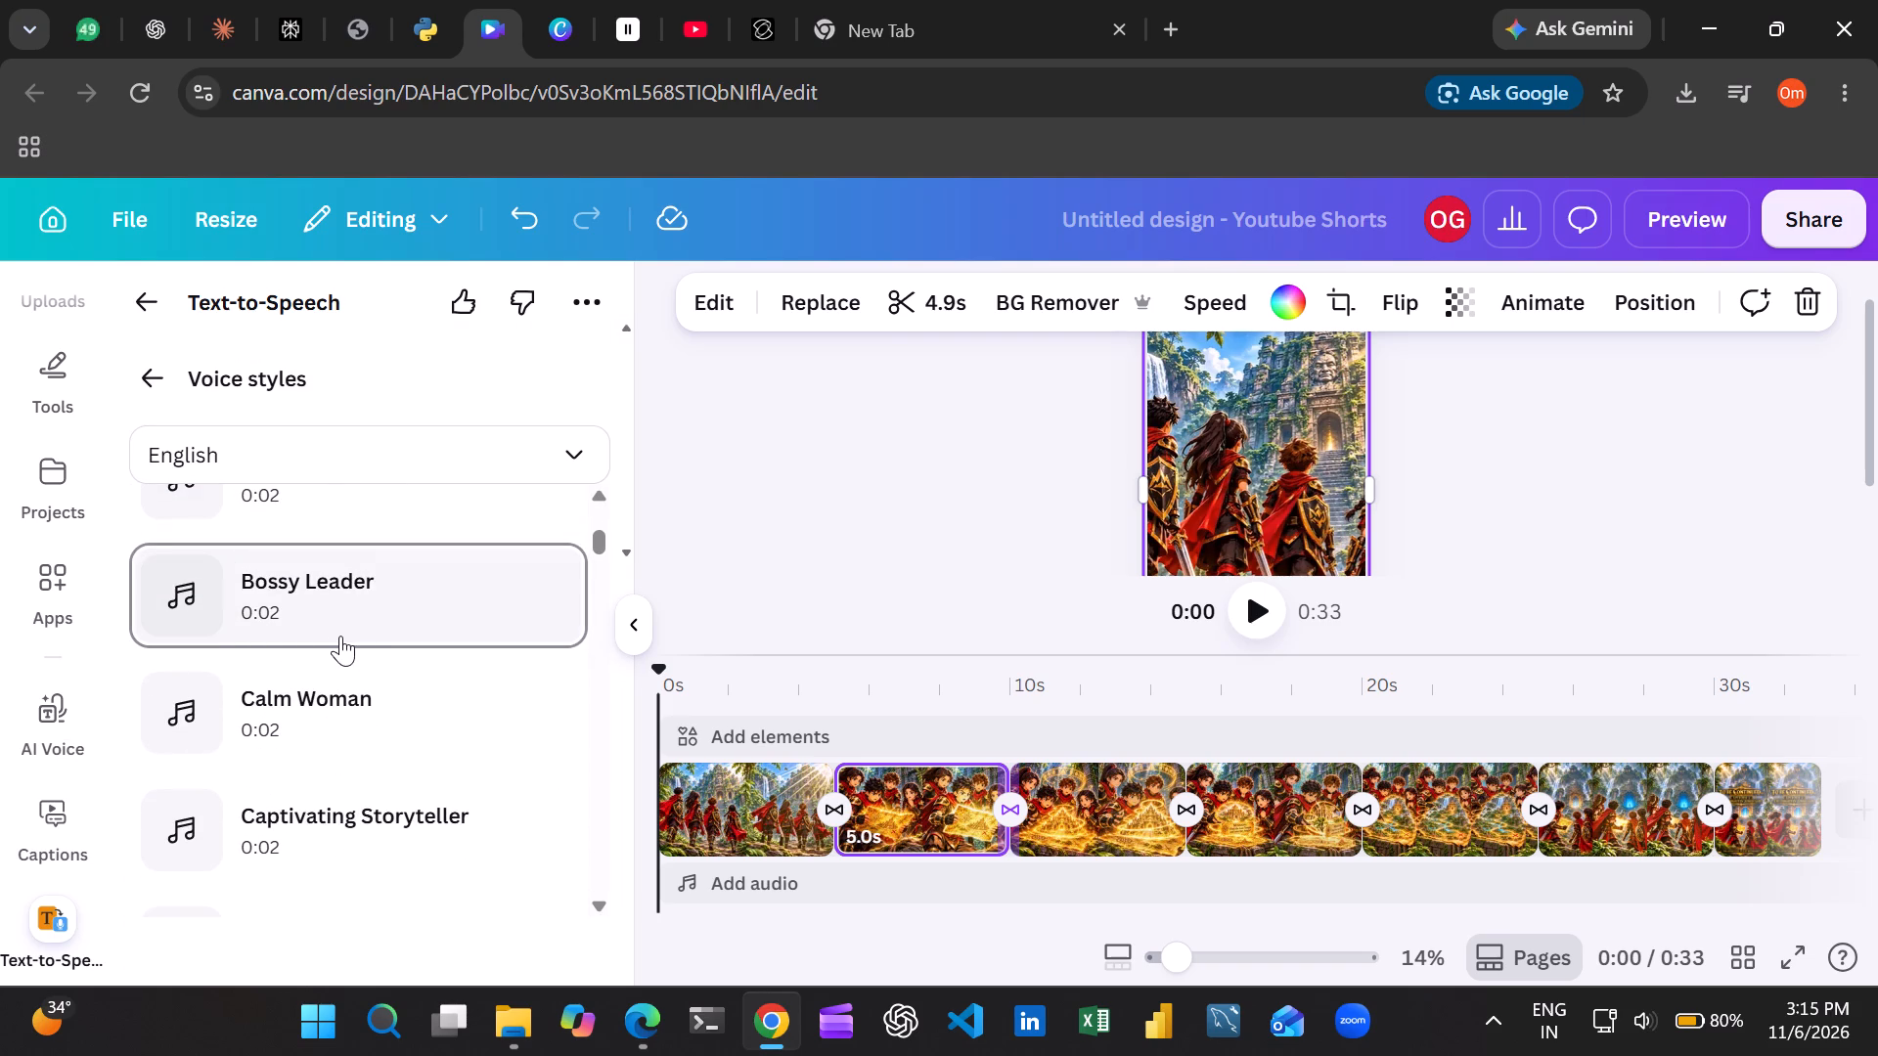
left_click(340, 632)
scroll(304, 768, "down", 2)
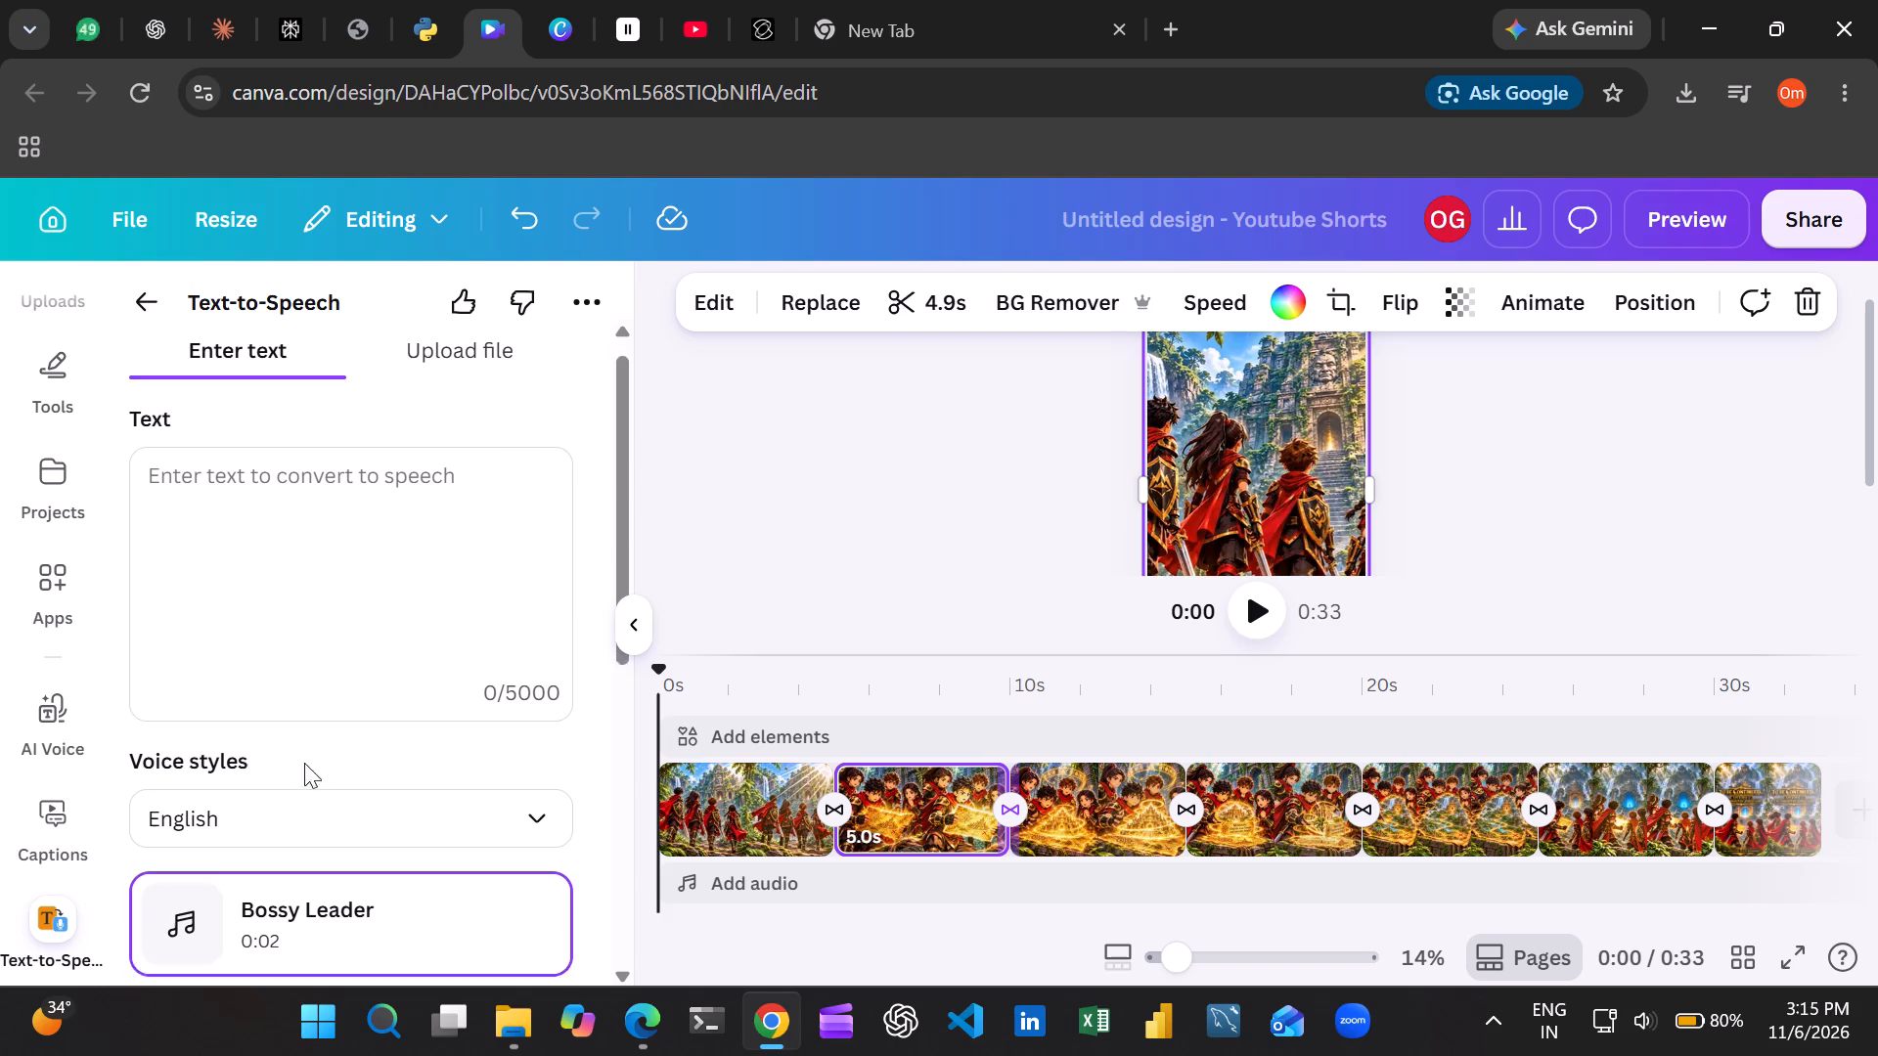
Preview the Bossy Leader, Female Narrator, Captivating Storyteller and Male Debater English voices, and replay Captivating Storyteller for comparison.
scroll(304, 763, "down", 1)
left_click(197, 504)
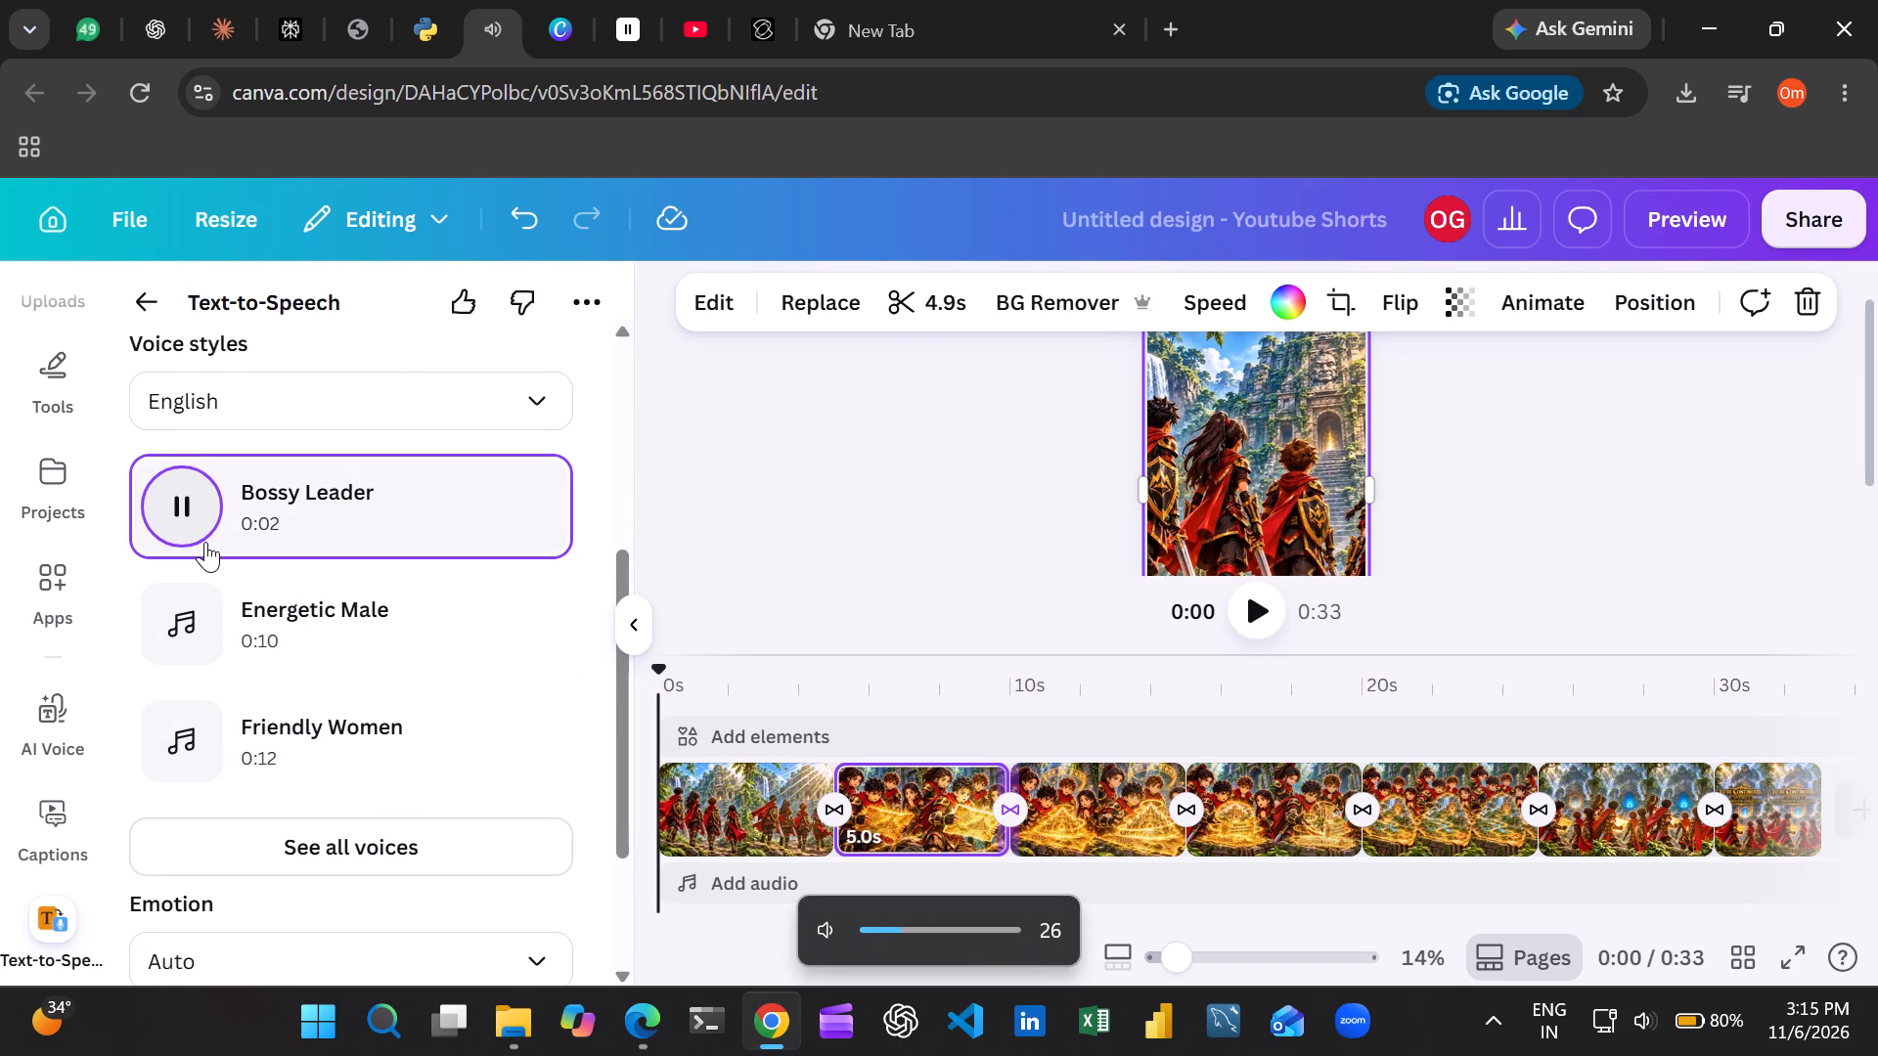
left_click(191, 503)
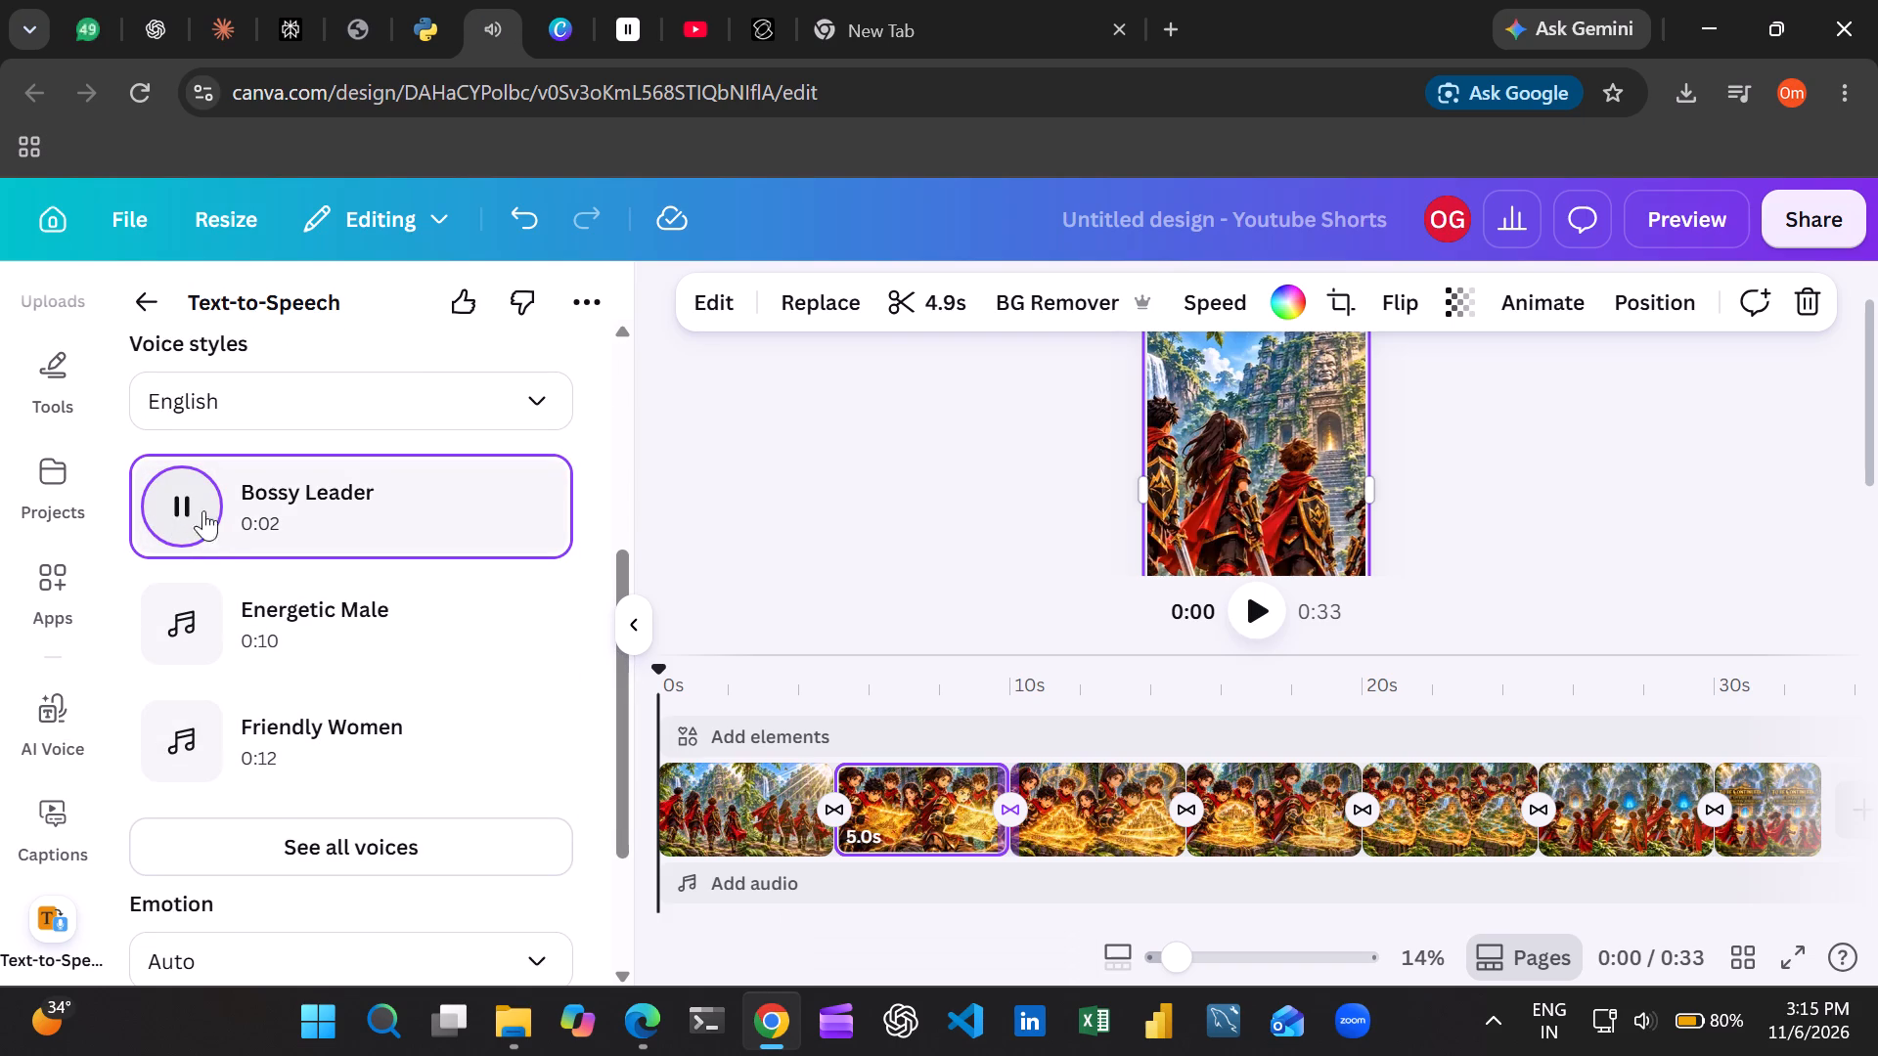
left_click(304, 851)
scroll(298, 735, "down", 4)
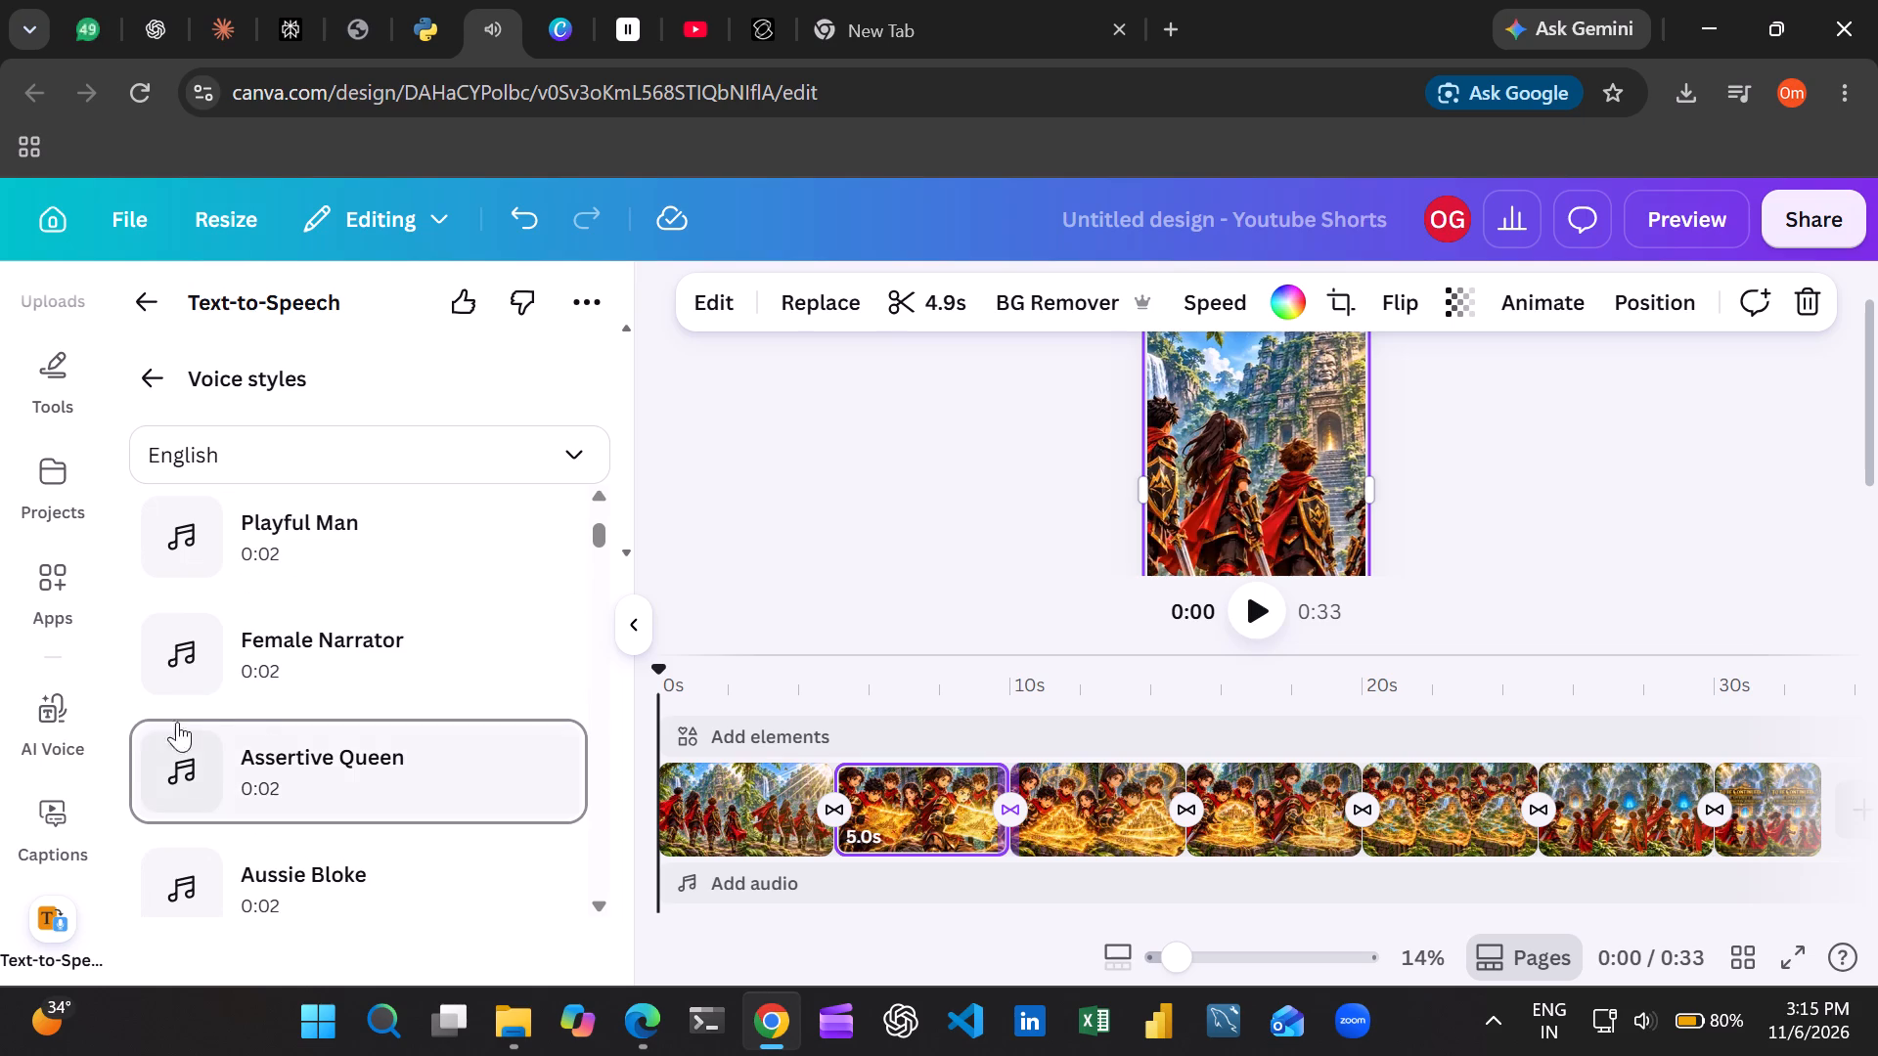
left_click(184, 660)
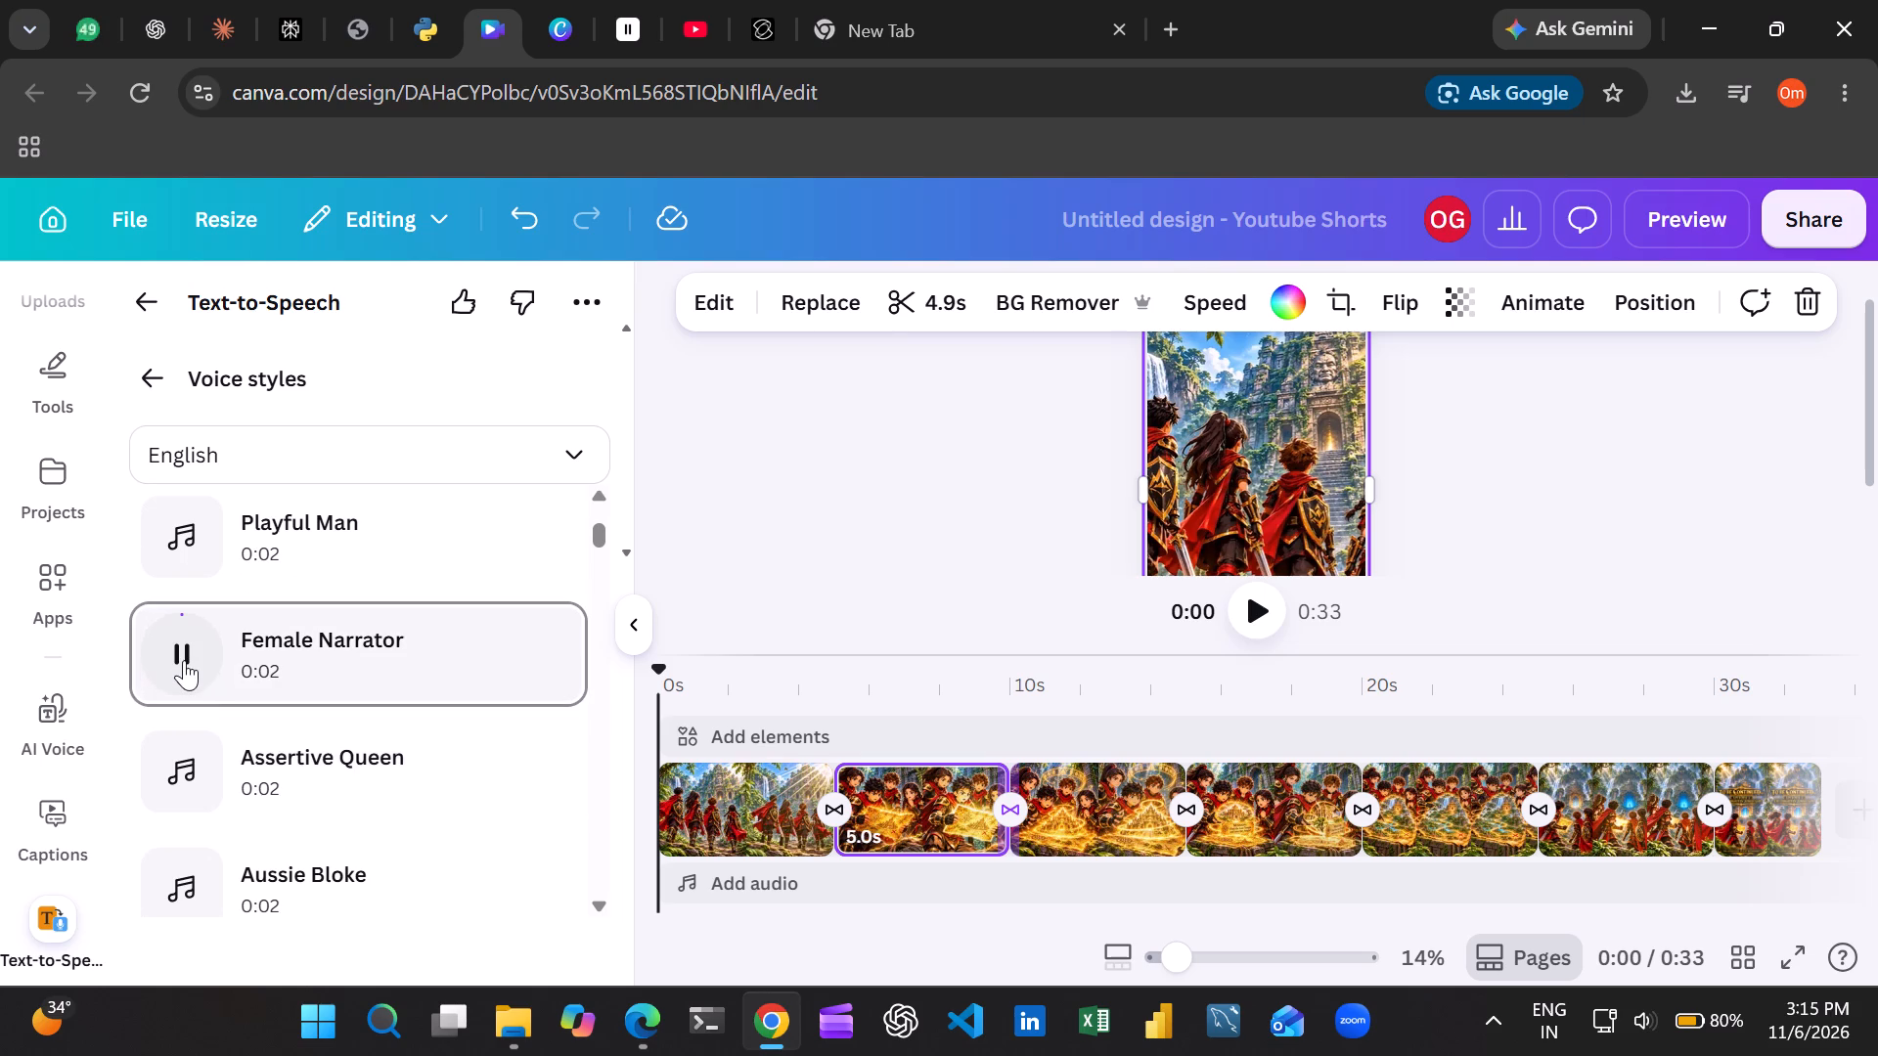
left_click(181, 657)
scroll(221, 751, "down", 2)
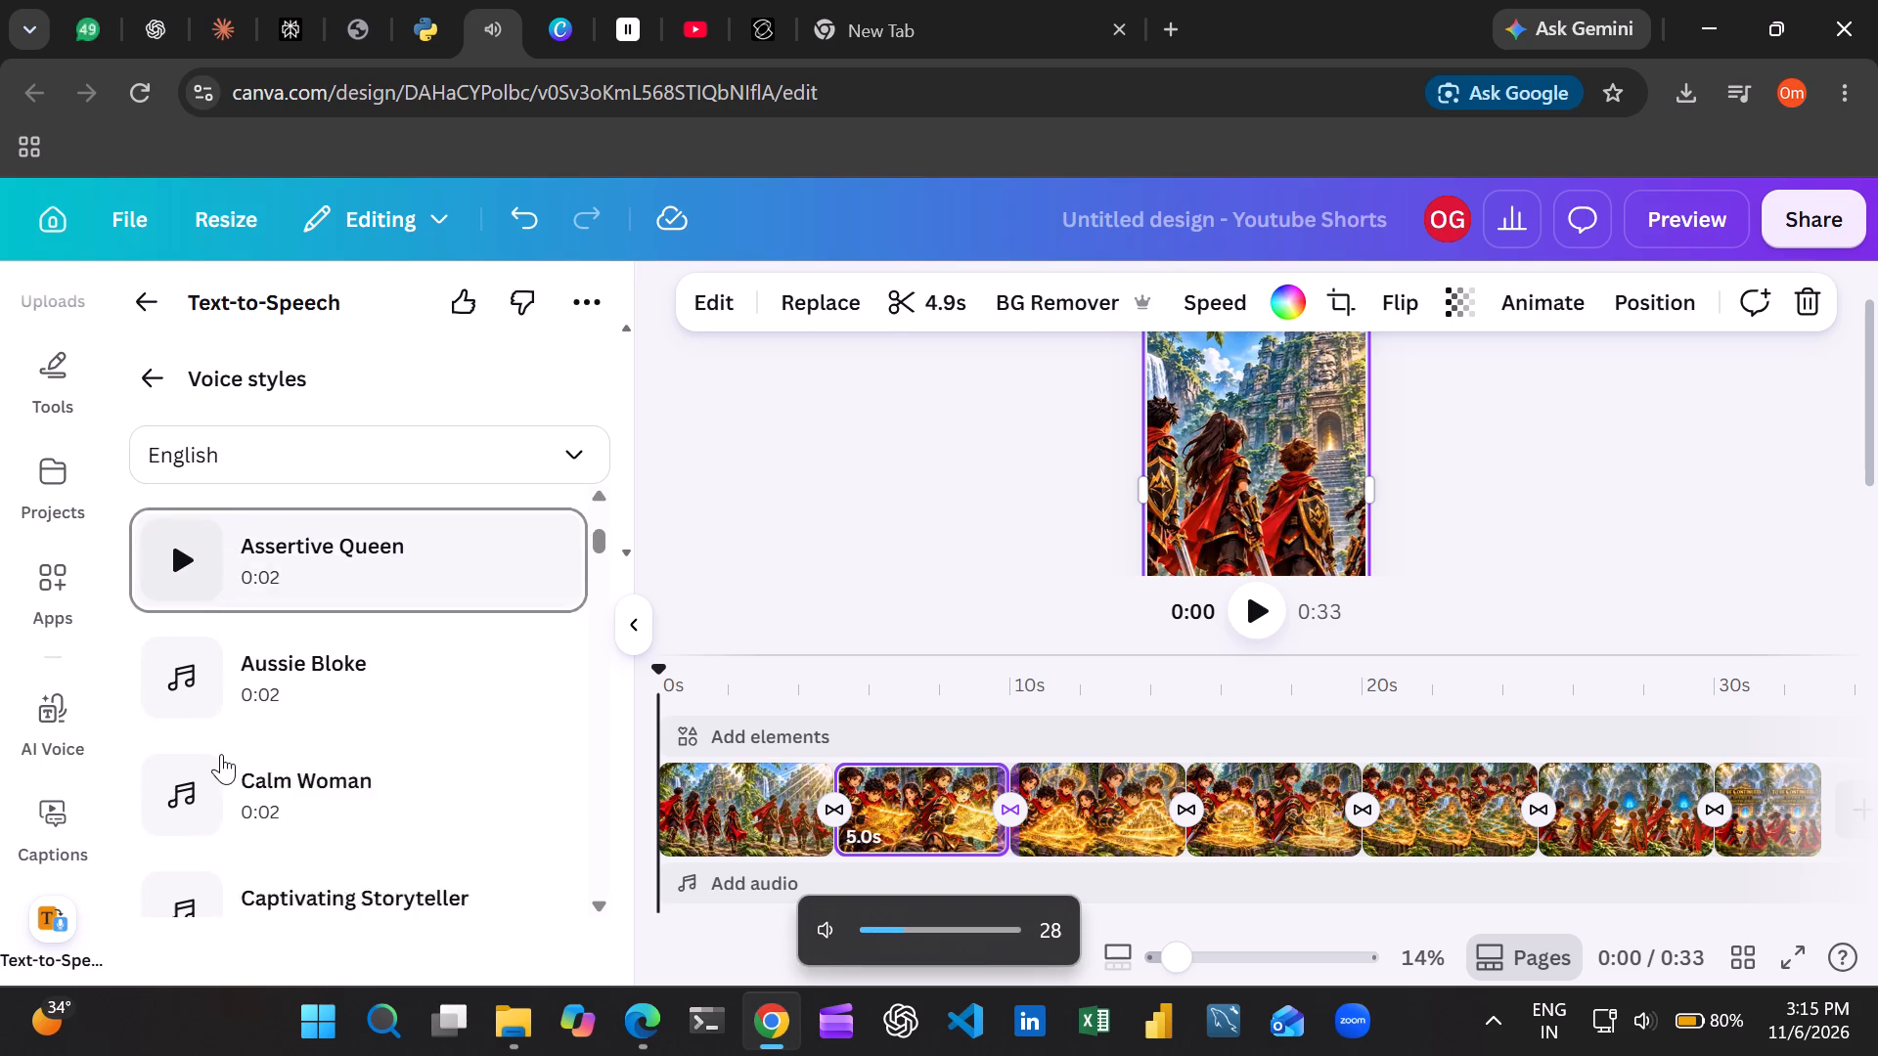
scroll(221, 754, "down", 1)
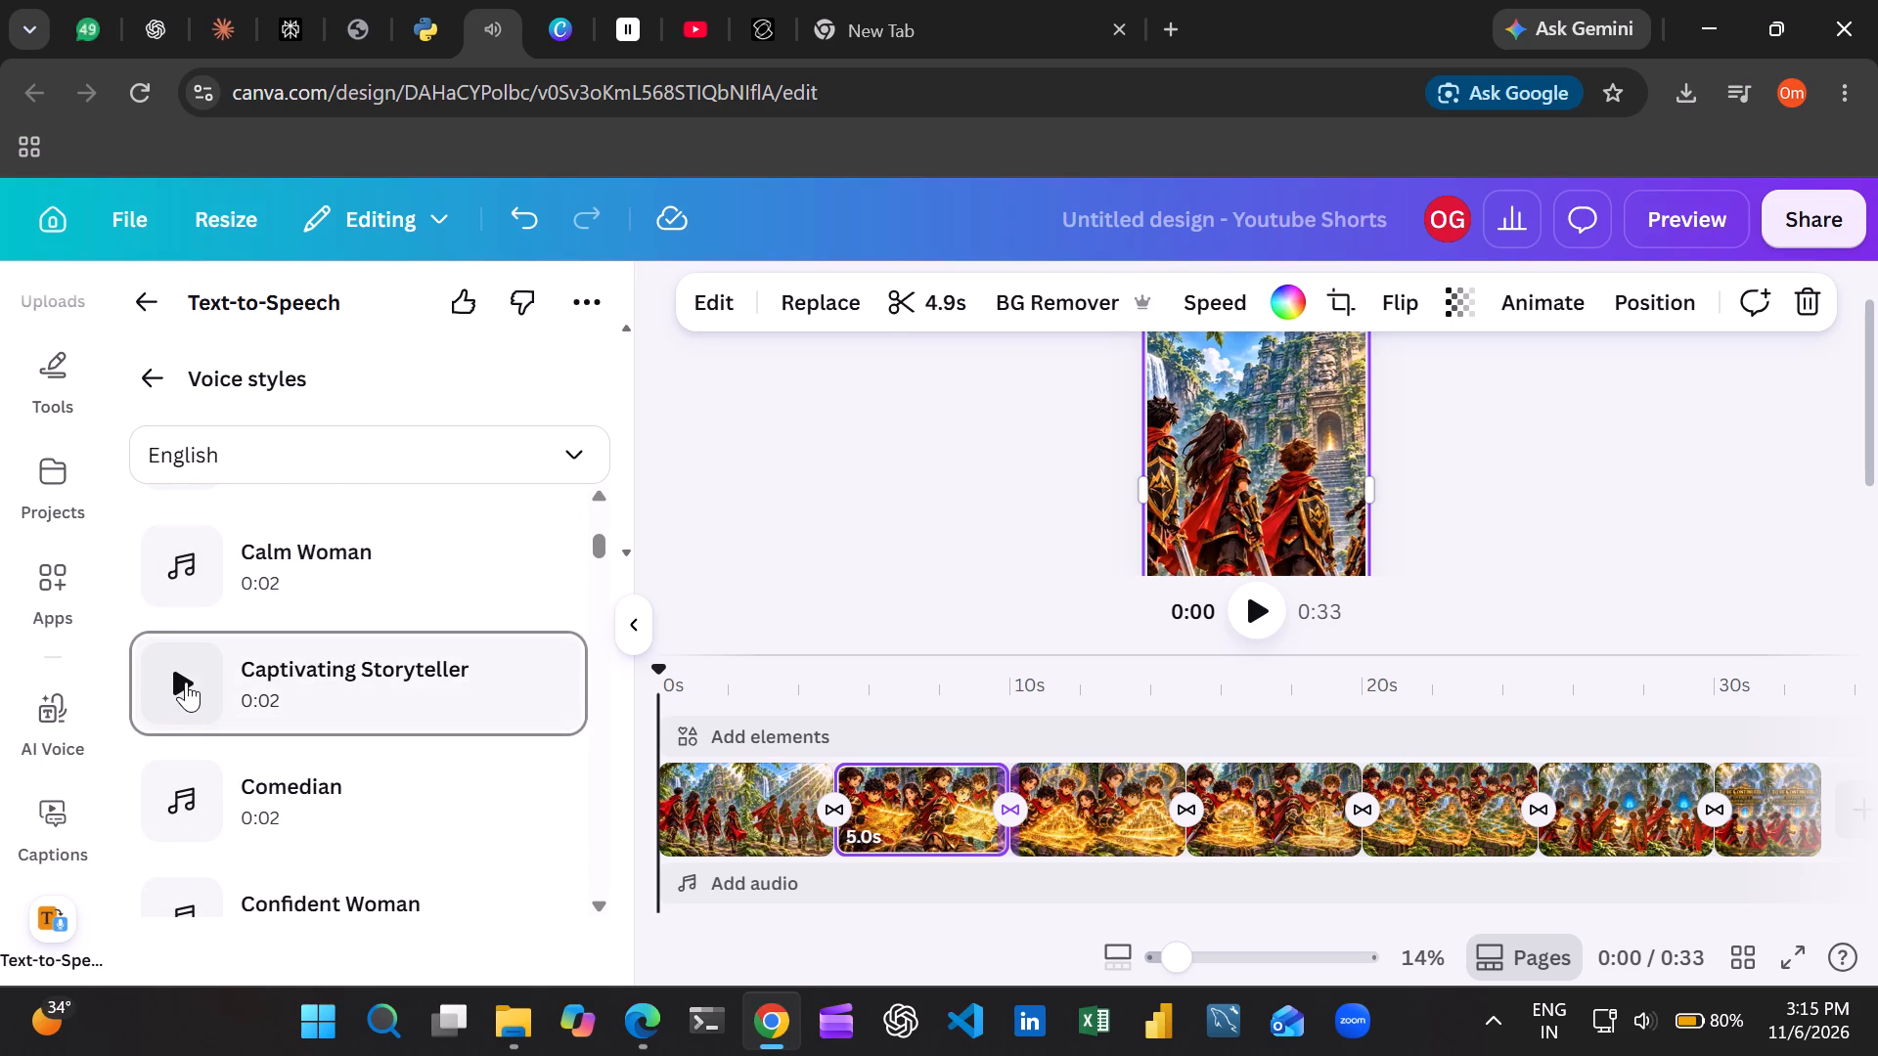
left_click(186, 681)
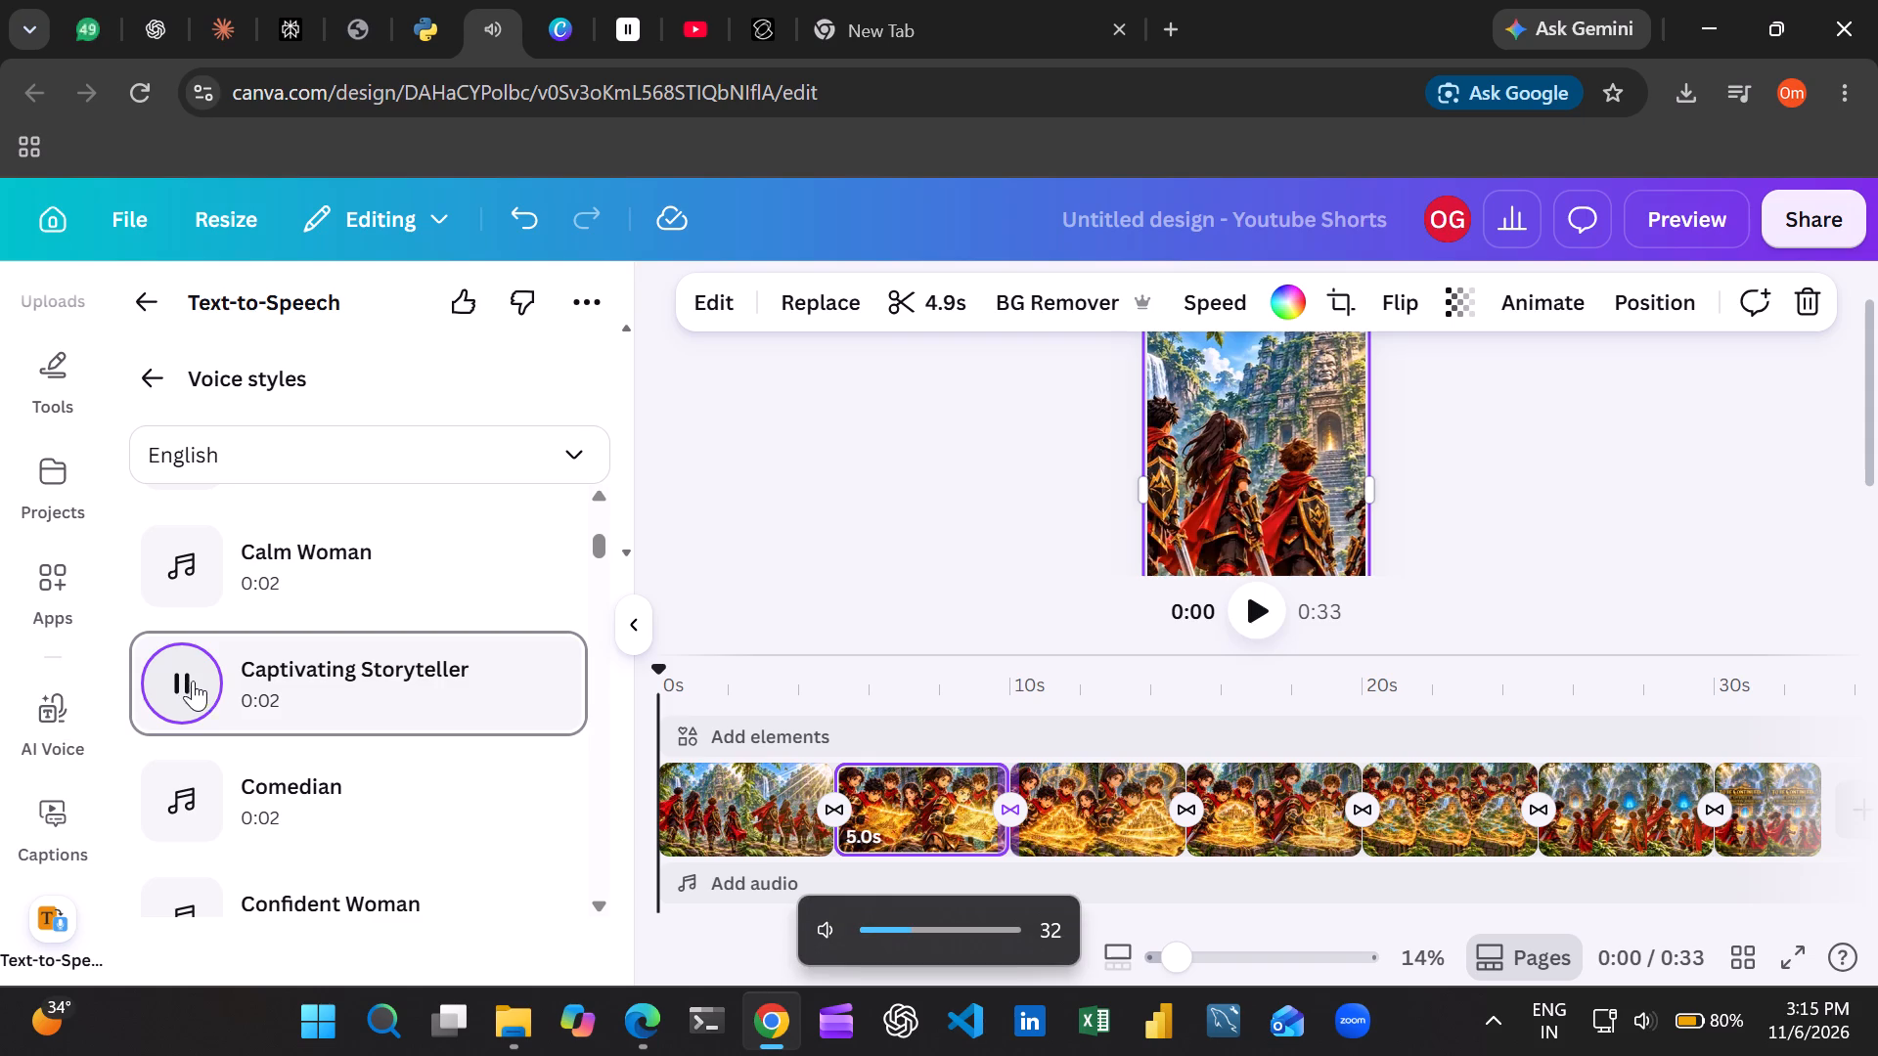
scroll(203, 687, "down", 1)
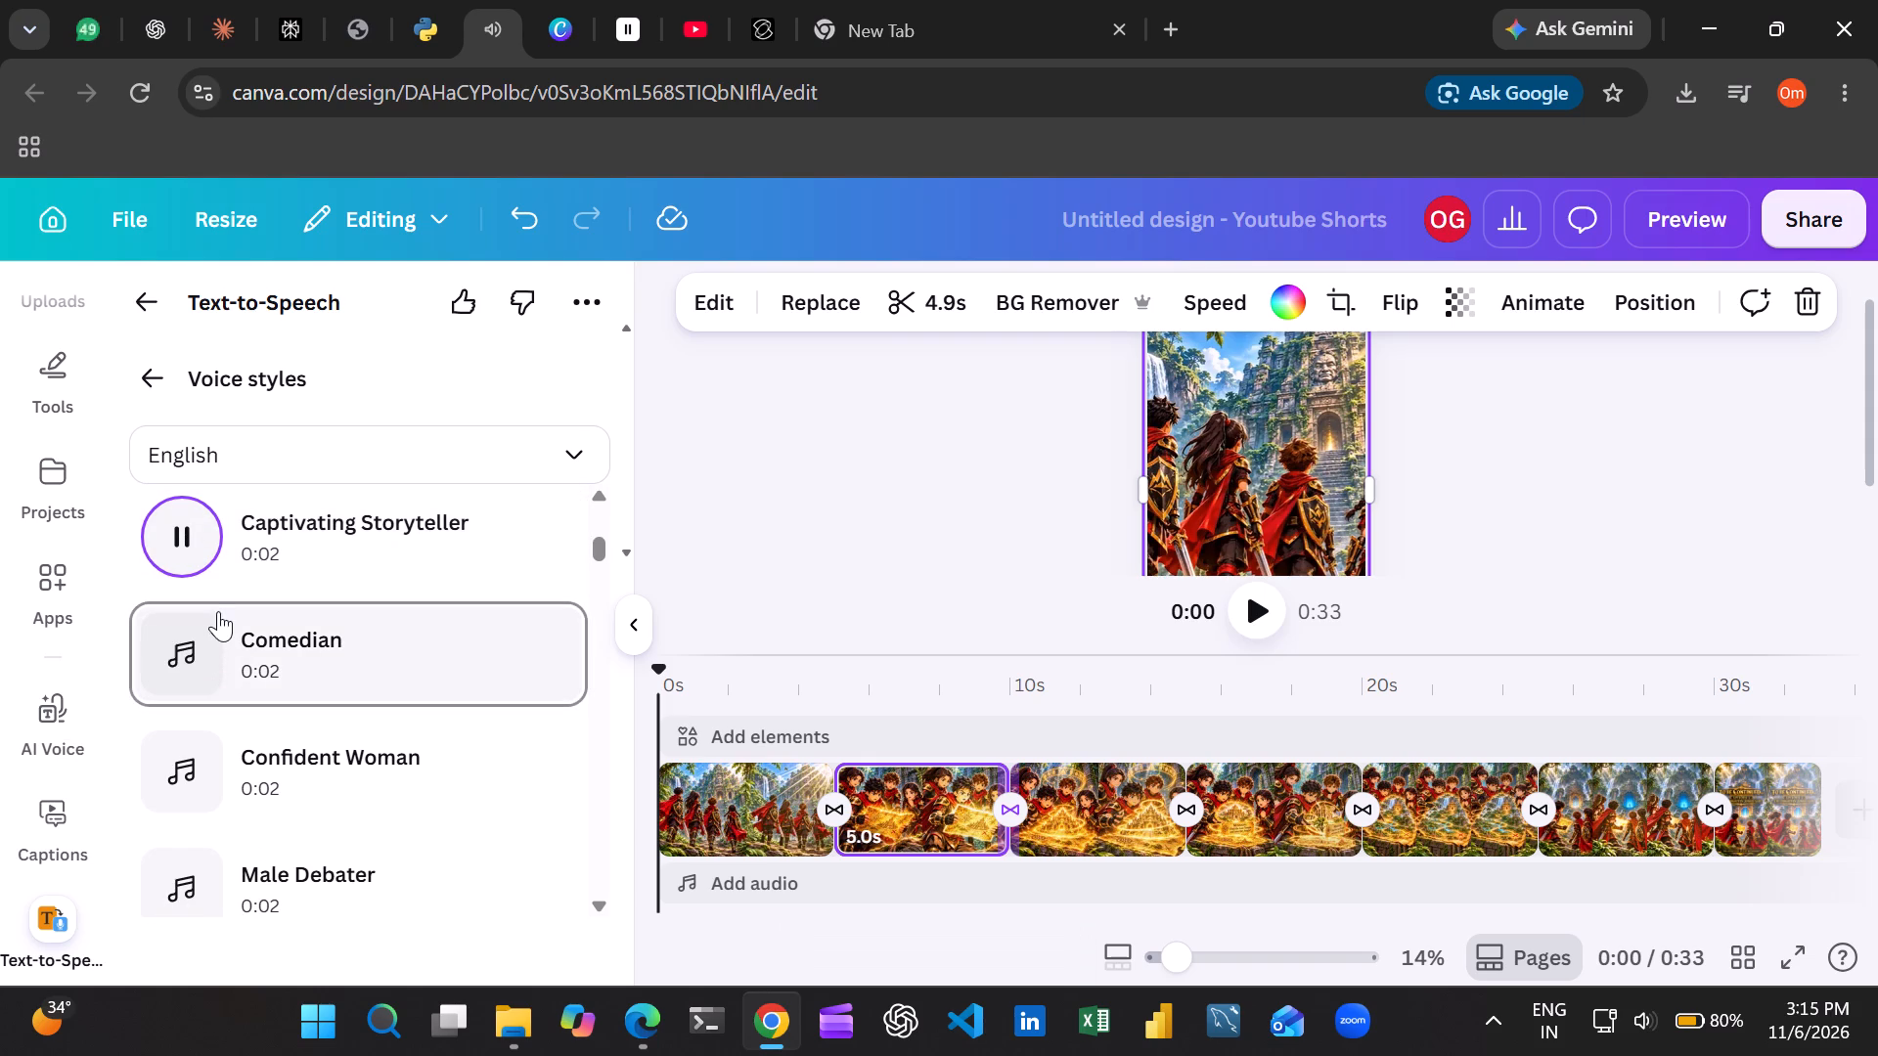
left_click(185, 877)
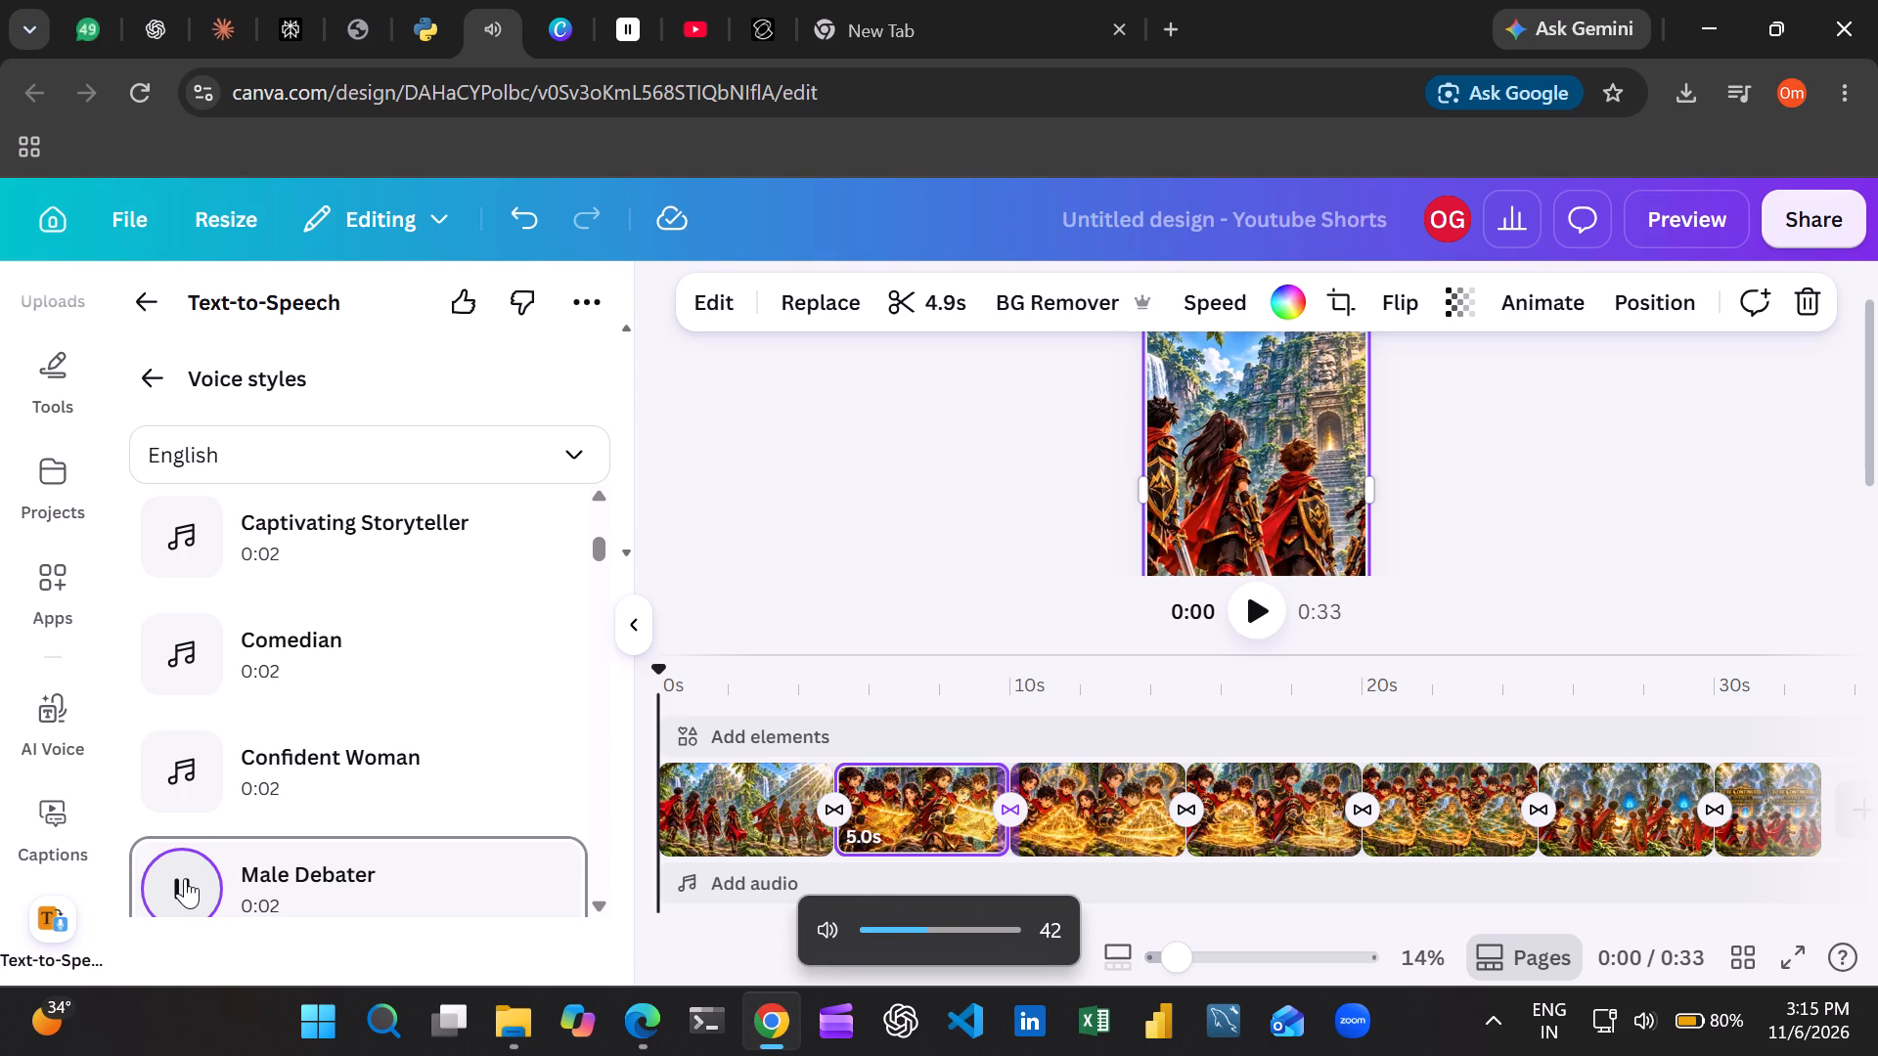
left_click(178, 537)
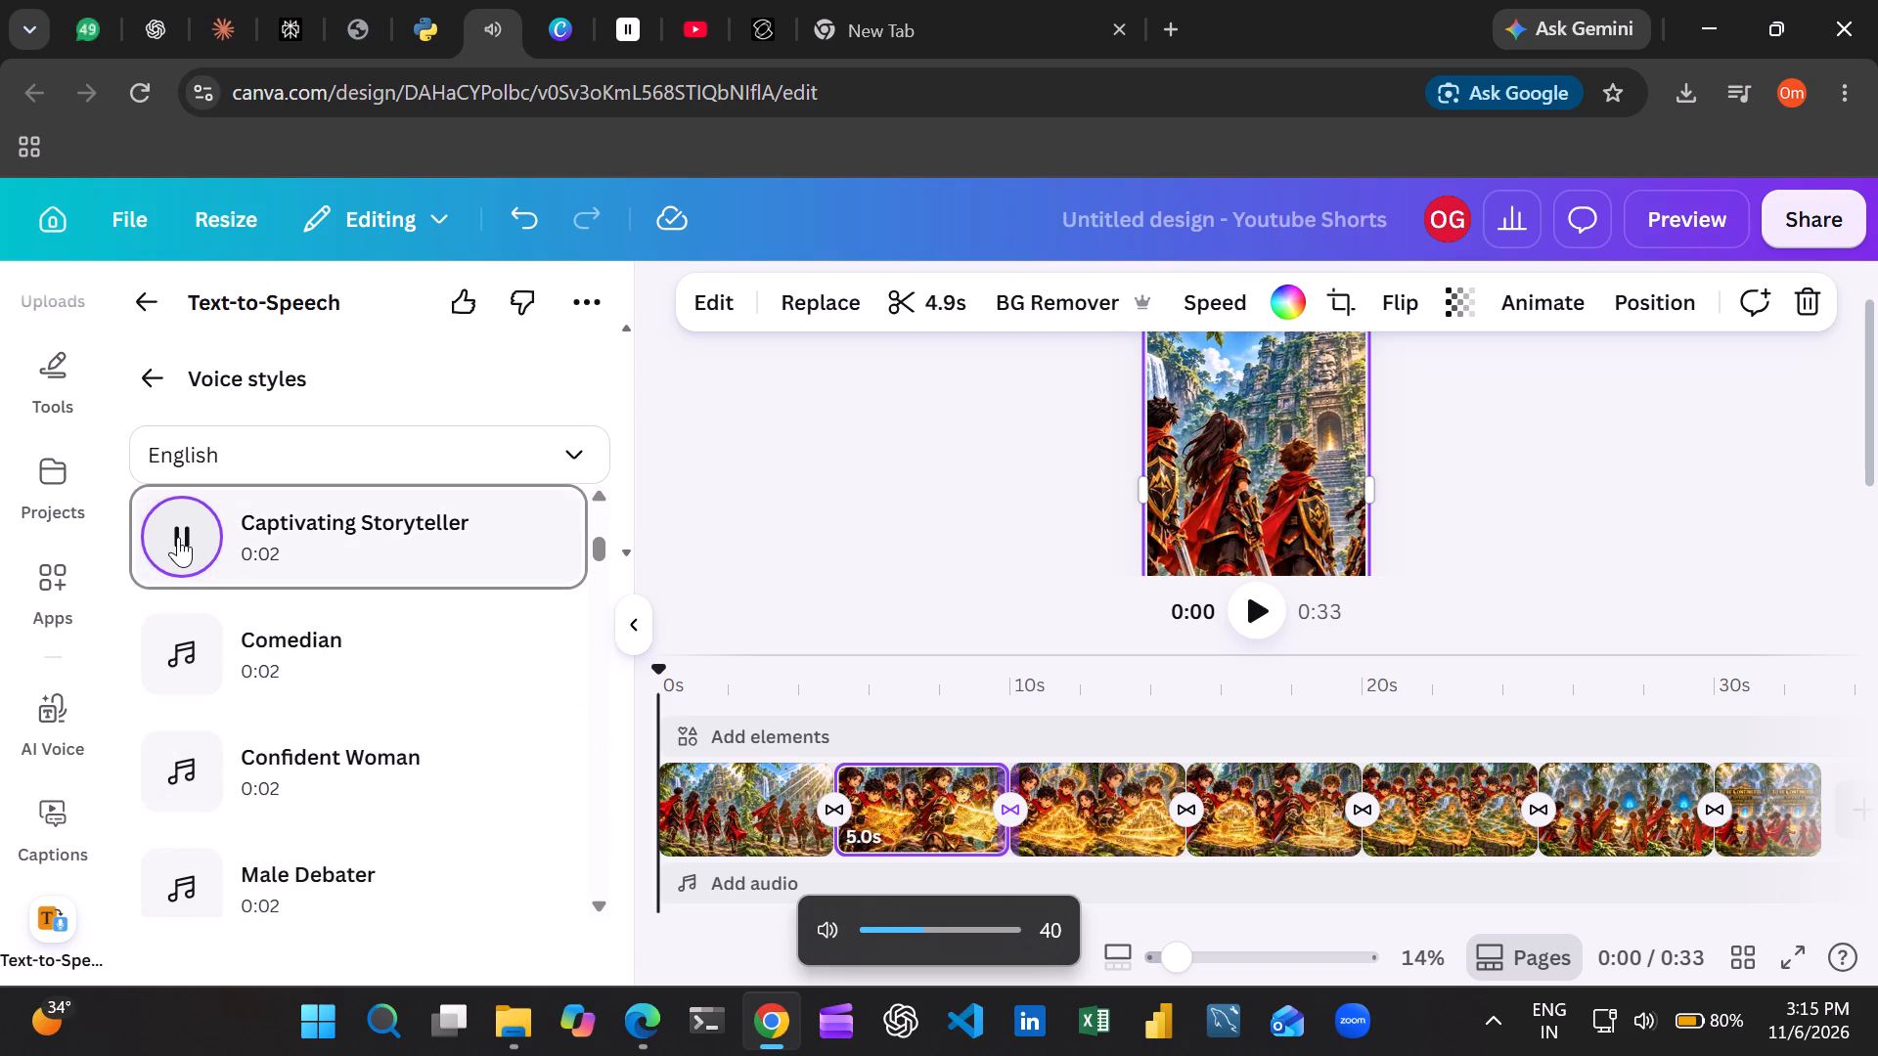
left_click(178, 537)
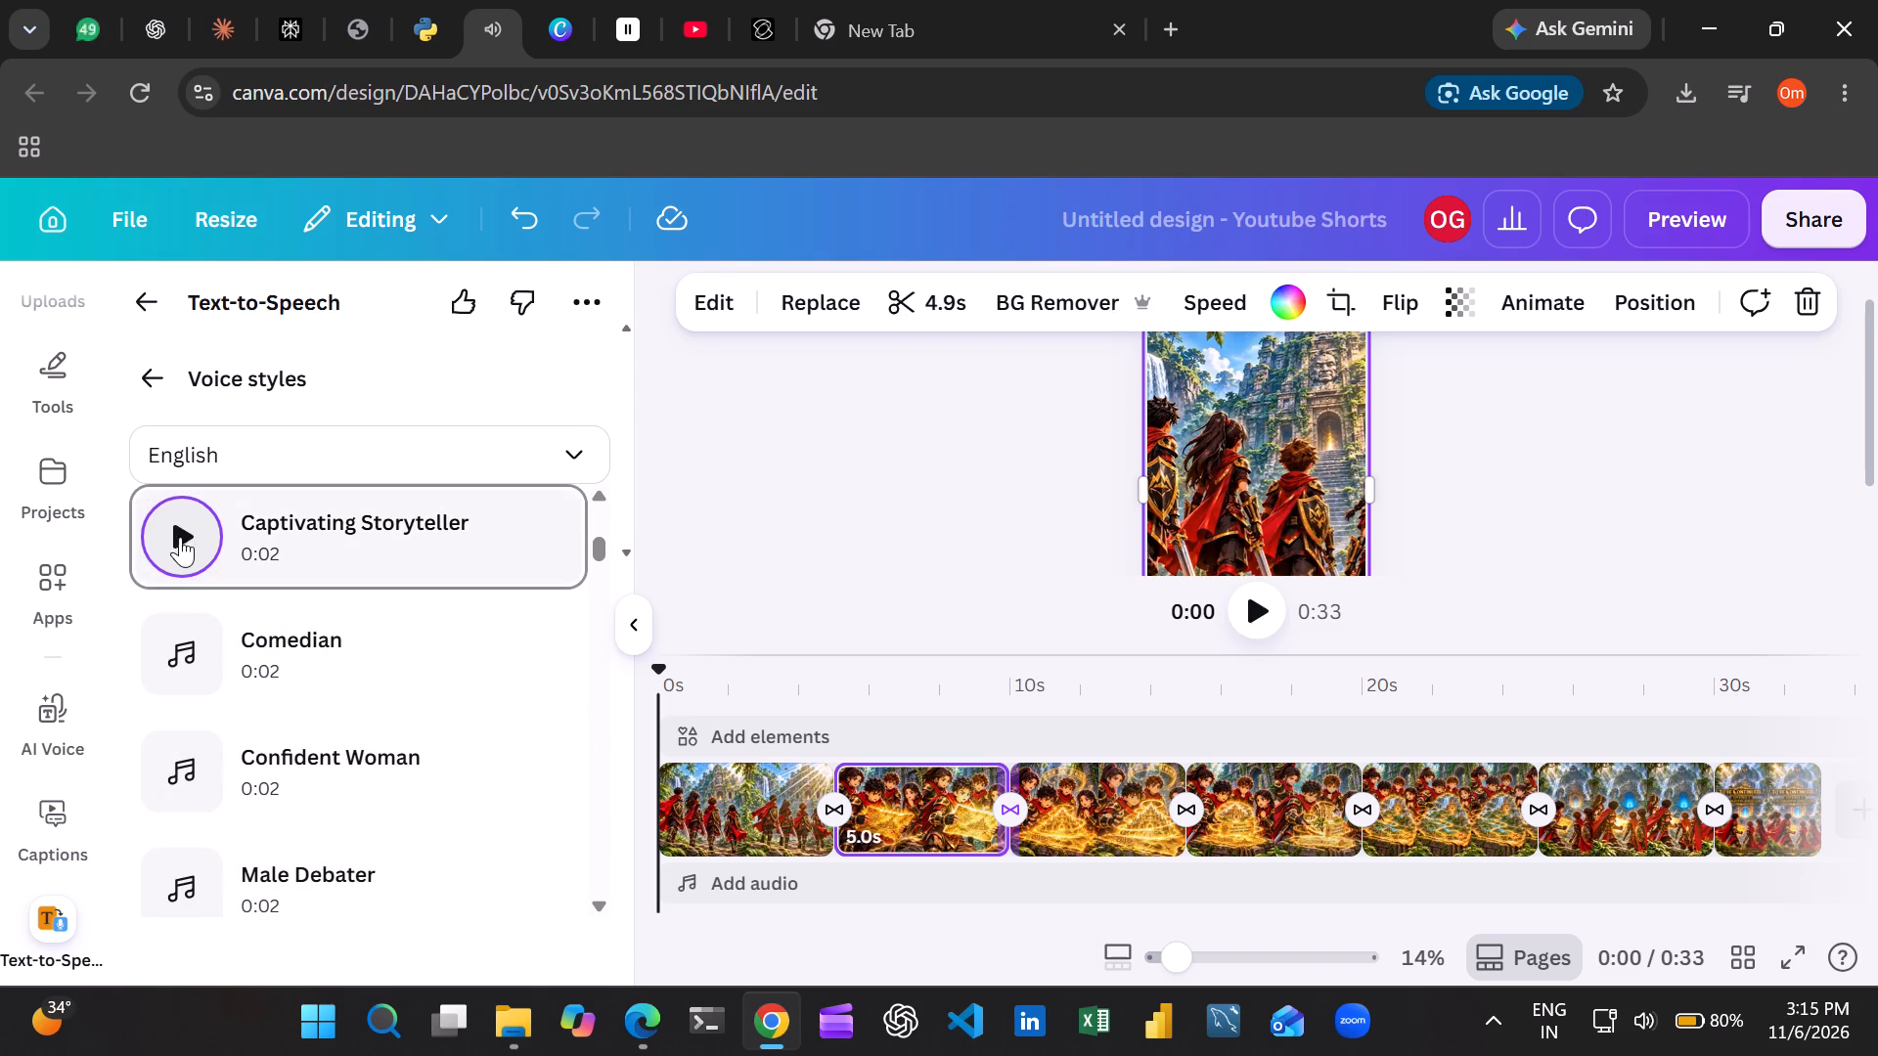
Preview the Deep Voiced Gentleman and Friendly Guy voice samples in the English voice list.
scroll(201, 539, "down", 3)
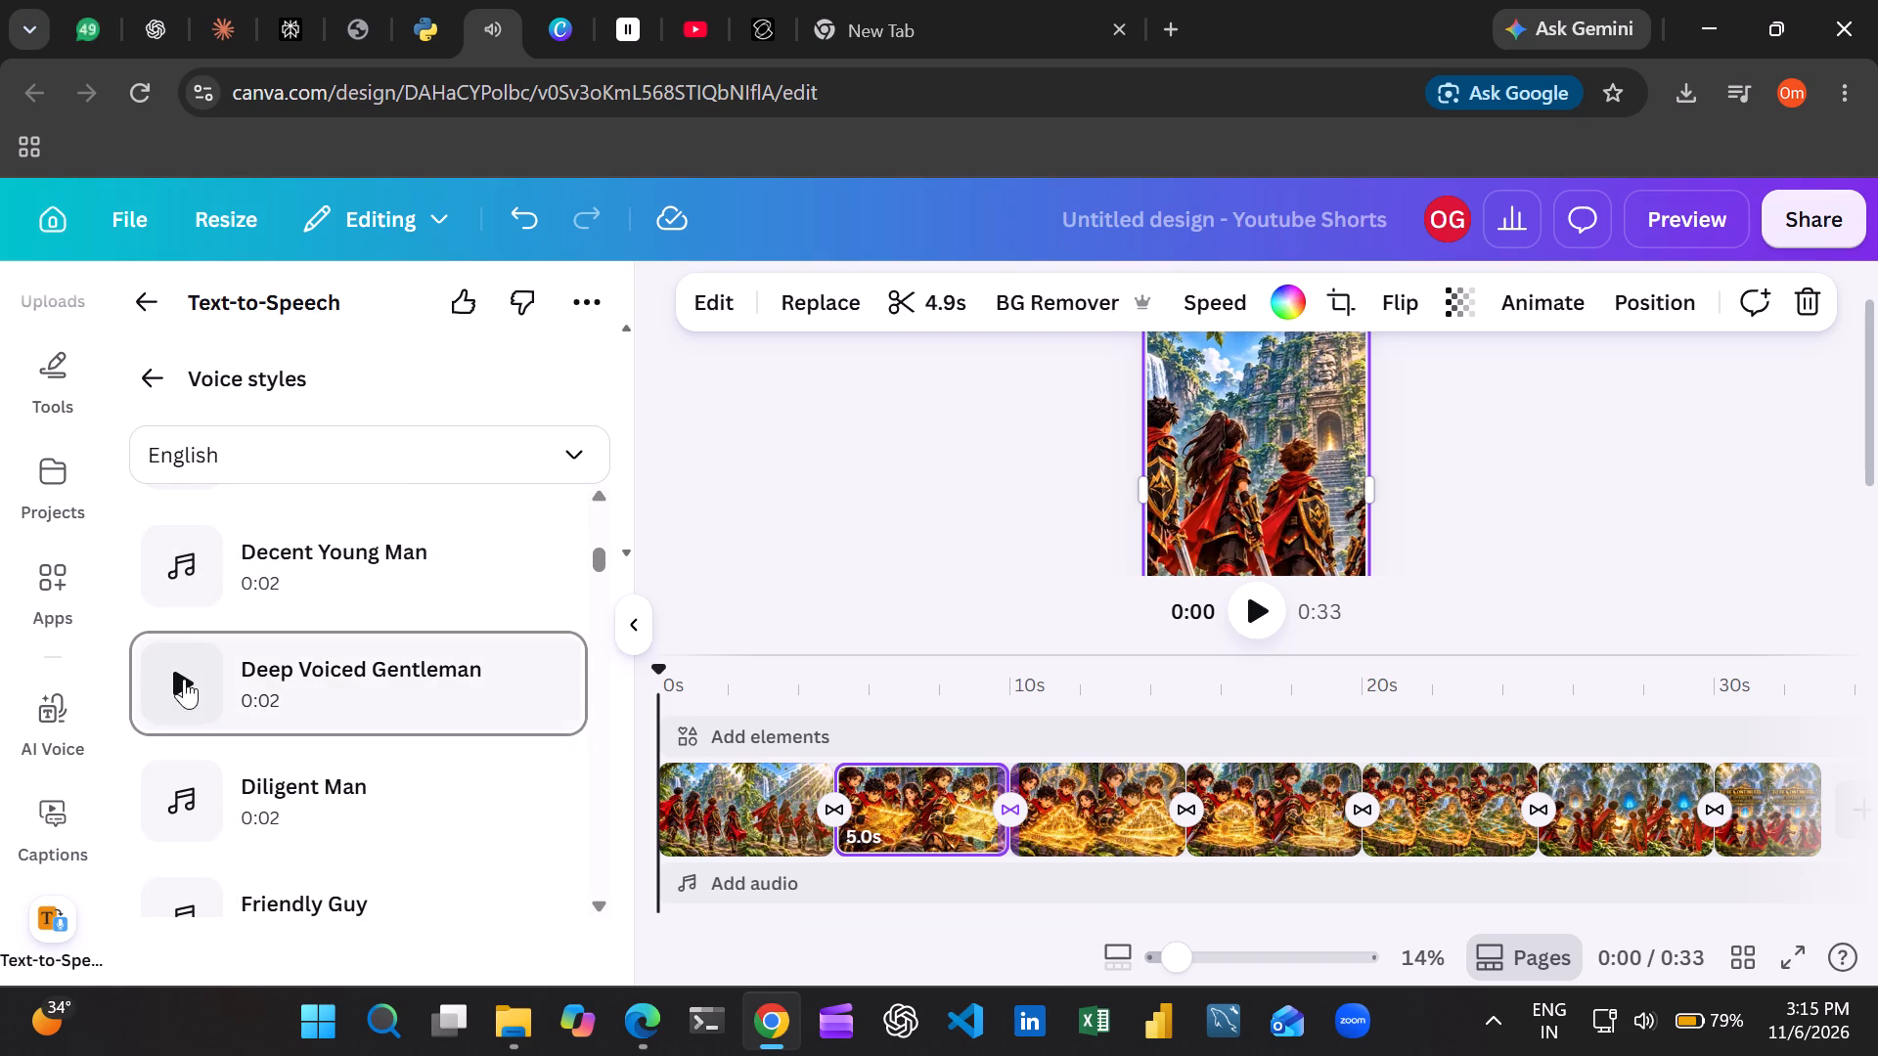
left_click(175, 681)
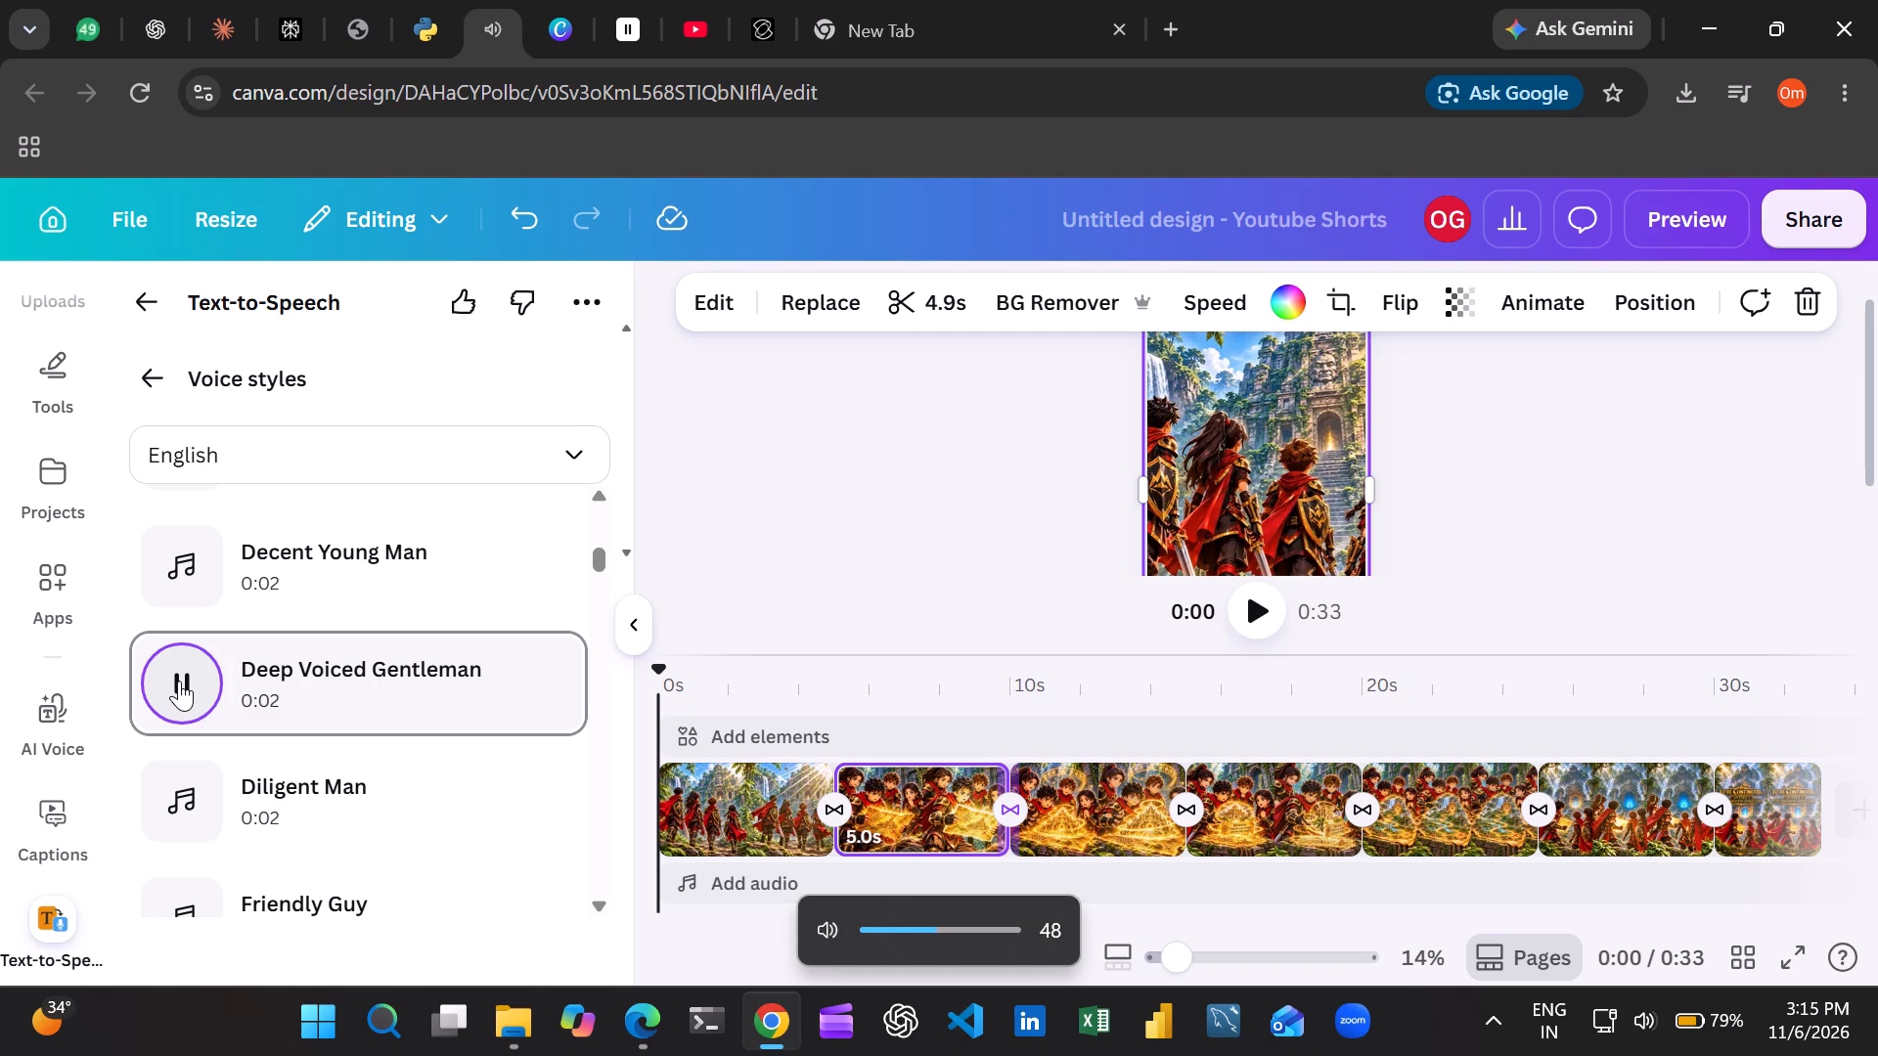
left_click(179, 681)
scroll(179, 683, "down", 2)
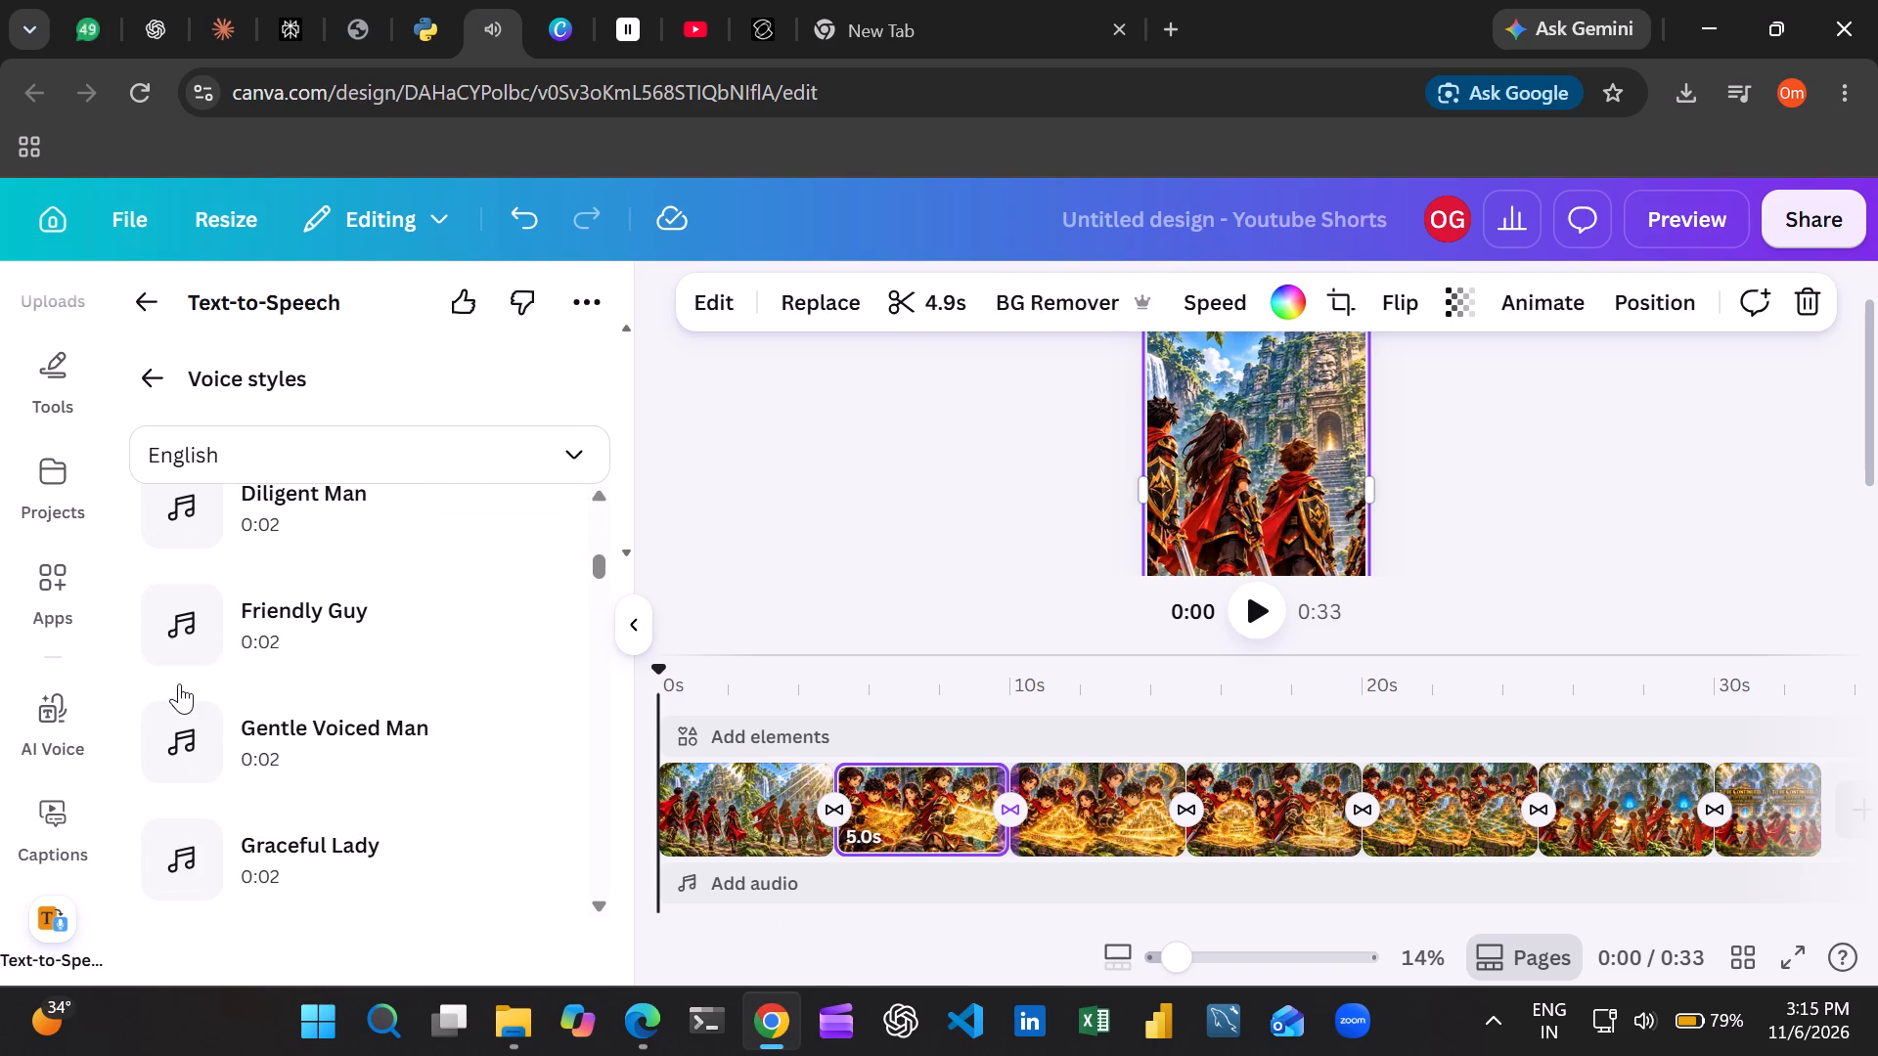
left_click(180, 623)
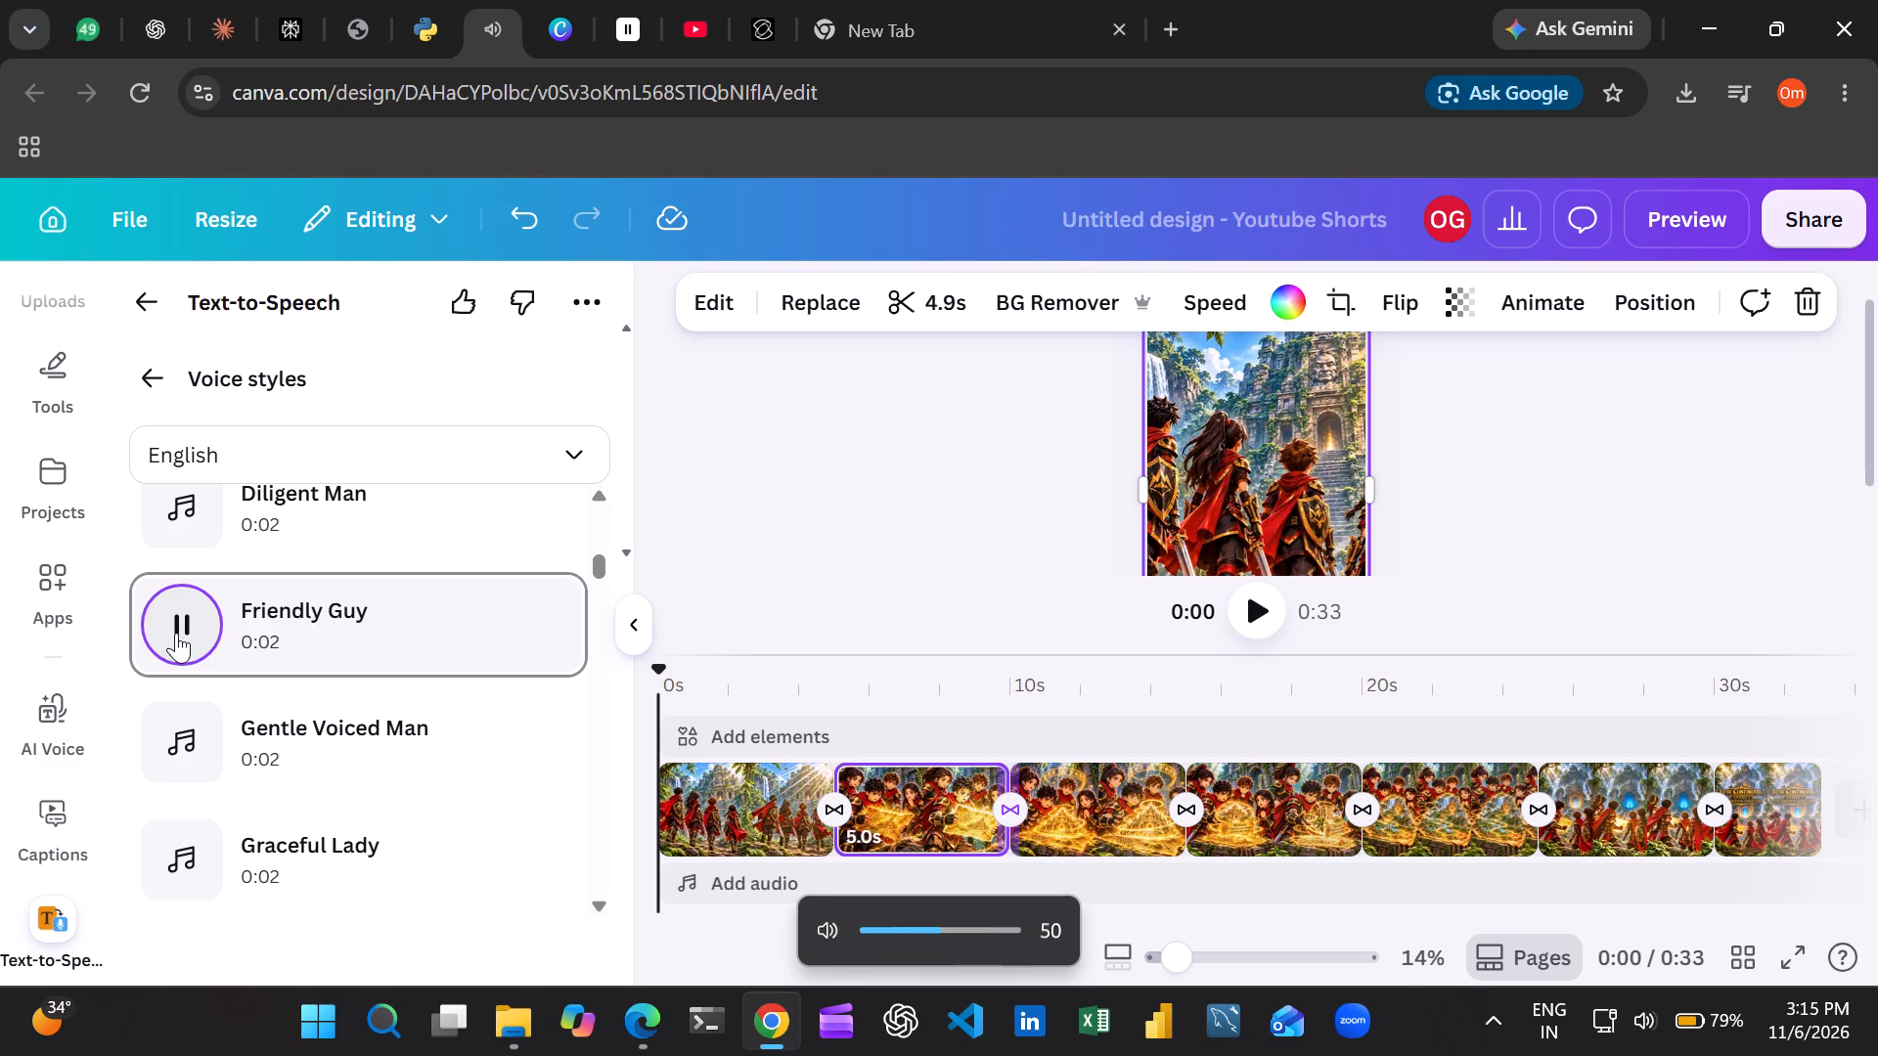
left_click(182, 628)
Choose the Captivating Storyteller voice from the English voice styles.
scroll(190, 628, "down", 3)
scroll(190, 628, "up", 3)
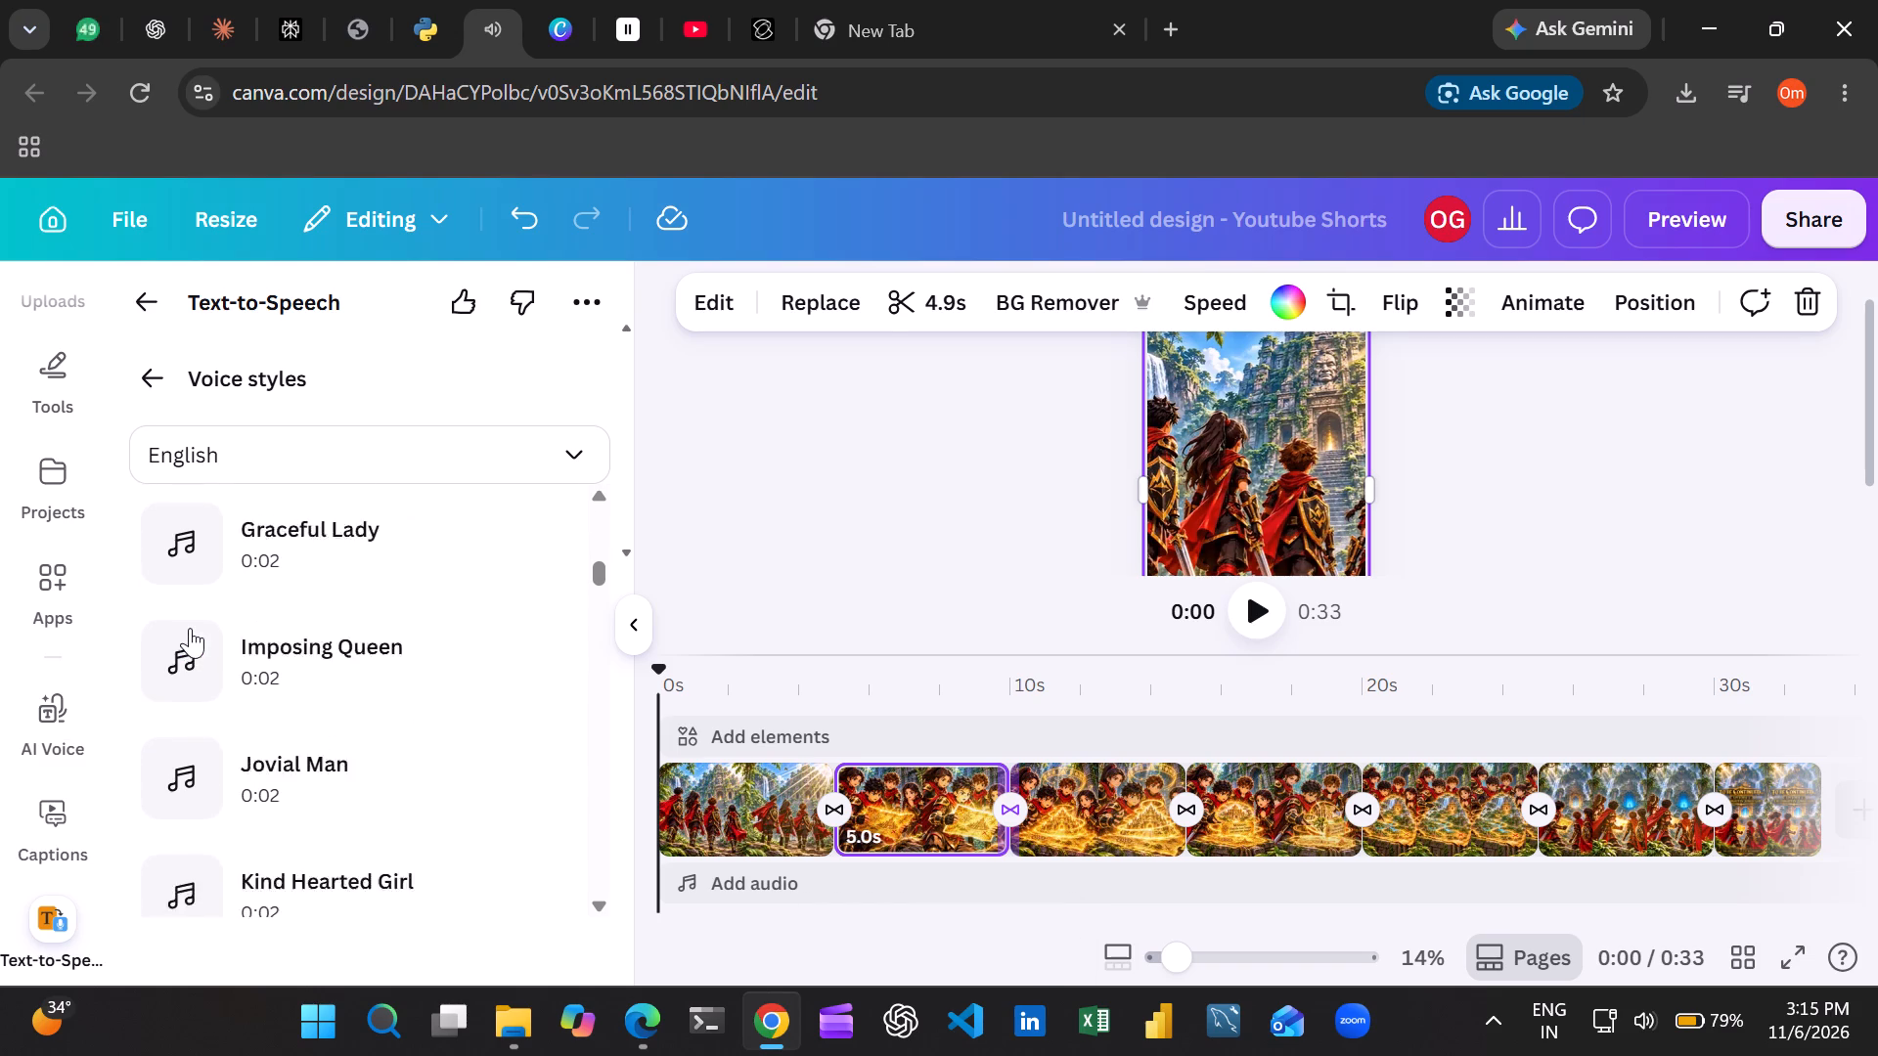
scroll(190, 628, "up", 6)
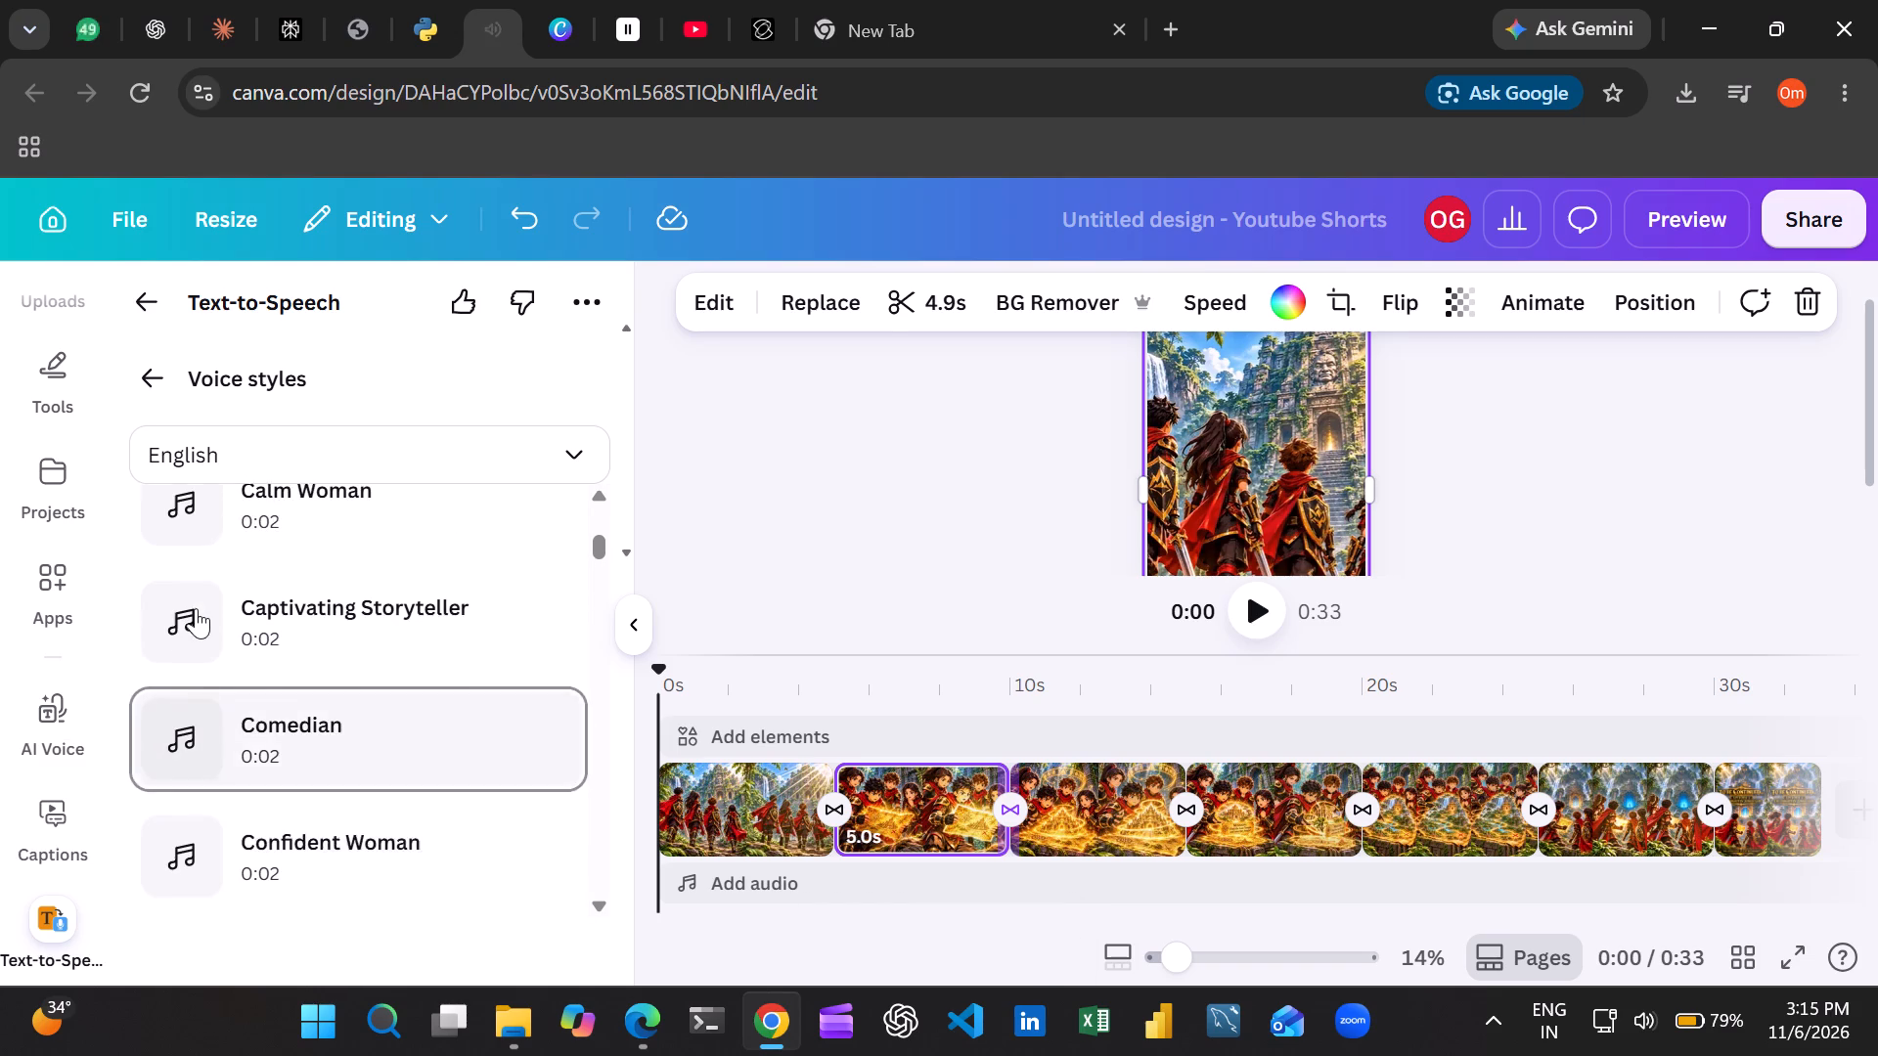
scroll(196, 608, "up", 4)
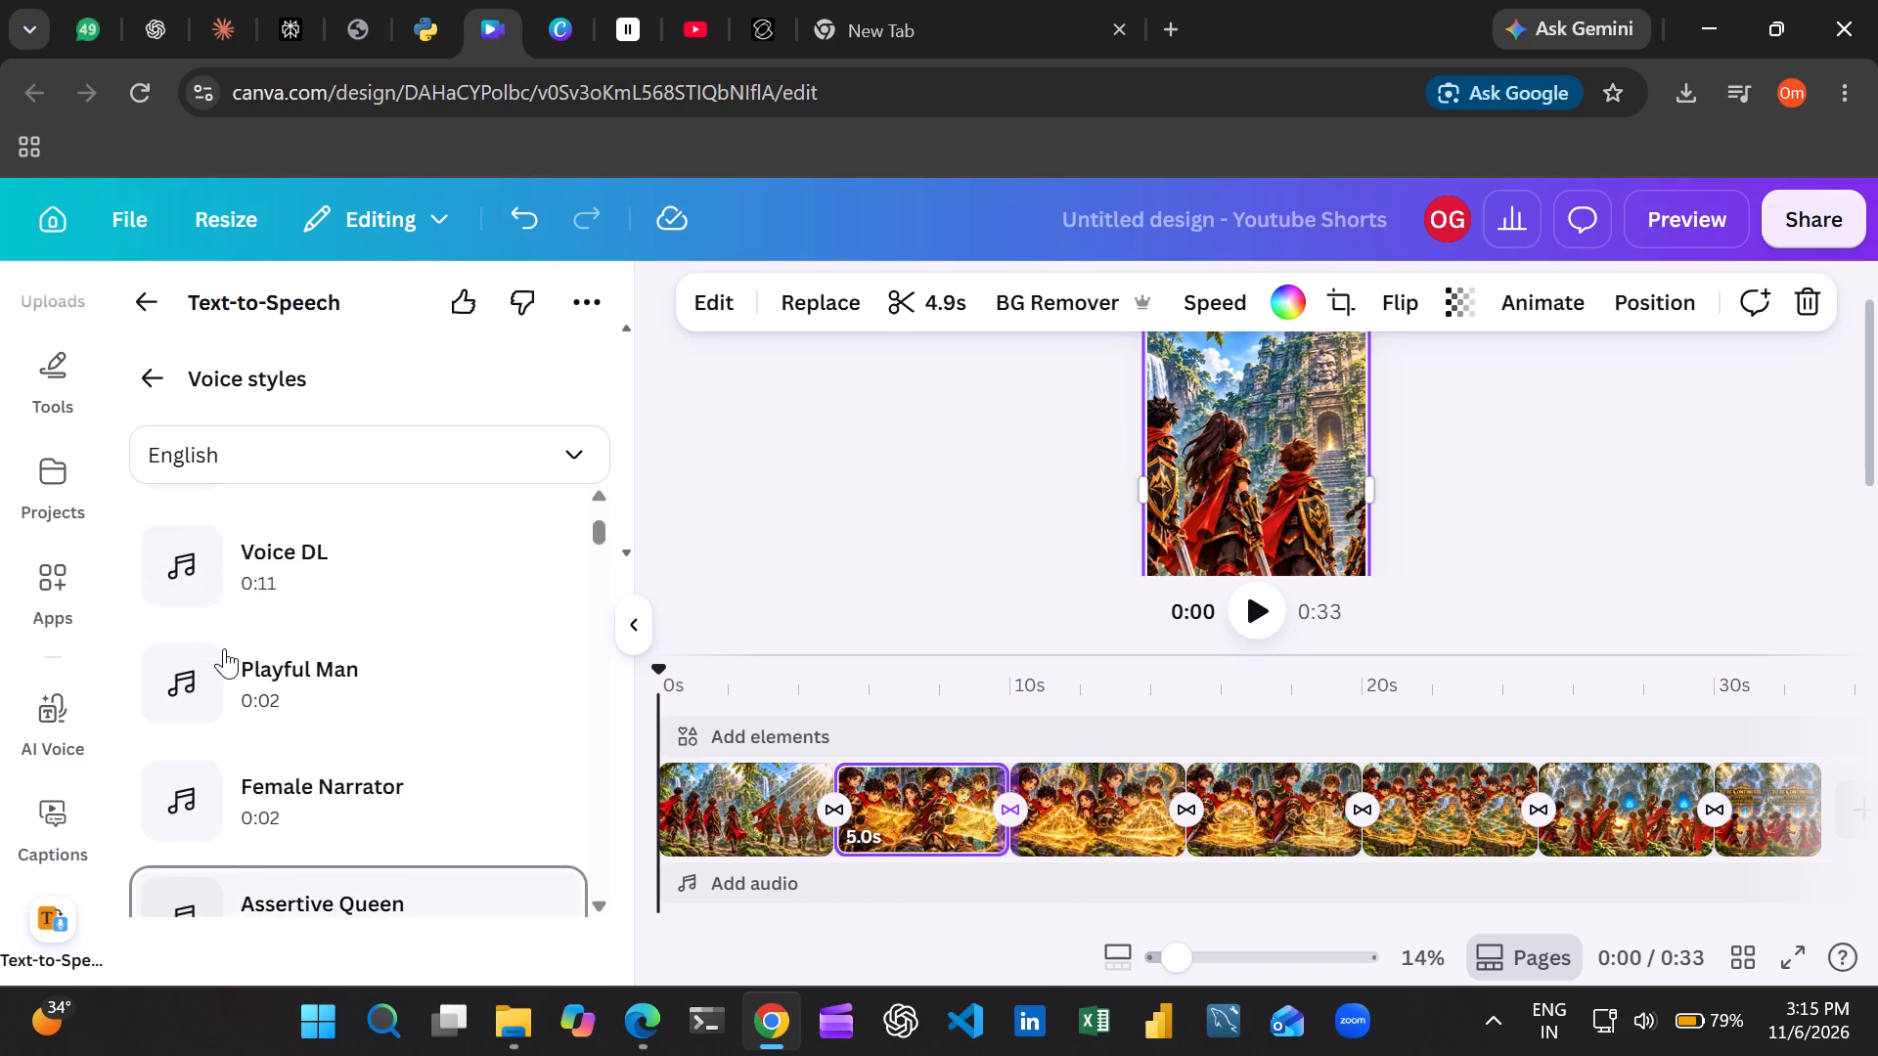
scroll(224, 648, "up", 3)
scroll(224, 649, "down", 7)
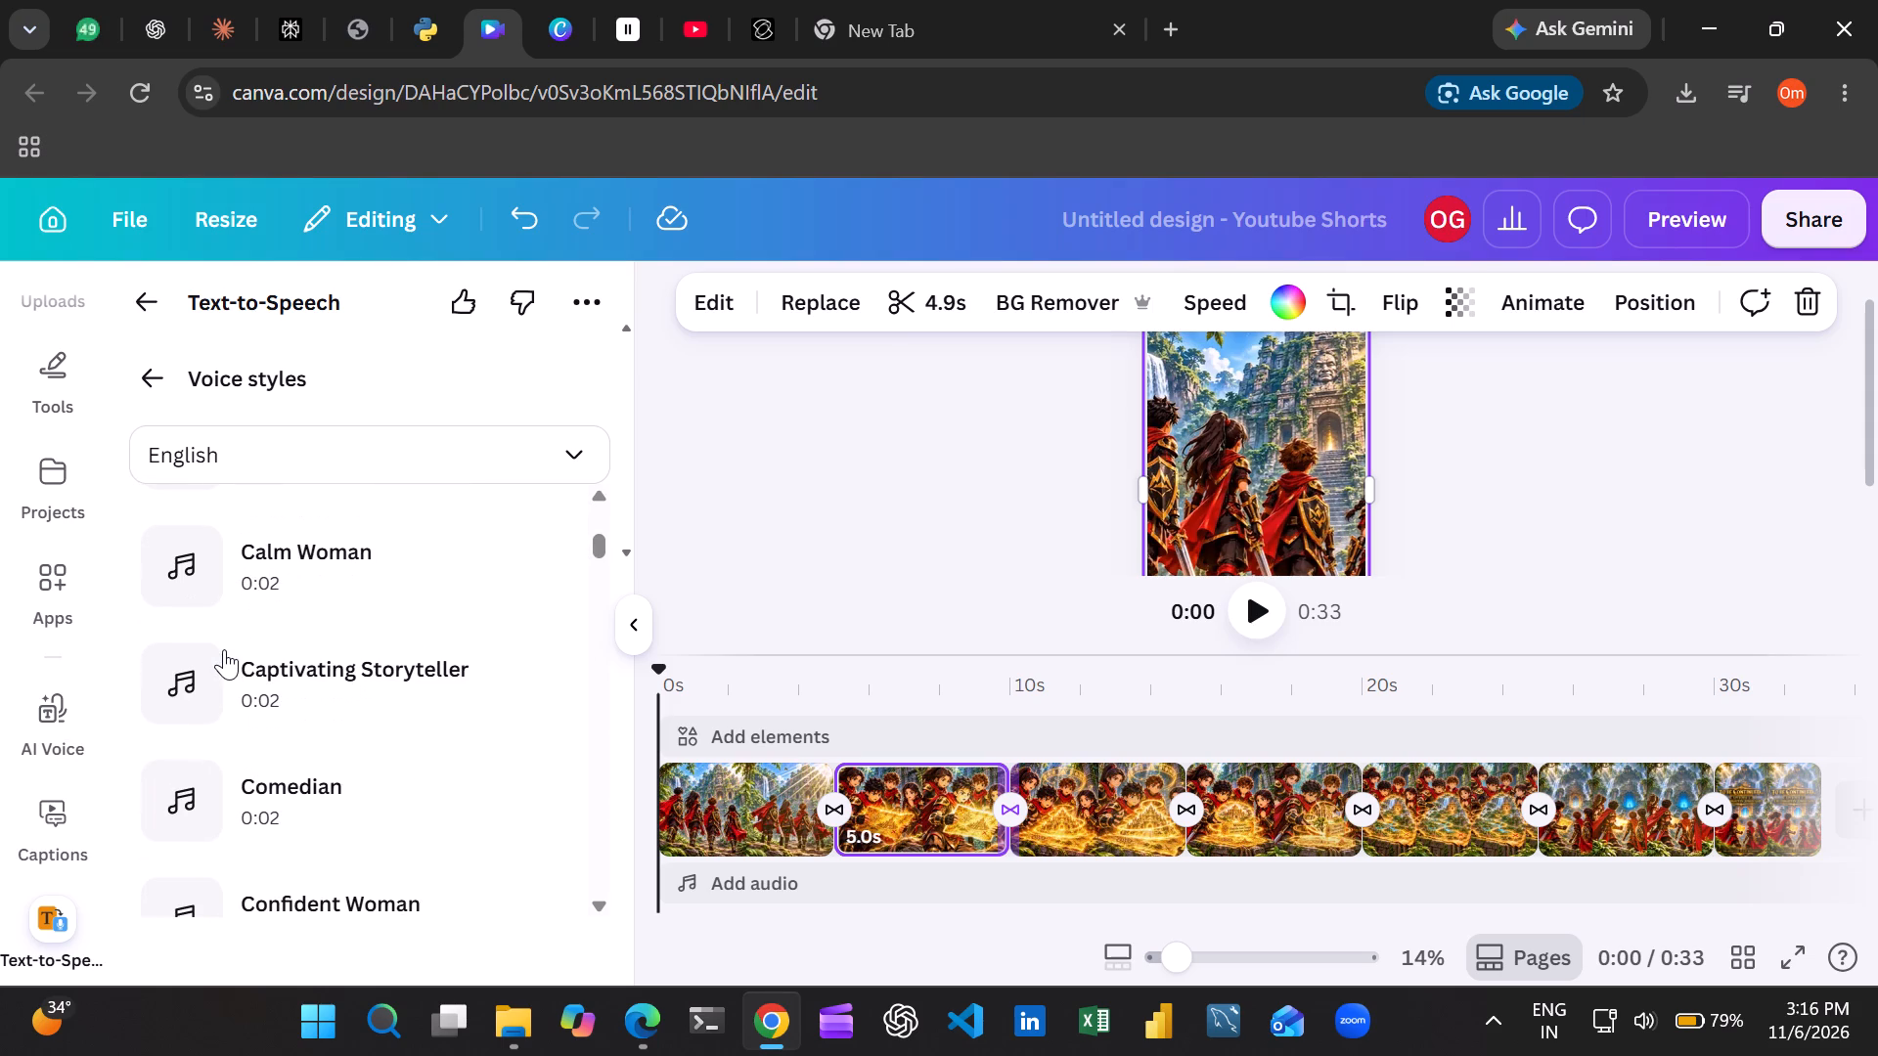
left_click(276, 678)
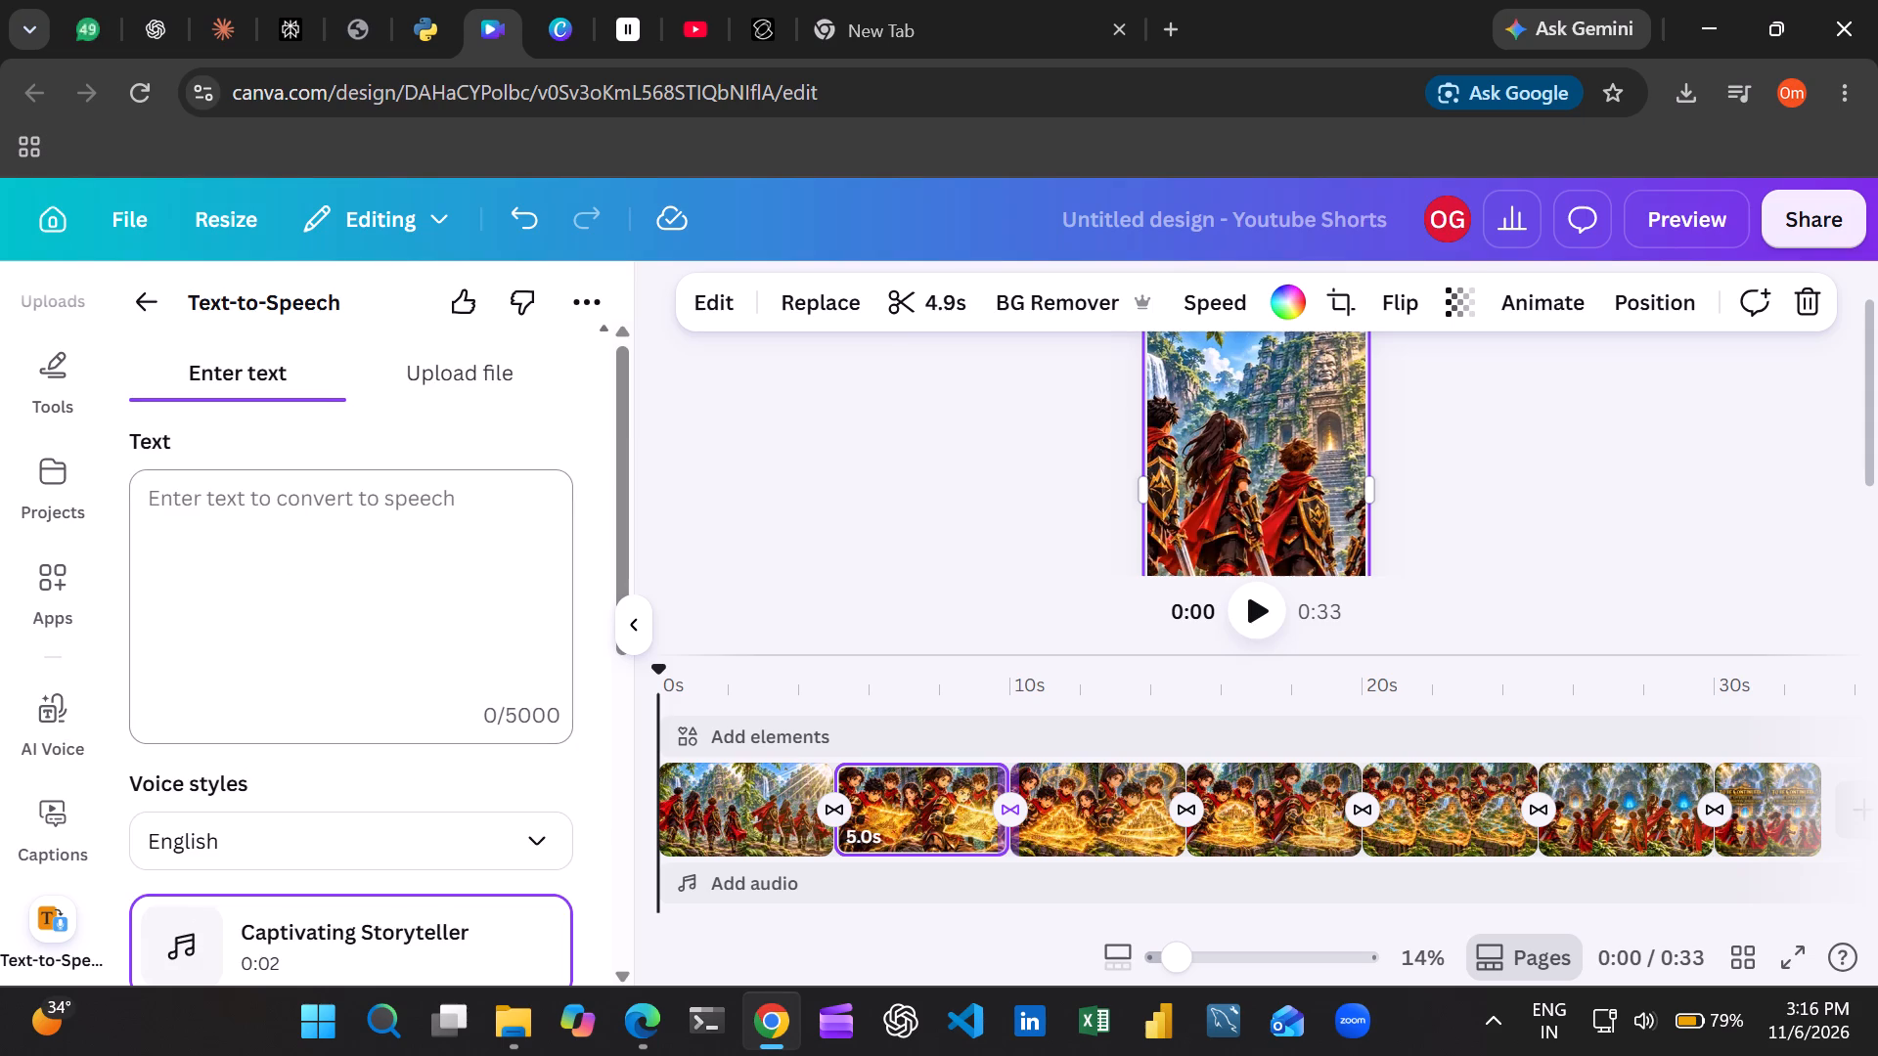
Paste the Lost Jungle narration into the speech text and generate the audio with Captivating Storyteller and Auto emotion.
scroll(332, 654, "down", 4)
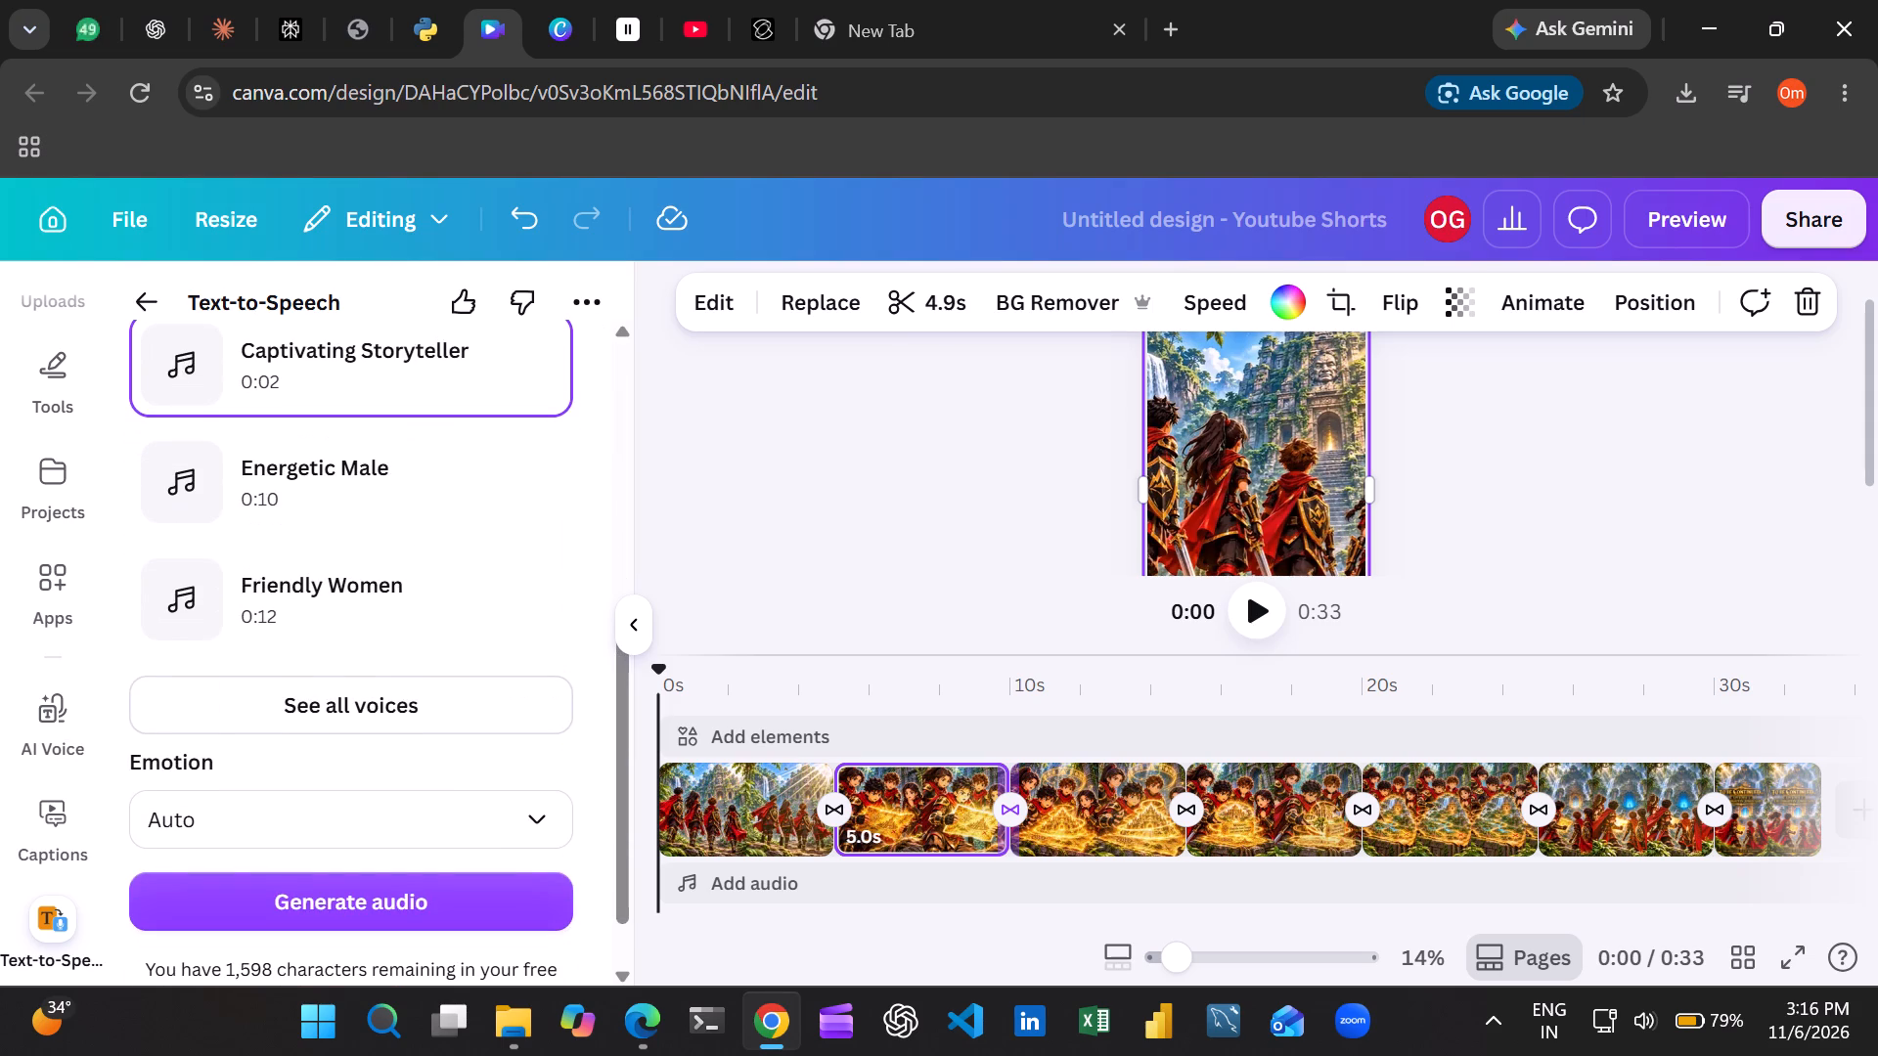
scroll(335, 620, "up", 4)
left_click(259, 520)
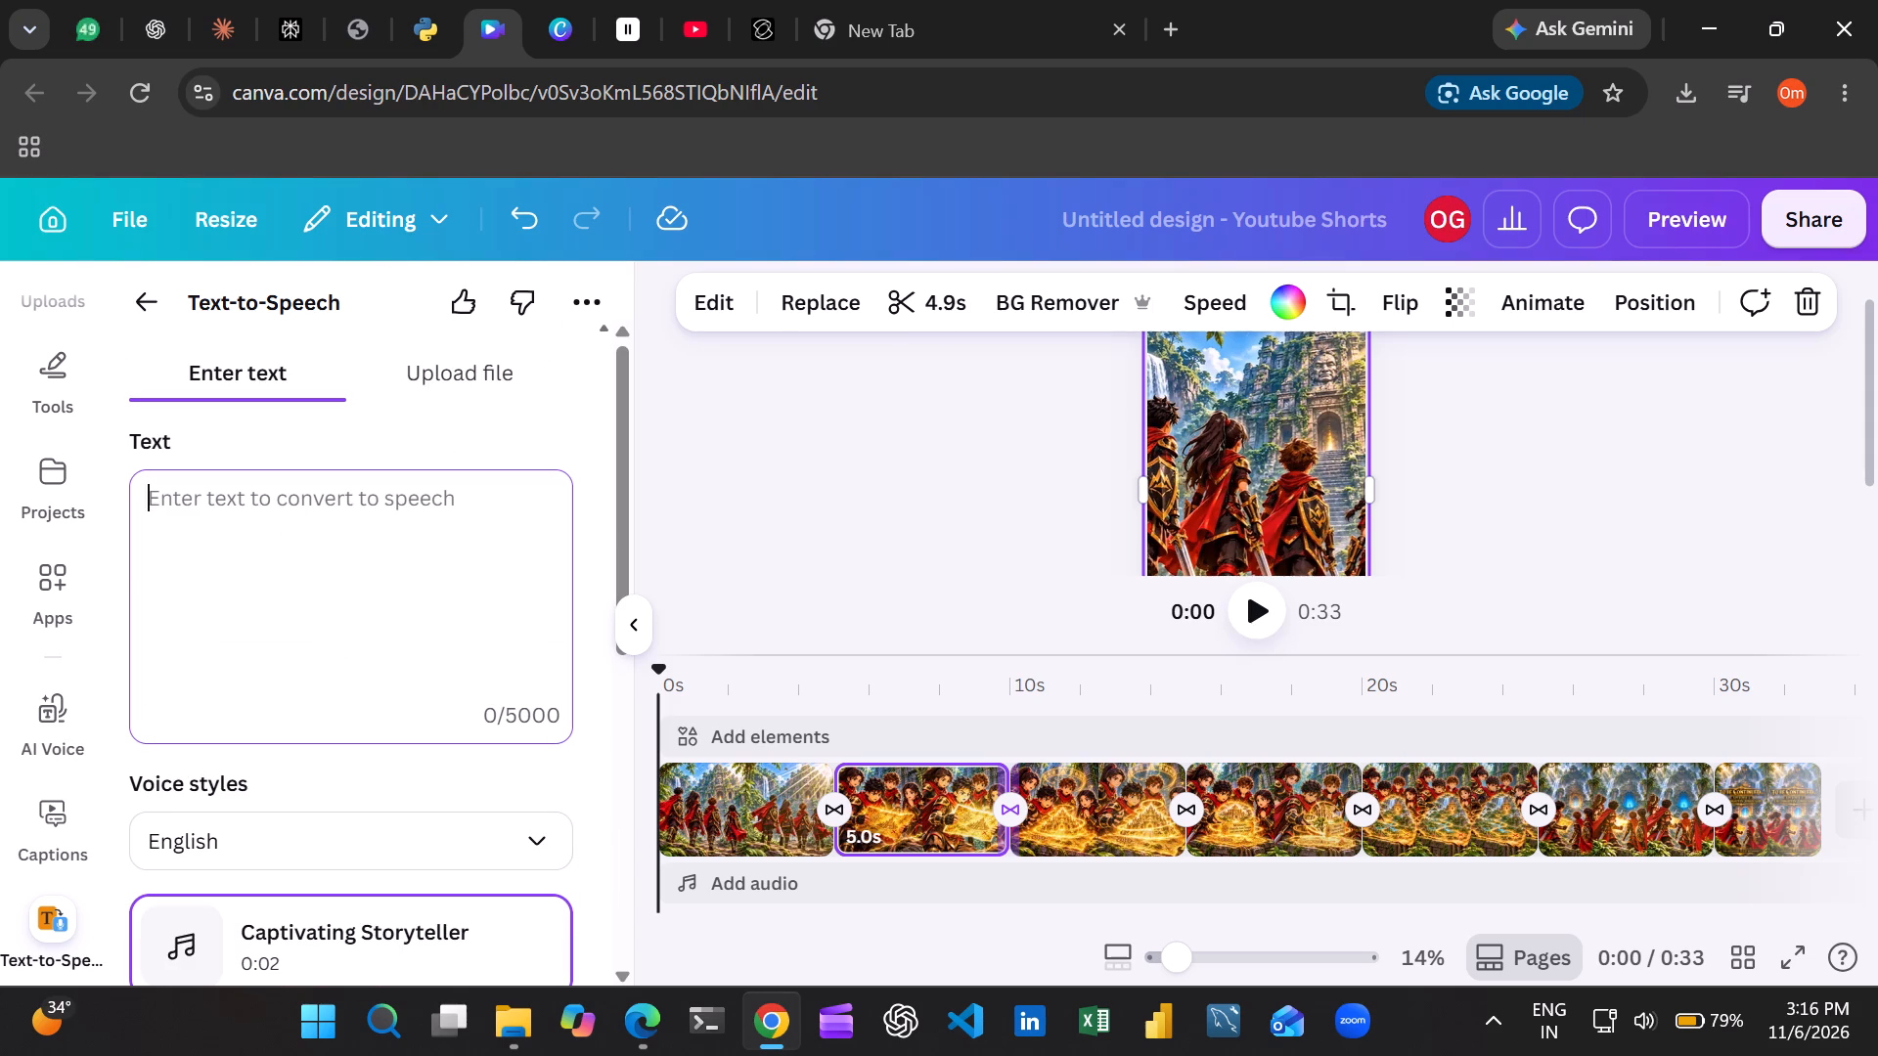
key("ctrl+v")
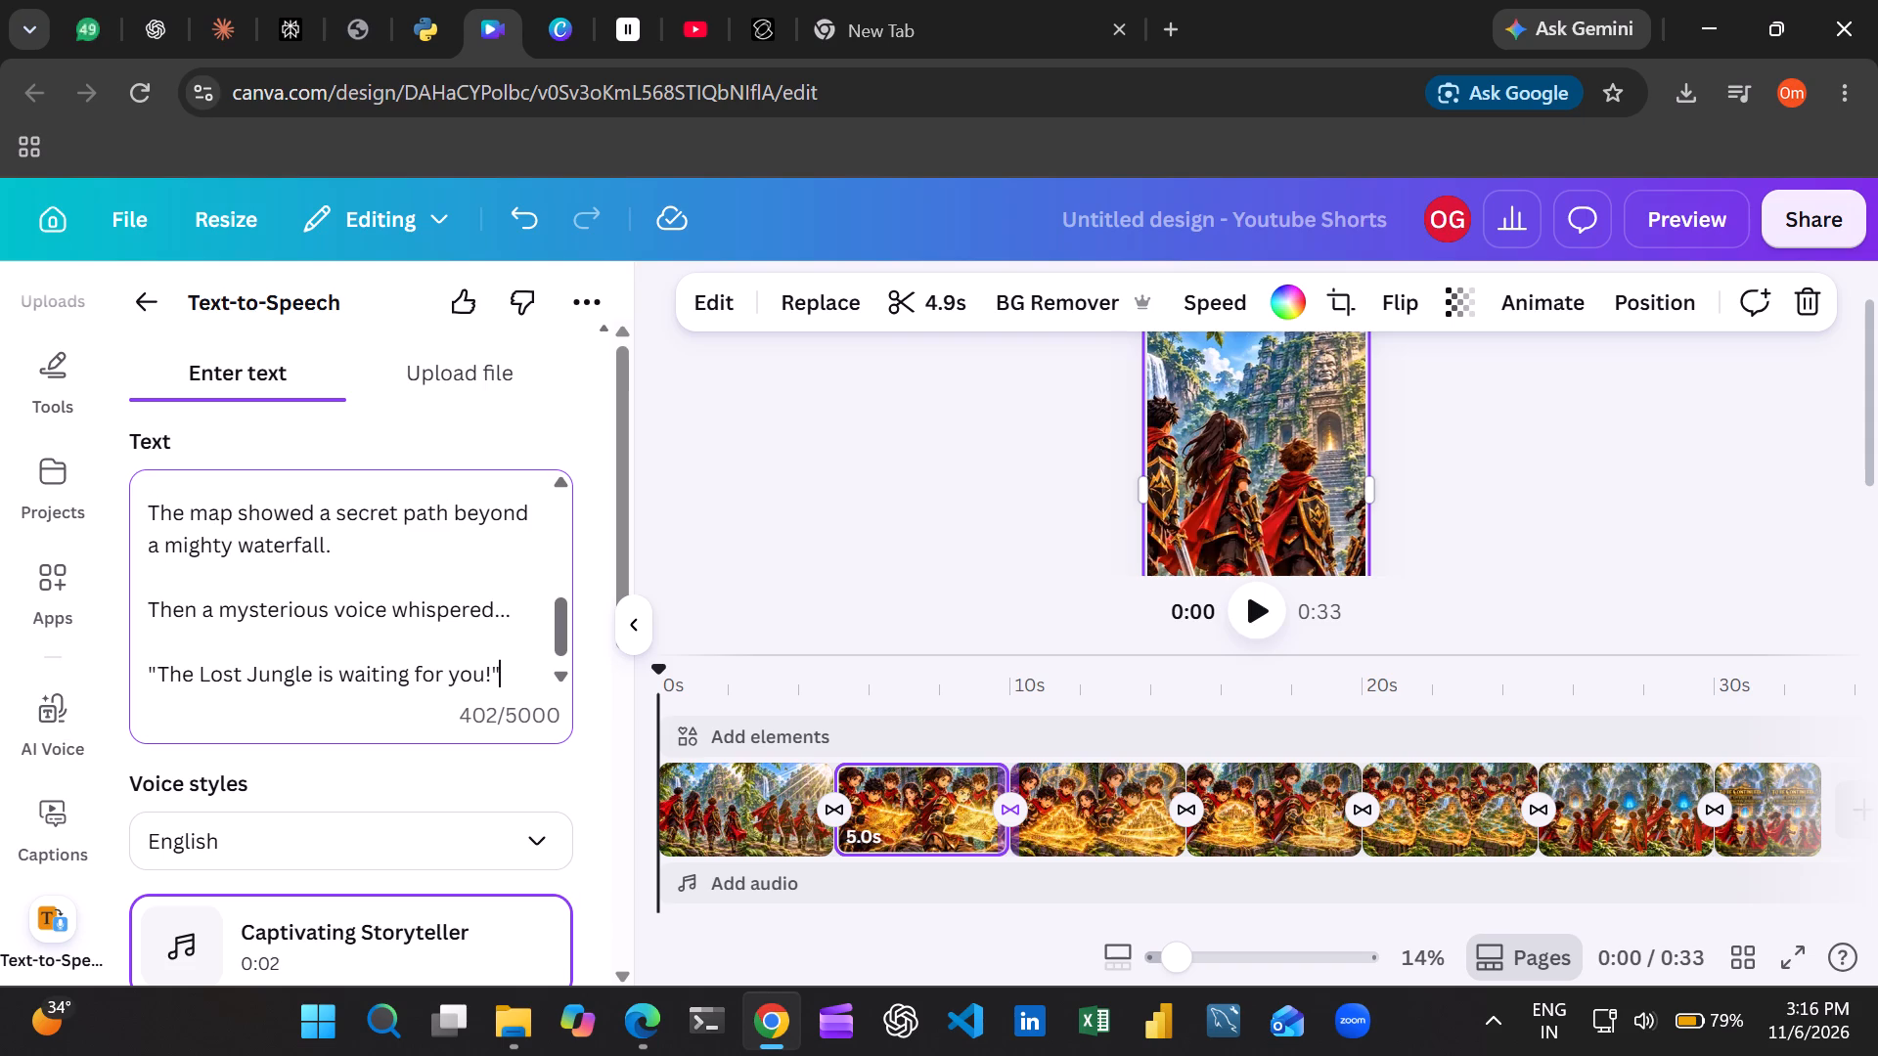
scroll(326, 573, "down", 13)
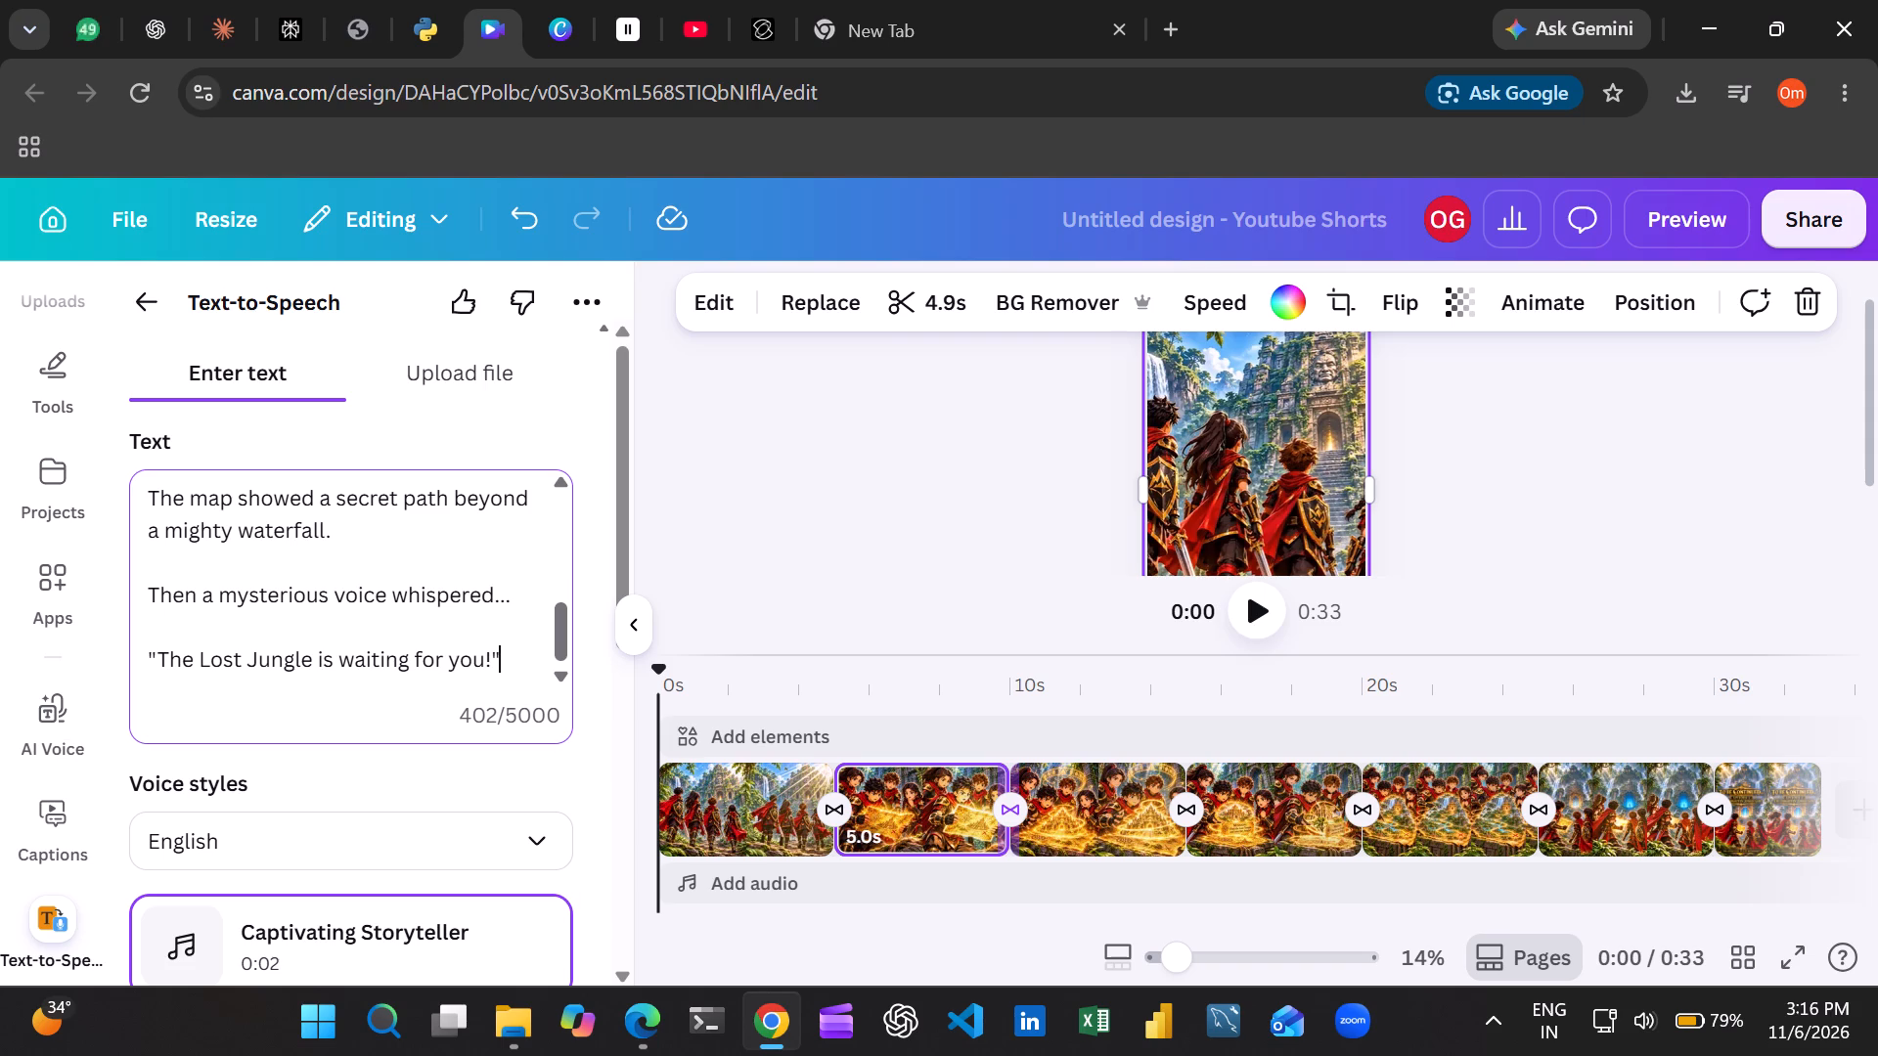
scroll(283, 726, "down", 5)
left_click(396, 786)
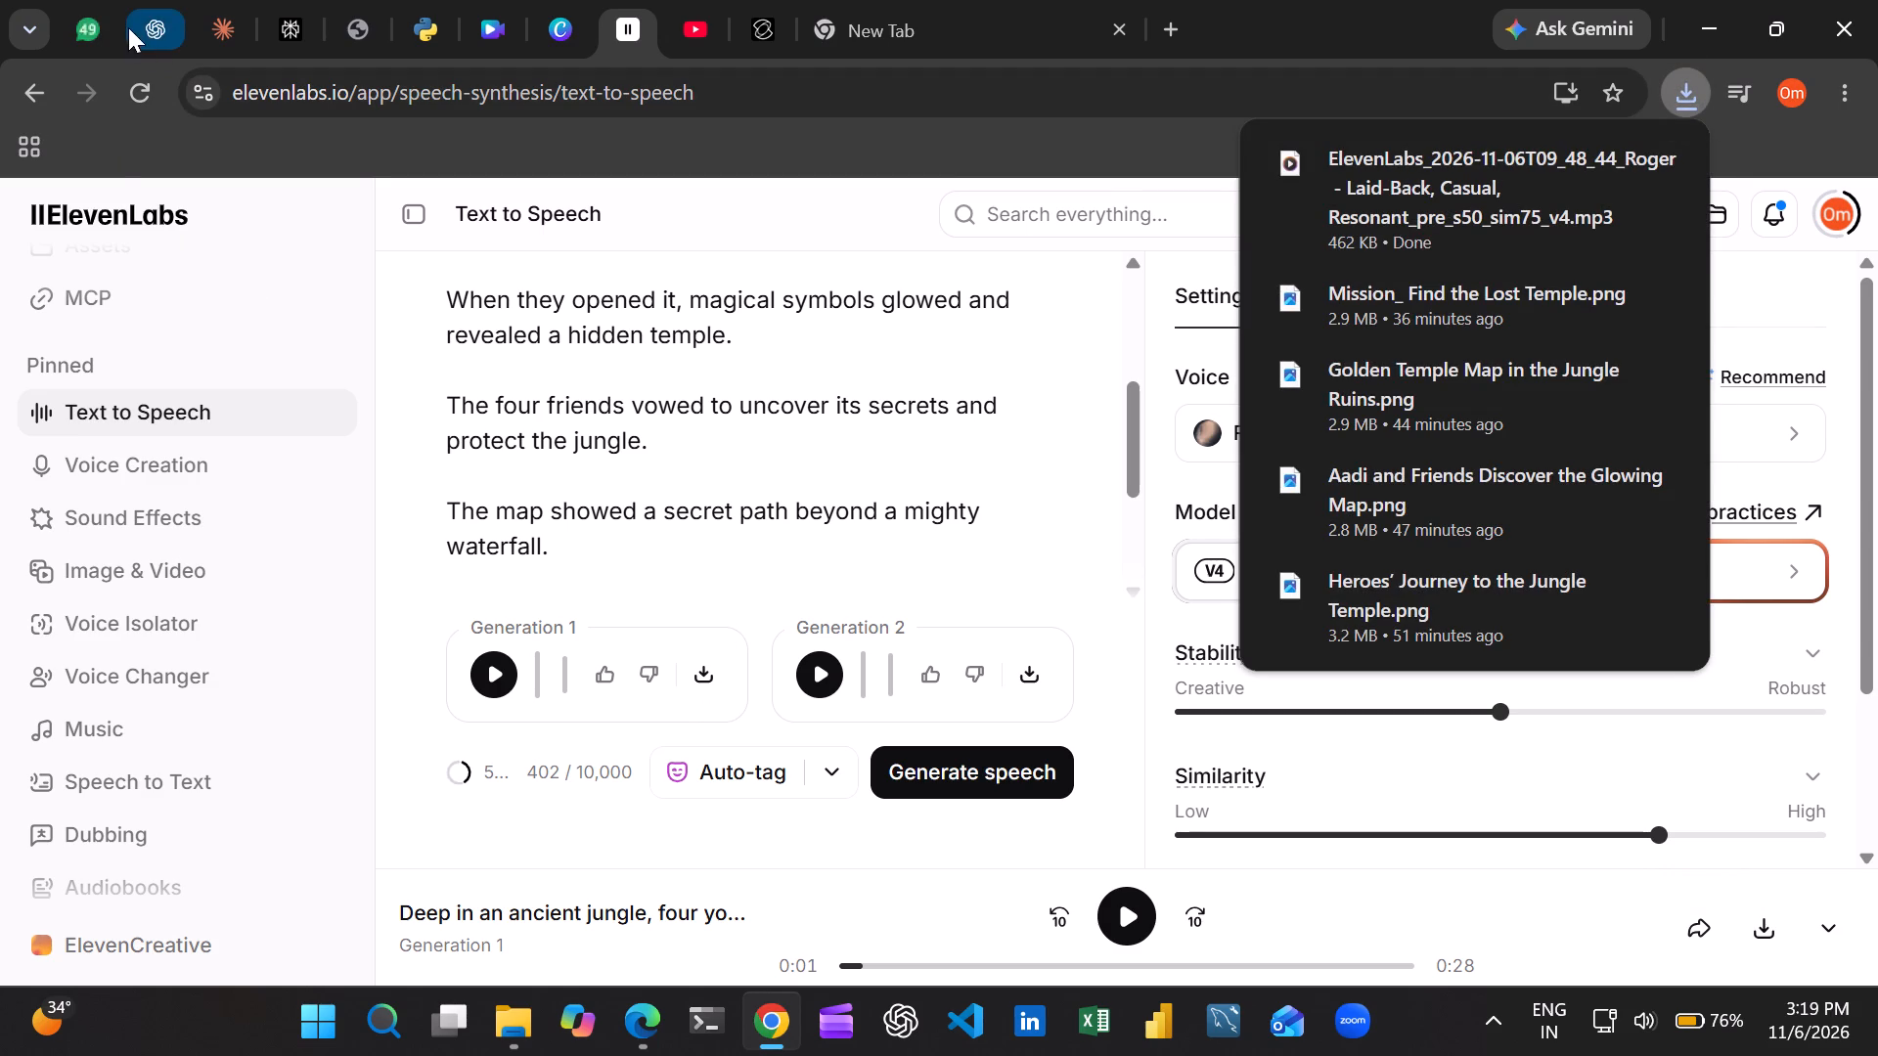
Switch to the Canva design and upload the new ElevenLabs Roger voice-over MP3 from the Downloads folder.
left_click(476, 18)
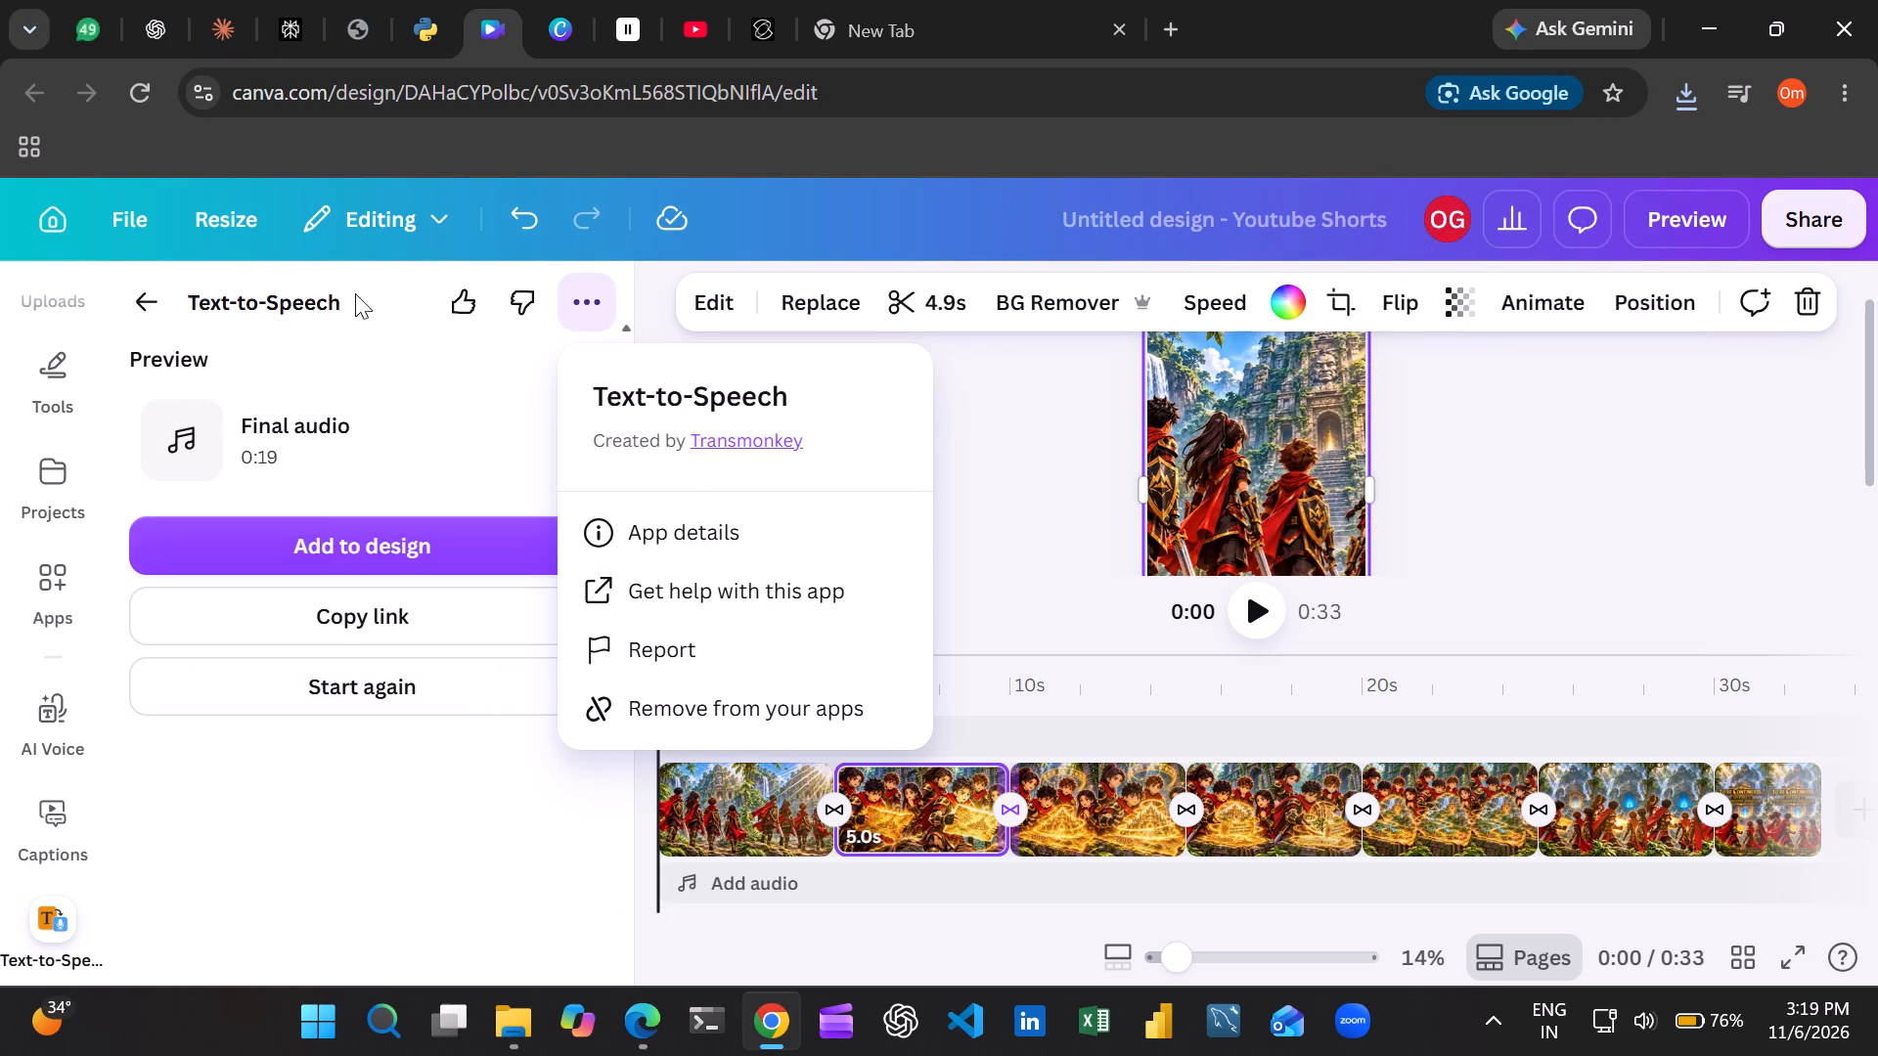
left_click(163, 293)
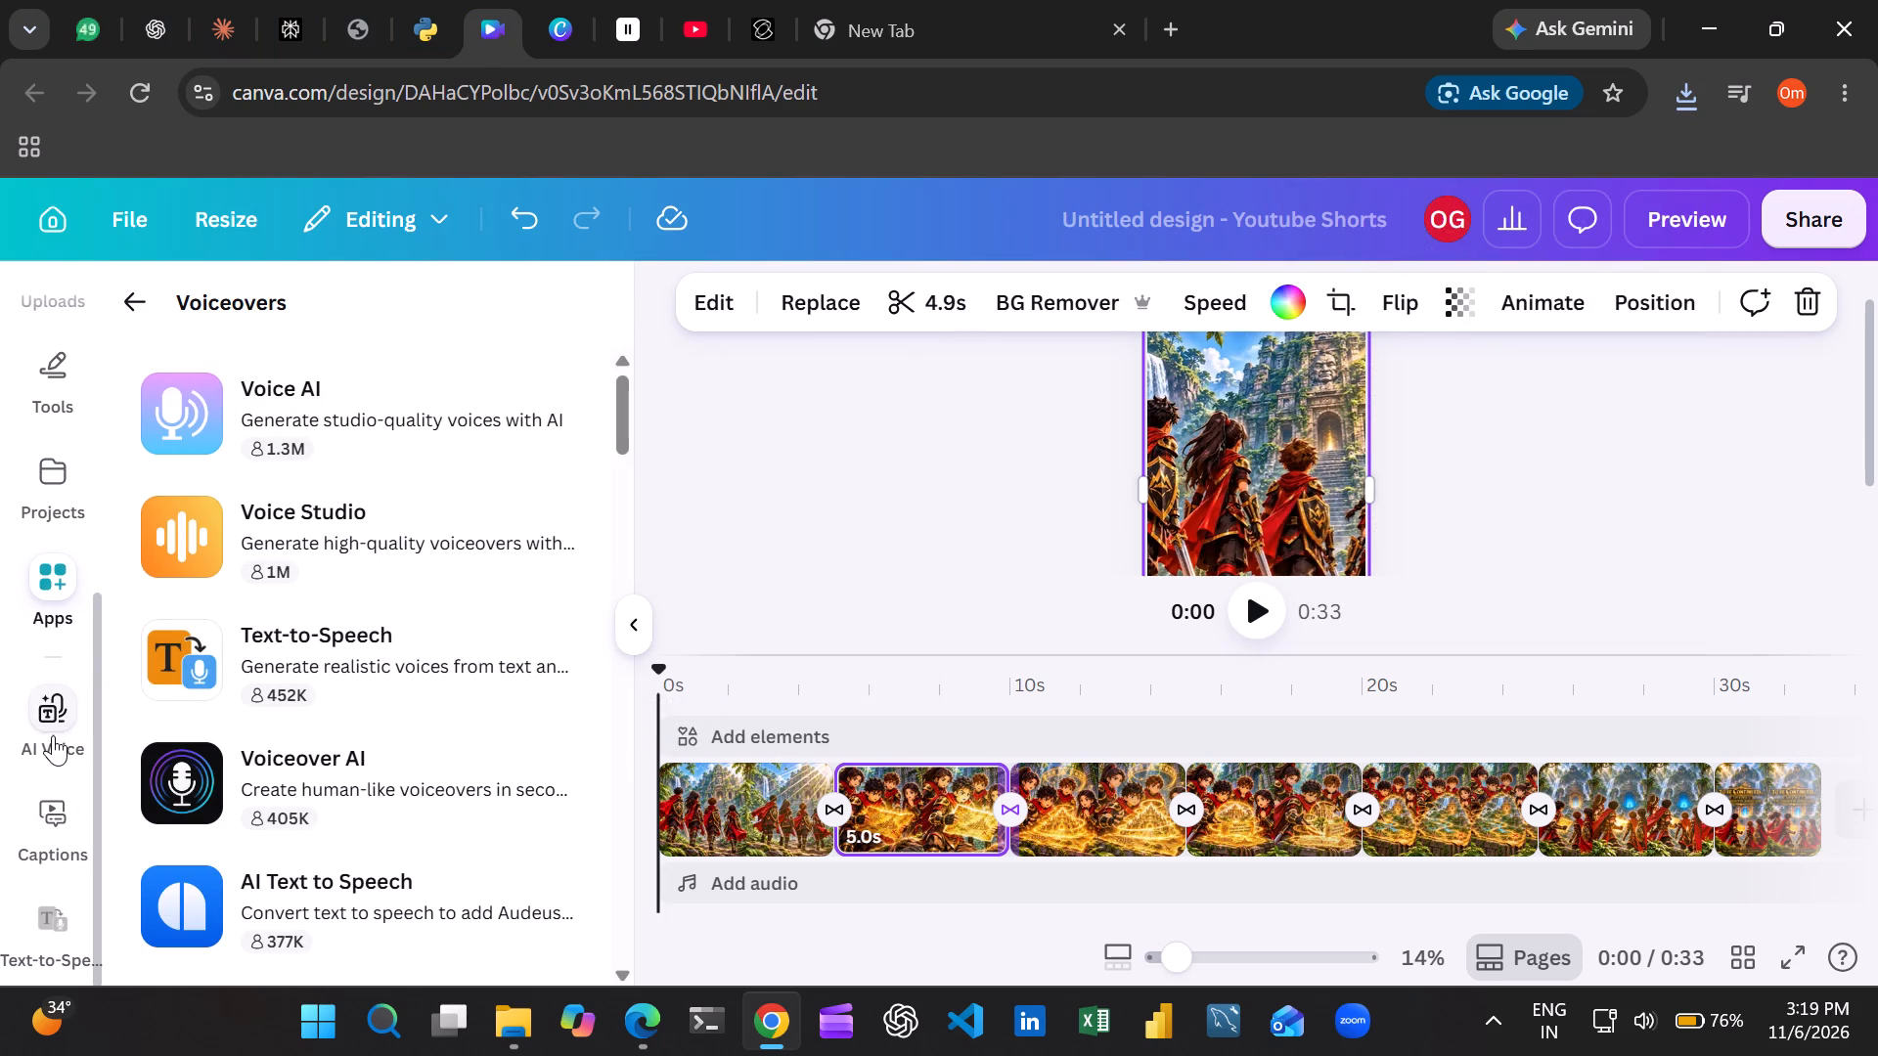
scroll(52, 737, "up", 3)
left_click(52, 701)
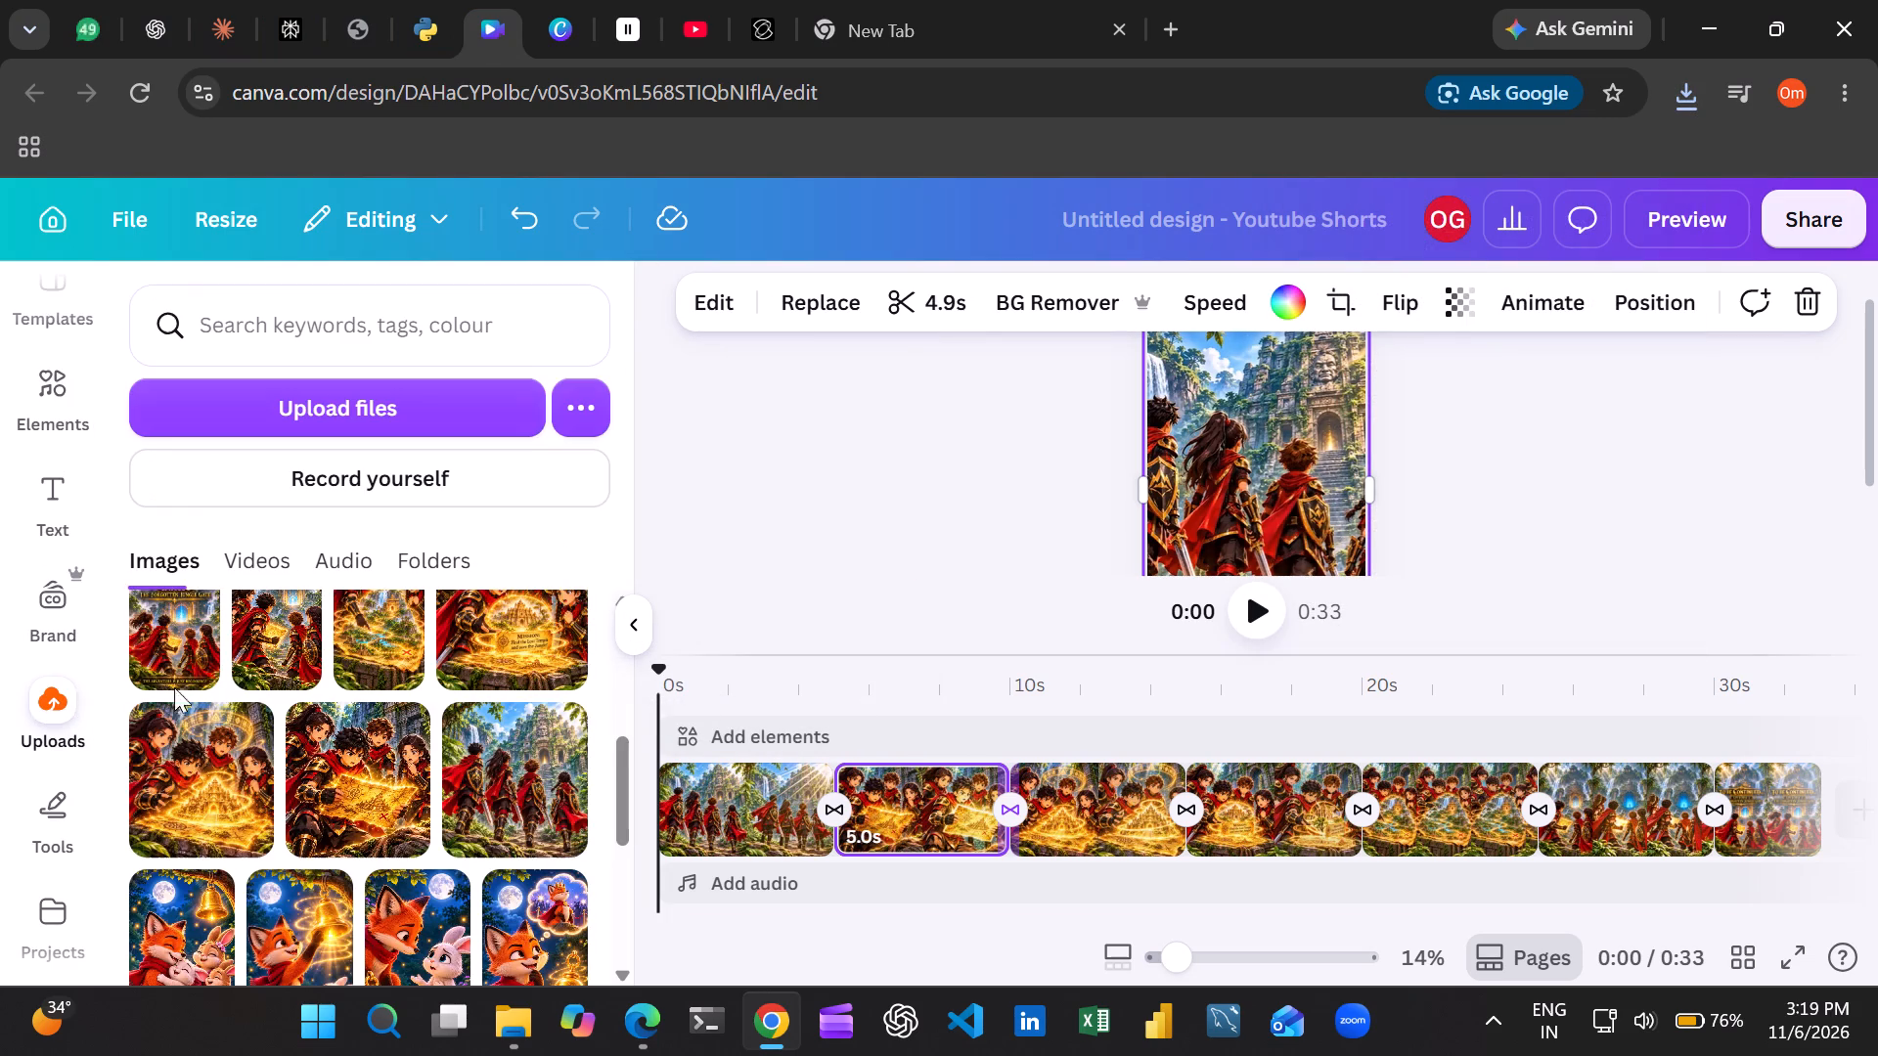
left_click(367, 411)
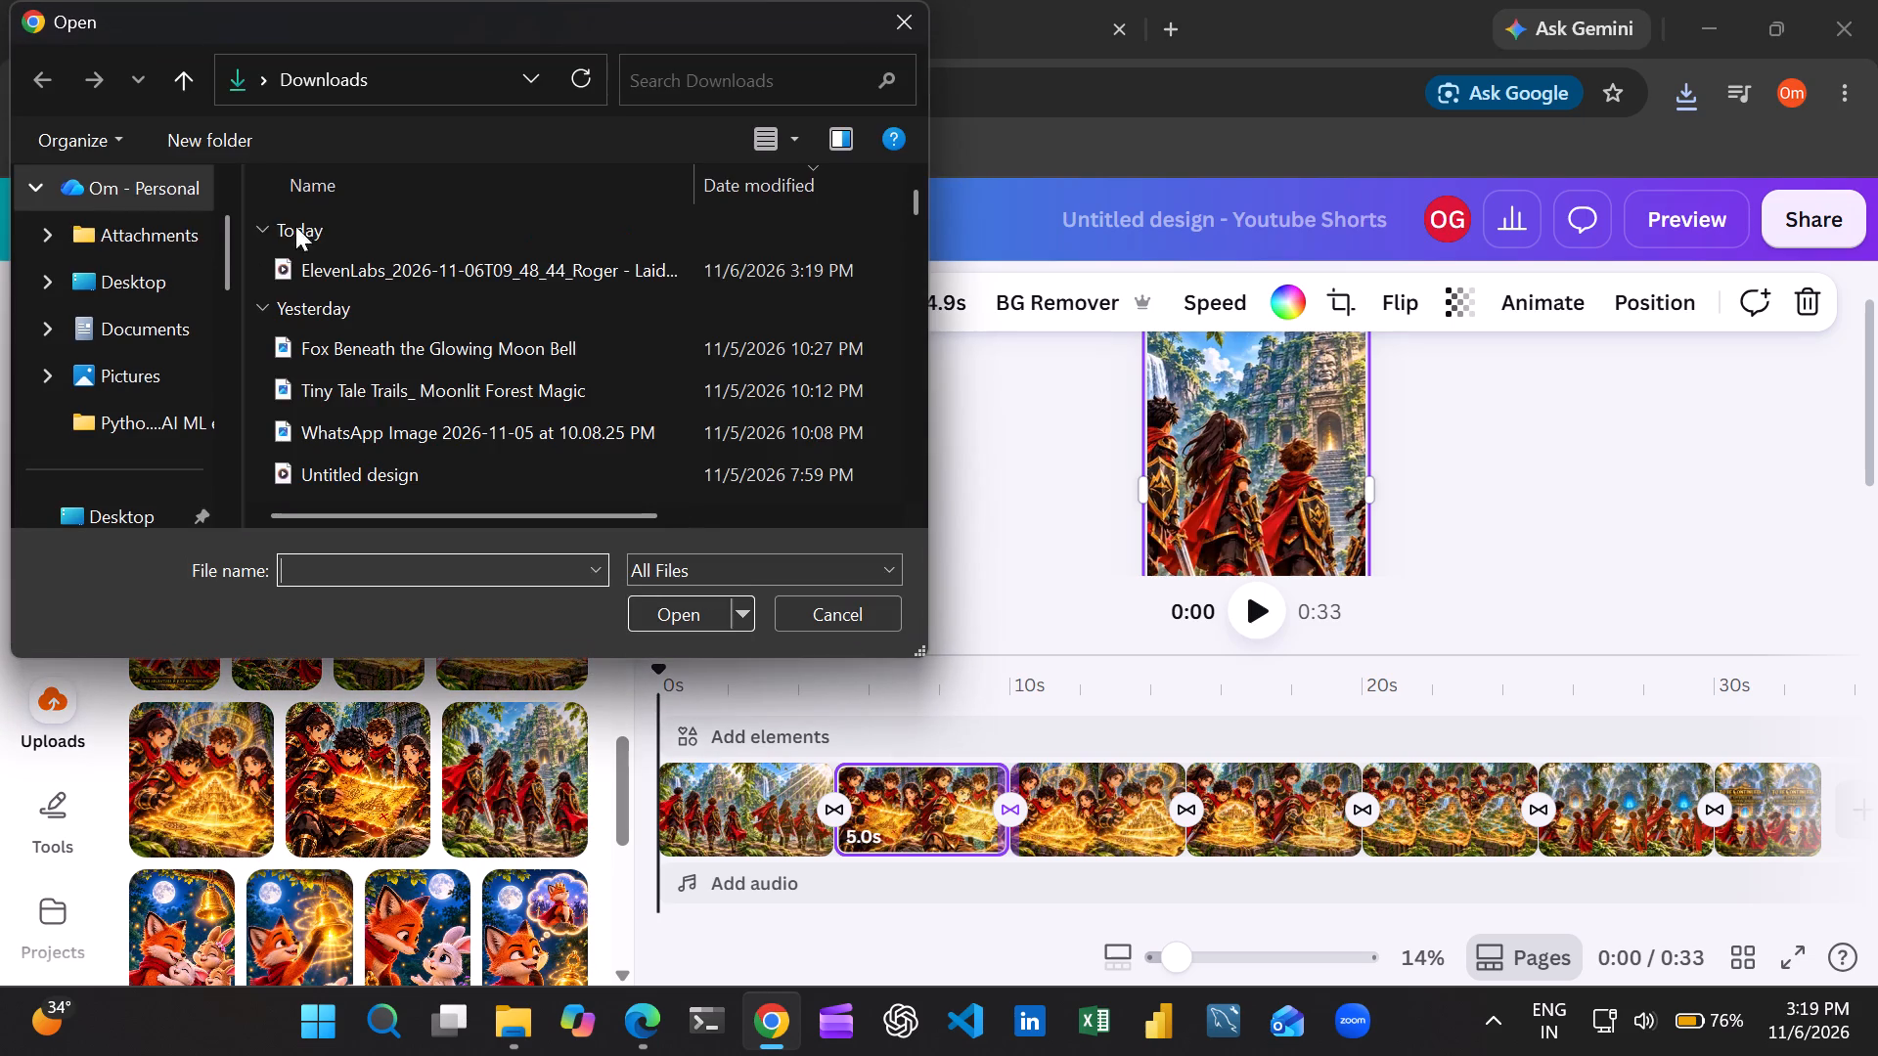
double_click(336, 264)
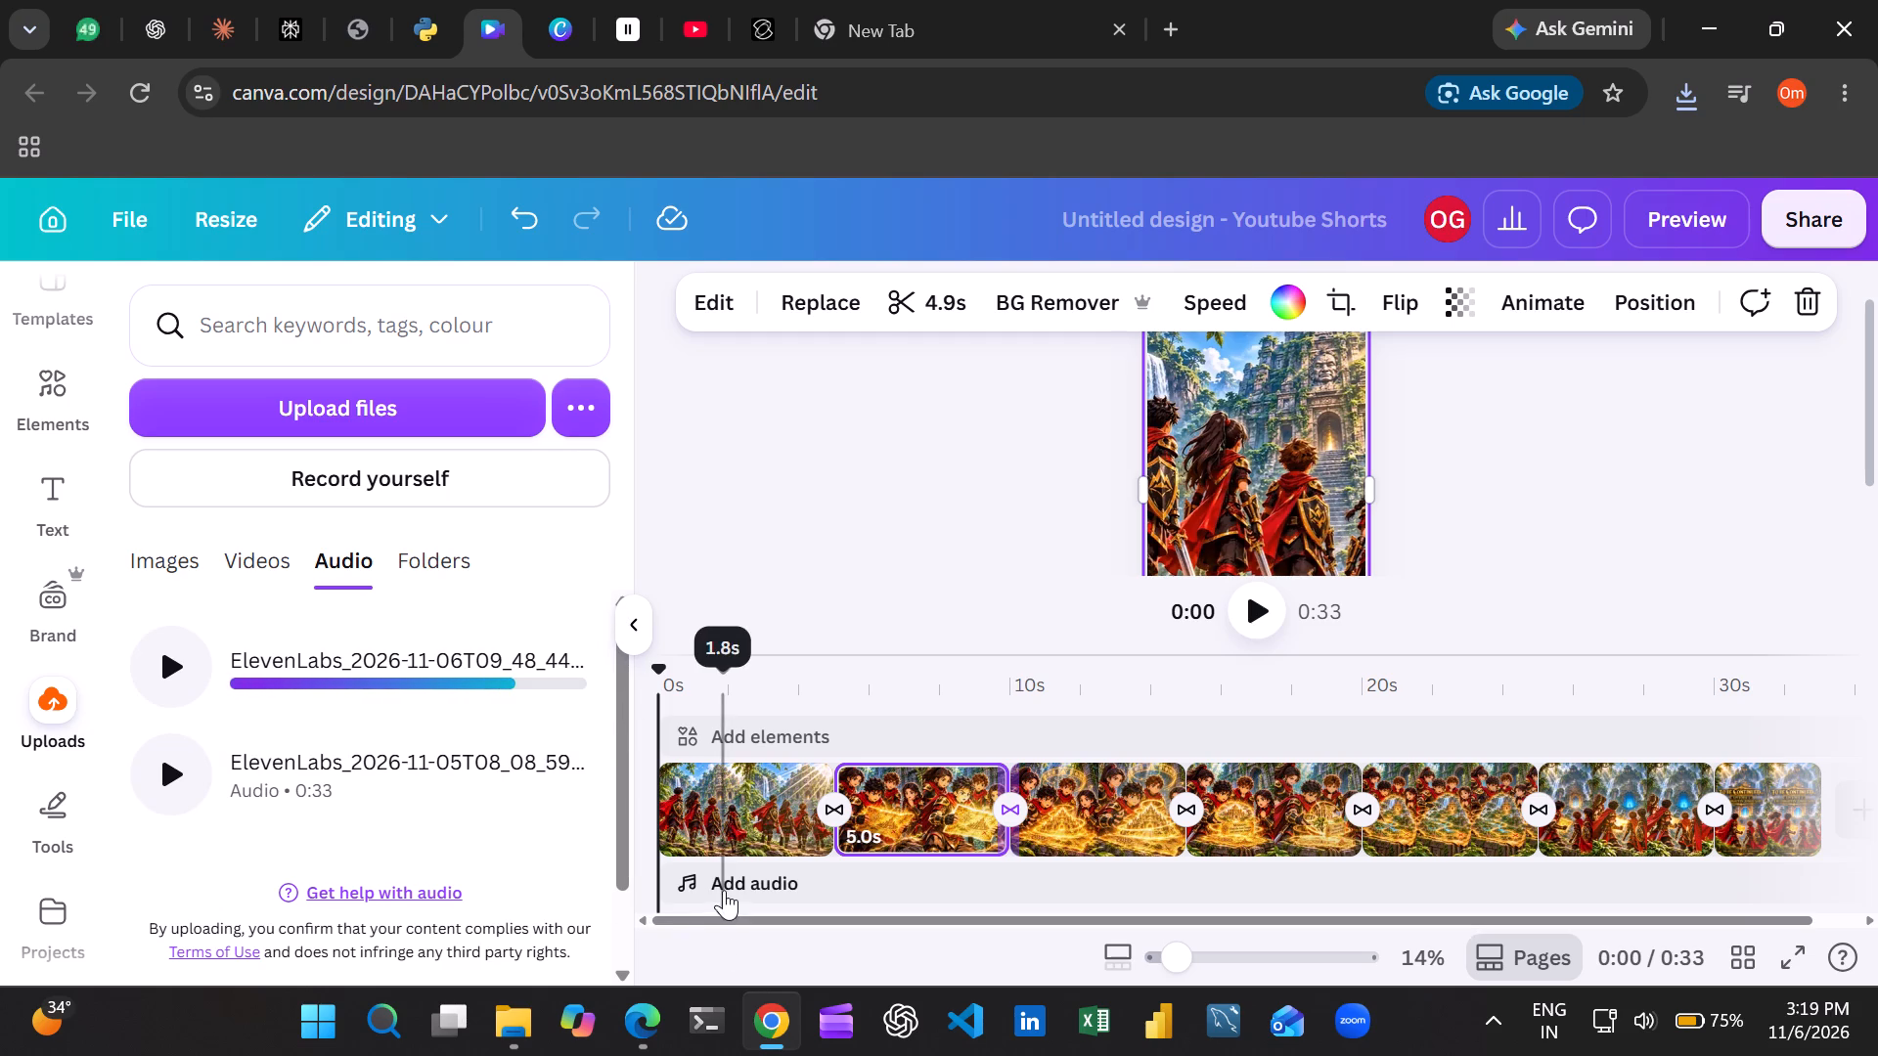
Add the newly uploaded ElevenLabs Roger voice-over to the audio track of the video timeline.
left_click(693, 882)
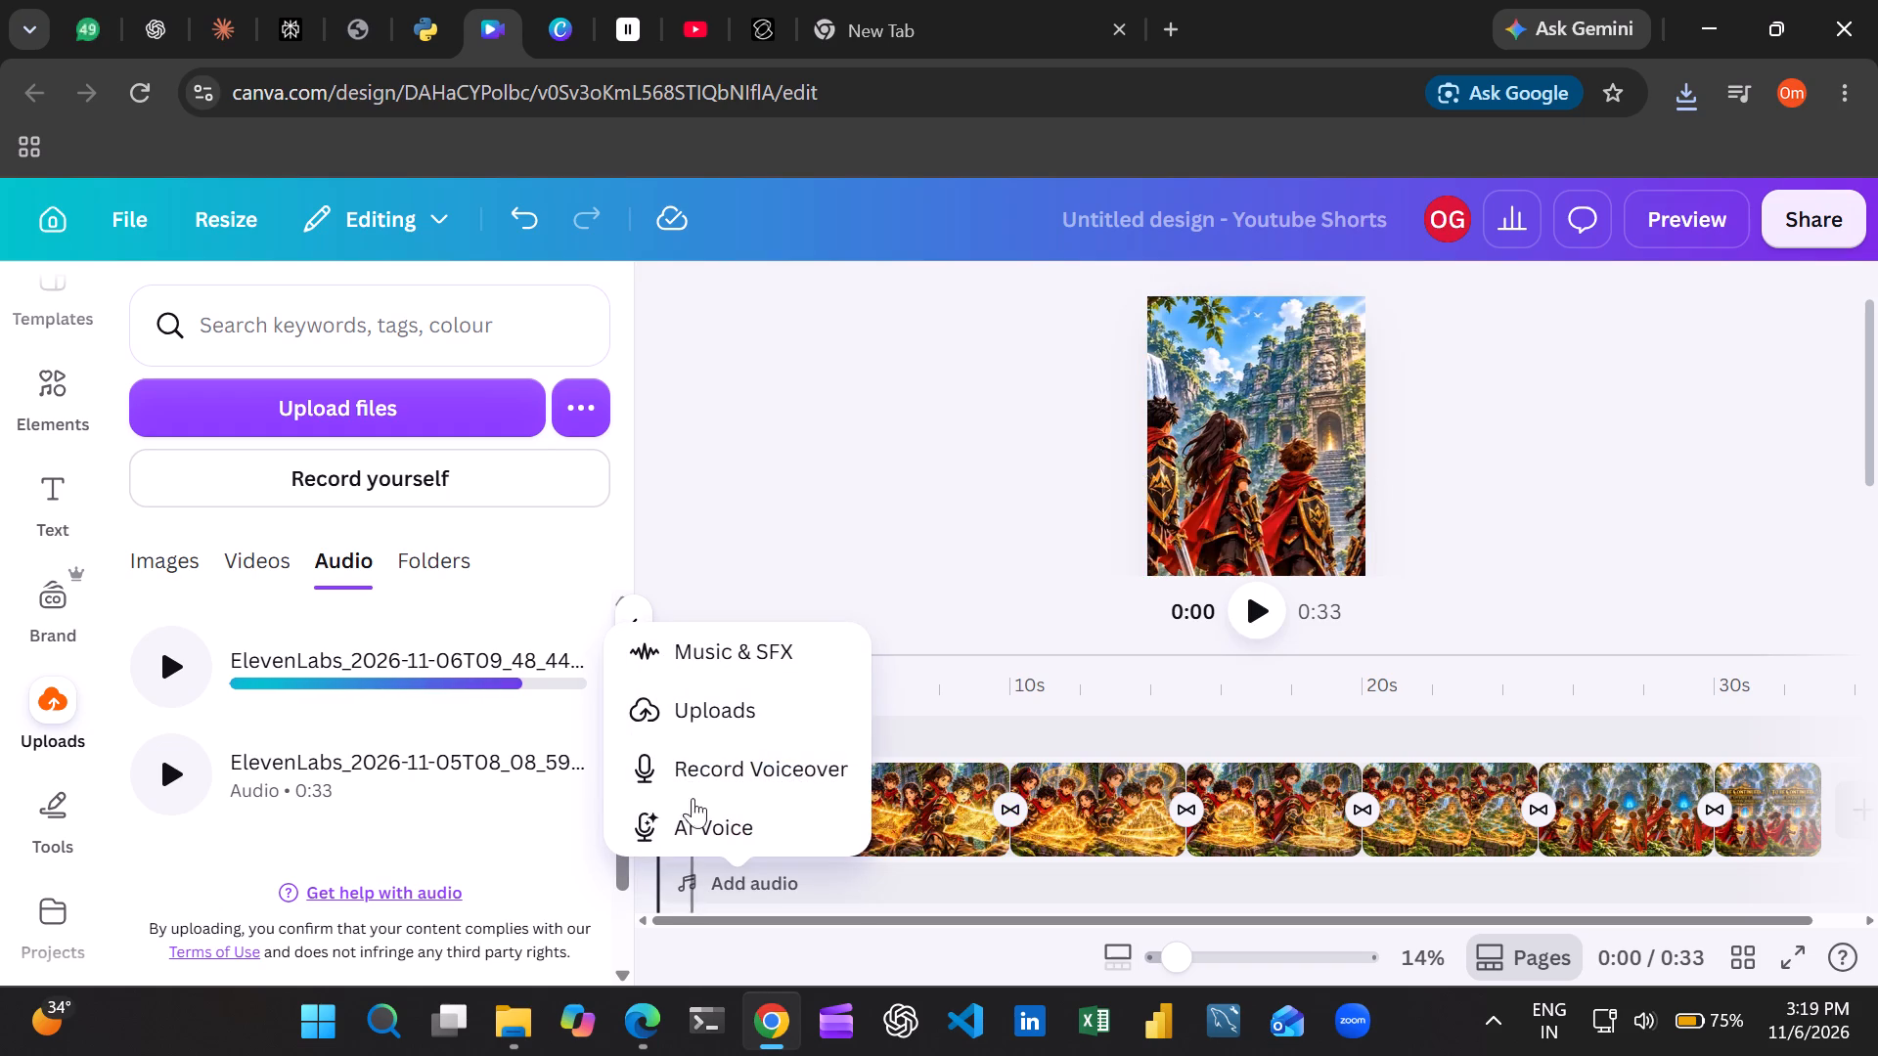
left_click(693, 728)
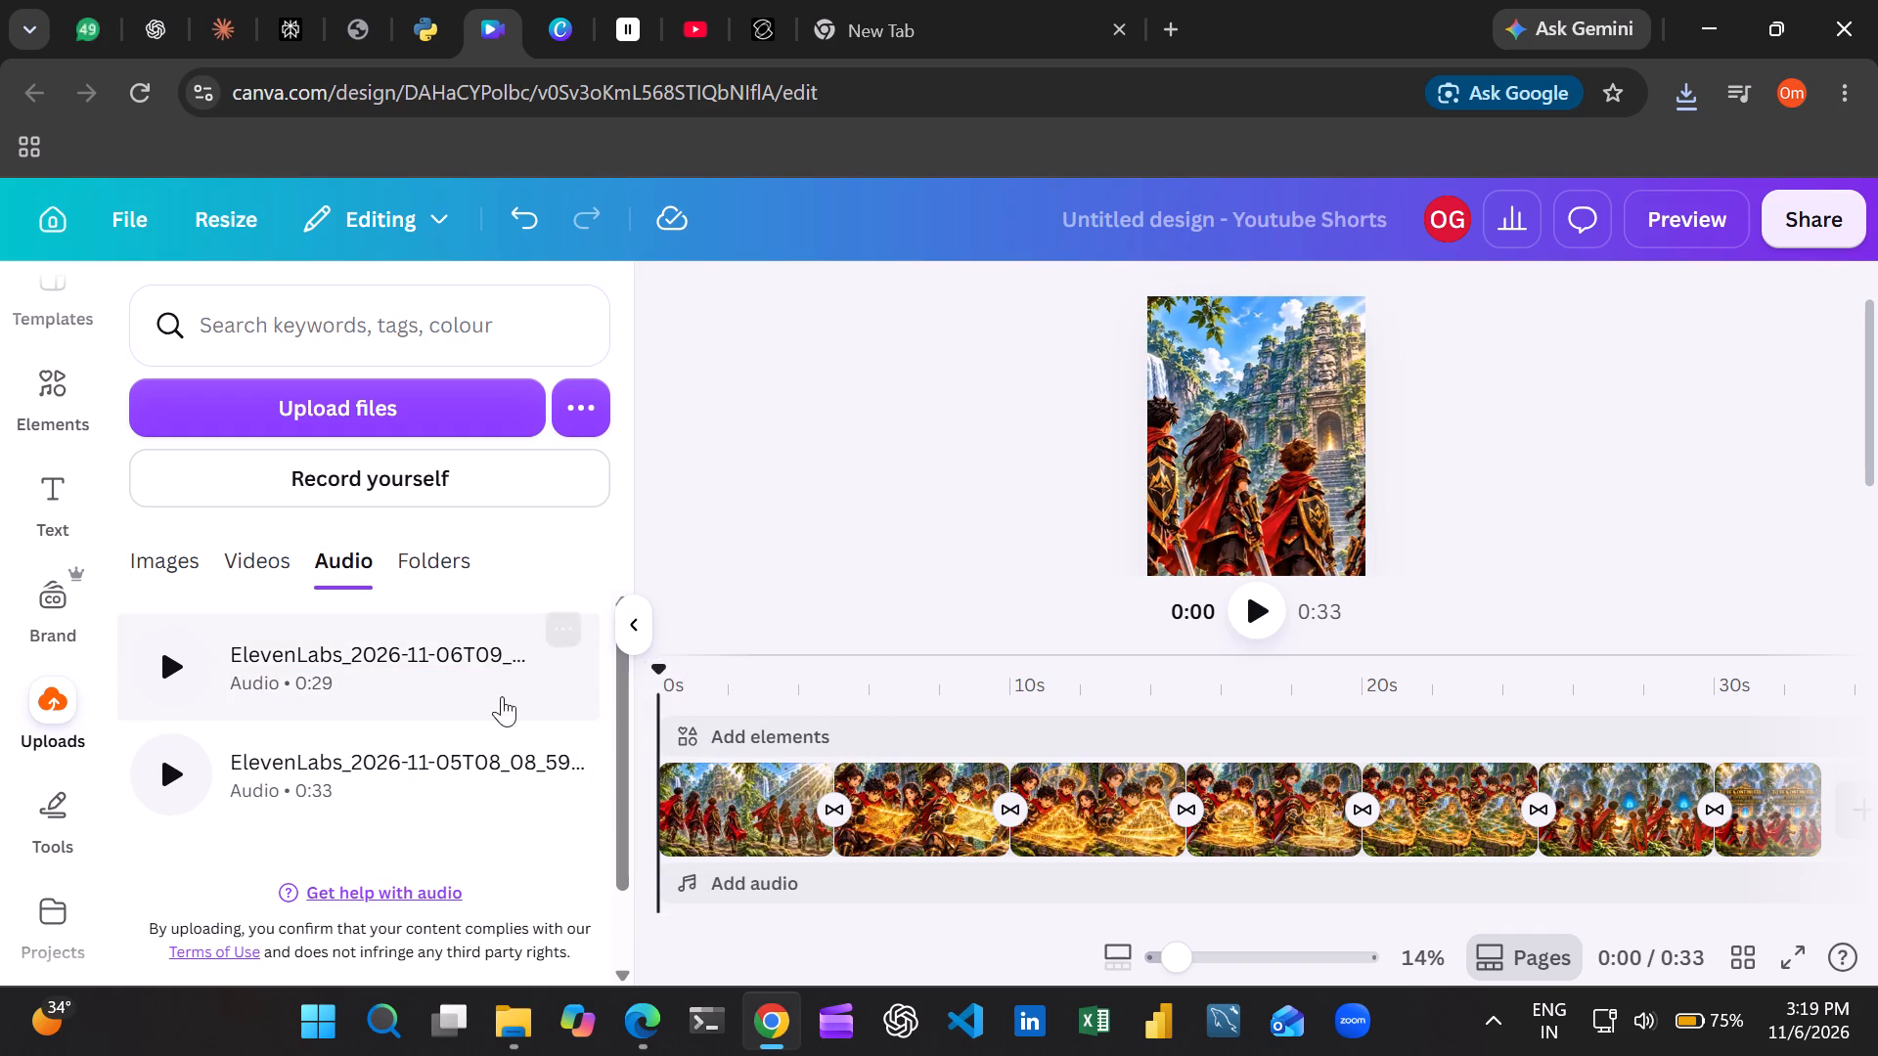
left_click(284, 671)
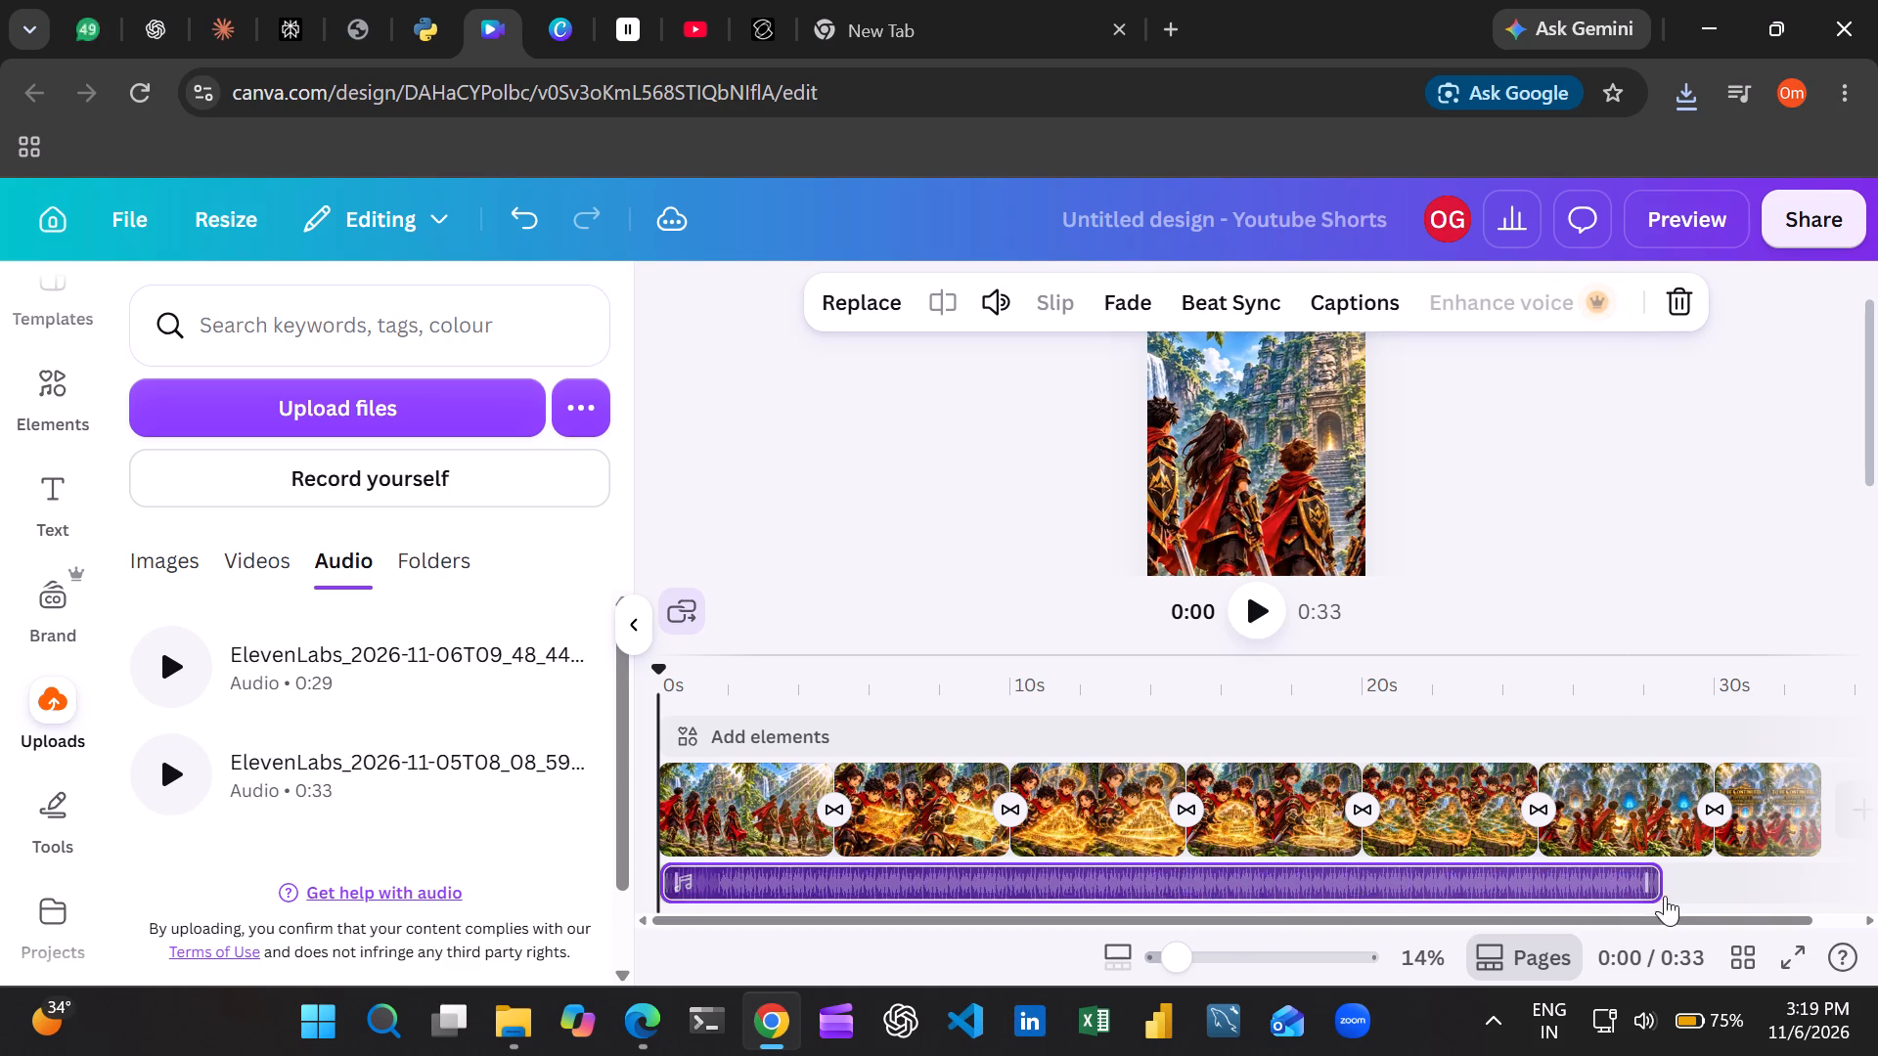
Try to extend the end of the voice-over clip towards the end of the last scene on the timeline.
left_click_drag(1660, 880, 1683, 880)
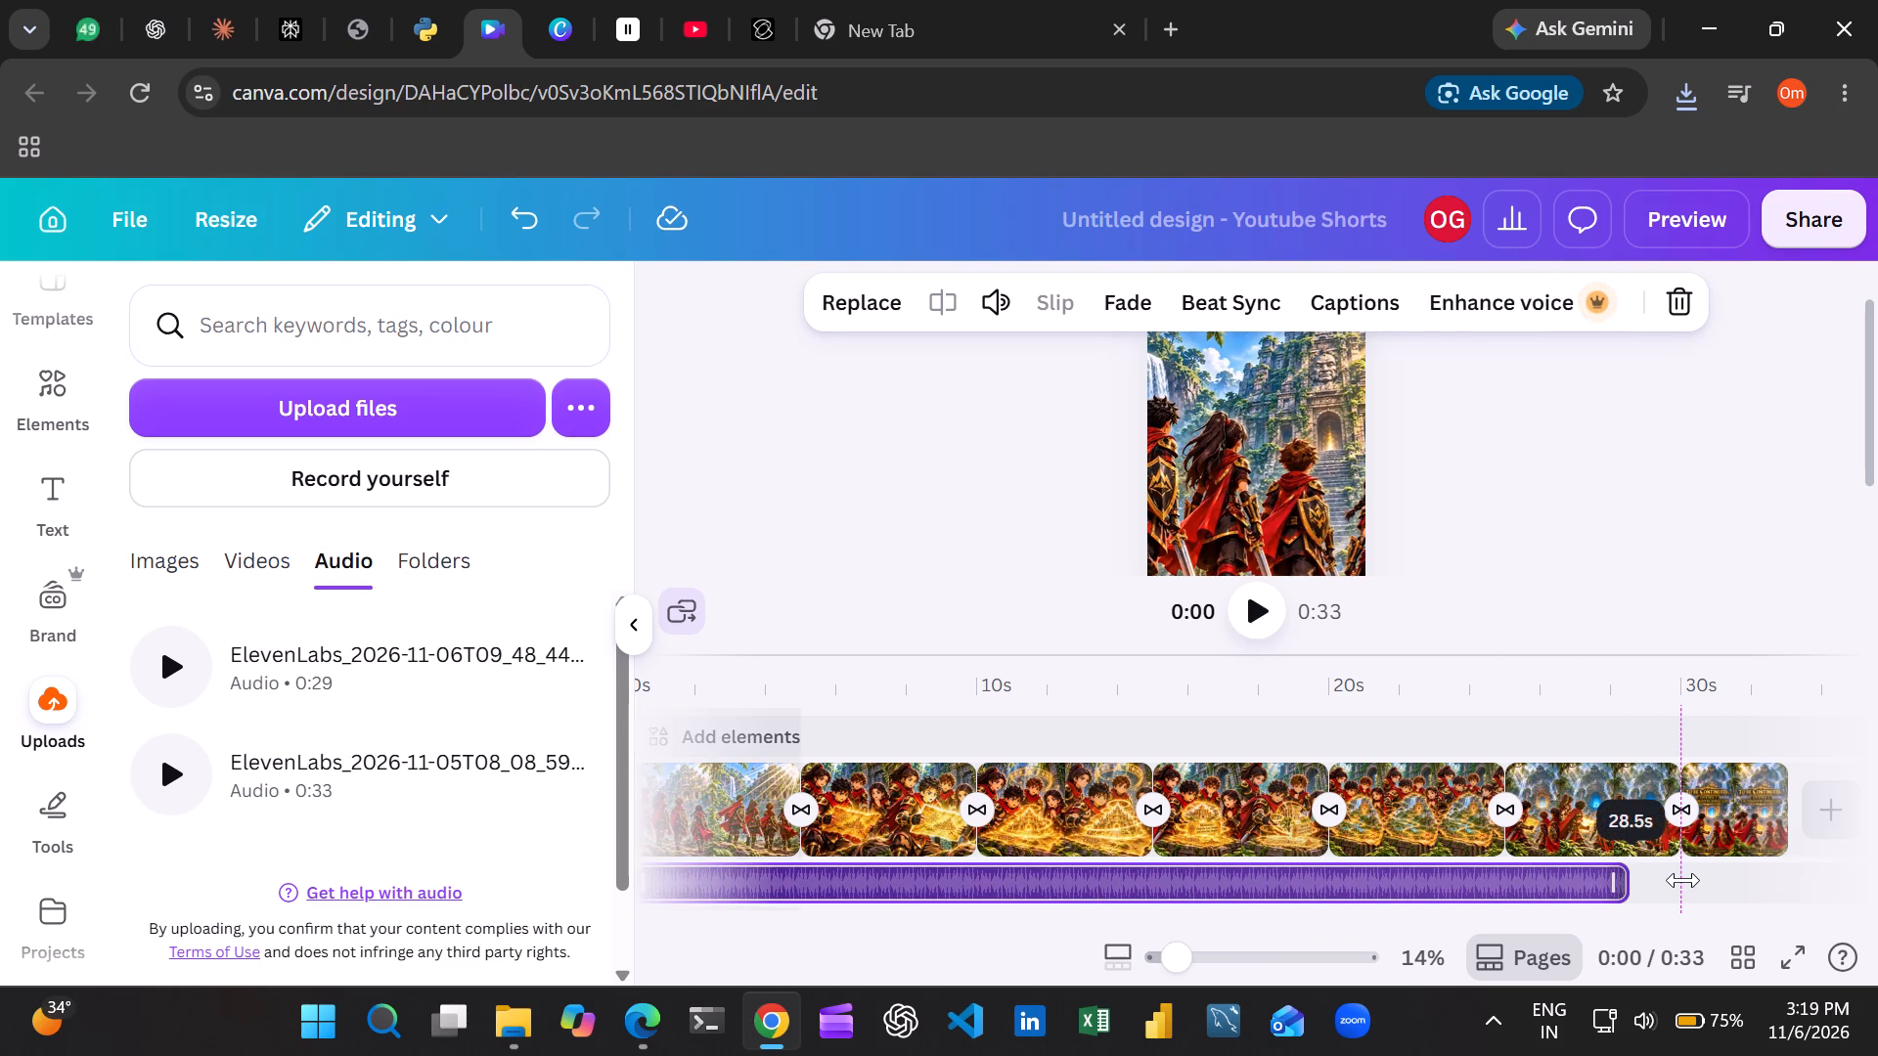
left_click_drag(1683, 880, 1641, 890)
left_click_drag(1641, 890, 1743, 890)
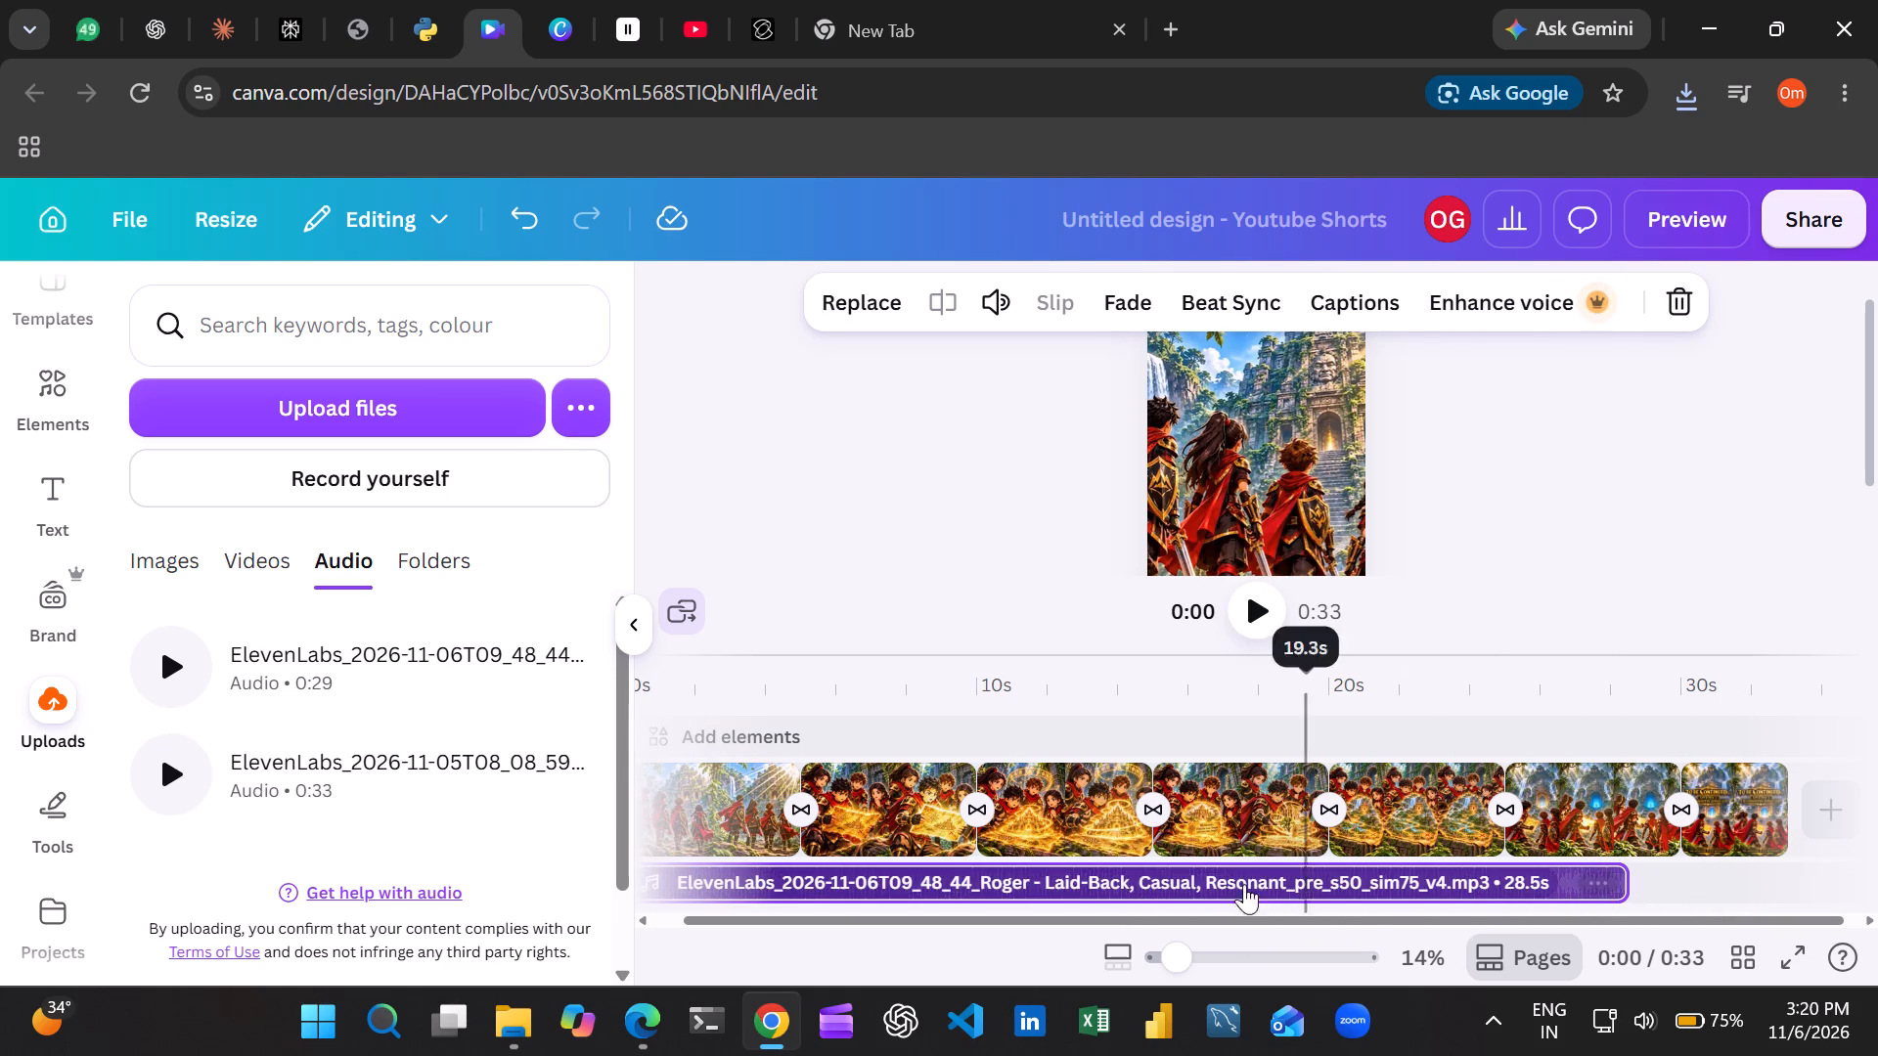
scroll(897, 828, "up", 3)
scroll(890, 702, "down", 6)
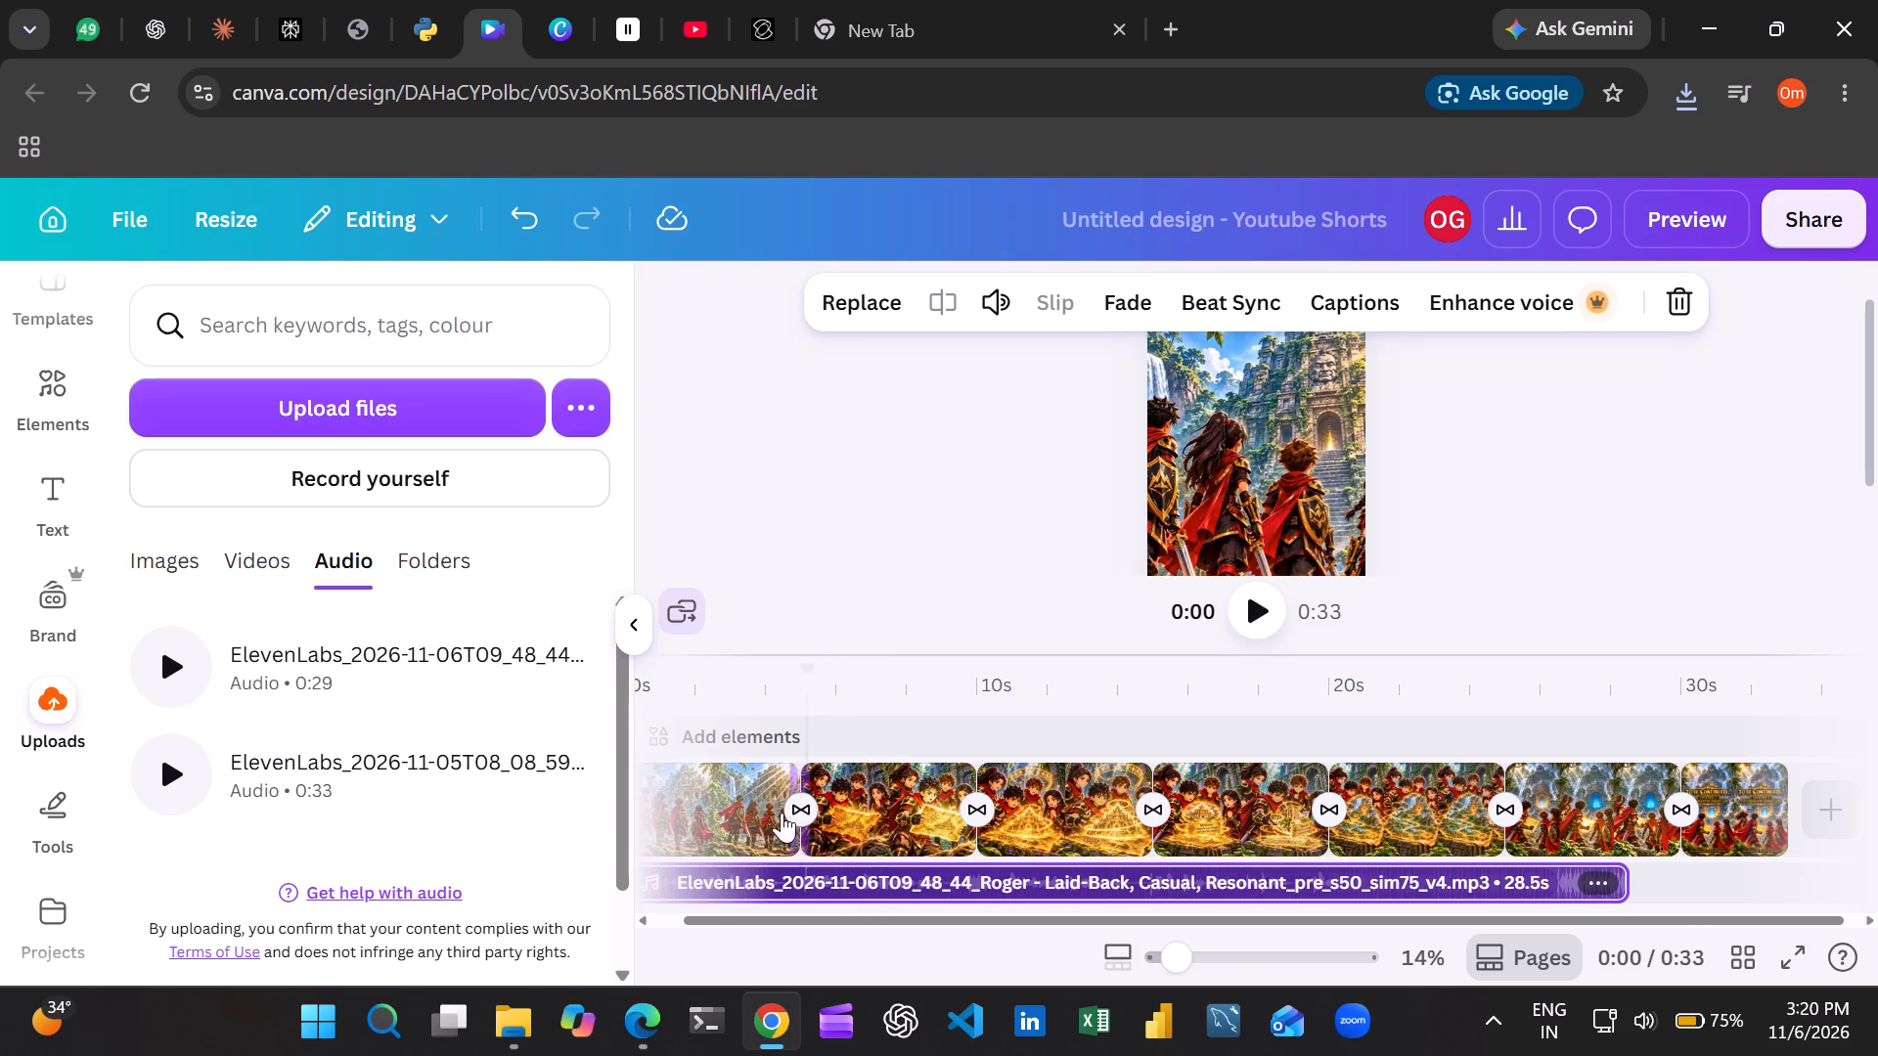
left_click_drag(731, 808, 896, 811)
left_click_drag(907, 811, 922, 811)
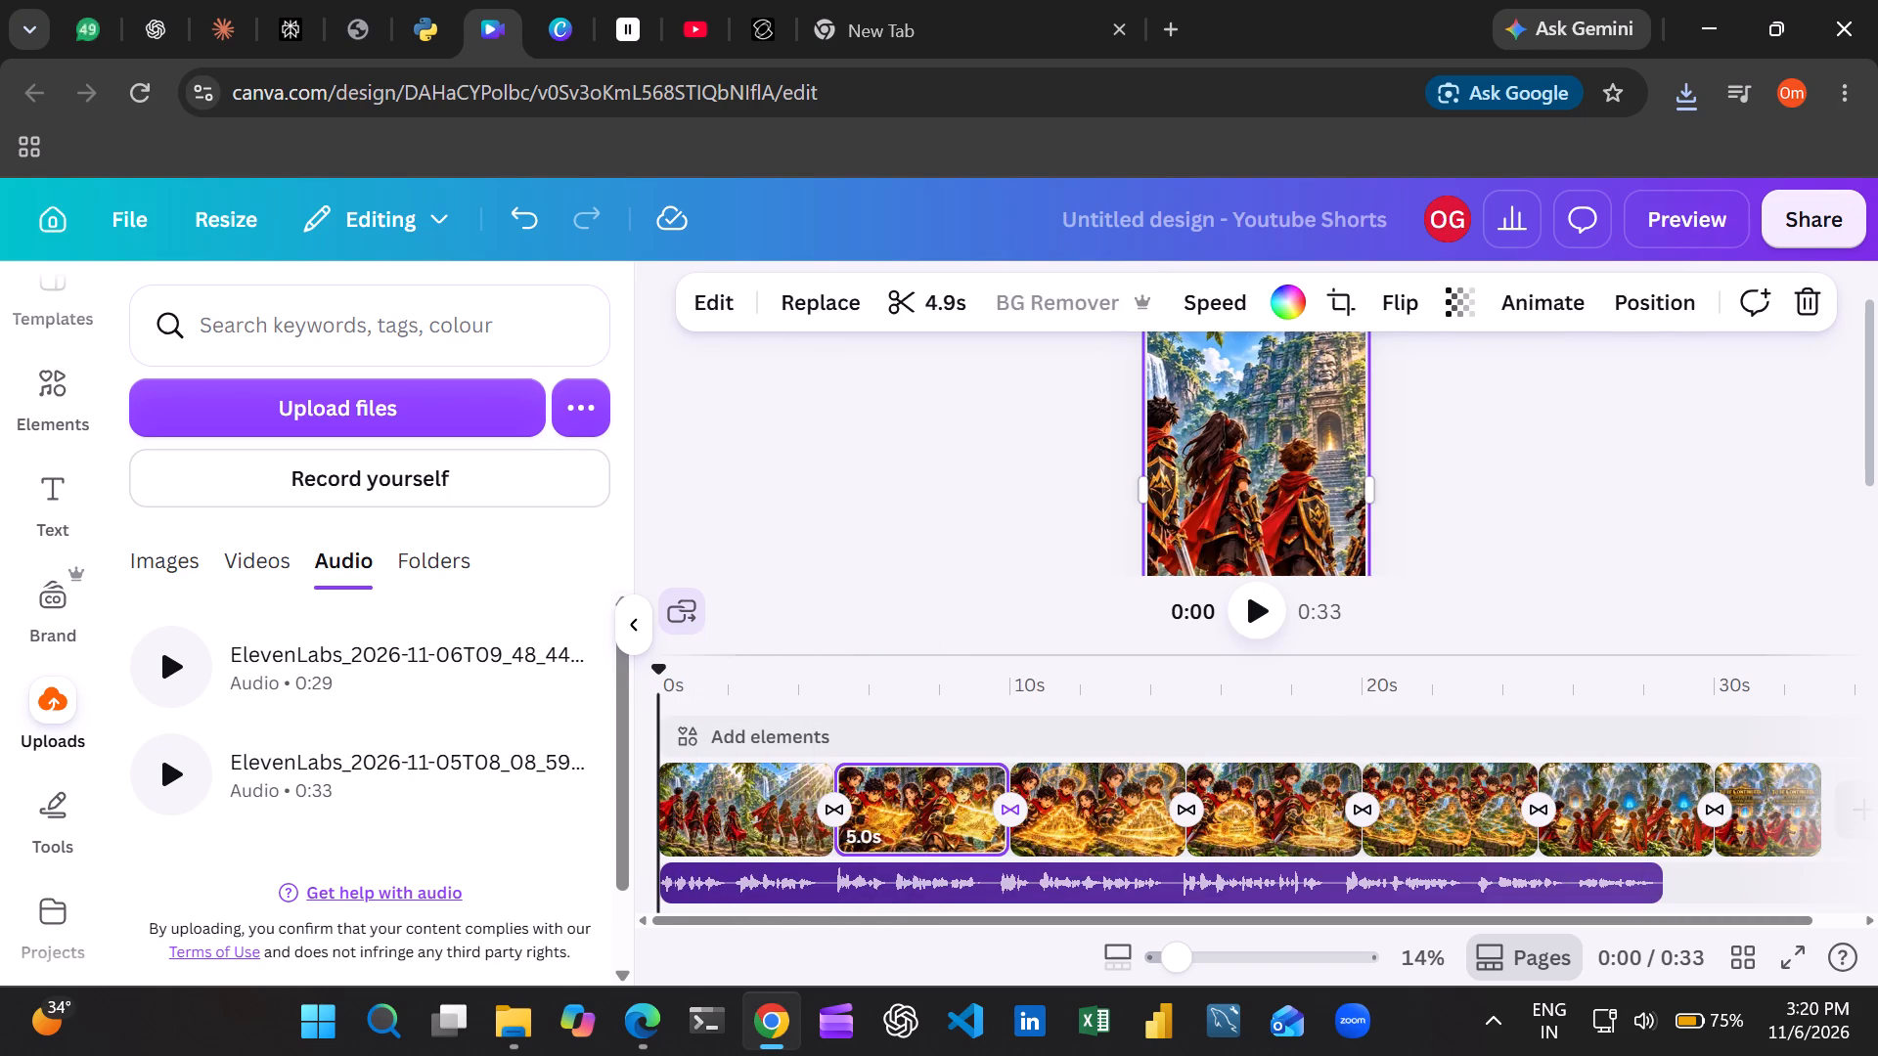
left_click(1255, 606)
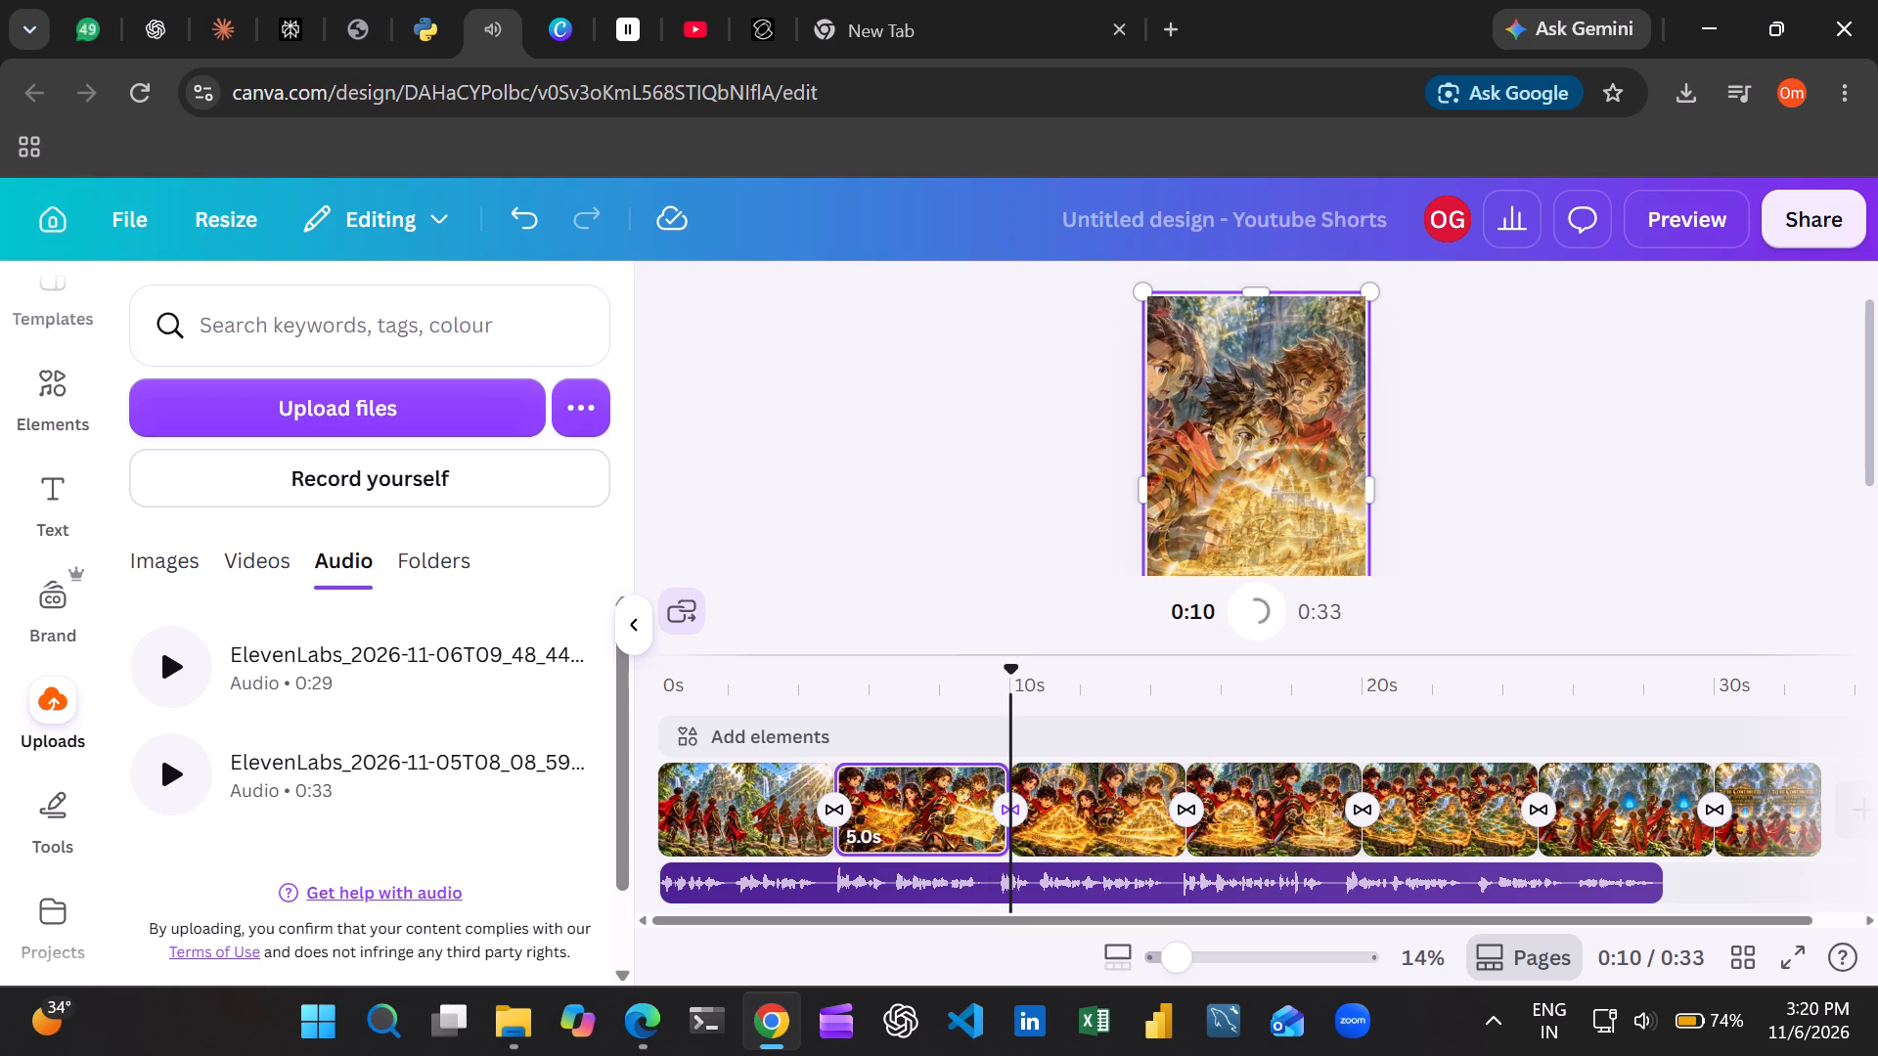
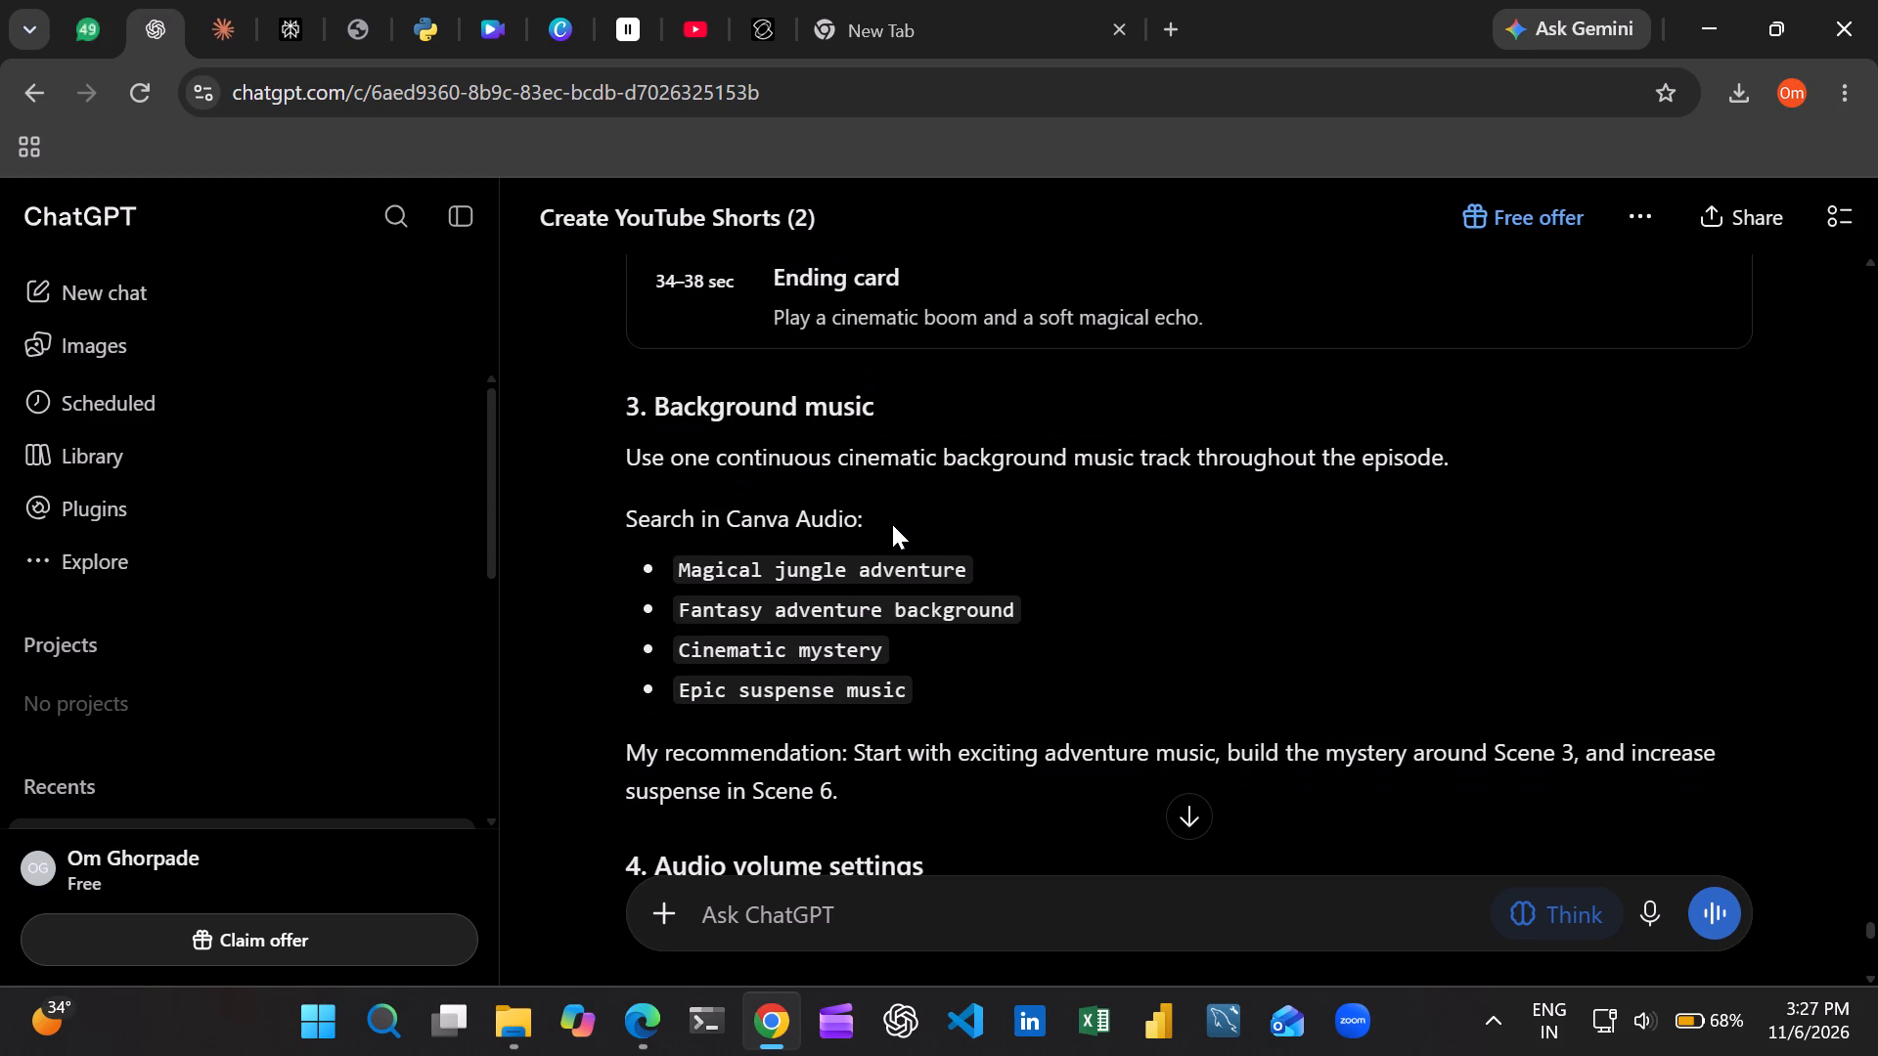
scroll(892, 524, "up", 3)
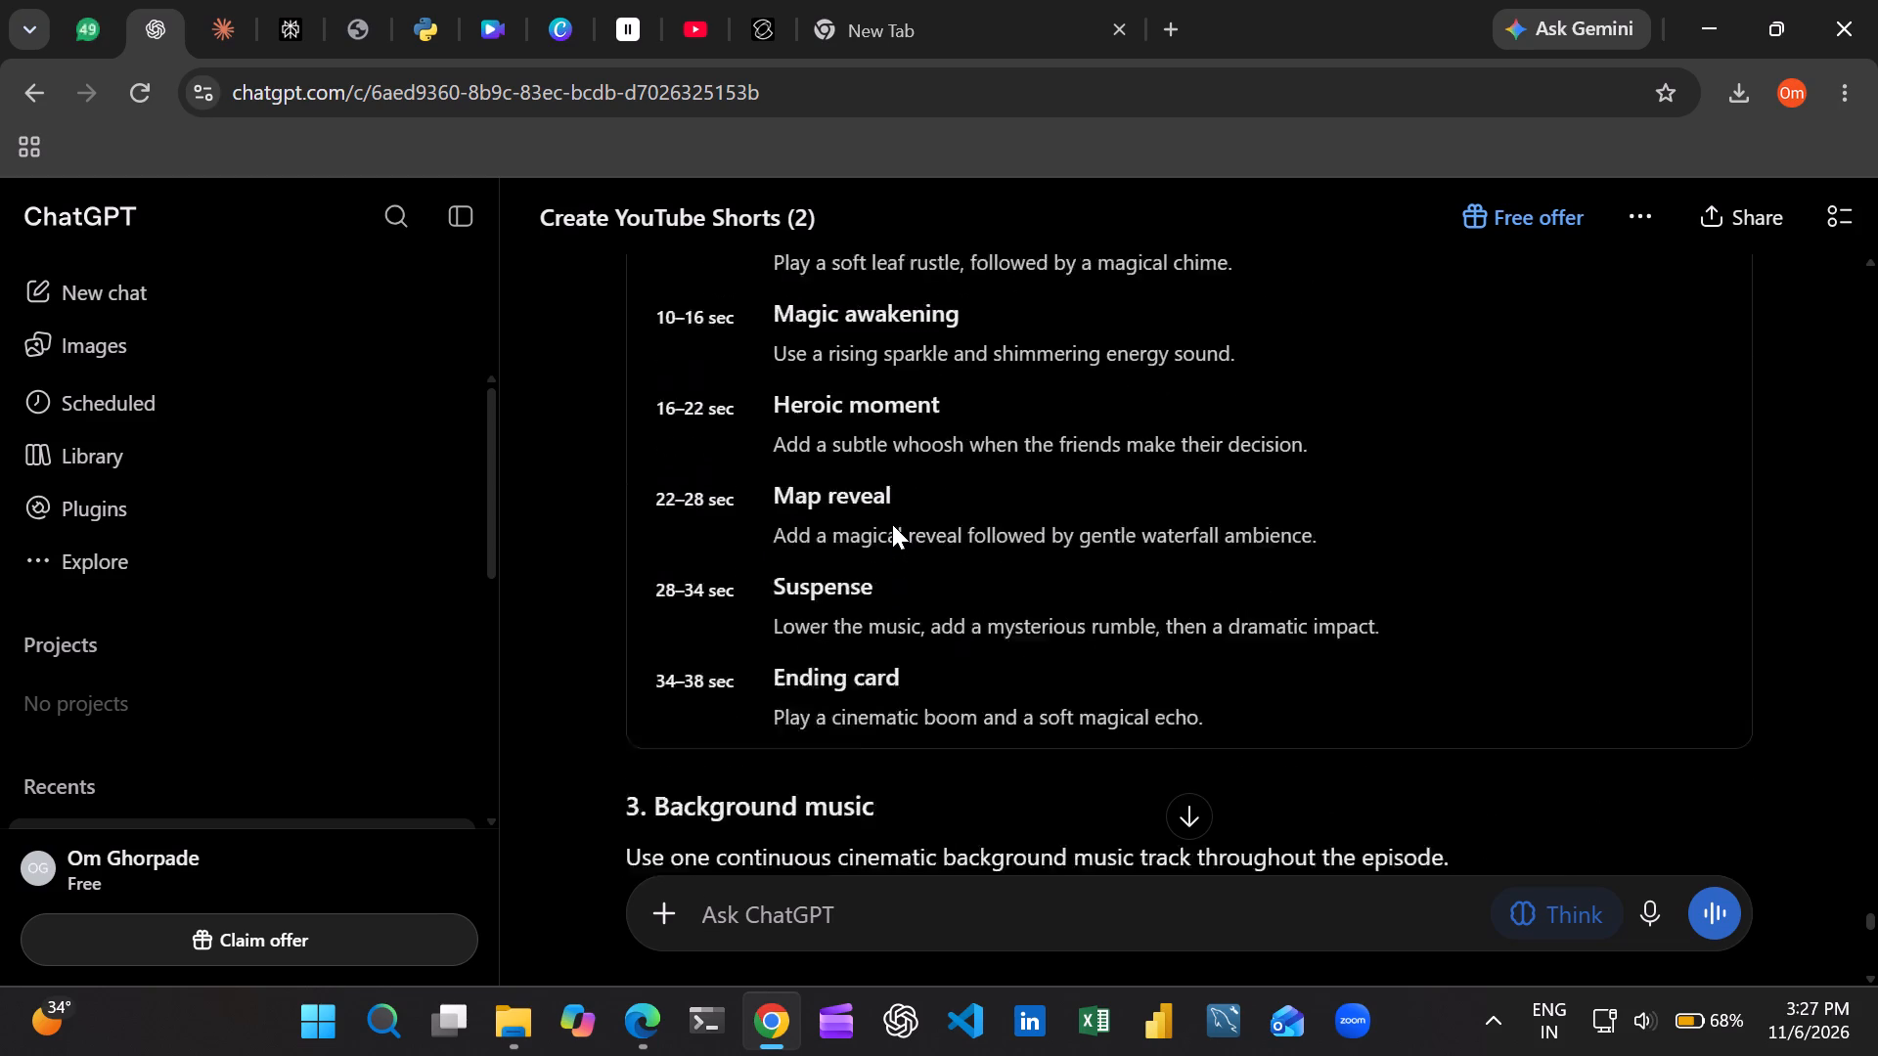
Switch to the Canva design and look through AI Voice, Elements and Uploads for sound effect and music options.
scroll(892, 524, "down", 3)
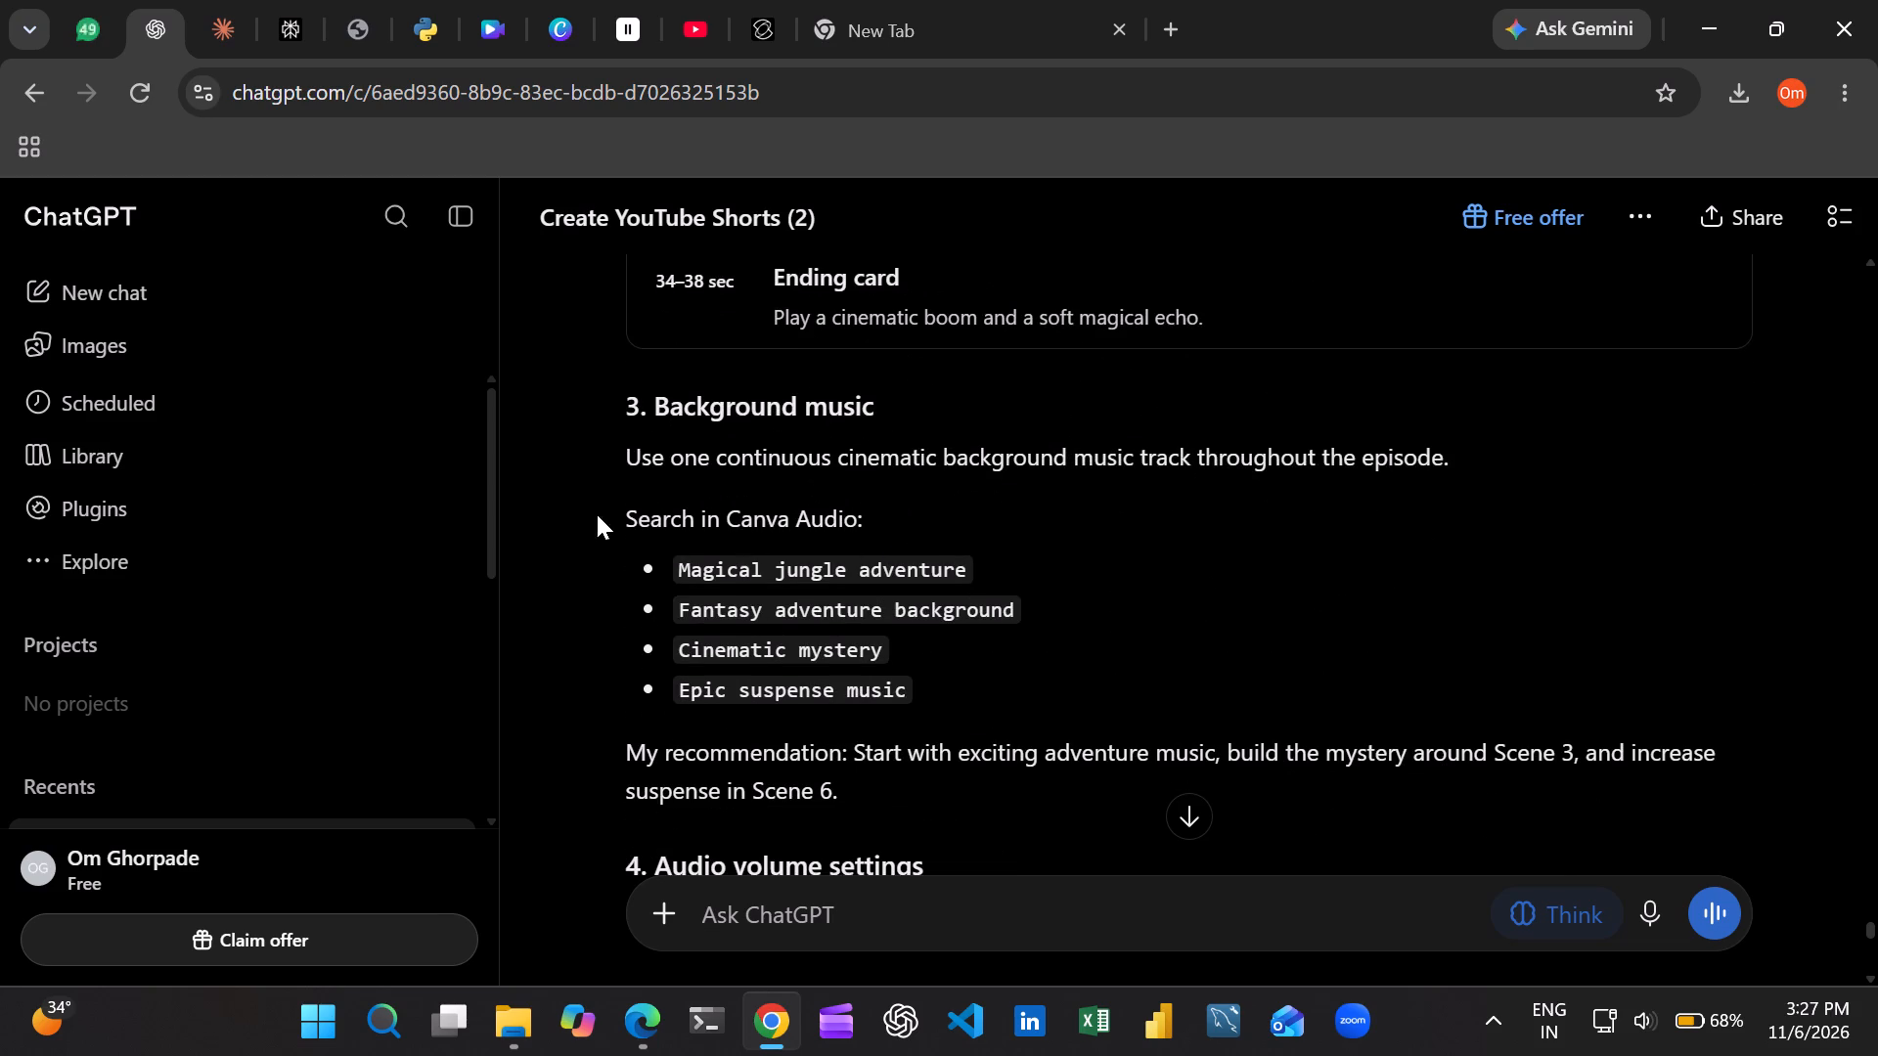
left_click(505, 26)
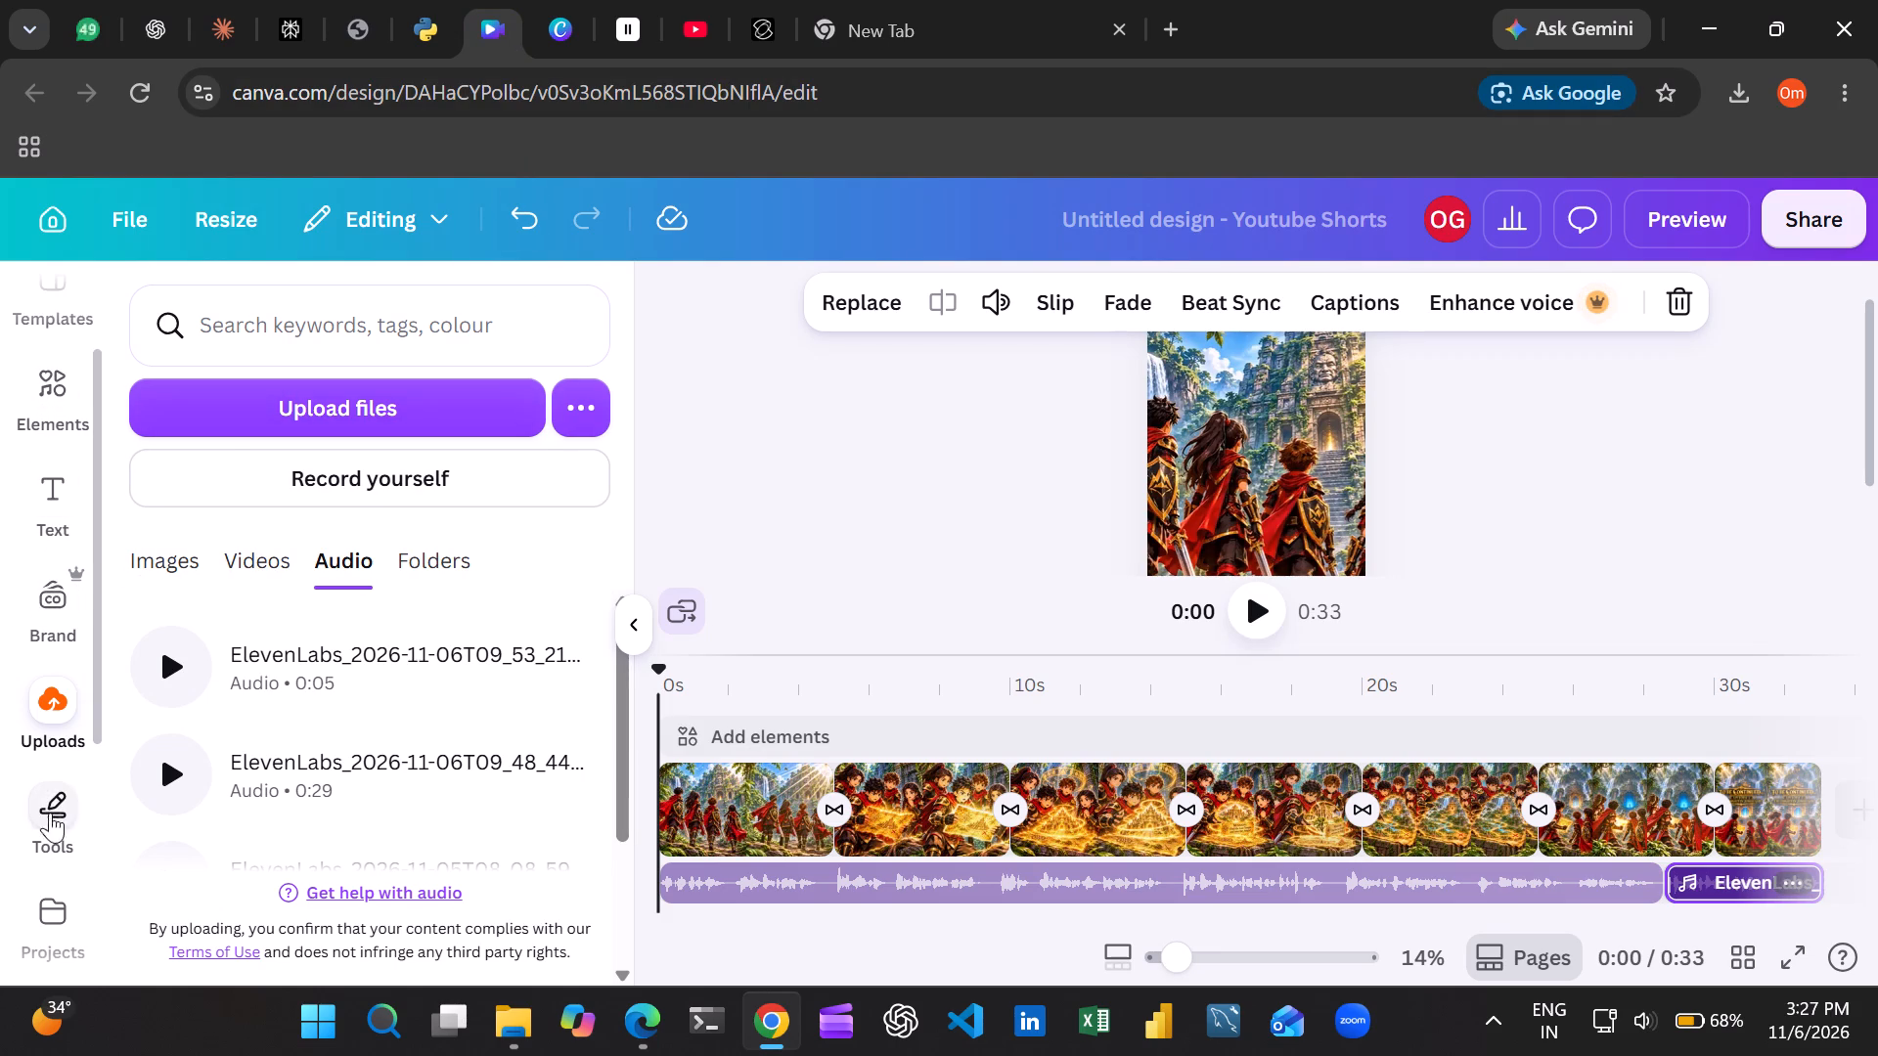
scroll(57, 781, "down", 6)
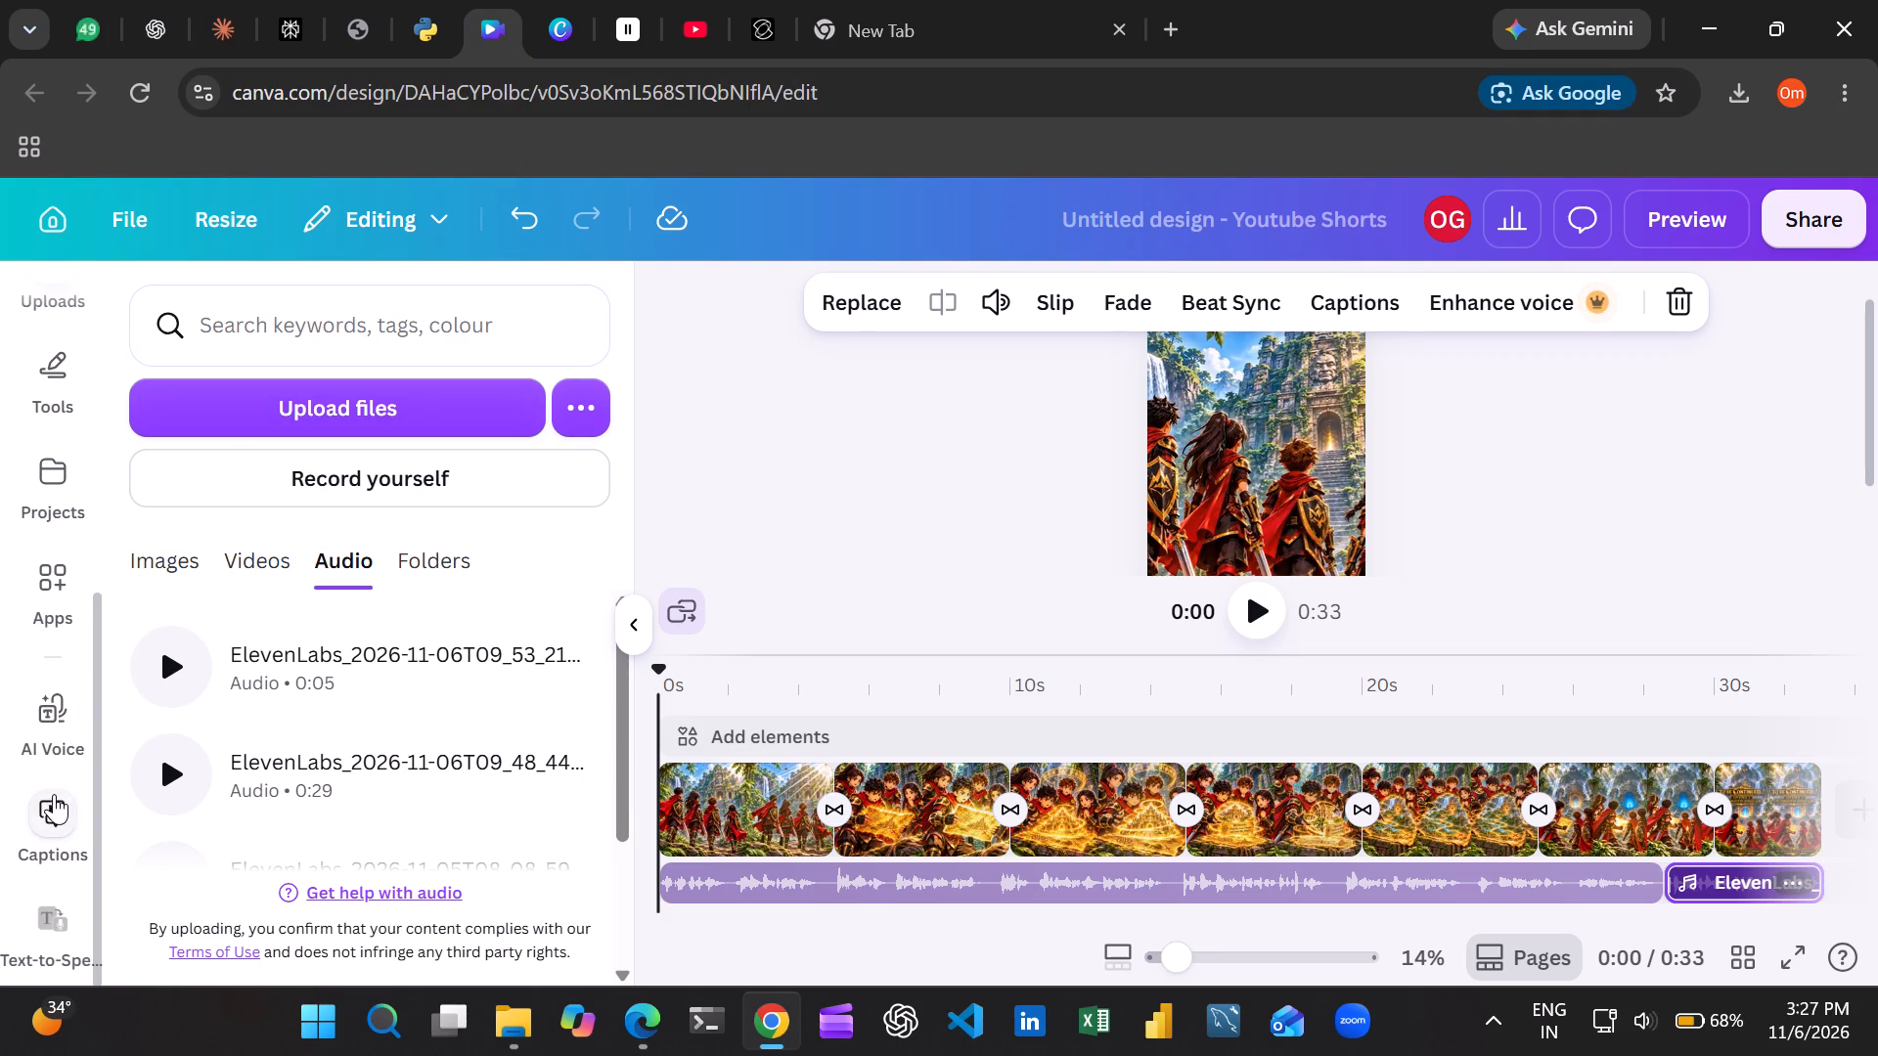
left_click(40, 714)
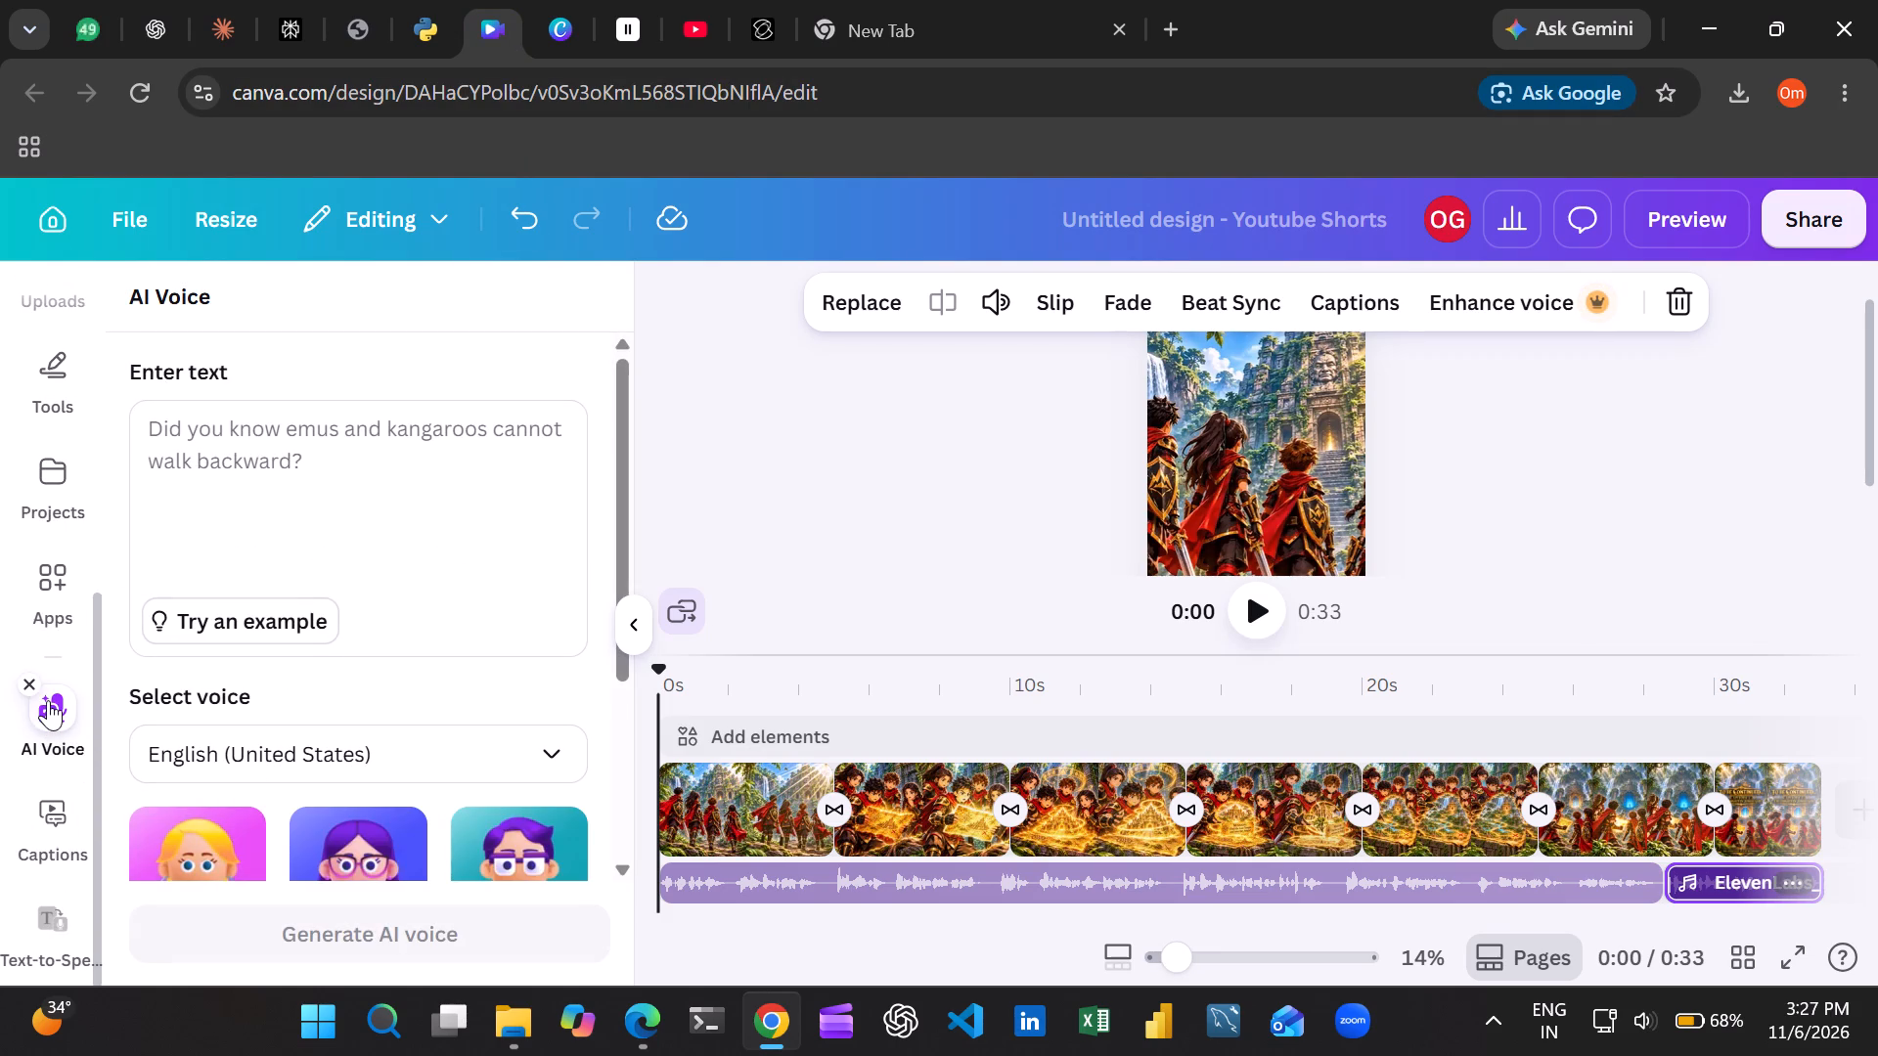
scroll(48, 700, "down", 7)
scroll(67, 585, "up", 4)
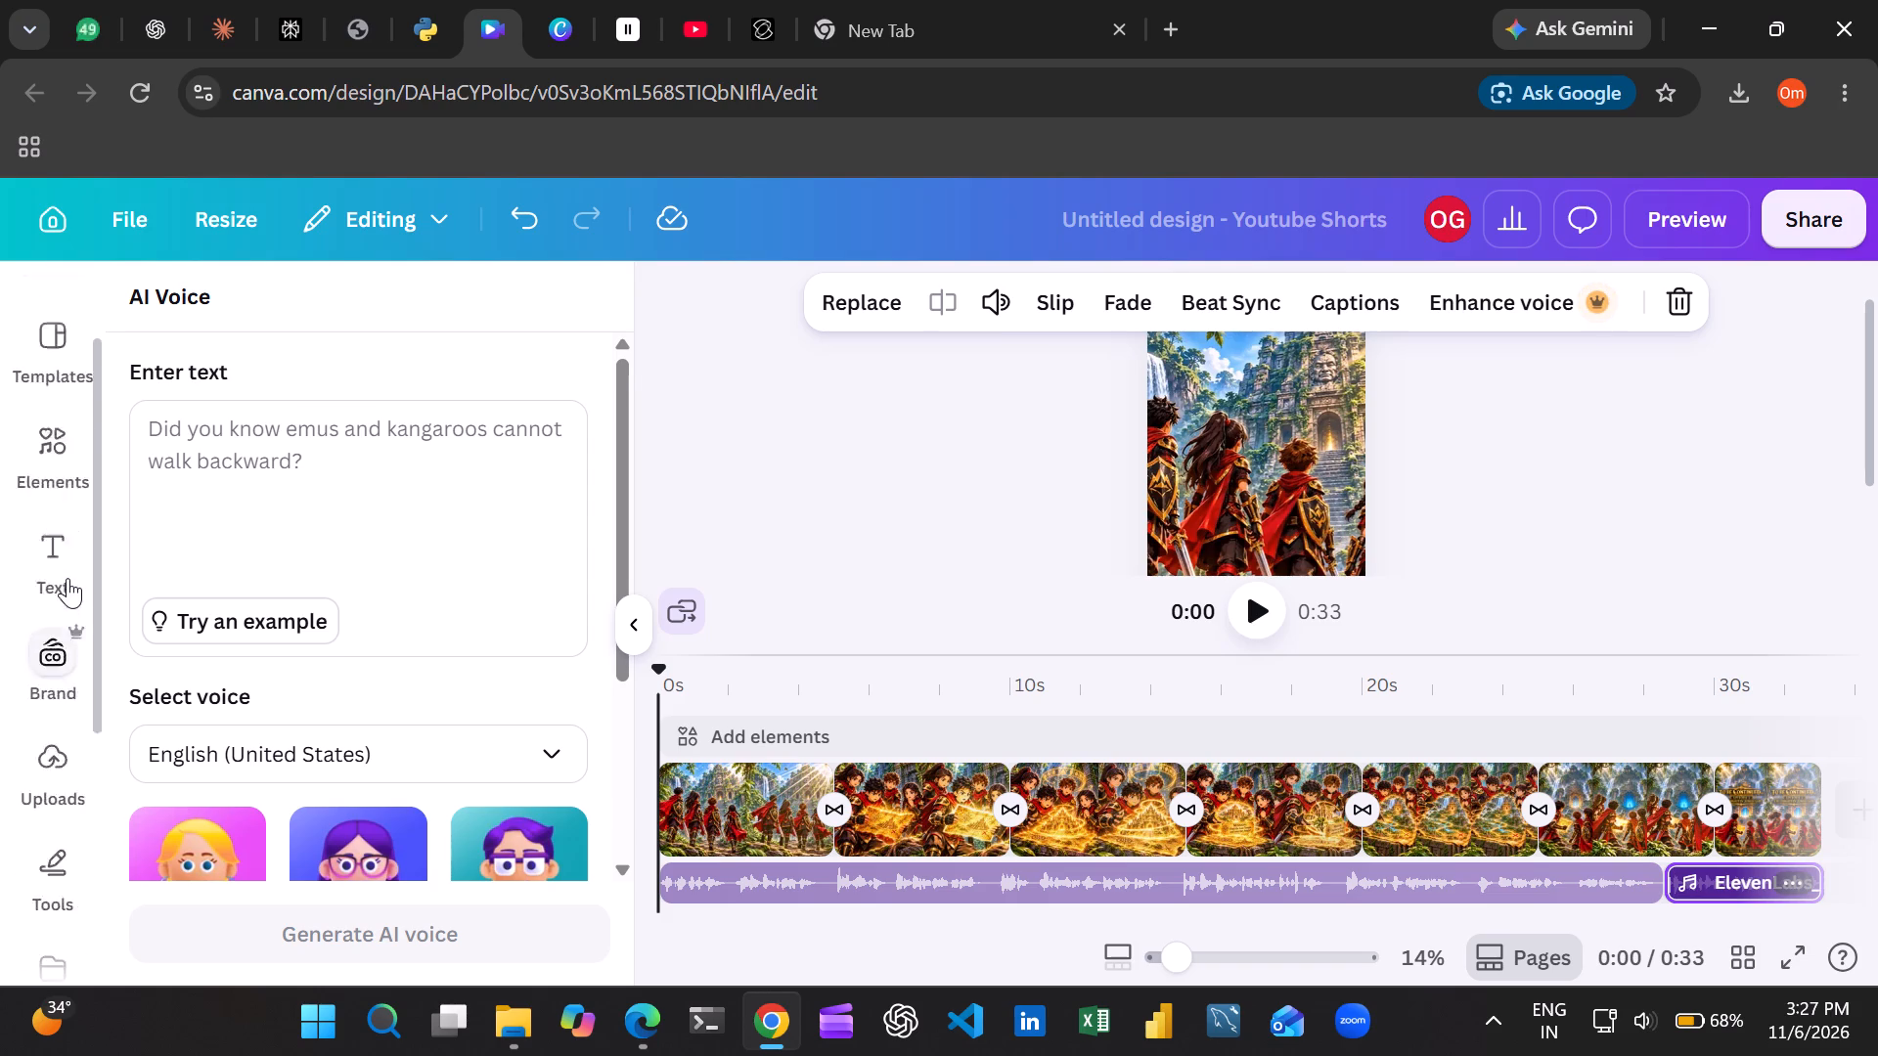
scroll(67, 578, "up", 4)
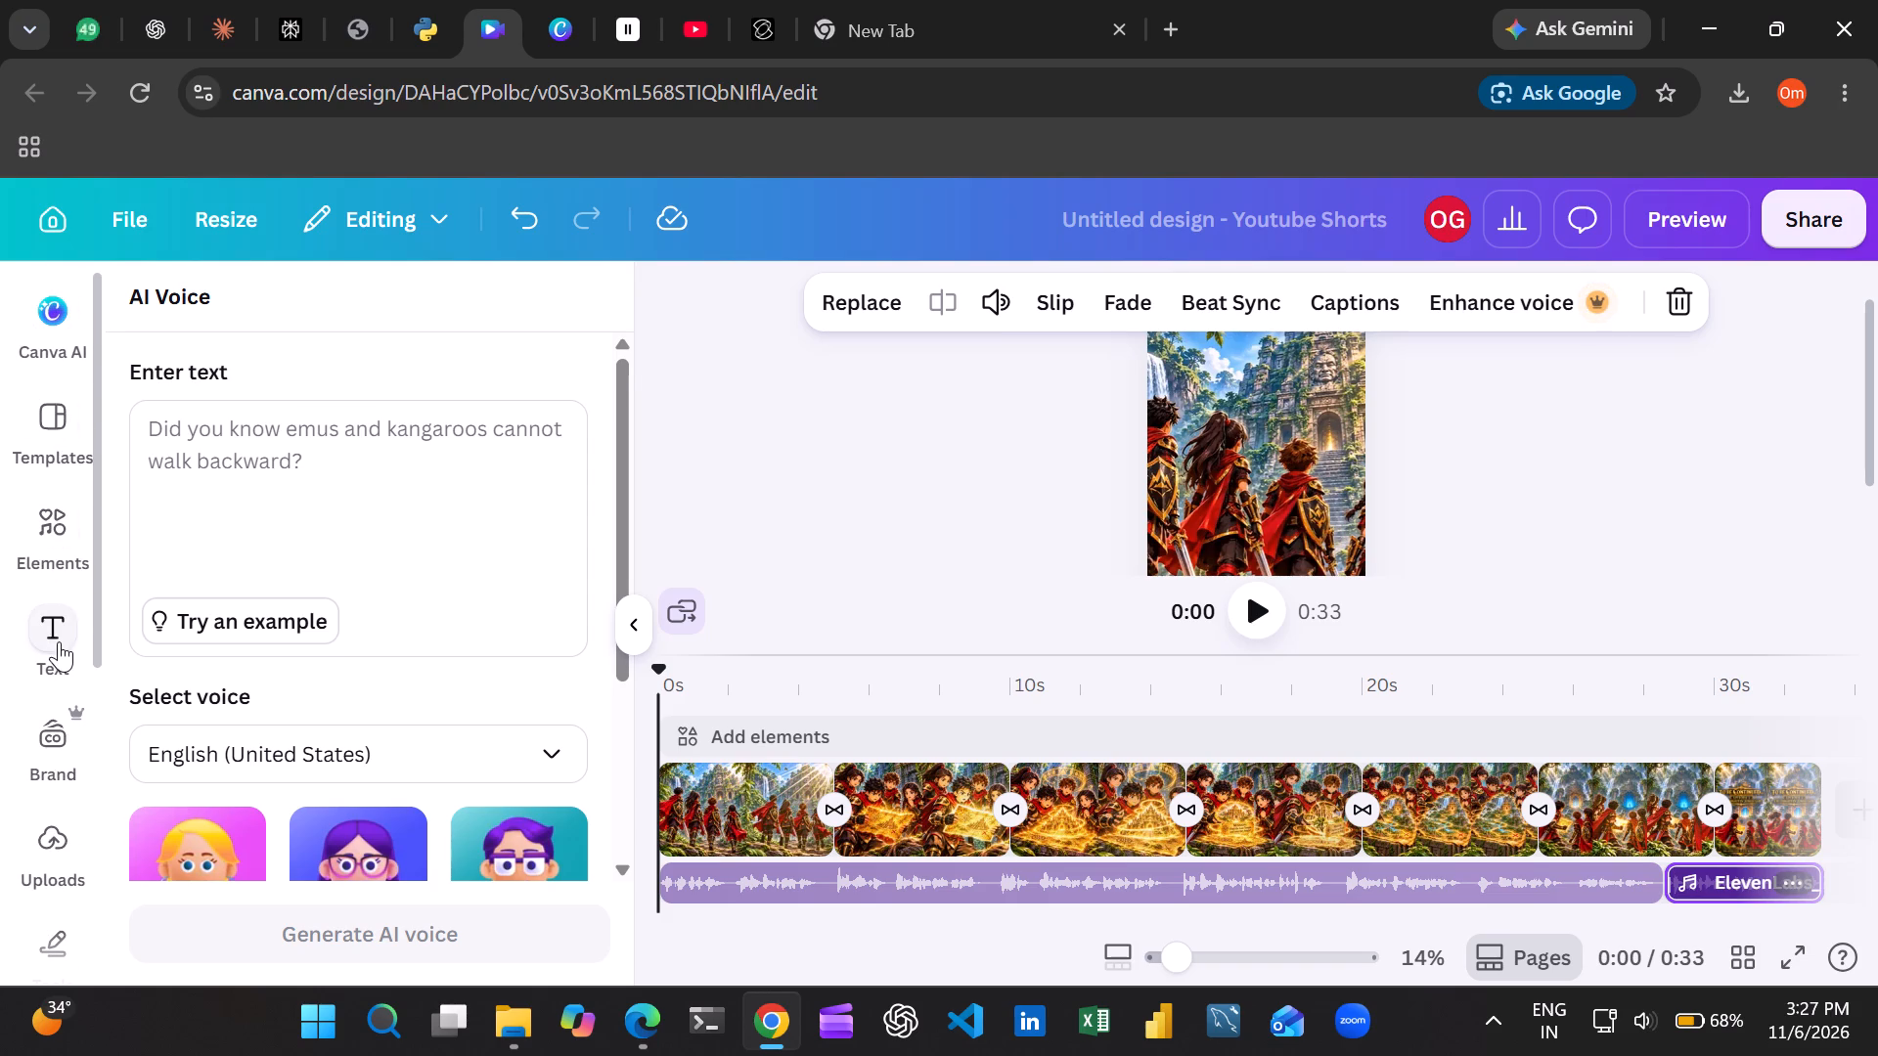
left_click(59, 641)
left_click(54, 525)
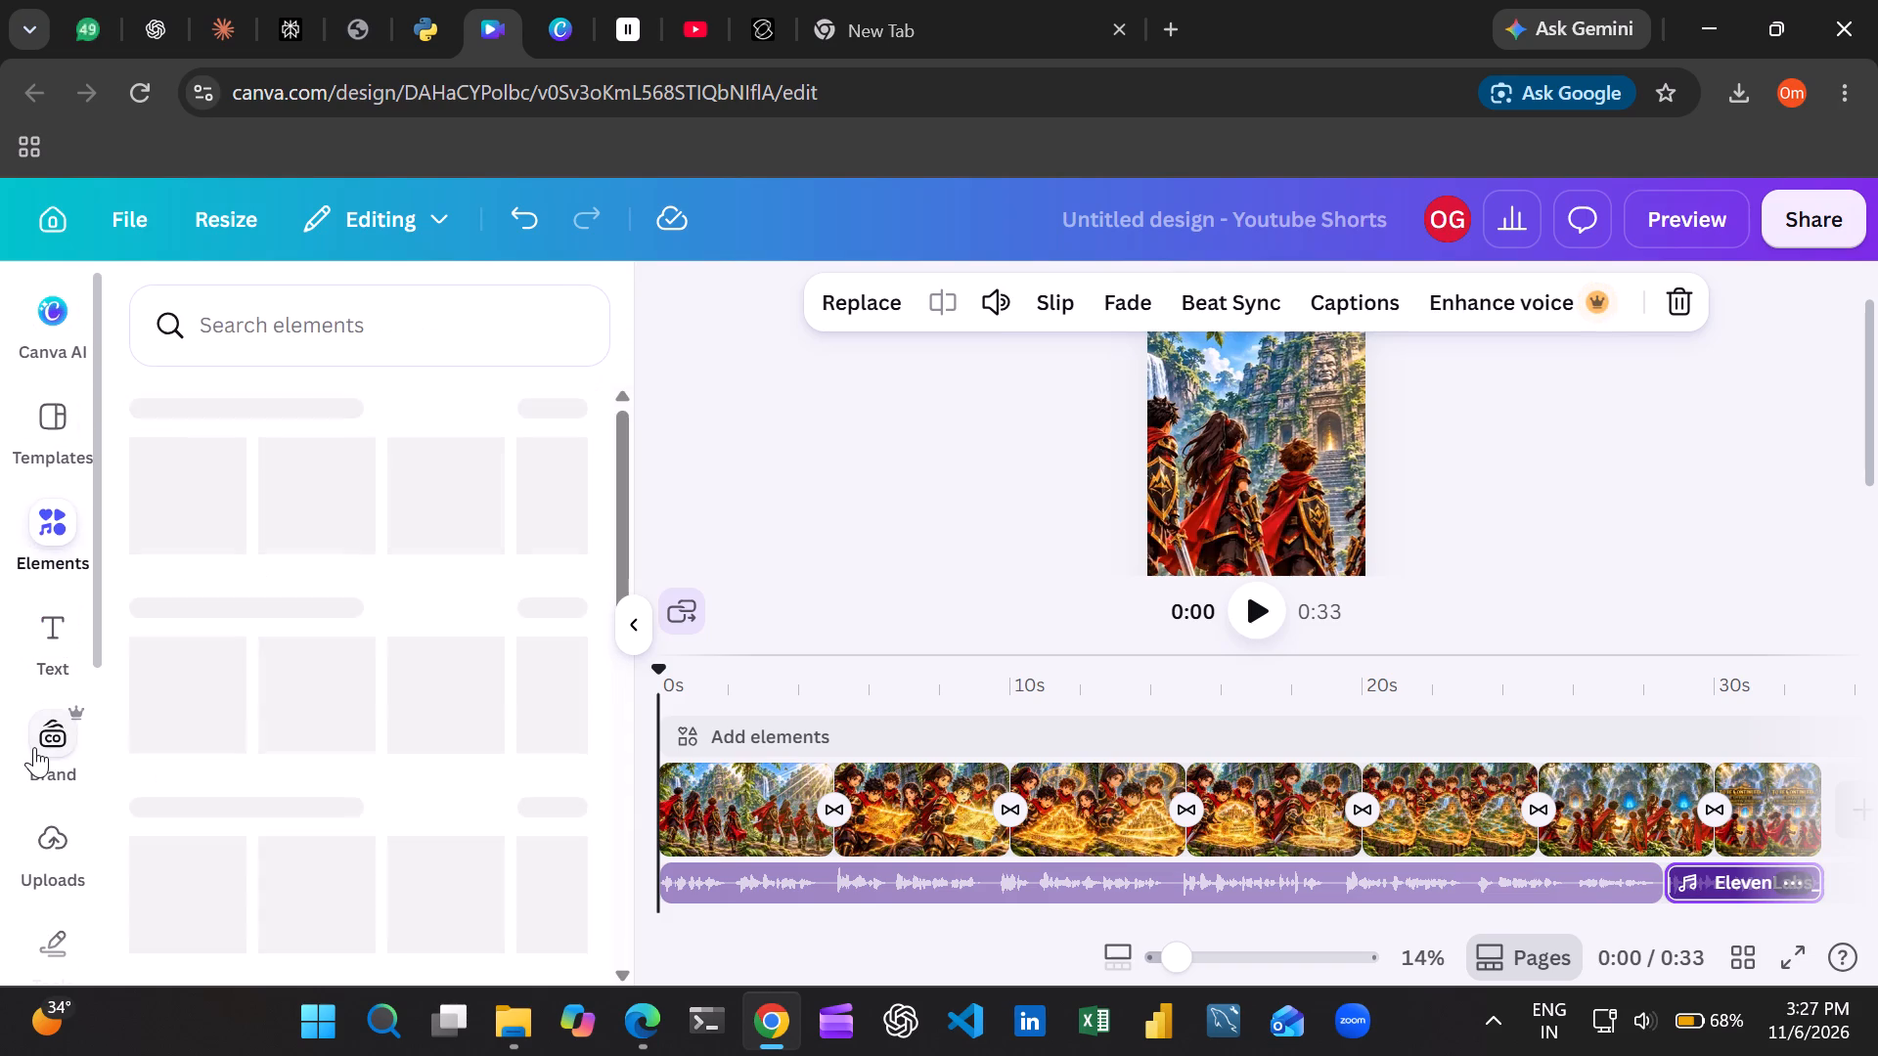
left_click(34, 747)
left_click(33, 855)
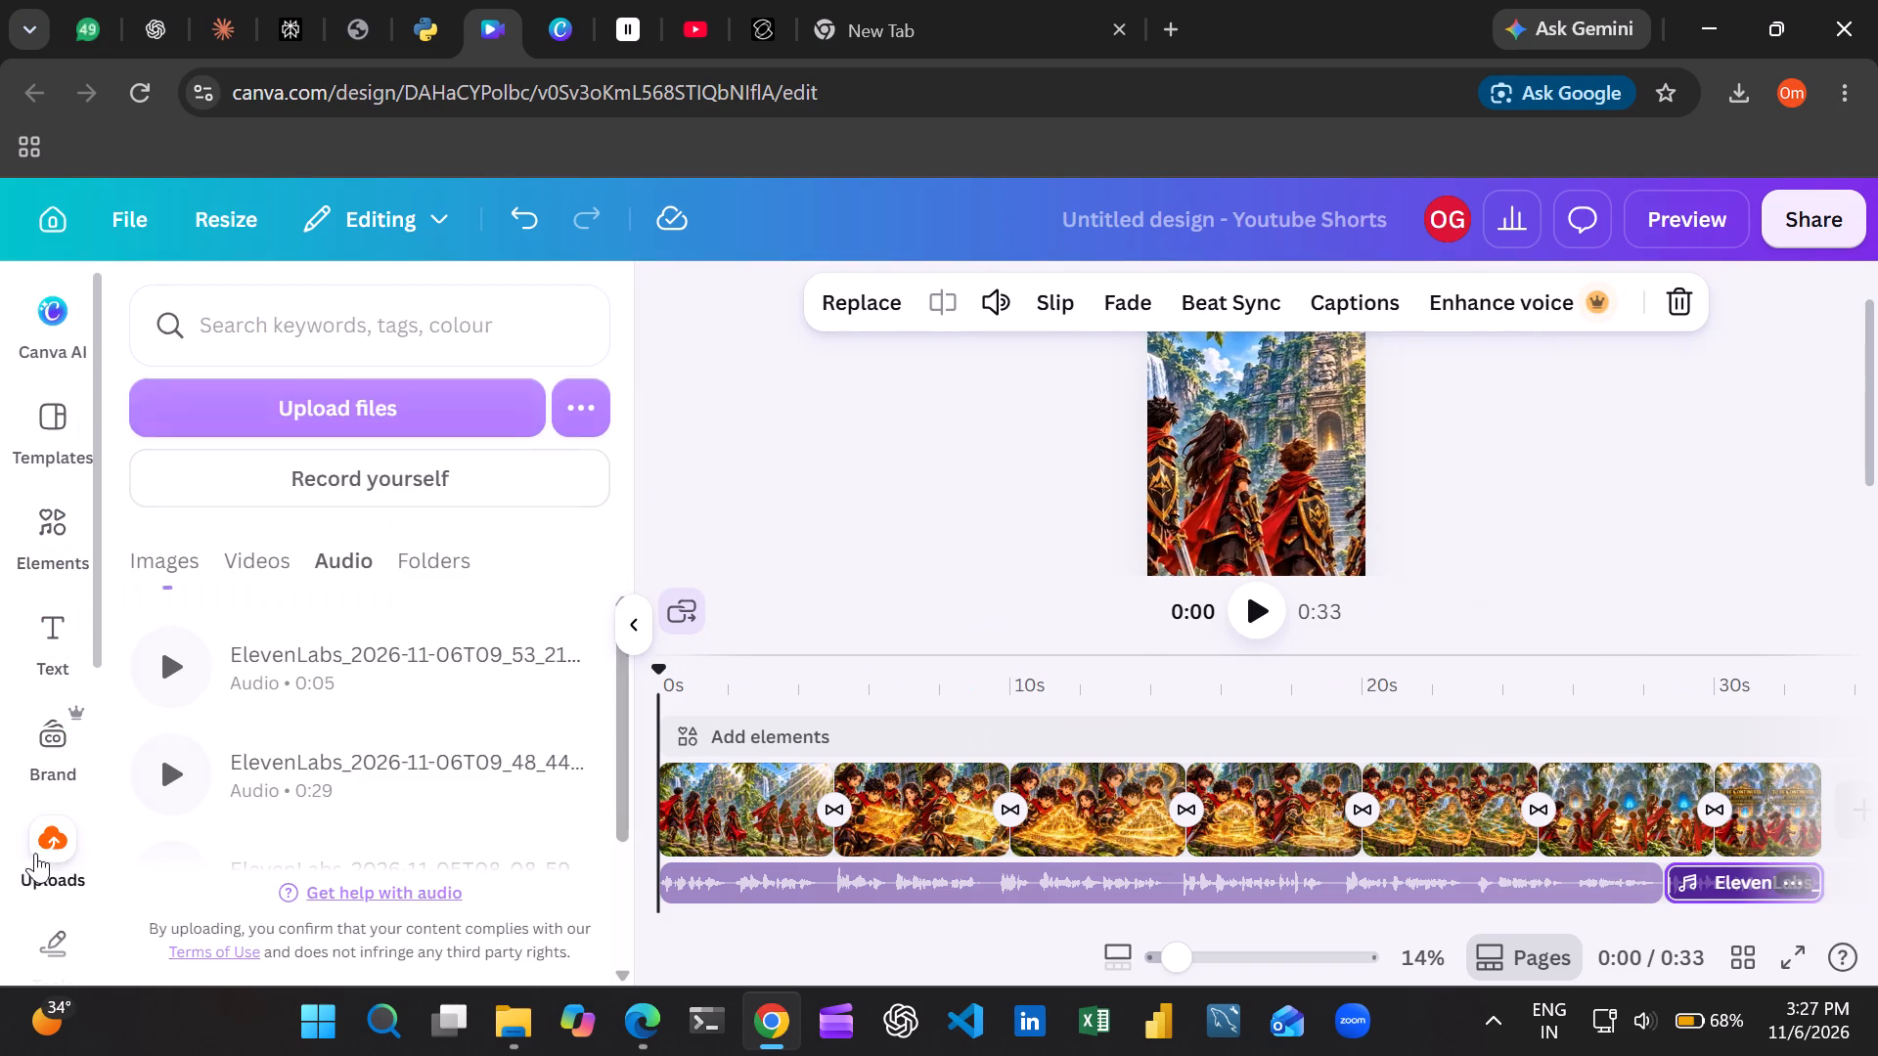
scroll(55, 522, "down", 12)
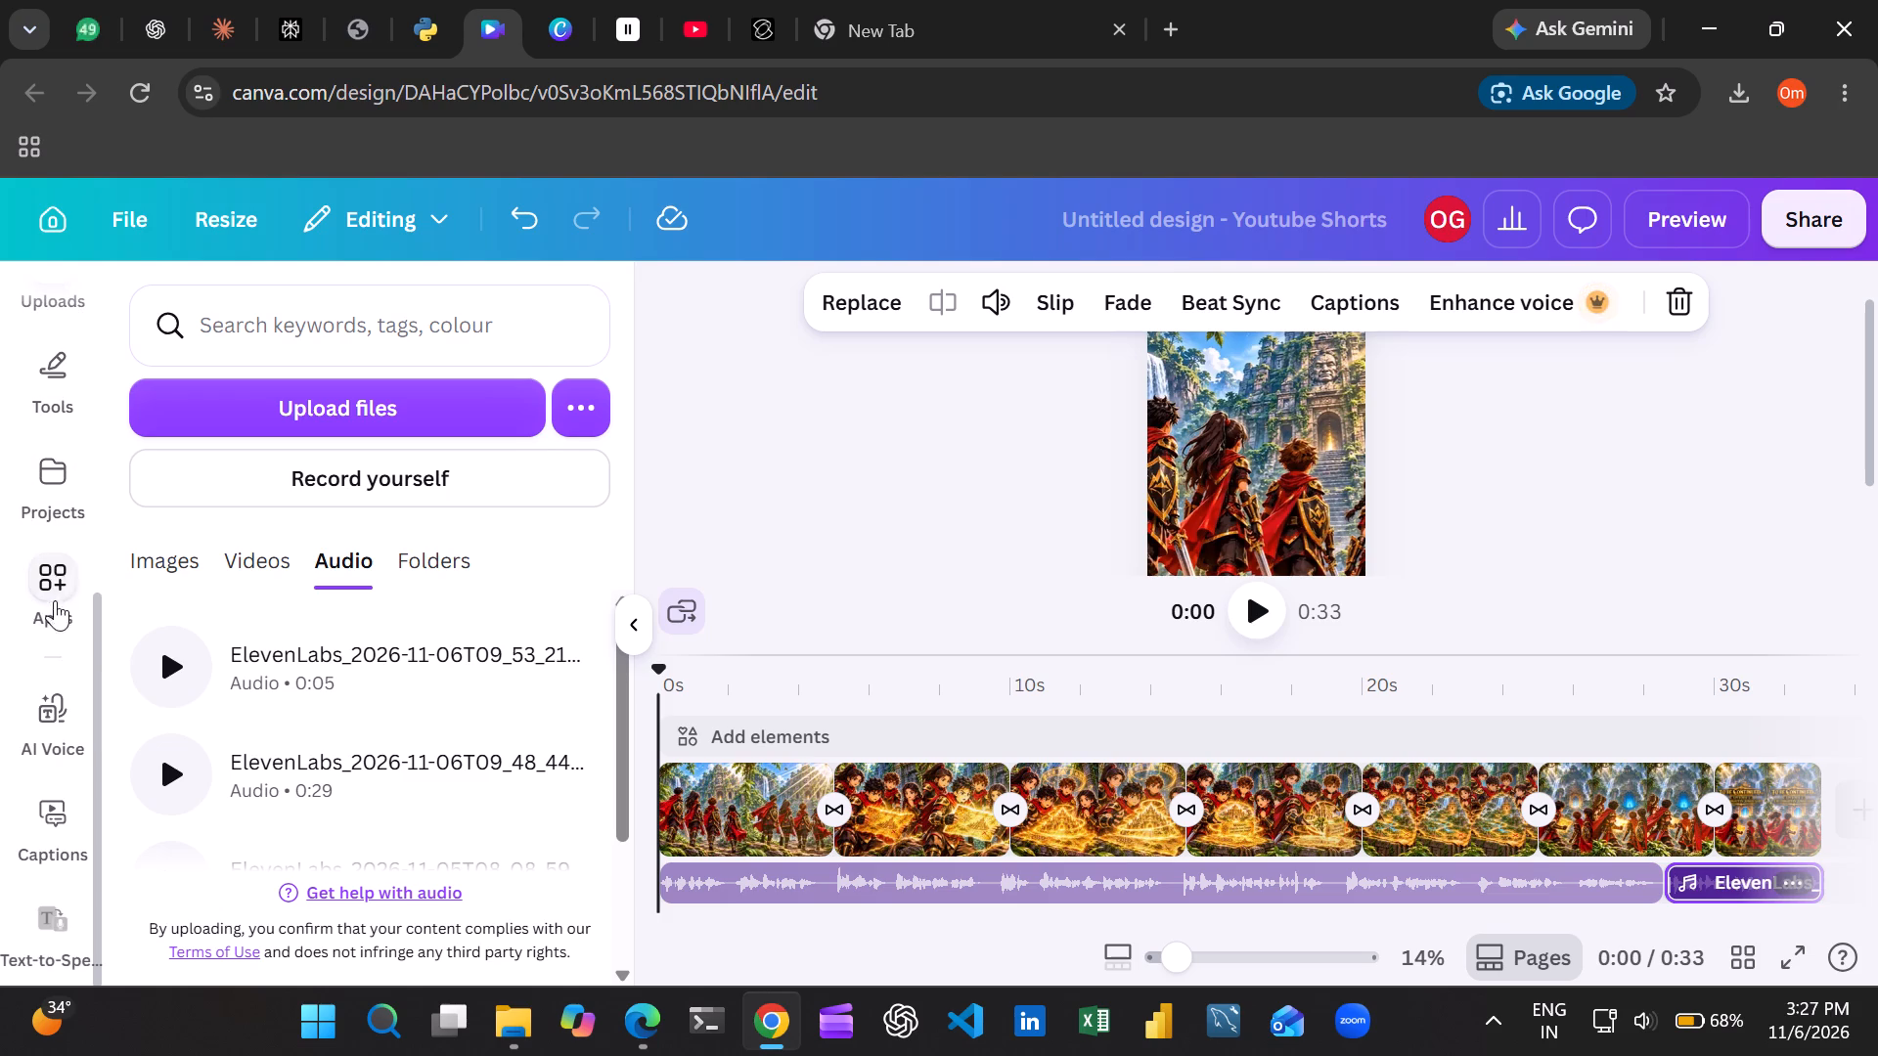
Find the AI Music app among the audio and voiceover apps, open it and dismiss its email sign-up prompt.
left_click(55, 594)
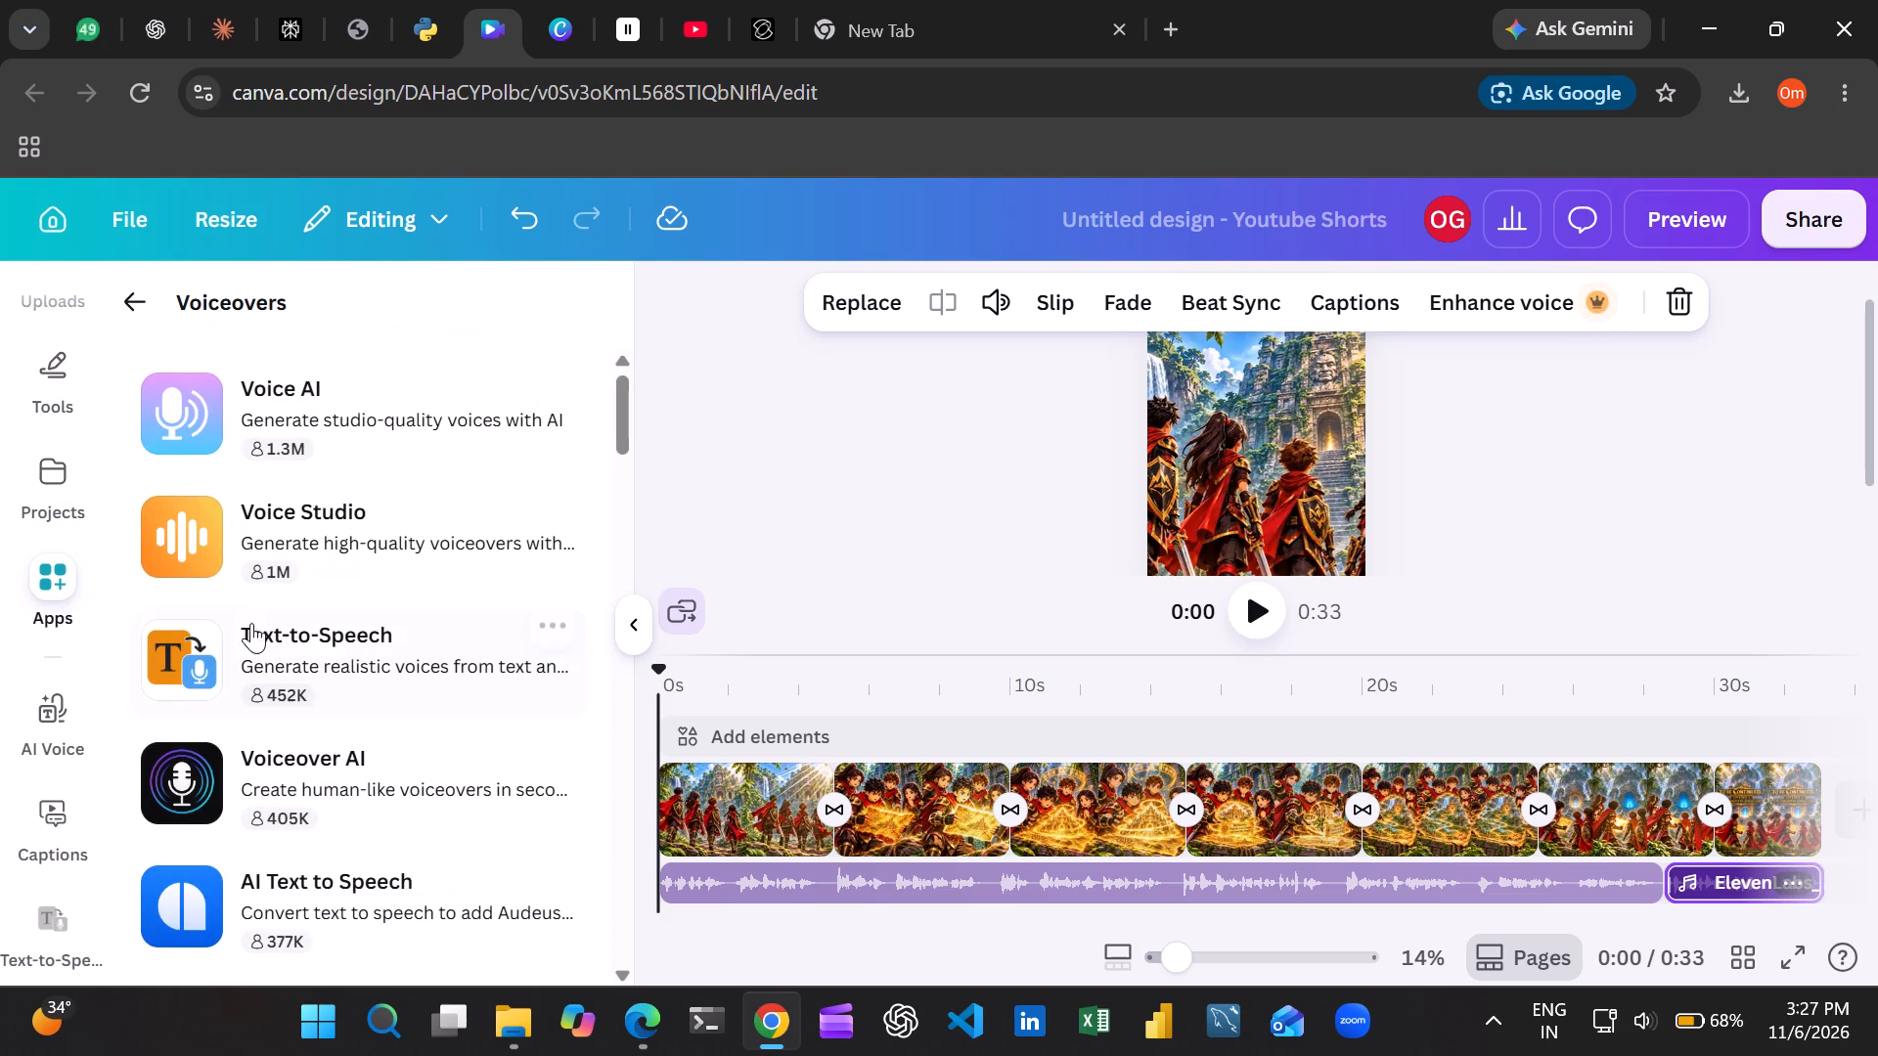
scroll(335, 626, "up", 6)
left_click(133, 290)
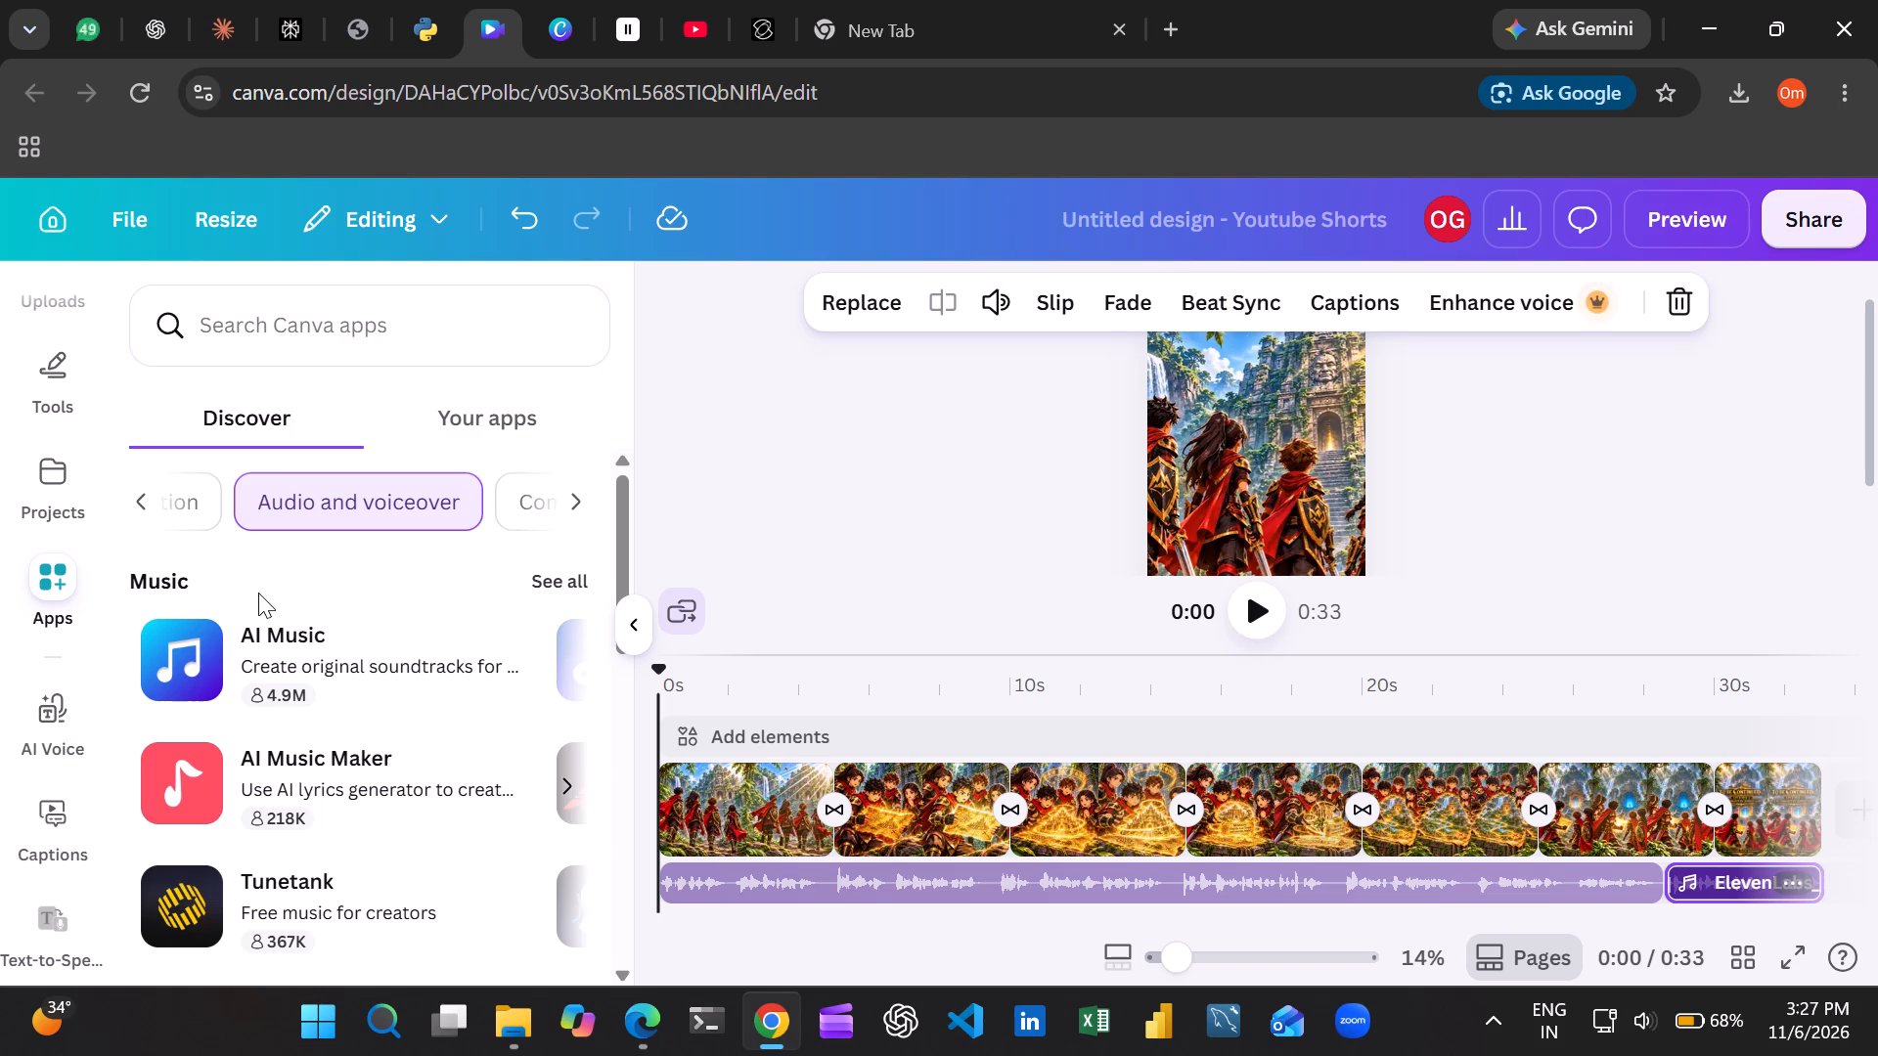
scroll(300, 638, "down", 2)
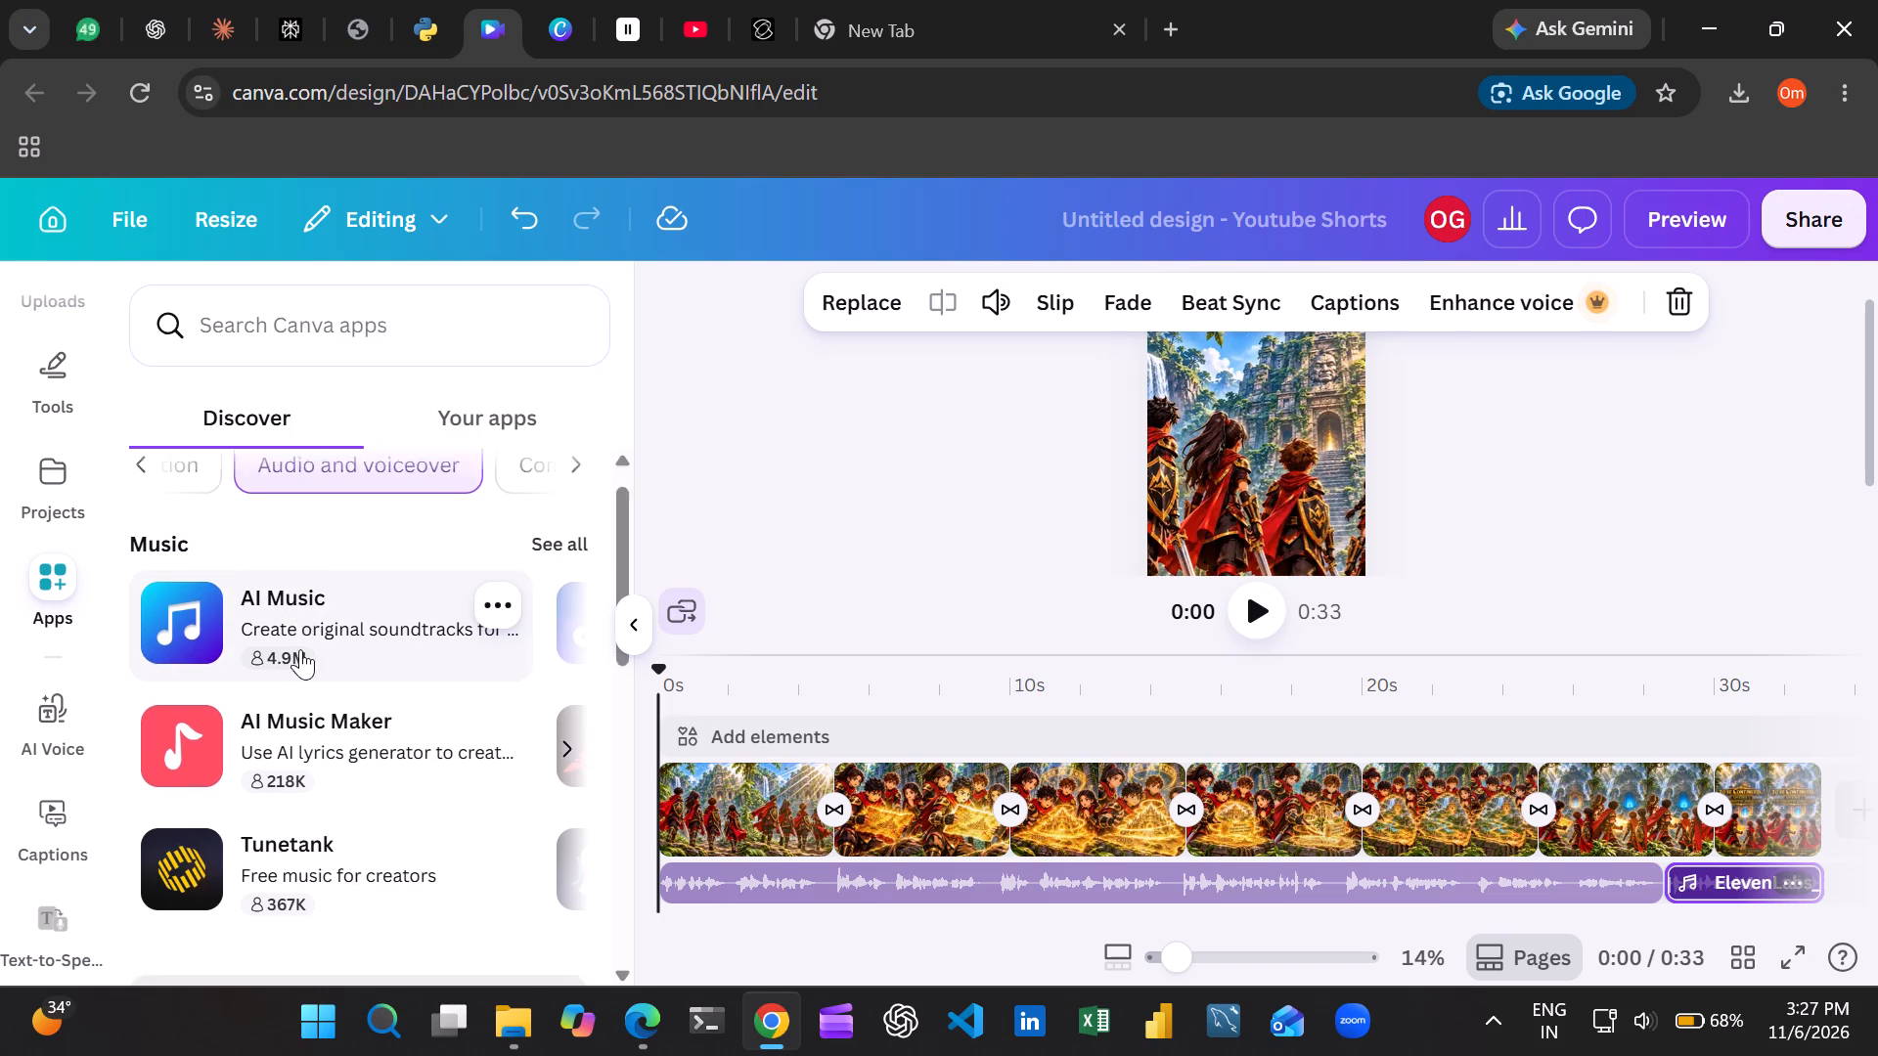
scroll(300, 649, "down", 2)
scroll(323, 597, "up", 3)
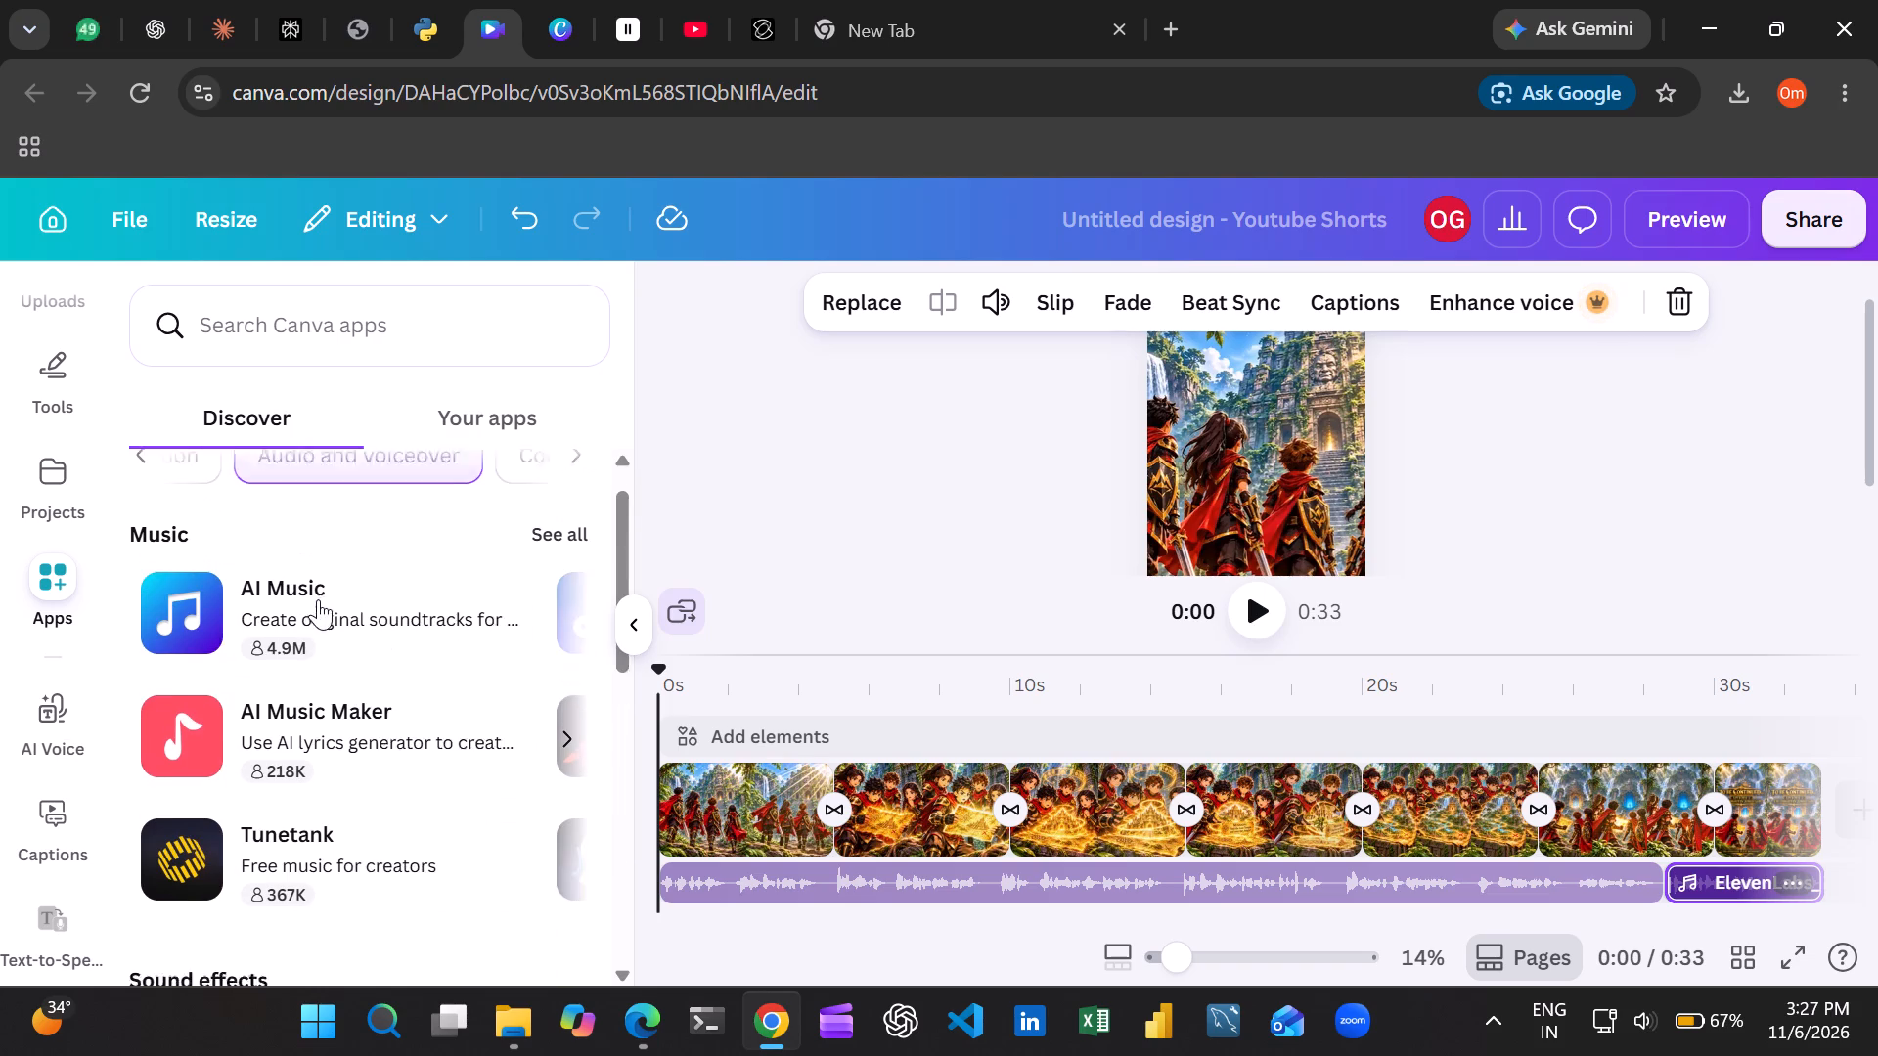
scroll(318, 599, "up", 2)
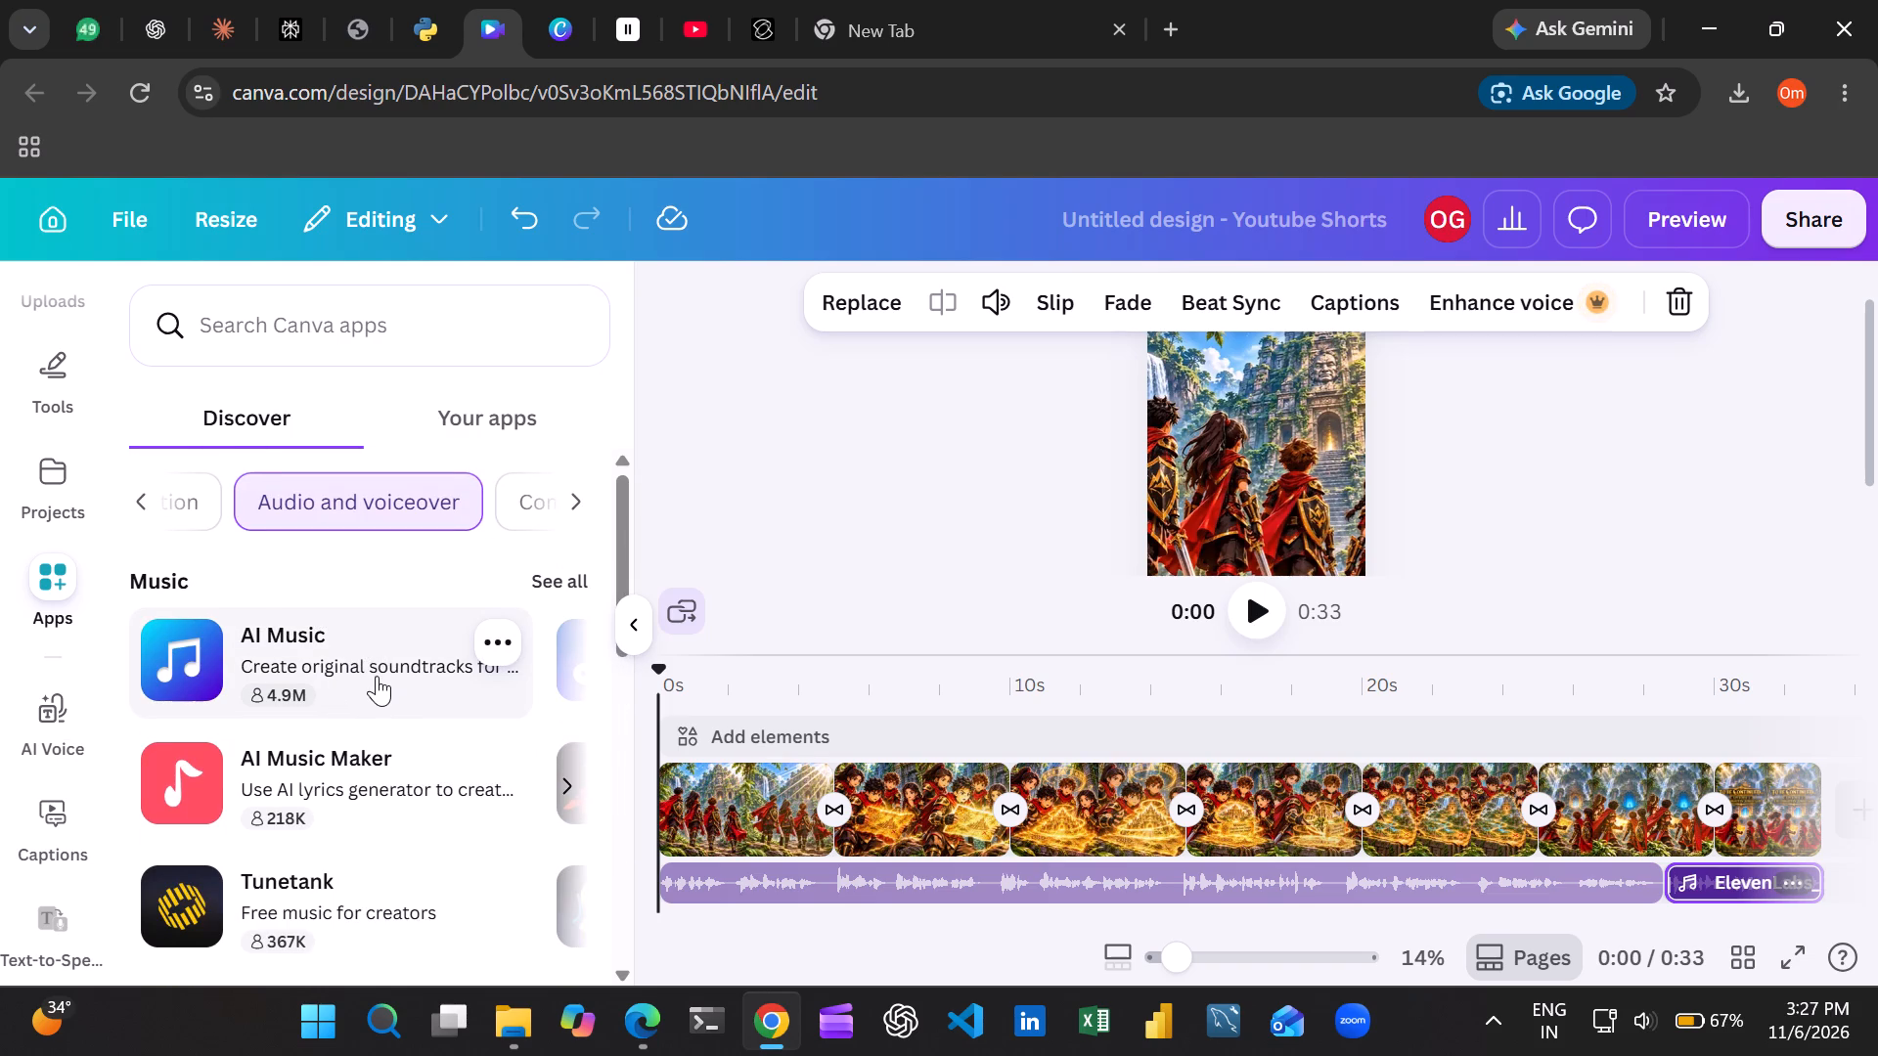
left_click(377, 675)
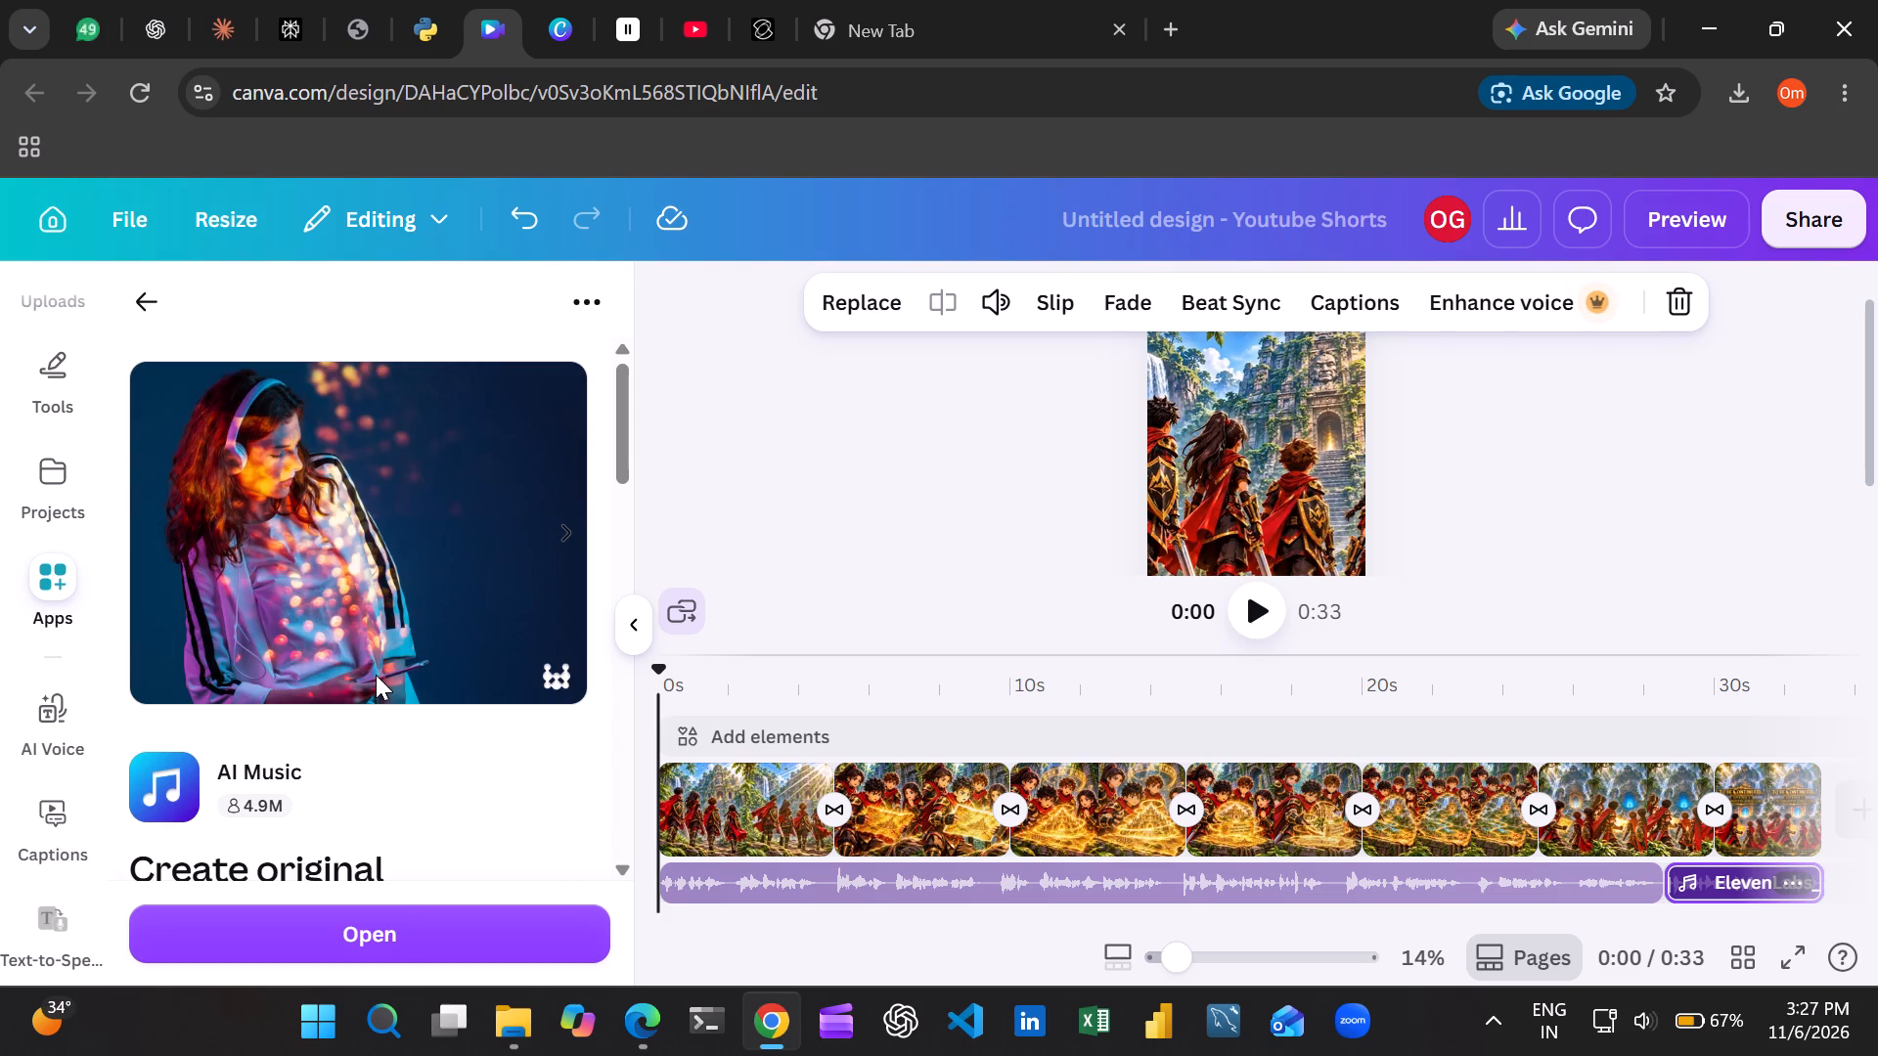
scroll(355, 692, "down", 6)
left_click(380, 936)
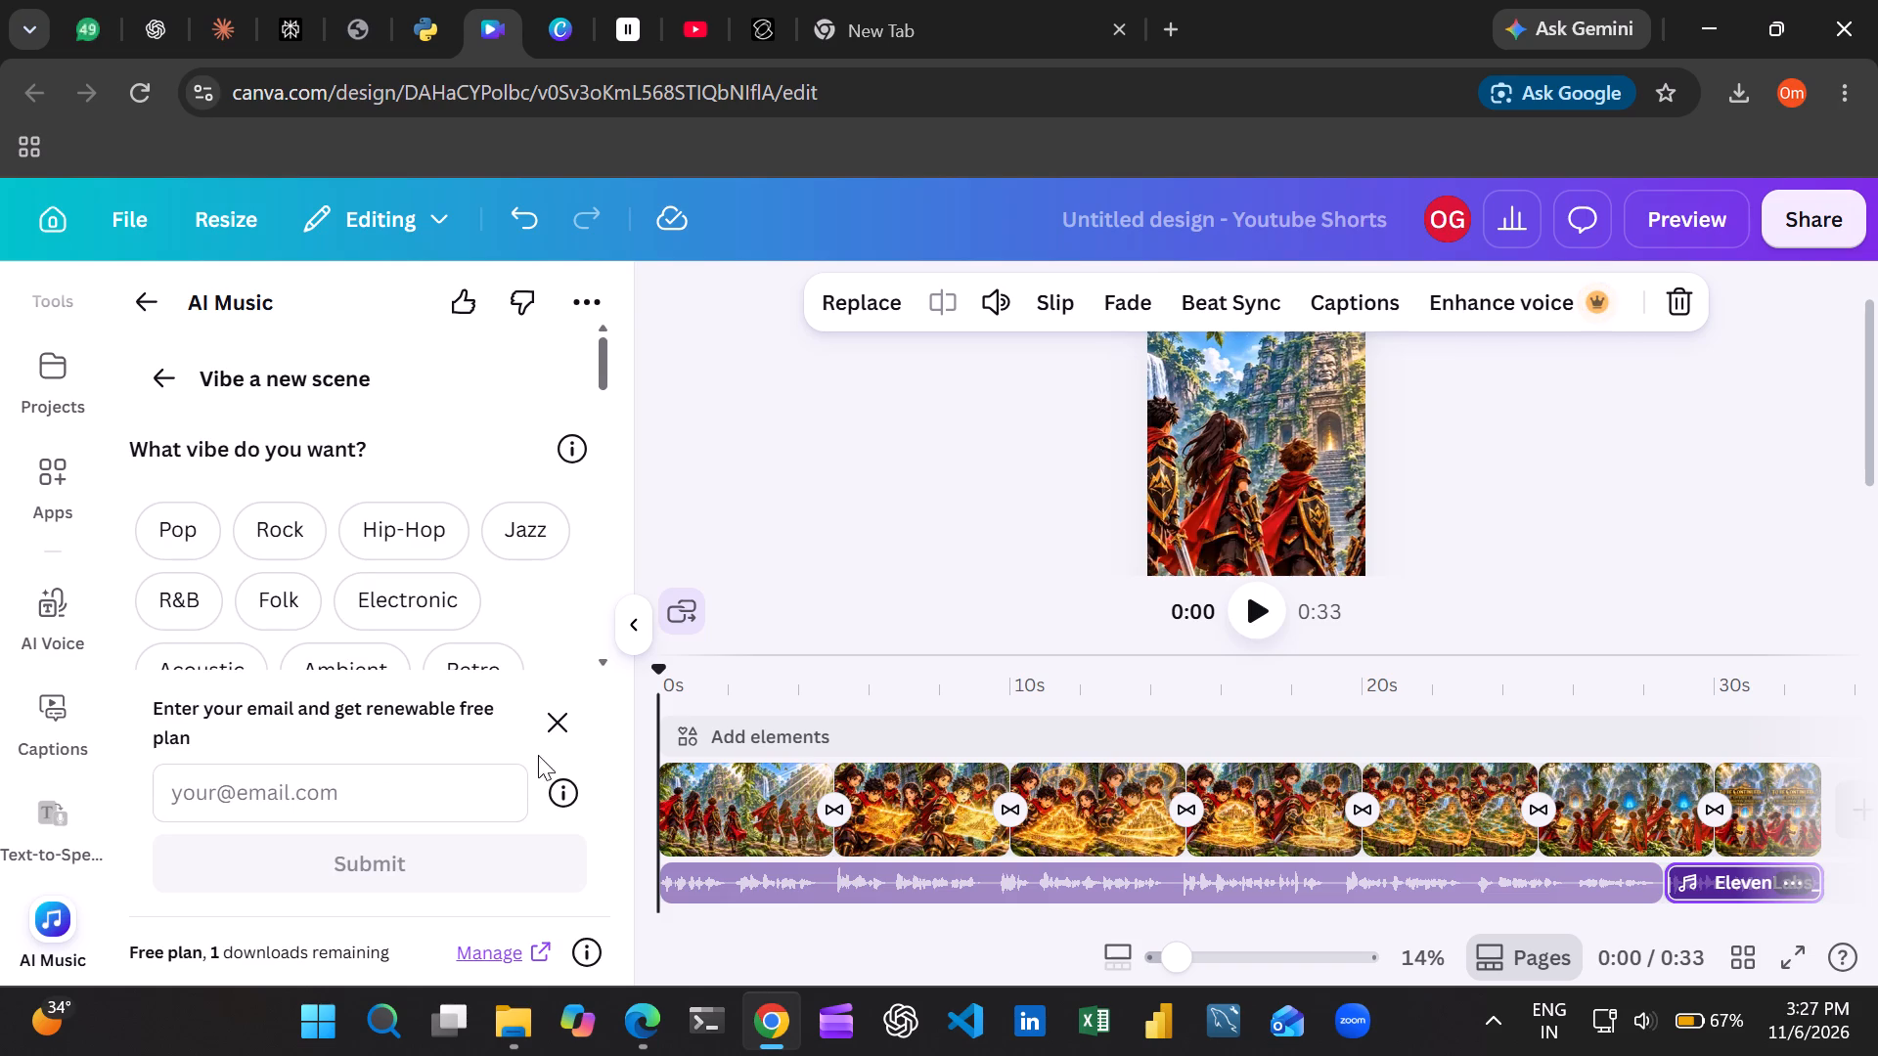
left_click(564, 726)
Examine the vibe choices, music dimension settings and duration option for a new AI Music scene.
scroll(328, 530, "down", 4)
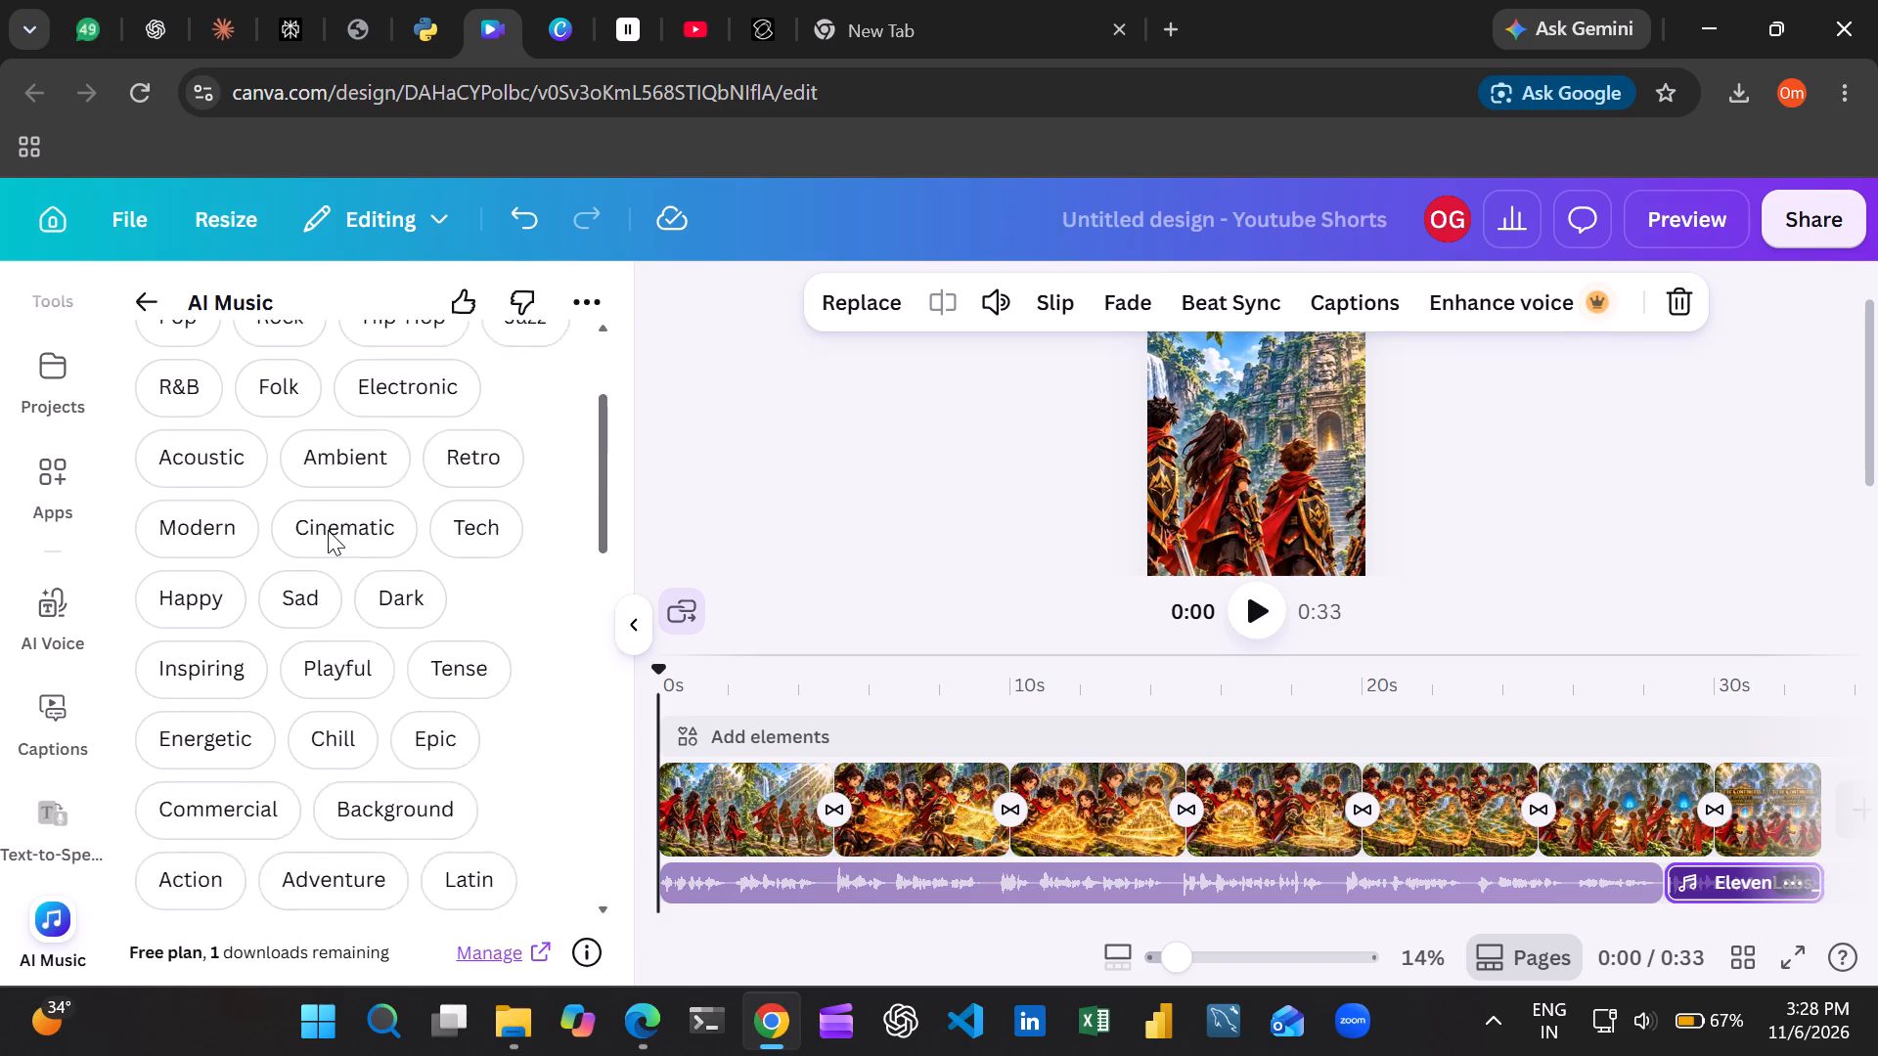
scroll(328, 530, "down", 3)
scroll(328, 530, "up", 6)
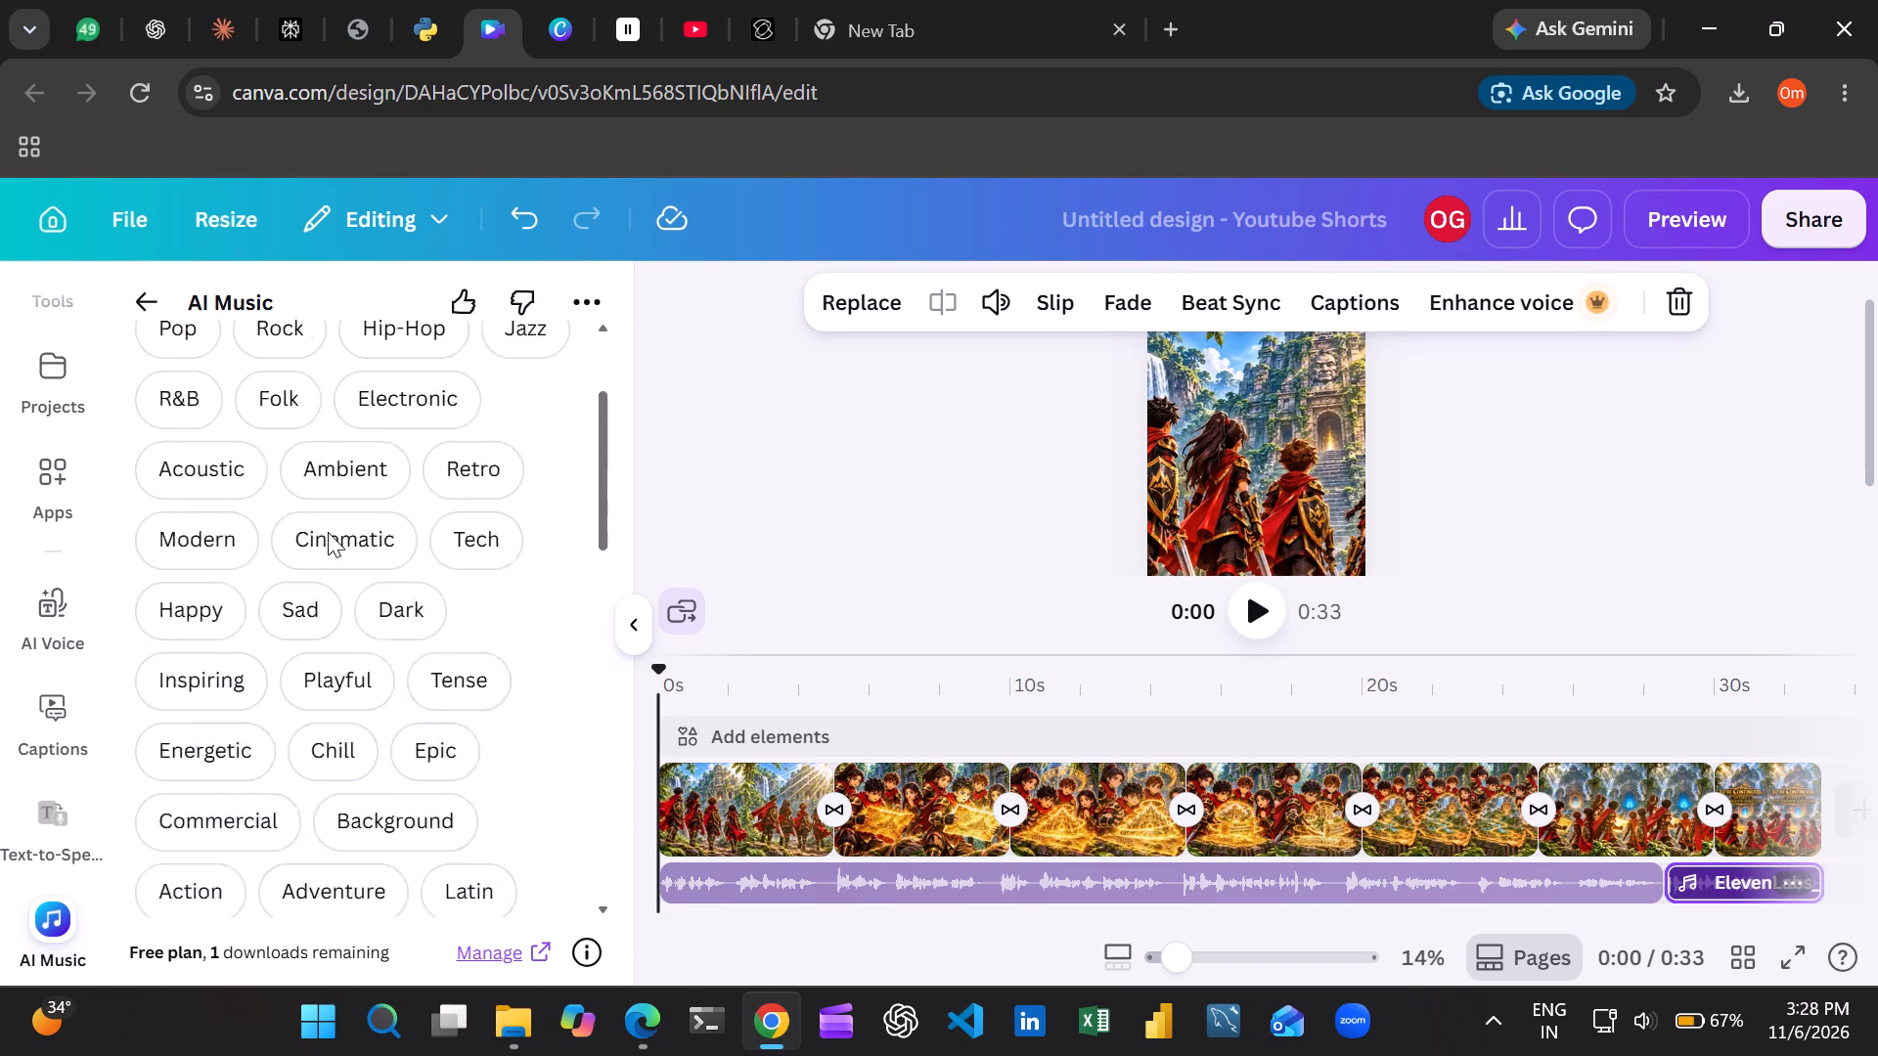
scroll(328, 532, "up", 7)
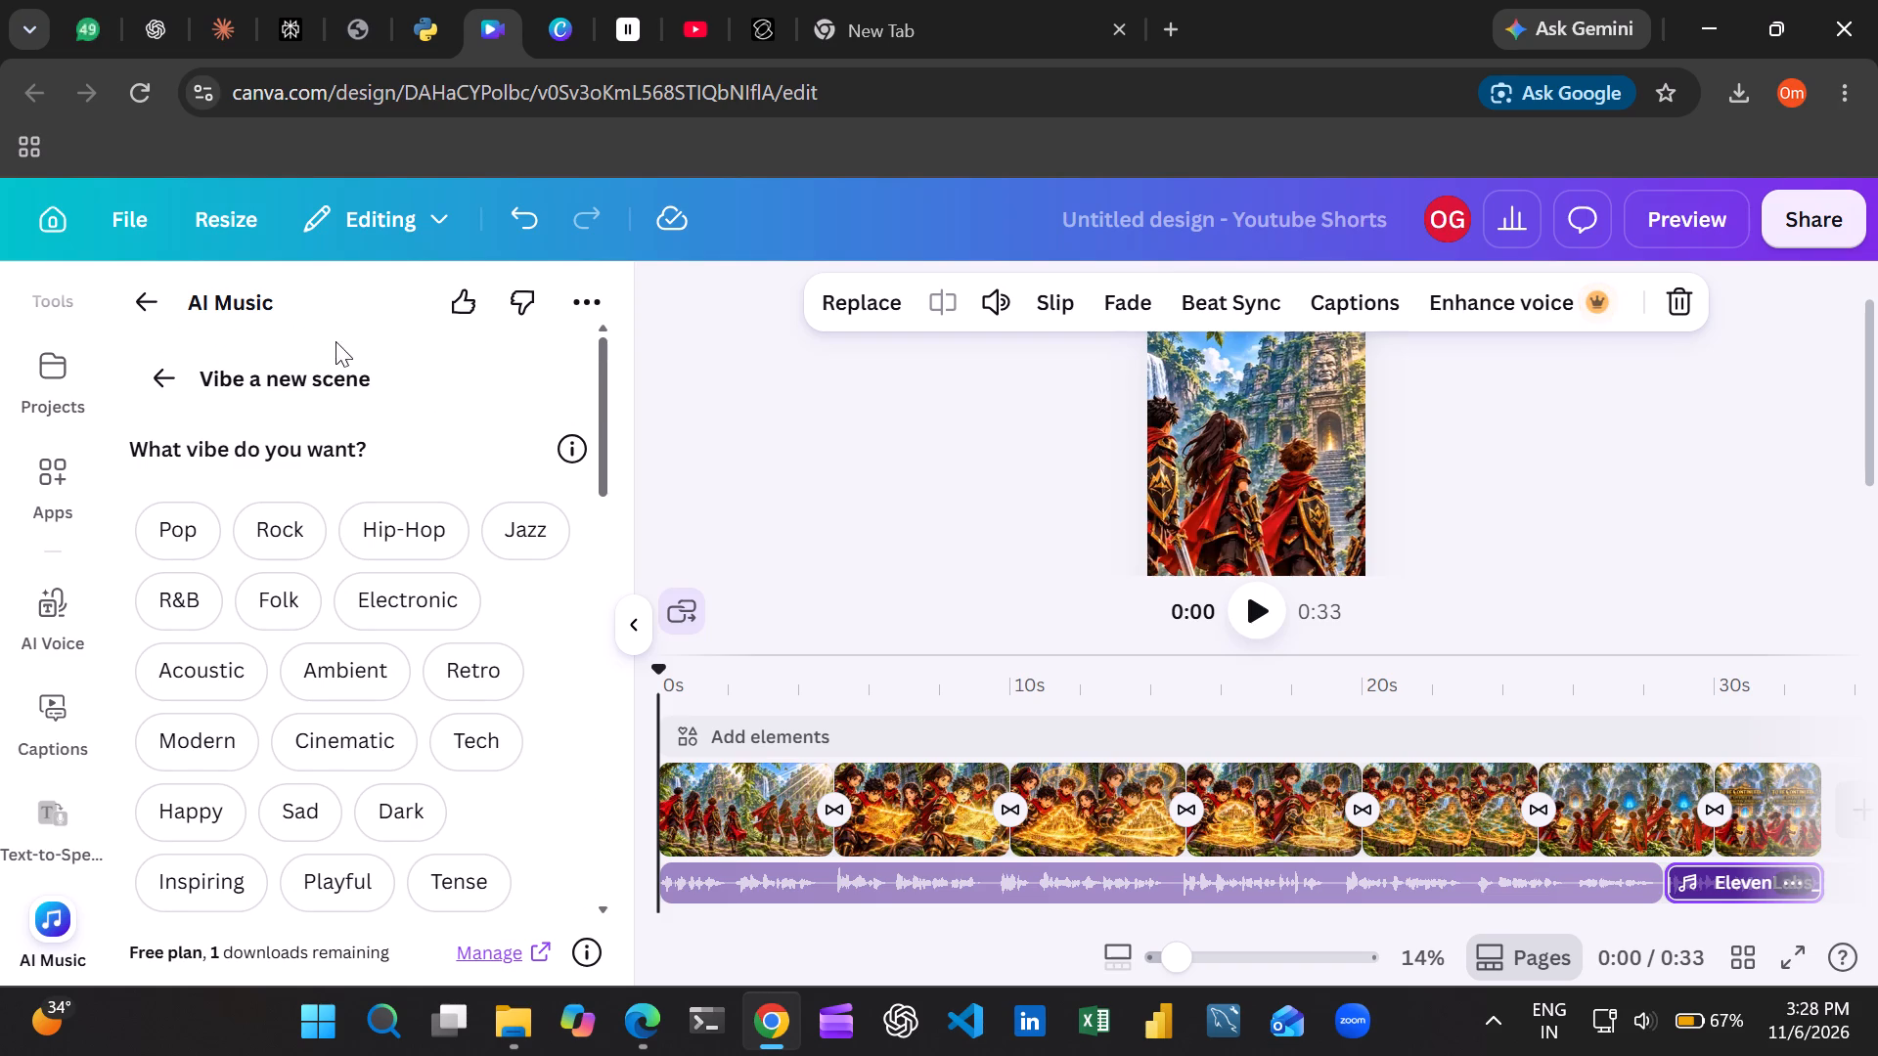
scroll(391, 385, "down", 7)
scroll(382, 452, "up", 3)
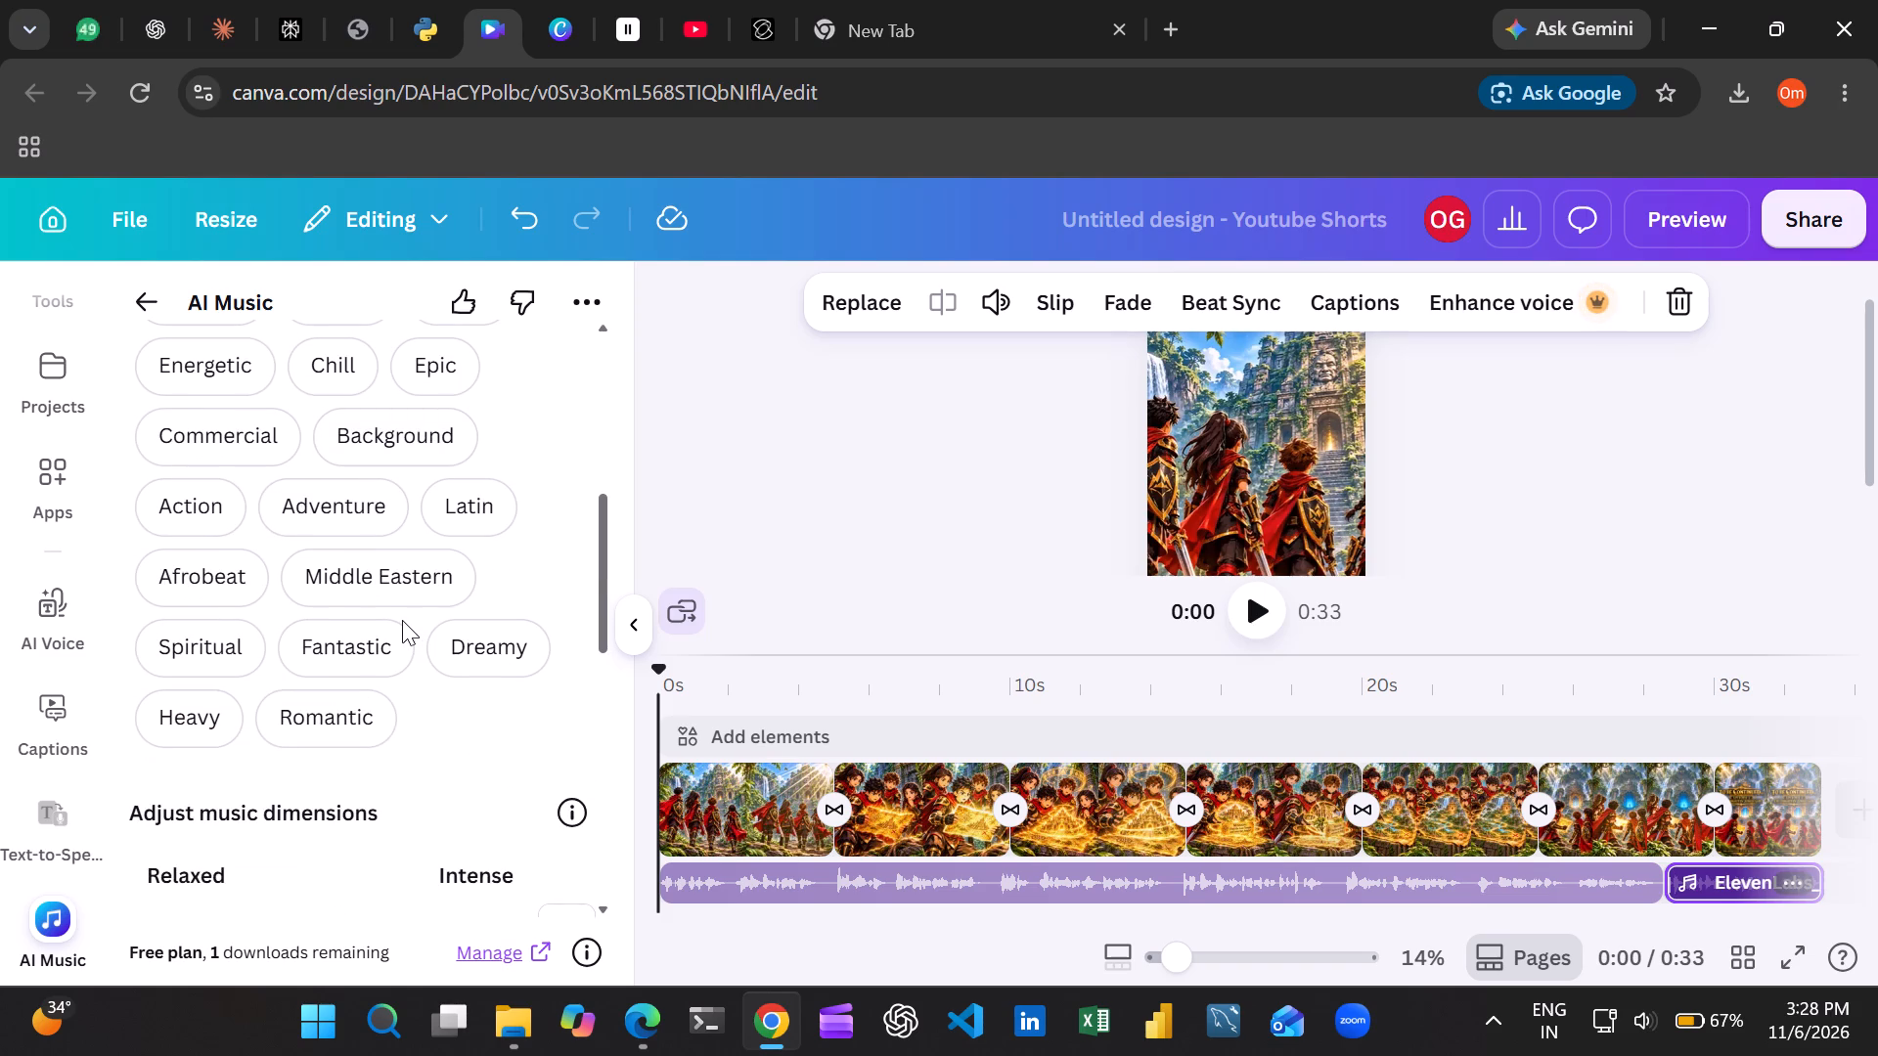
scroll(463, 590, "up", 2)
scroll(463, 589, "down", 2)
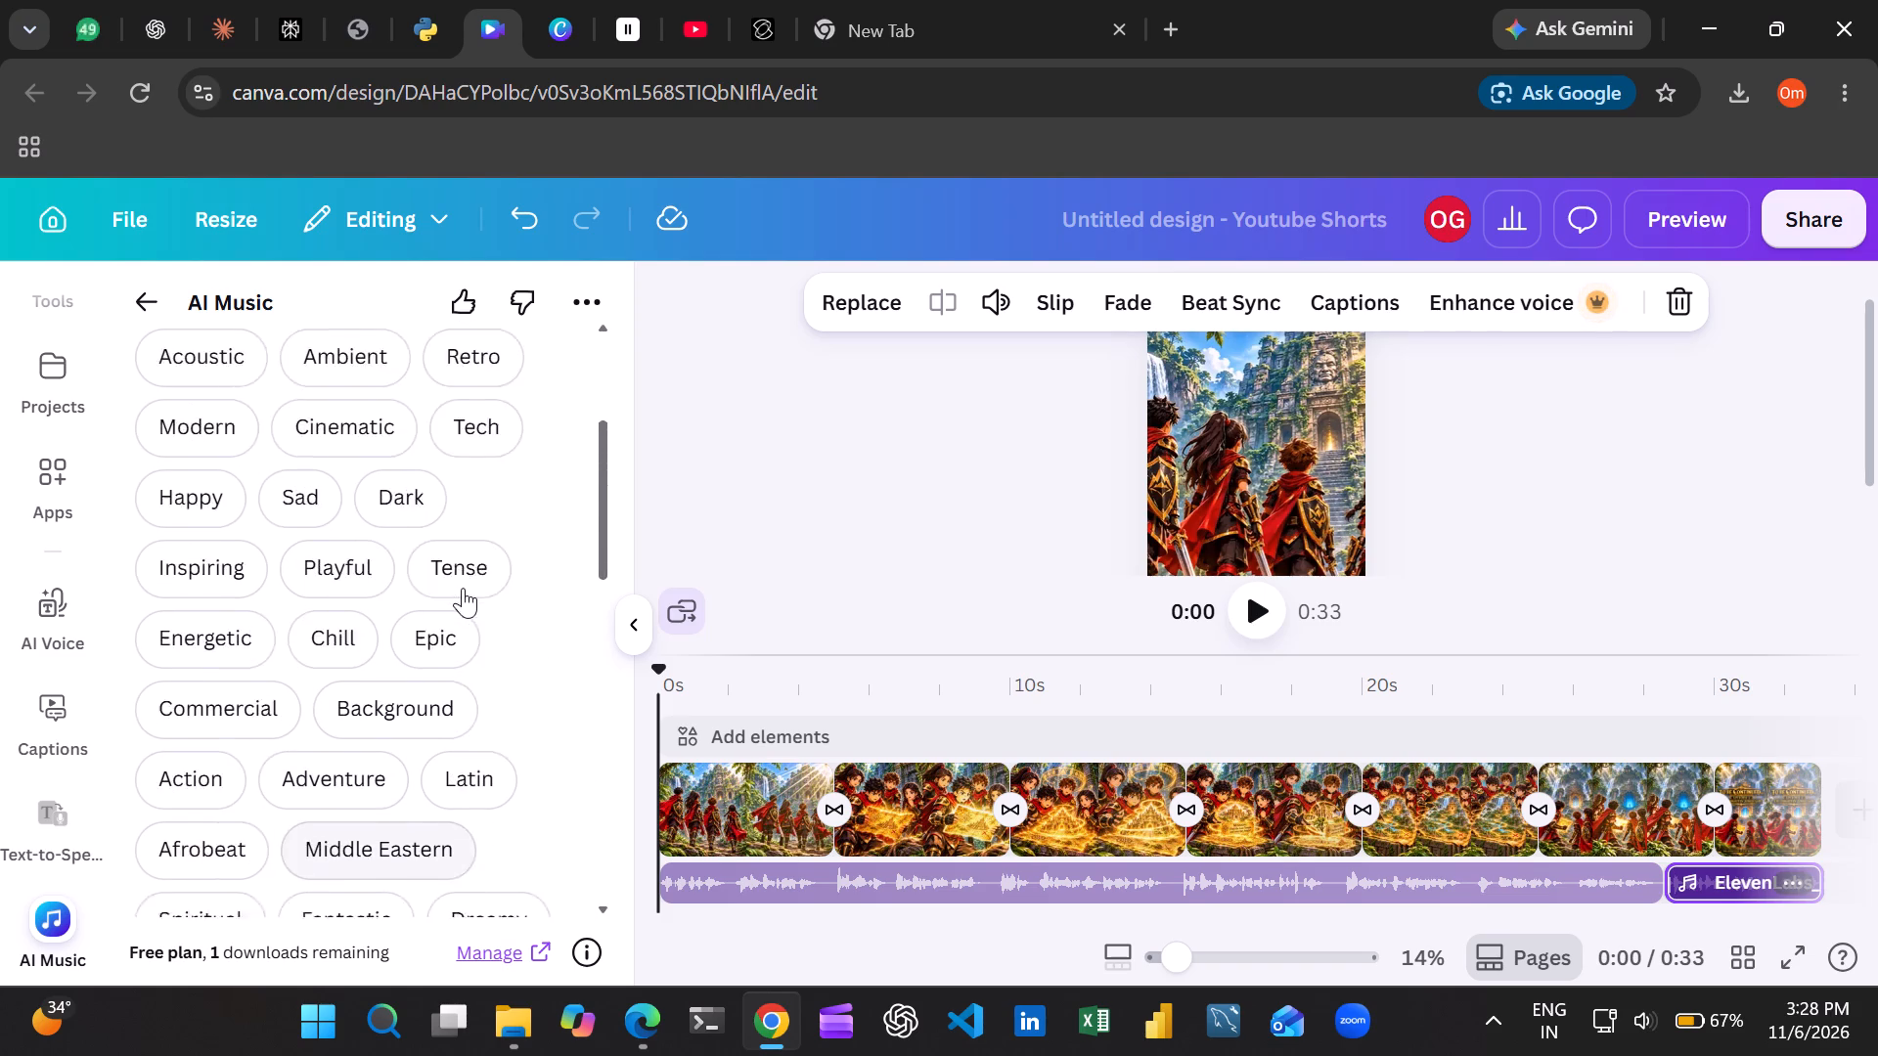
scroll(463, 588, "down", 10)
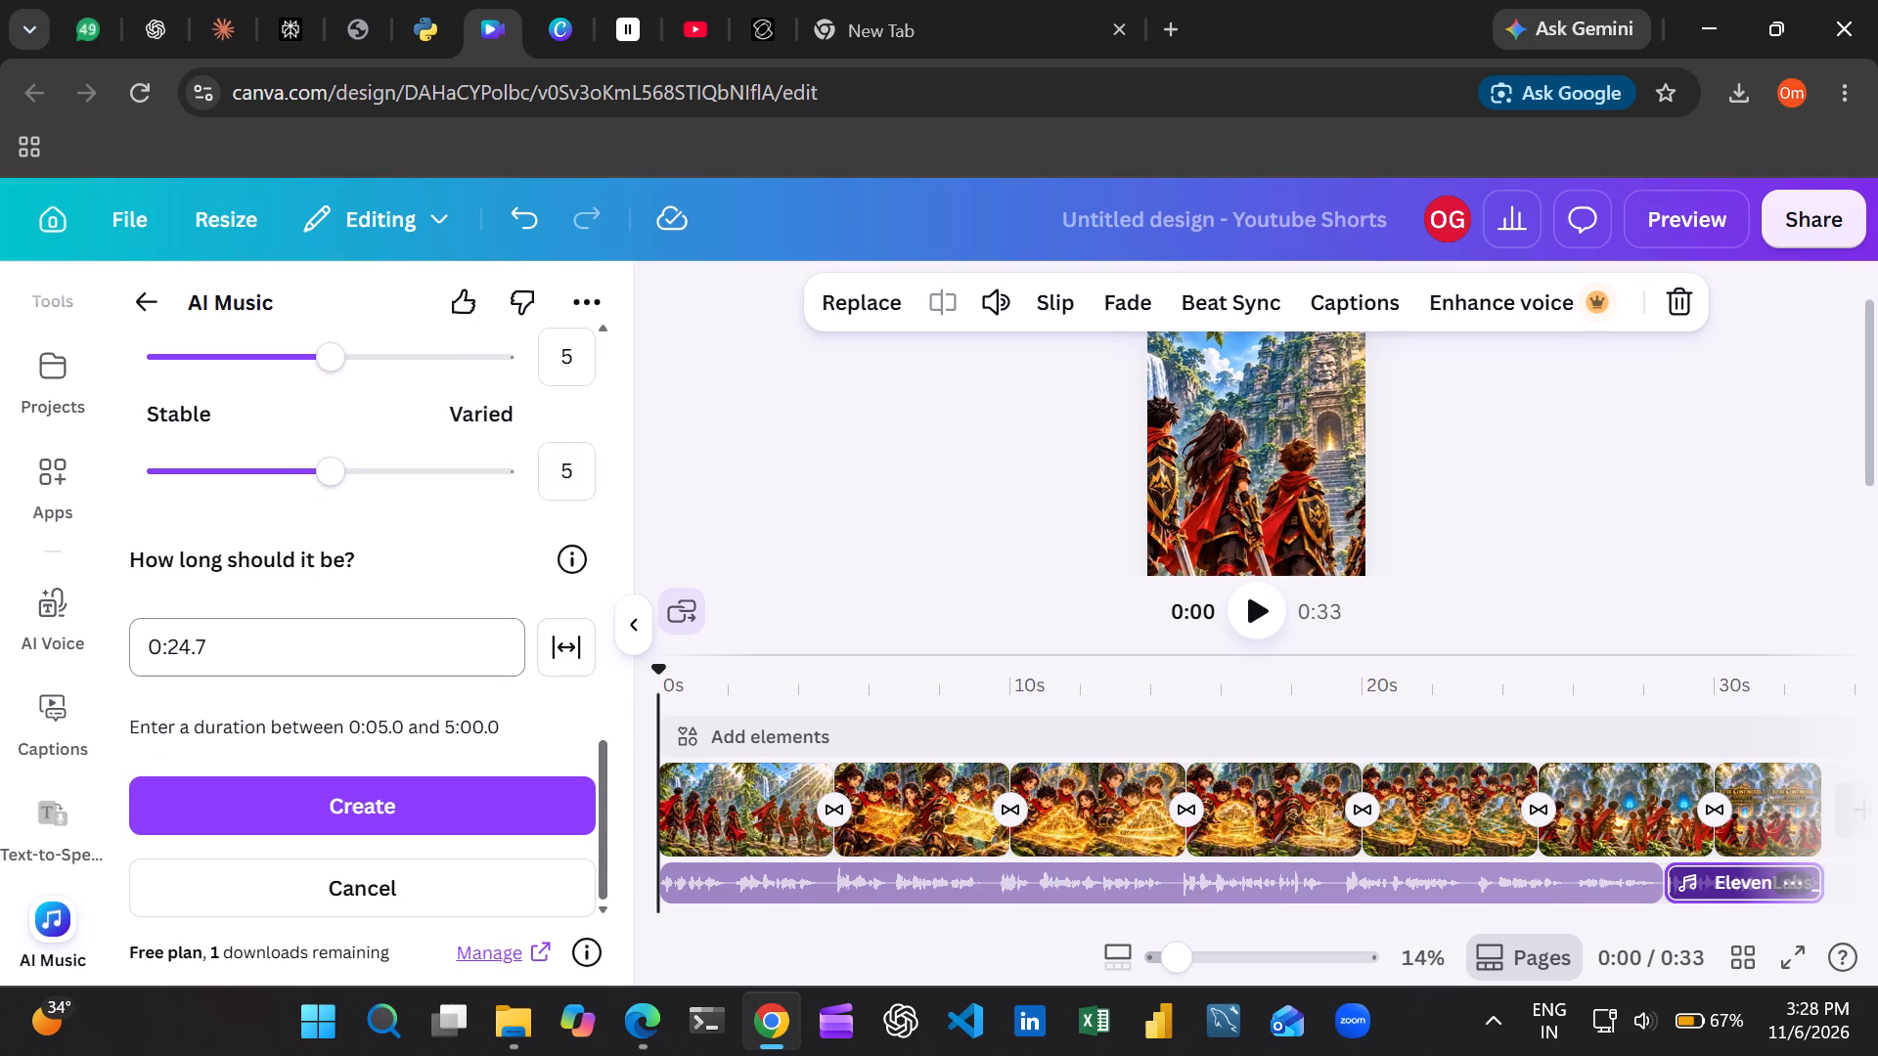
scroll(376, 656, "down", 2)
scroll(355, 650, "up", 3)
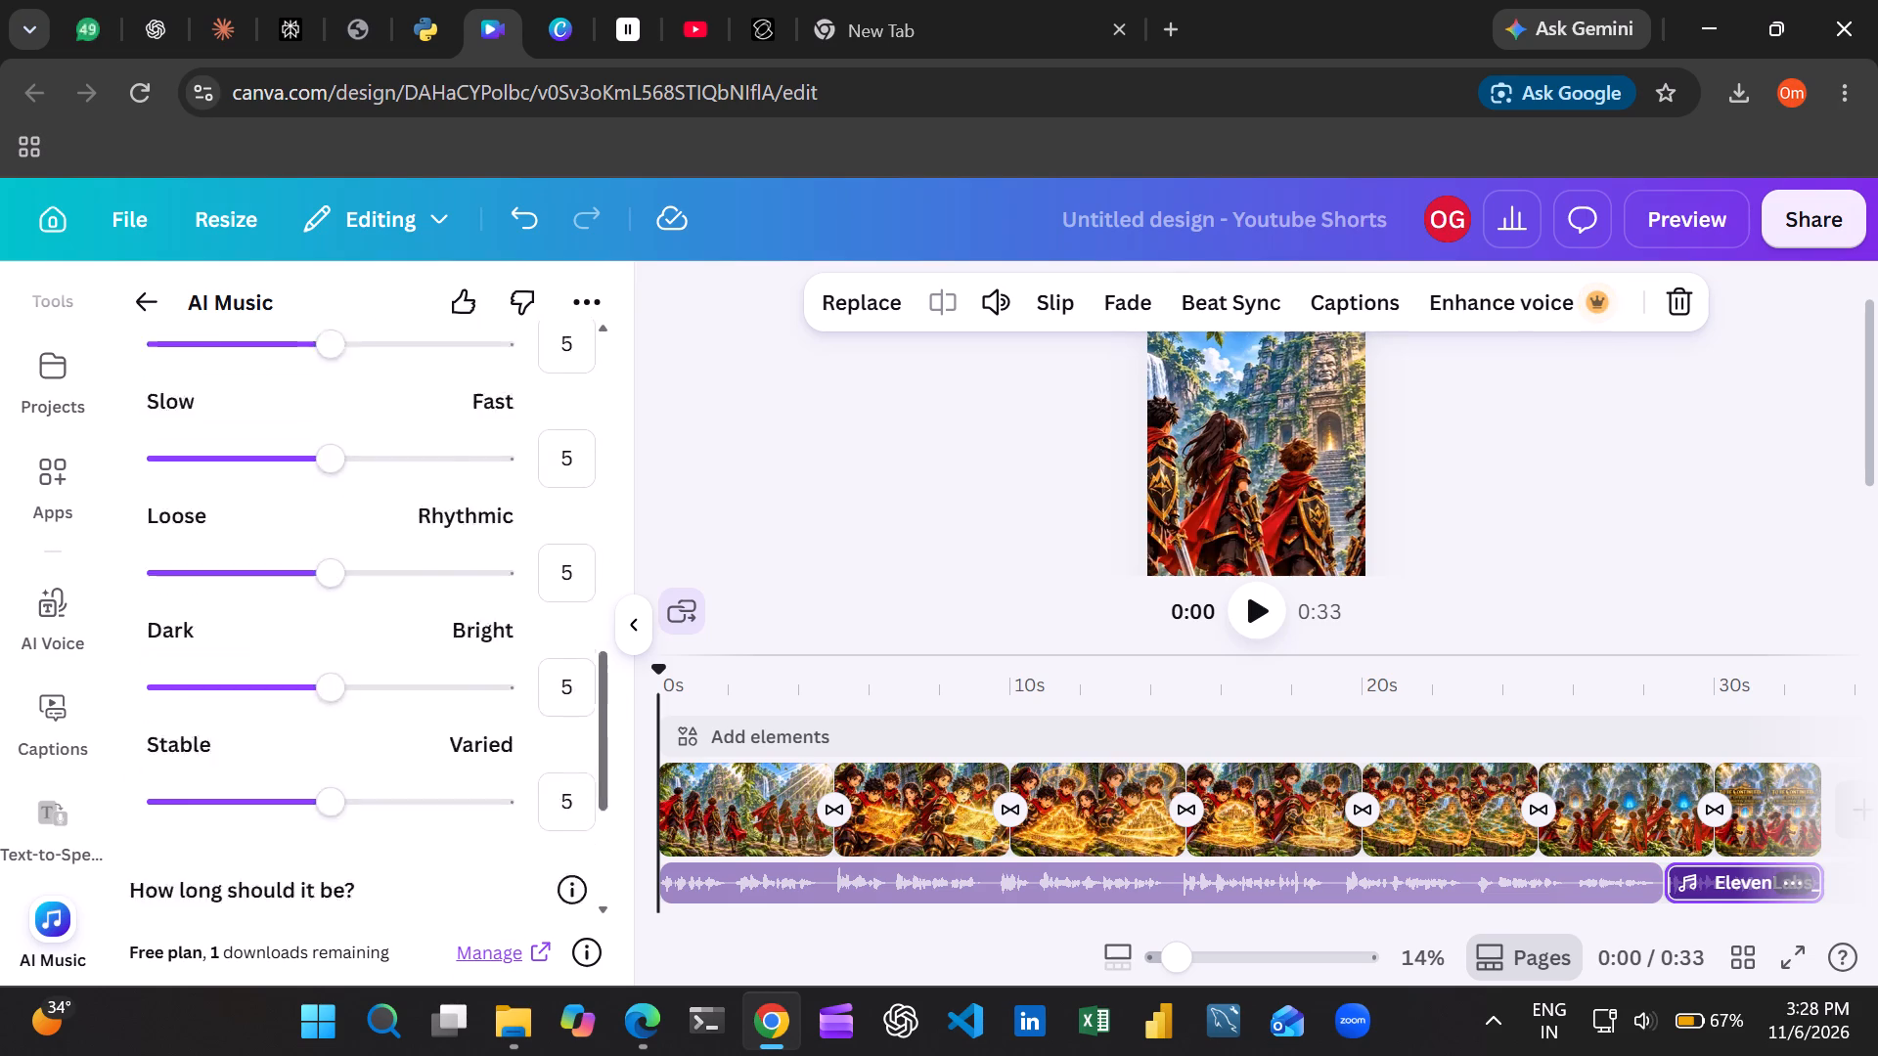
scroll(355, 650, "up", 4)
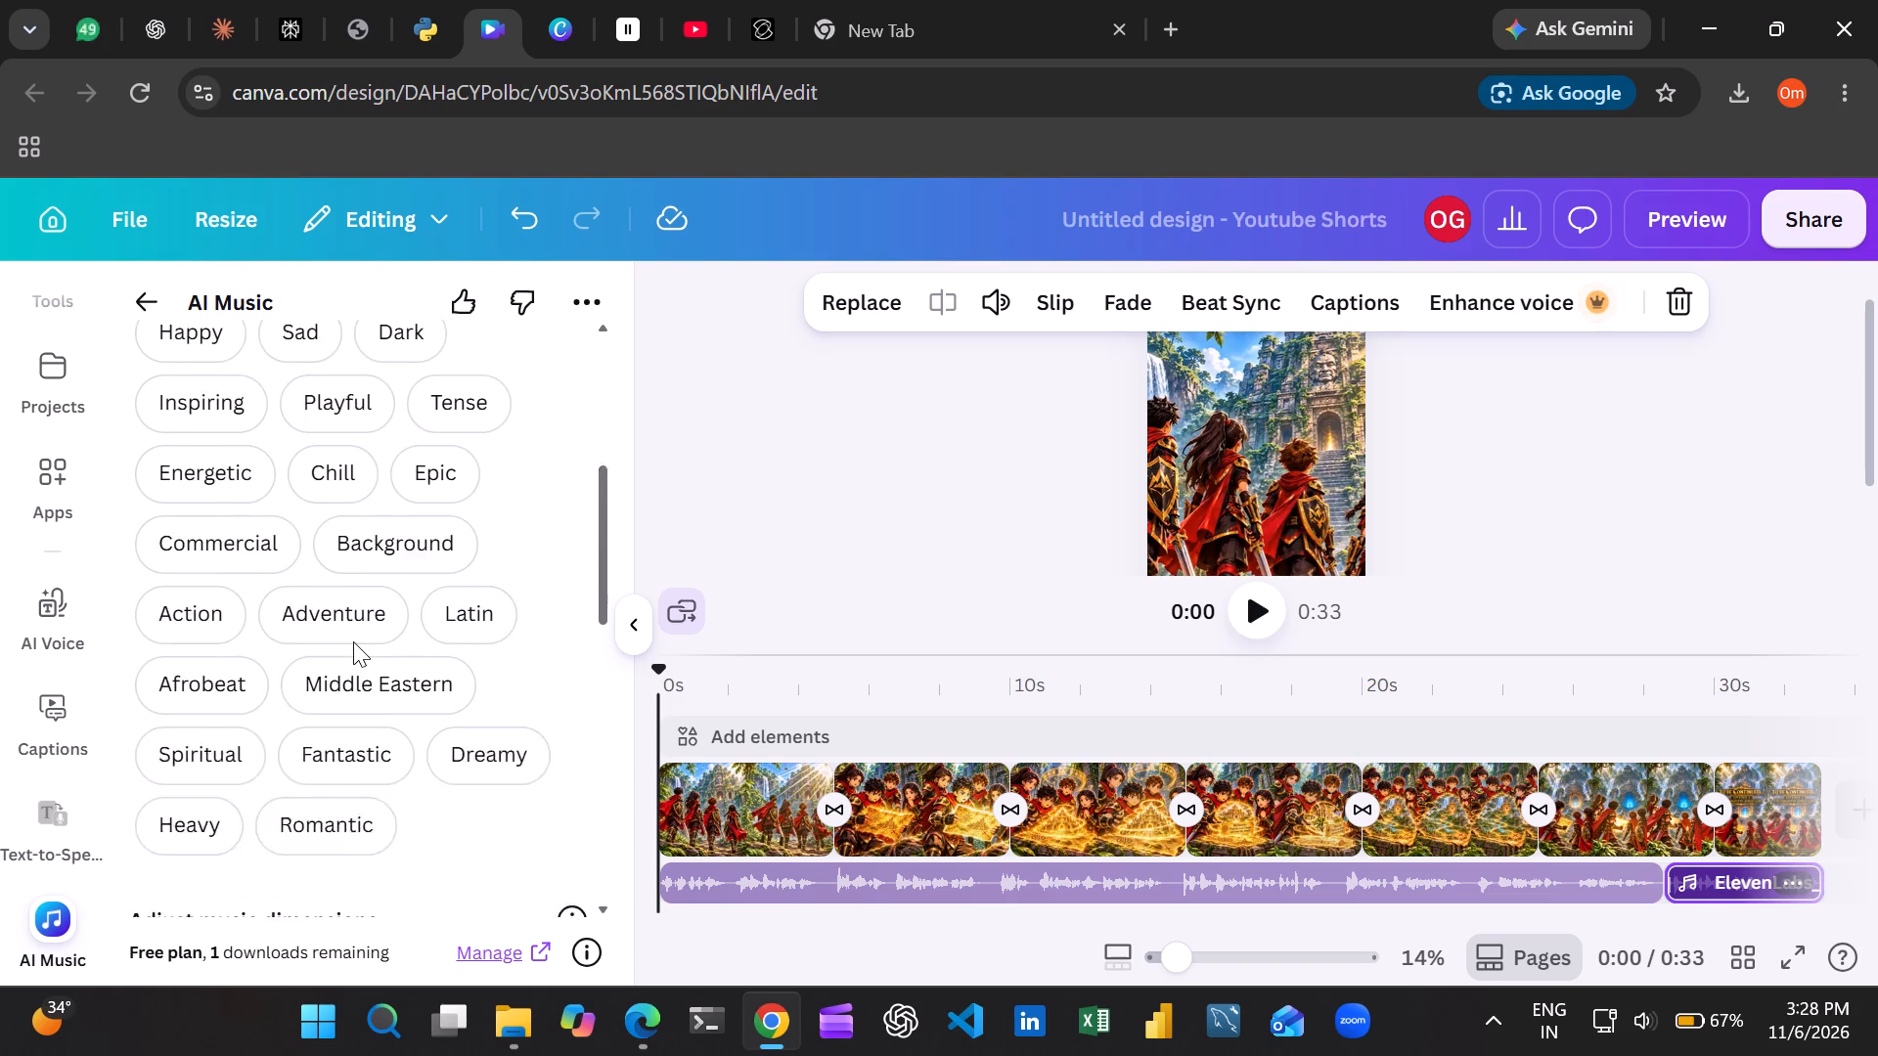
scroll(353, 641, "up", 4)
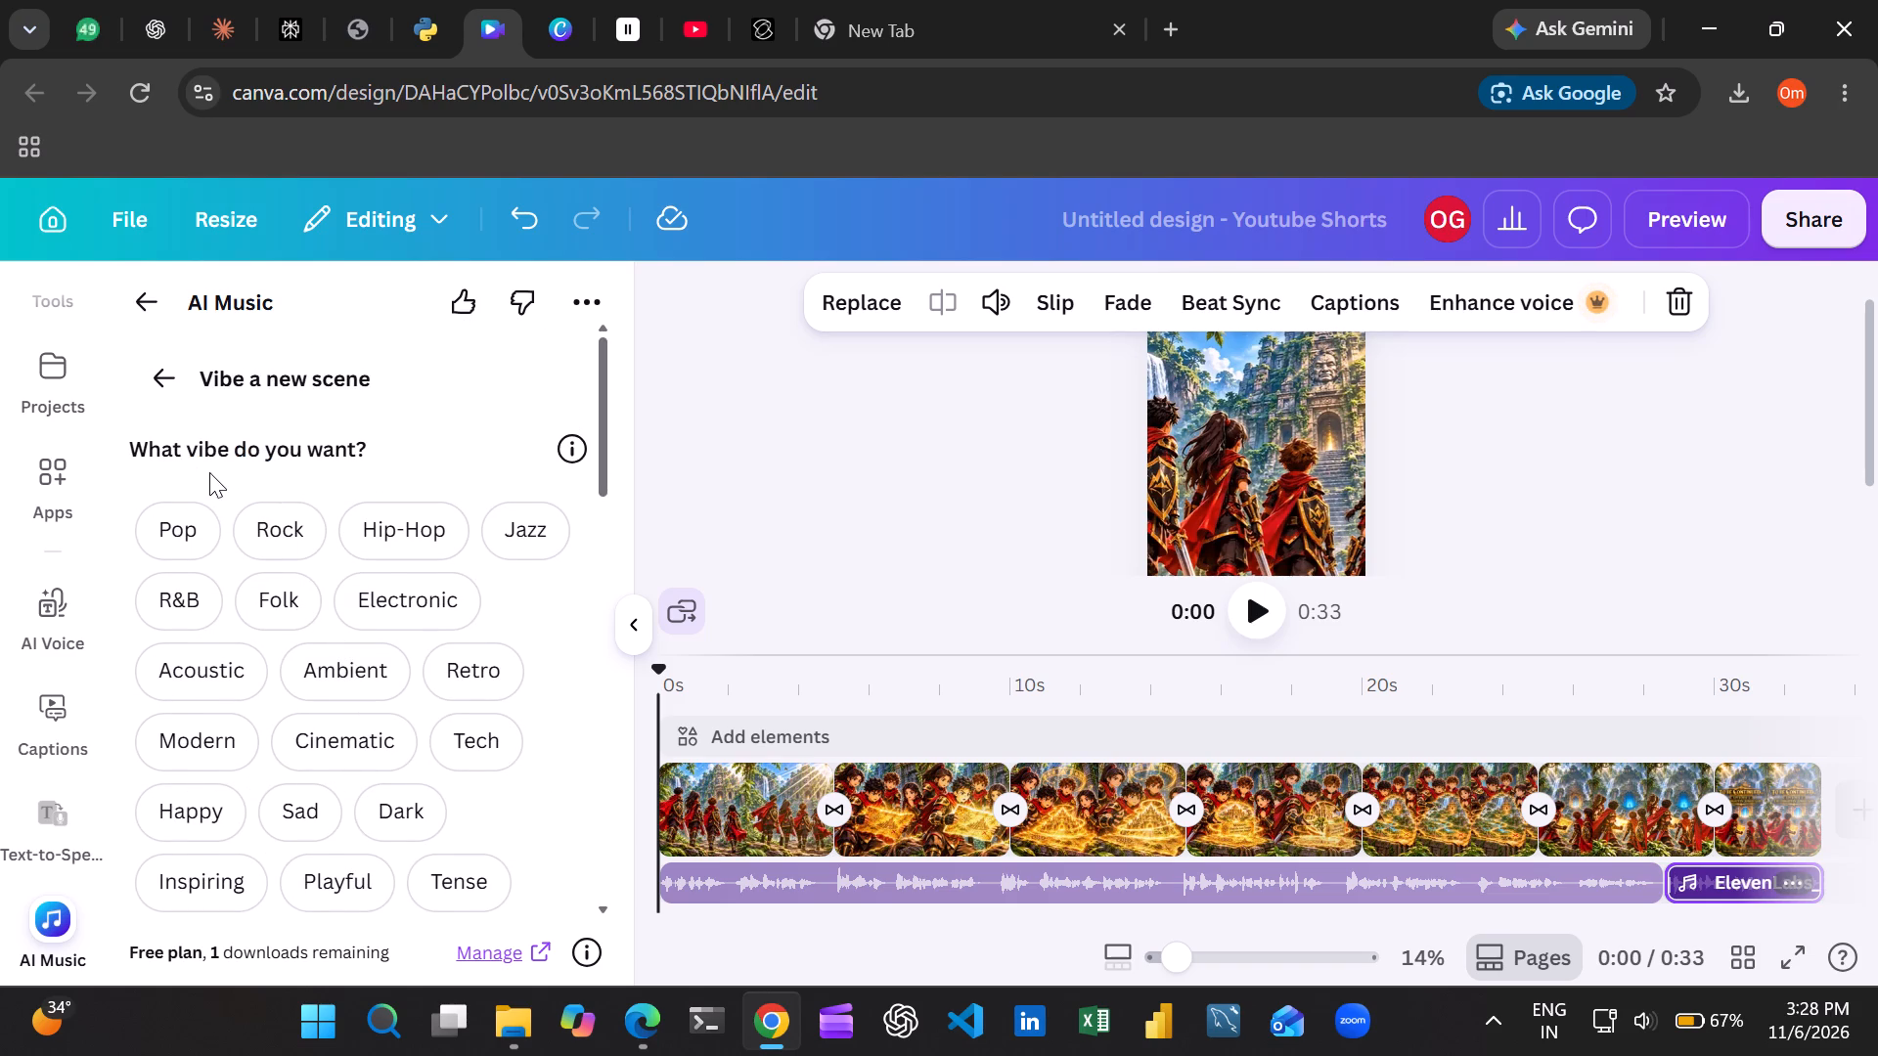
Generate a soundtrack in AI Music's Auto mode with "Match each page with a music scene" and "Match your brand ID" enabled.
left_click(172, 385)
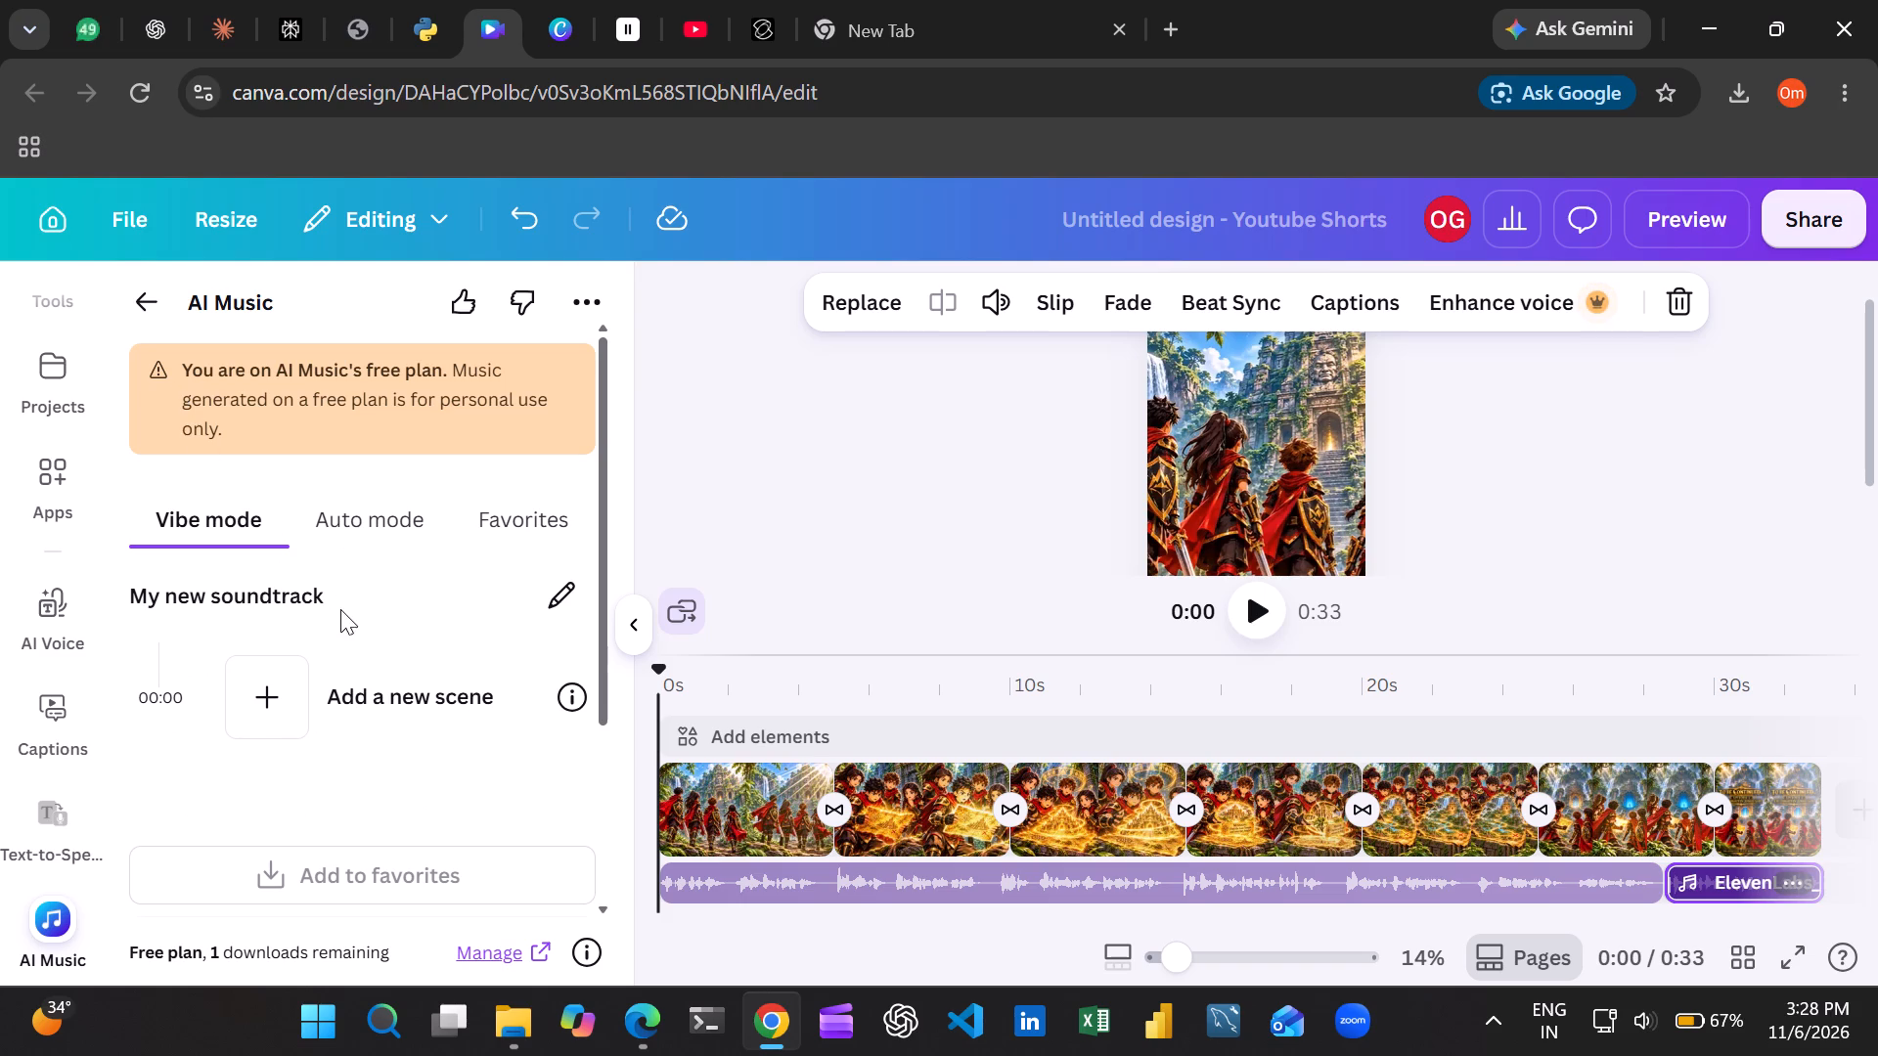
scroll(340, 614, "down", 2)
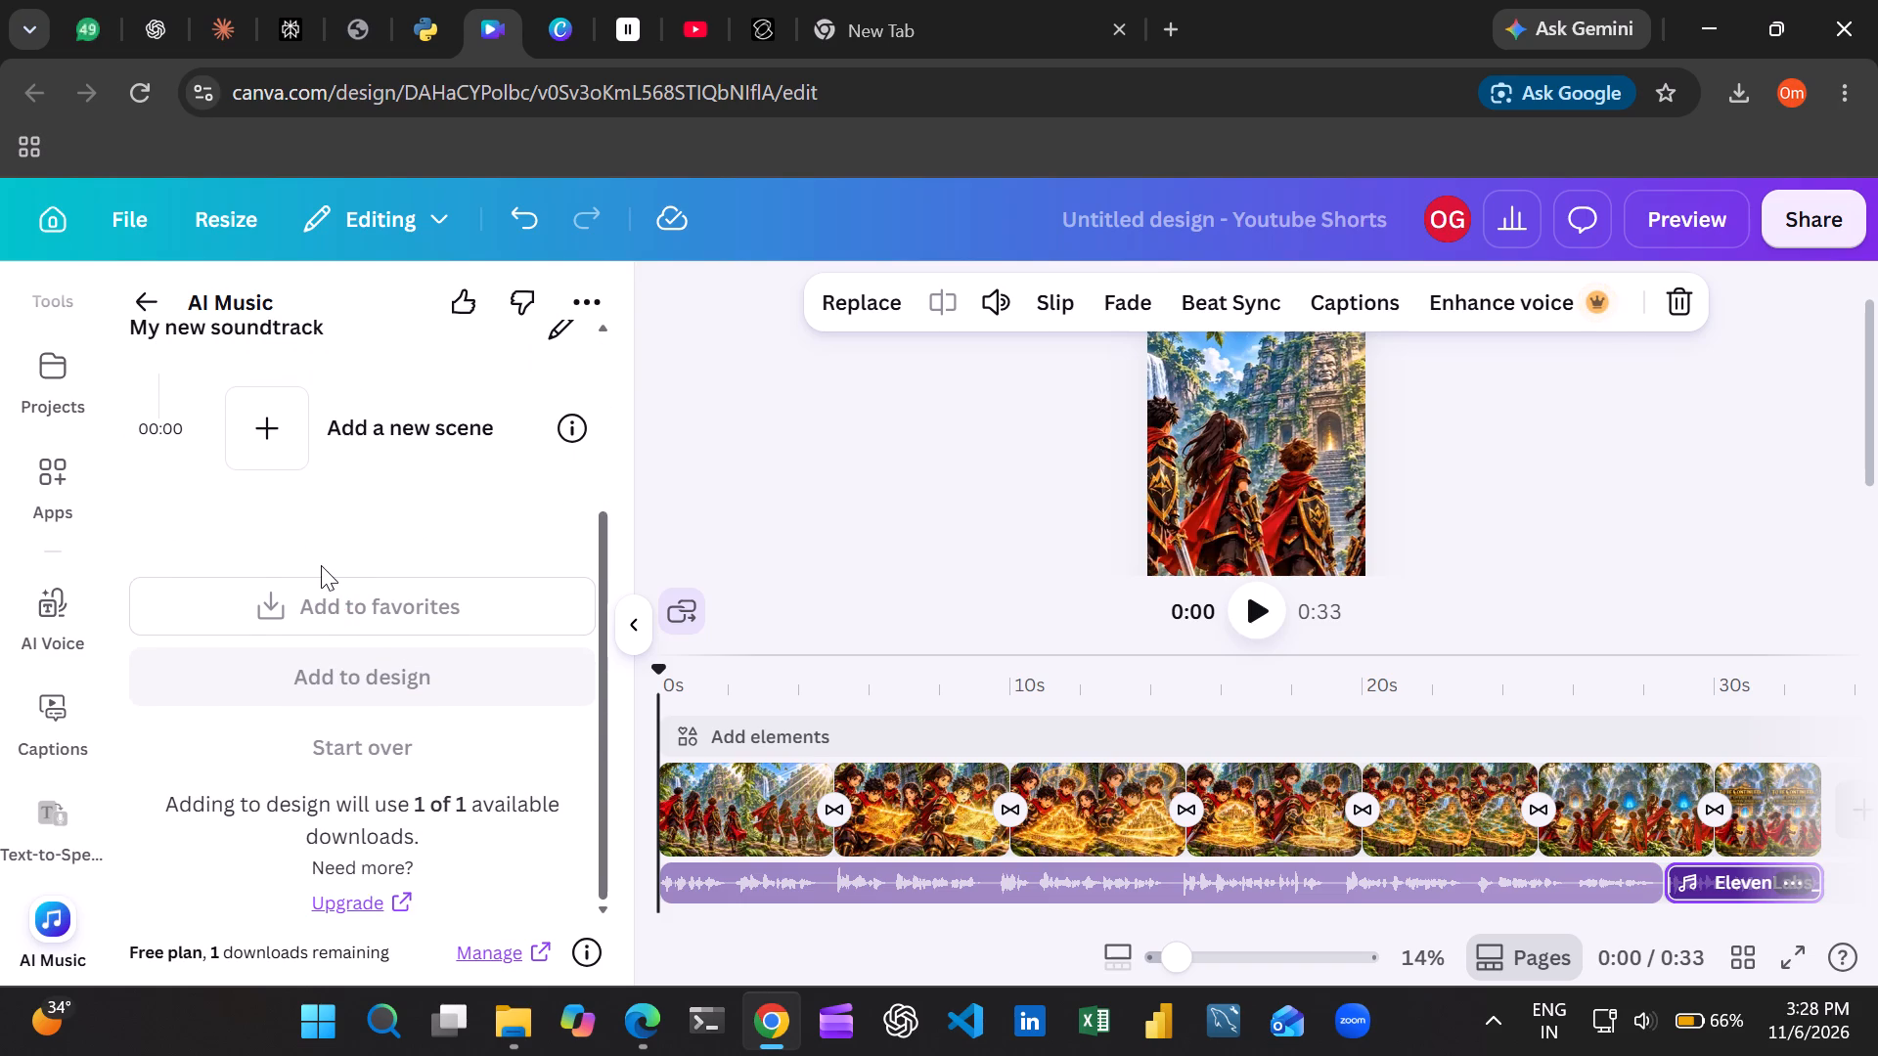
scroll(321, 565, "up", 4)
left_click(362, 510)
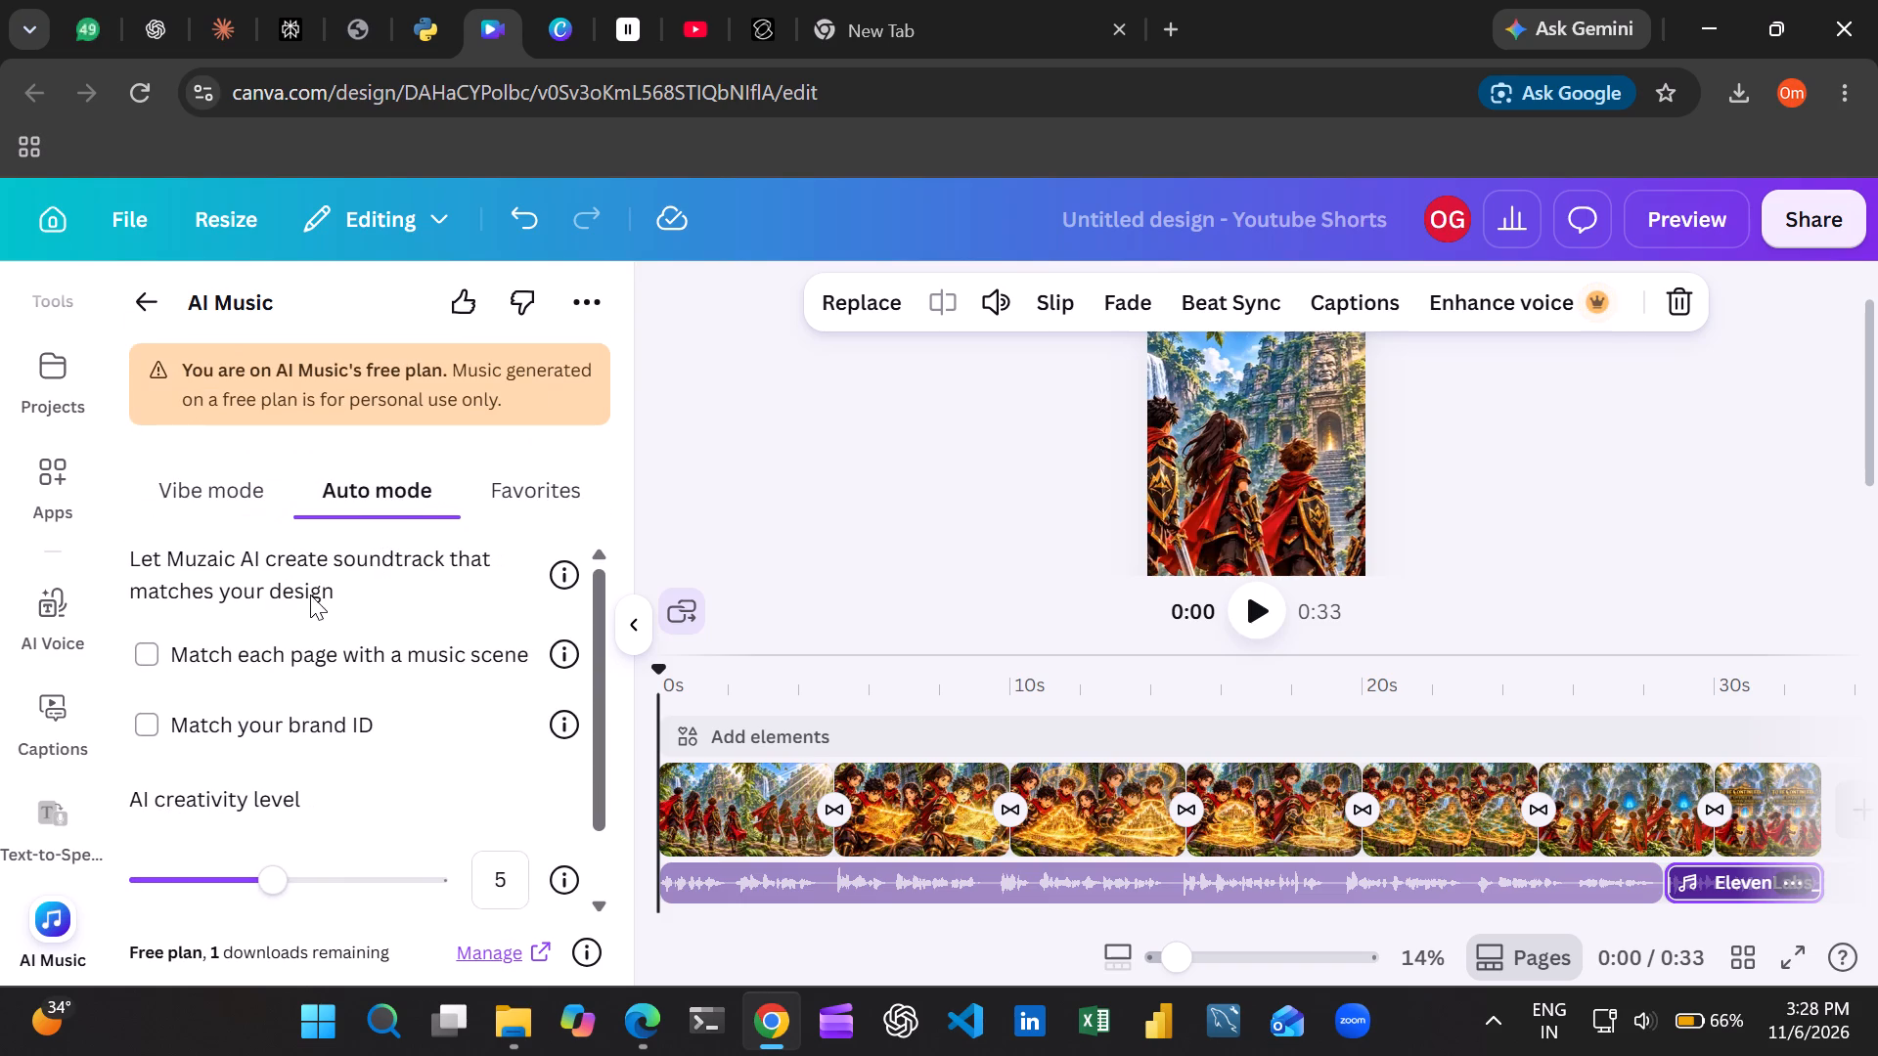
scroll(307, 609, "down", 2)
scroll(304, 618, "up", 1)
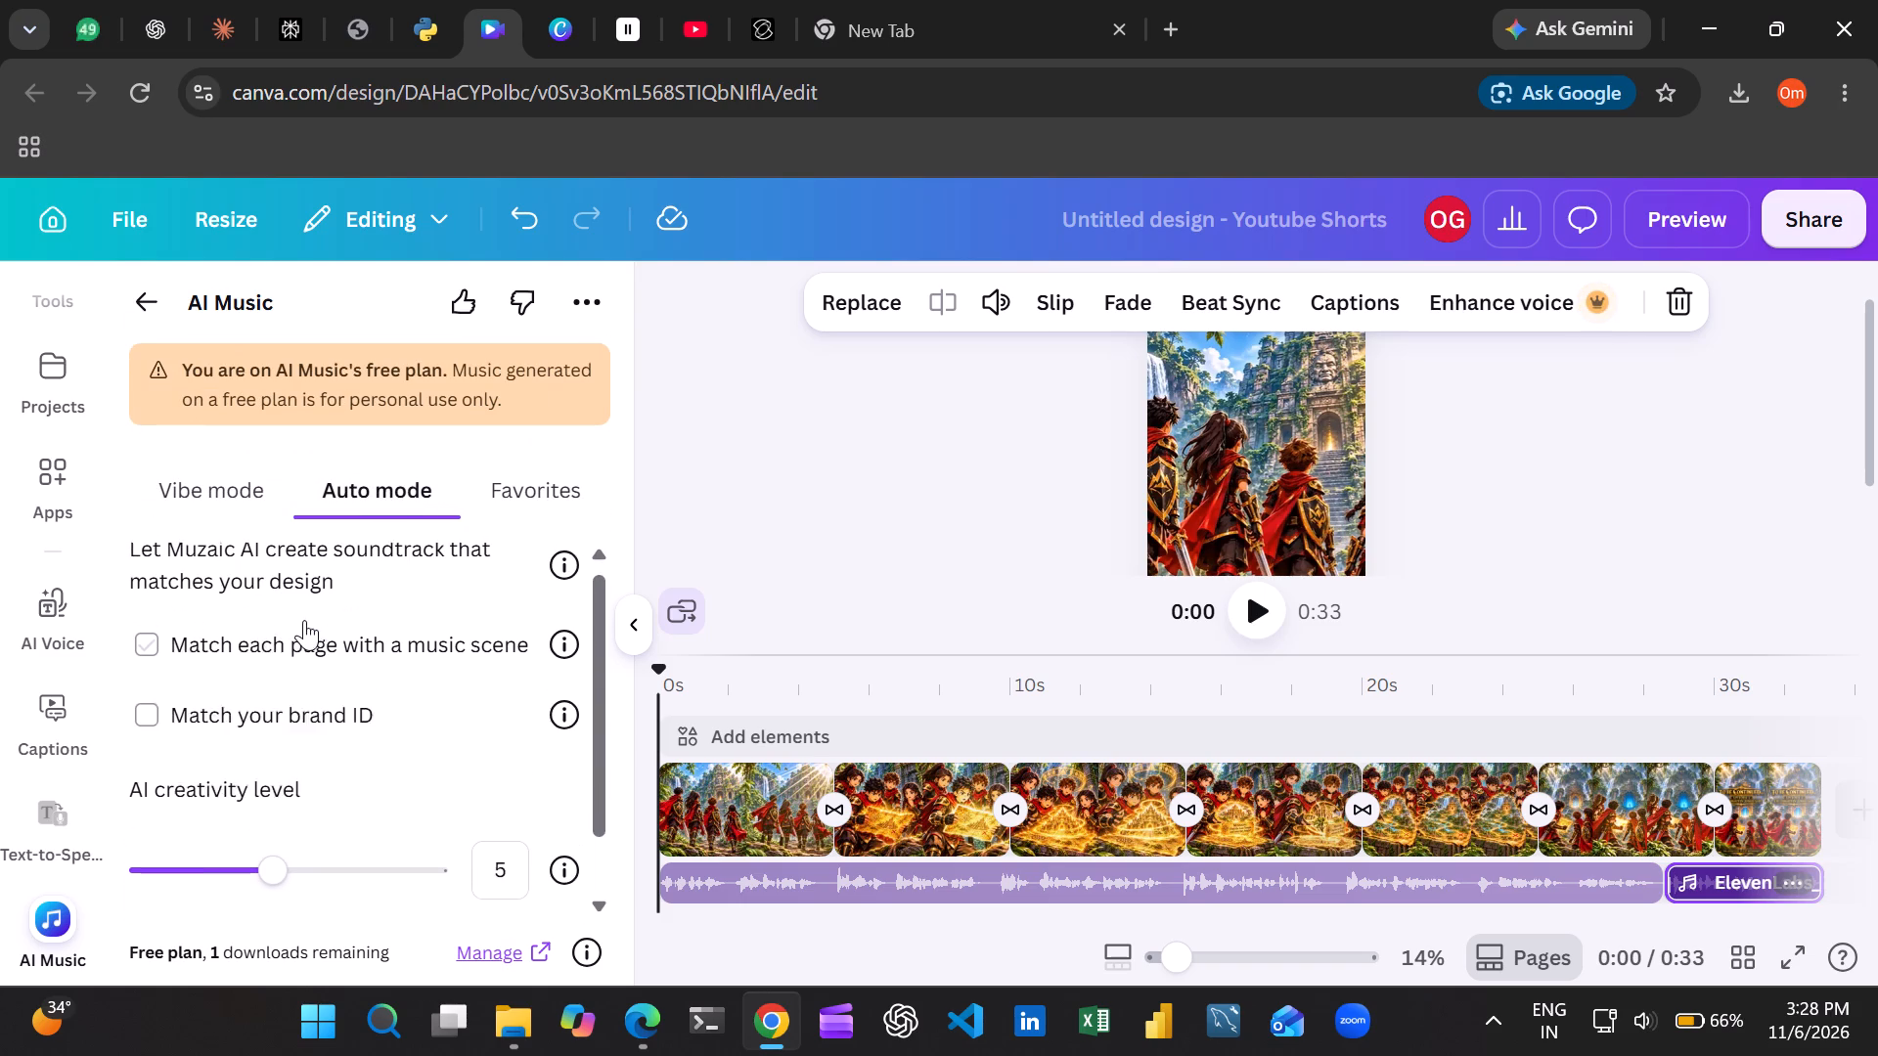
scroll(304, 620, "up", 1)
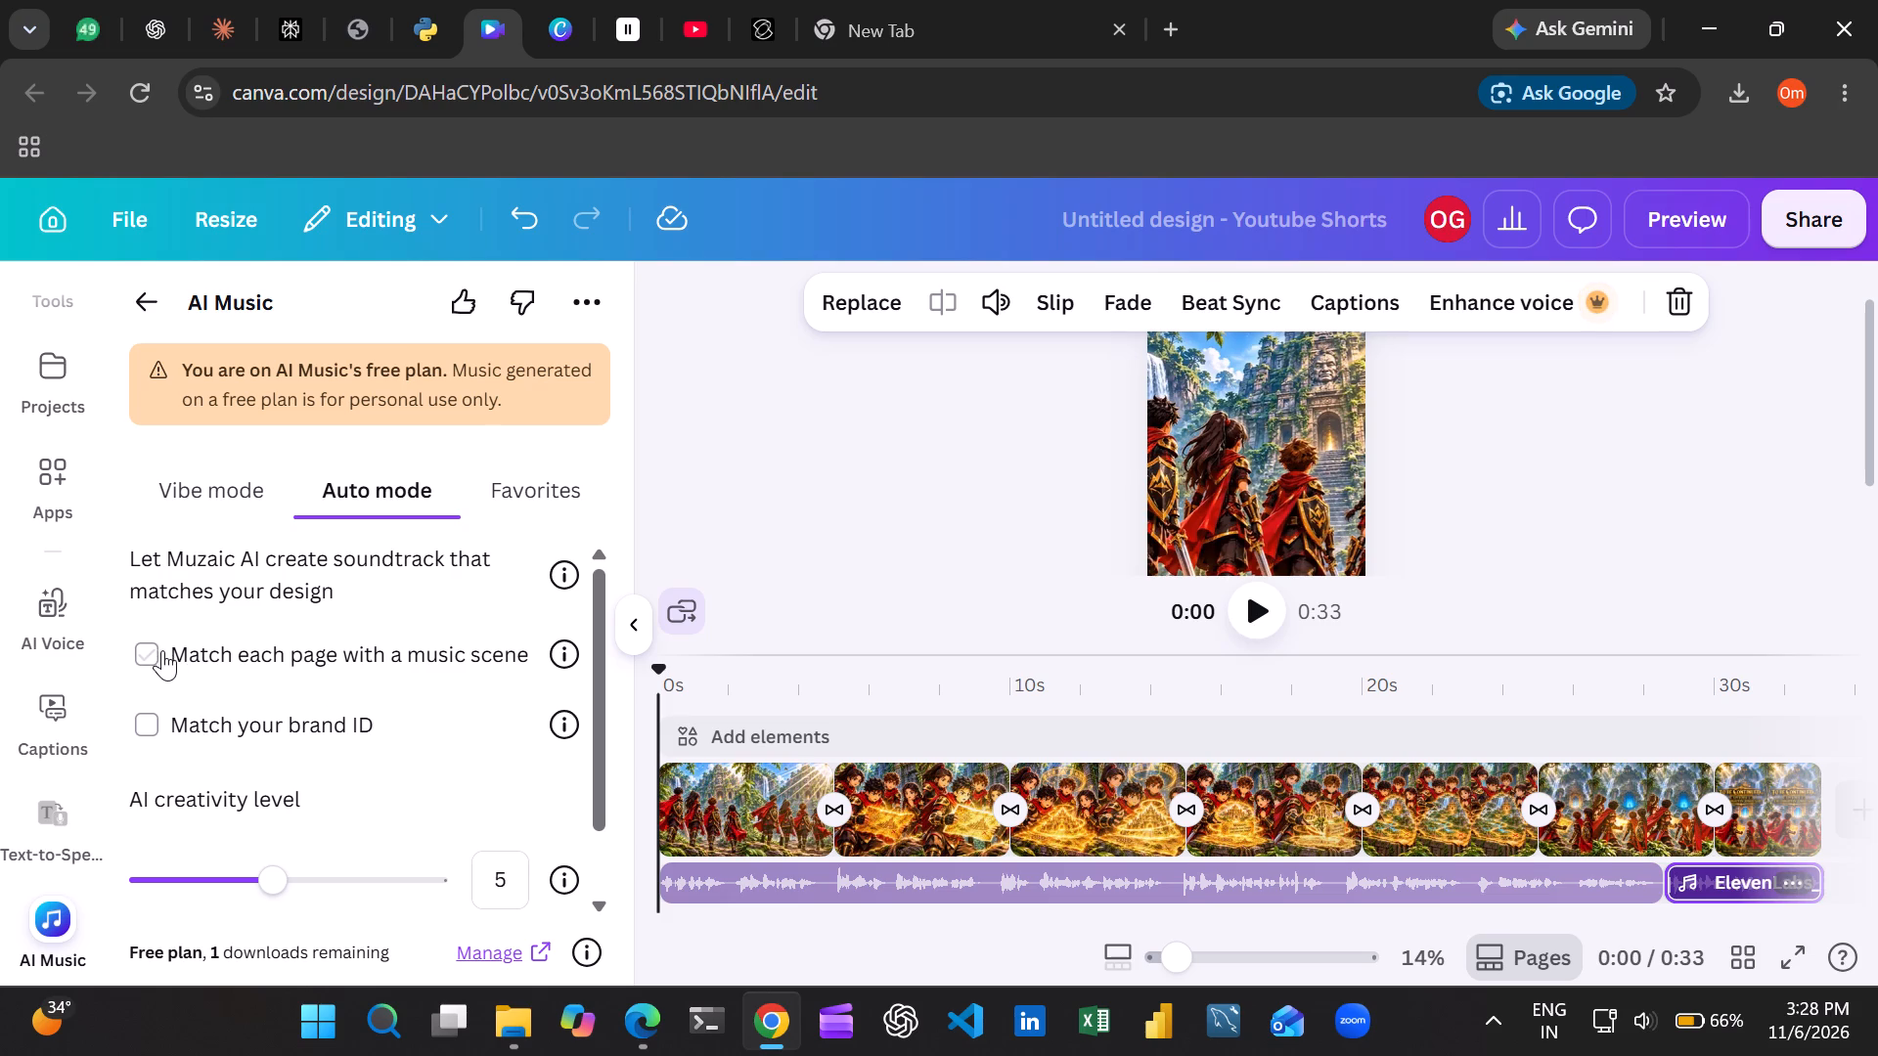
left_click(156, 650)
left_click(145, 736)
scroll(287, 684, "down", 4)
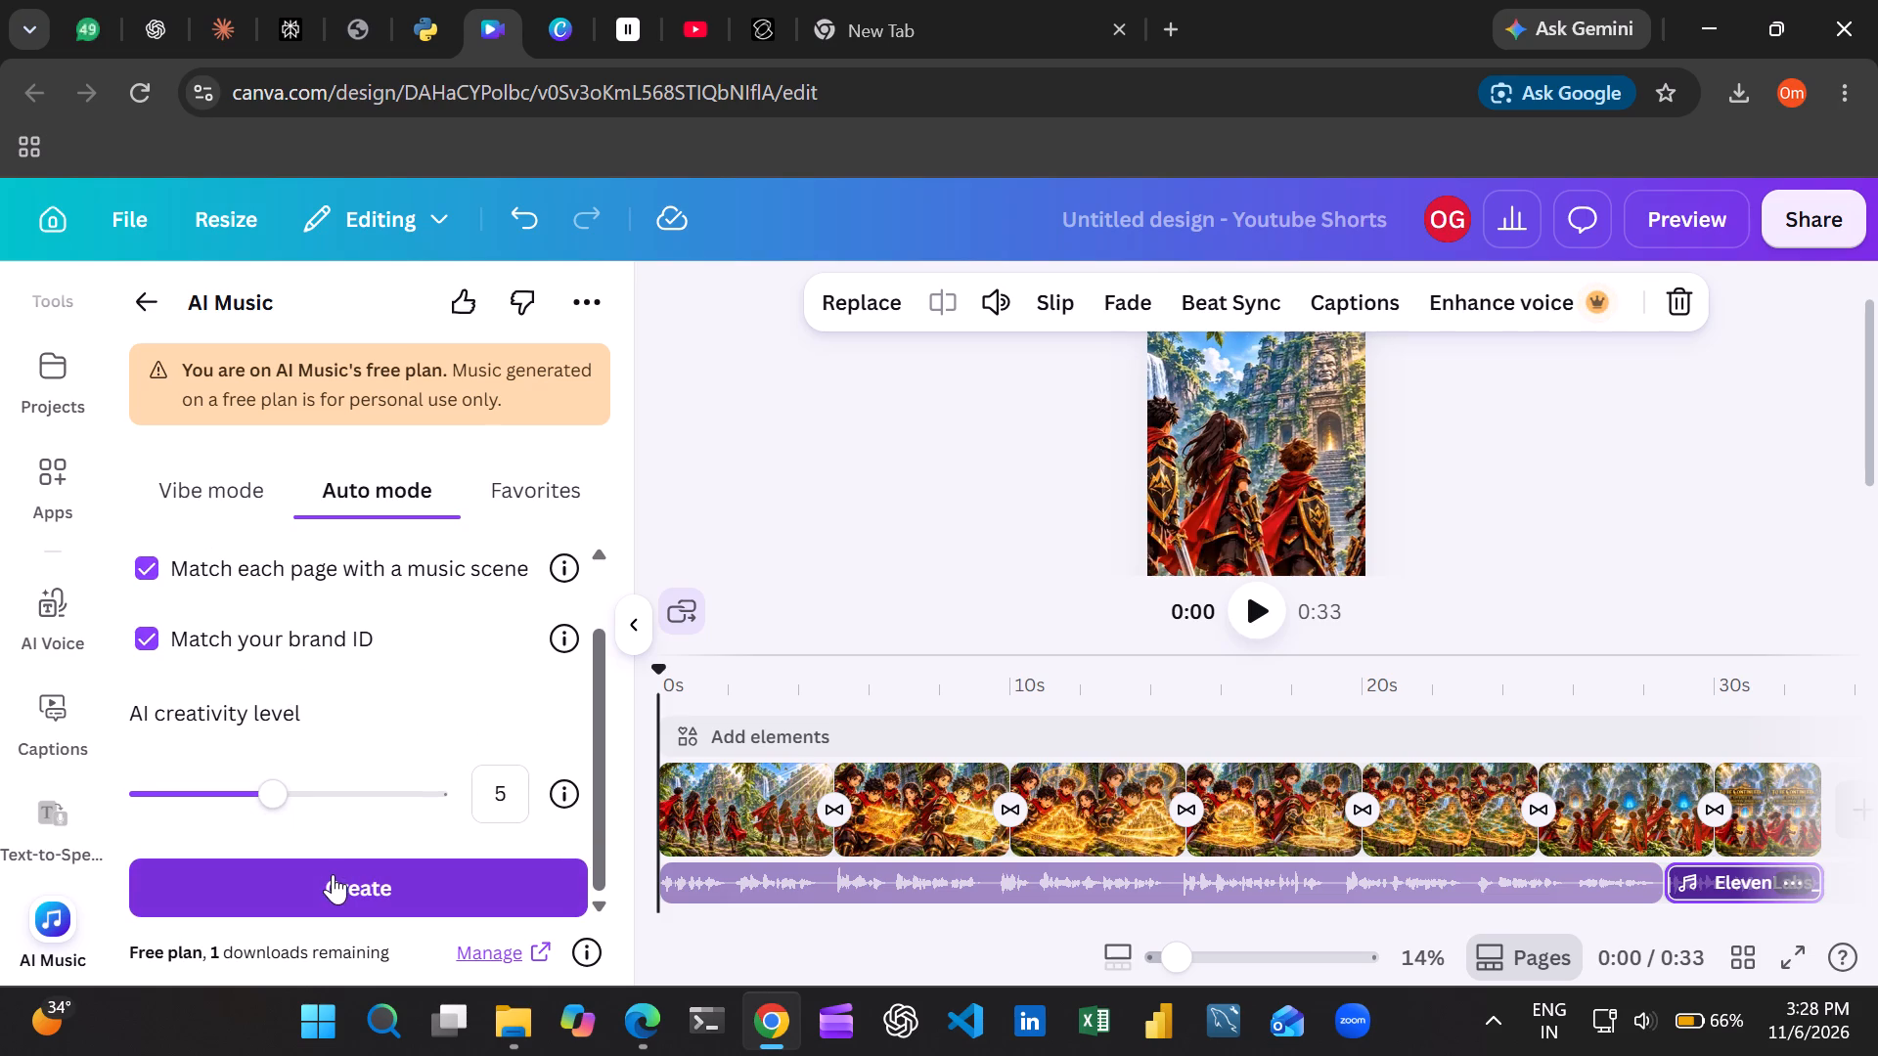
left_click(333, 874)
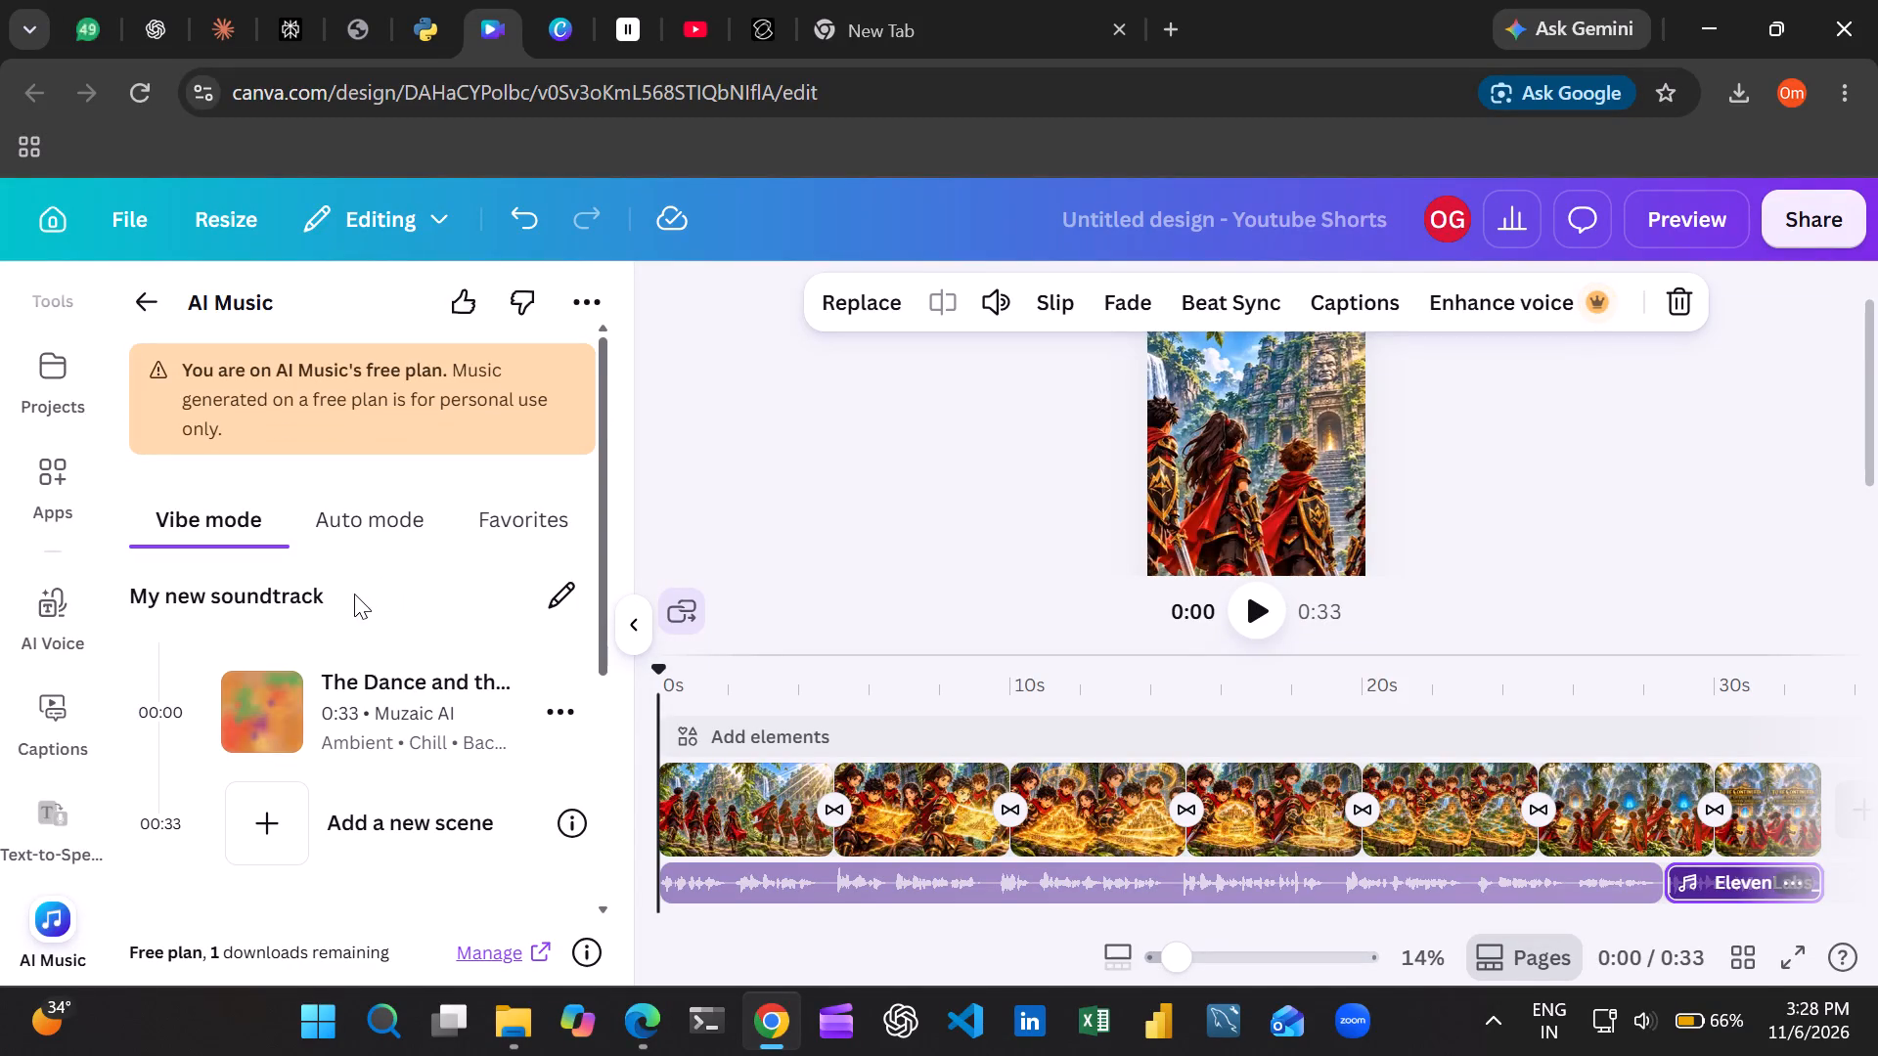
Listen to a preview of the generated soundtrack, then stop playback.
left_click(260, 705)
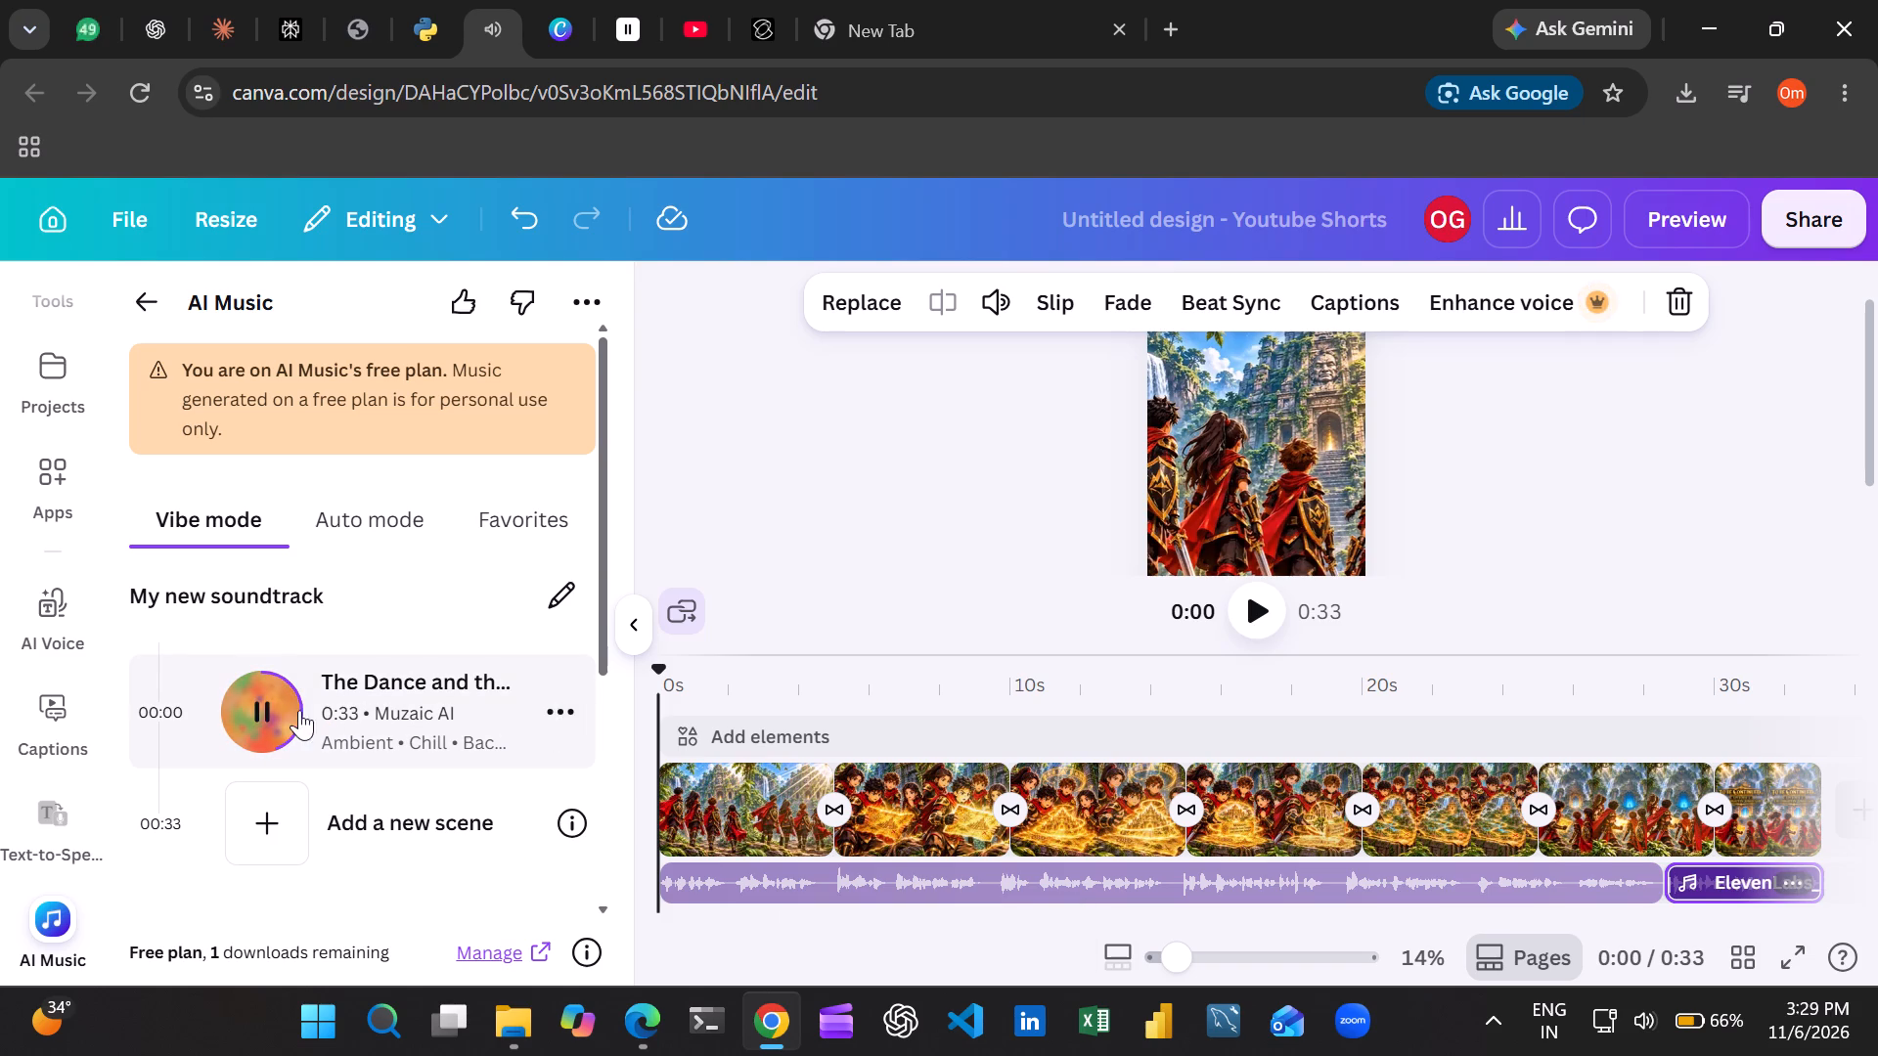
left_click(262, 710)
left_click(393, 528)
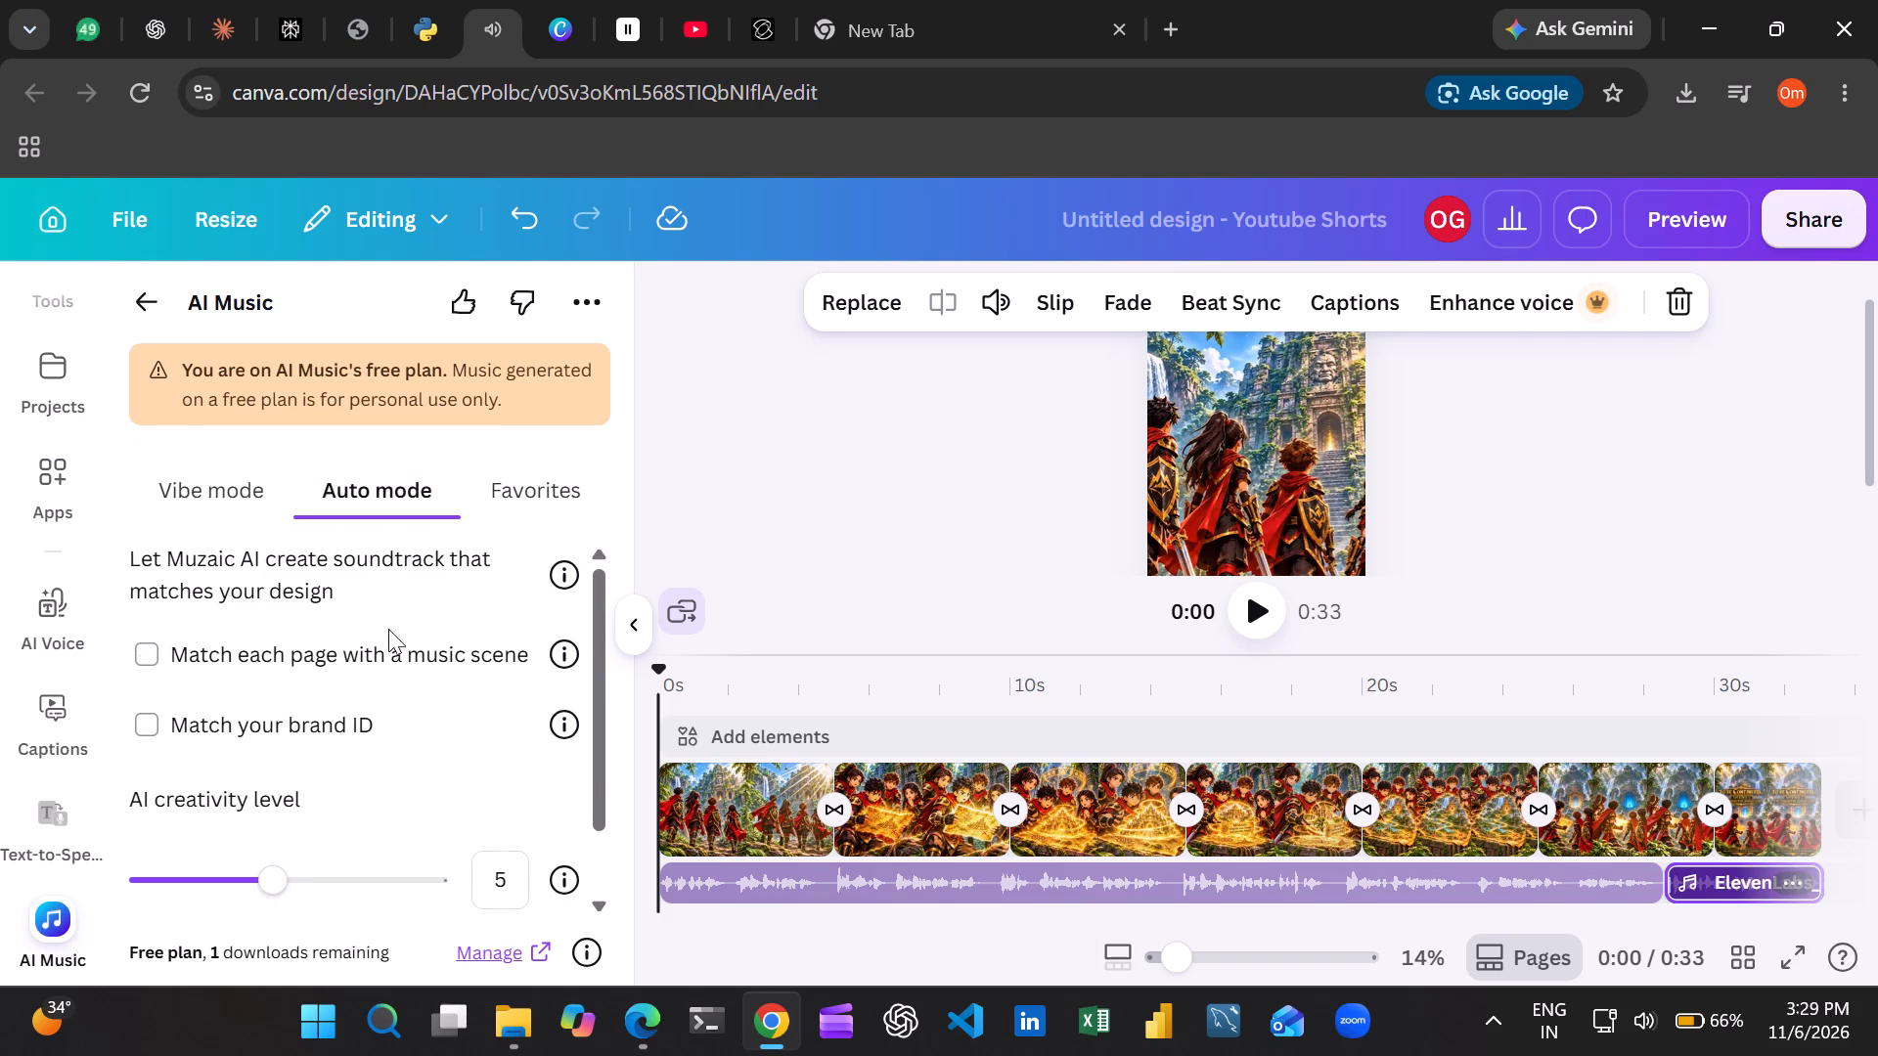
scroll(355, 713, "down", 1)
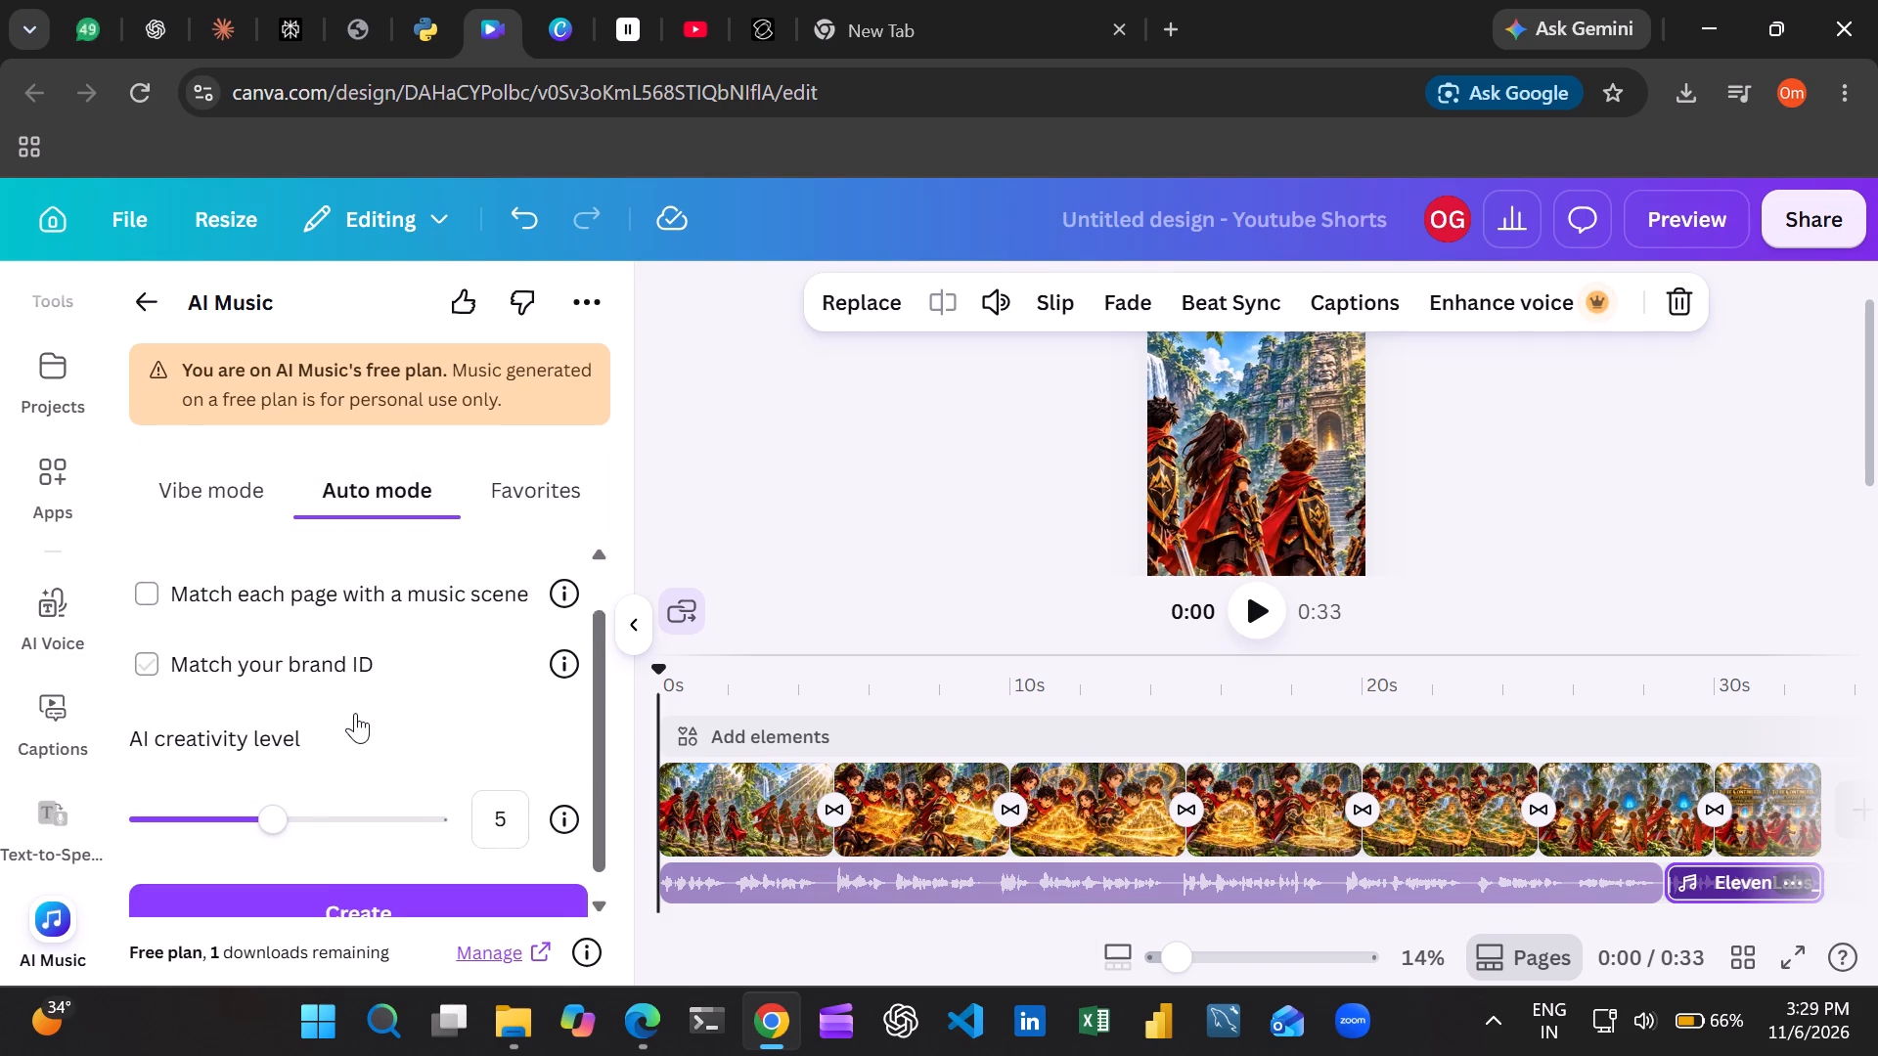
scroll(355, 713, "down", 3)
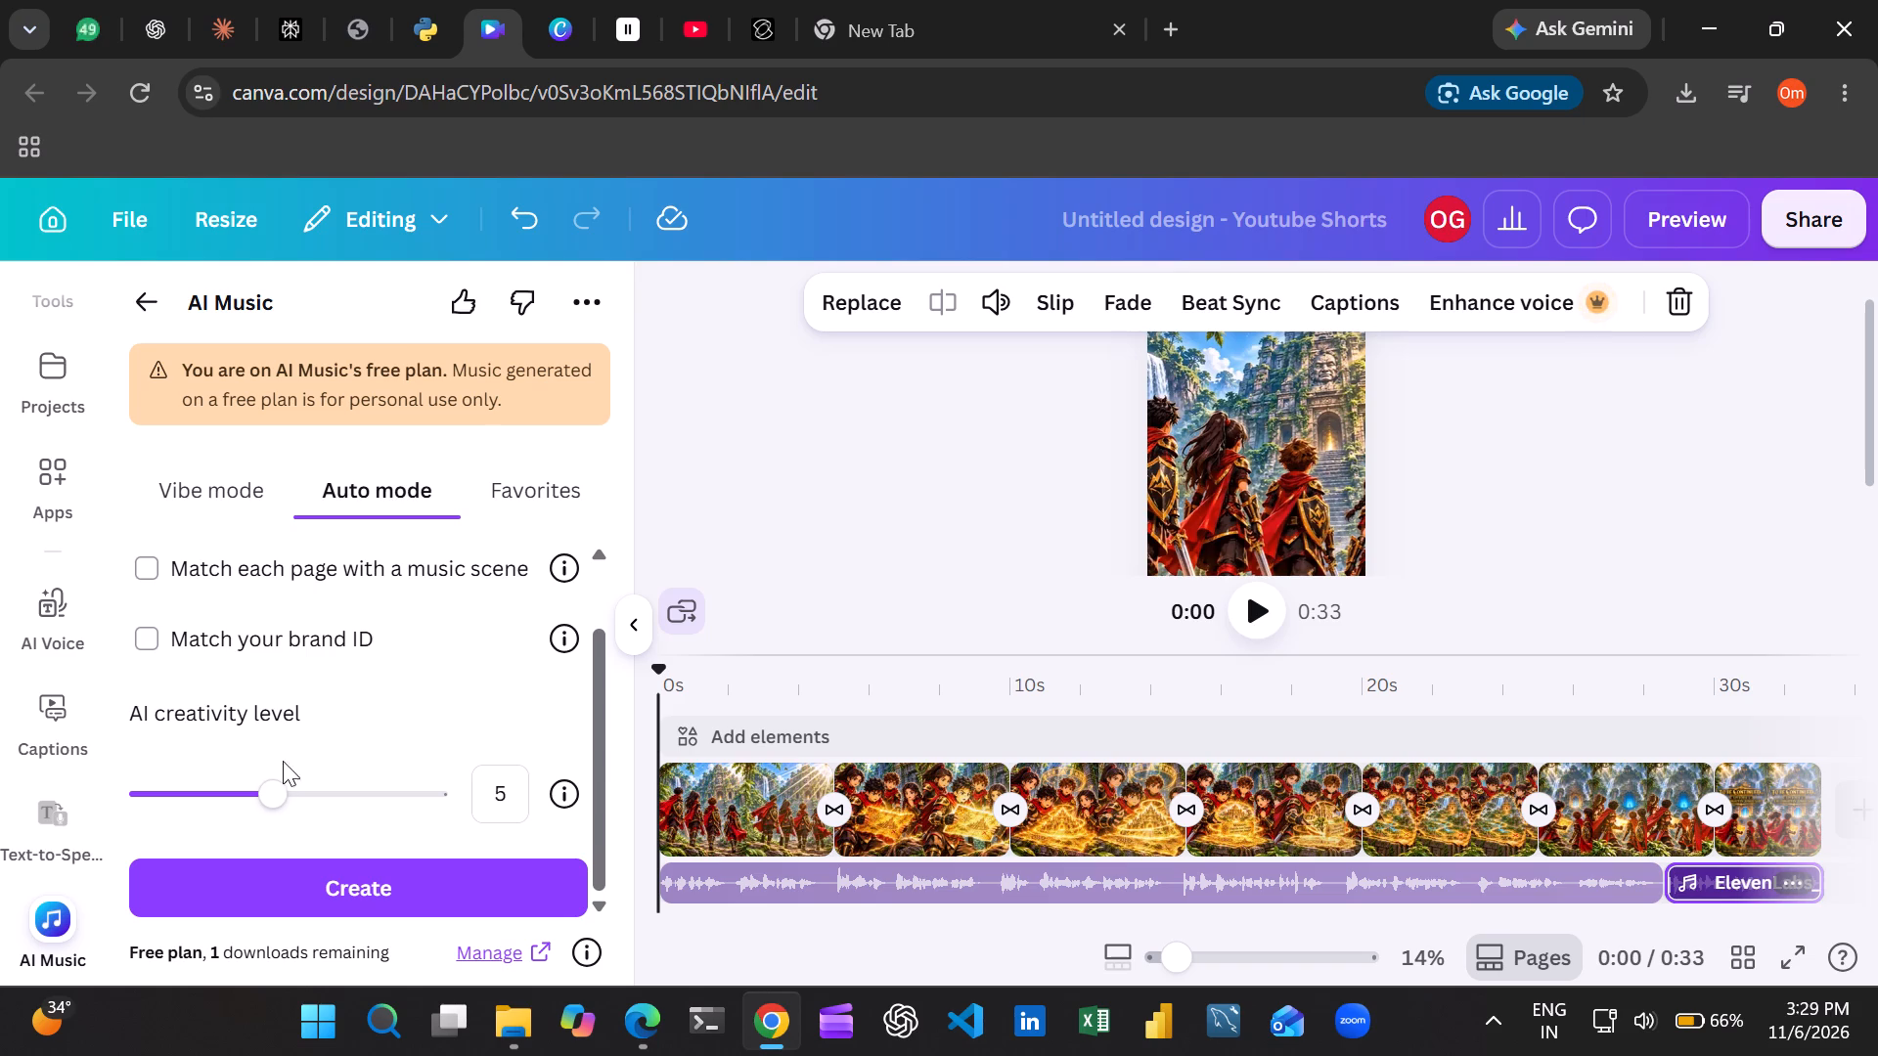
left_click_drag(272, 792, 267, 798)
left_click_drag(267, 798, 551, 805)
scroll(387, 749, "down", 2)
scroll(394, 732, "up", 1)
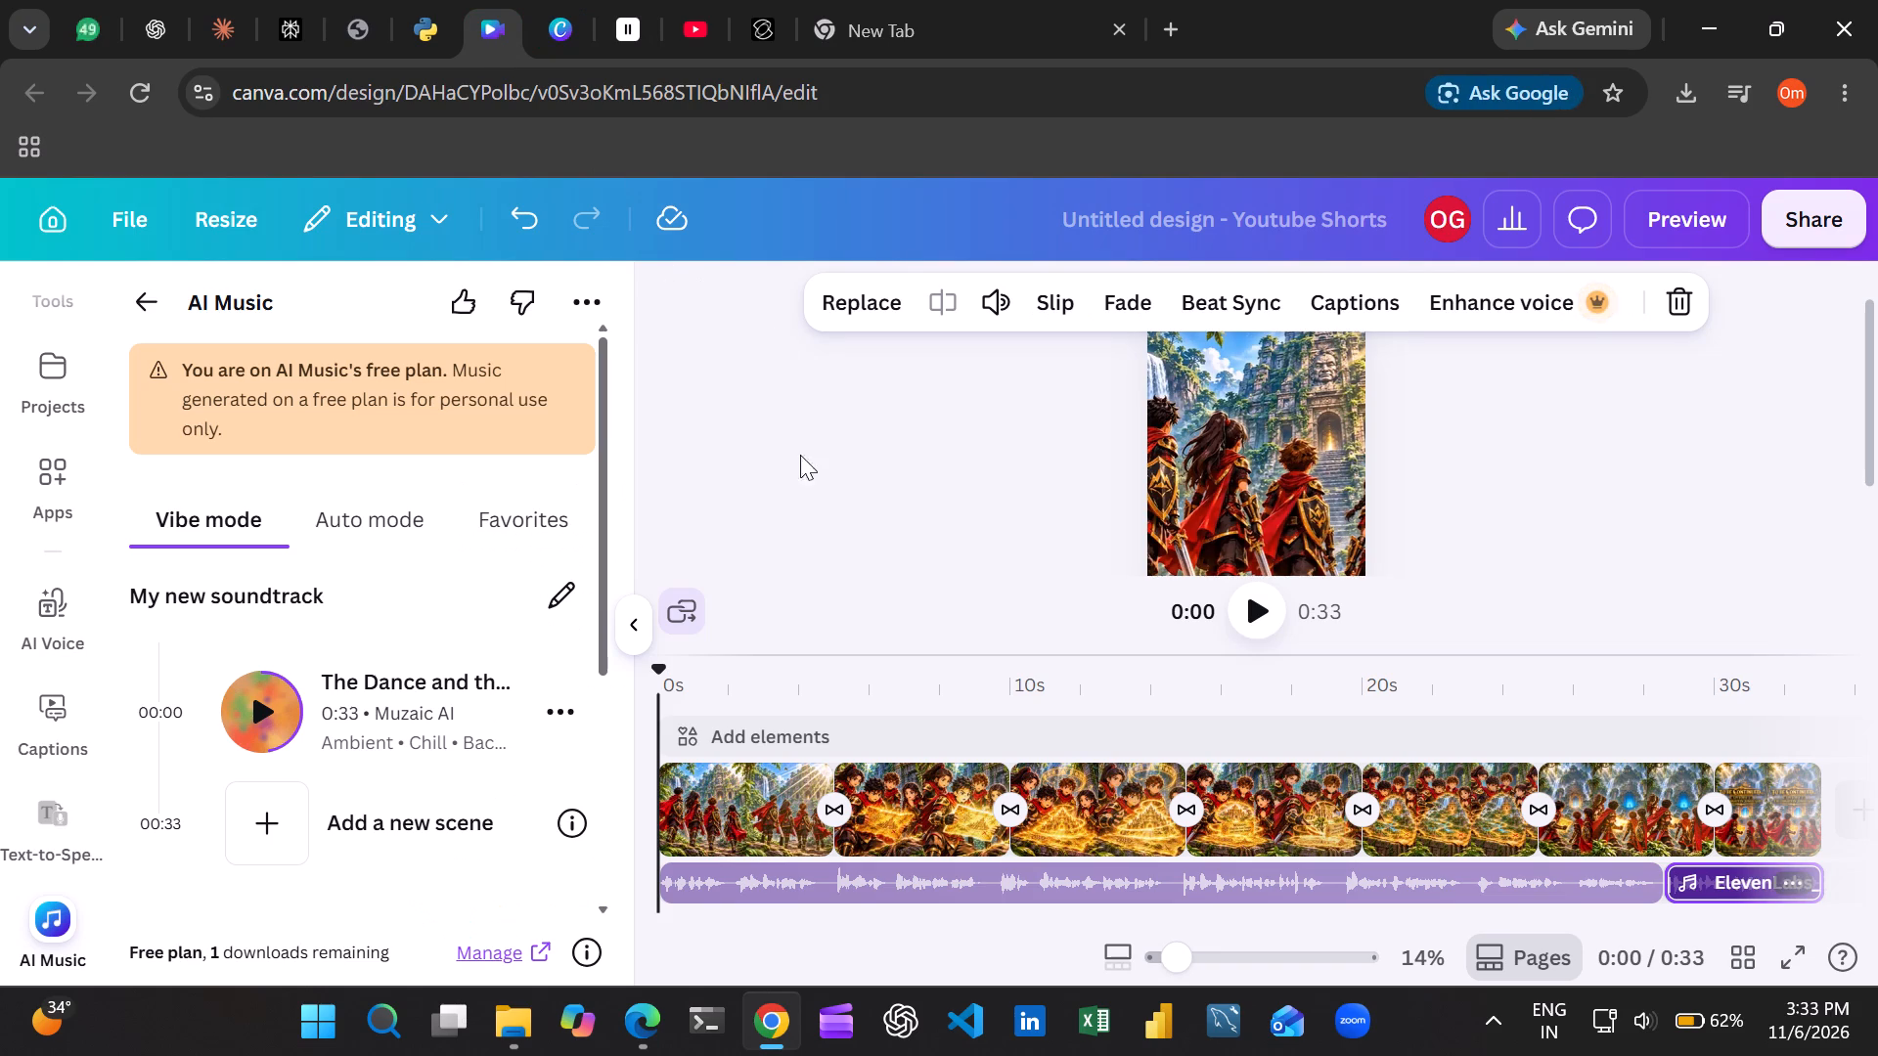
scroll(795, 550, "down", 5)
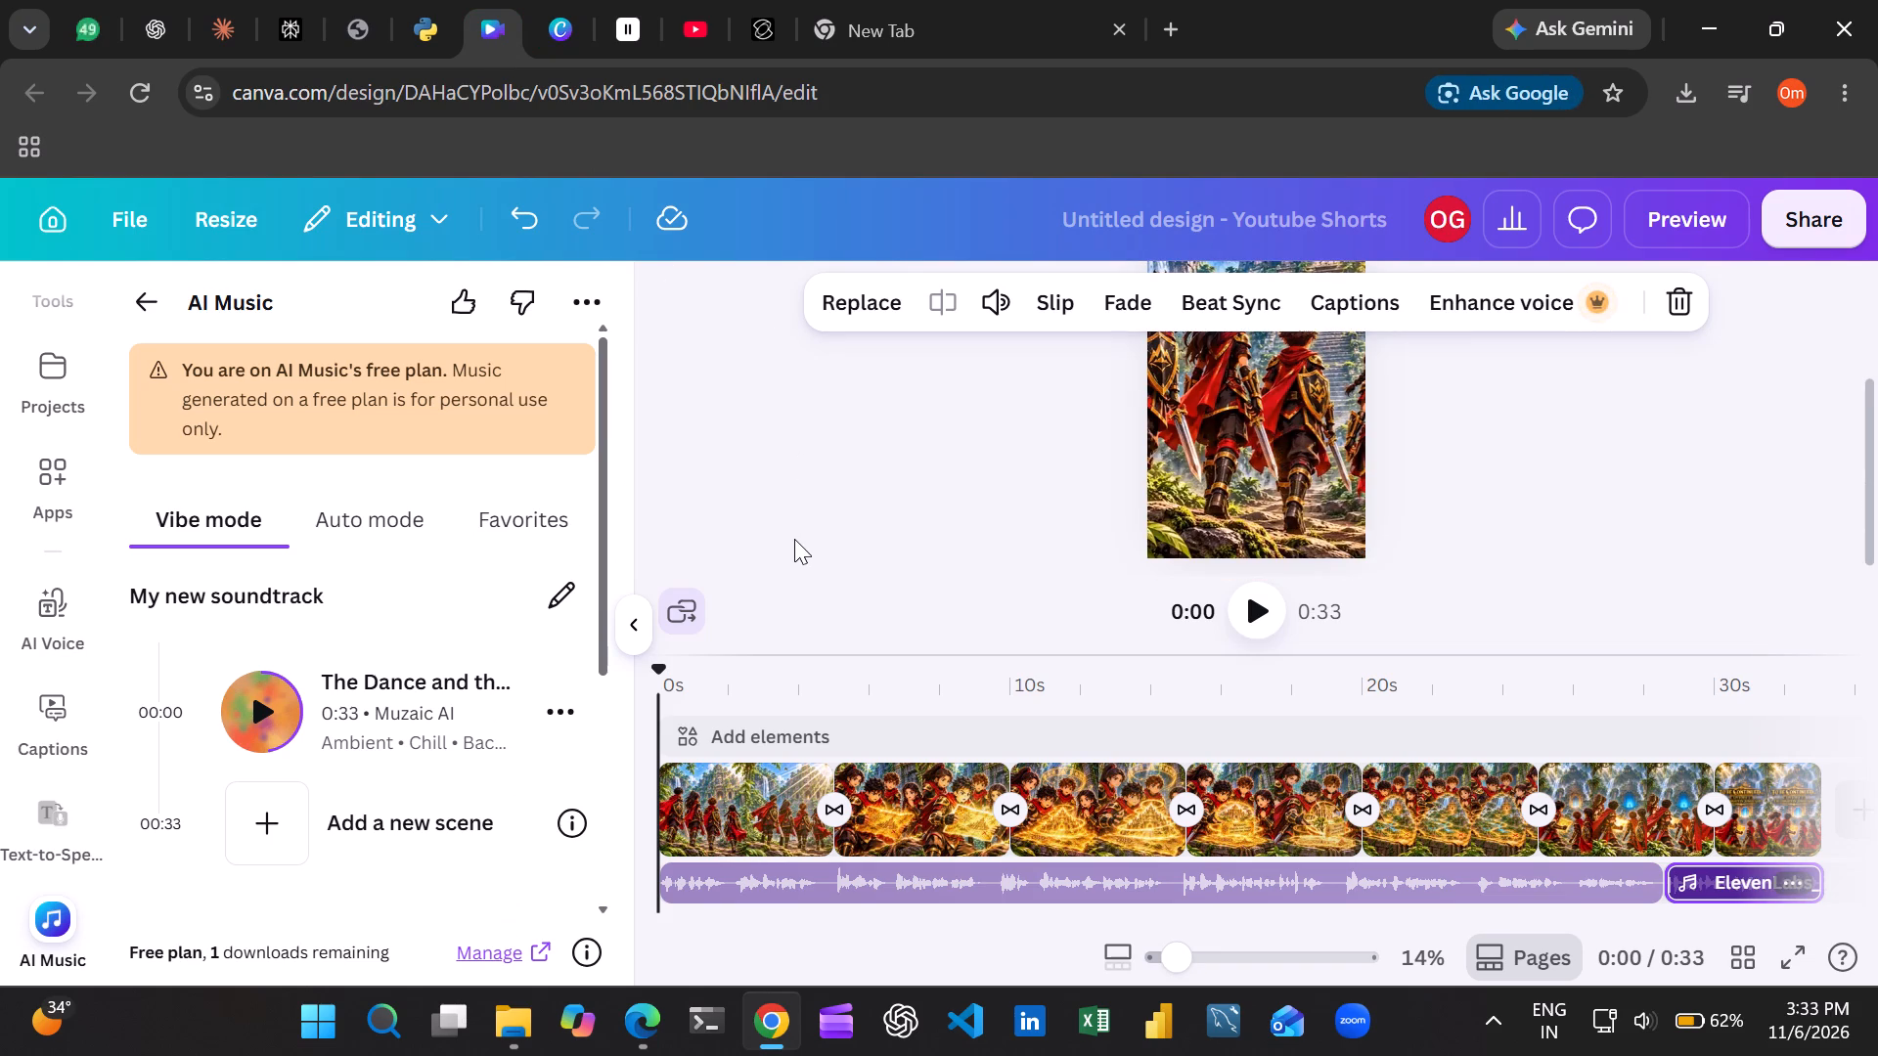
scroll(793, 535, "up", 4)
scroll(779, 550, "down", 4)
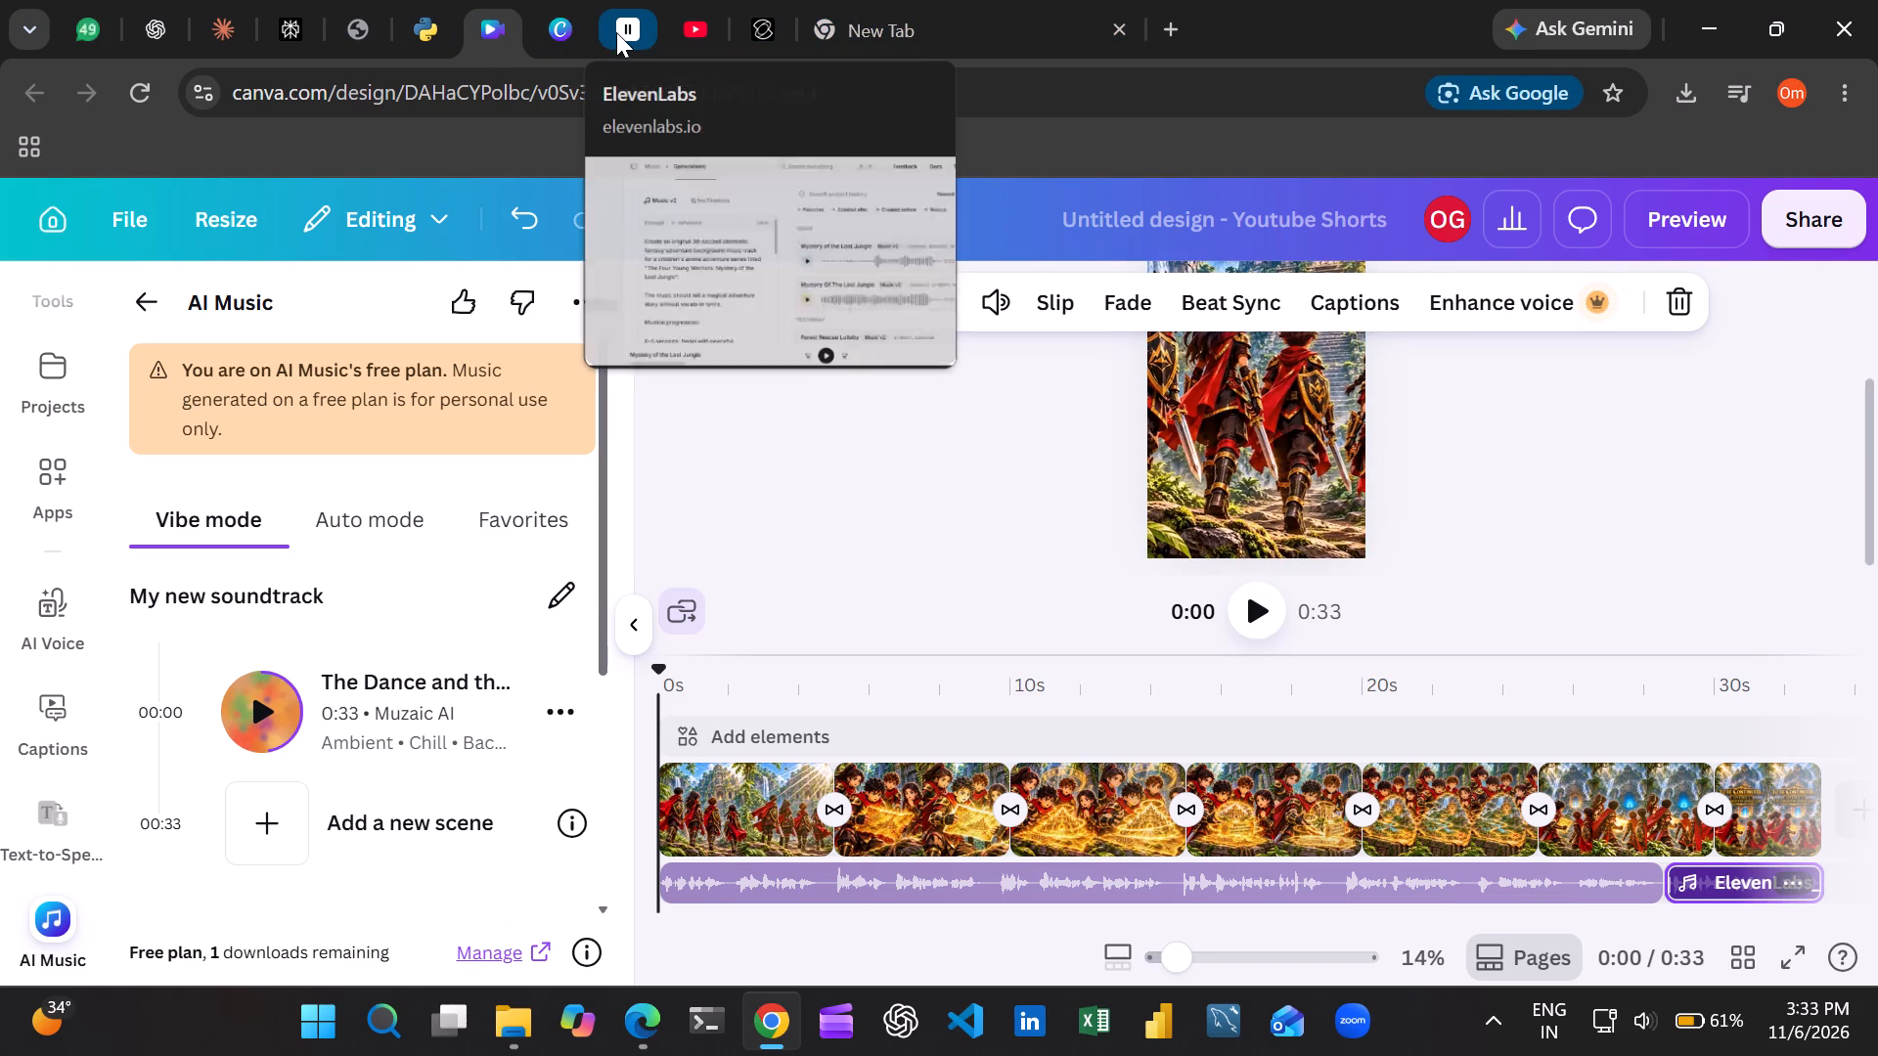
scroll(754, 801, "down", 1)
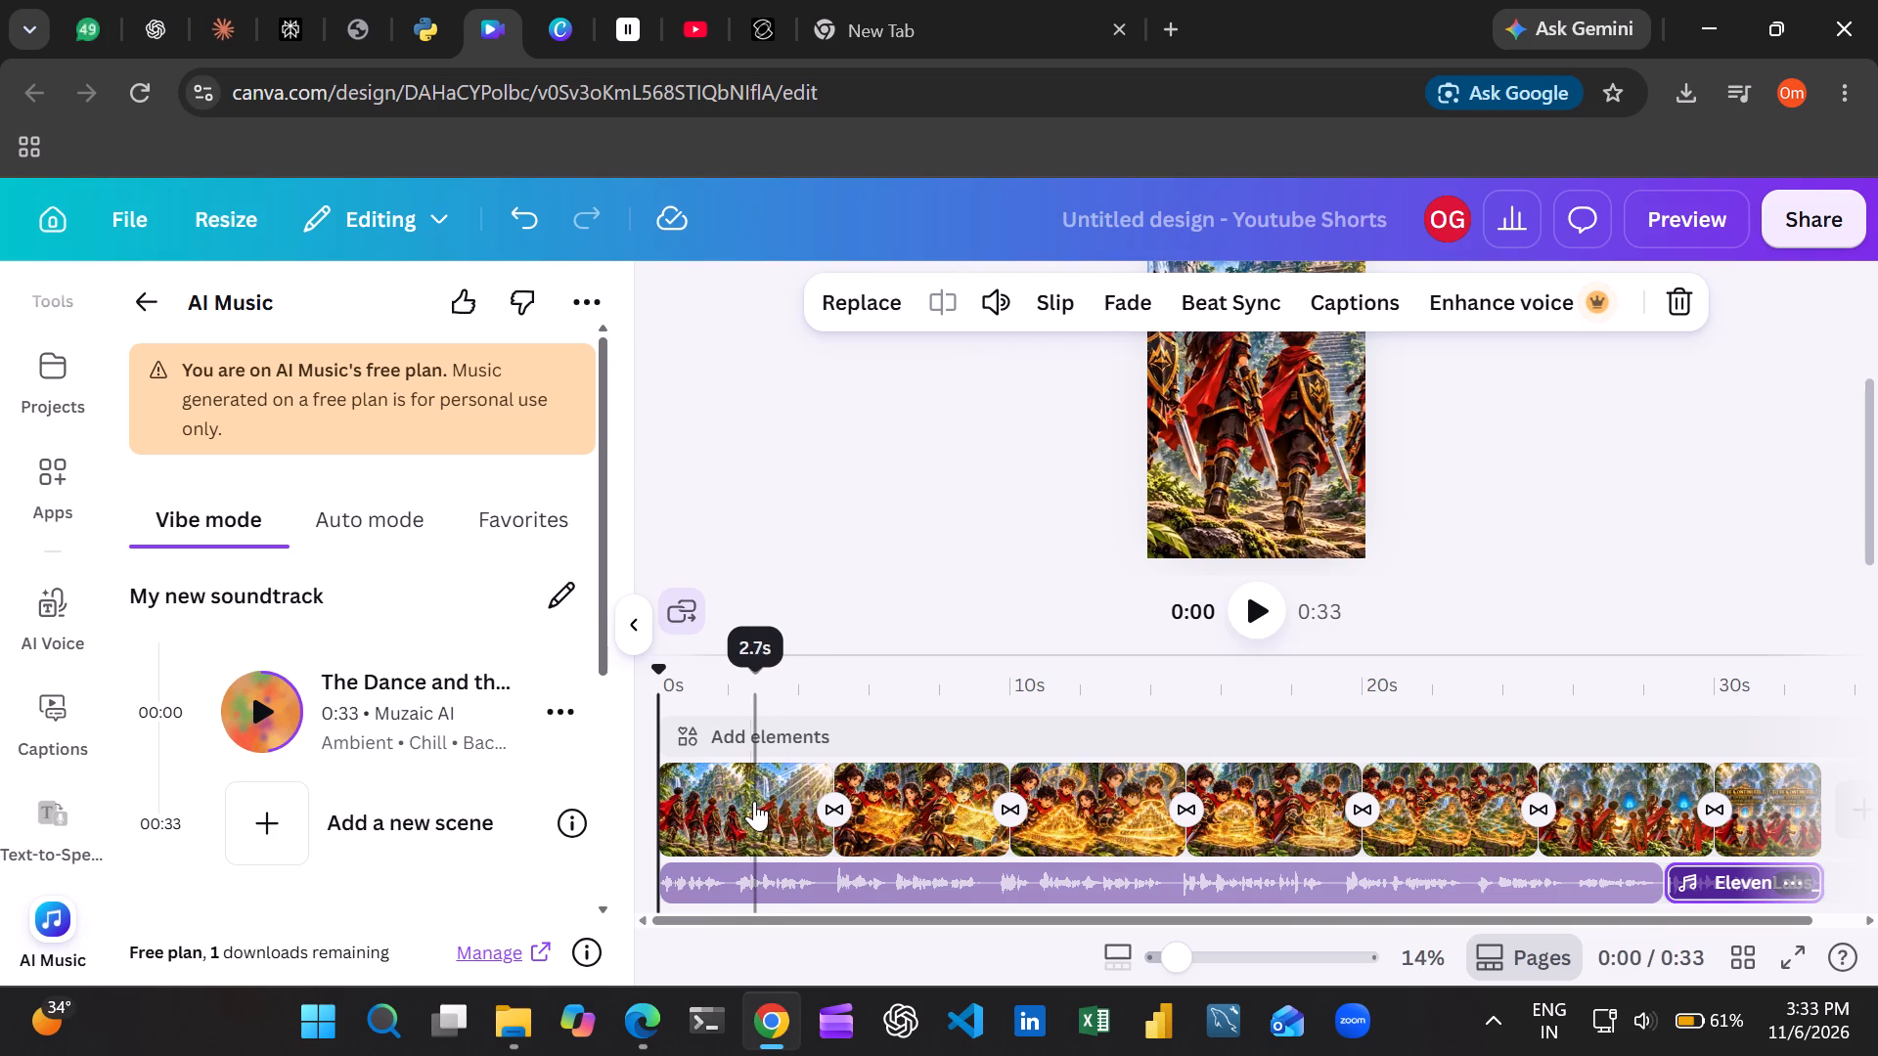
scroll(754, 801, "down", 3)
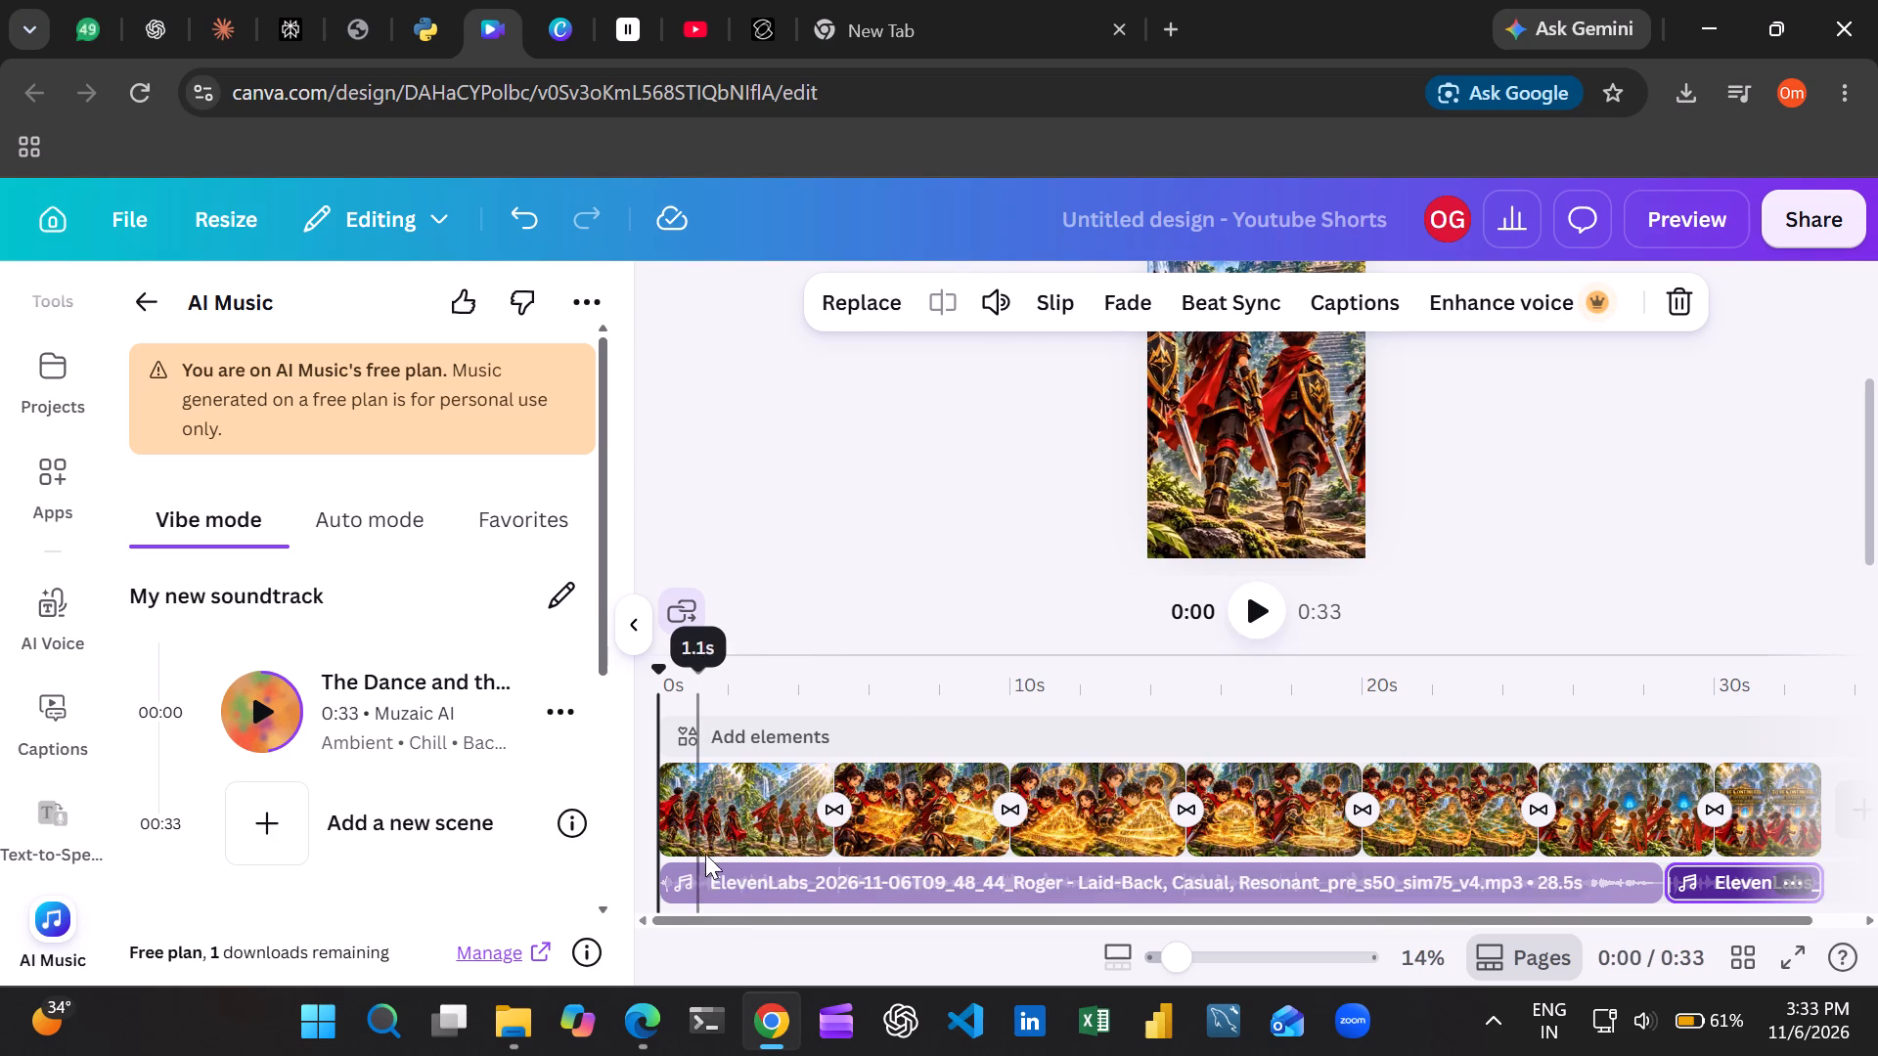
left_click_drag(660, 658, 634, 665)
left_click(704, 741)
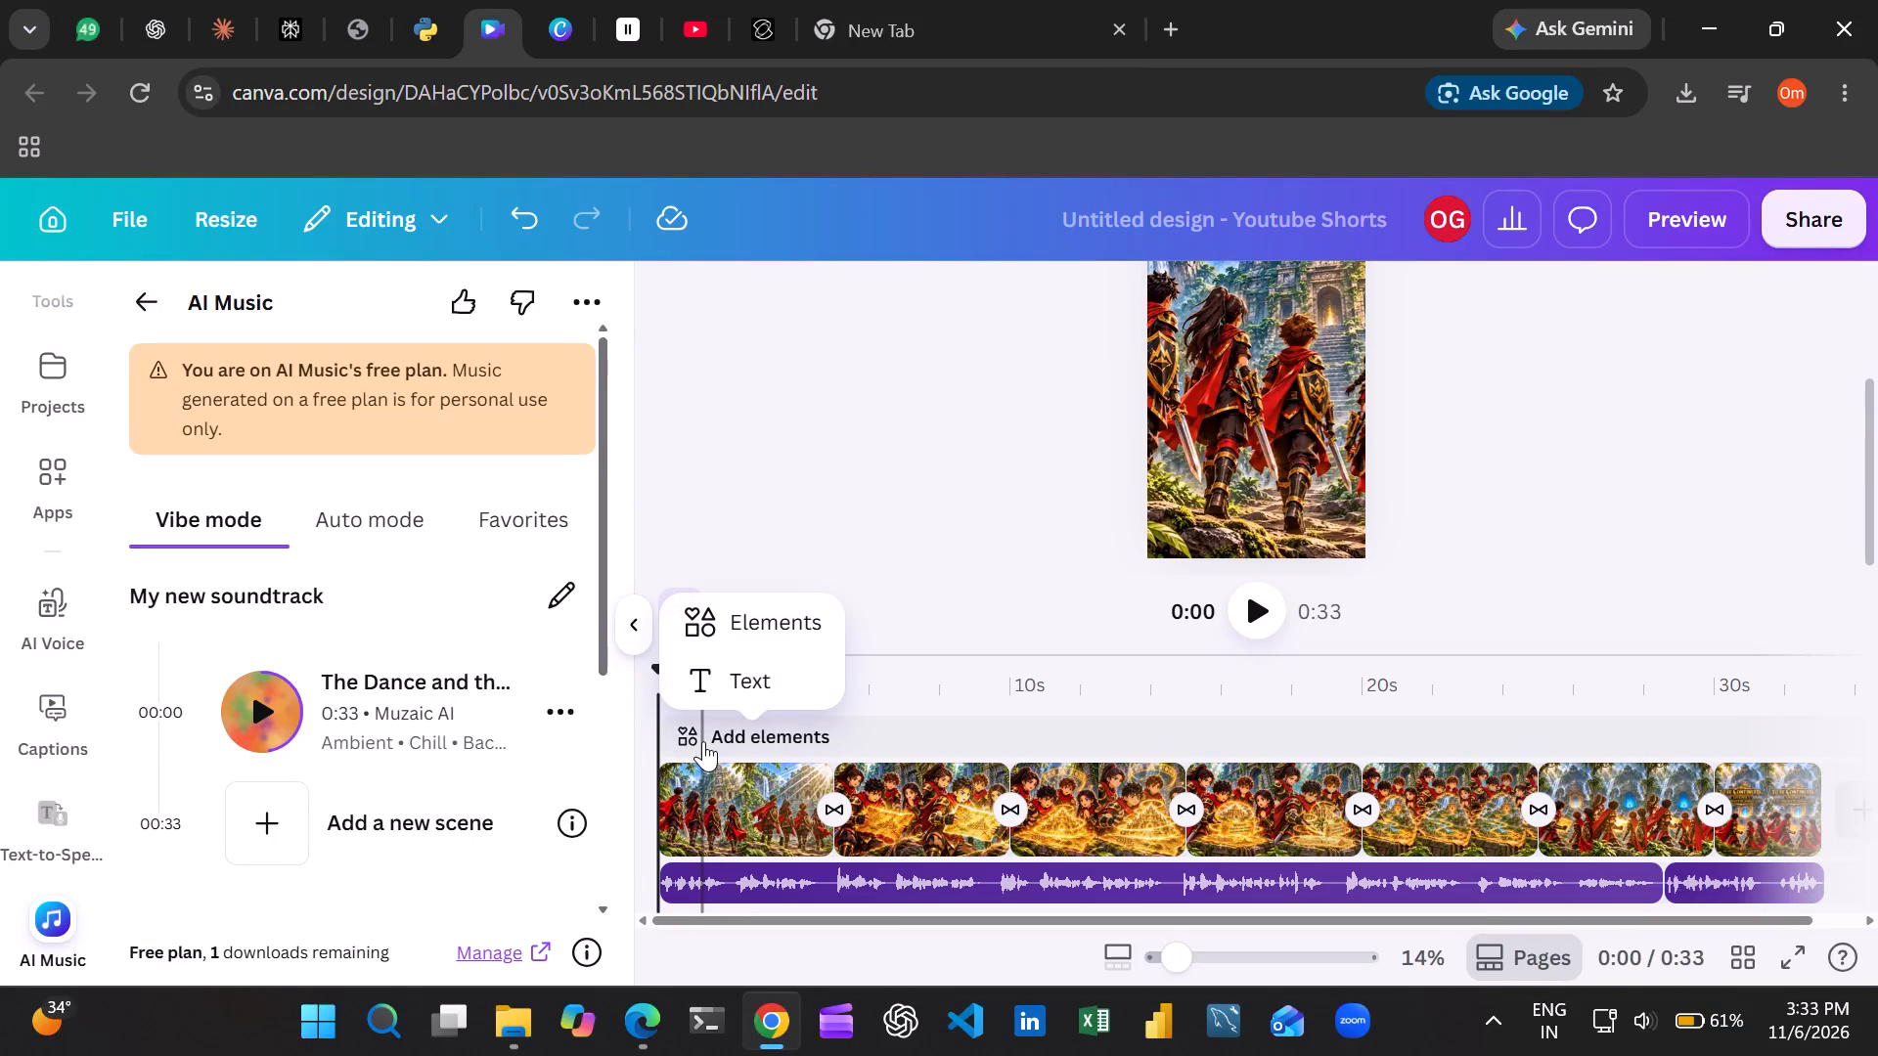
left_click(727, 628)
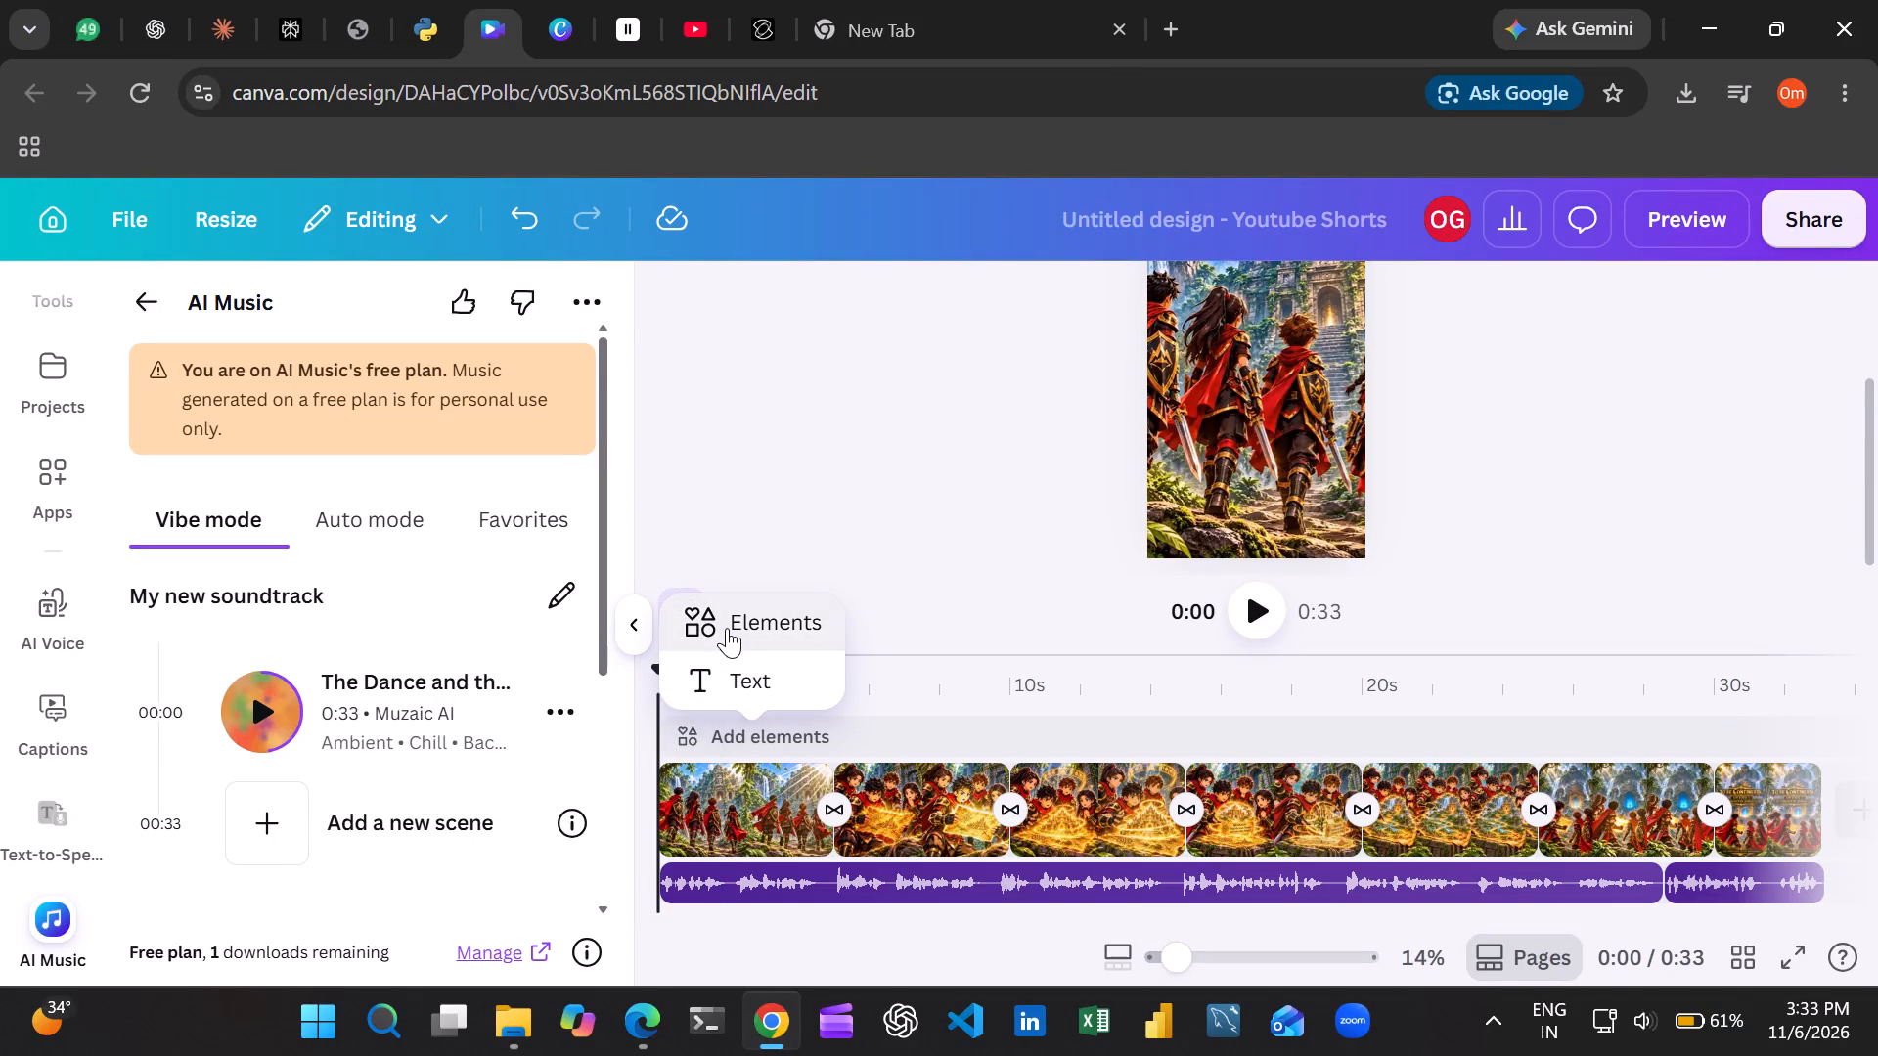
scroll(344, 633, "down", 3)
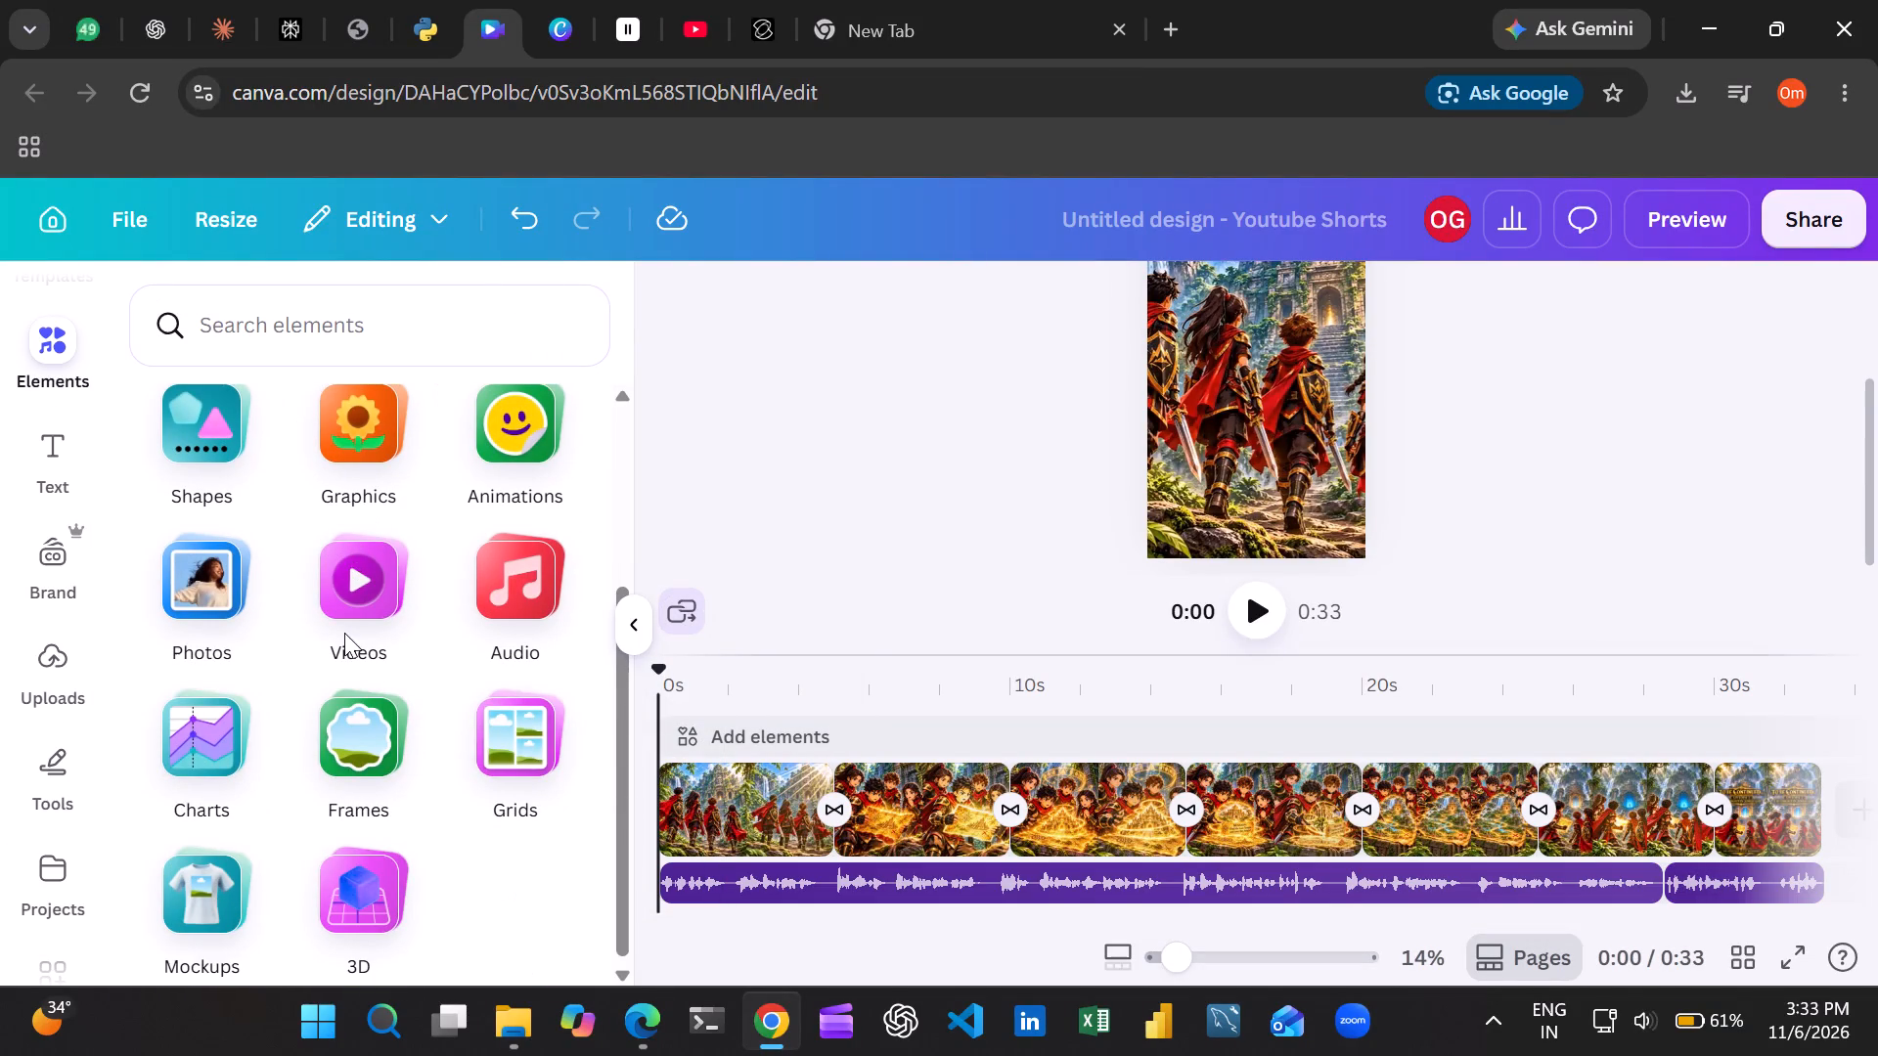
scroll(344, 633, "down", 5)
scroll(342, 635, "up", 5)
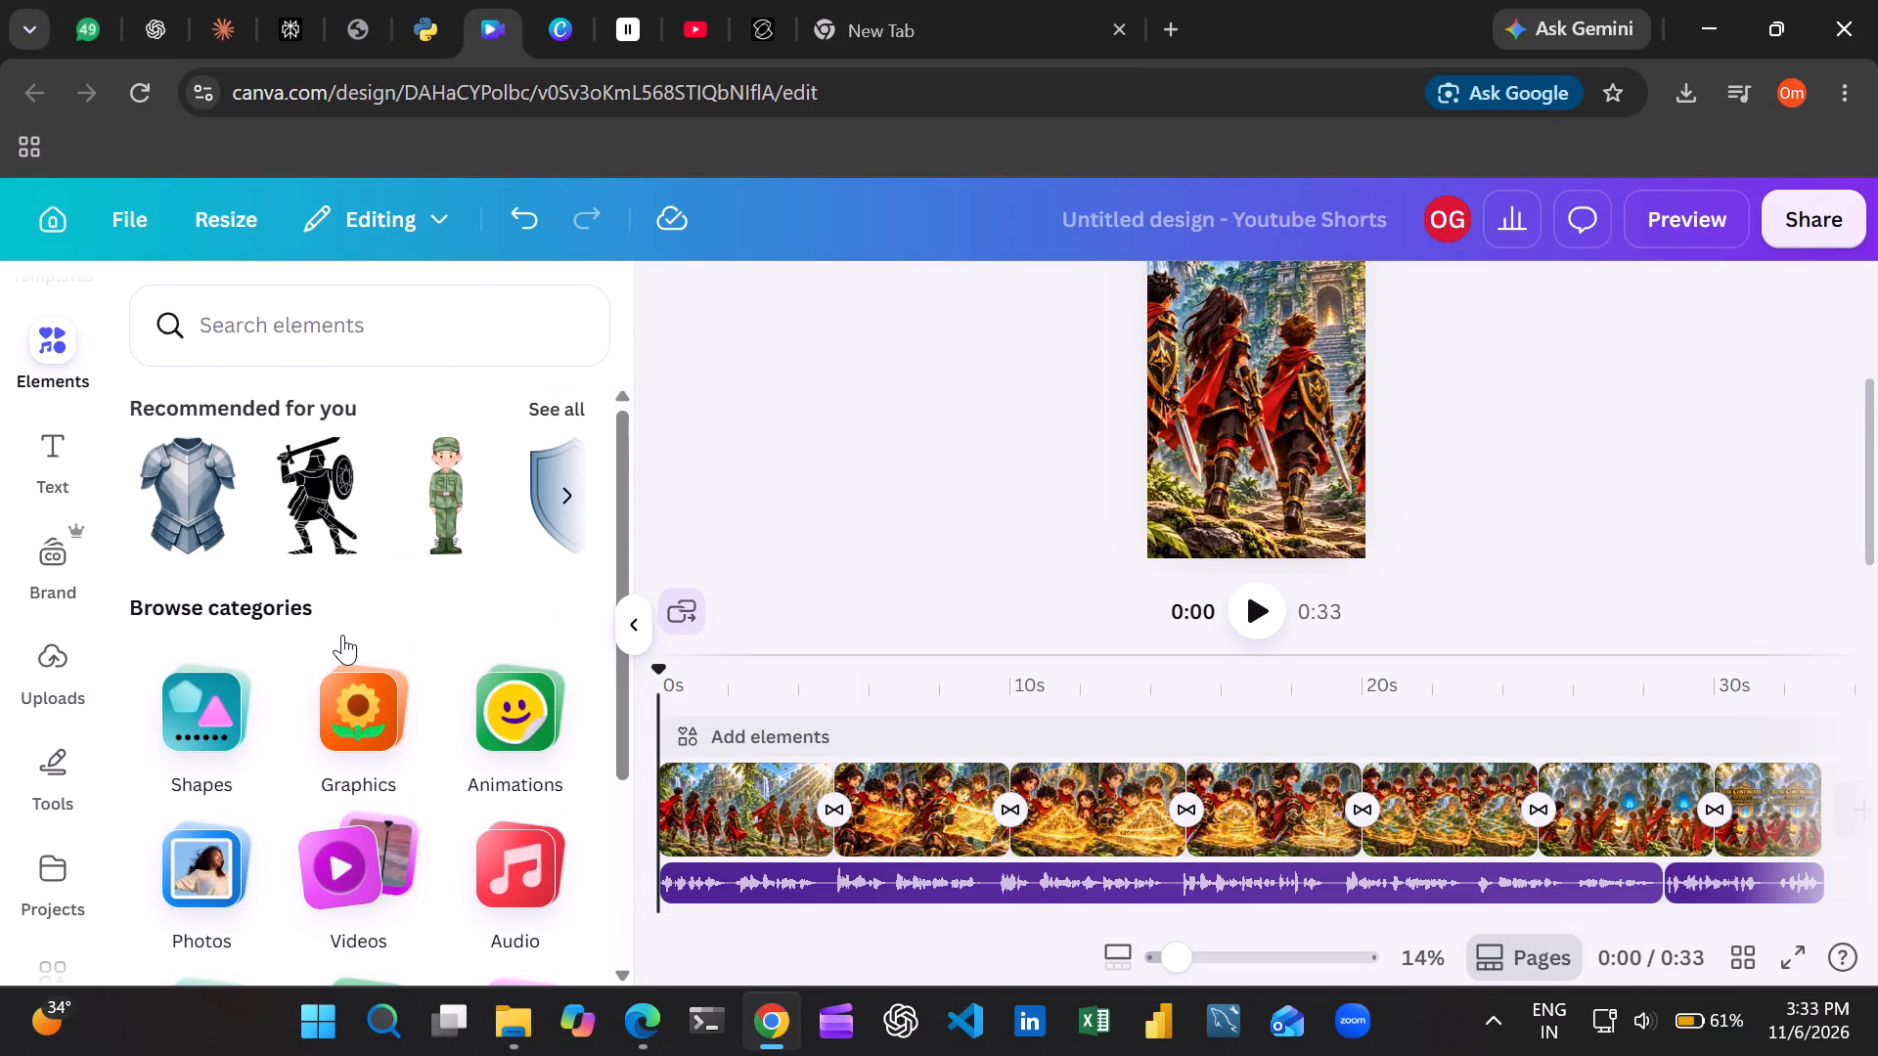
scroll(342, 635, "up", 1)
left_click(48, 681)
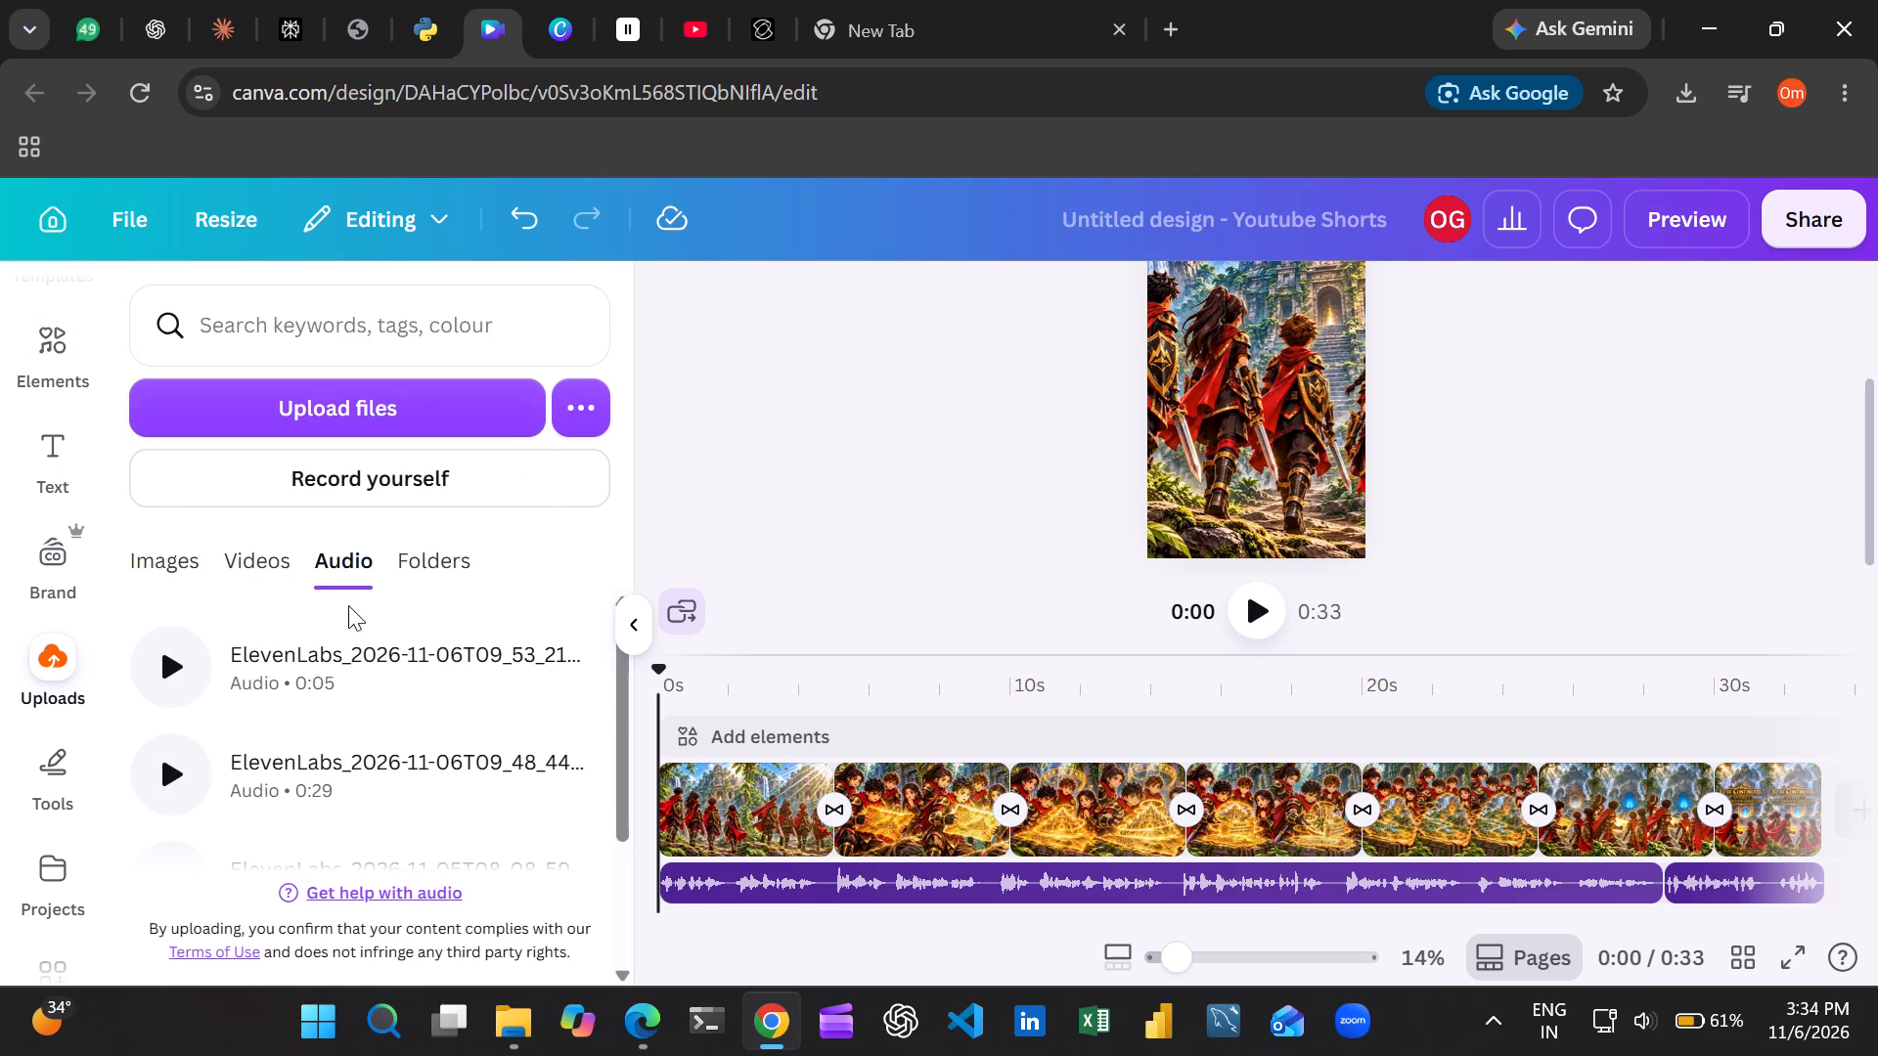
scroll(674, 654, "down", 4)
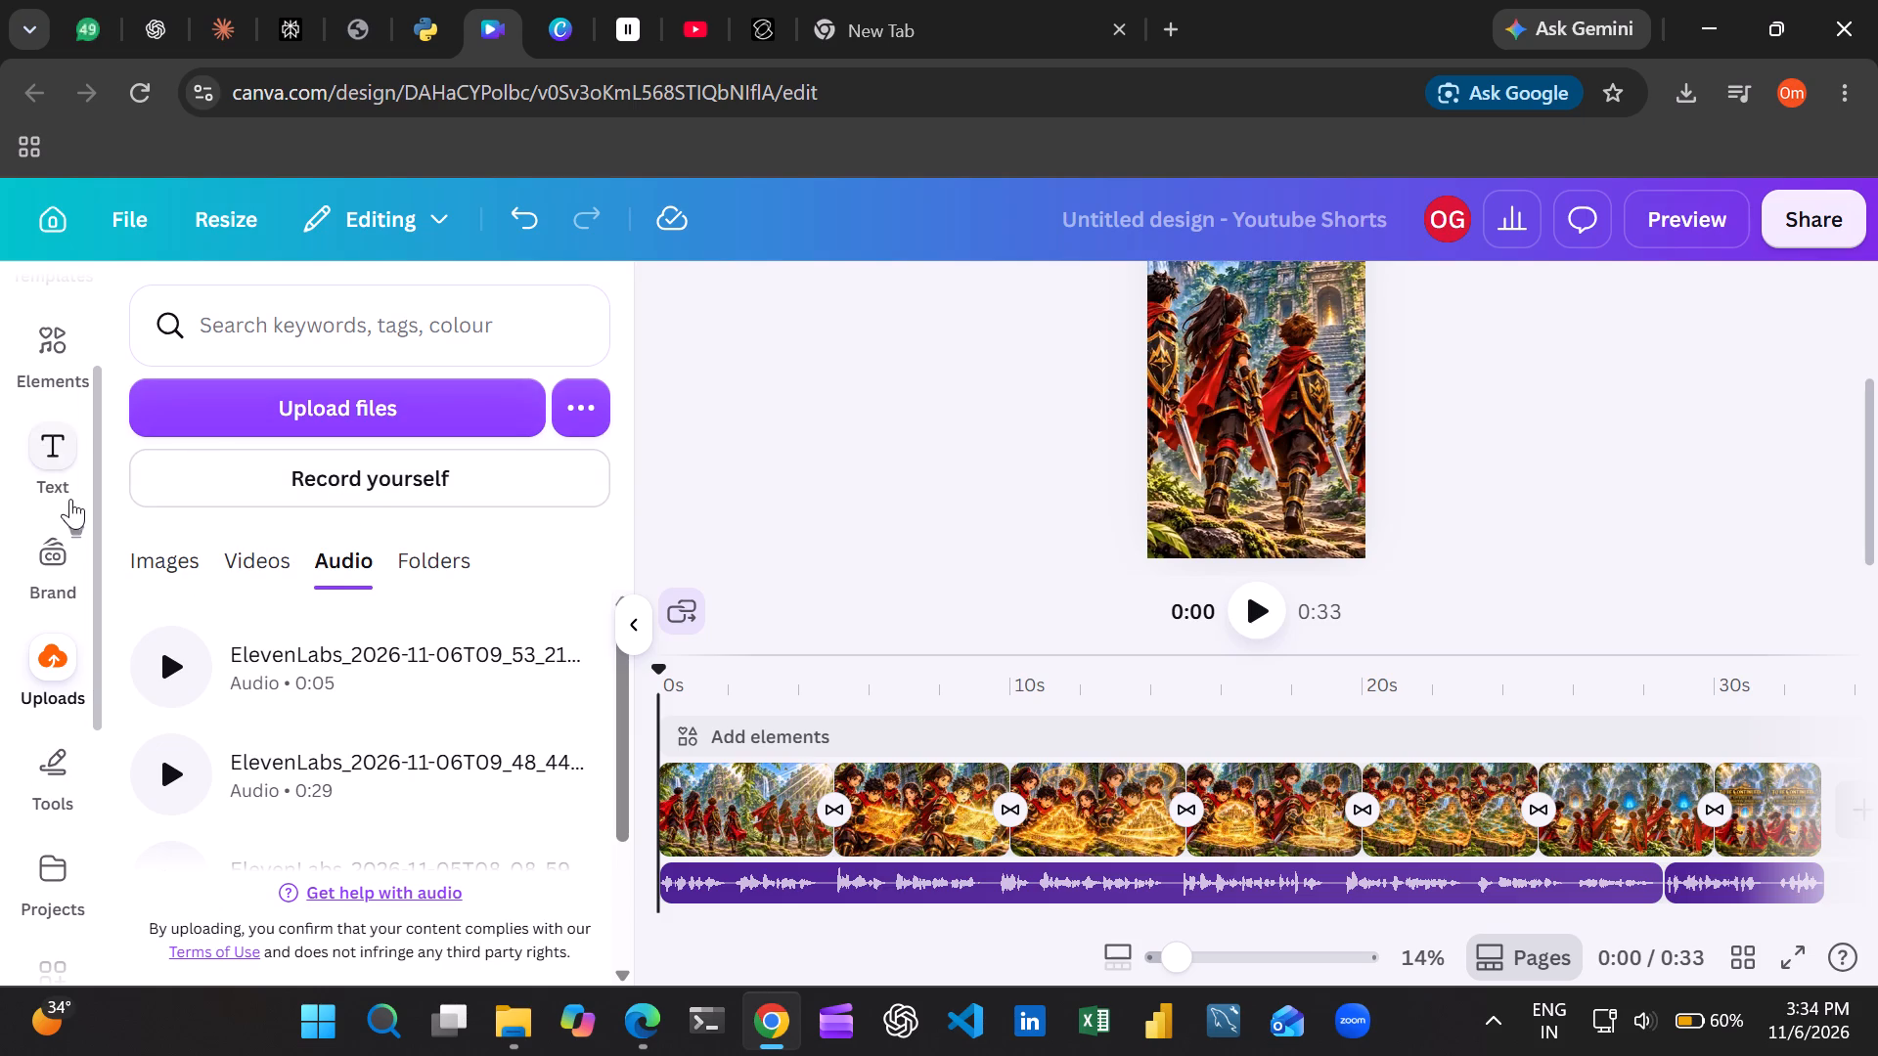
left_click(188, 341)
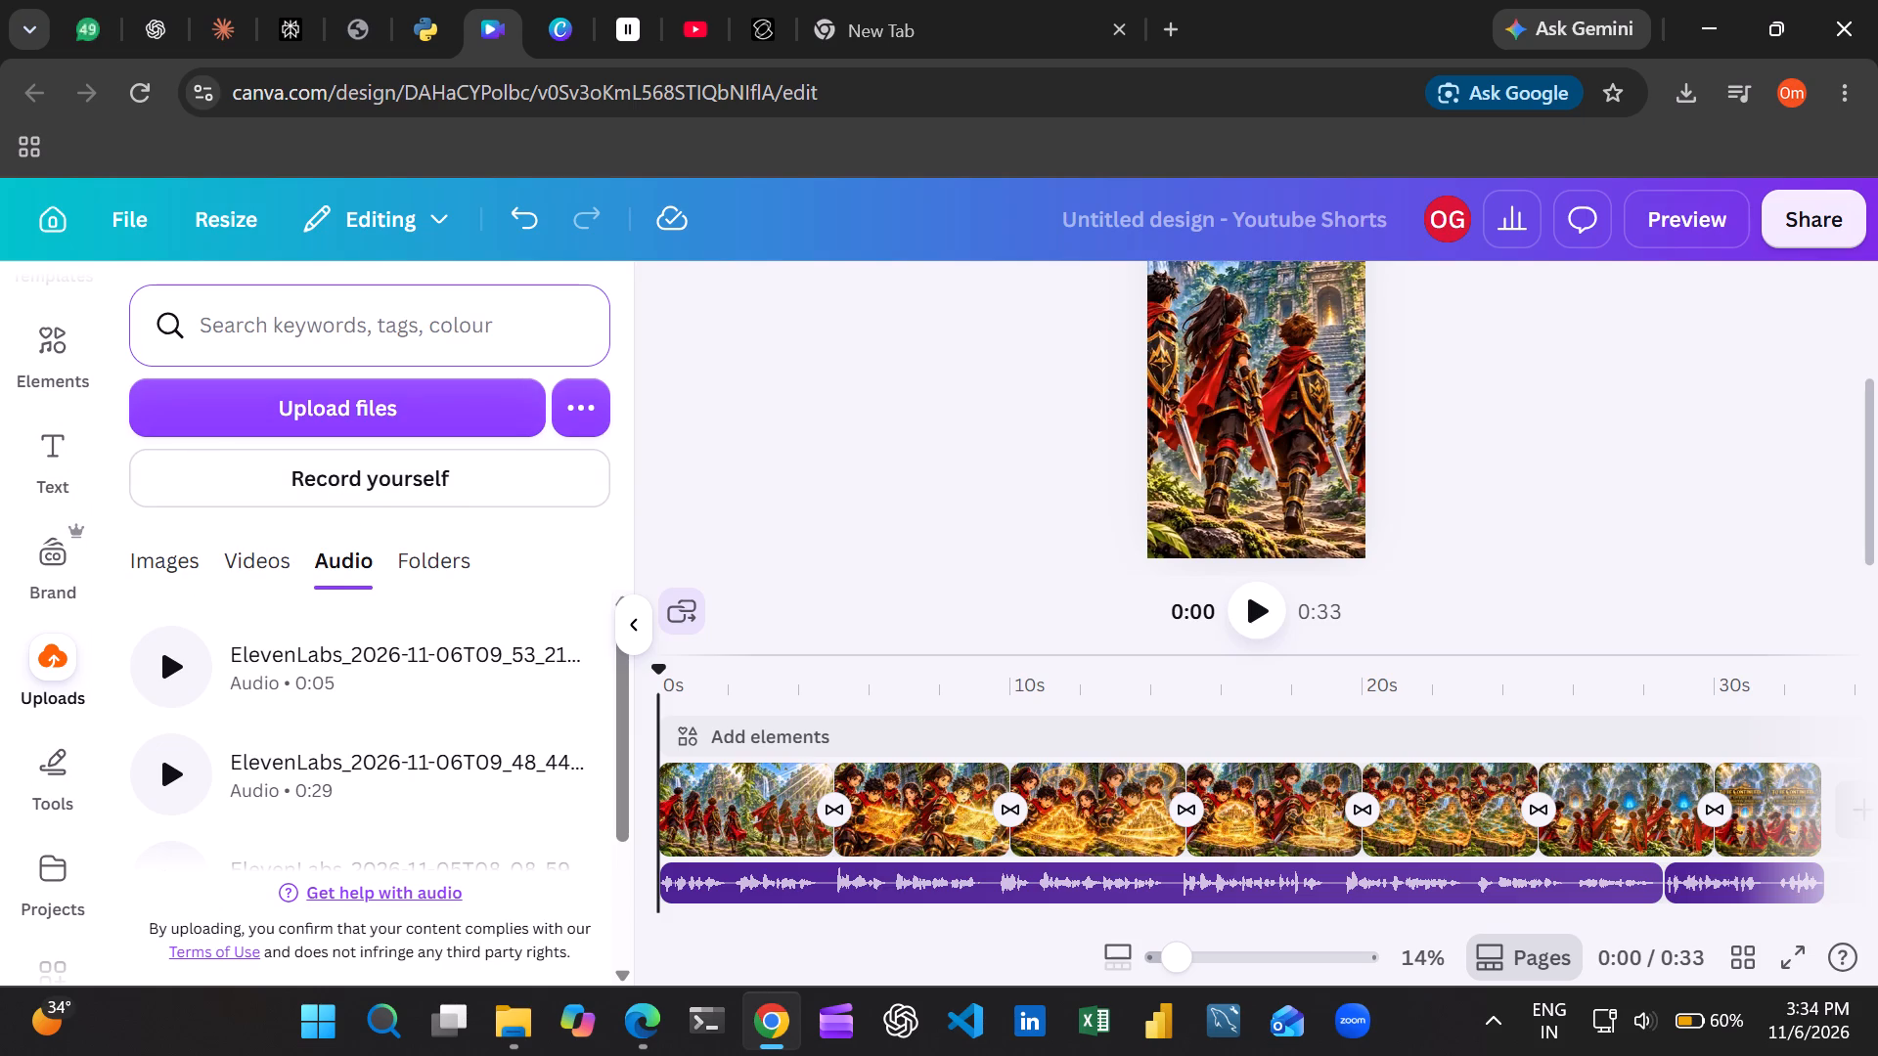
left_click(51, 345)
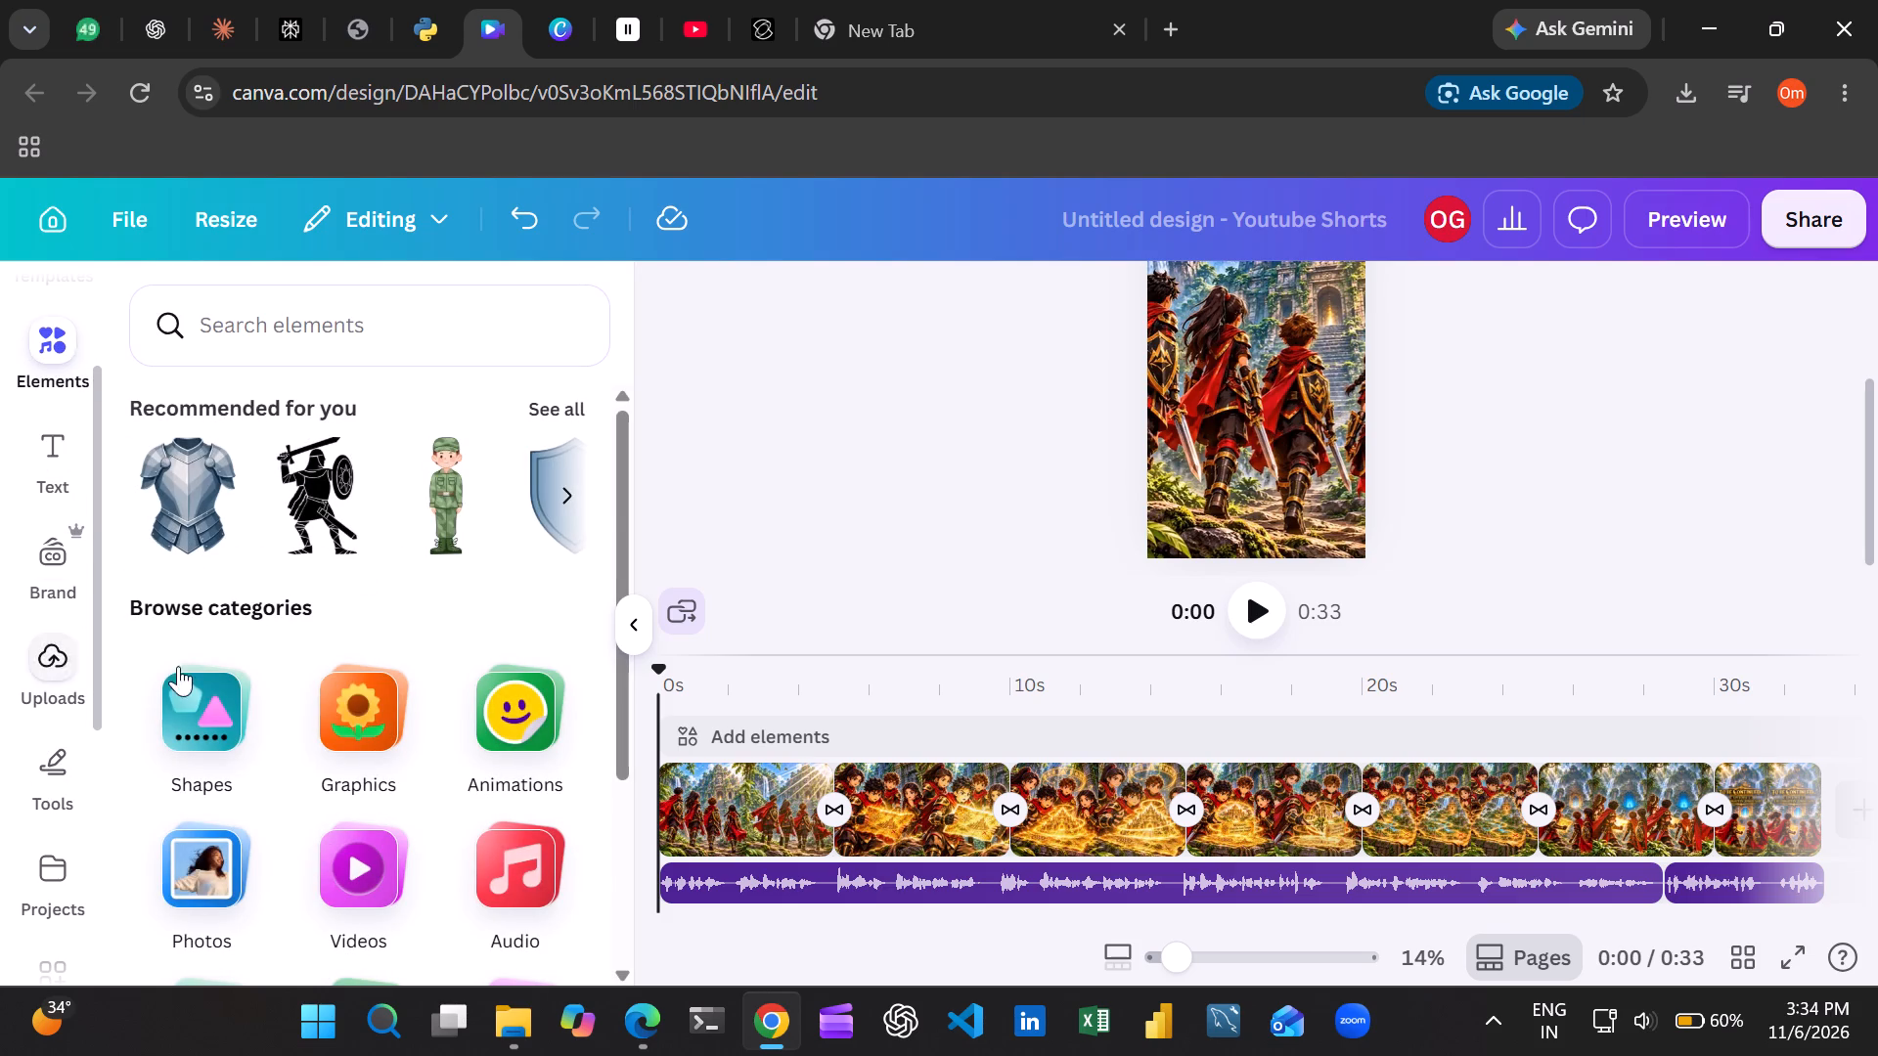
scroll(436, 688, "down", 2)
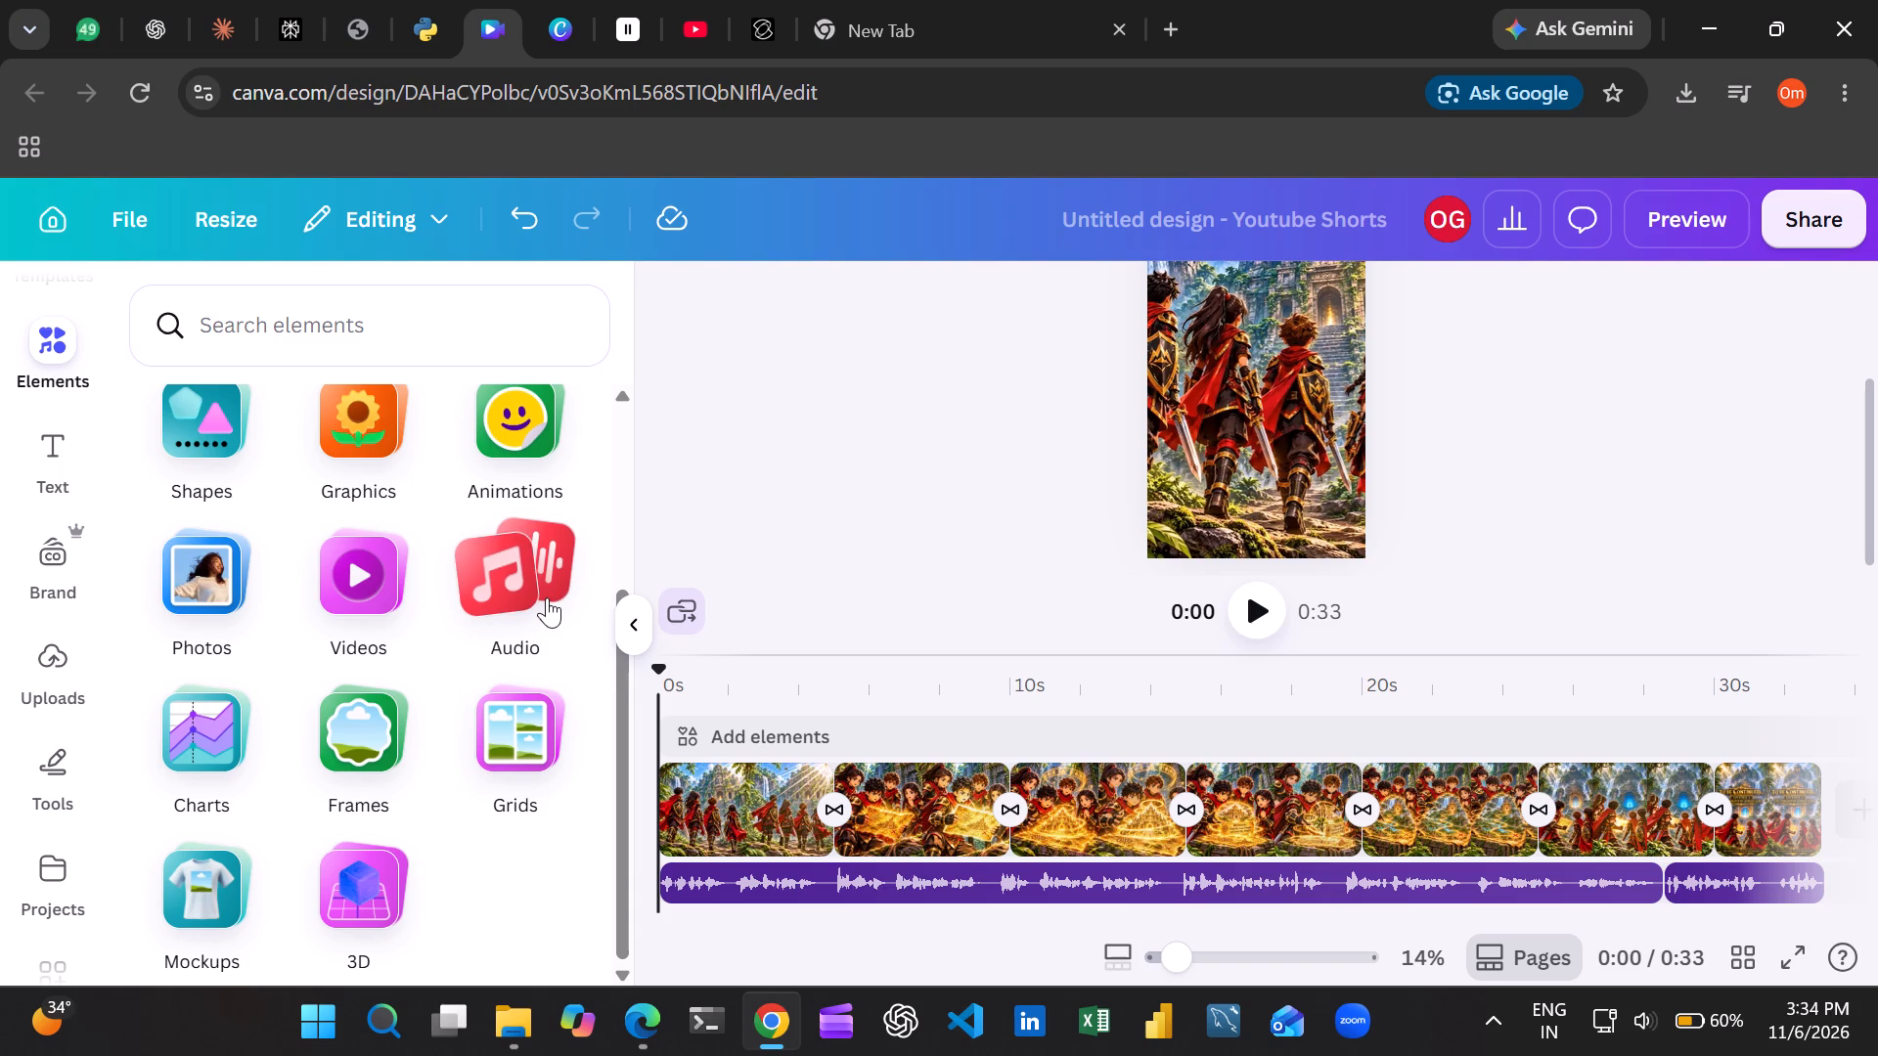
left_click(510, 596)
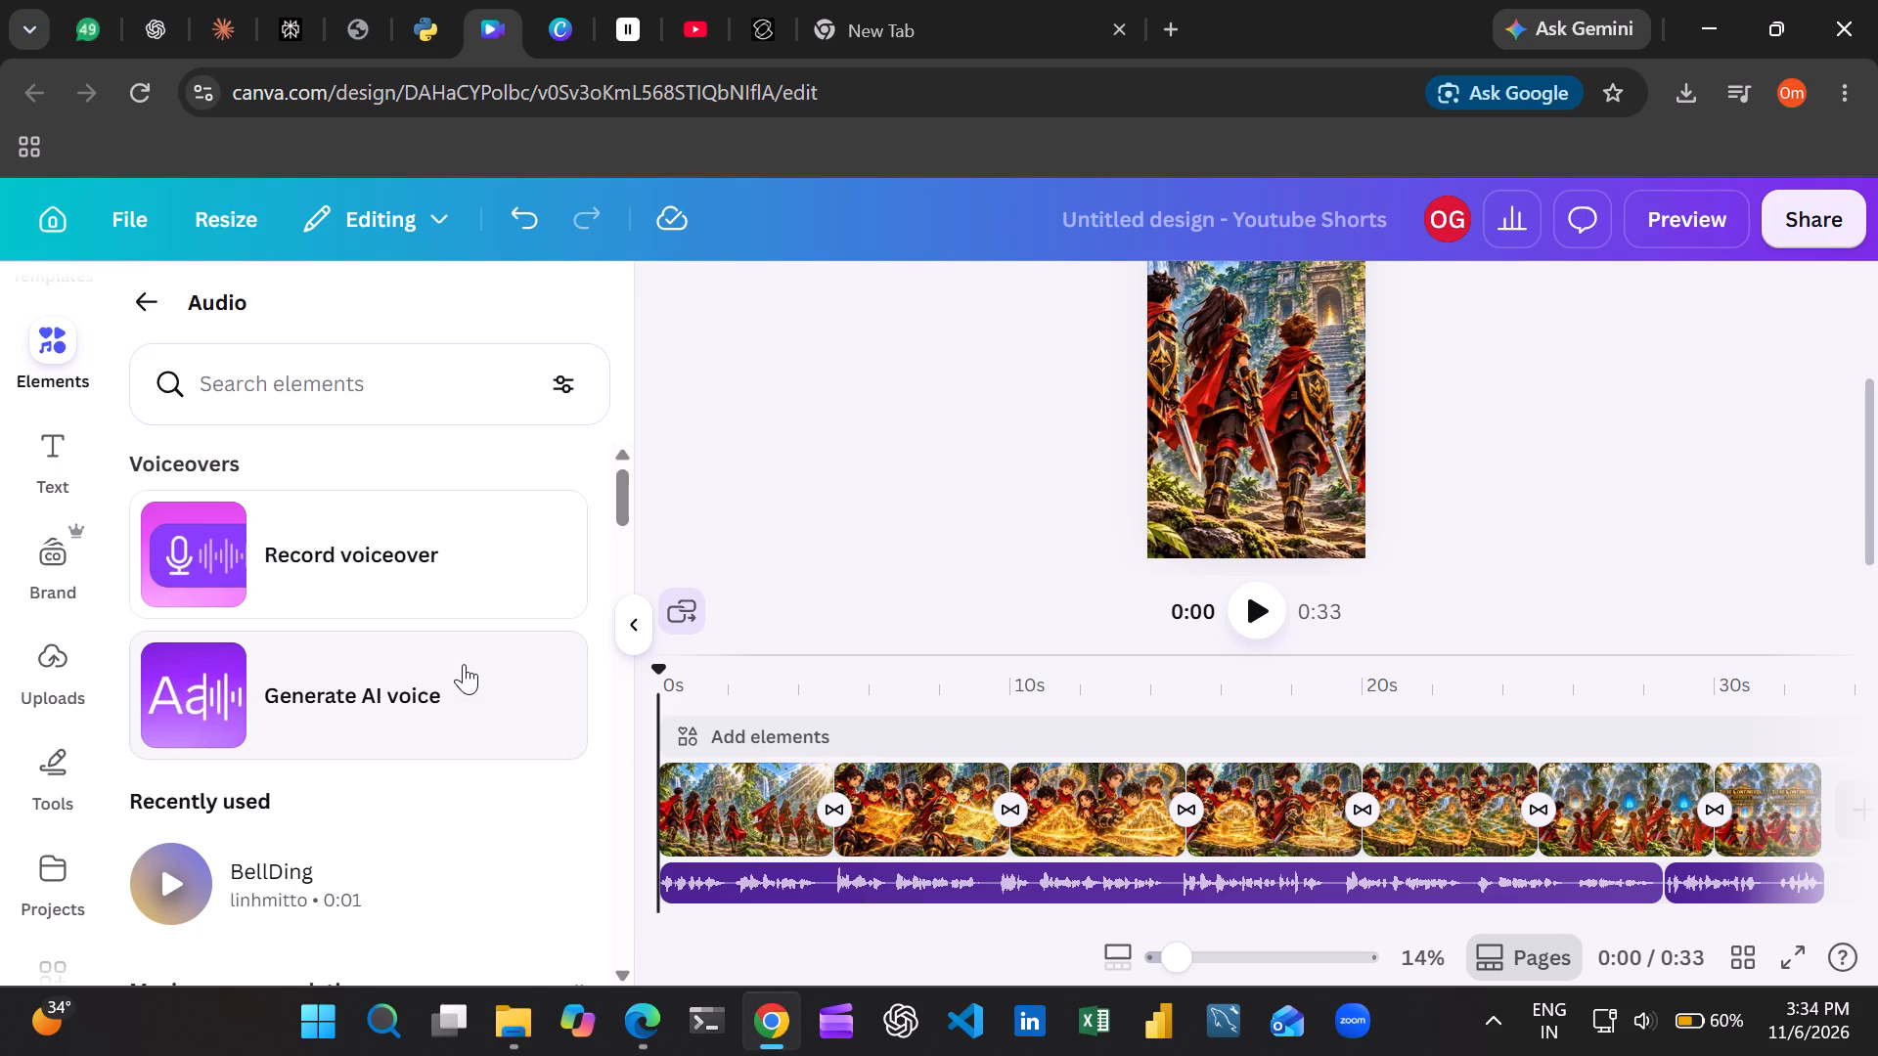
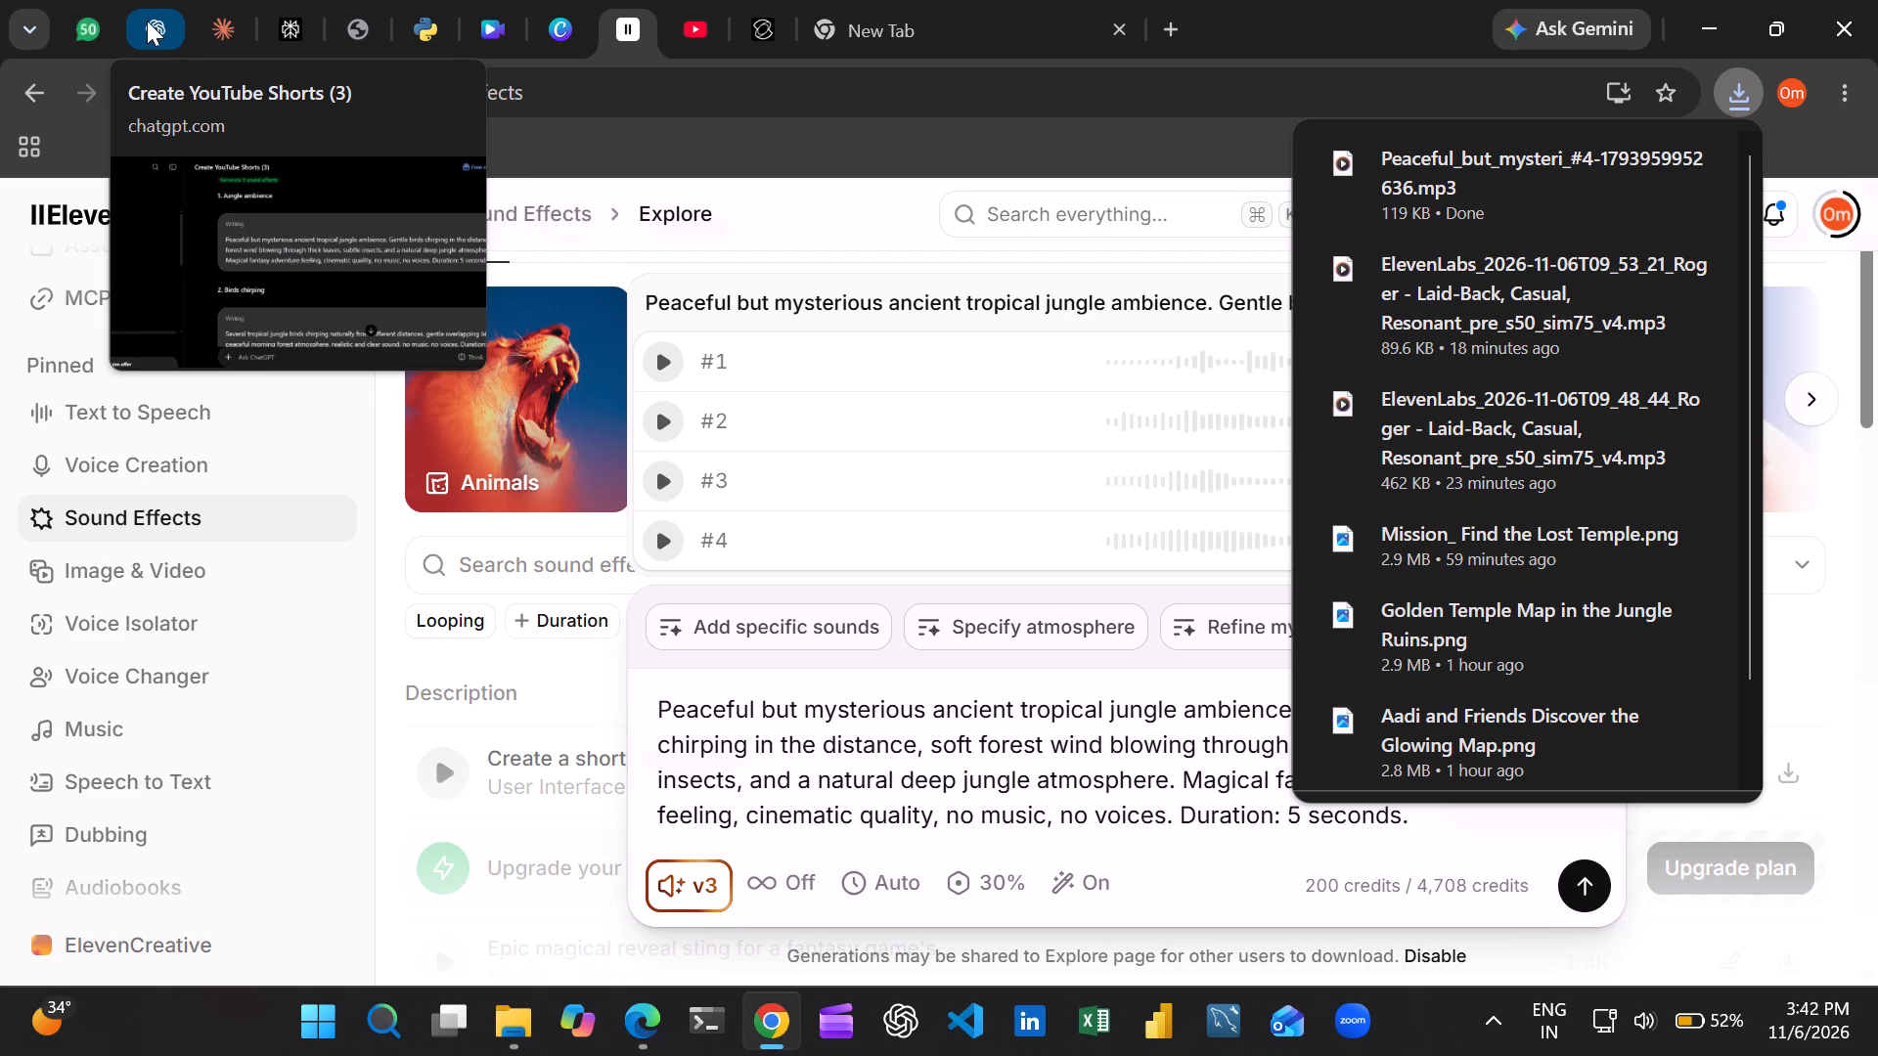
Switch to the Canva YouTube Shorts design and upload the downloaded Peaceful_but_mysteri_#4 audio file.
left_click(497, 23)
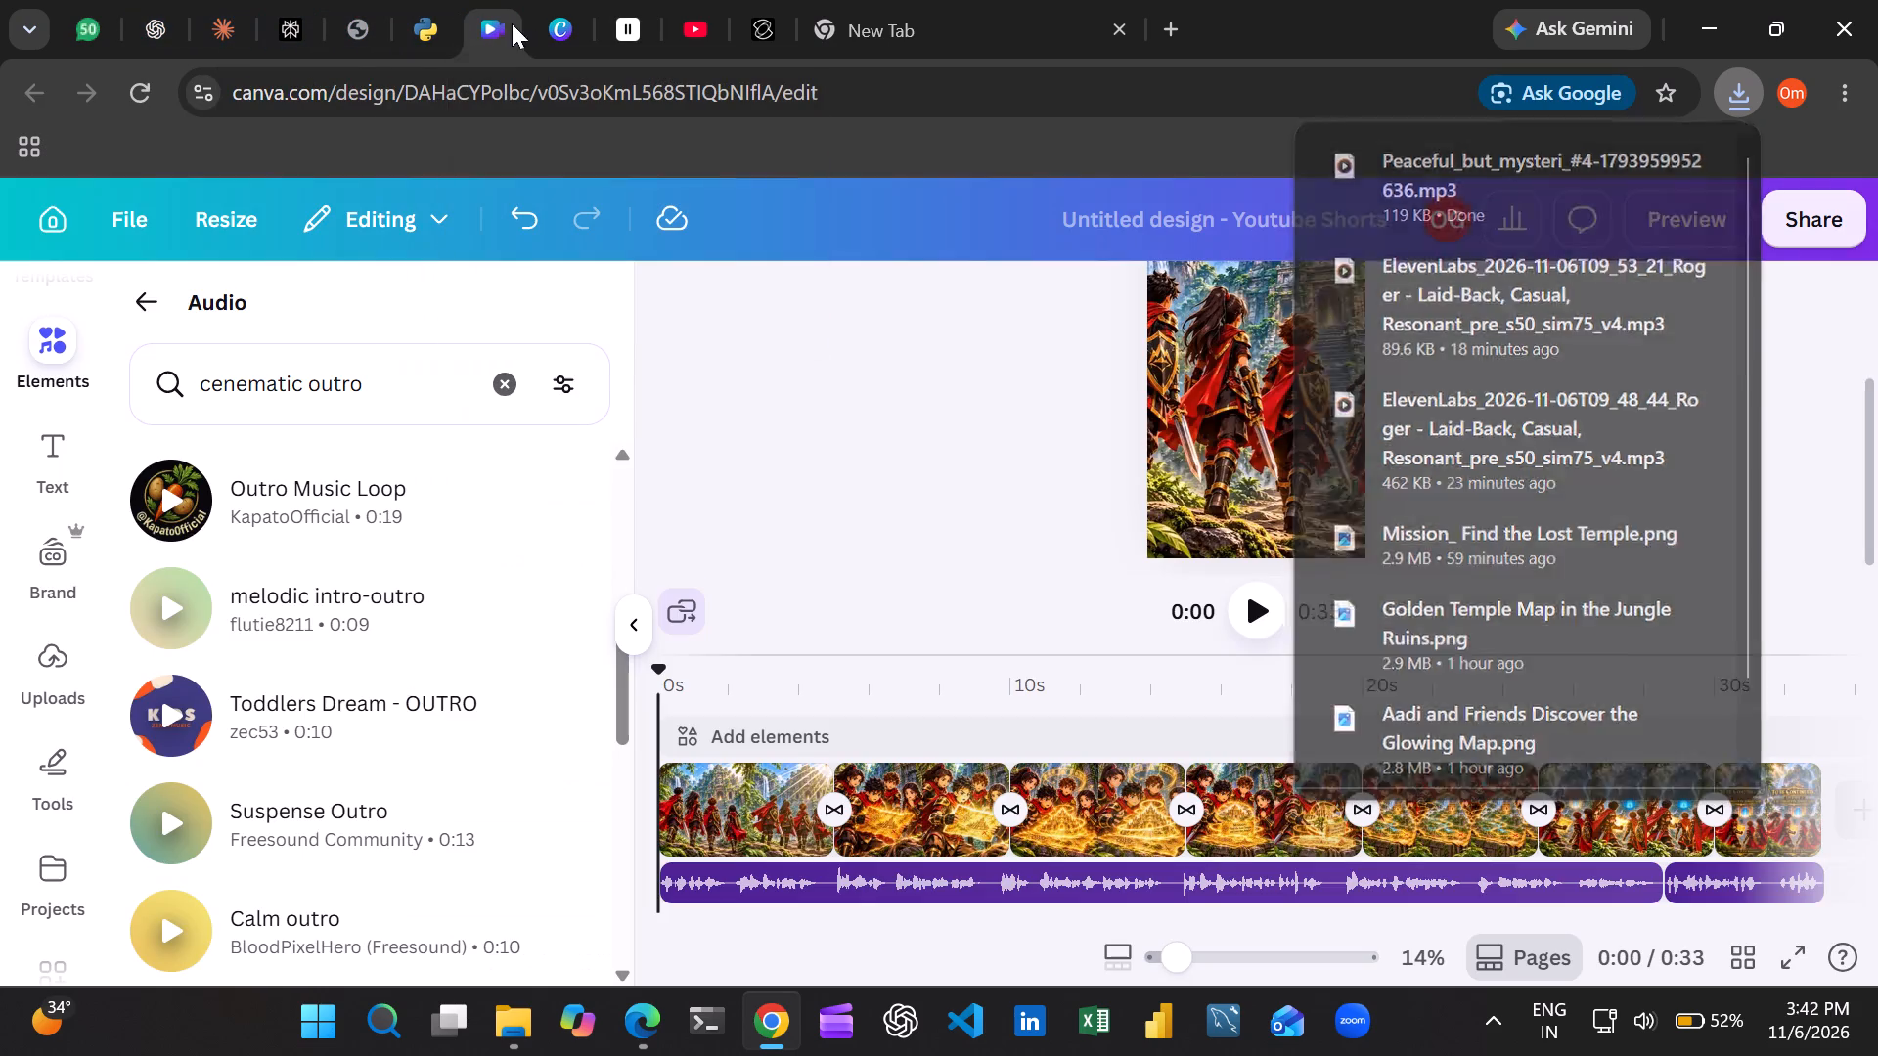
left_click(71, 647)
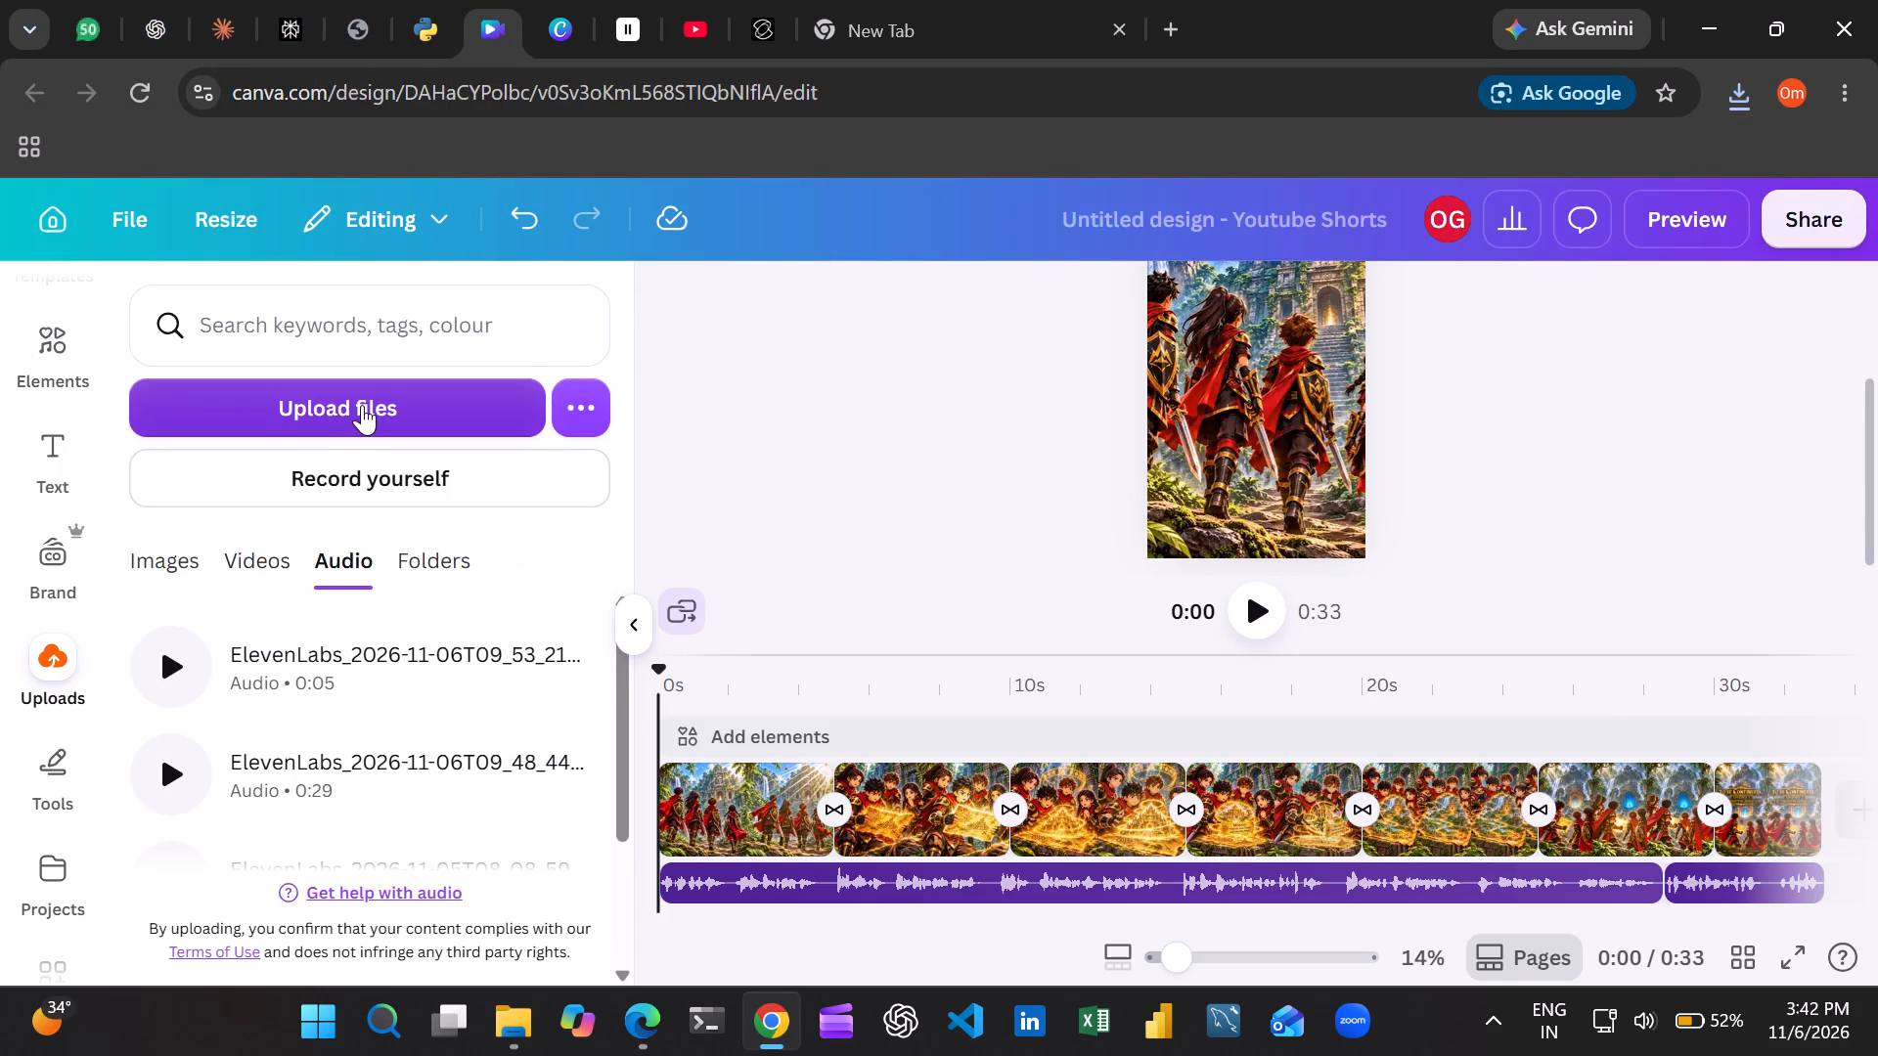
left_click(362, 405)
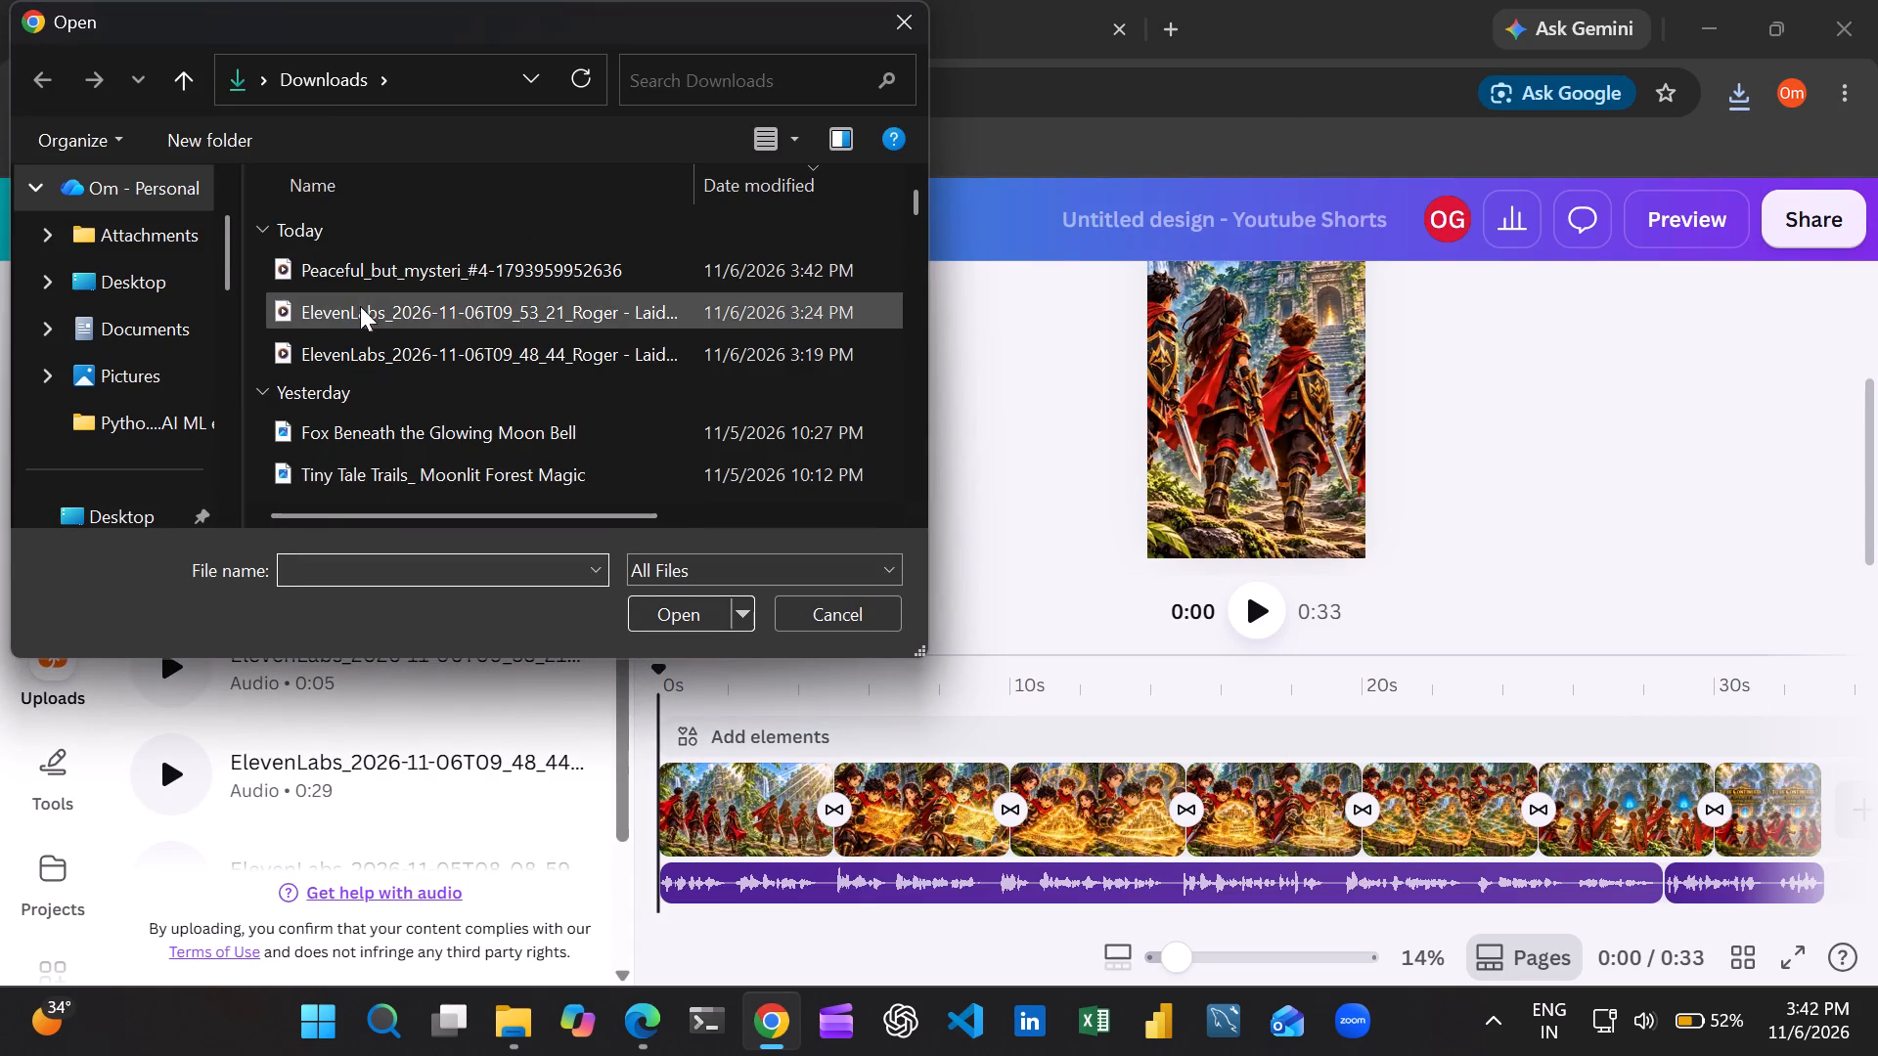
double_click(358, 271)
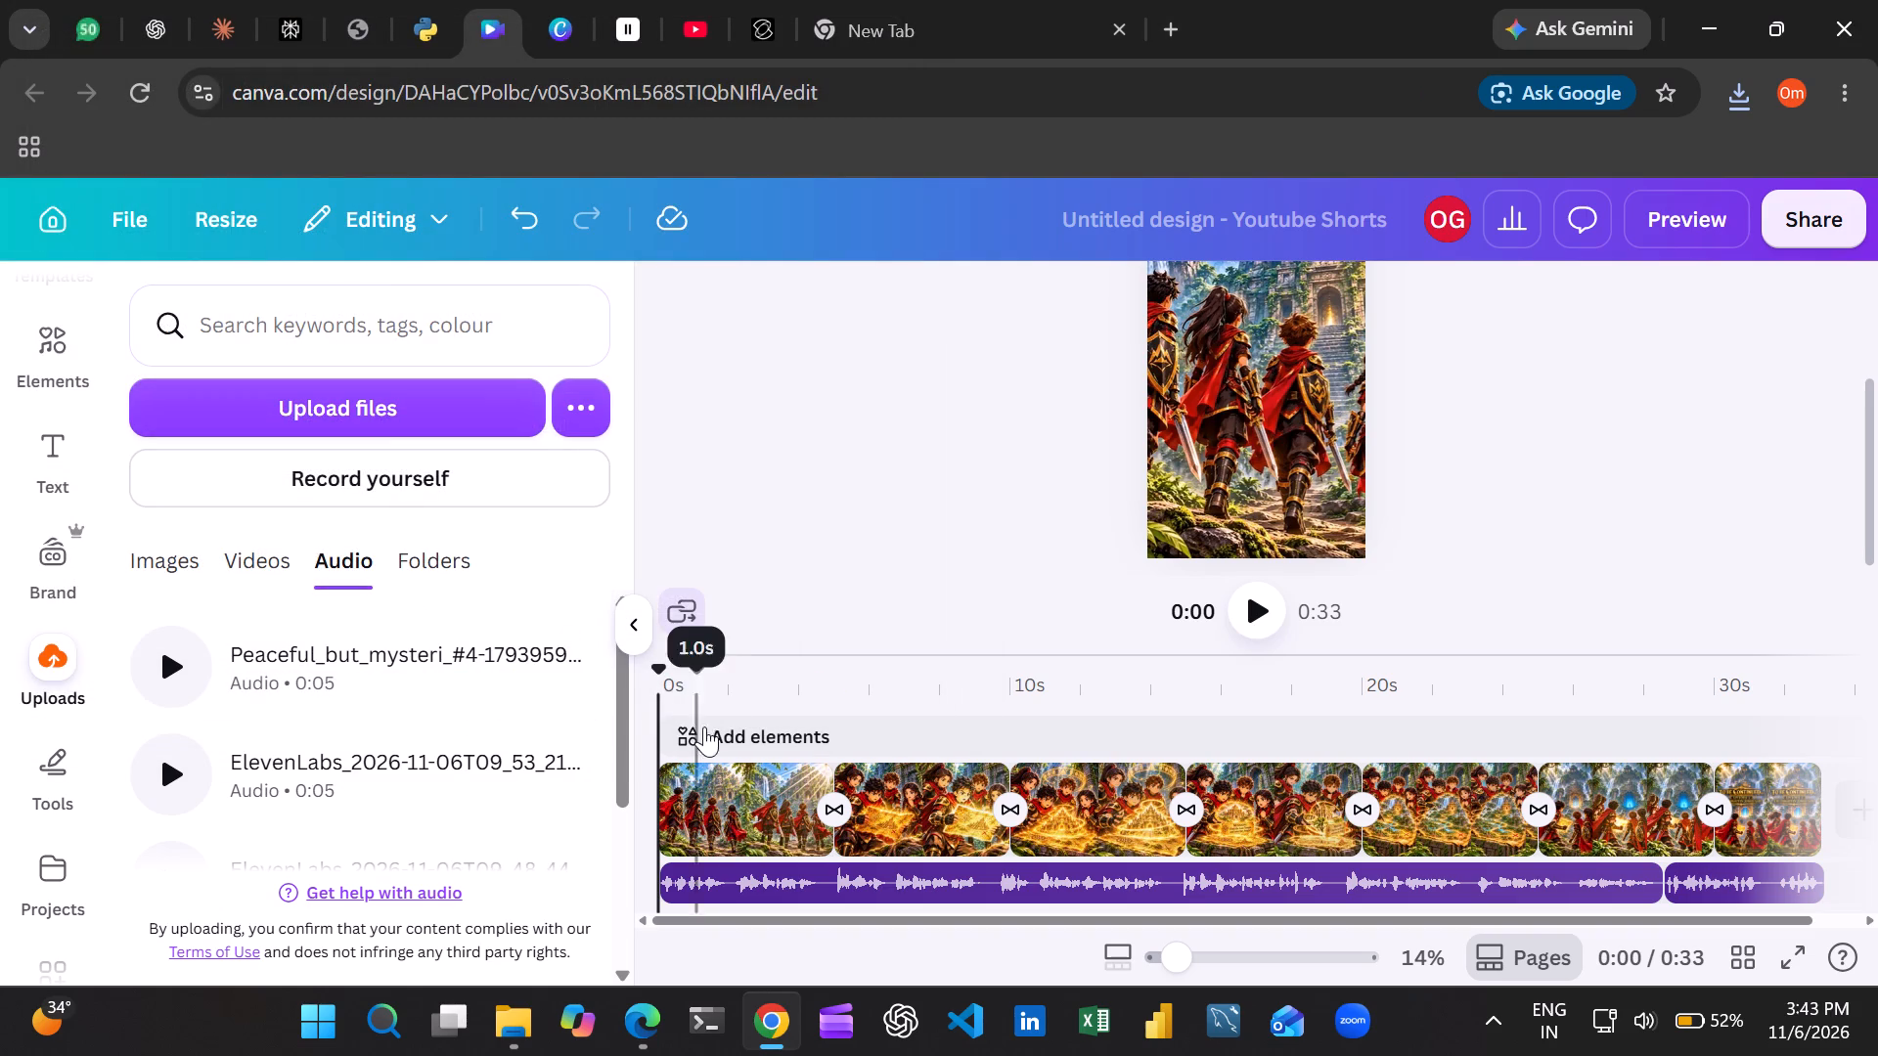
Add the uploaded jungle ambience audio to the timeline at 0:00 and delete the duplicate track, keeping a single copy.
left_click(673, 728)
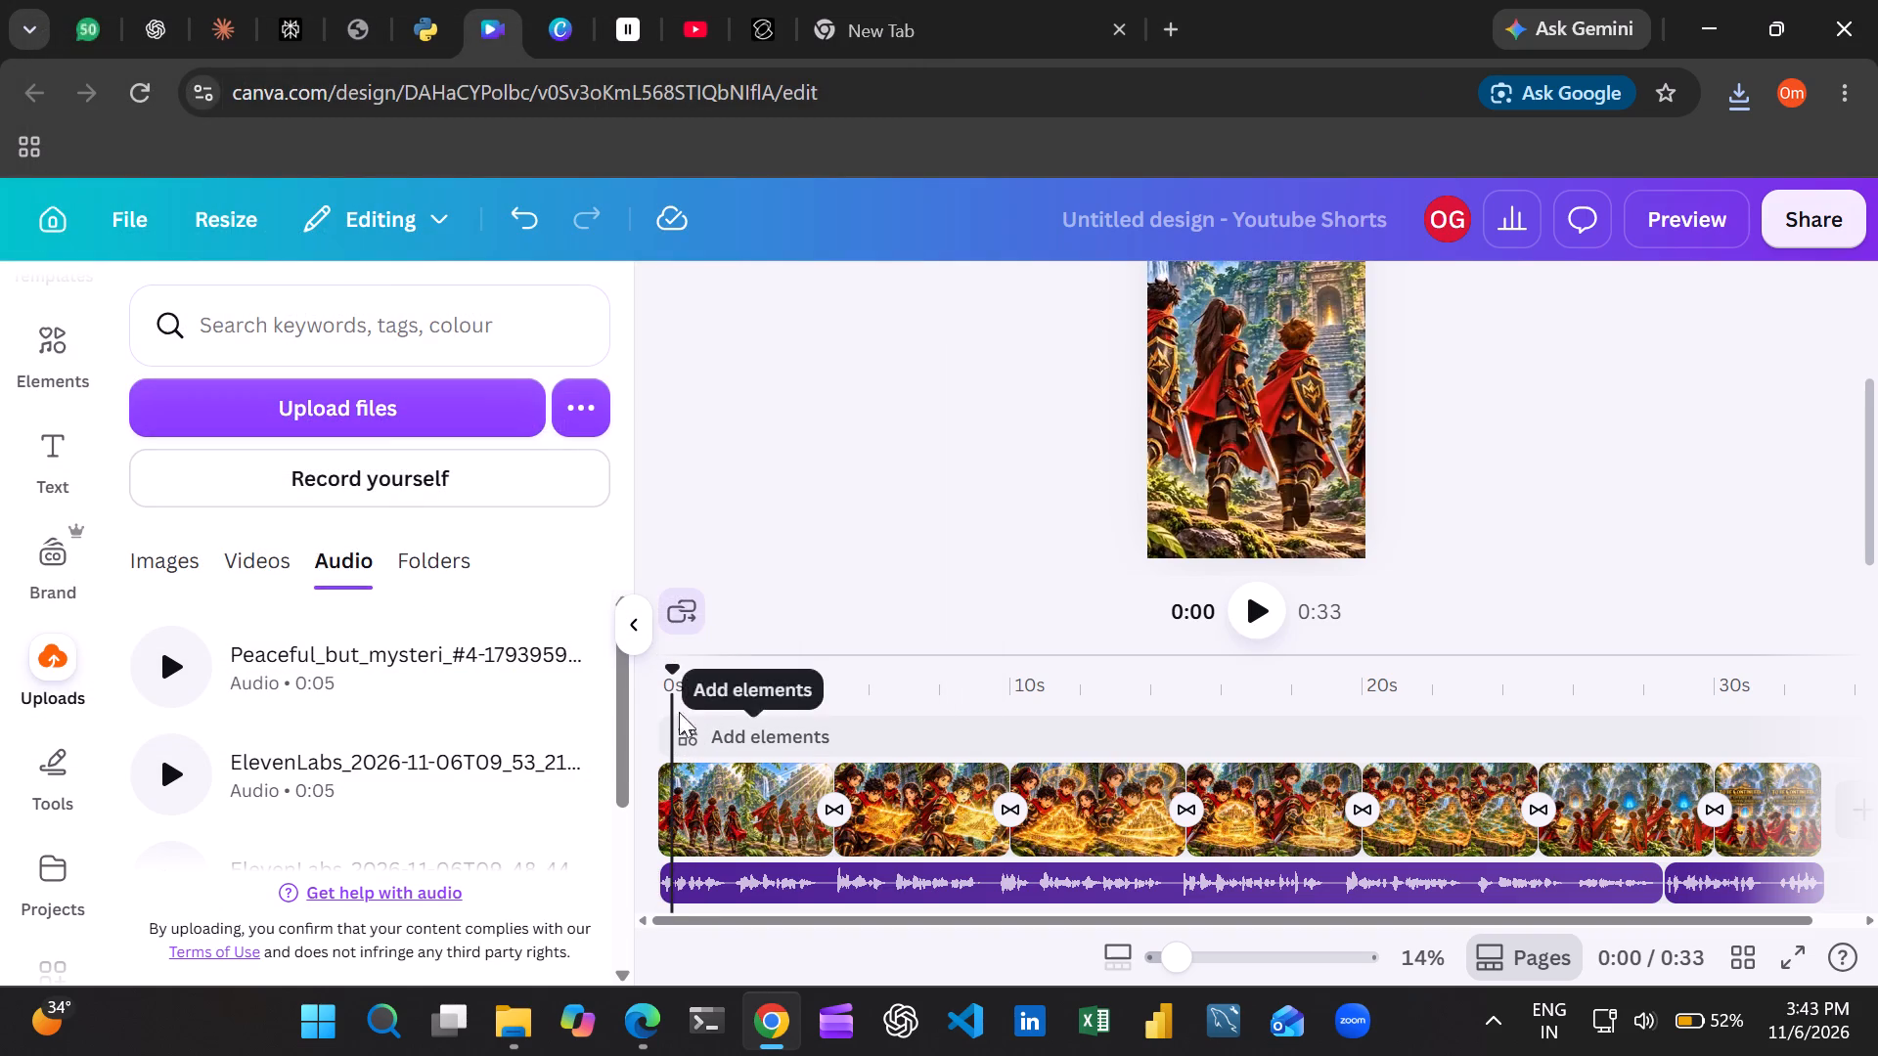
left_click_drag(669, 669, 625, 666)
left_click(693, 731)
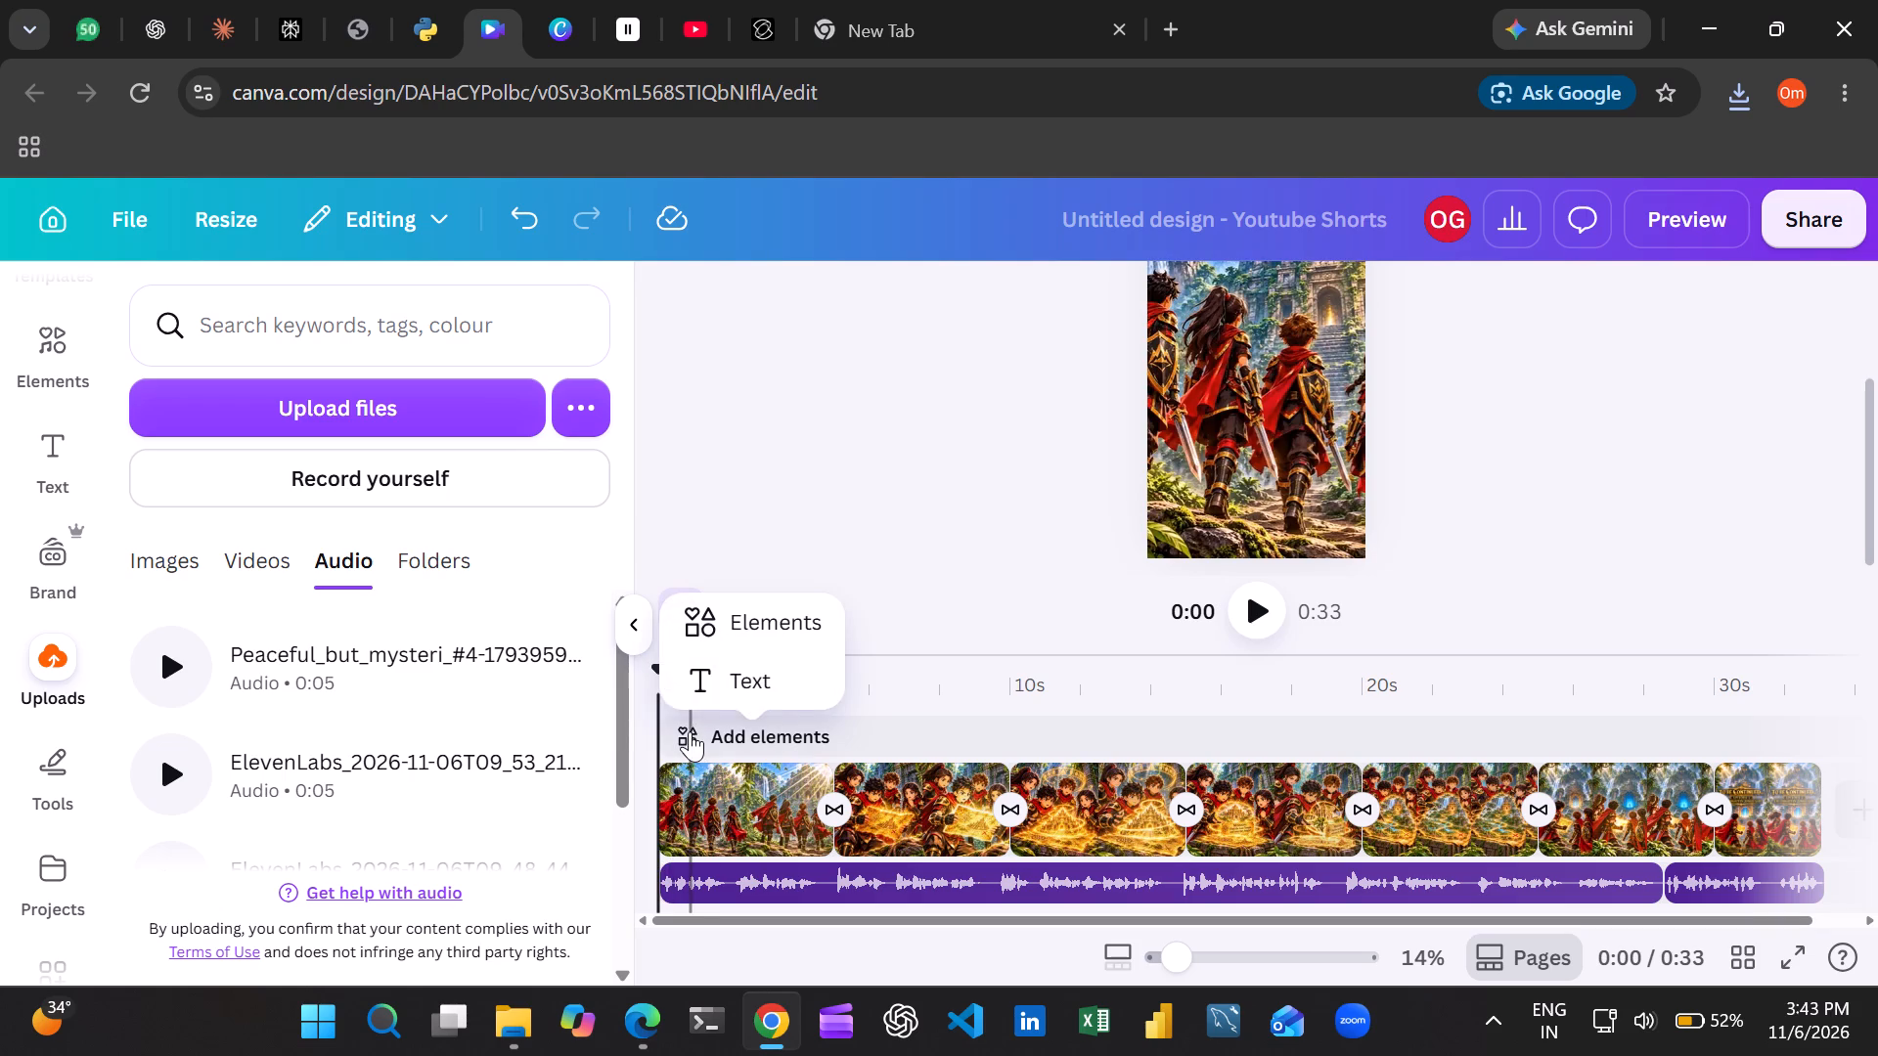
left_click(751, 617)
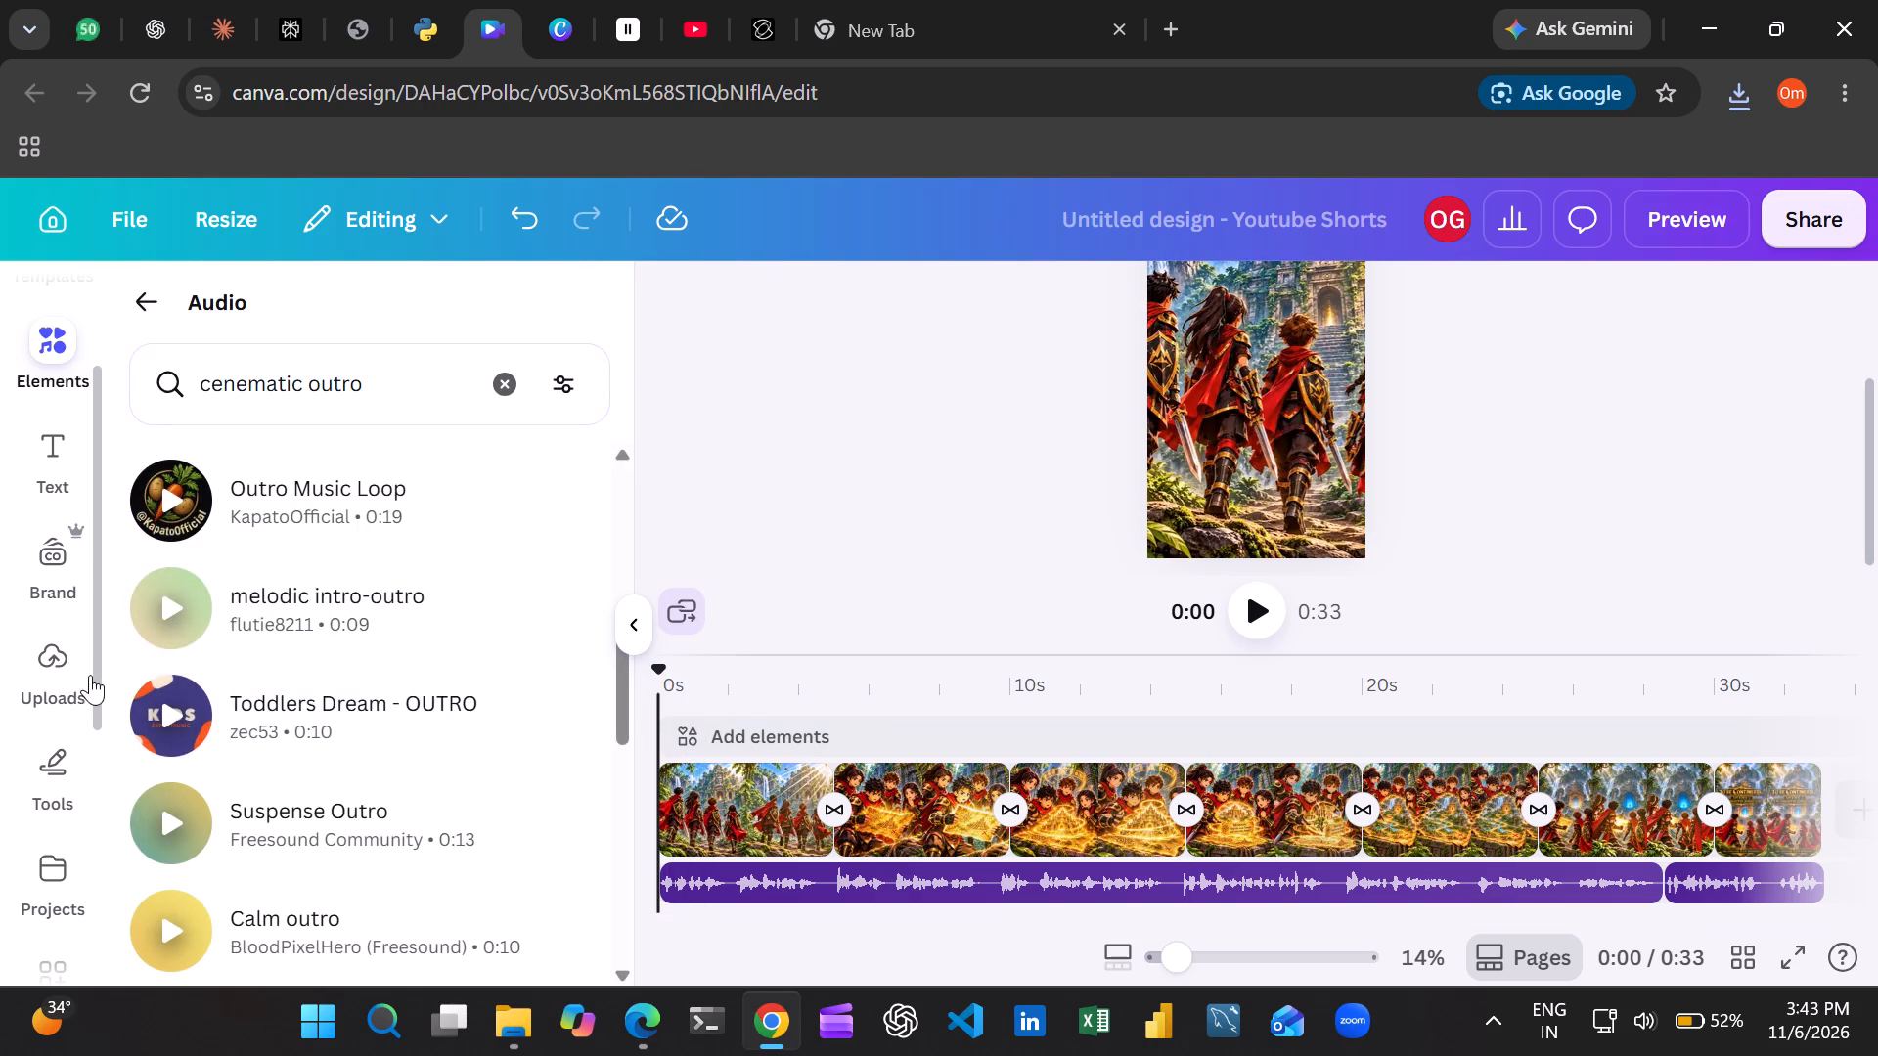
left_click(76, 670)
double_click(299, 670)
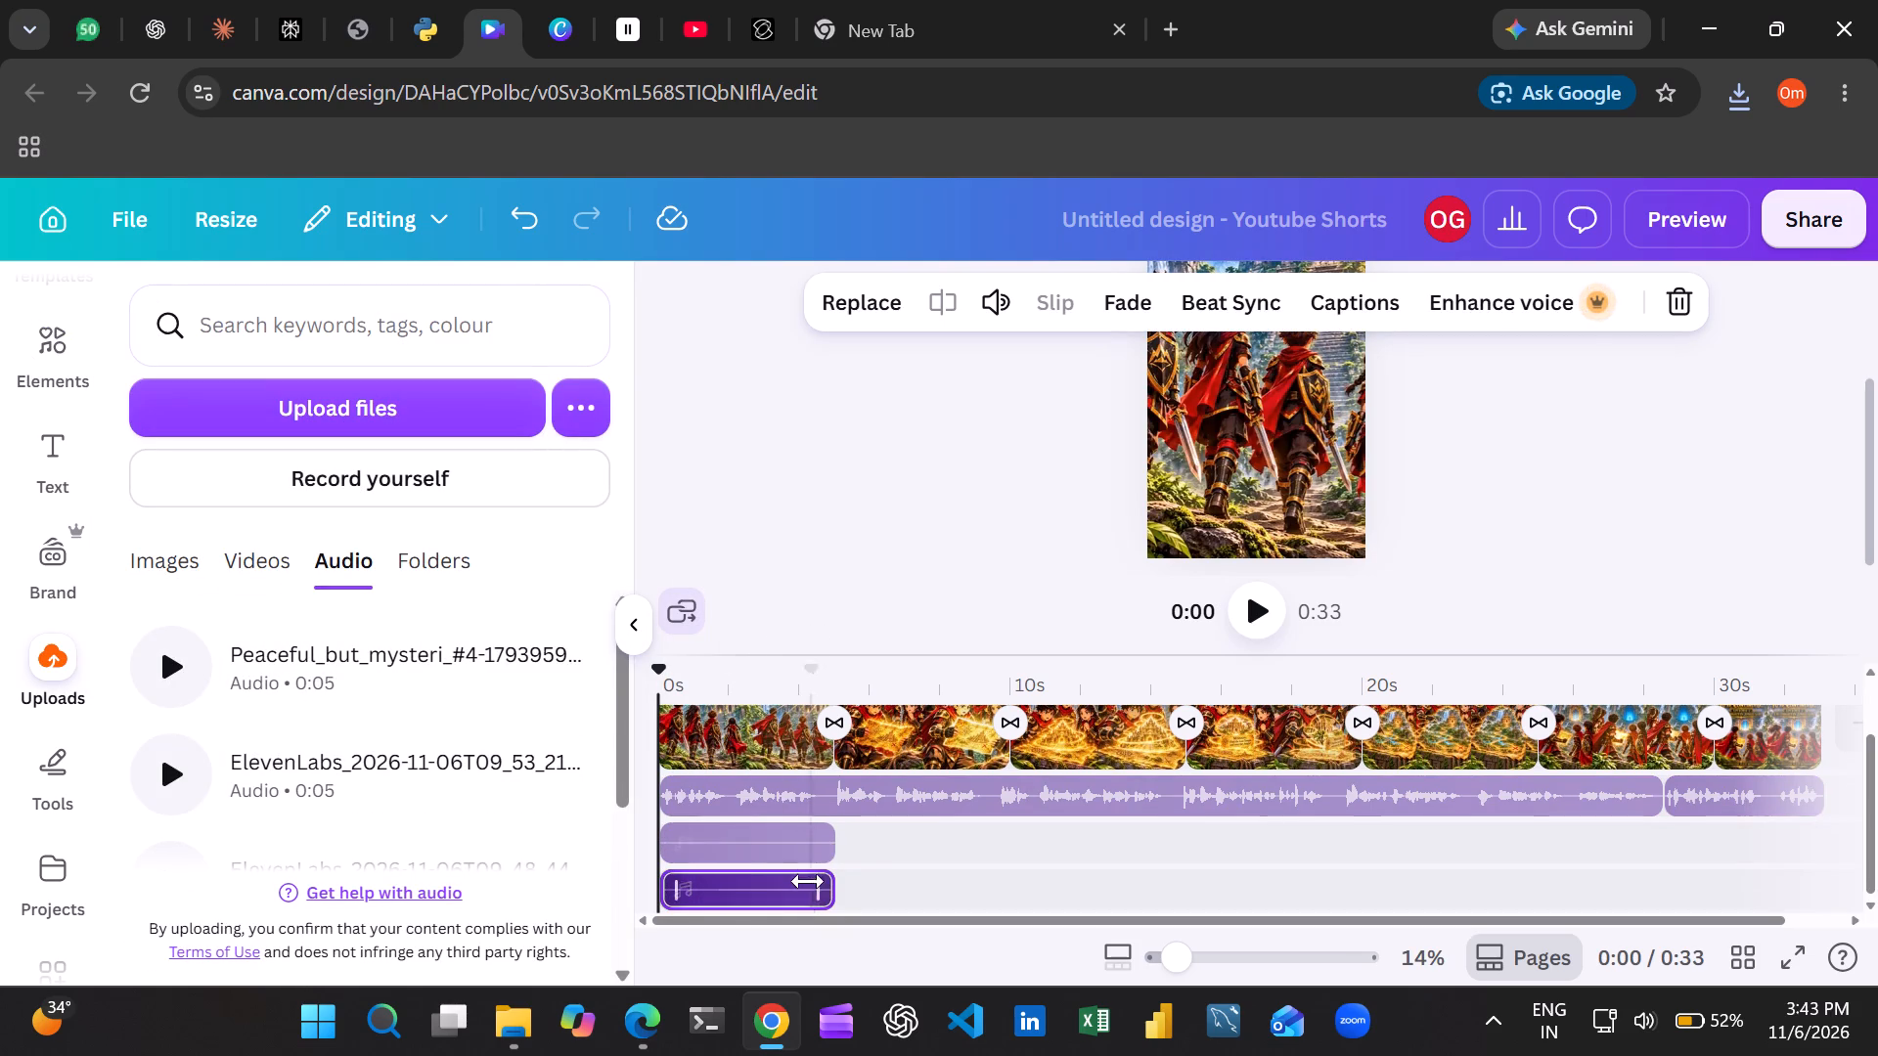
left_click(1694, 302)
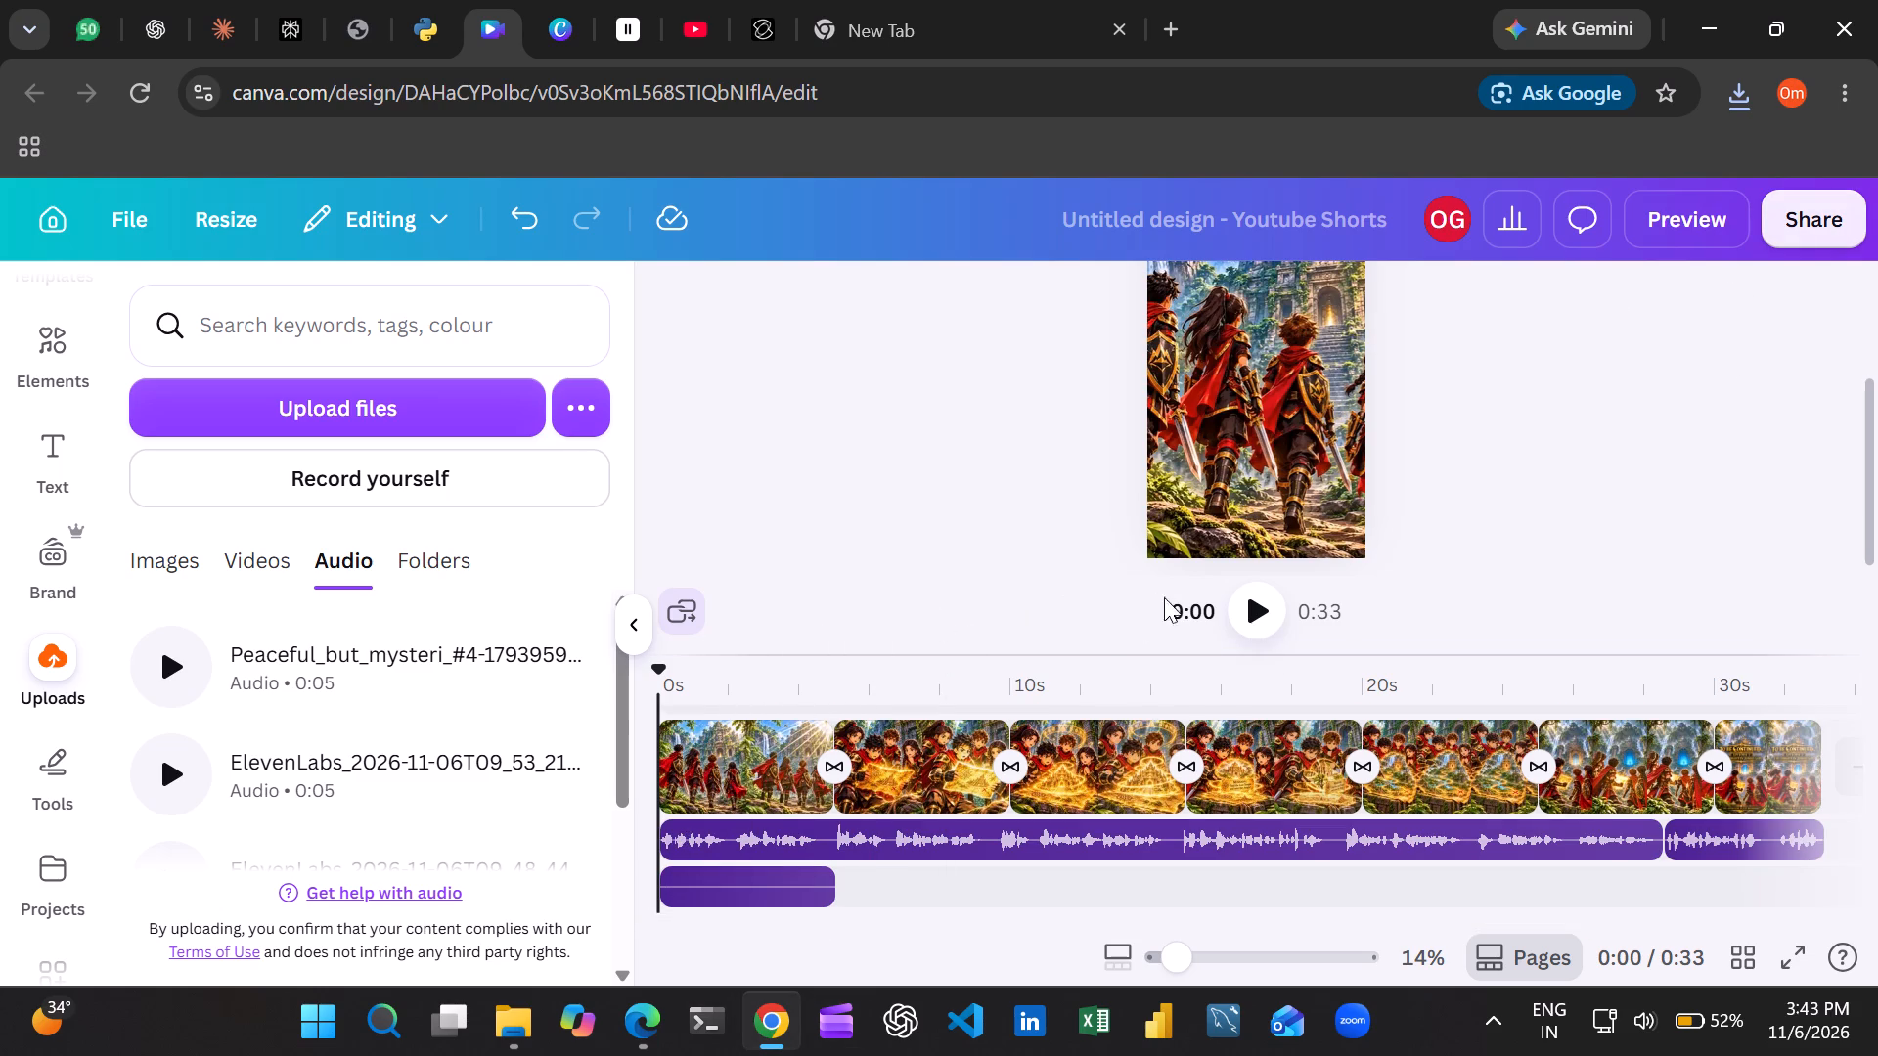
Set the volume of the jungle ambience track to 20.
right_click(743, 889)
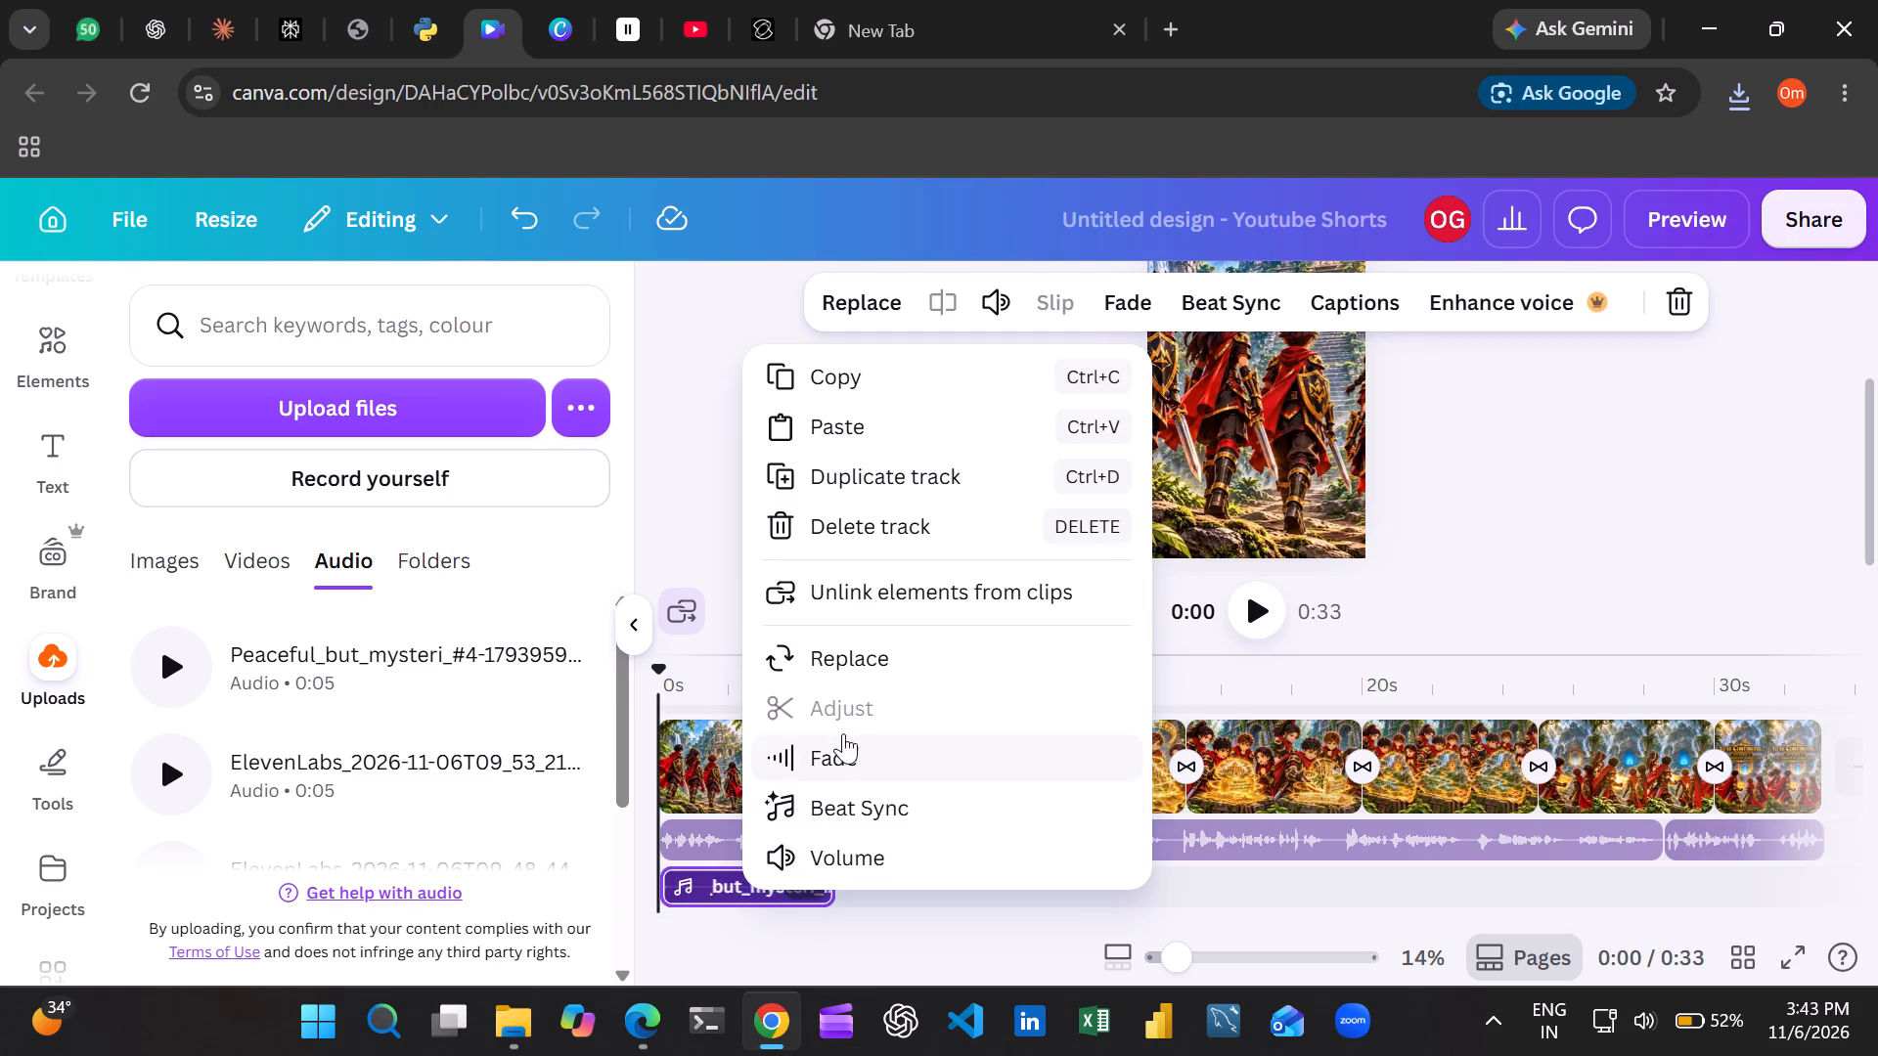
left_click(837, 864)
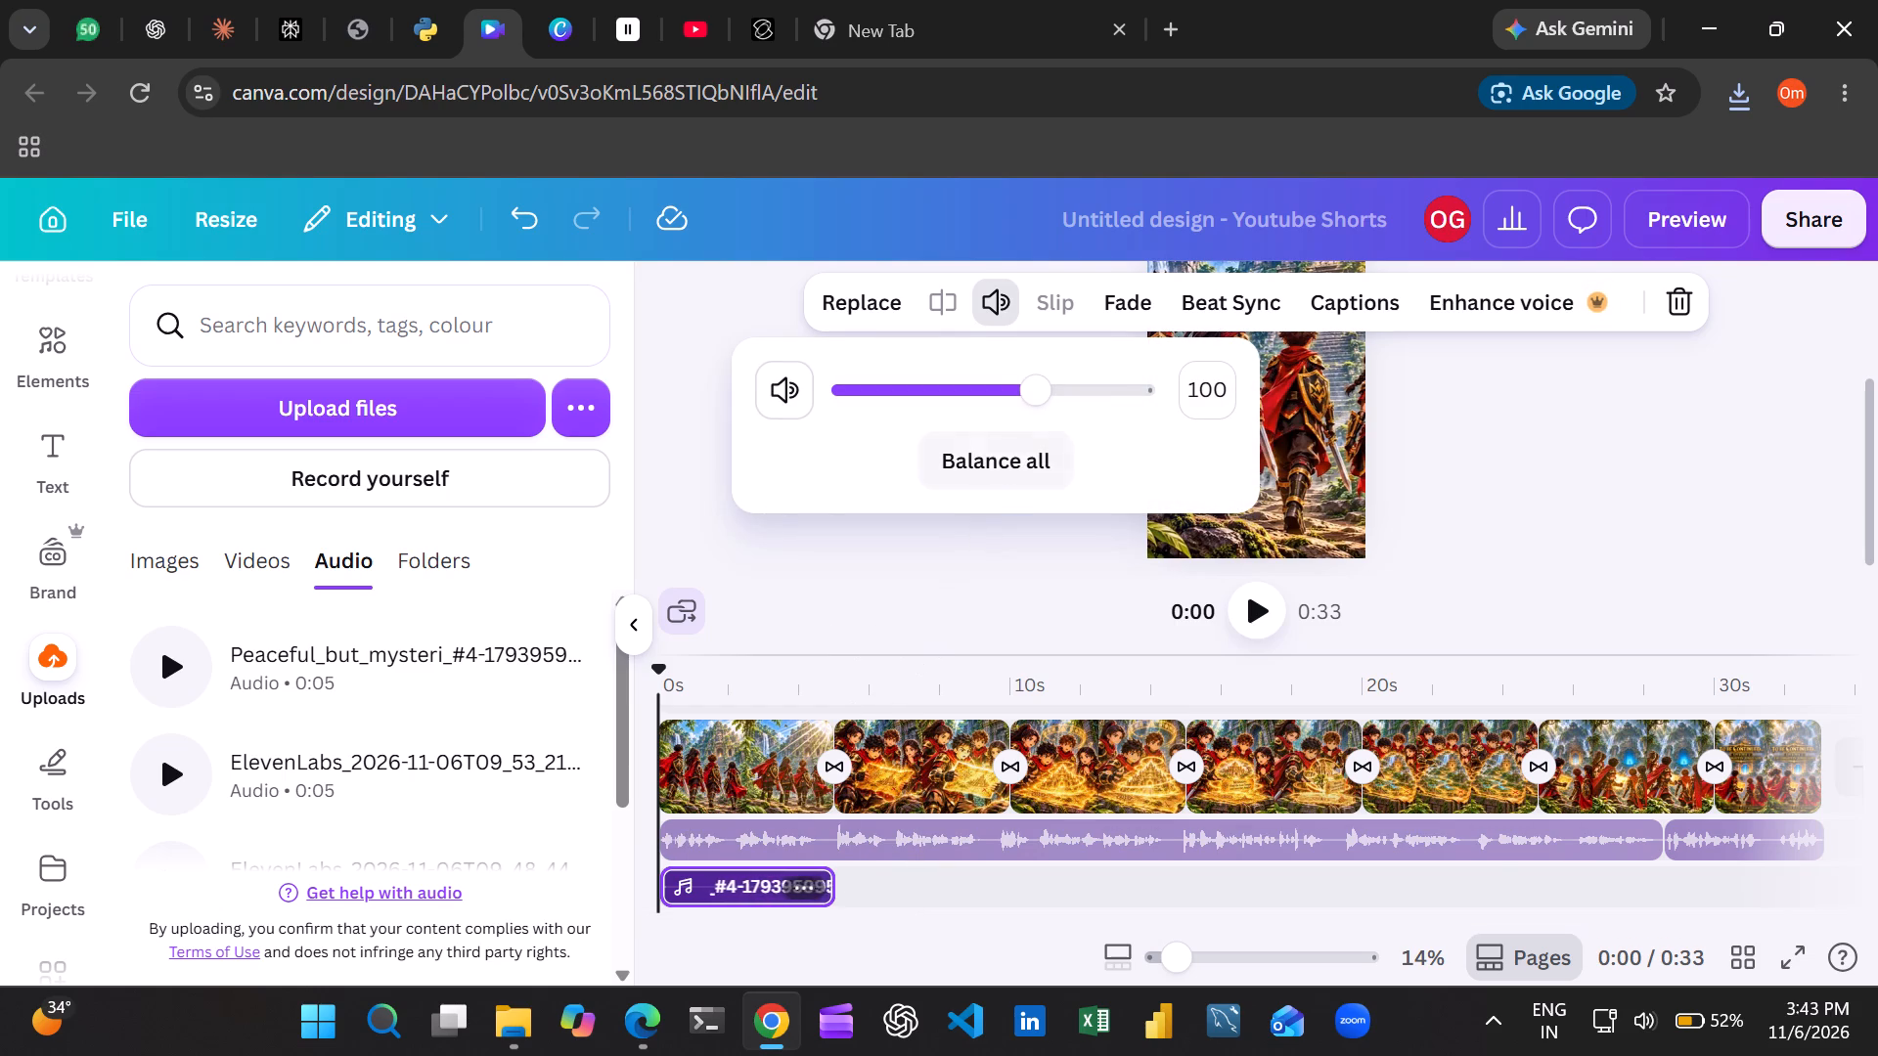
left_click_drag(1027, 401, 903, 420)
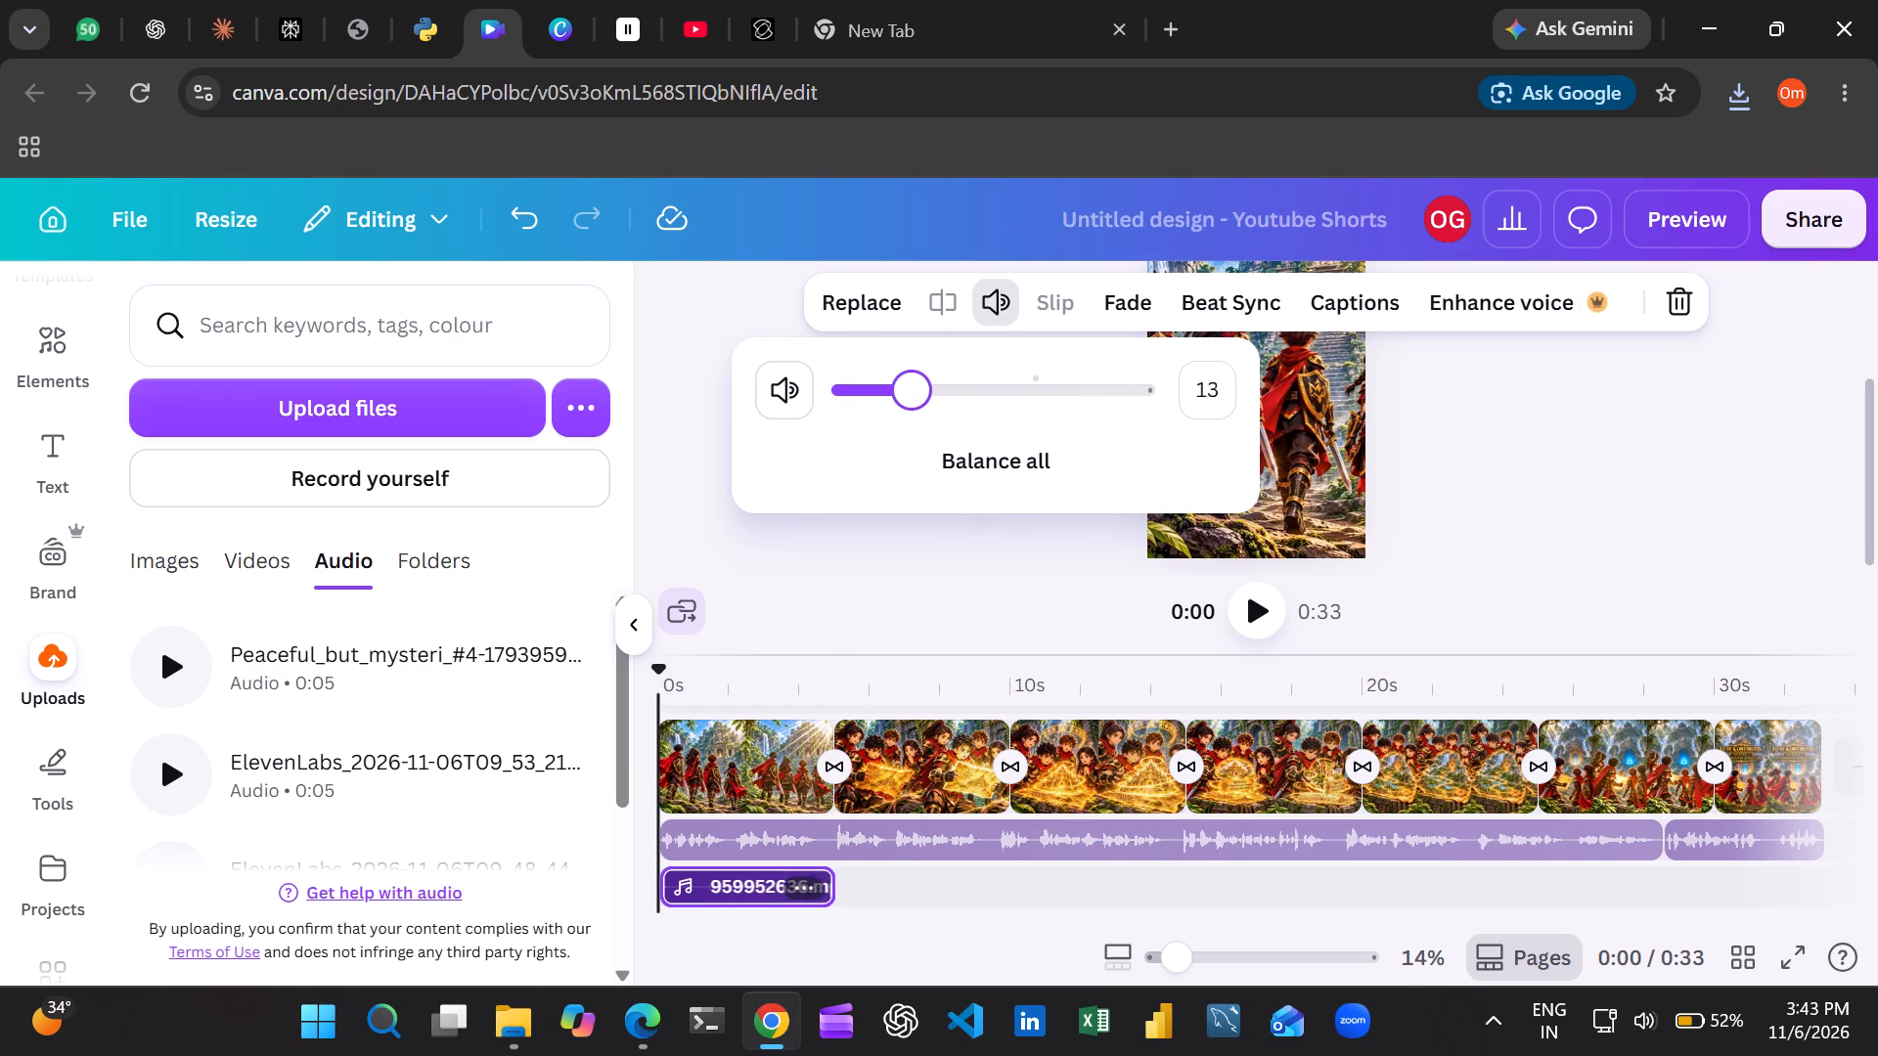
left_click_drag(903, 420, 925, 420)
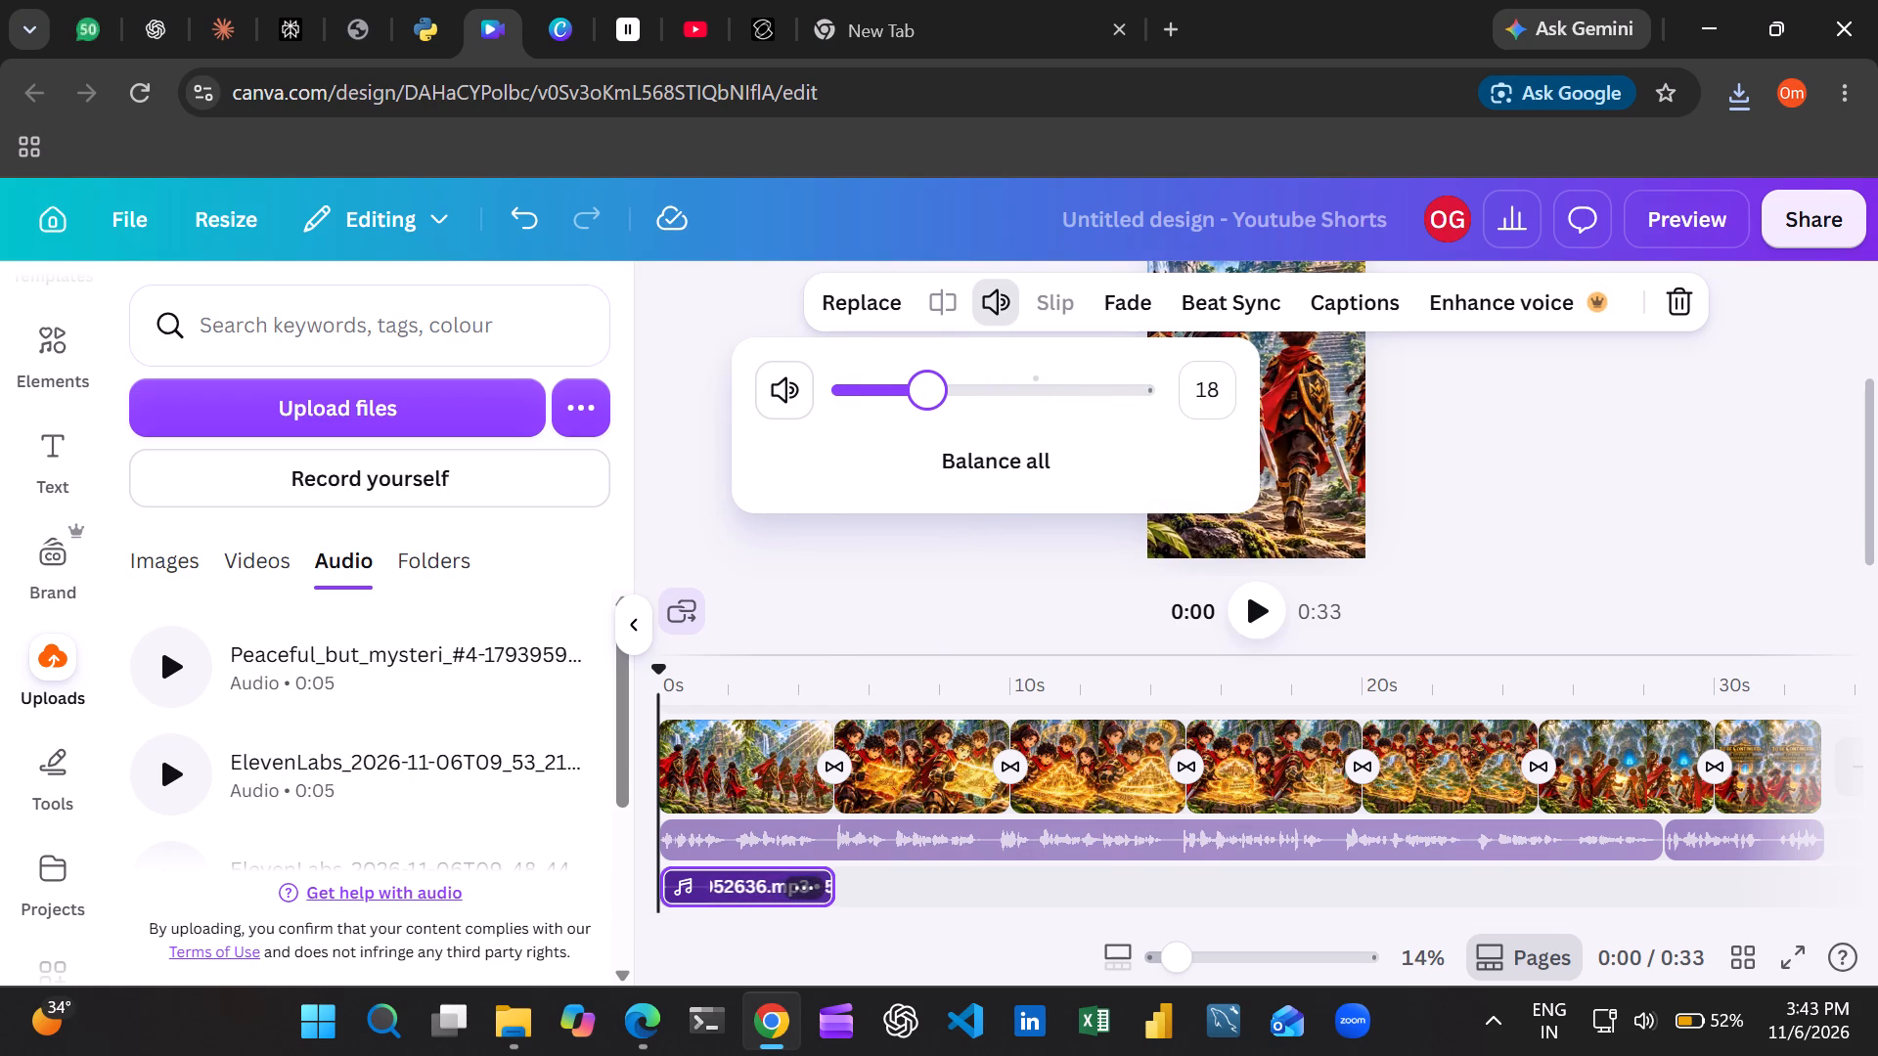
left_click_drag(925, 420, 936, 422)
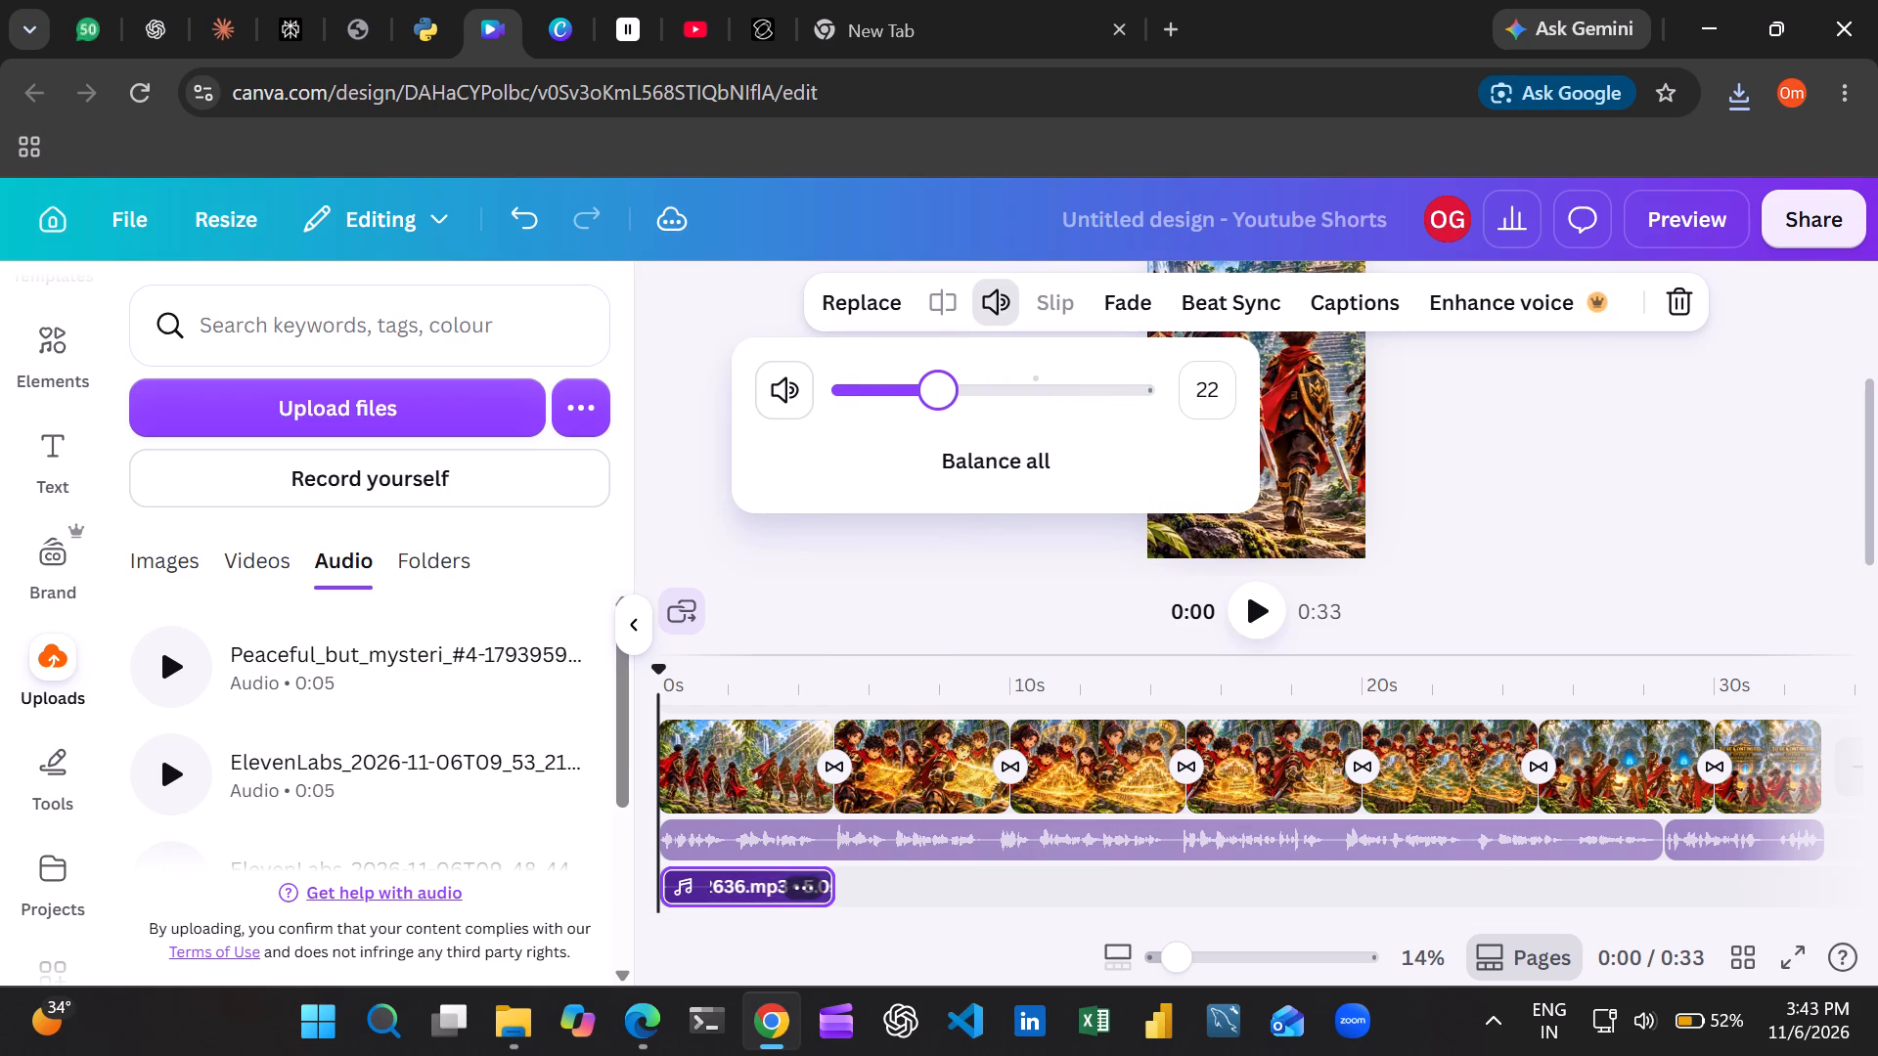
left_click_drag(936, 422, 932, 422)
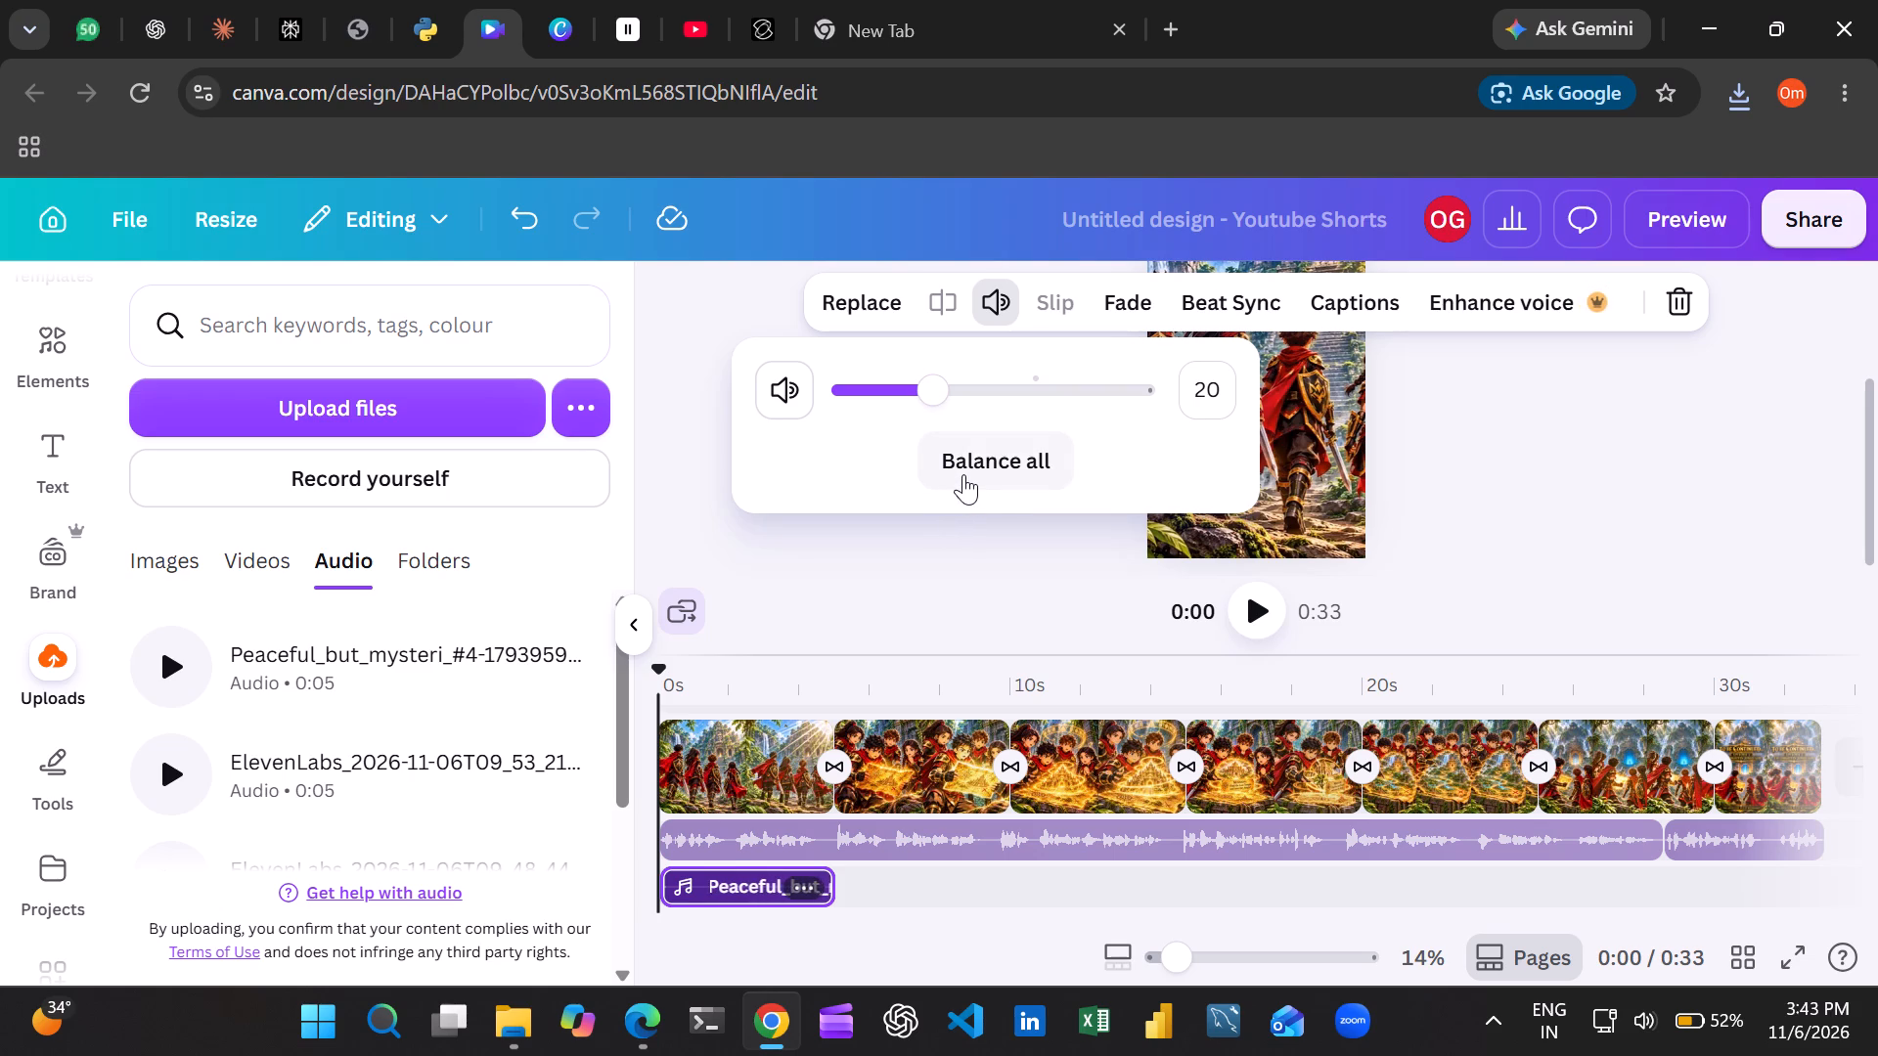
left_click(948, 554)
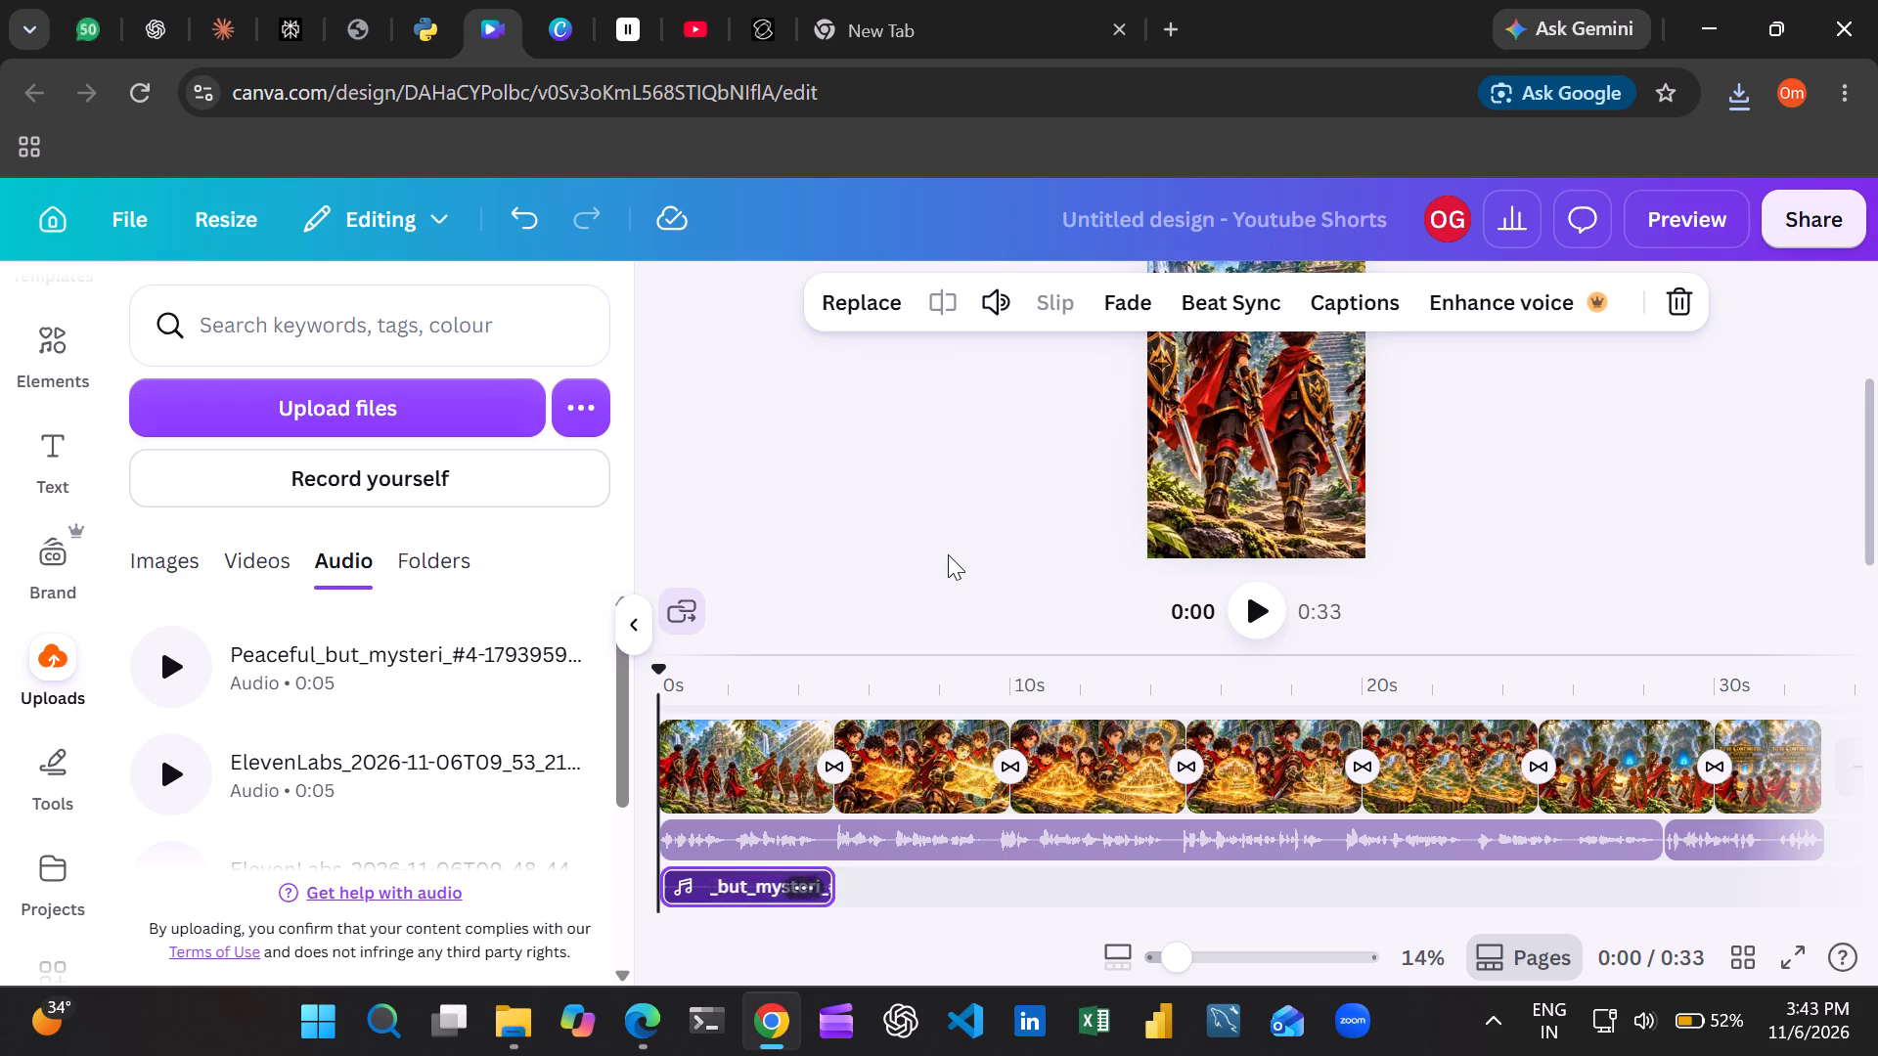
Play the opening seconds of the video to check the audio mix, and return the playhead to 0:00.
left_click(1251, 605)
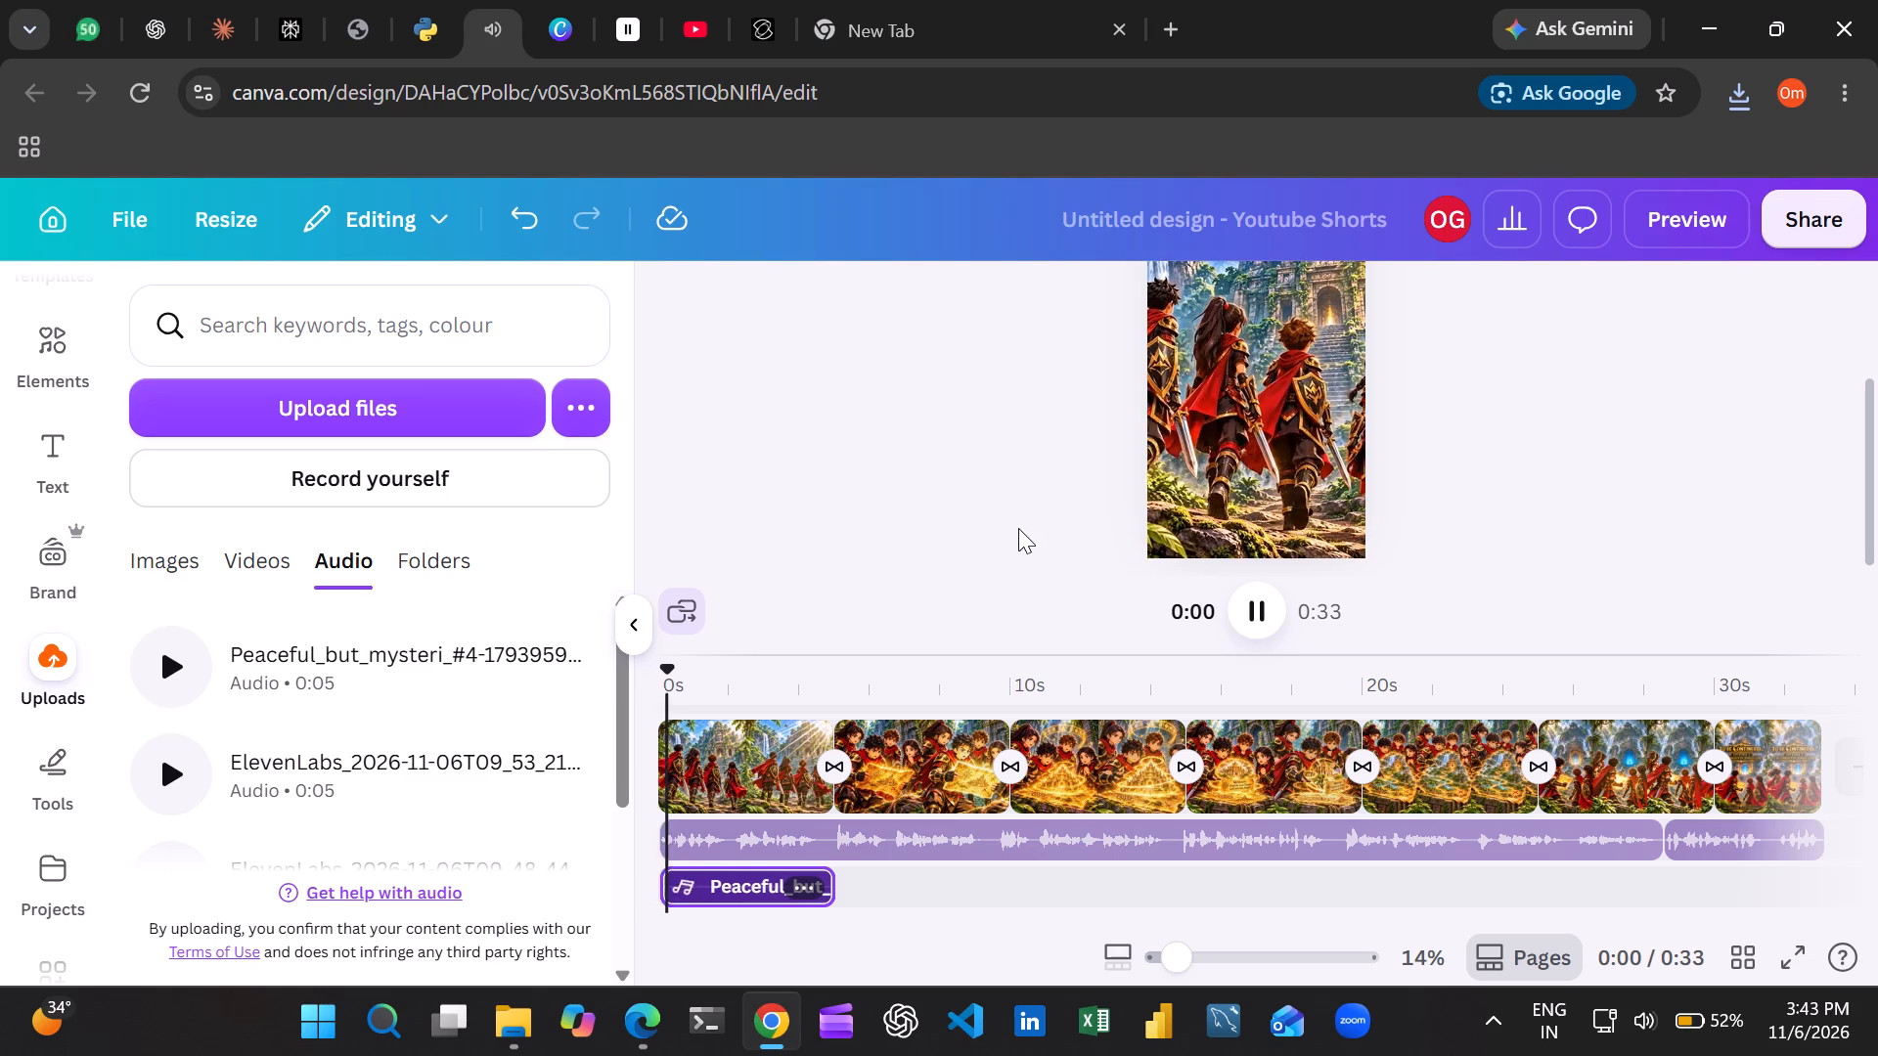
left_click(1256, 613)
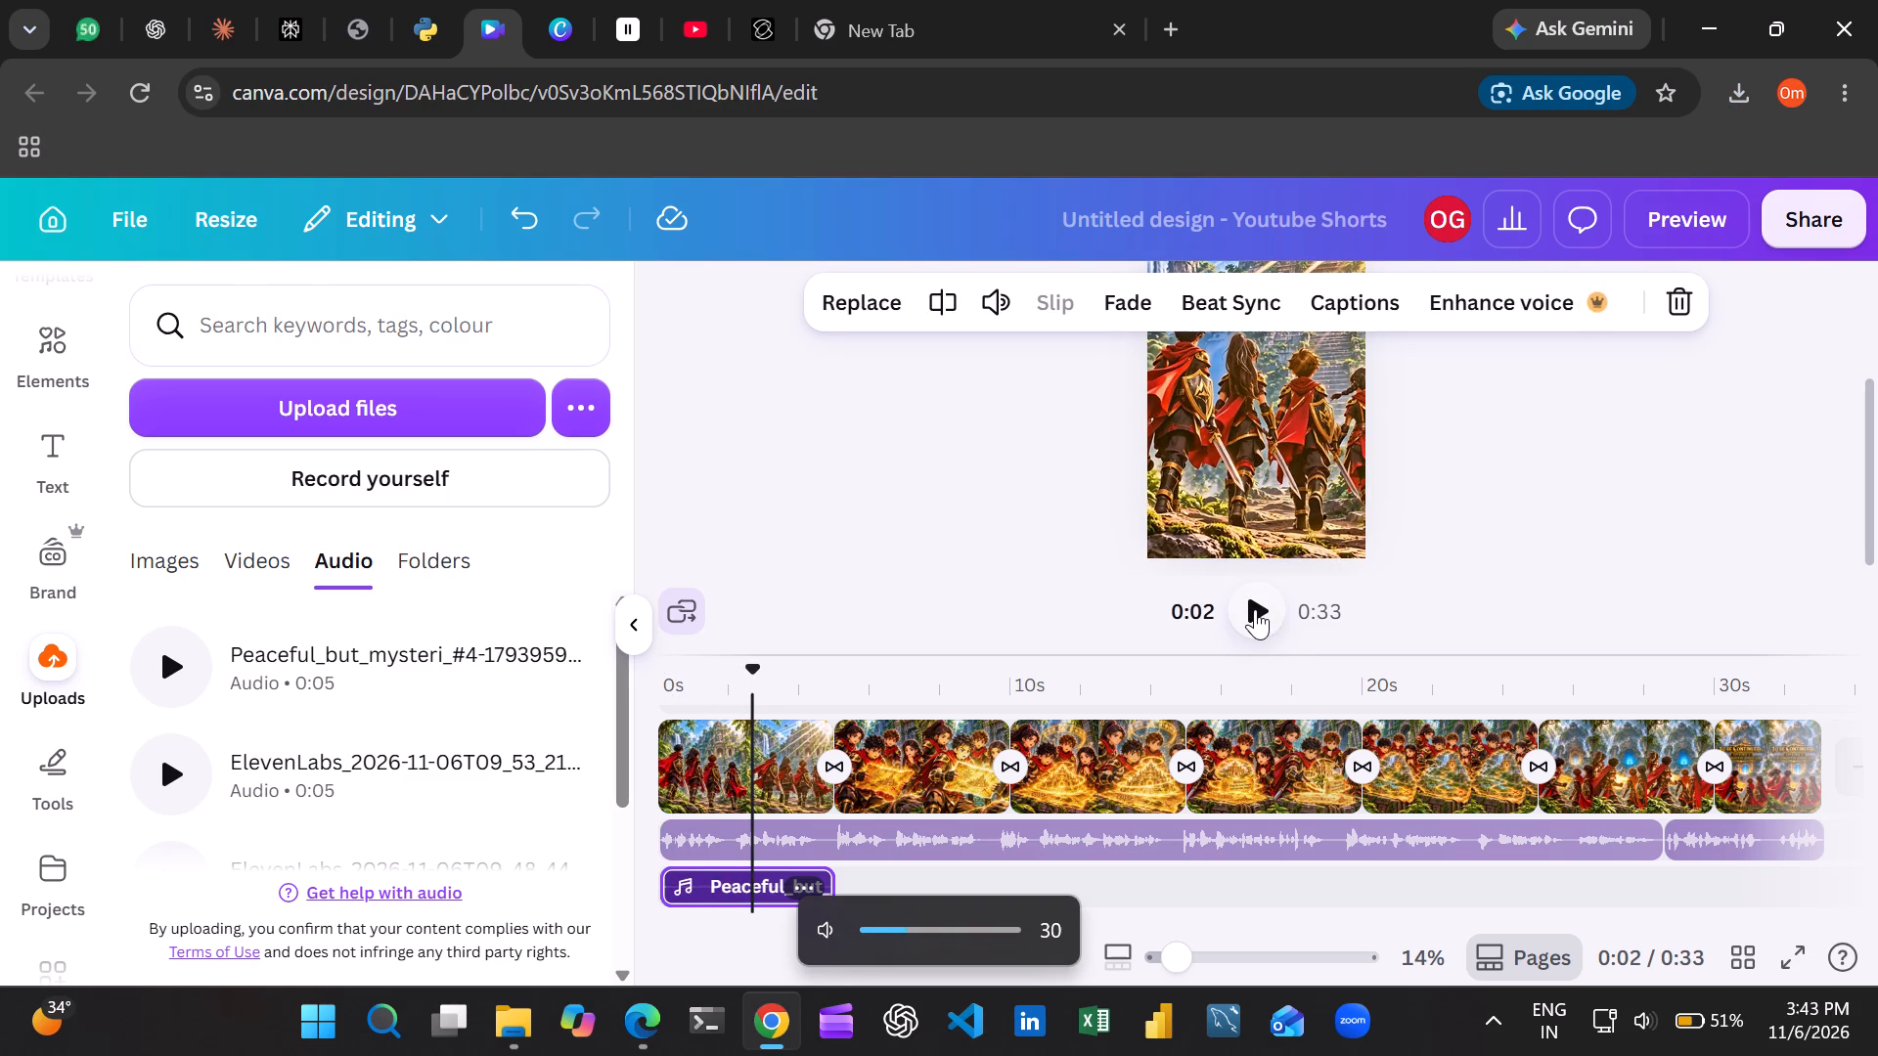
left_click_drag(756, 668, 655, 668)
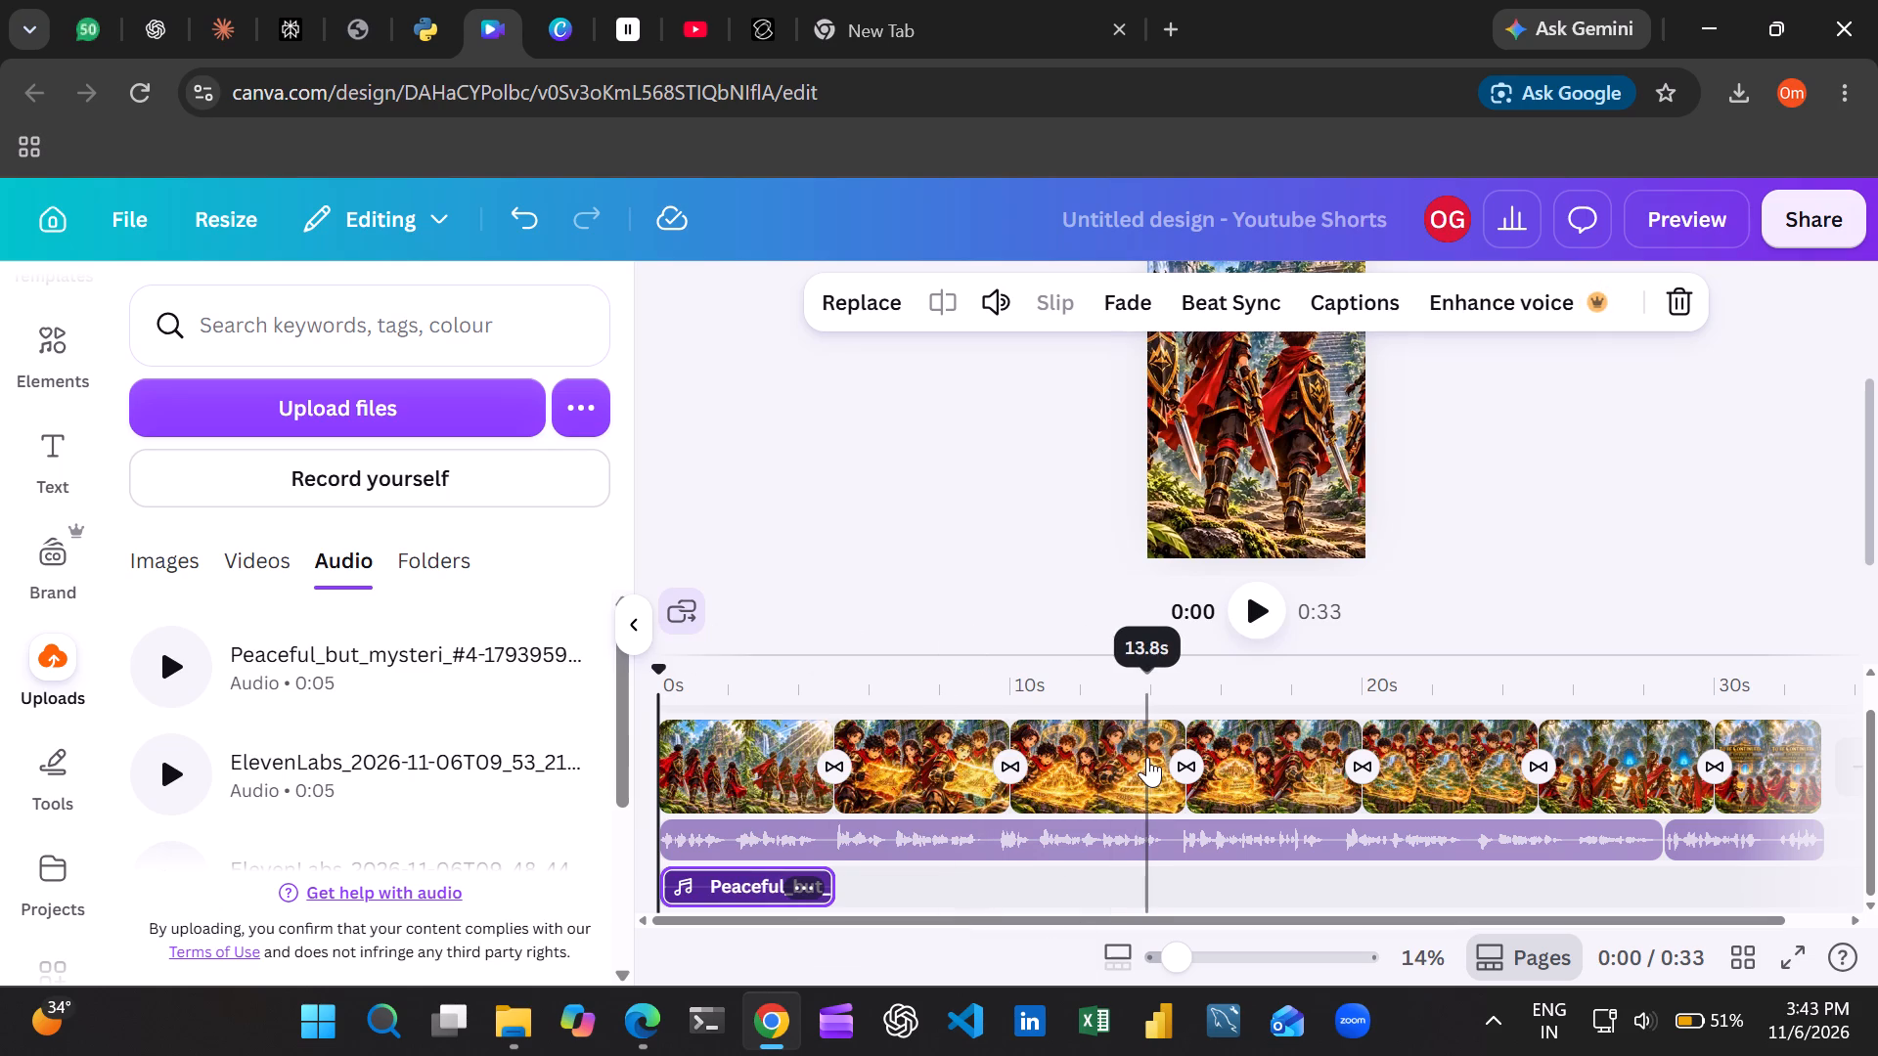
left_click(1274, 619)
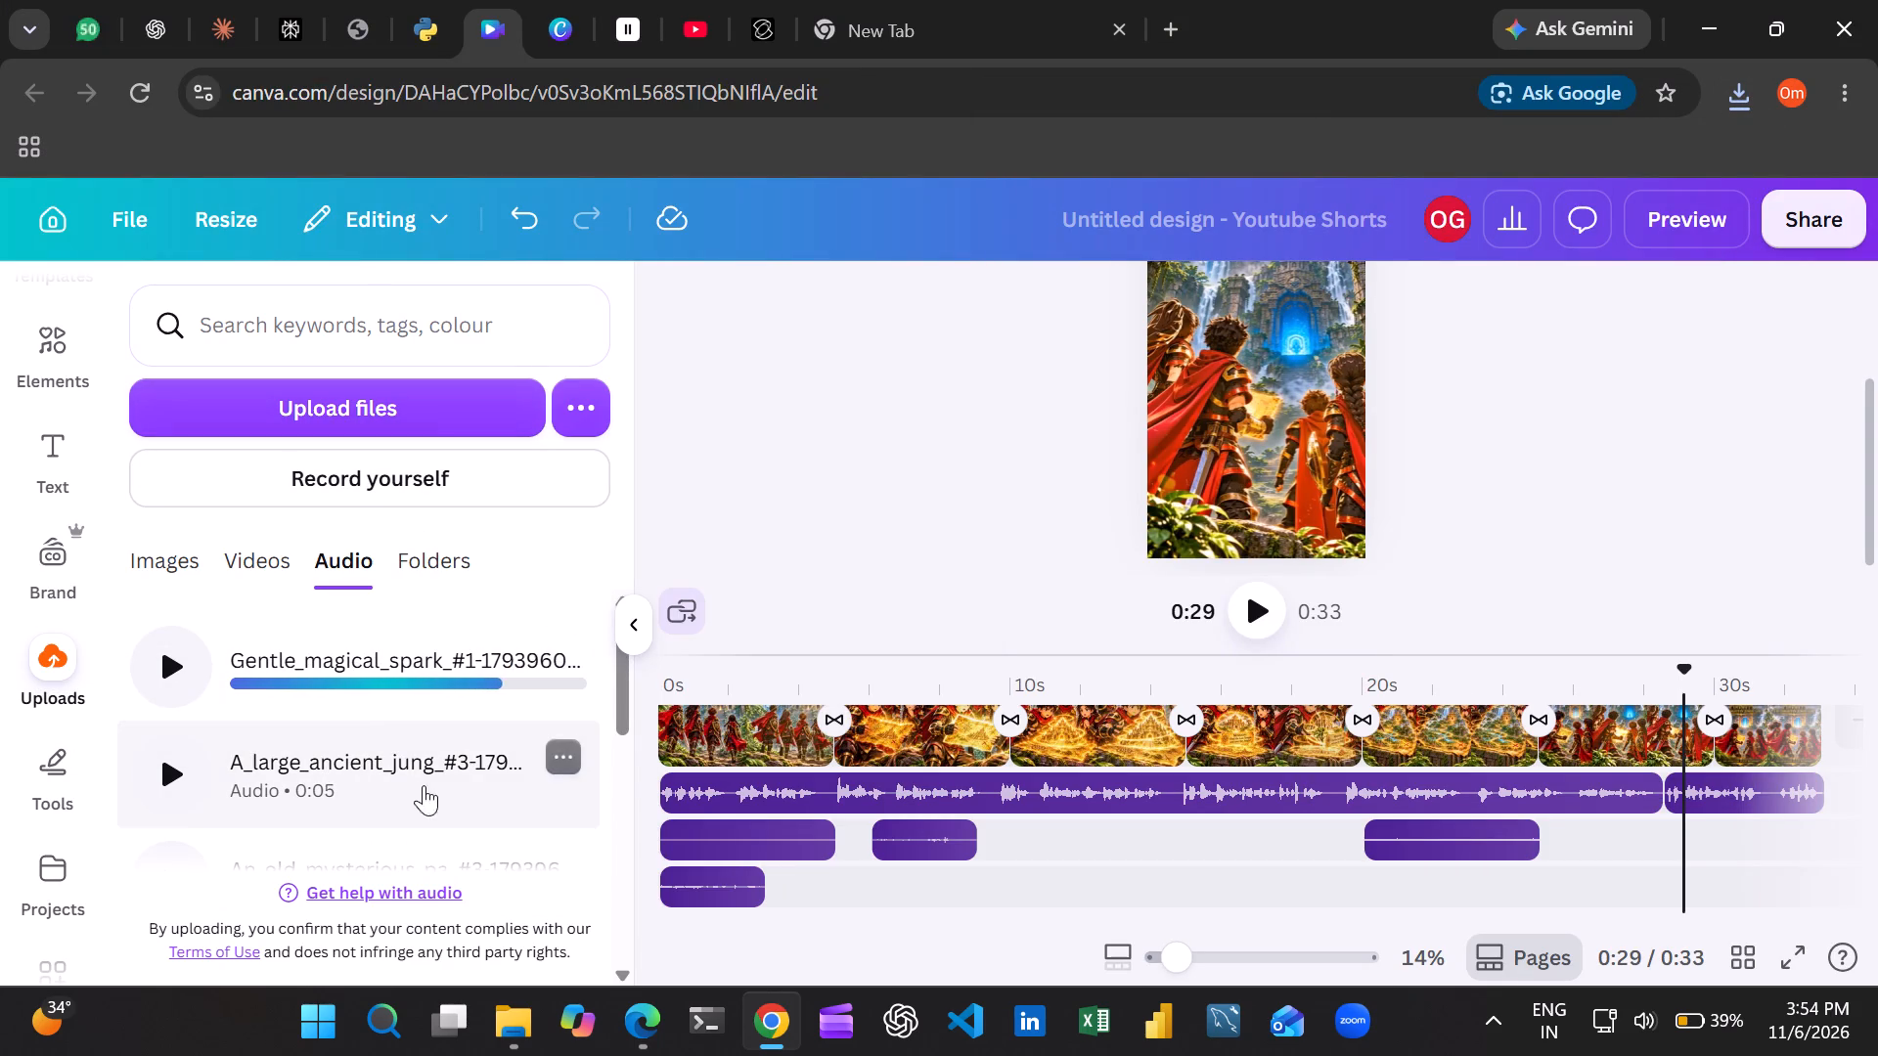
Add the uploaded Gentle_magical_spark audio to the timeline and position it at 25 seconds, directly after the waterfall clip.
left_click(446, 680)
scroll(1569, 828, "down", 2)
left_click_drag(1727, 834, 1717, 833)
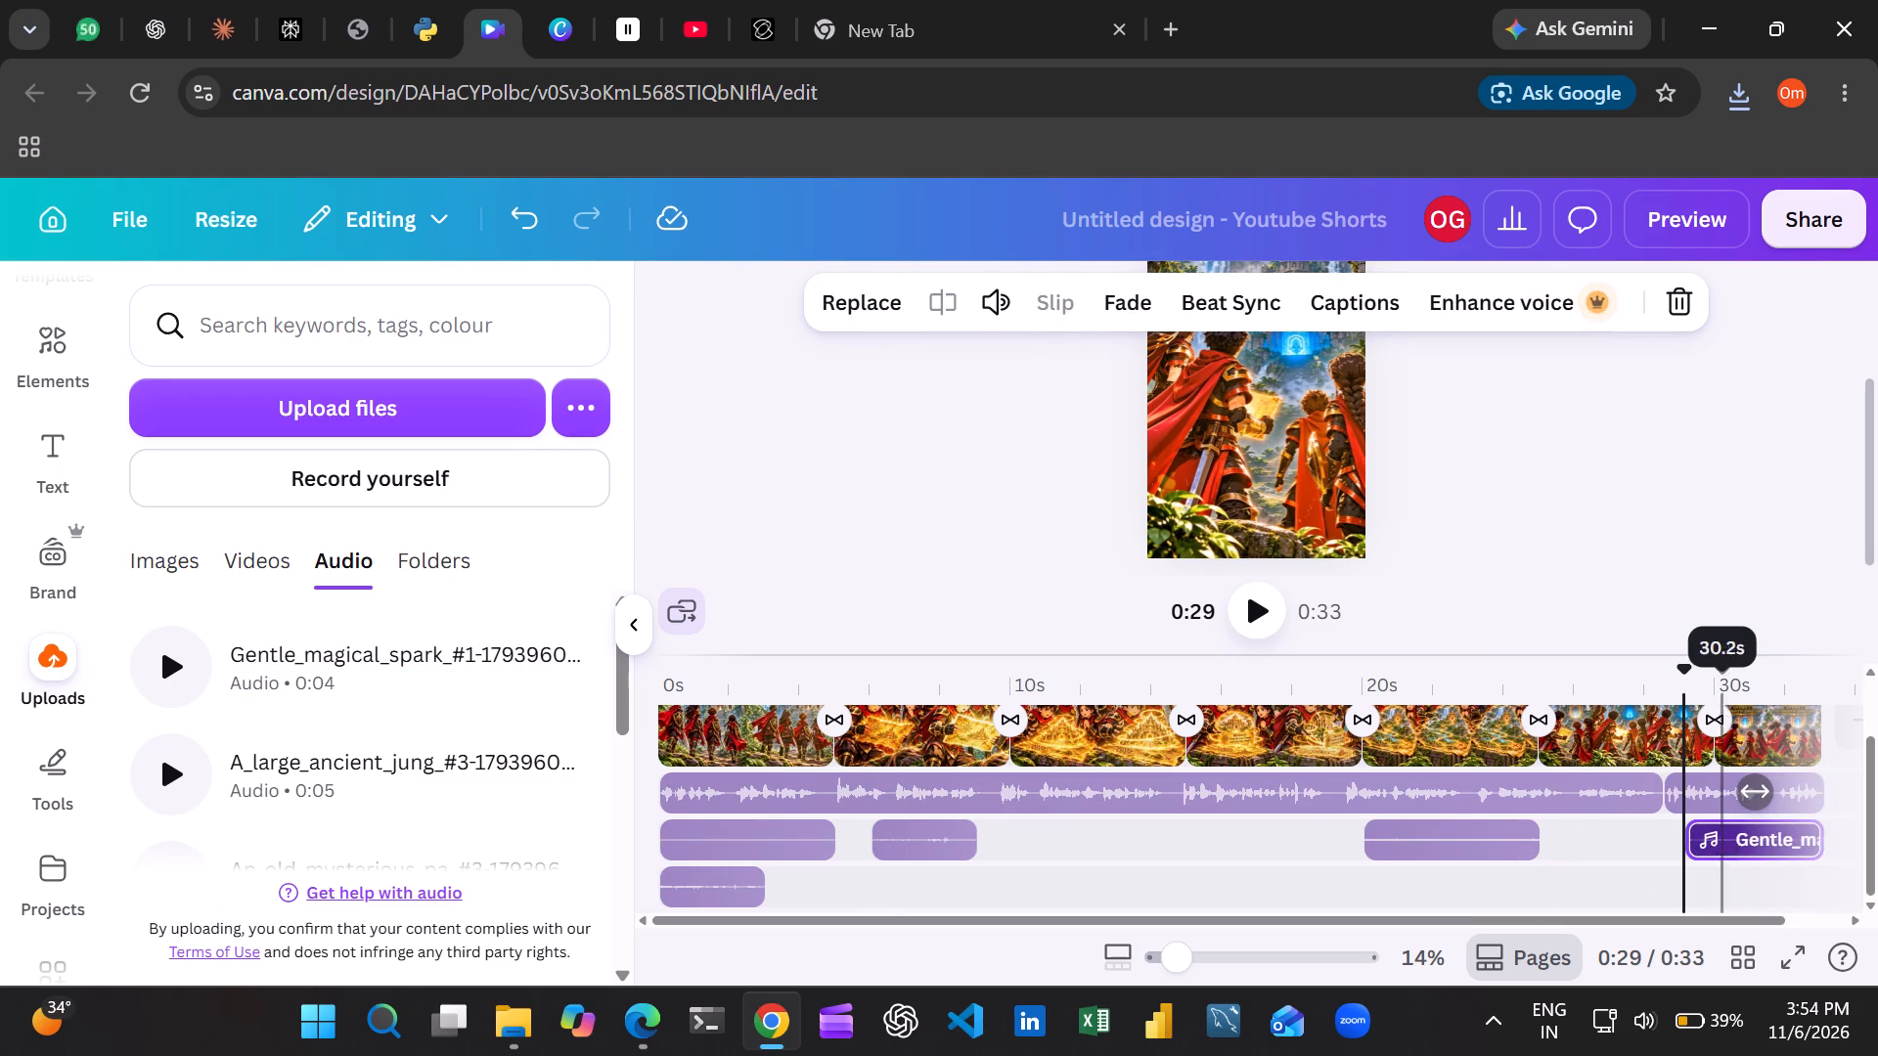
left_click_drag(1717, 833, 1515, 832)
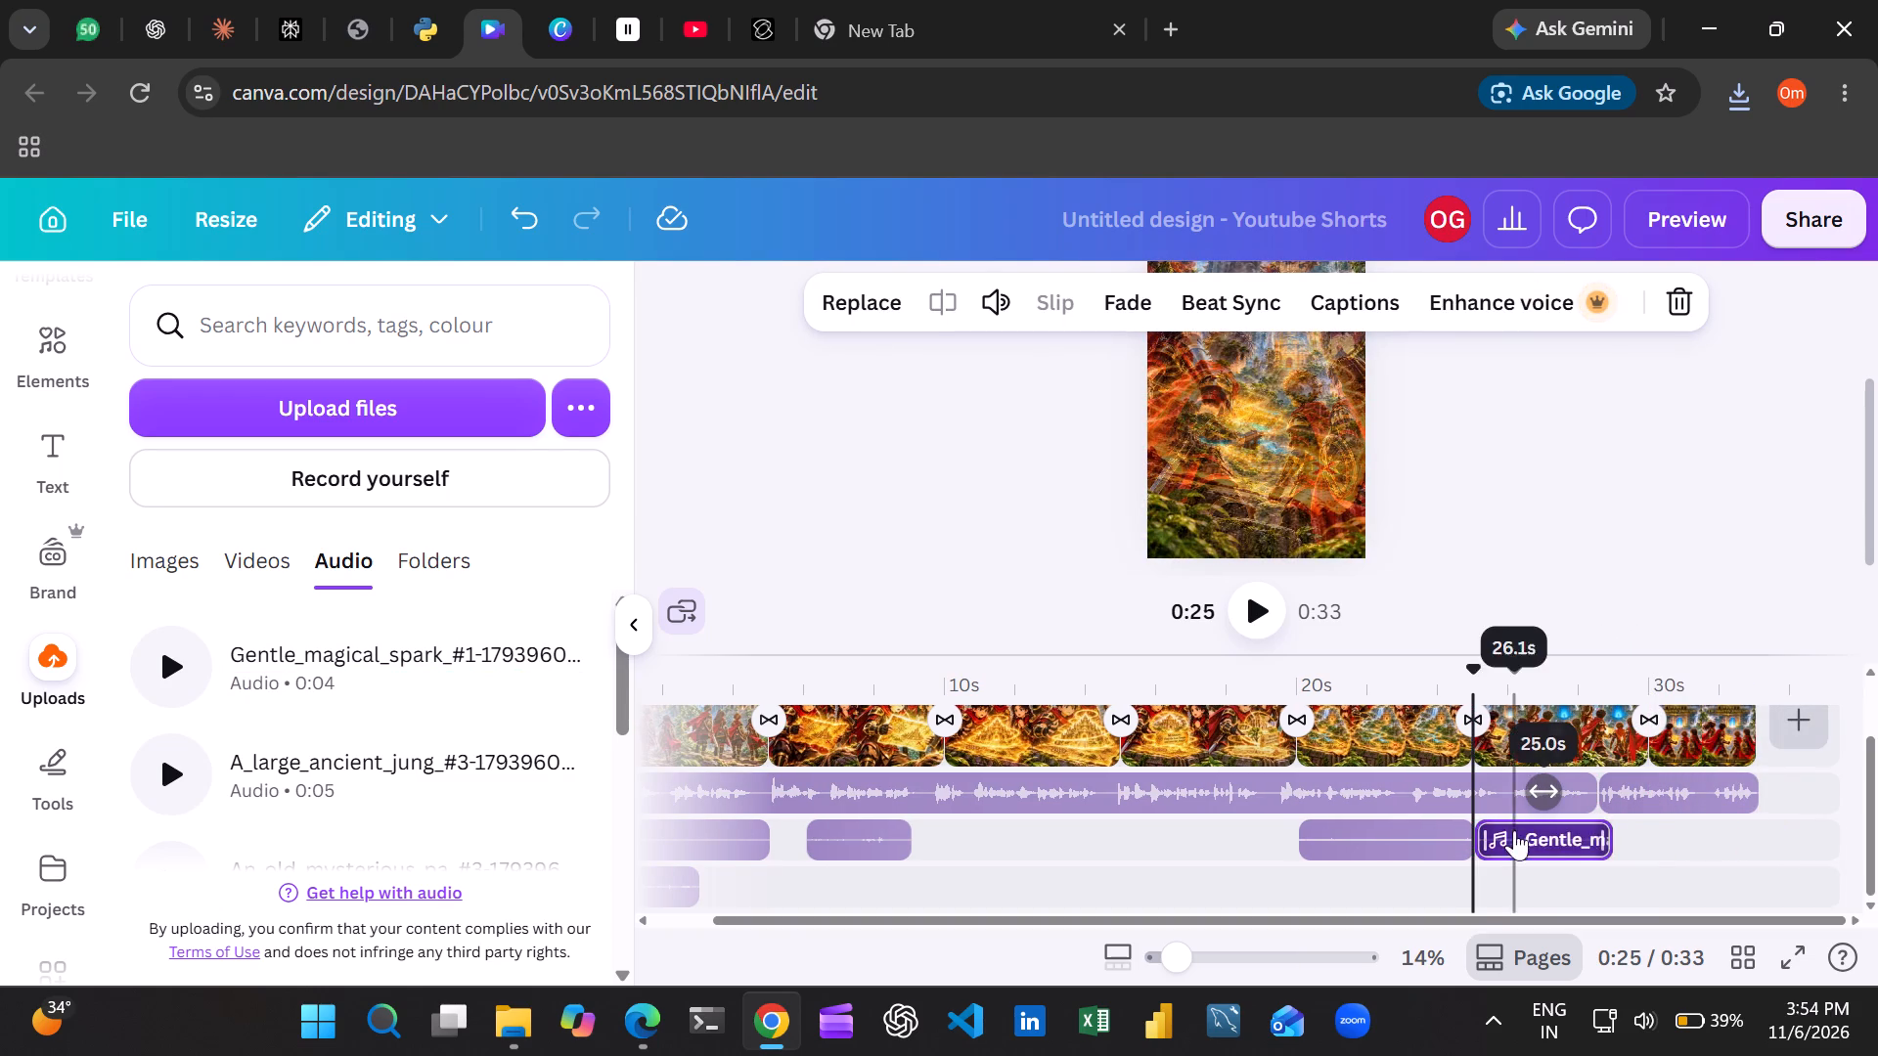
Set the volume of the magical sparkle audio clip at 25 seconds to 25.
left_click(1569, 837)
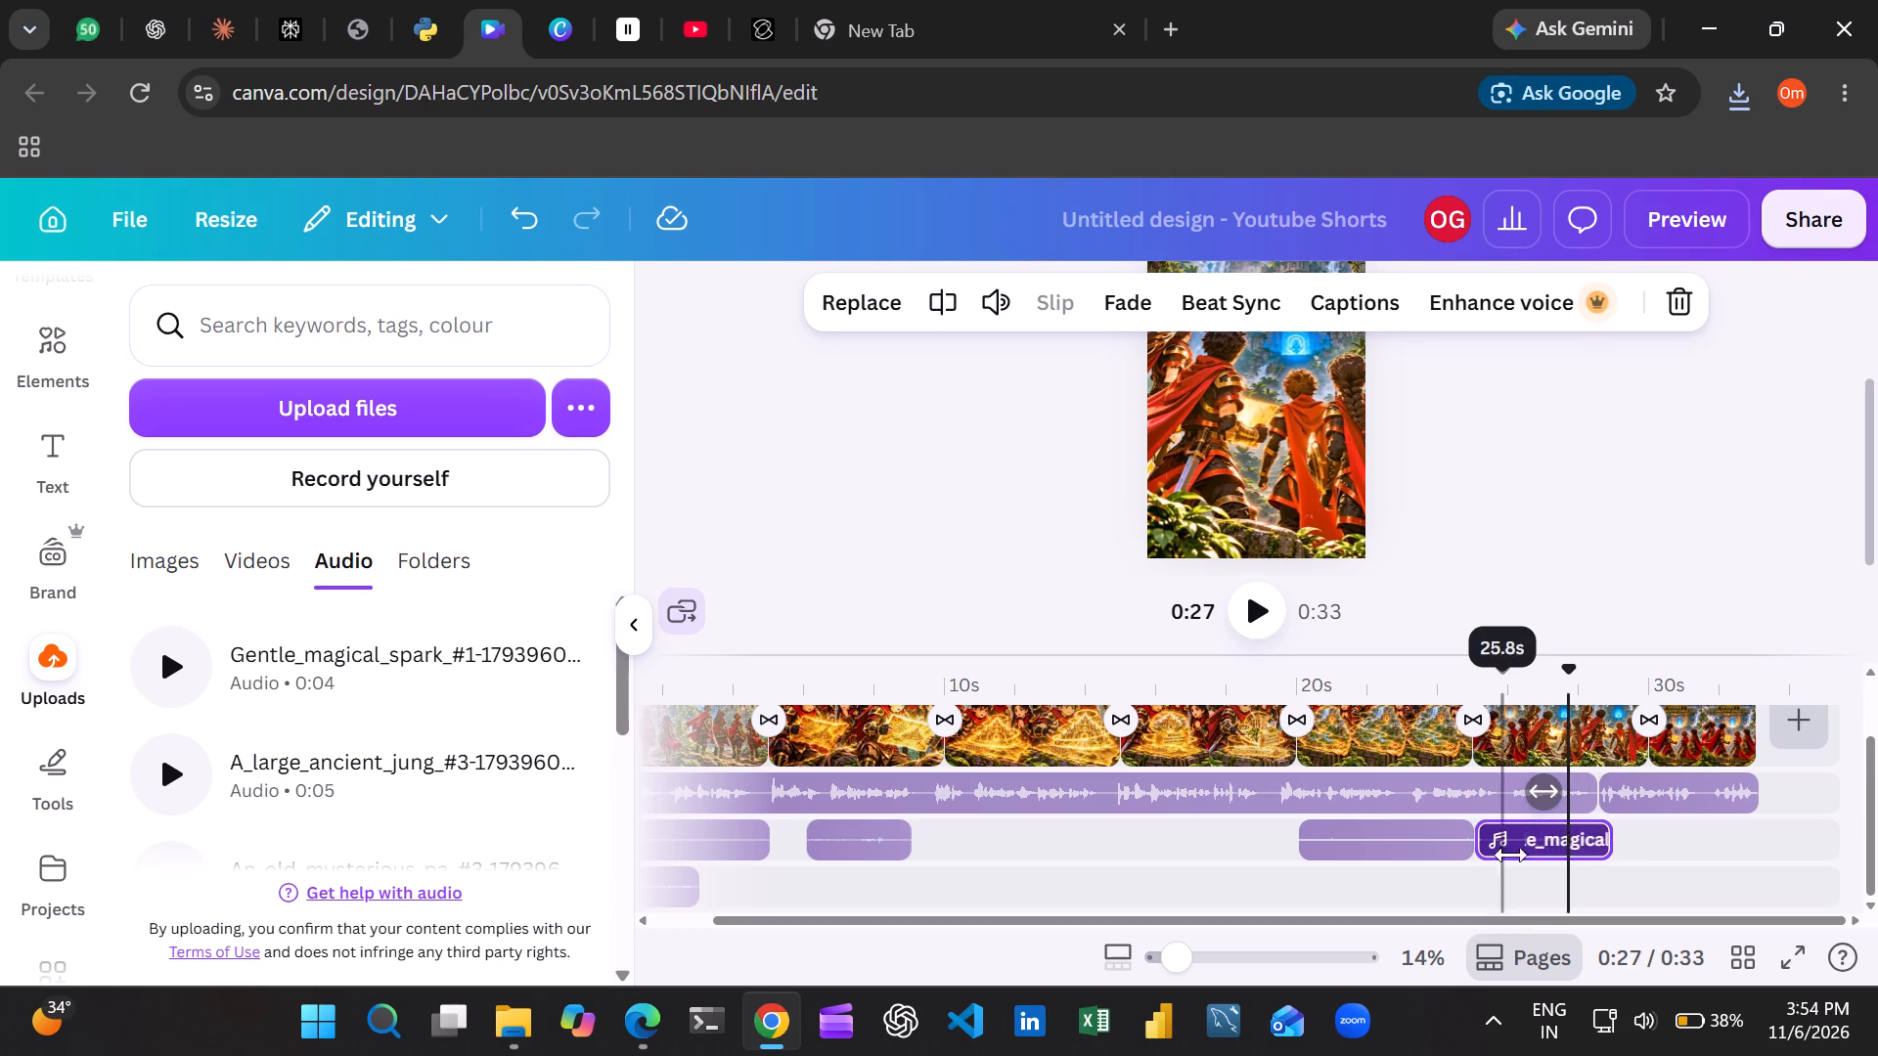
right_click(1536, 838)
left_click(1563, 753)
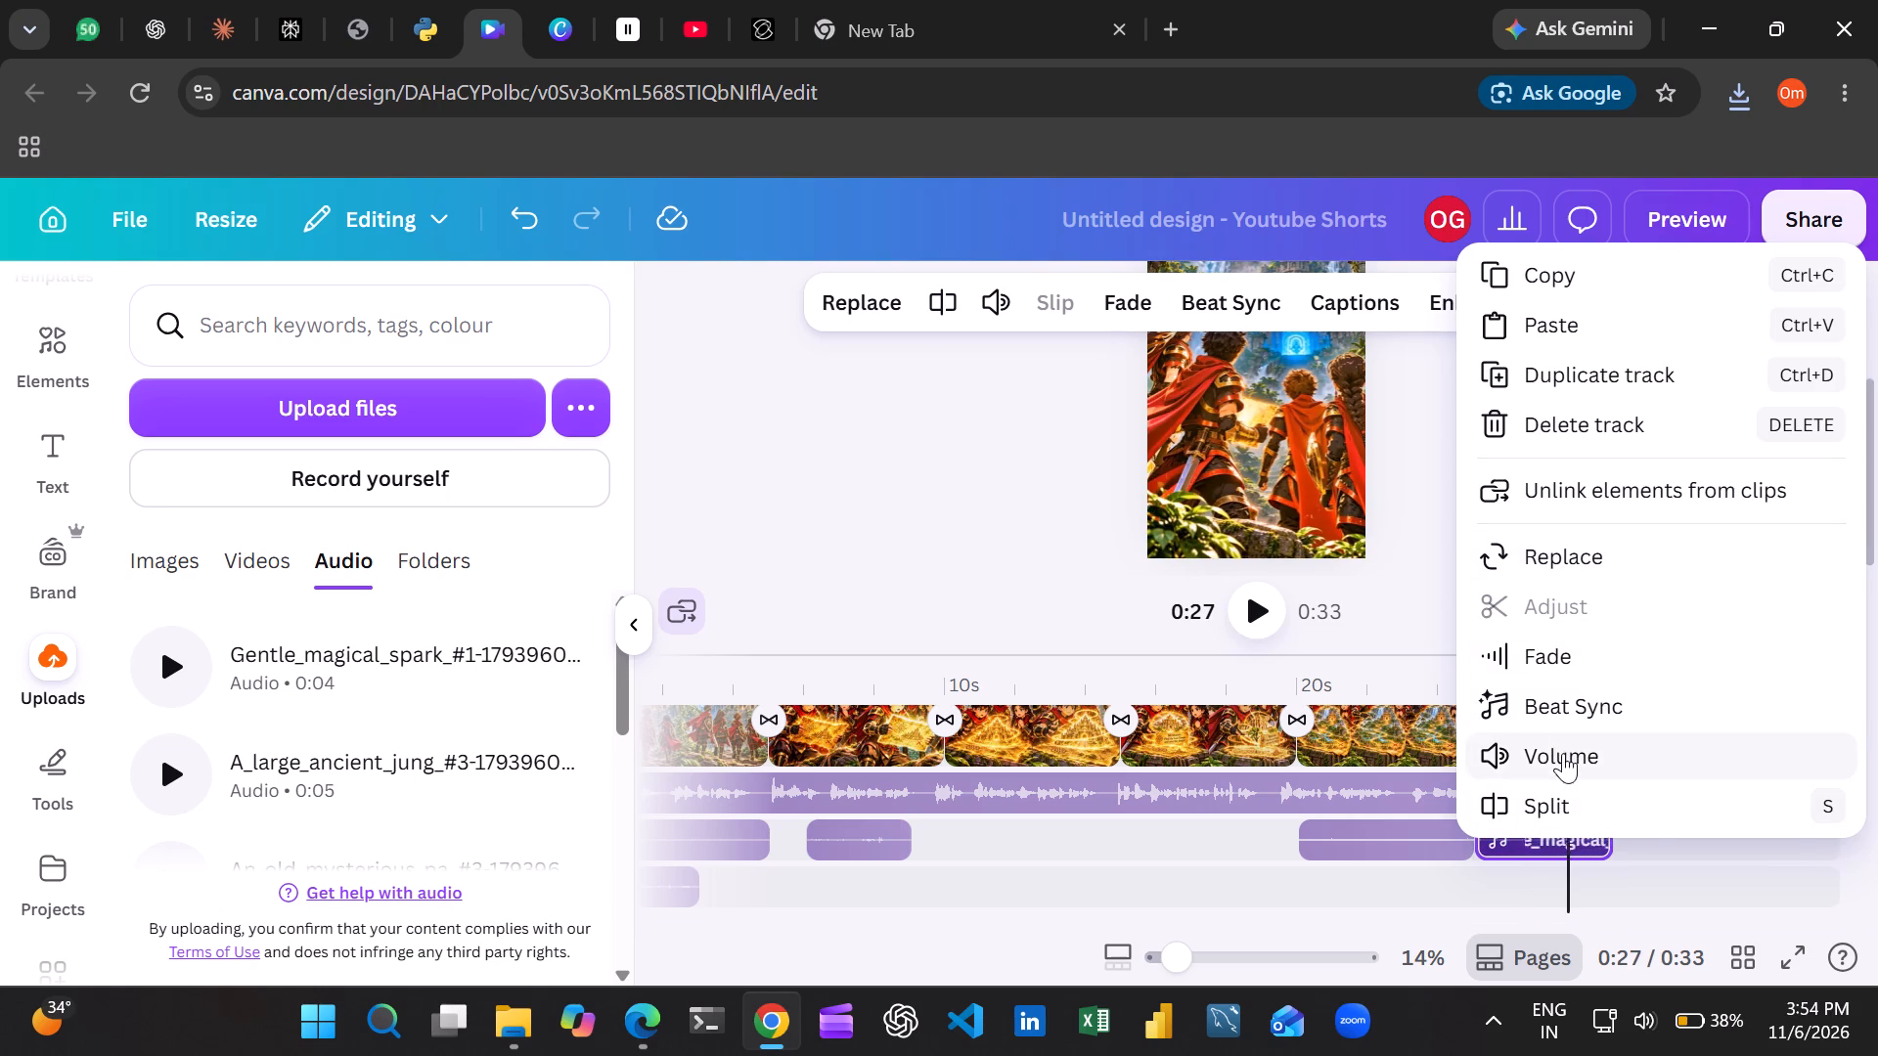
left_click_drag(1037, 402, 1028, 402)
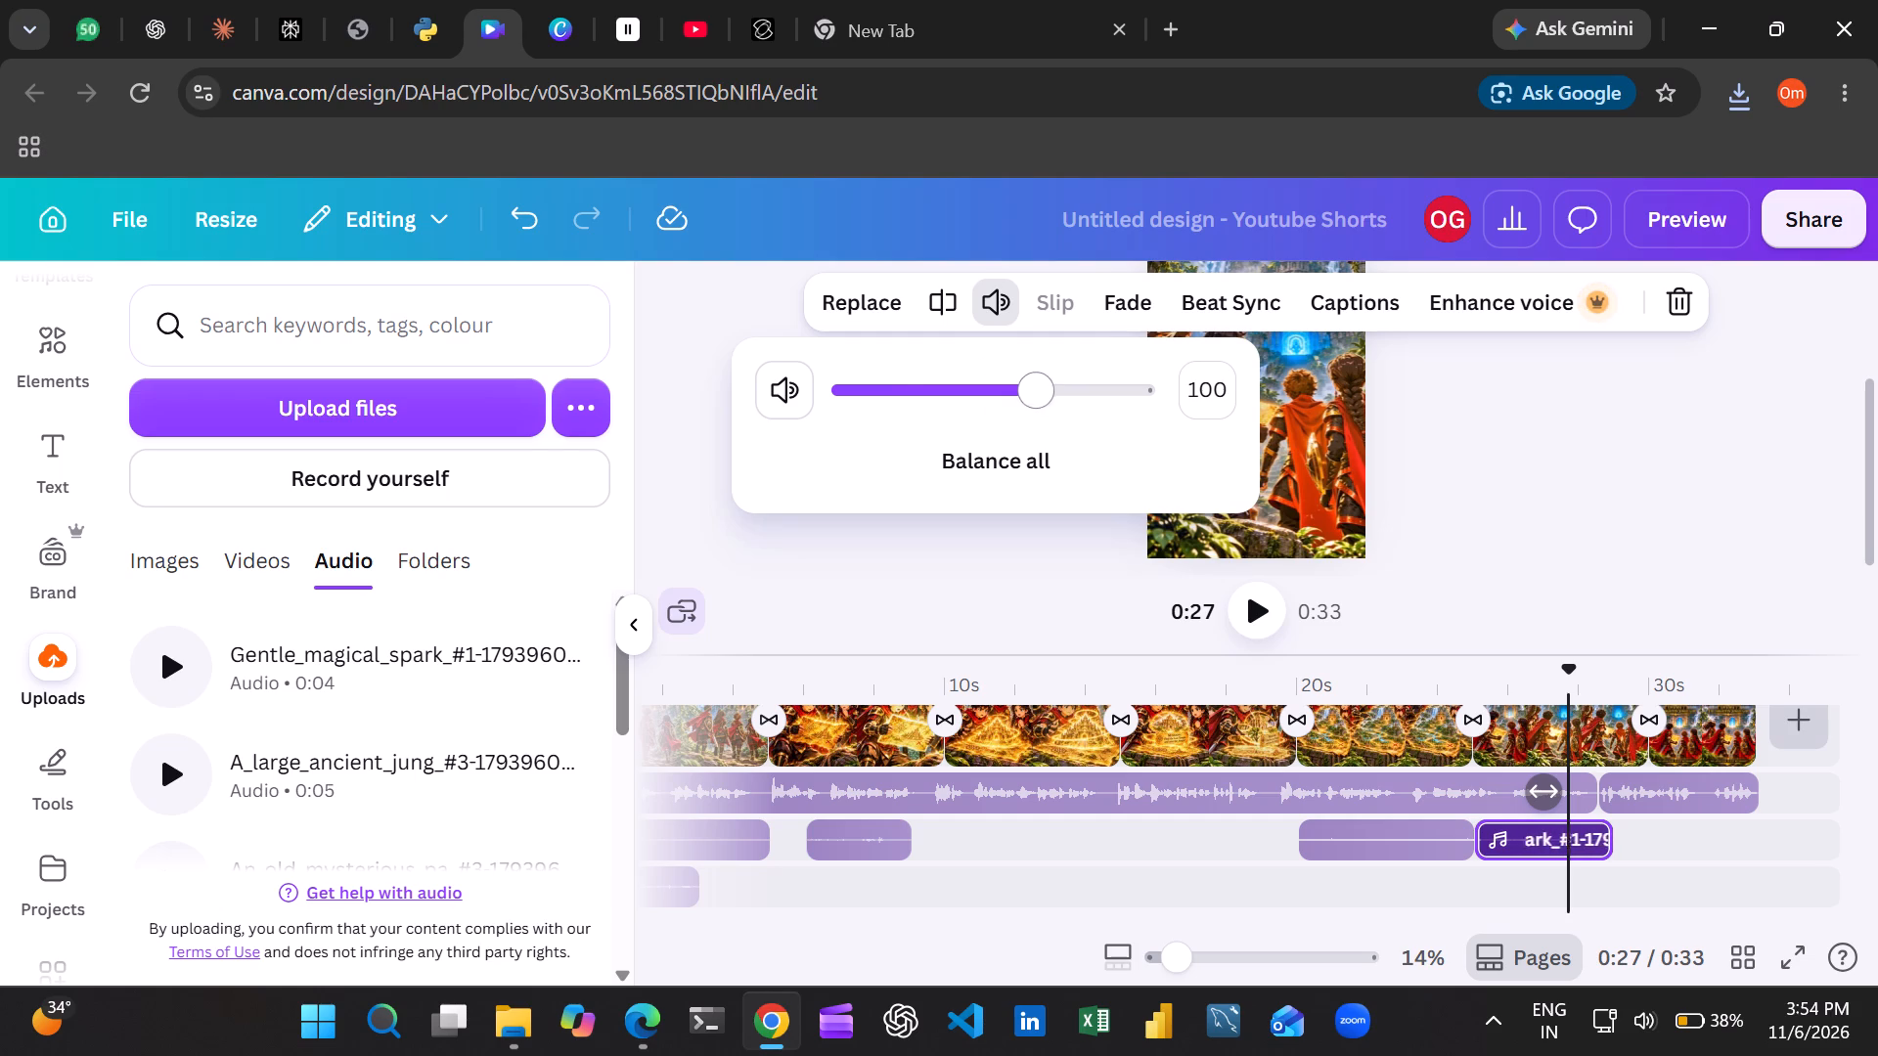
left_click_drag(1028, 402, 939, 398)
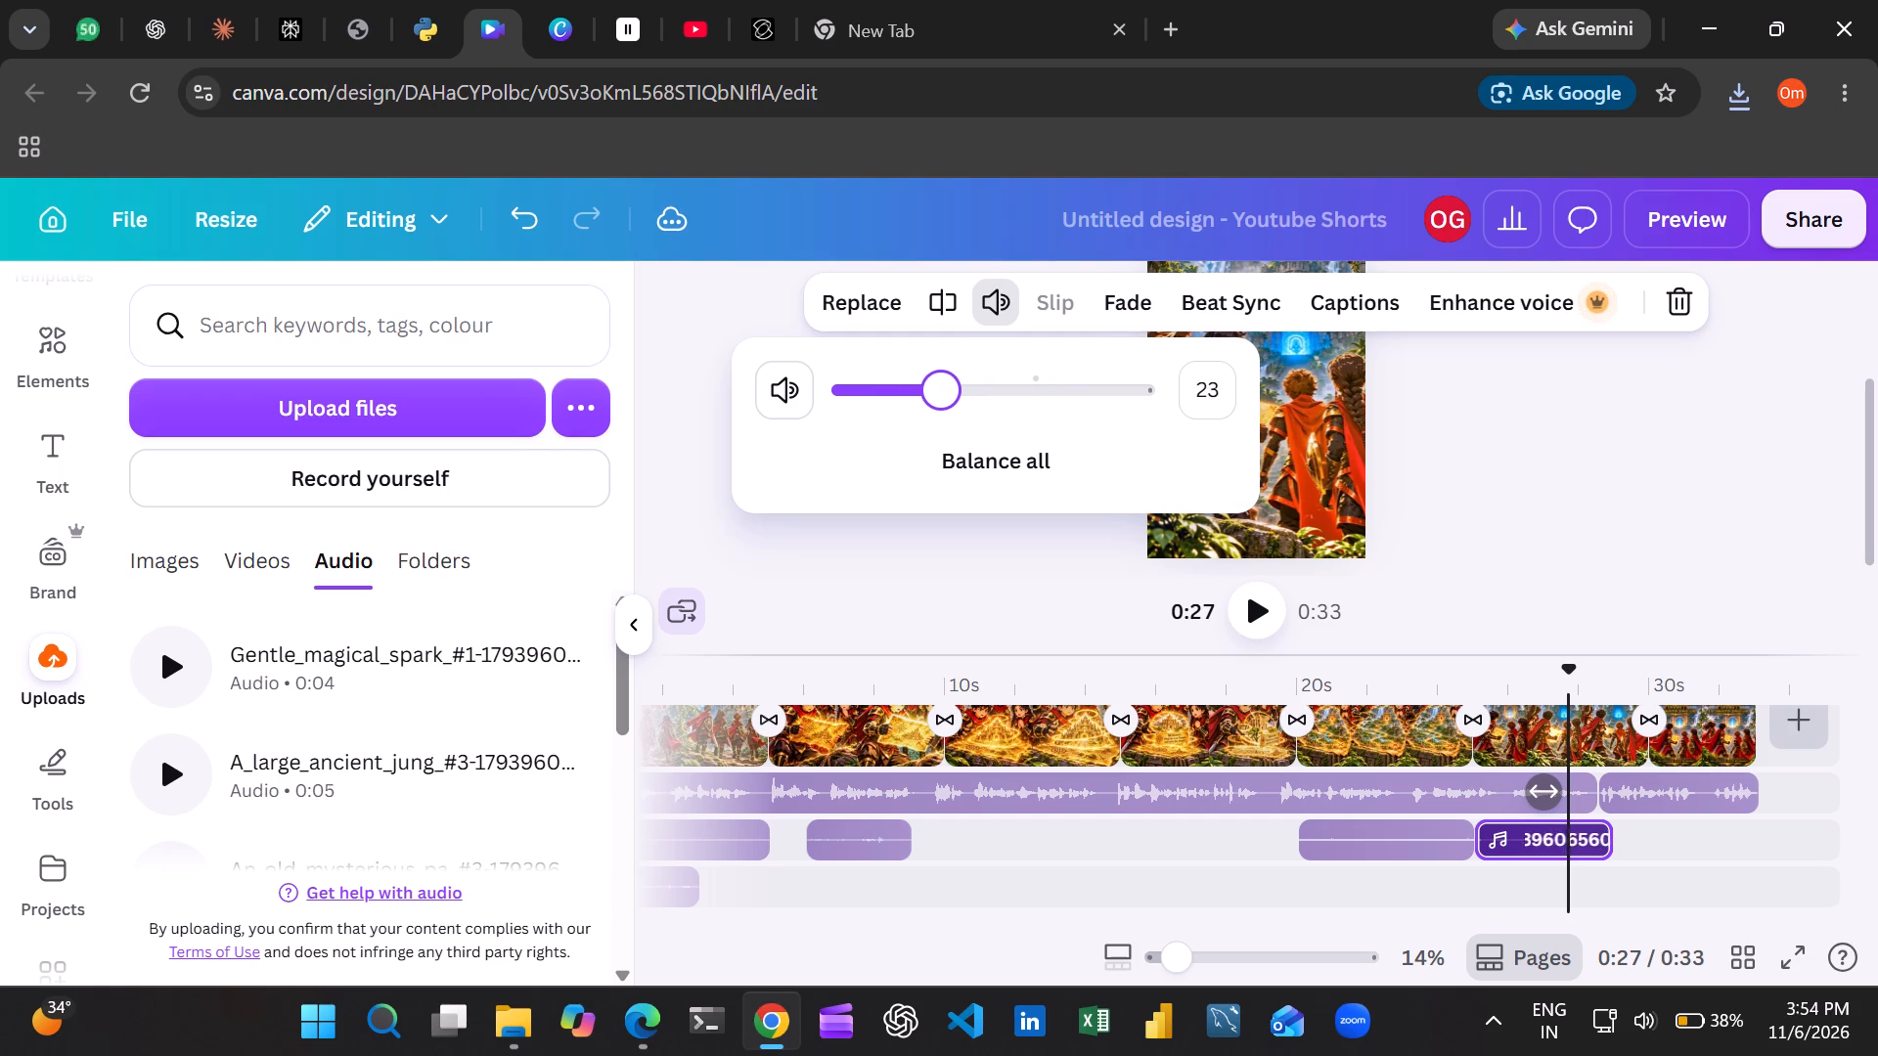
left_click_drag(939, 398, 946, 398)
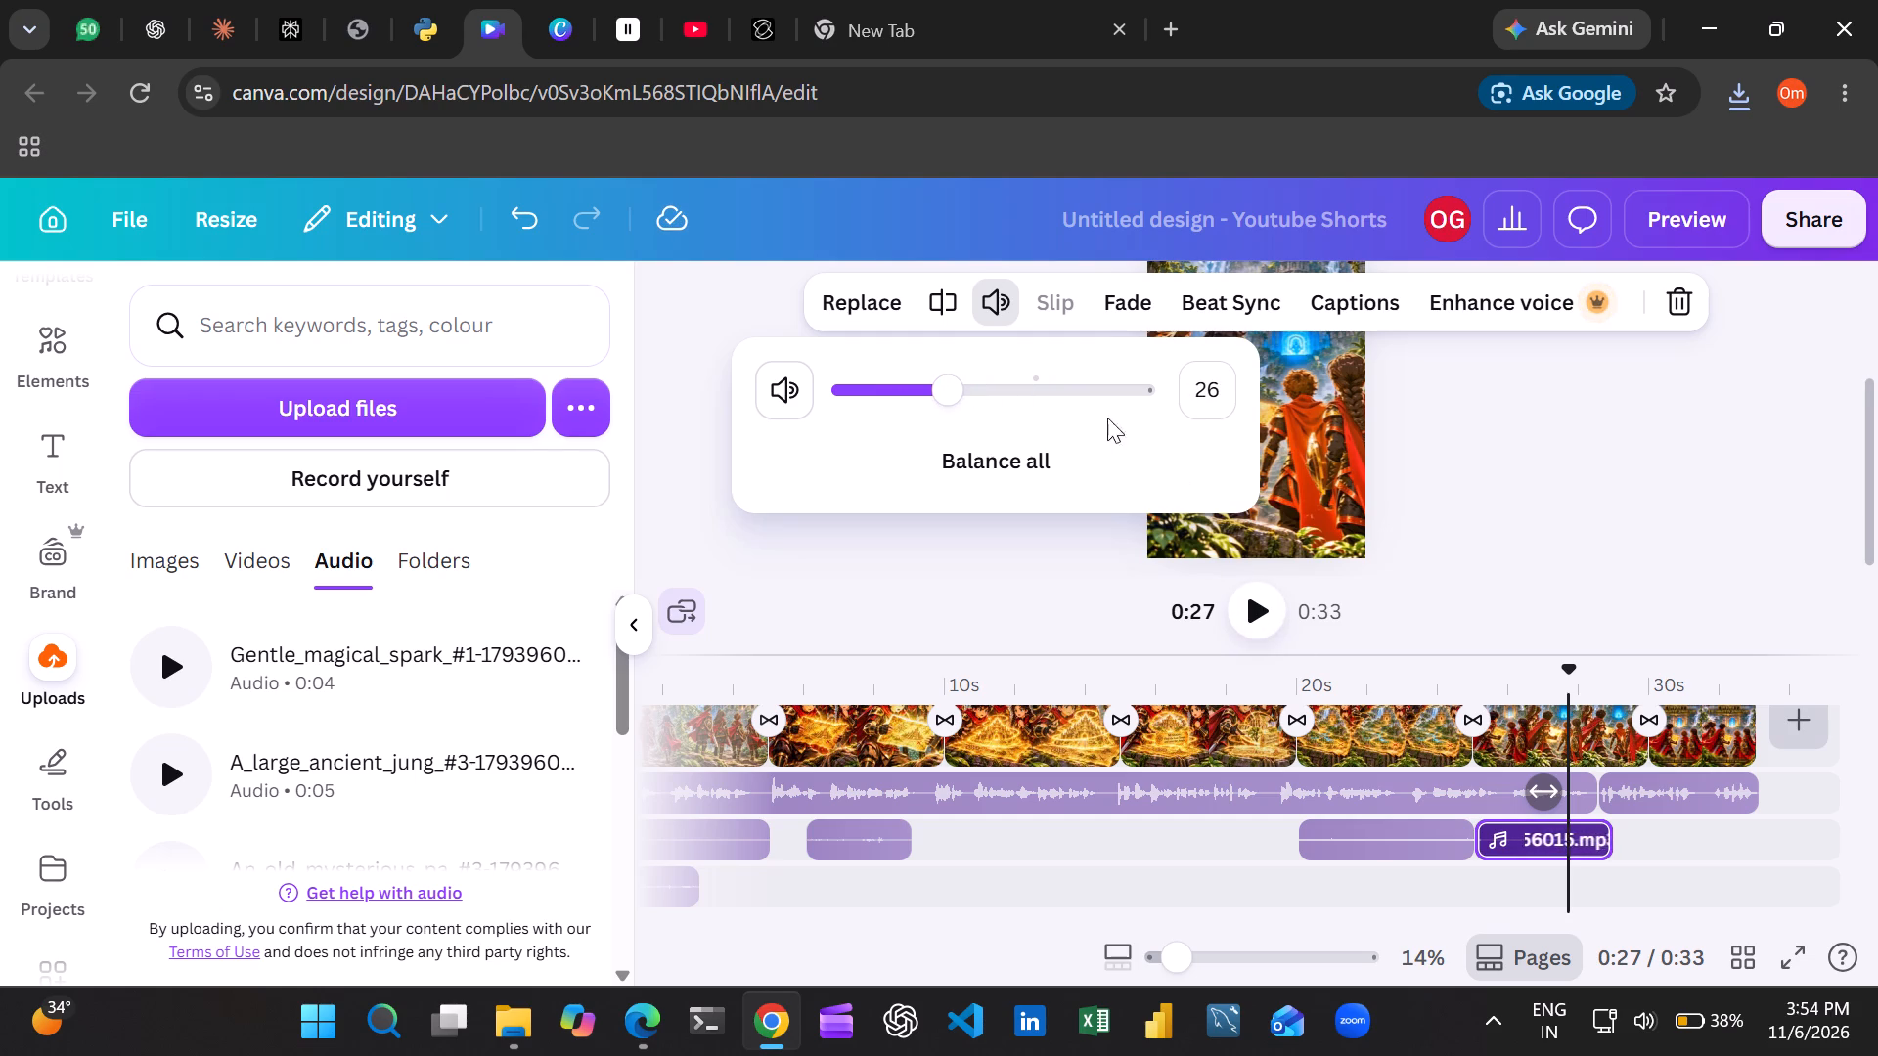
left_click(947, 390)
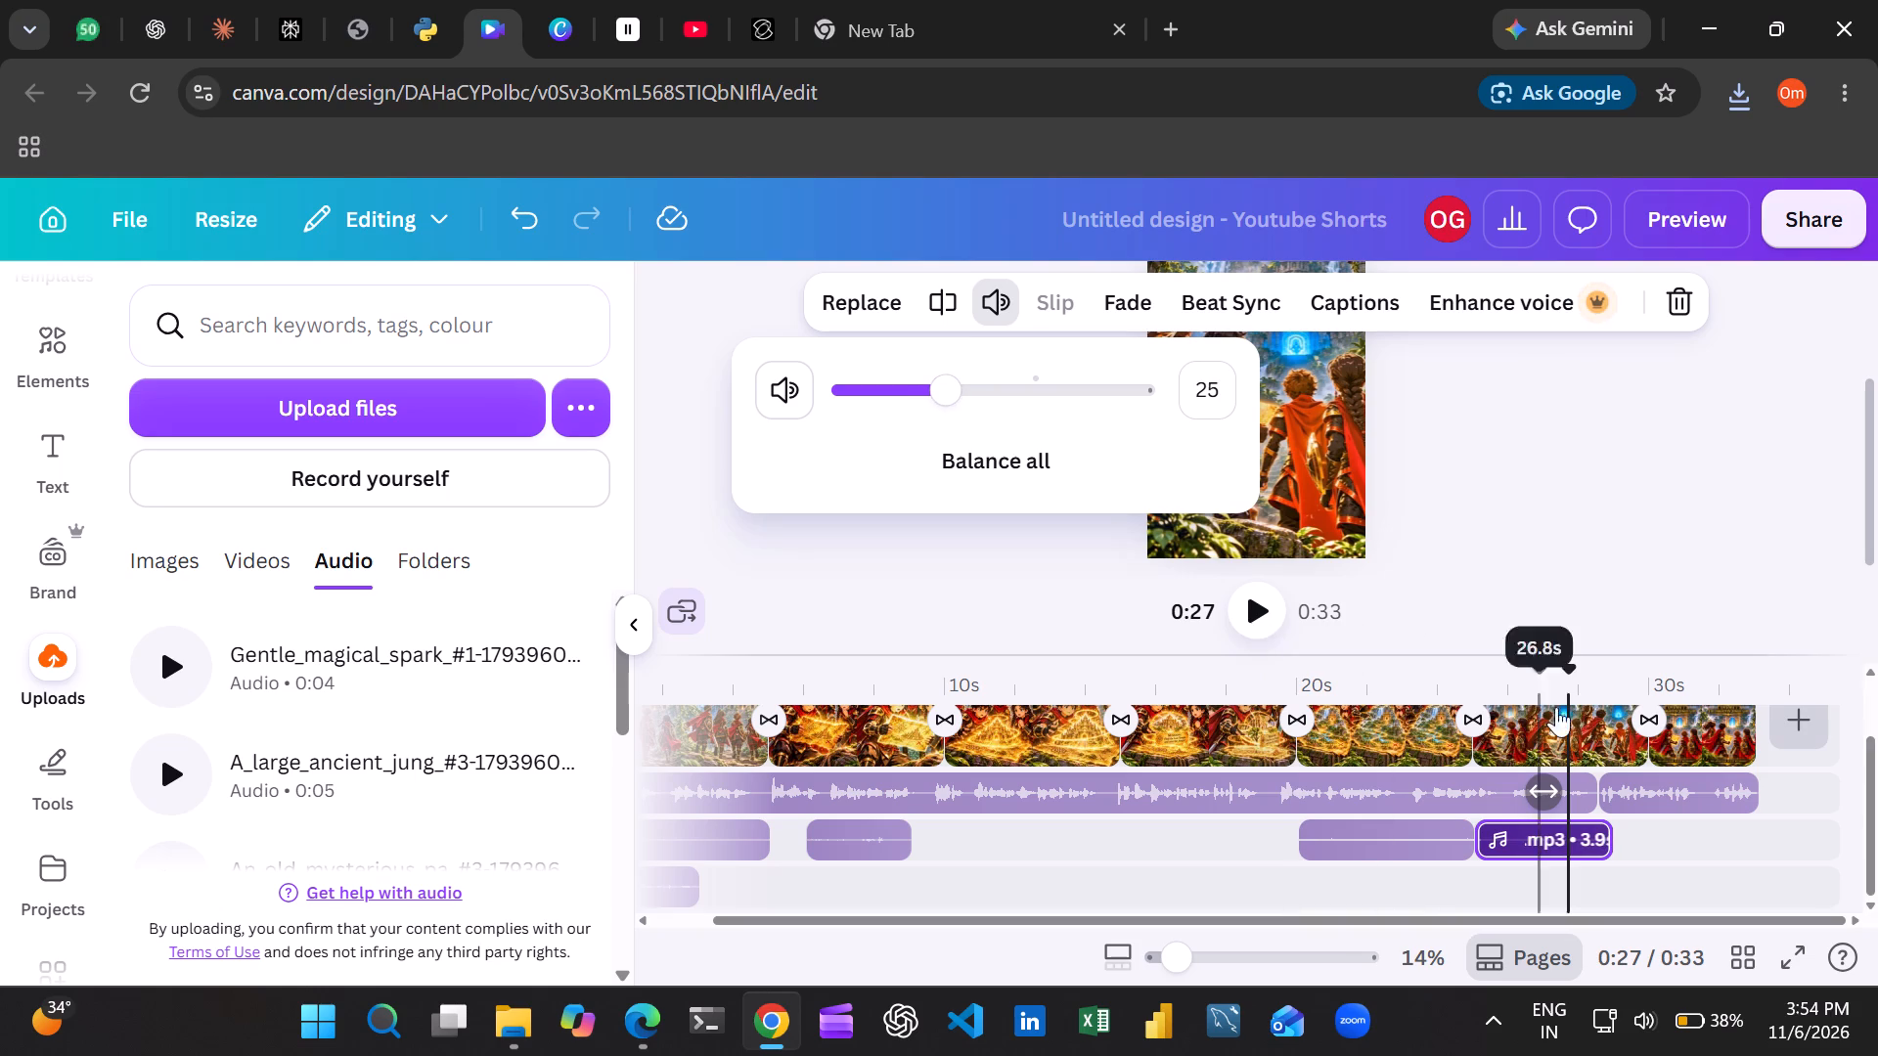
Play back the timeline from about 21 seconds to hear how the magical sparkle clip fits its scene.
left_click_drag(1579, 672, 1374, 661)
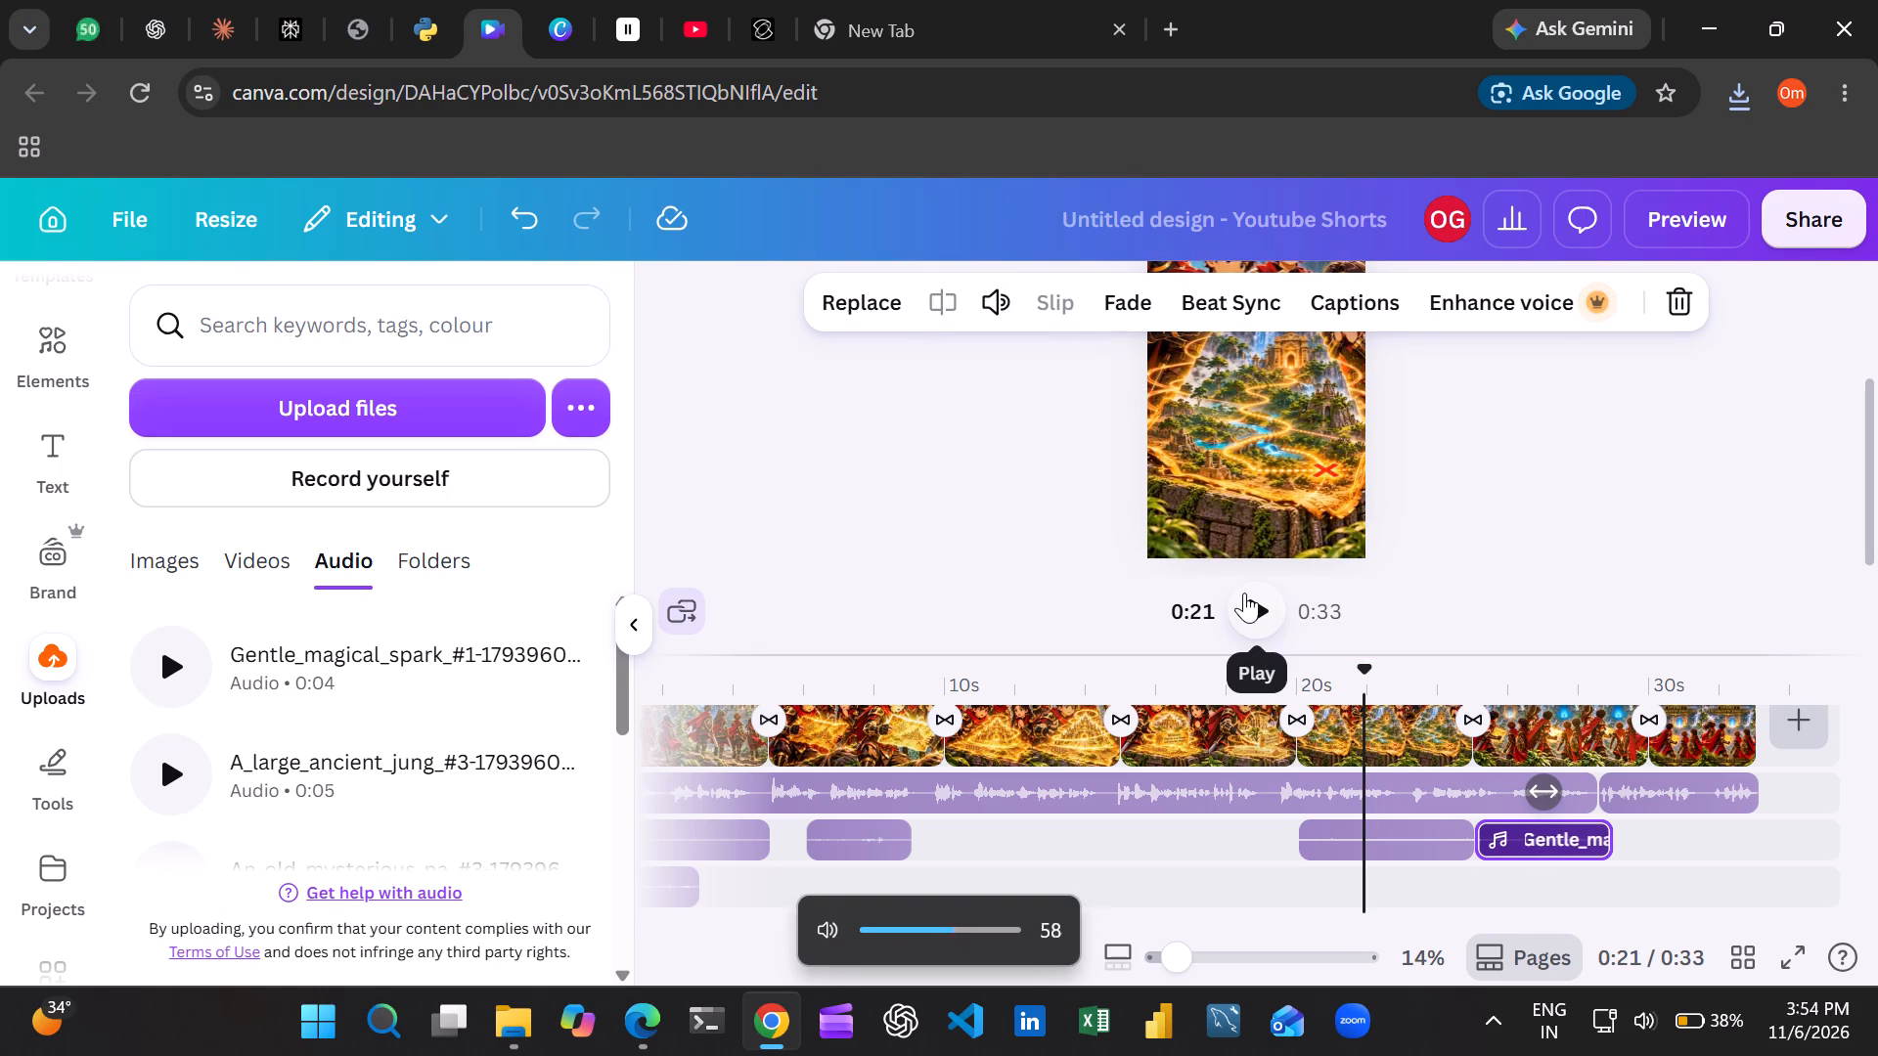
left_click(1250, 605)
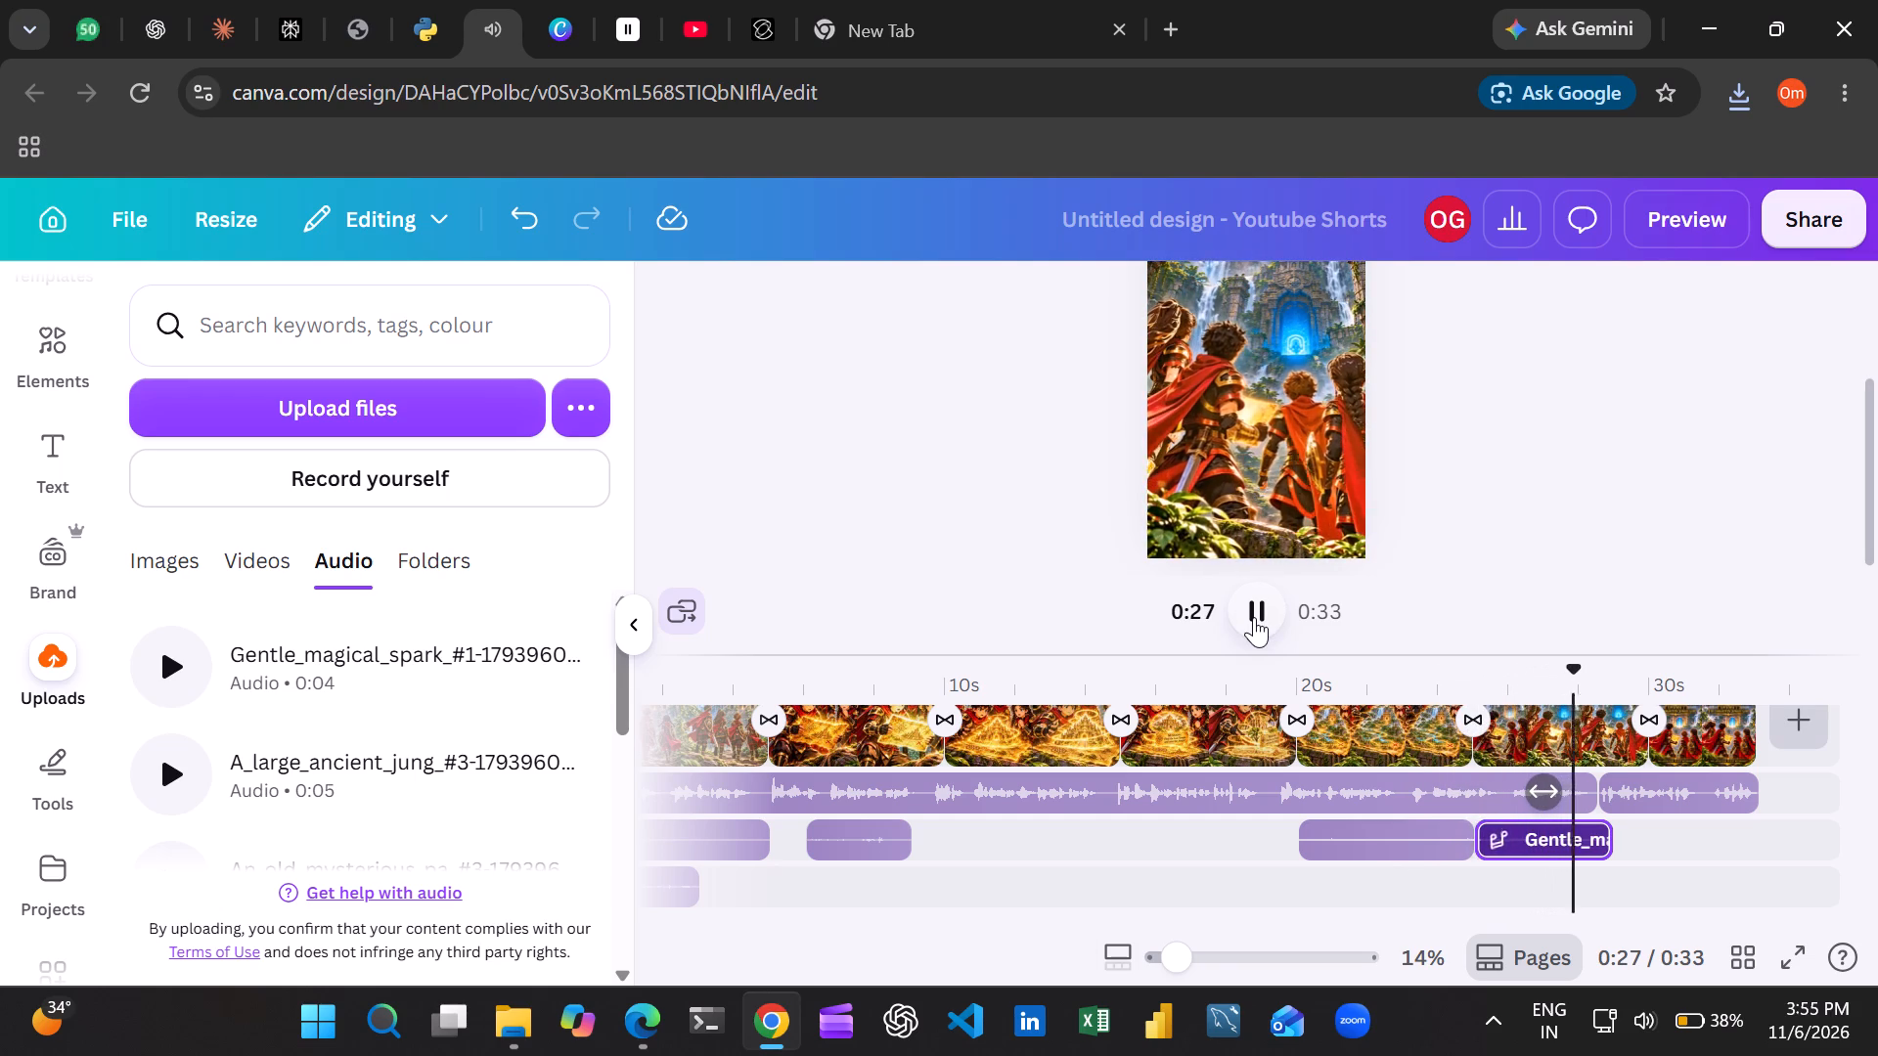
left_click(1267, 613)
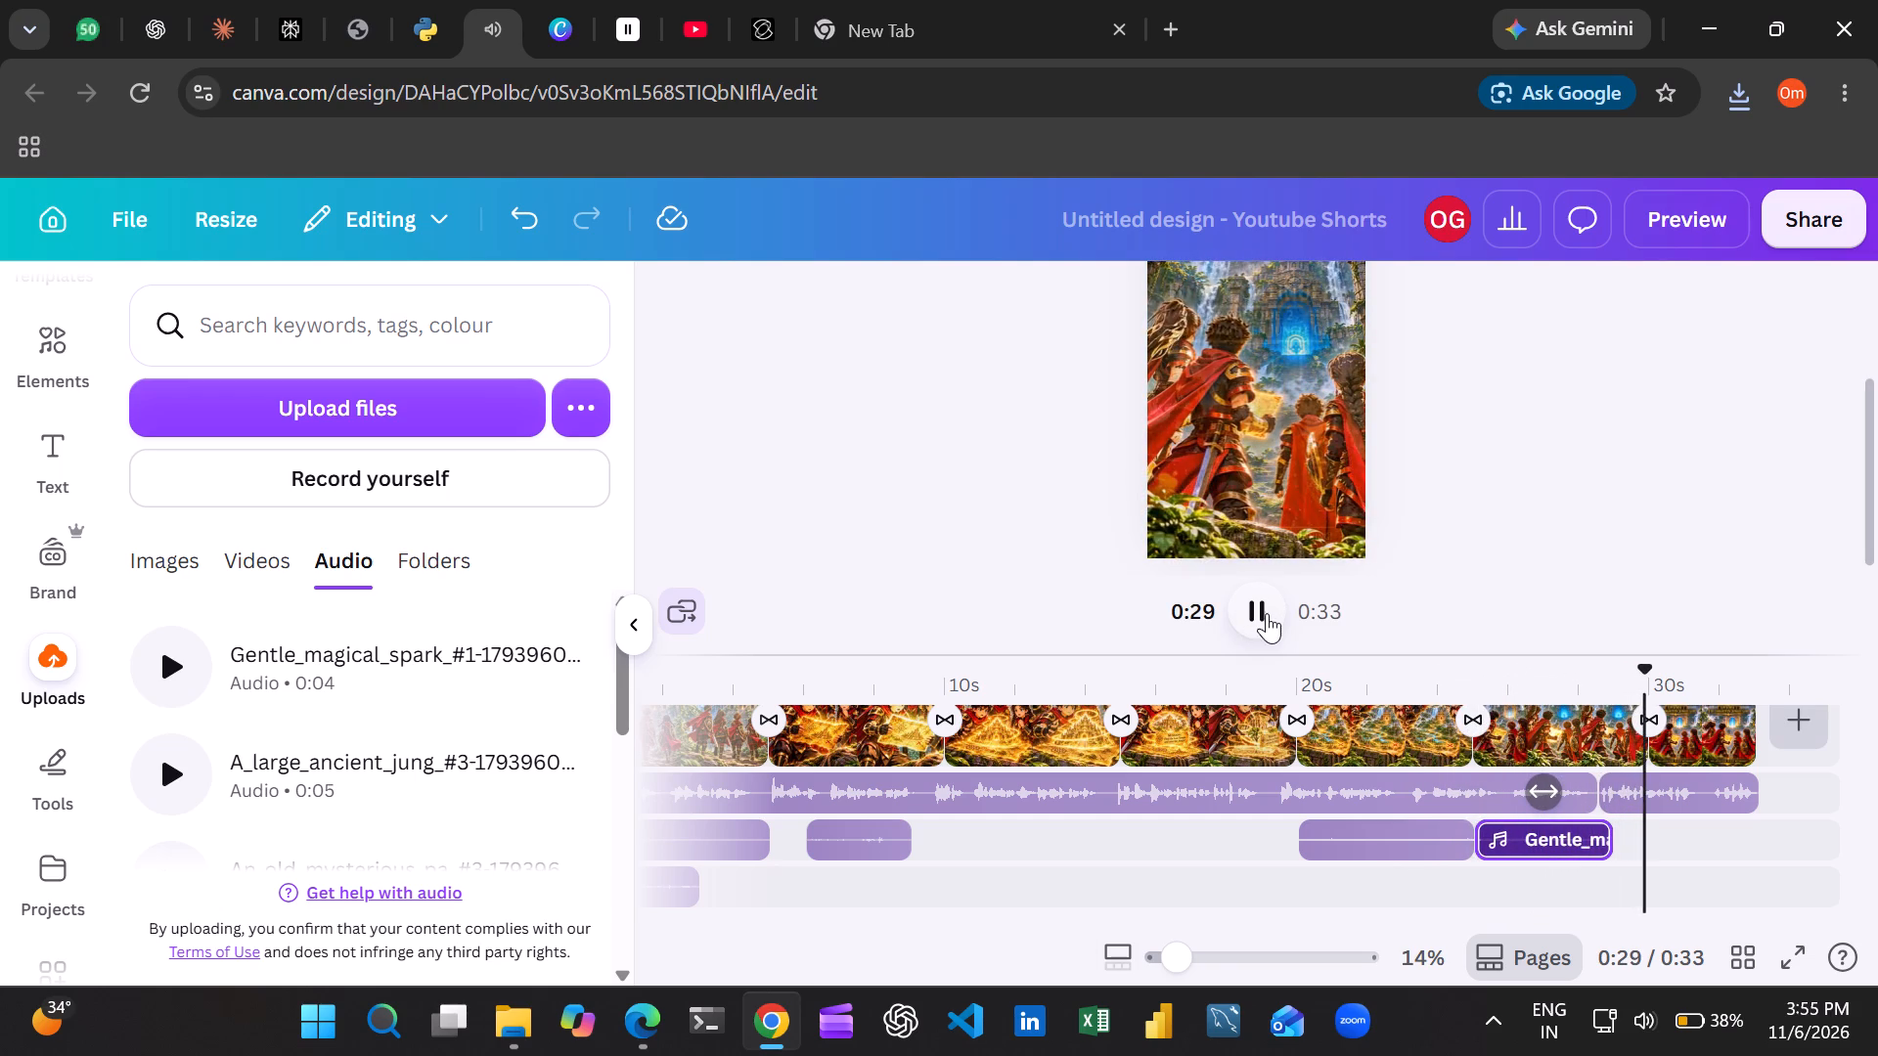
Move the Gentle_magical_spark clip along the timeline so it starts at about 26.5 seconds.
left_click_drag(1545, 837, 1544, 837)
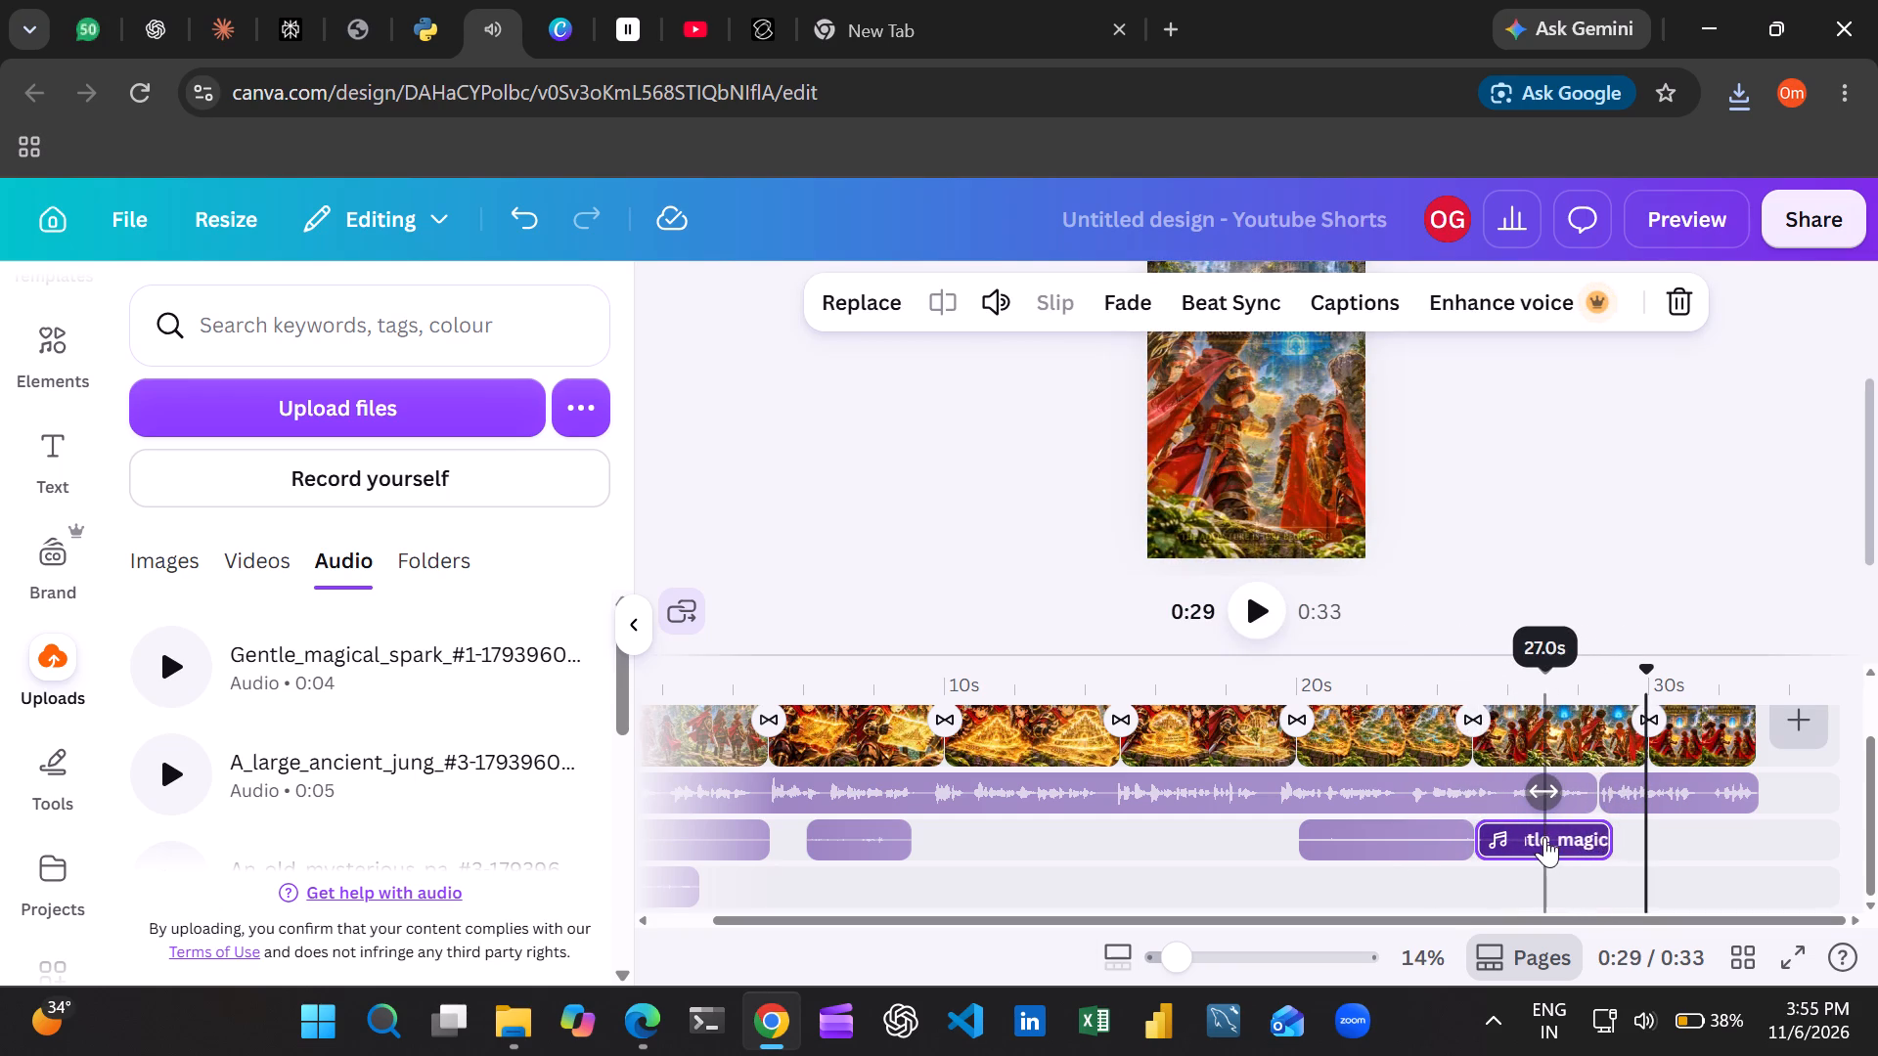
left_click_drag(1544, 837, 1598, 841)
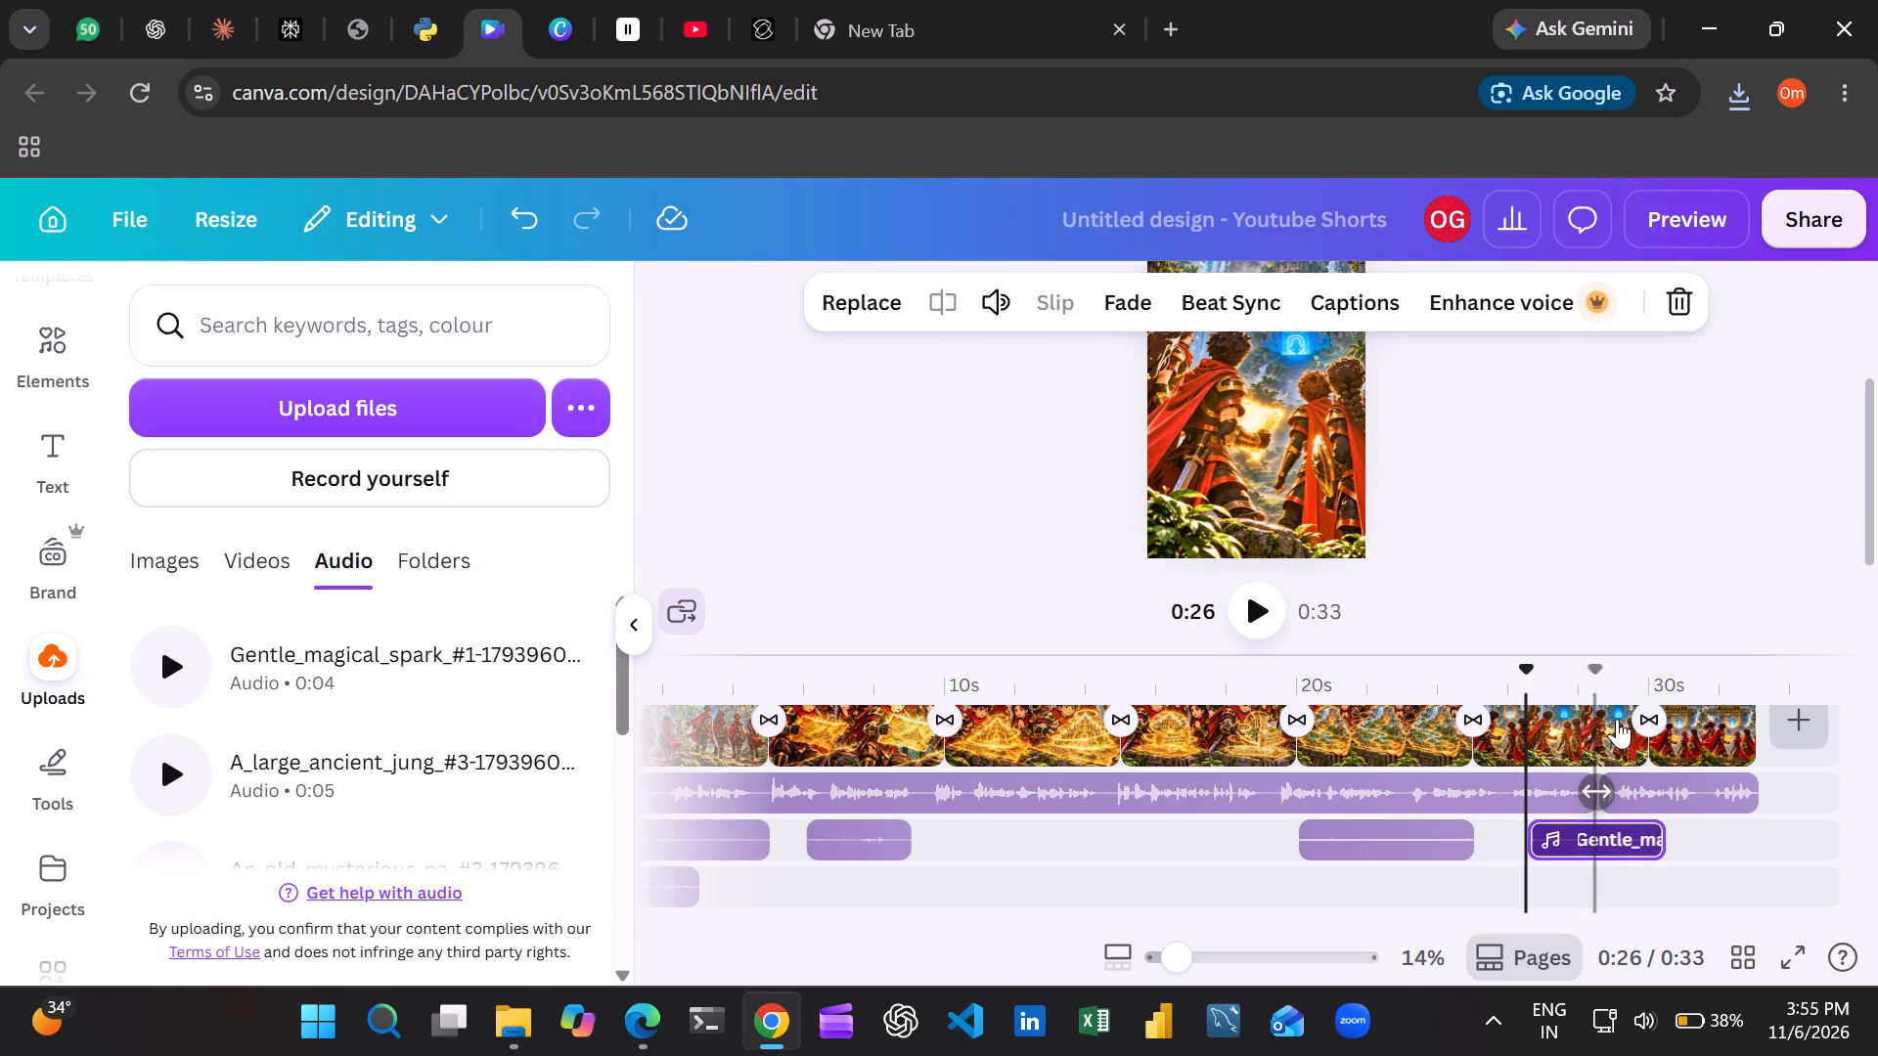
Play back the timeline from about 26 seconds through the closing scene to check the repositioned sparkle sound.
left_click(1523, 664)
left_click(1238, 594)
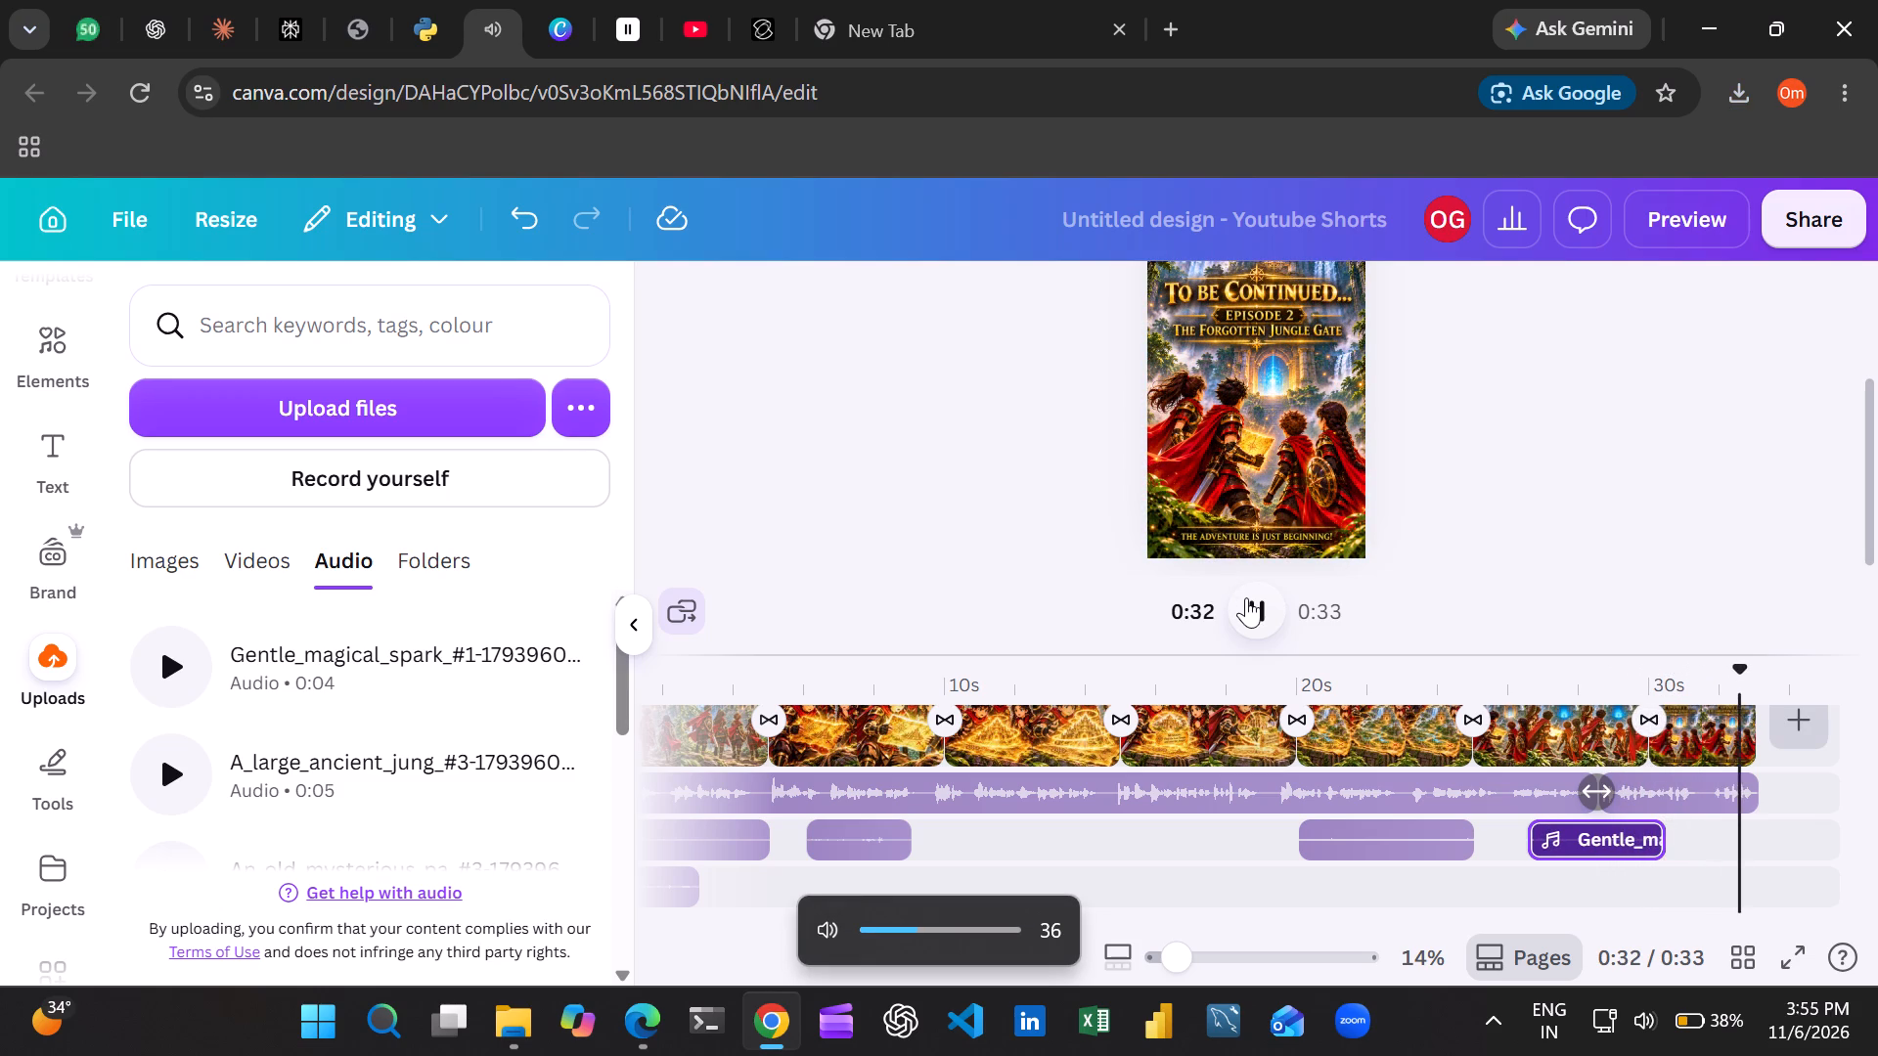
left_click(1246, 601)
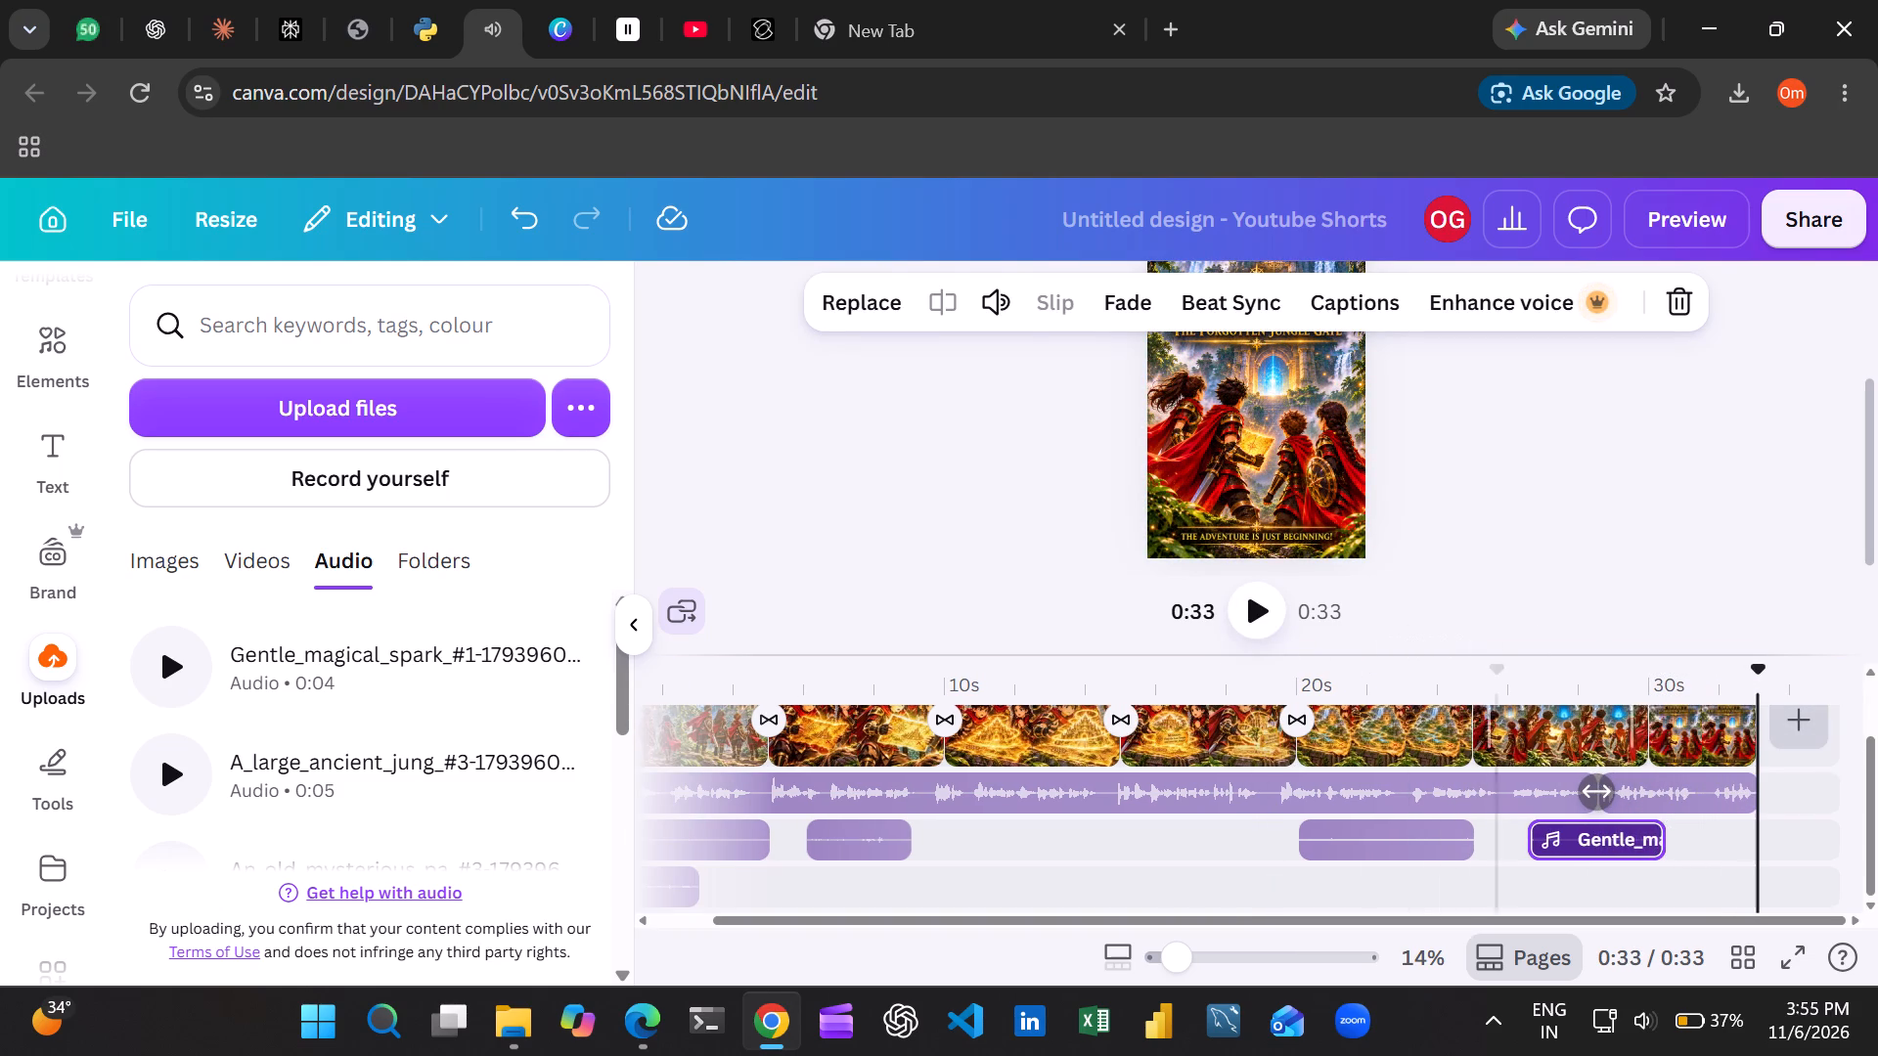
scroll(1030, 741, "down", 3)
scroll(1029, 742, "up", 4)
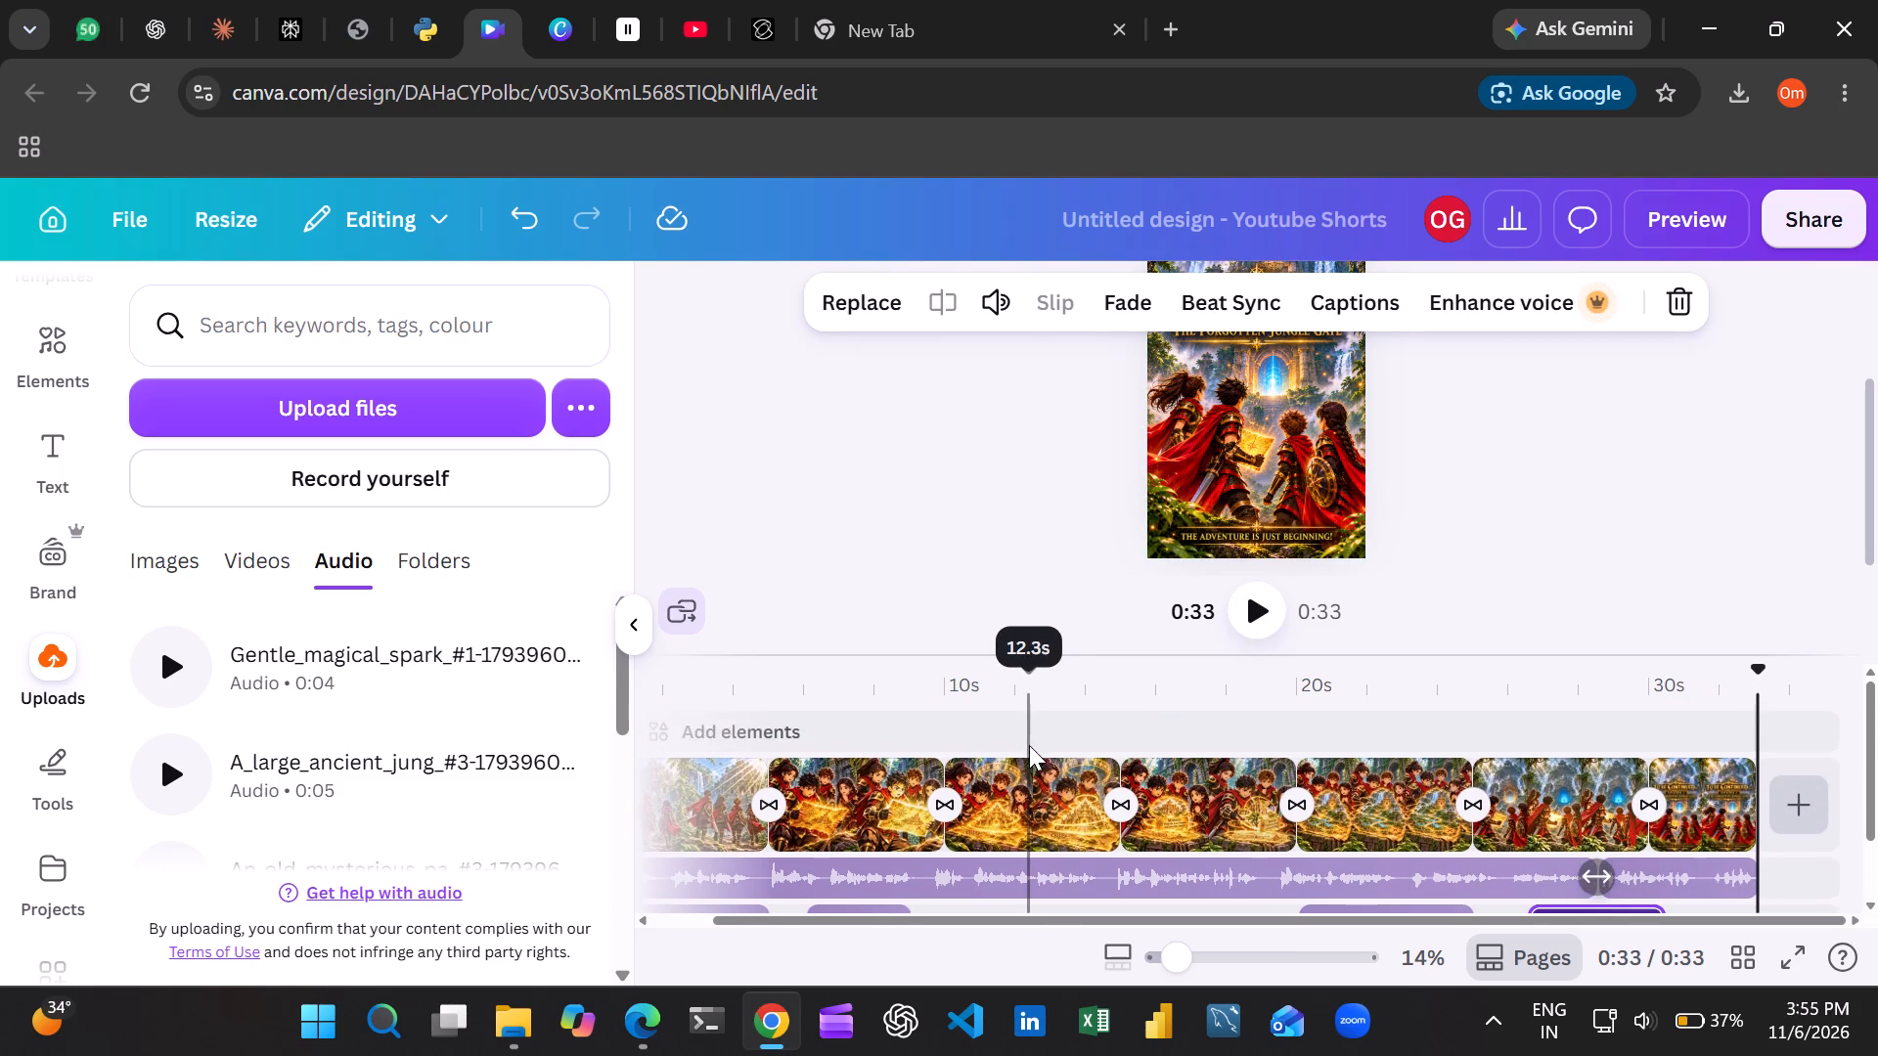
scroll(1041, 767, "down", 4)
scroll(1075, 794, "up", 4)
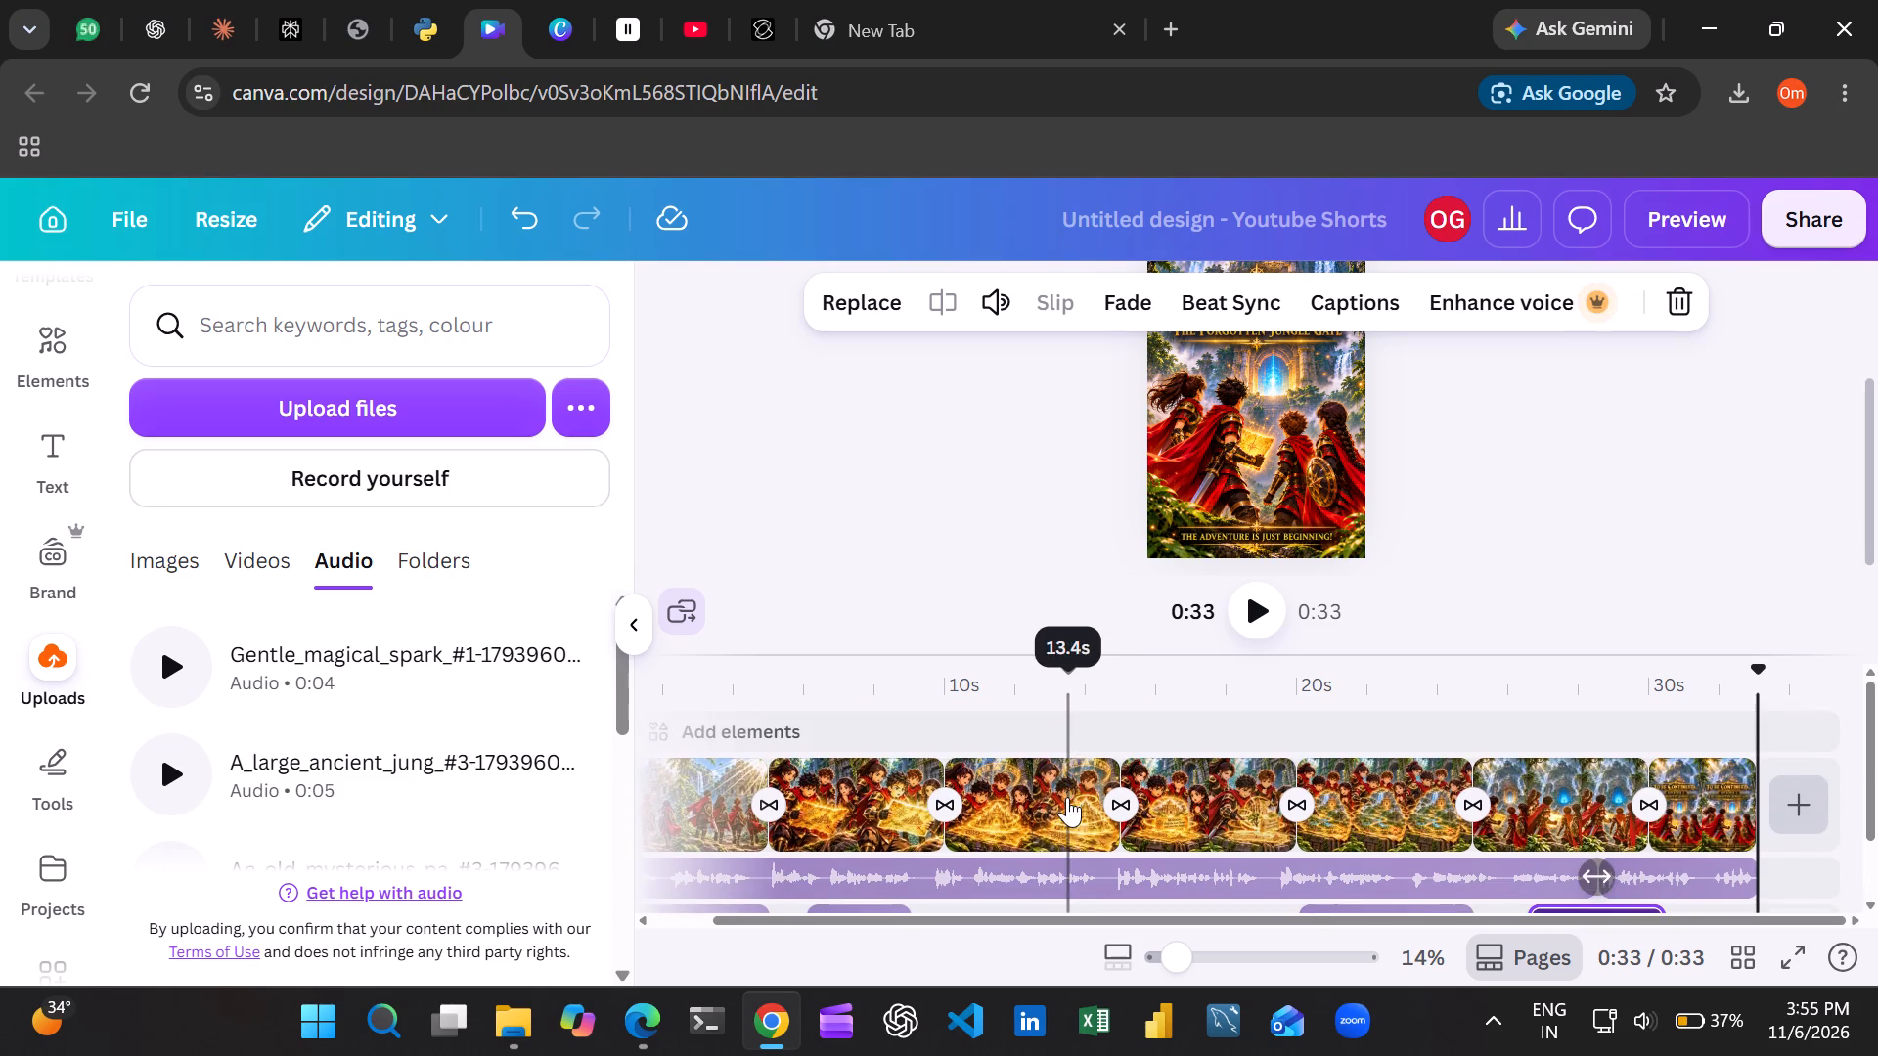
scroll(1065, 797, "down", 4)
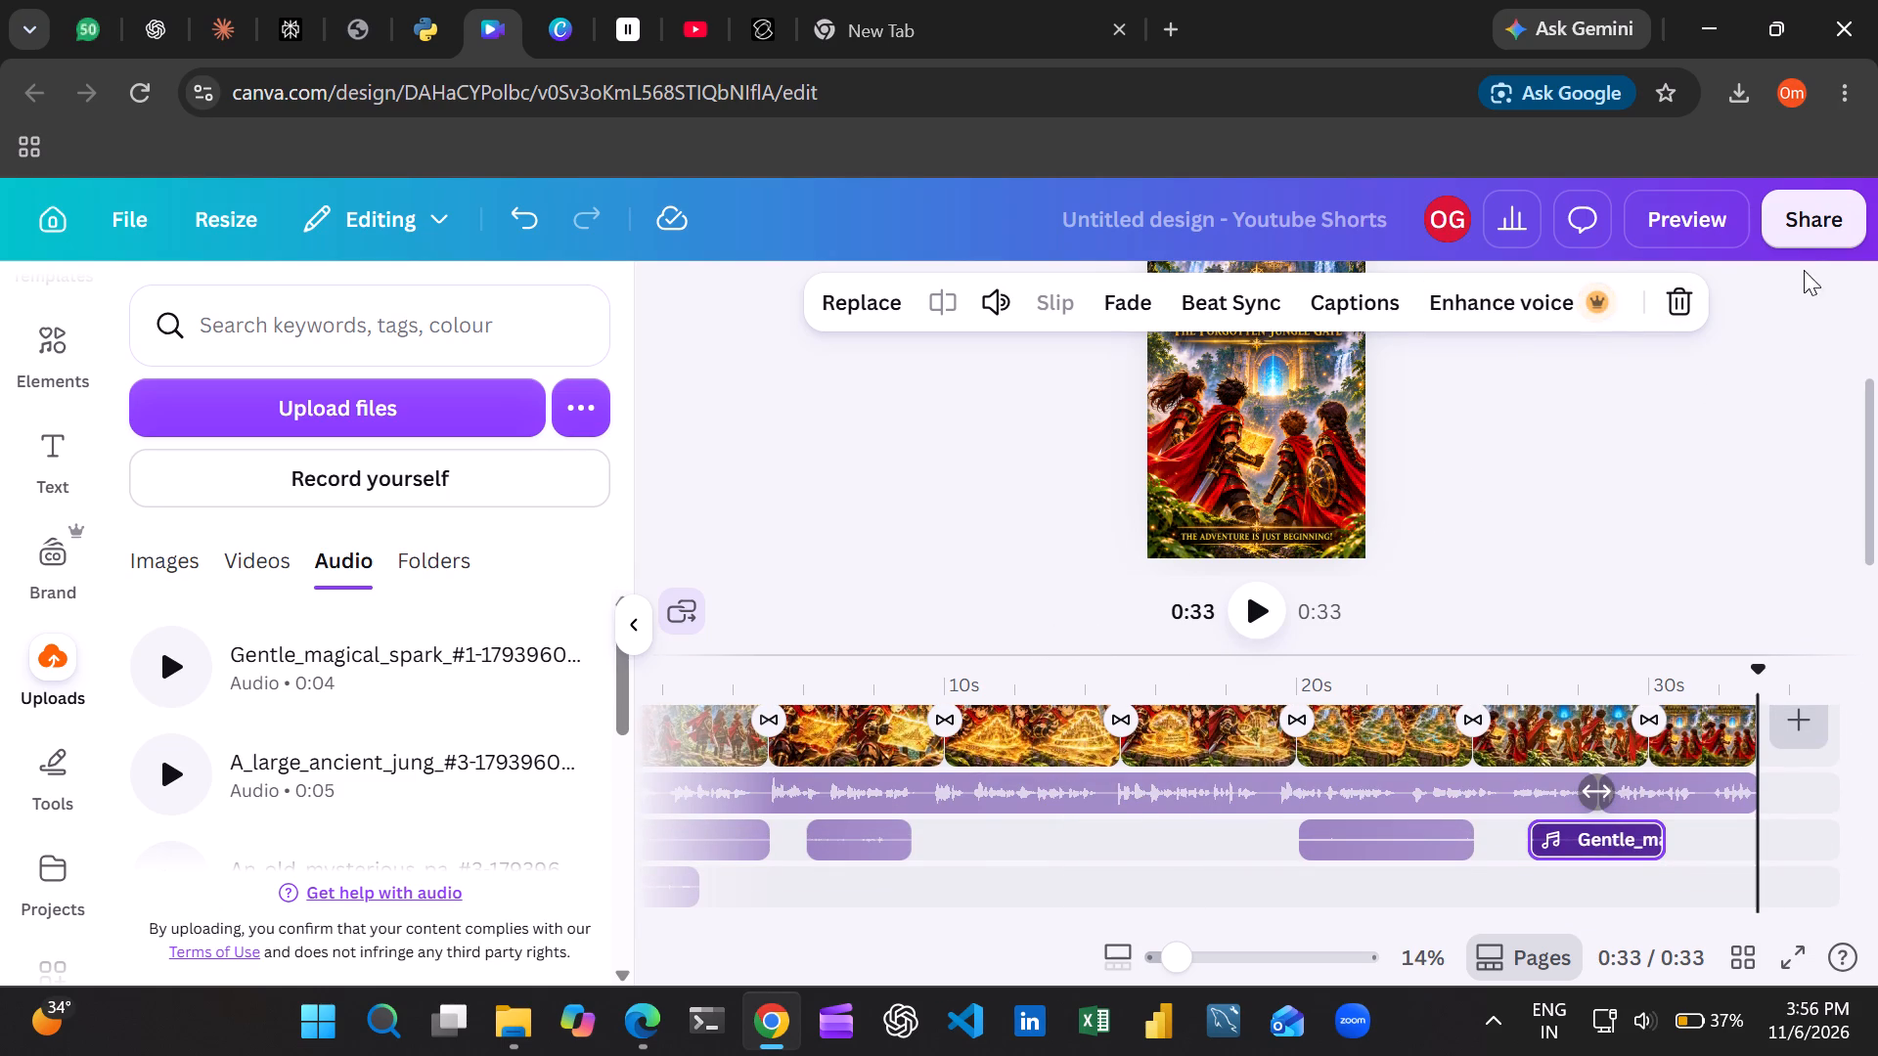
Download the finished Youtube Shorts design as an MP4 video at 1080p quality.
left_click(1804, 219)
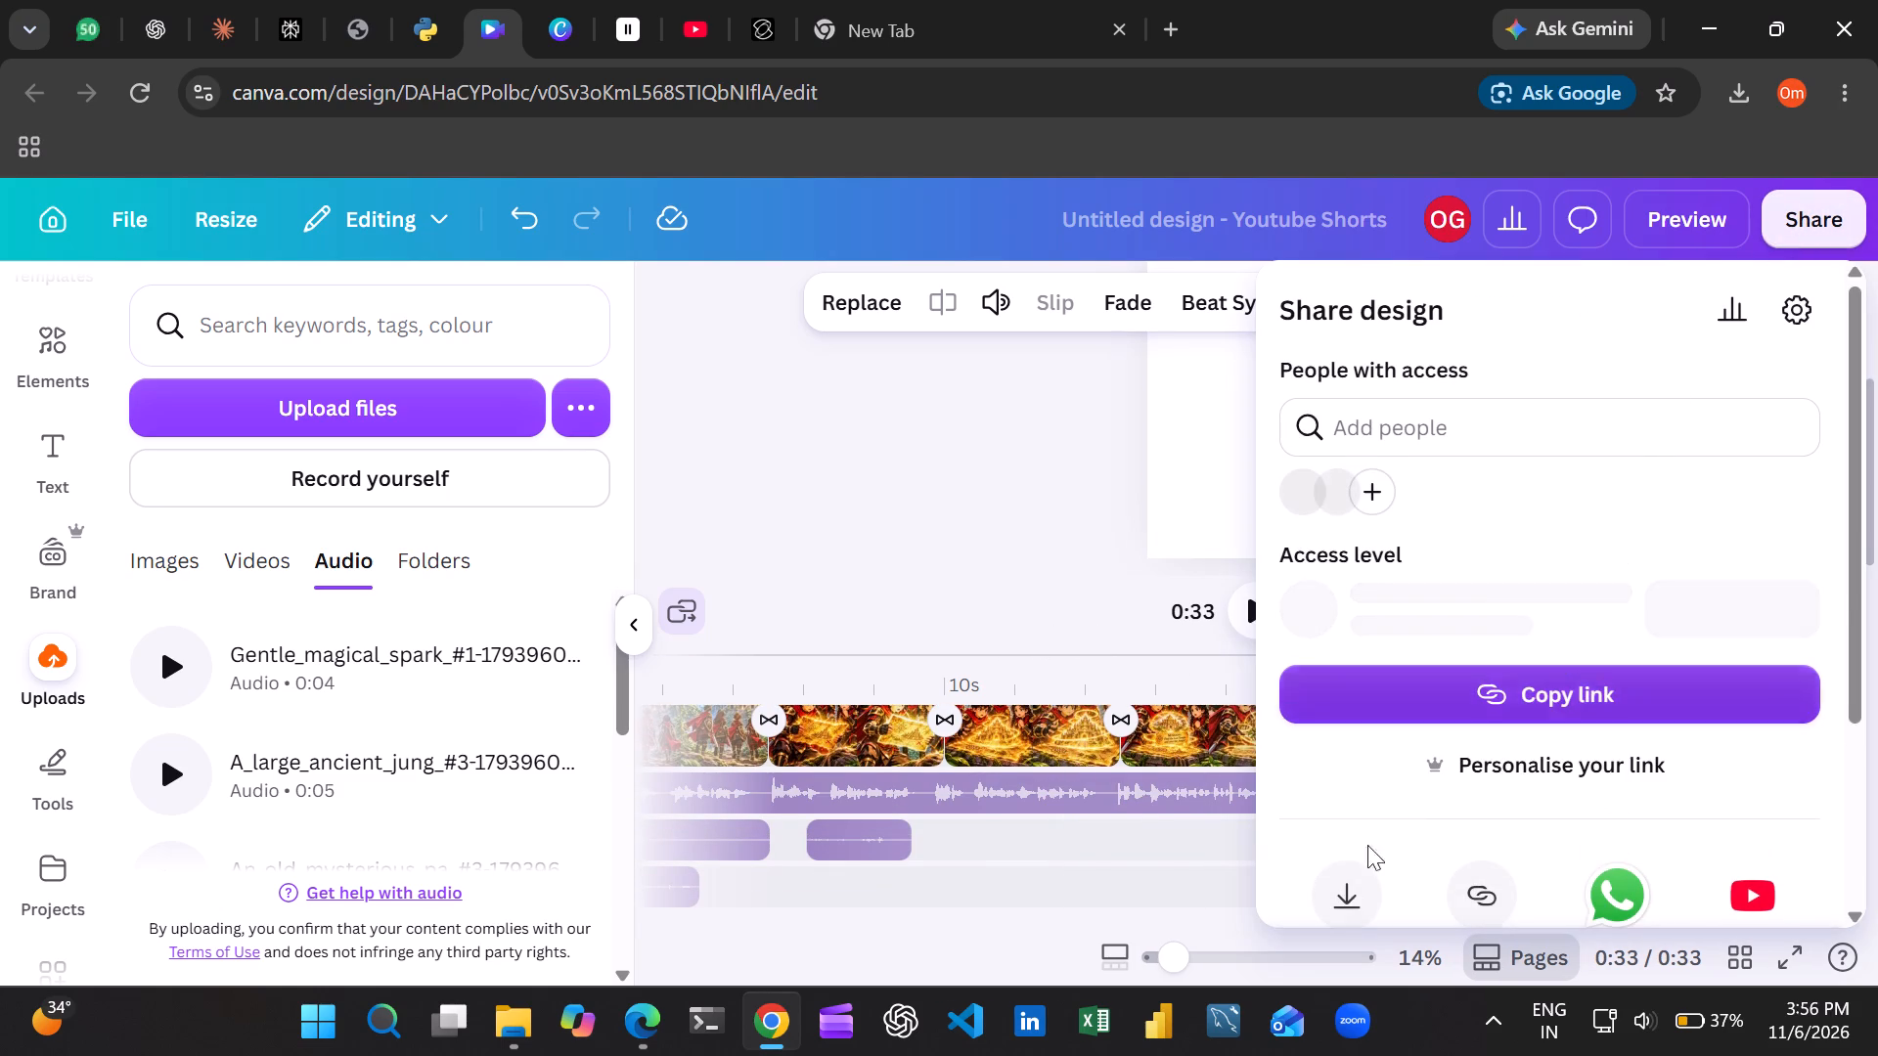
scroll(1362, 786, "down", 4)
left_click(1349, 625)
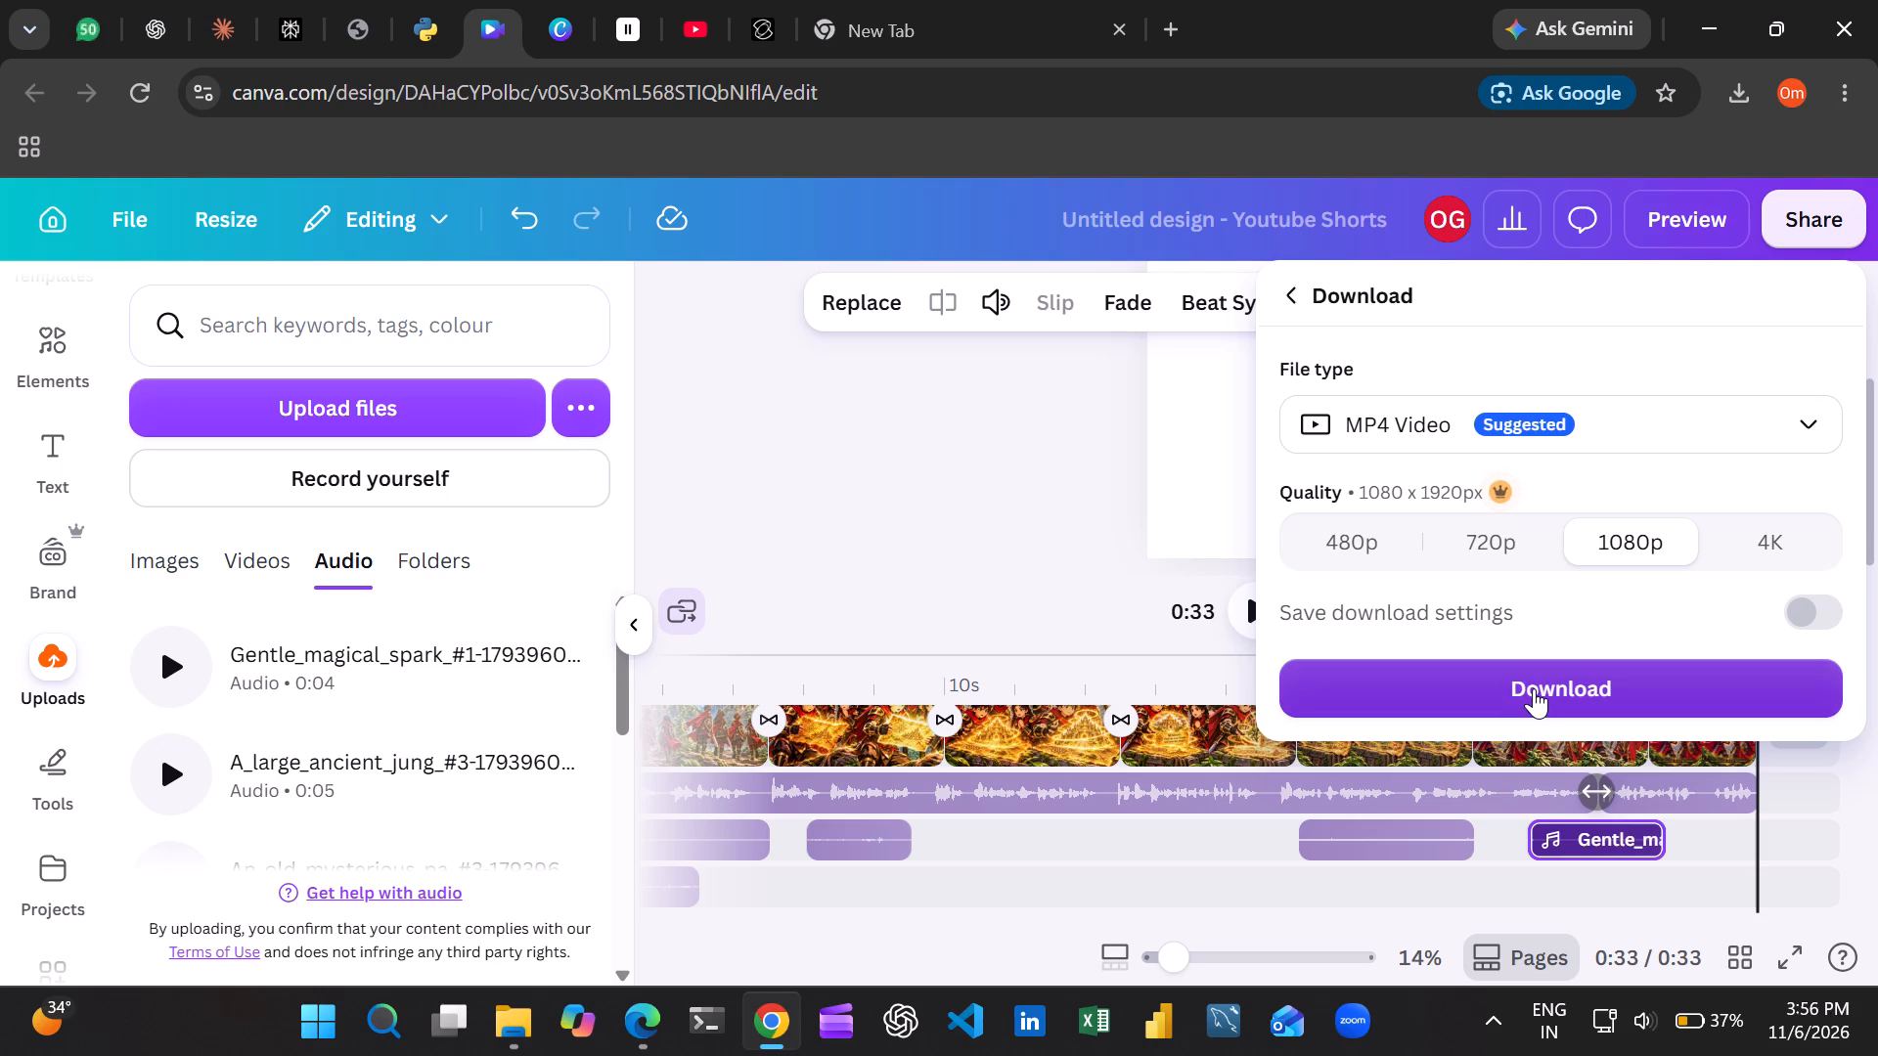
left_click(1534, 688)
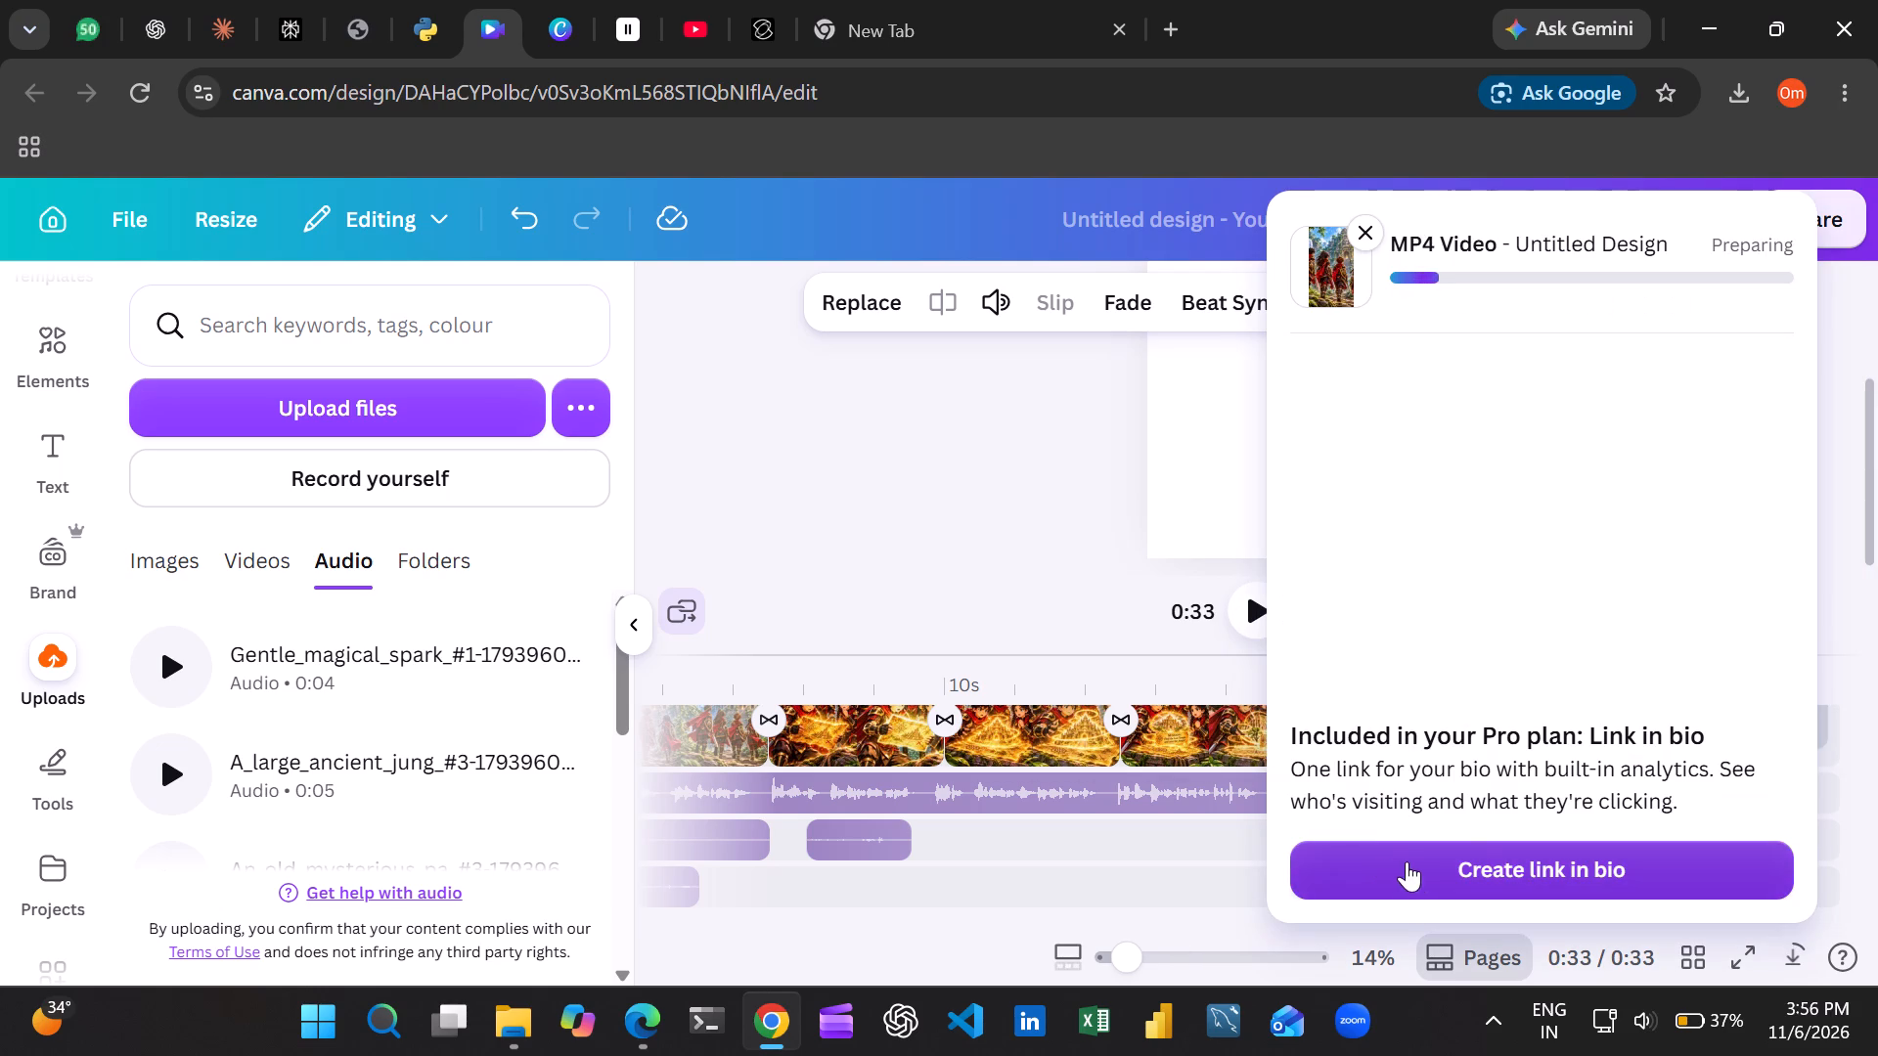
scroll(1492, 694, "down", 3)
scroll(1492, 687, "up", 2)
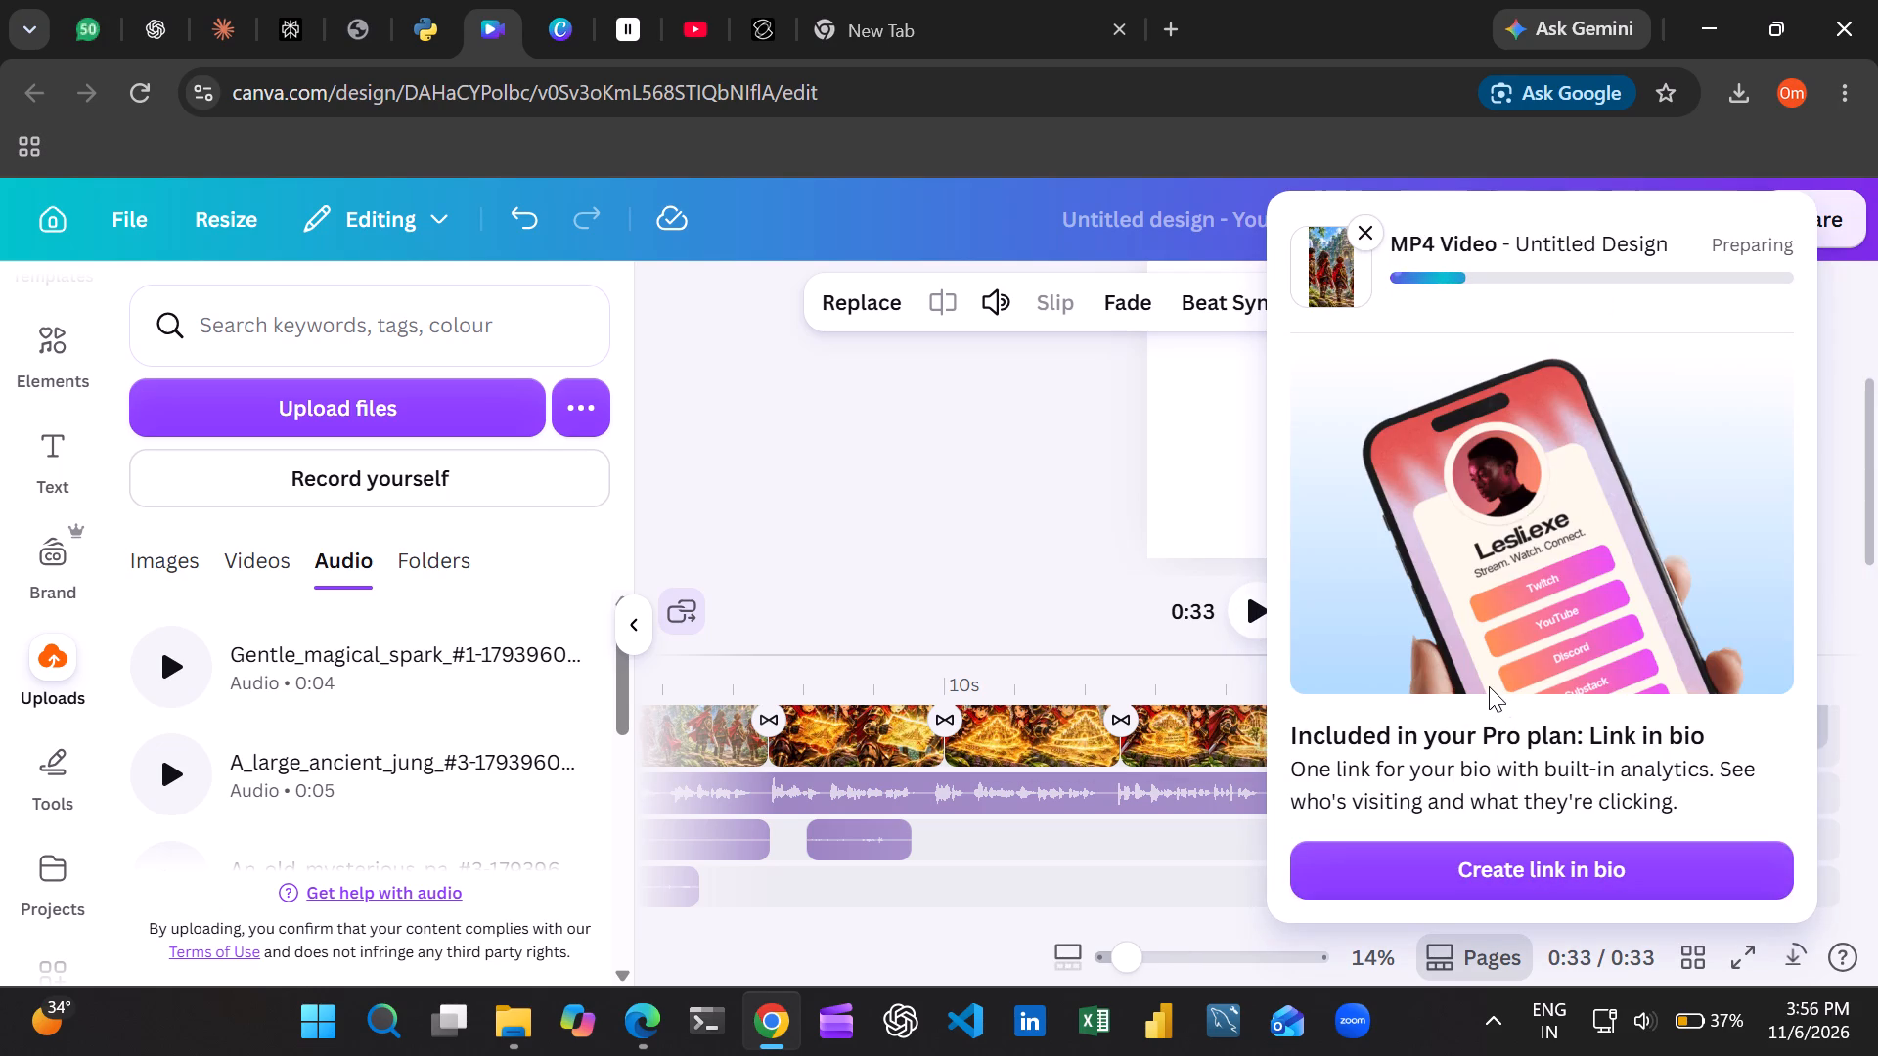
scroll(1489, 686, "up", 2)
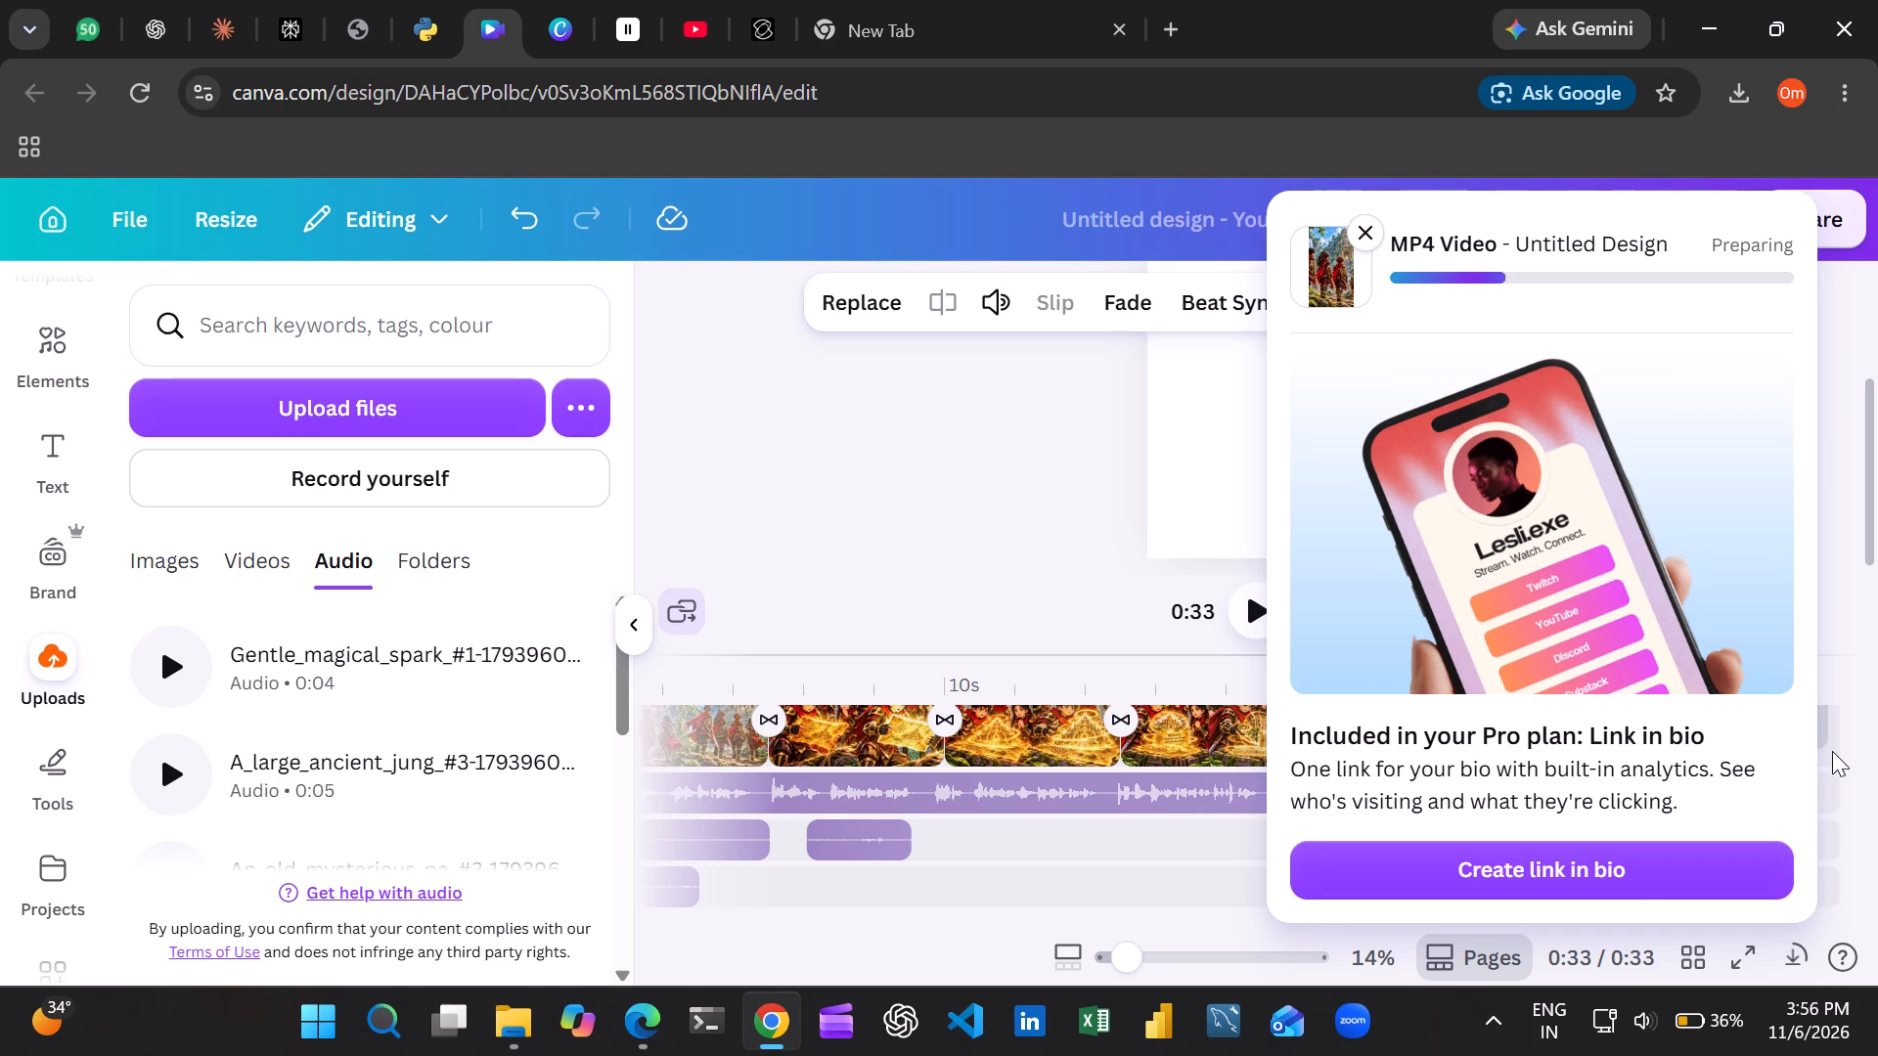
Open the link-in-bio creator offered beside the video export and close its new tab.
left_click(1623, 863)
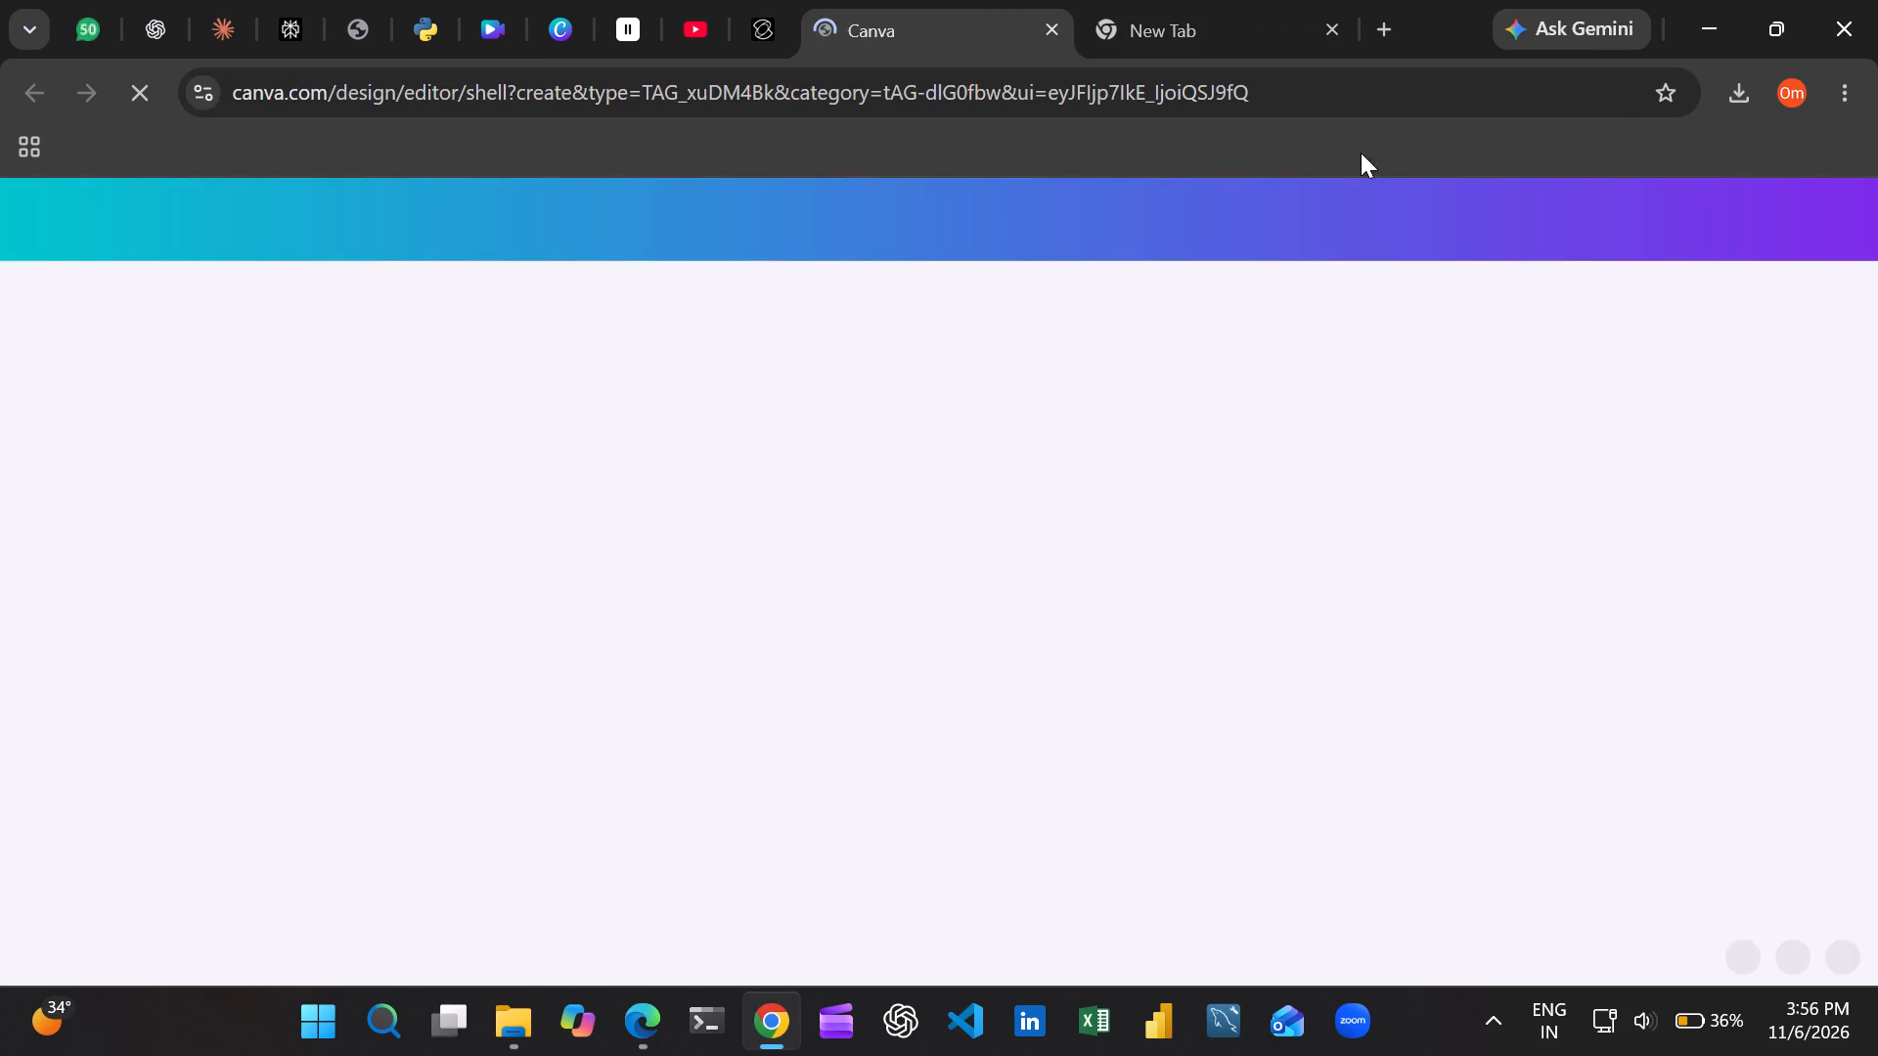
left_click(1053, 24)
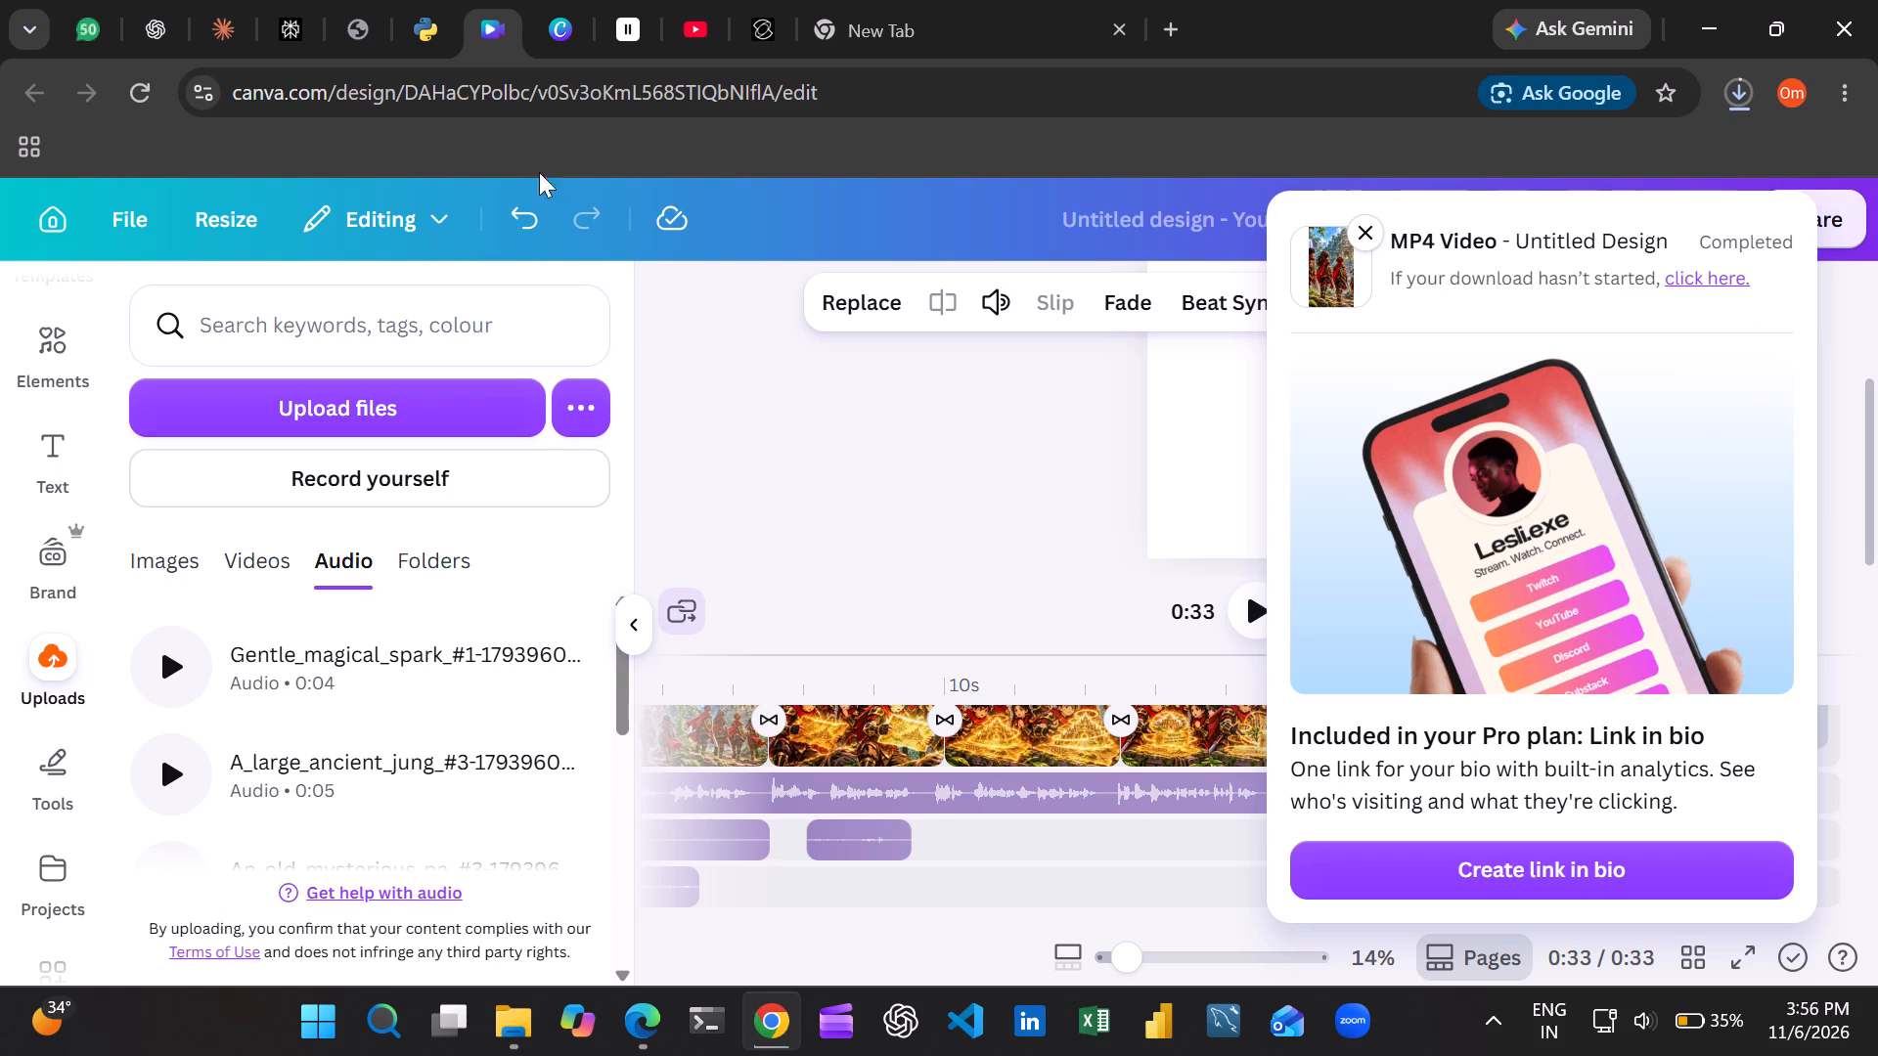
Open the exported Untitled design (1) video from the Downloads folder, watch it, and close the player.
left_click(495, 1008)
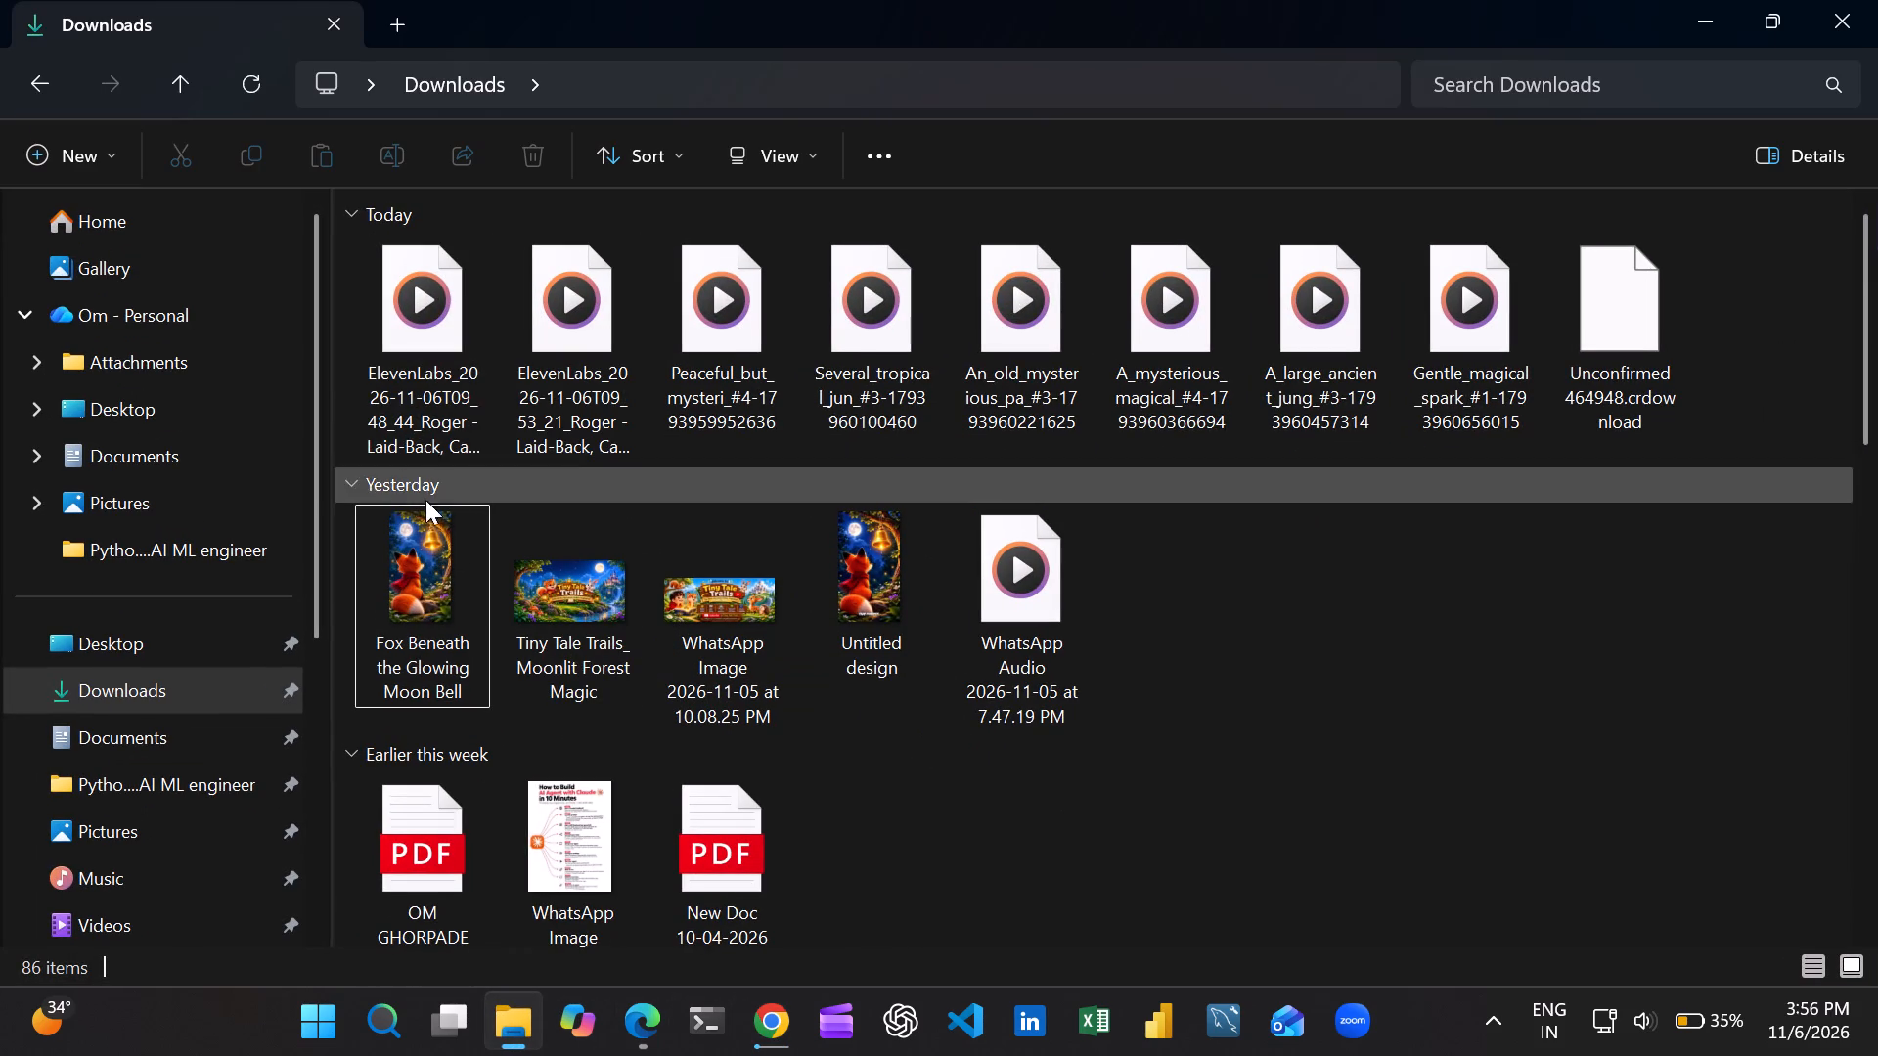
scroll(1031, 579, "up", 4)
double_click(1632, 317)
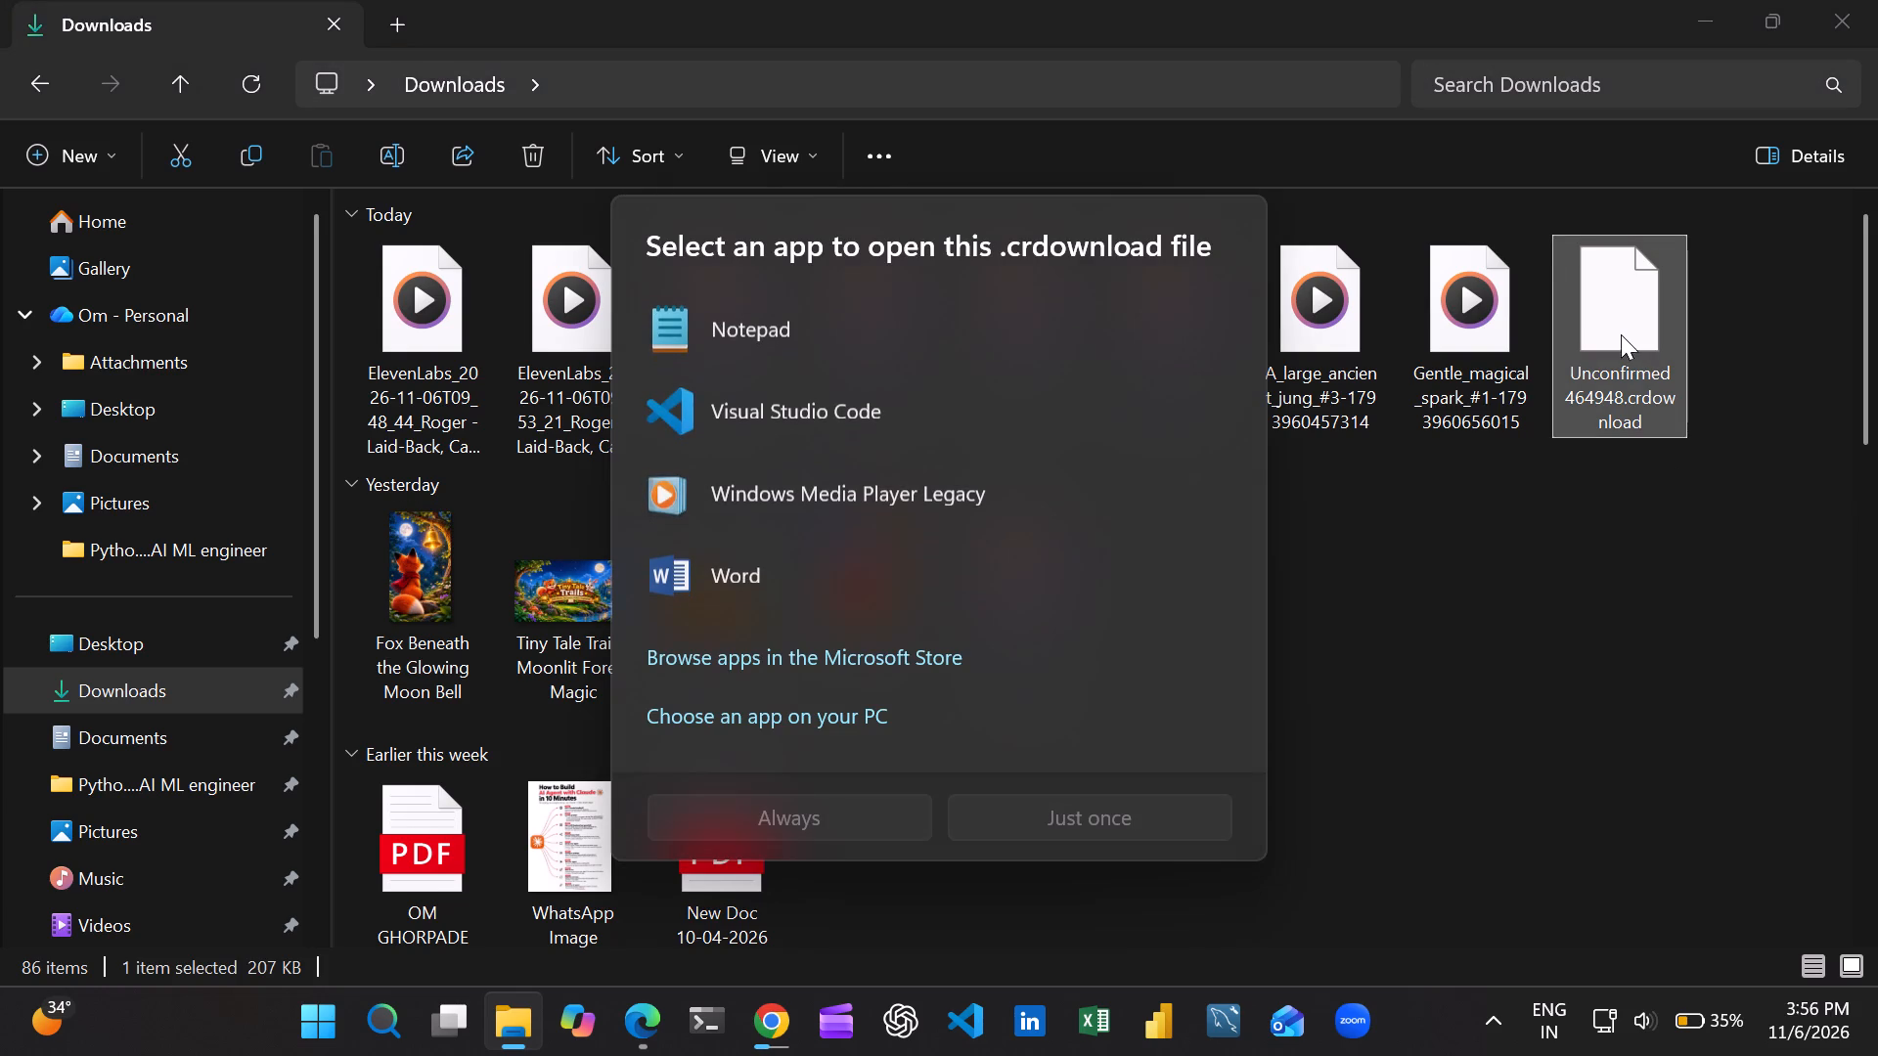
left_click(1605, 737)
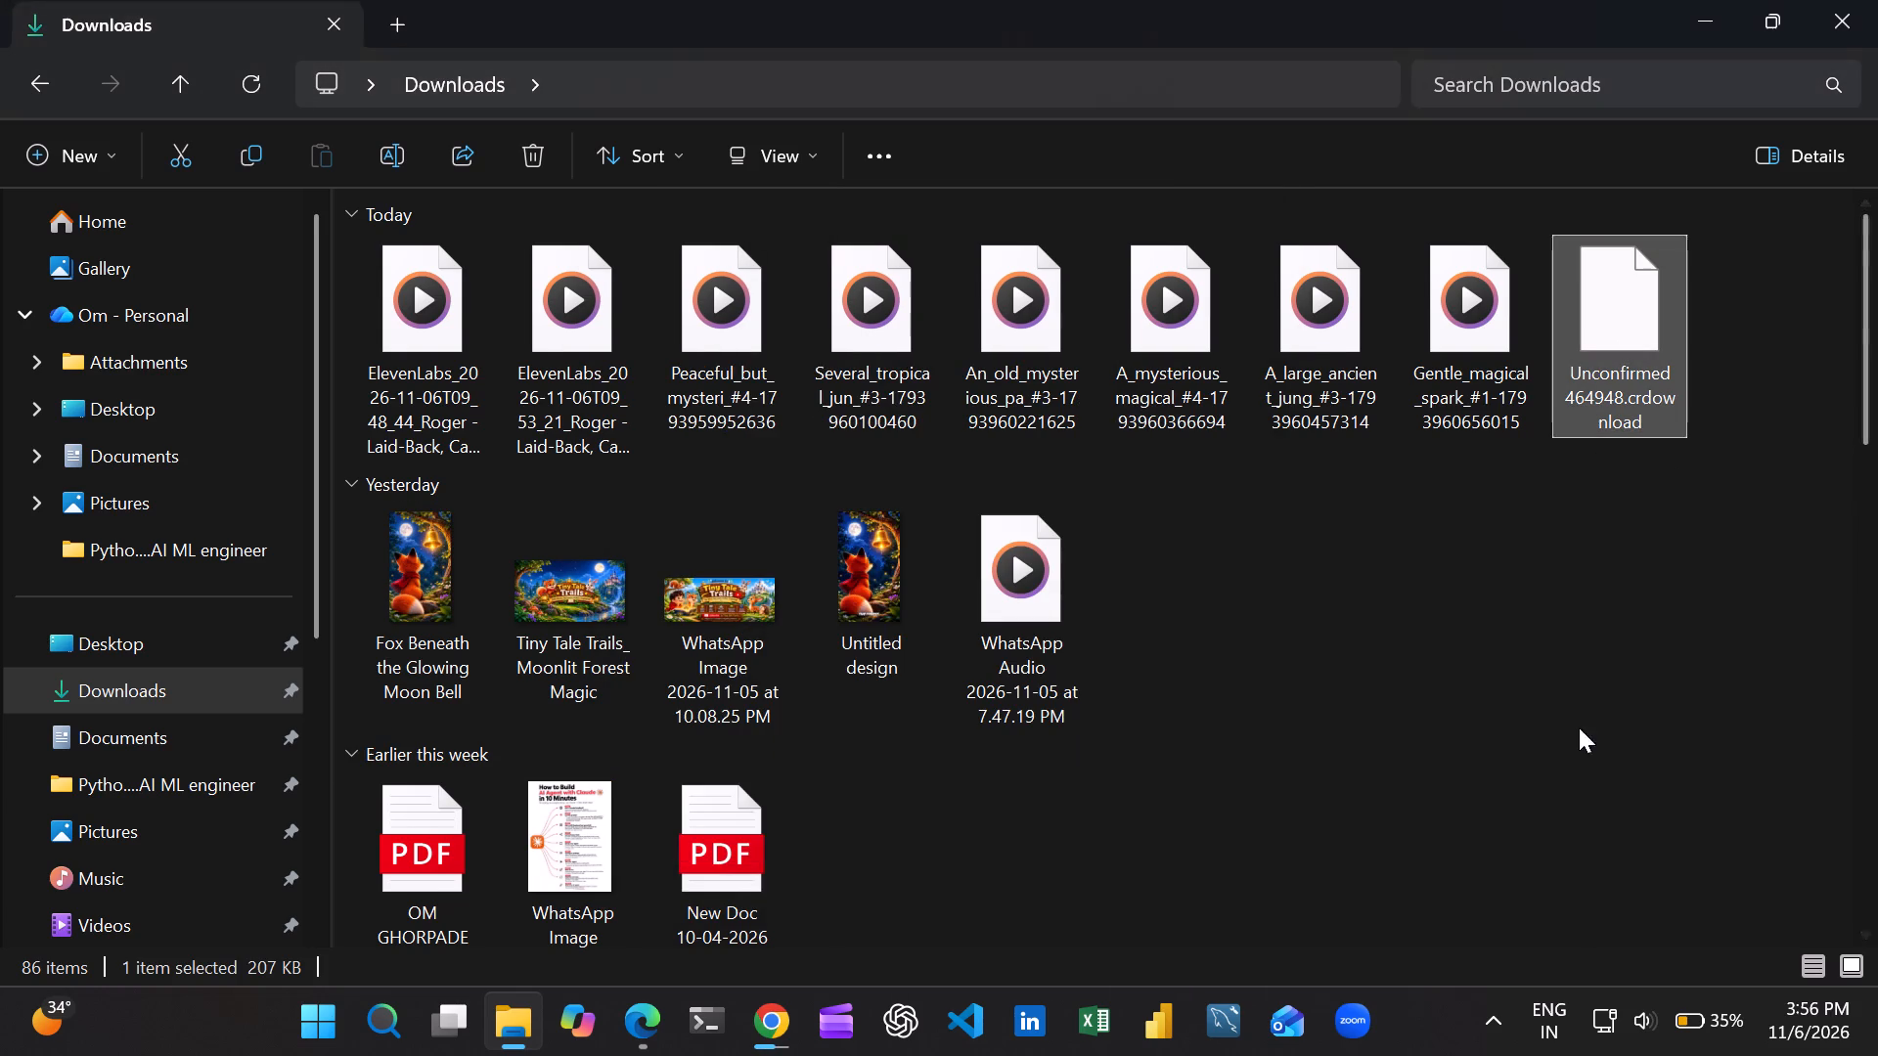
left_click(1630, 340)
left_click(1611, 330)
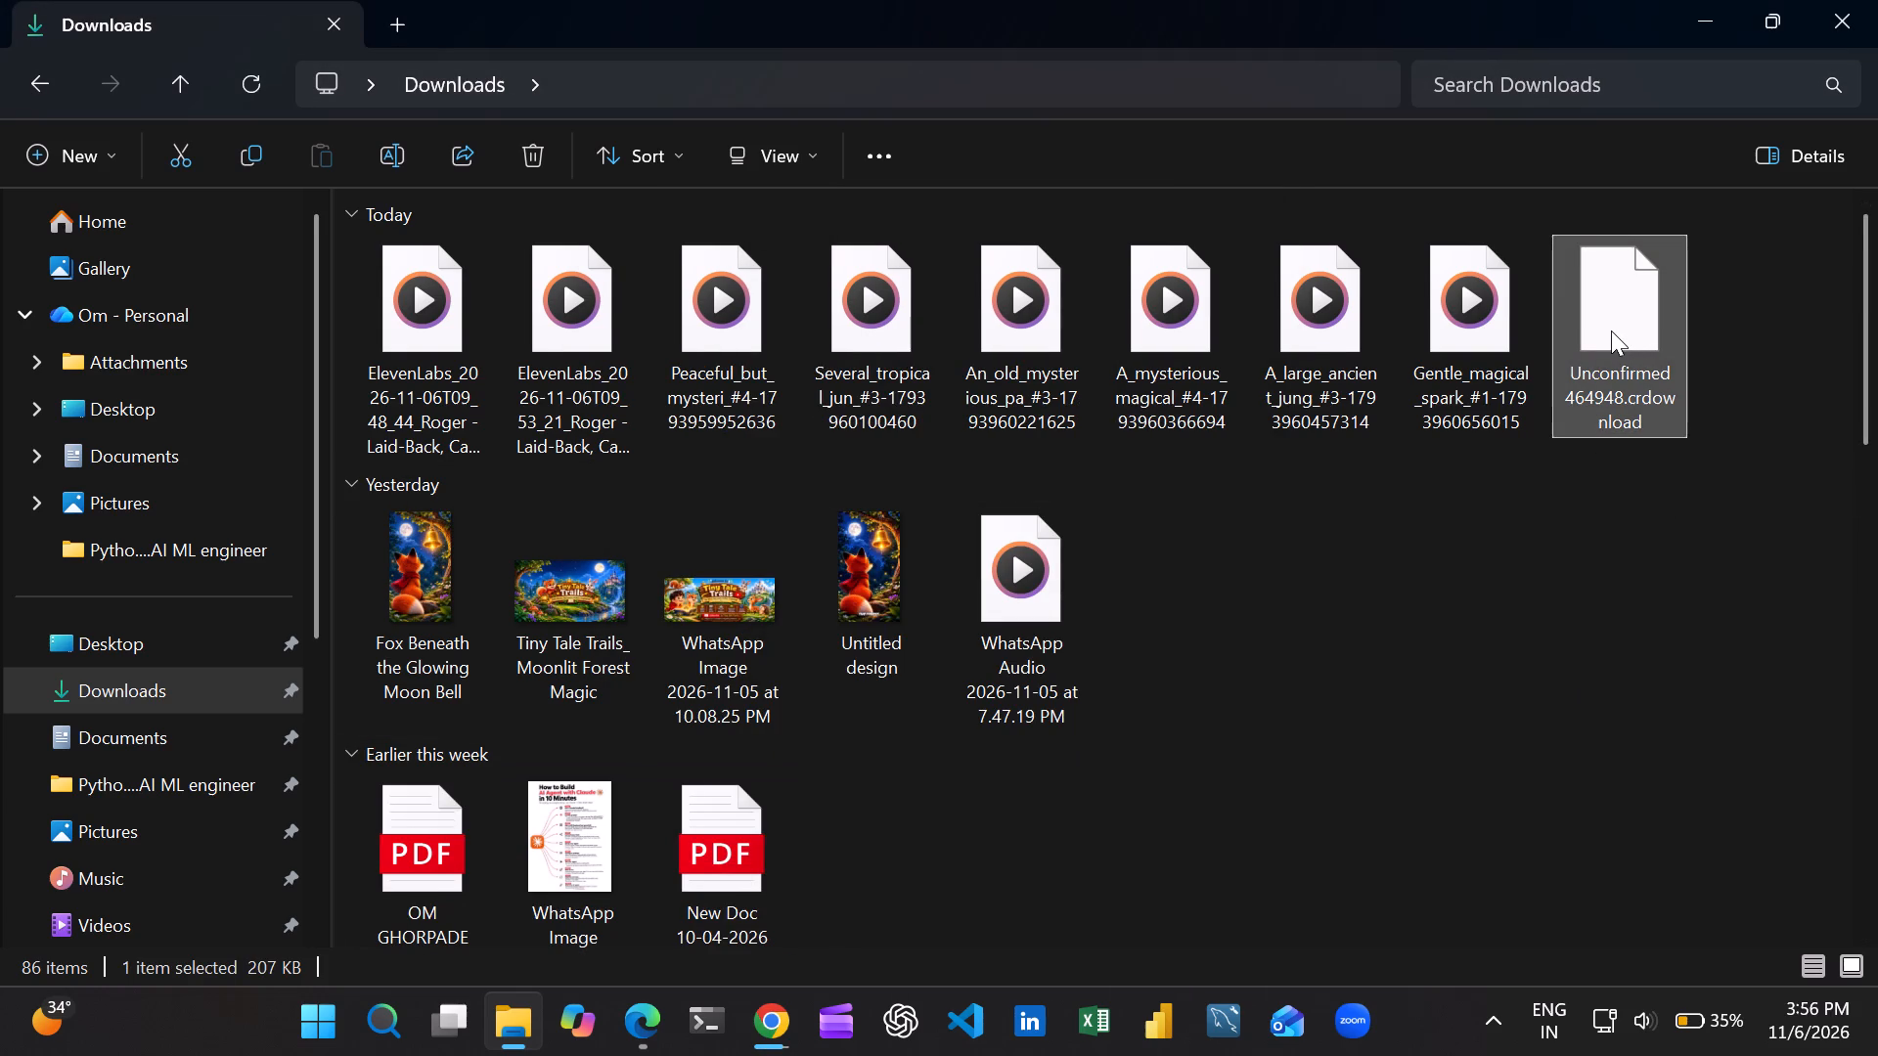
double_click(1611, 330)
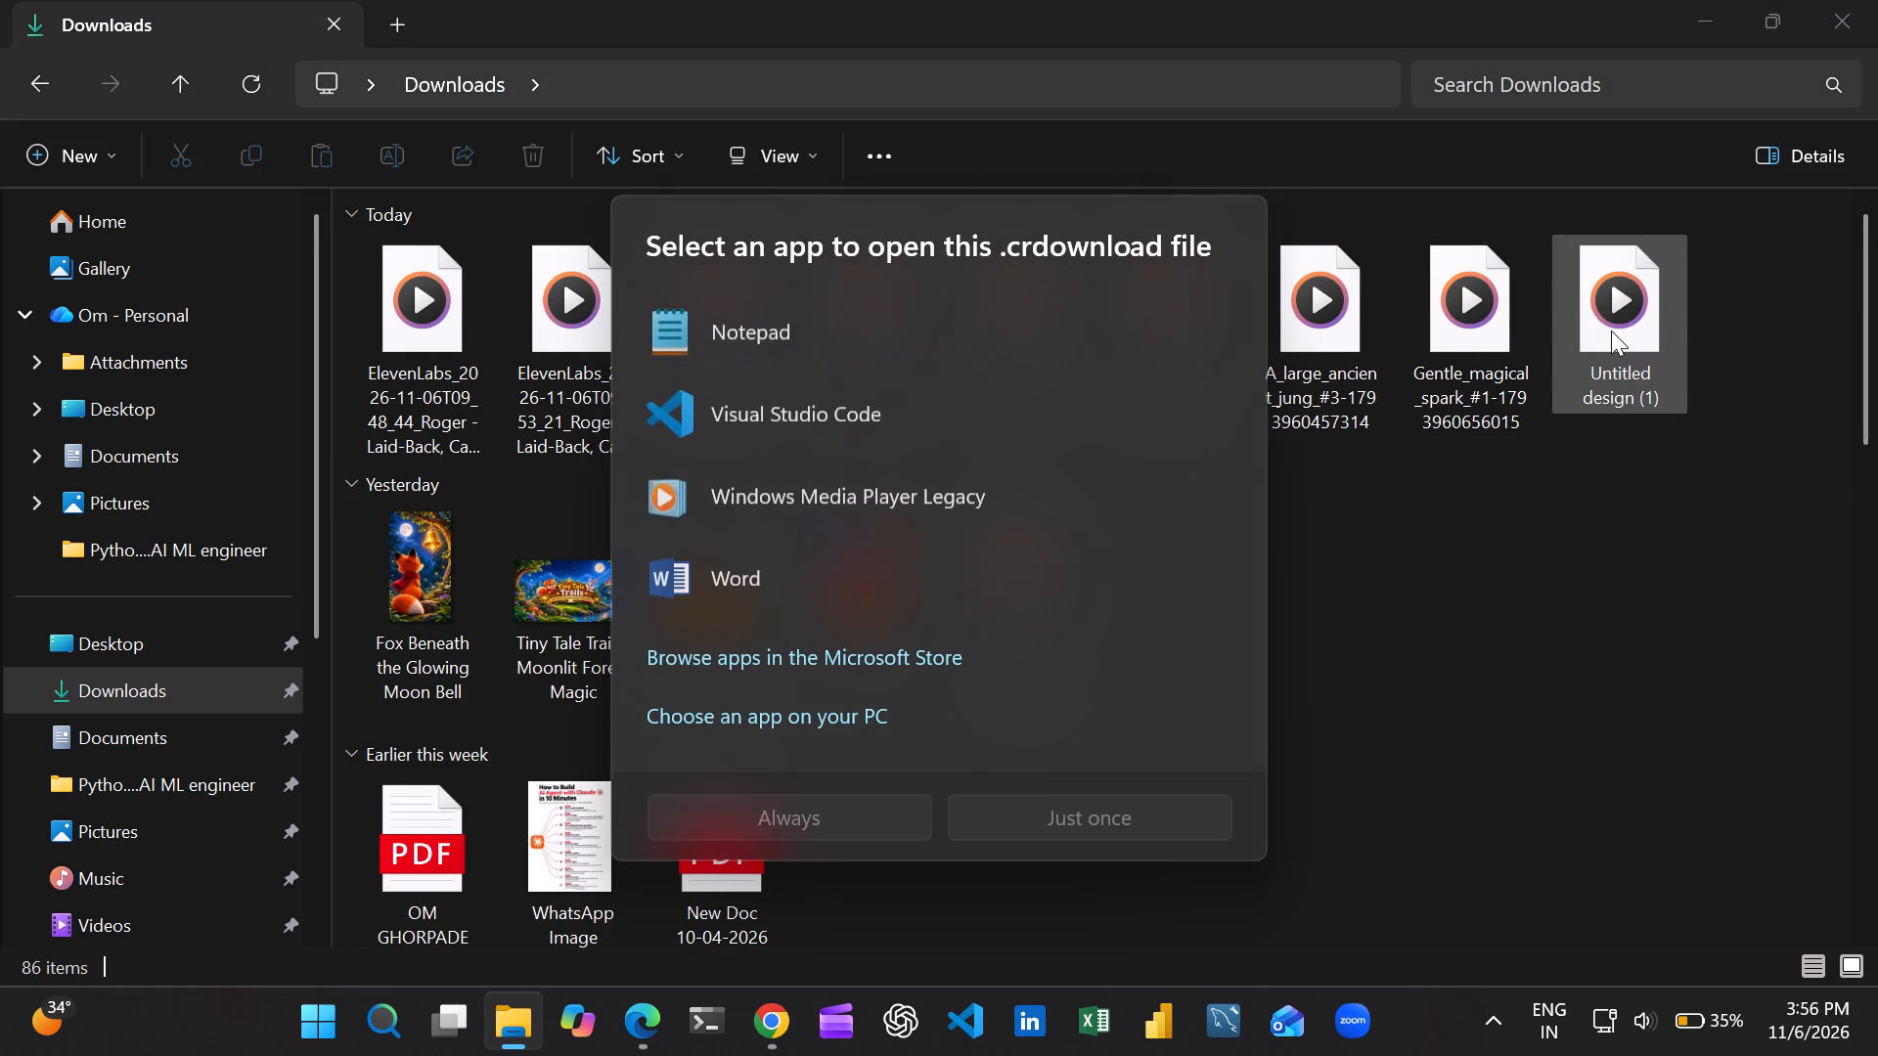
left_click(1587, 545)
double_click(1609, 316)
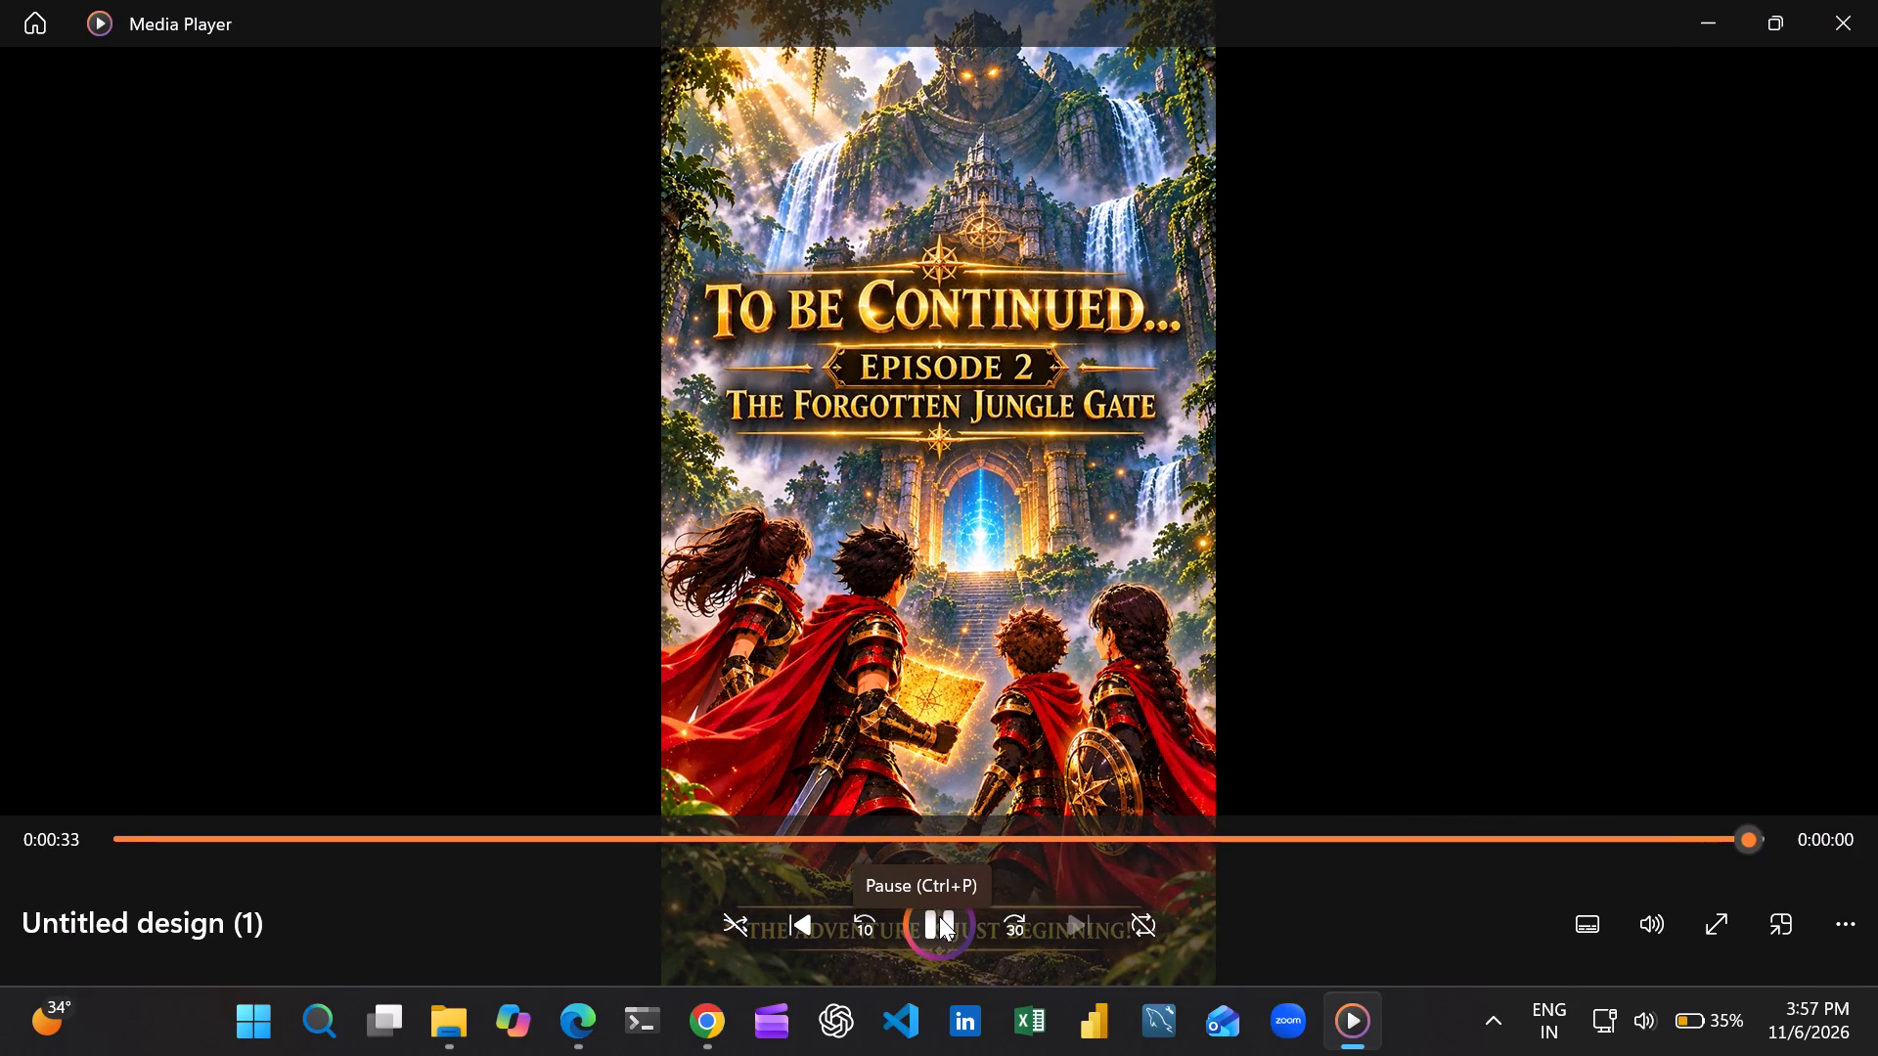
left_click(939, 916)
left_click(949, 906)
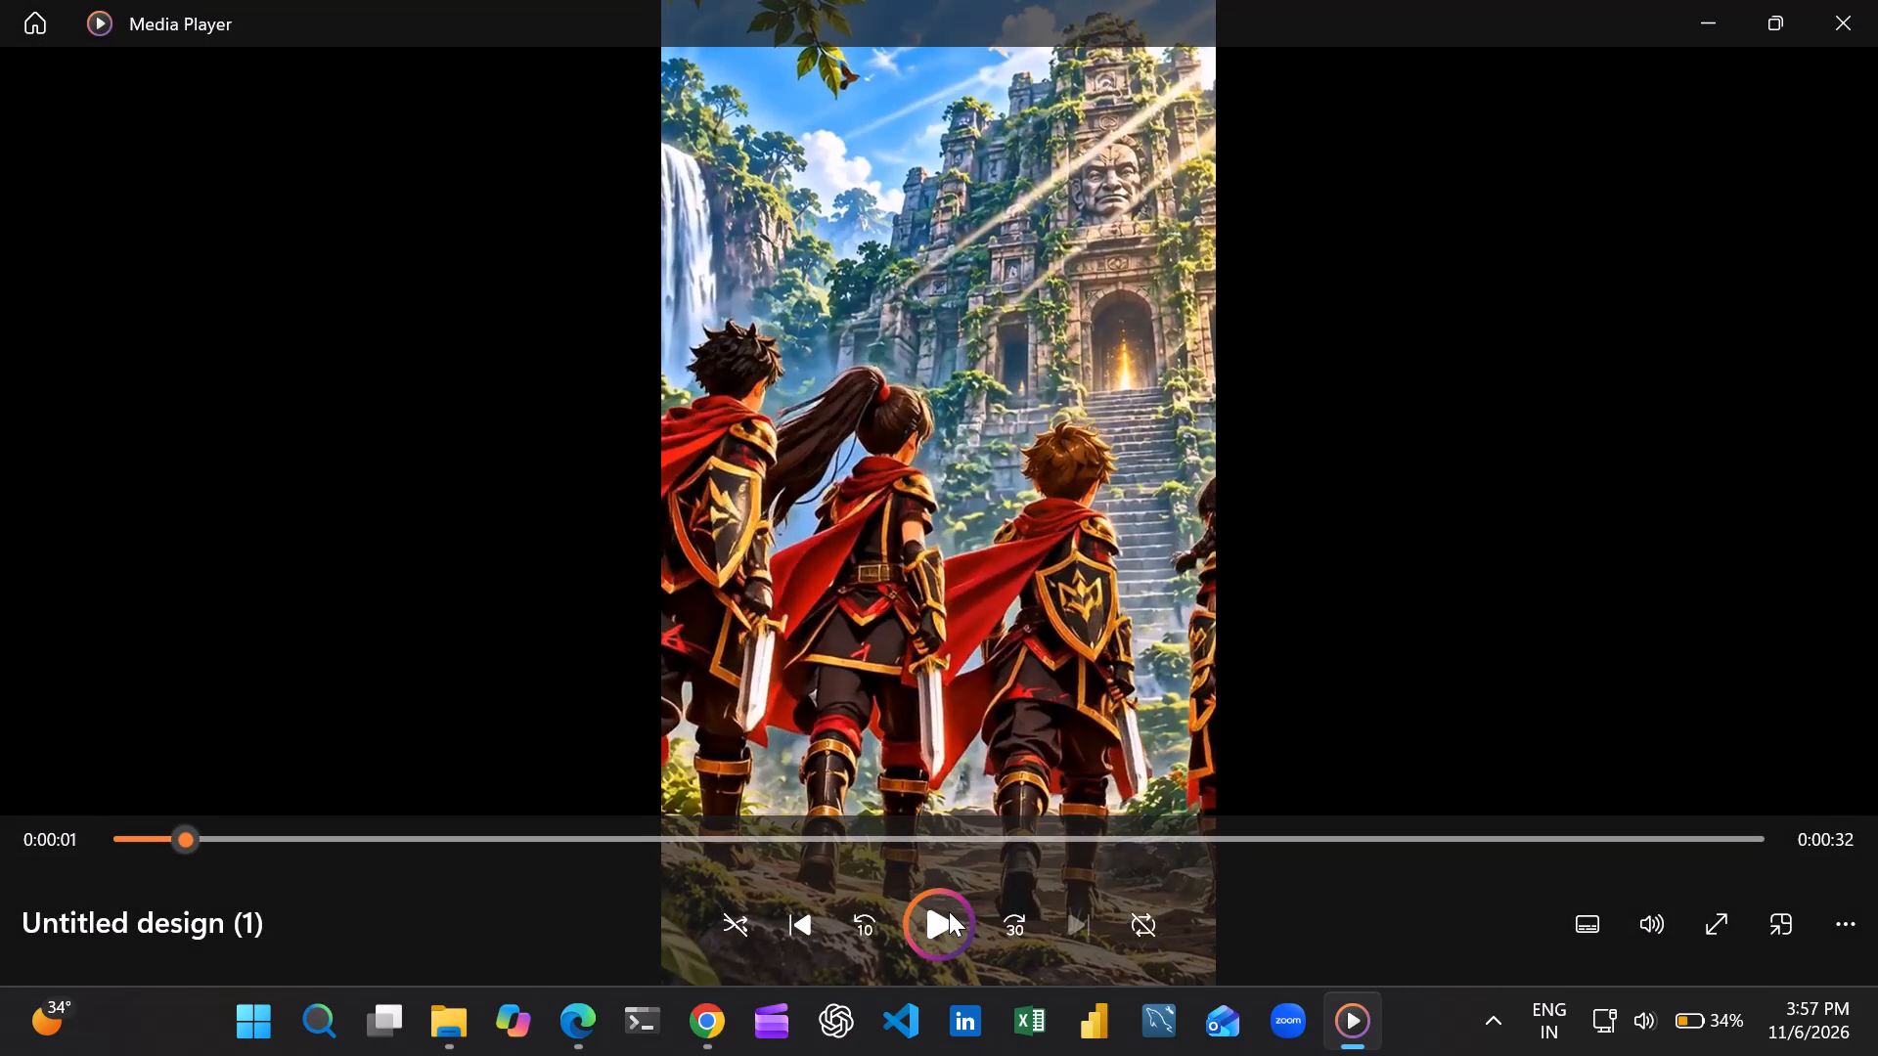
left_click(1877, 0)
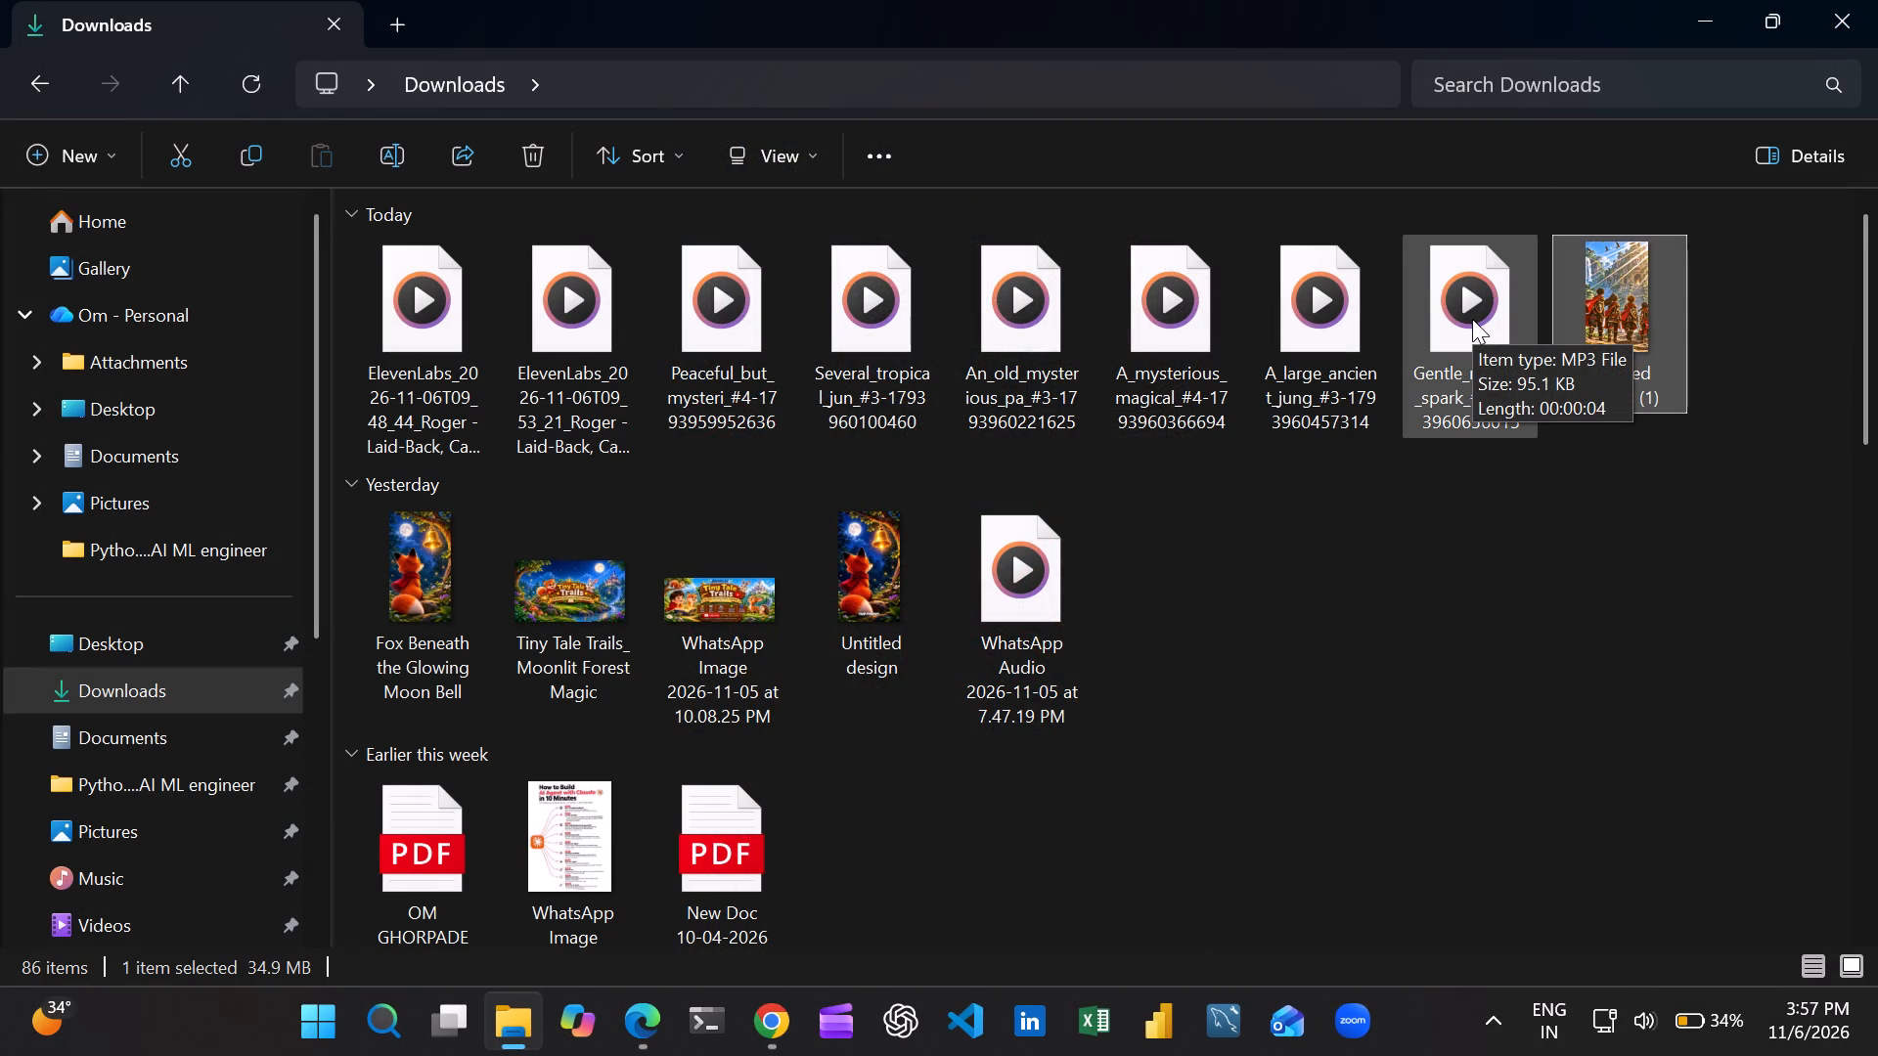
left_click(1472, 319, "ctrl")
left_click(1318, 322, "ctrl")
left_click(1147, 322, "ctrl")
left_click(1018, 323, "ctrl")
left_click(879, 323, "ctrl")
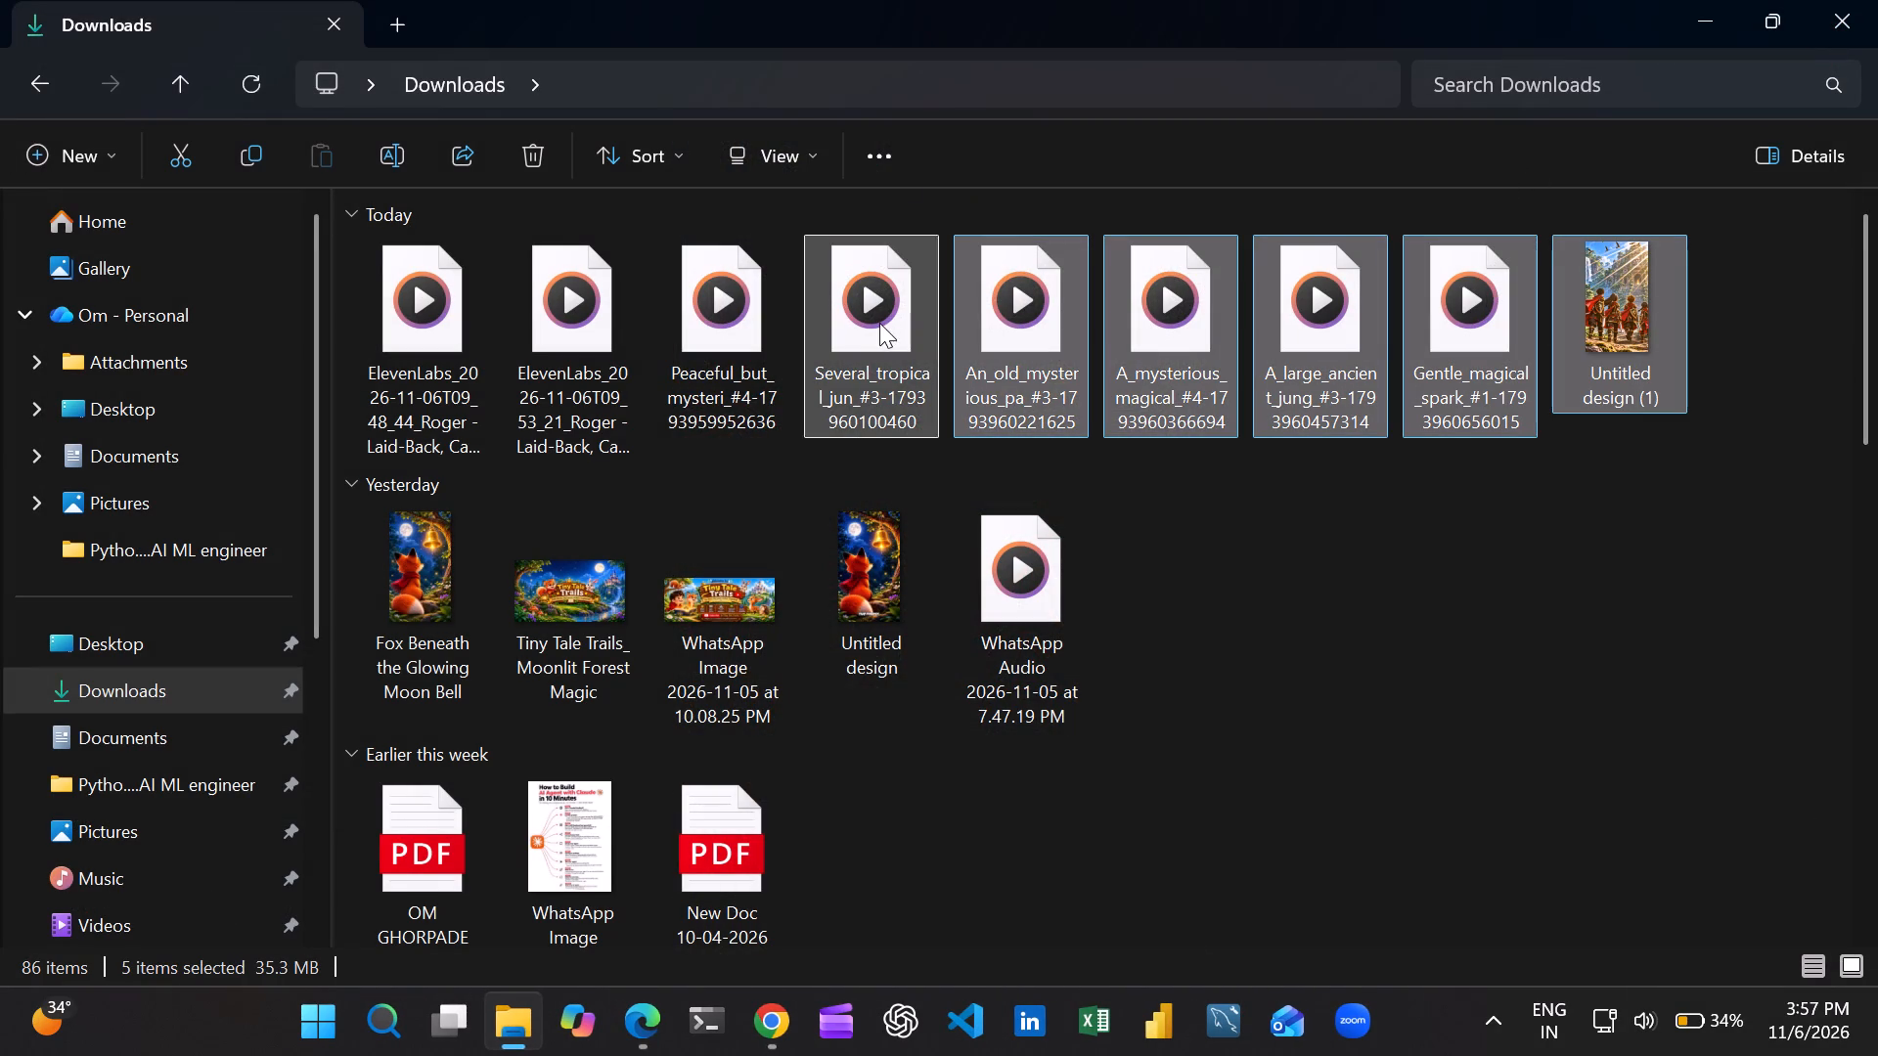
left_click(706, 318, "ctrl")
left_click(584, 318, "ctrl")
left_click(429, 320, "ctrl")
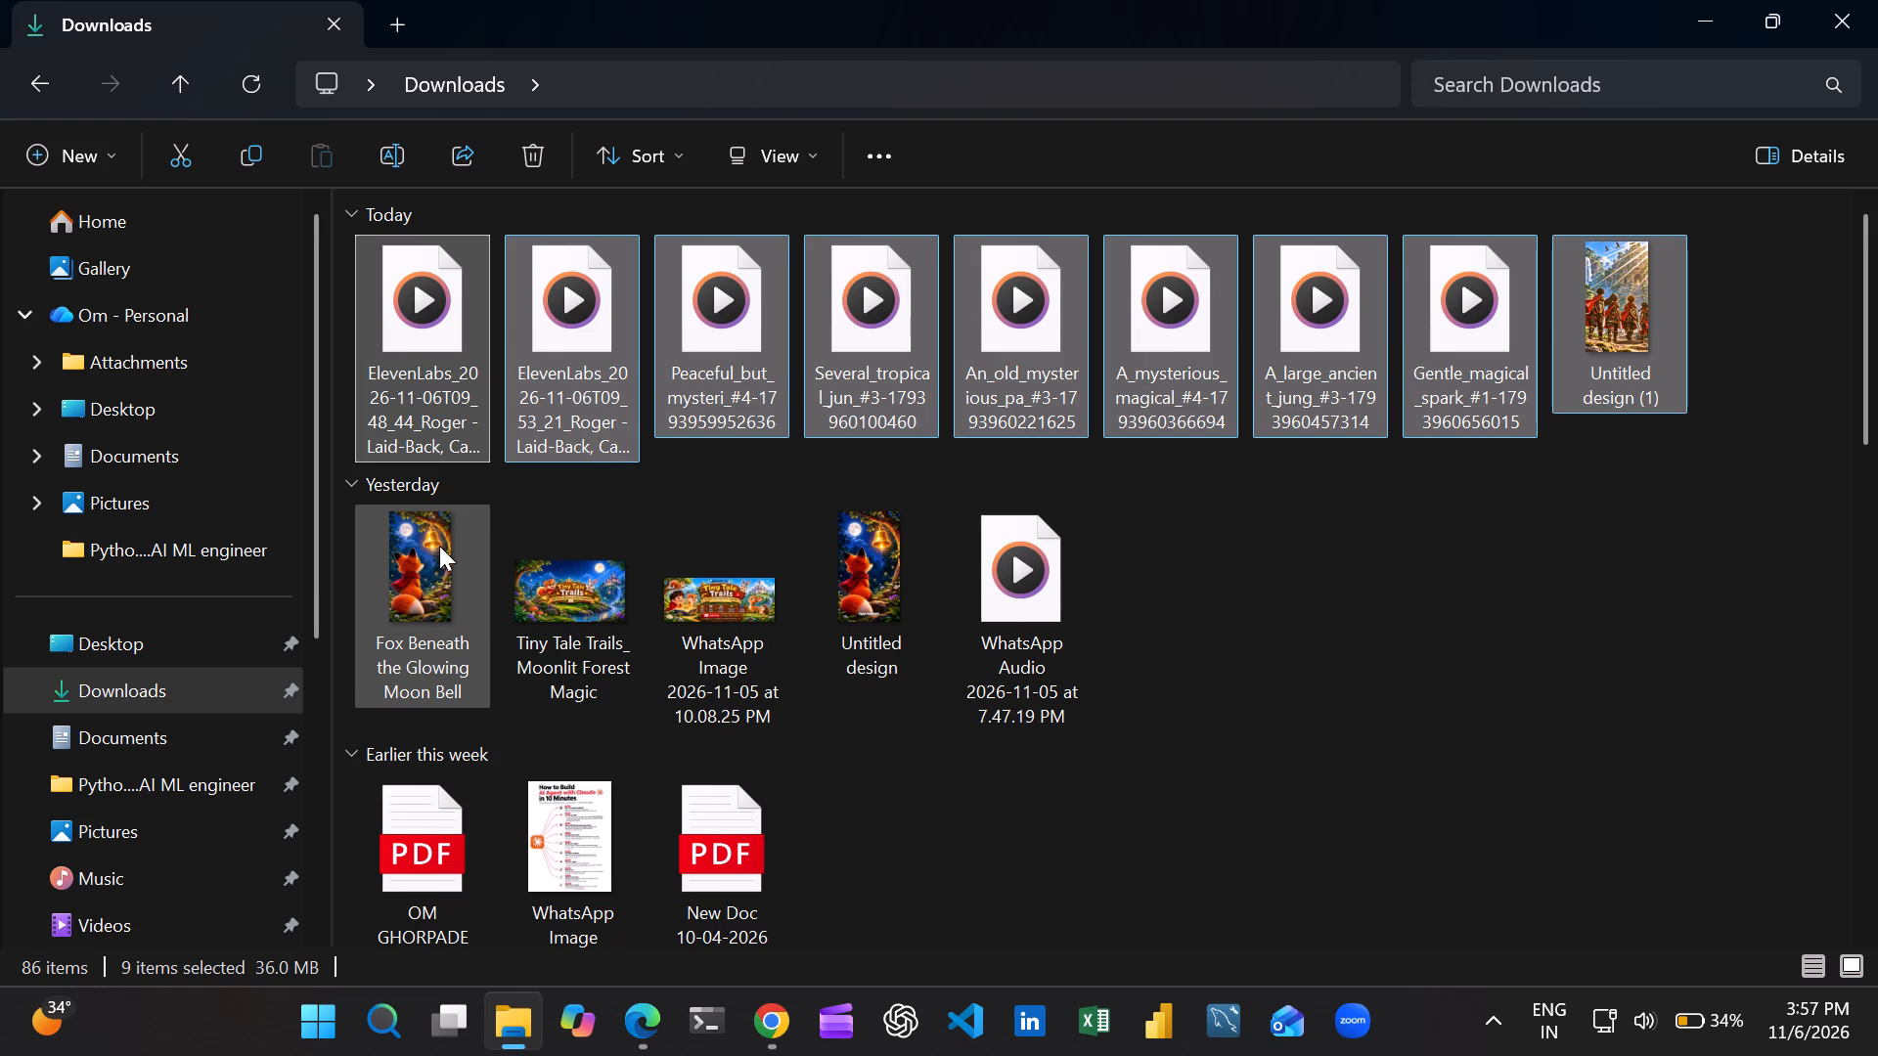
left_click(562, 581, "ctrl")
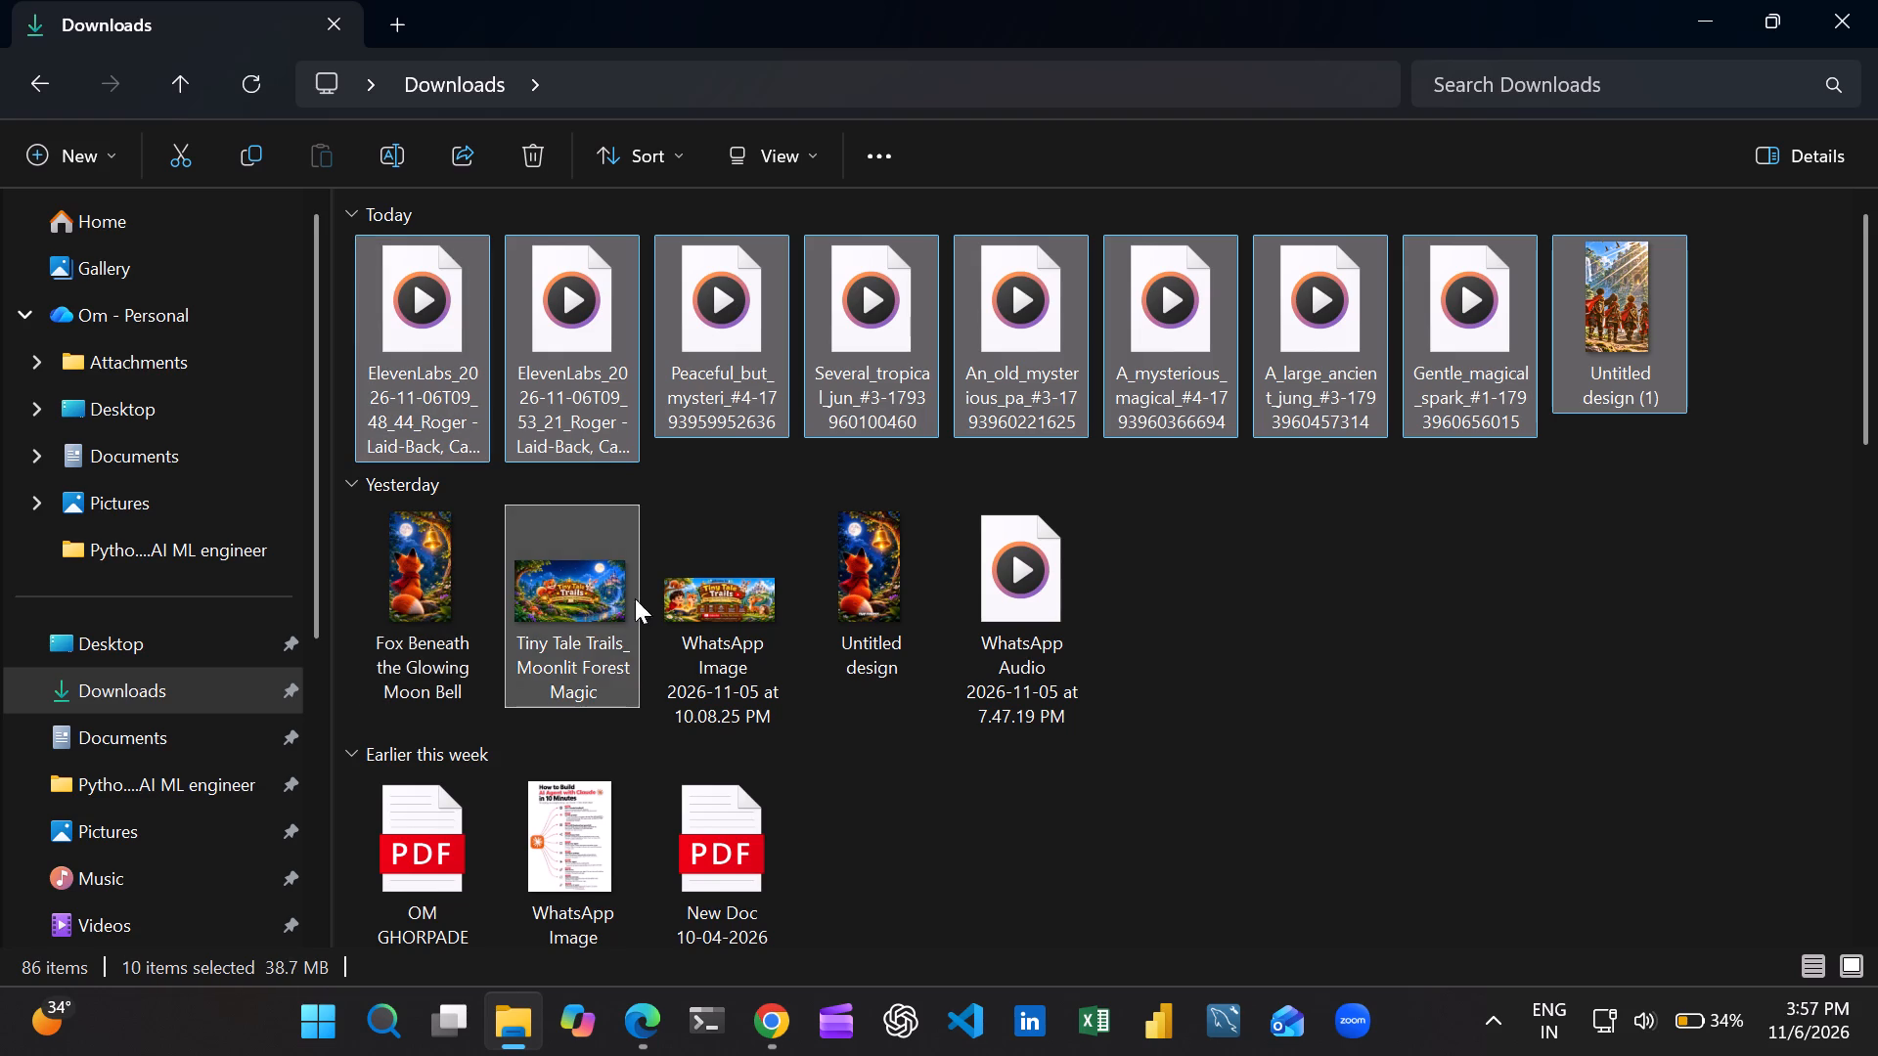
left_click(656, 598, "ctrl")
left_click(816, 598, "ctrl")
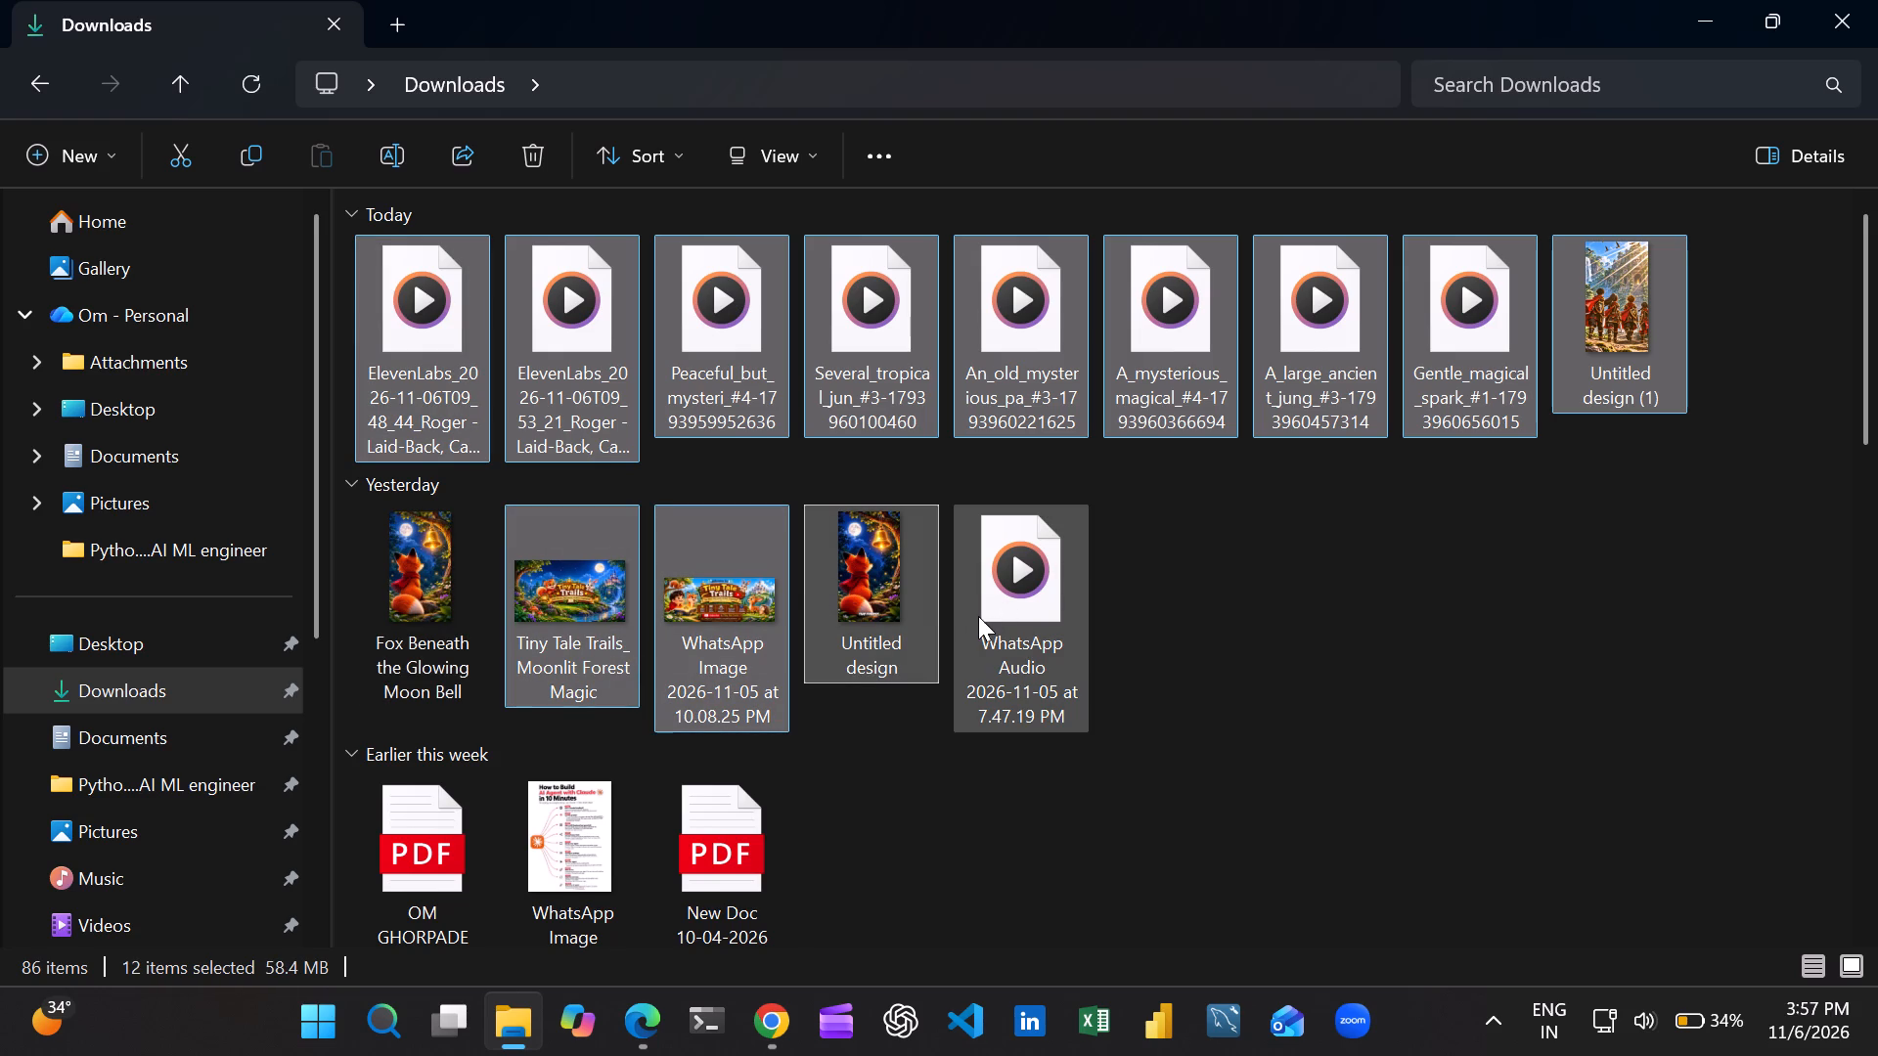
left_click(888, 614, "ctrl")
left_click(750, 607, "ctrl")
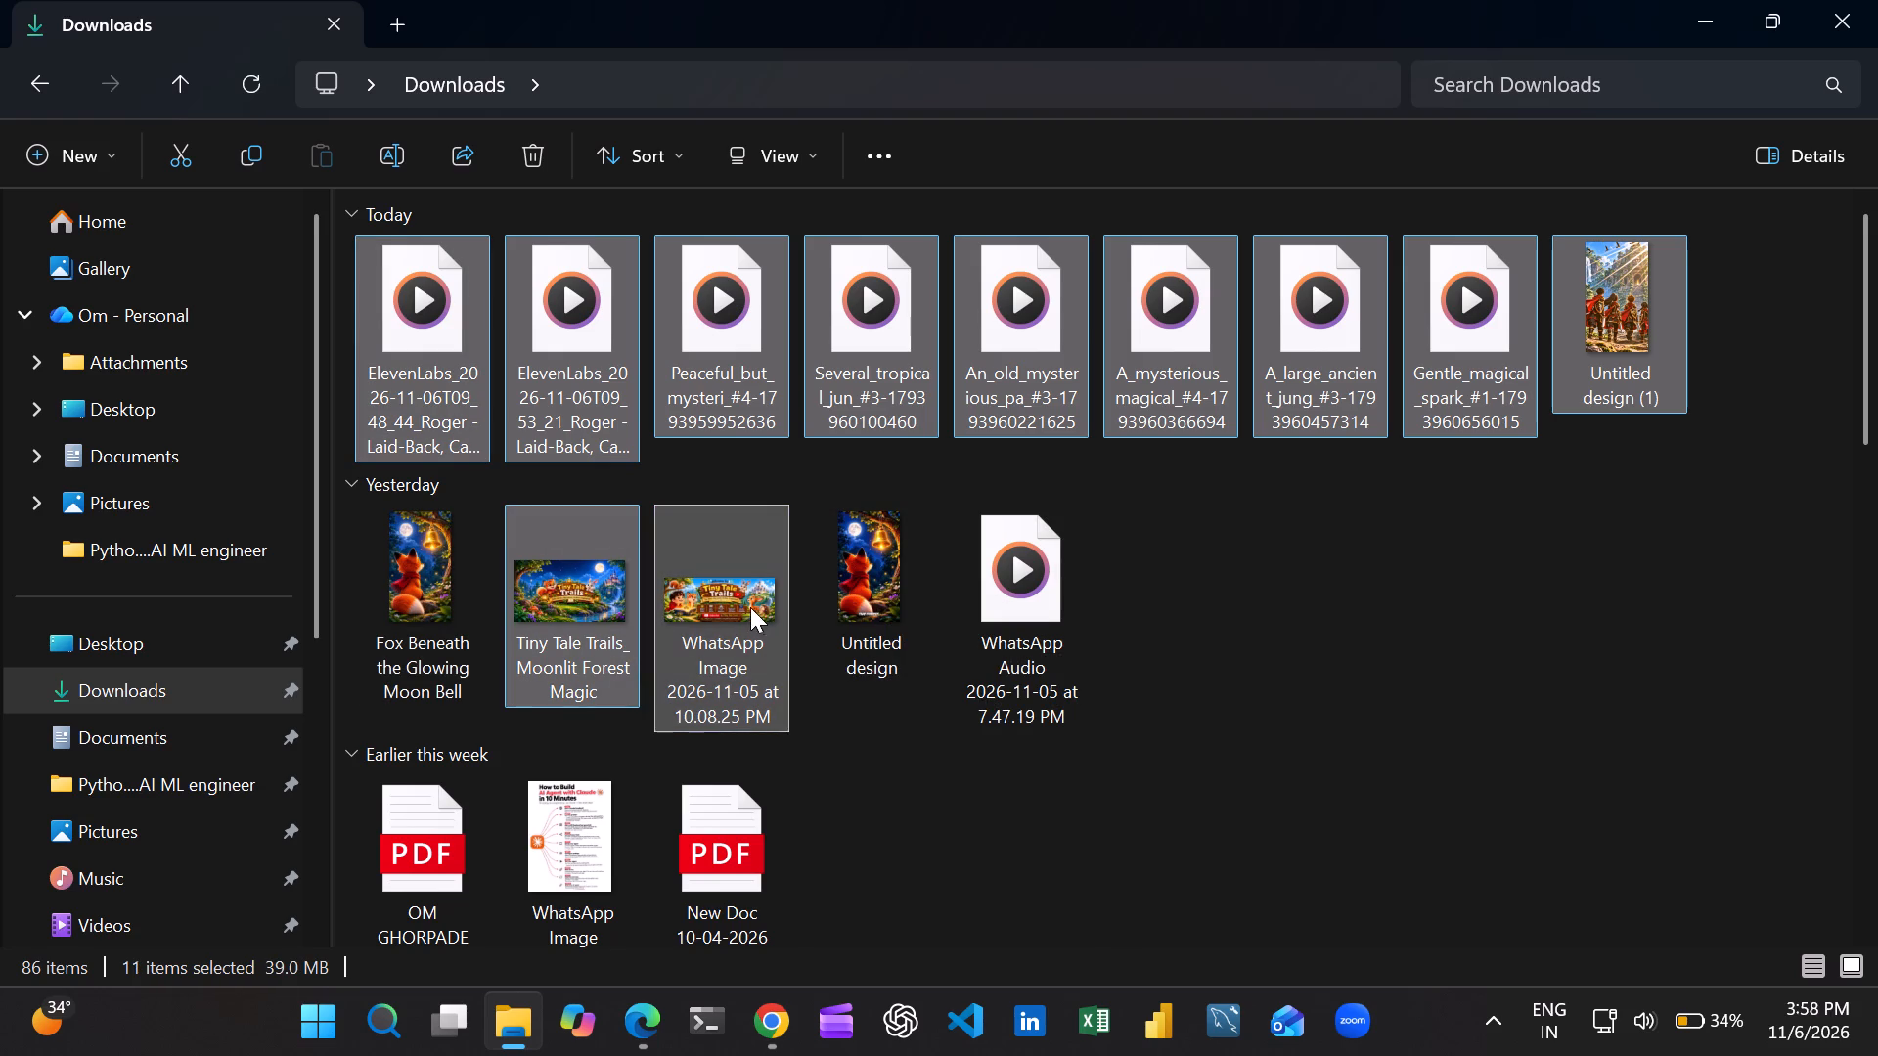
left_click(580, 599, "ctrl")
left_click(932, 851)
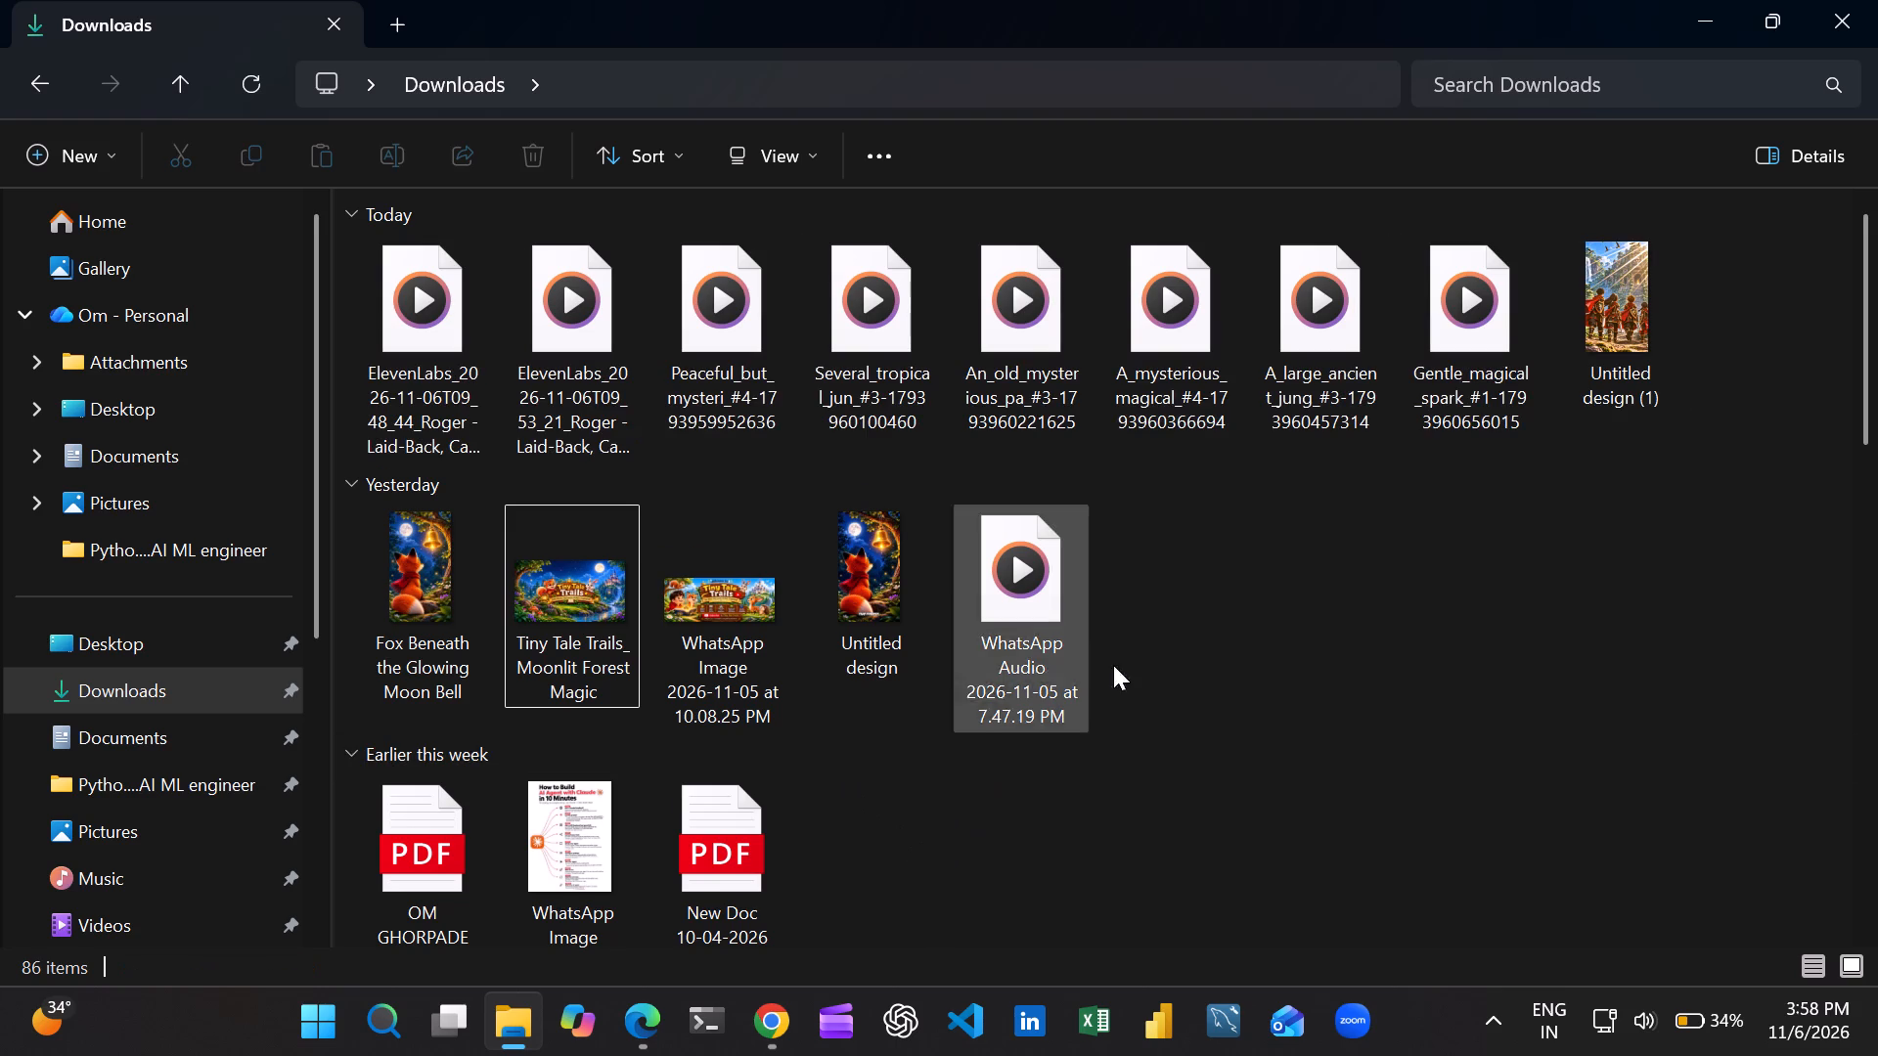
Delete today's eight audio files from the Downloads folder, keeping the Untitled design (1) video.
left_click(1453, 367, "ctrl")
left_click(1348, 337, "ctrl")
left_click(1196, 329, "ctrl")
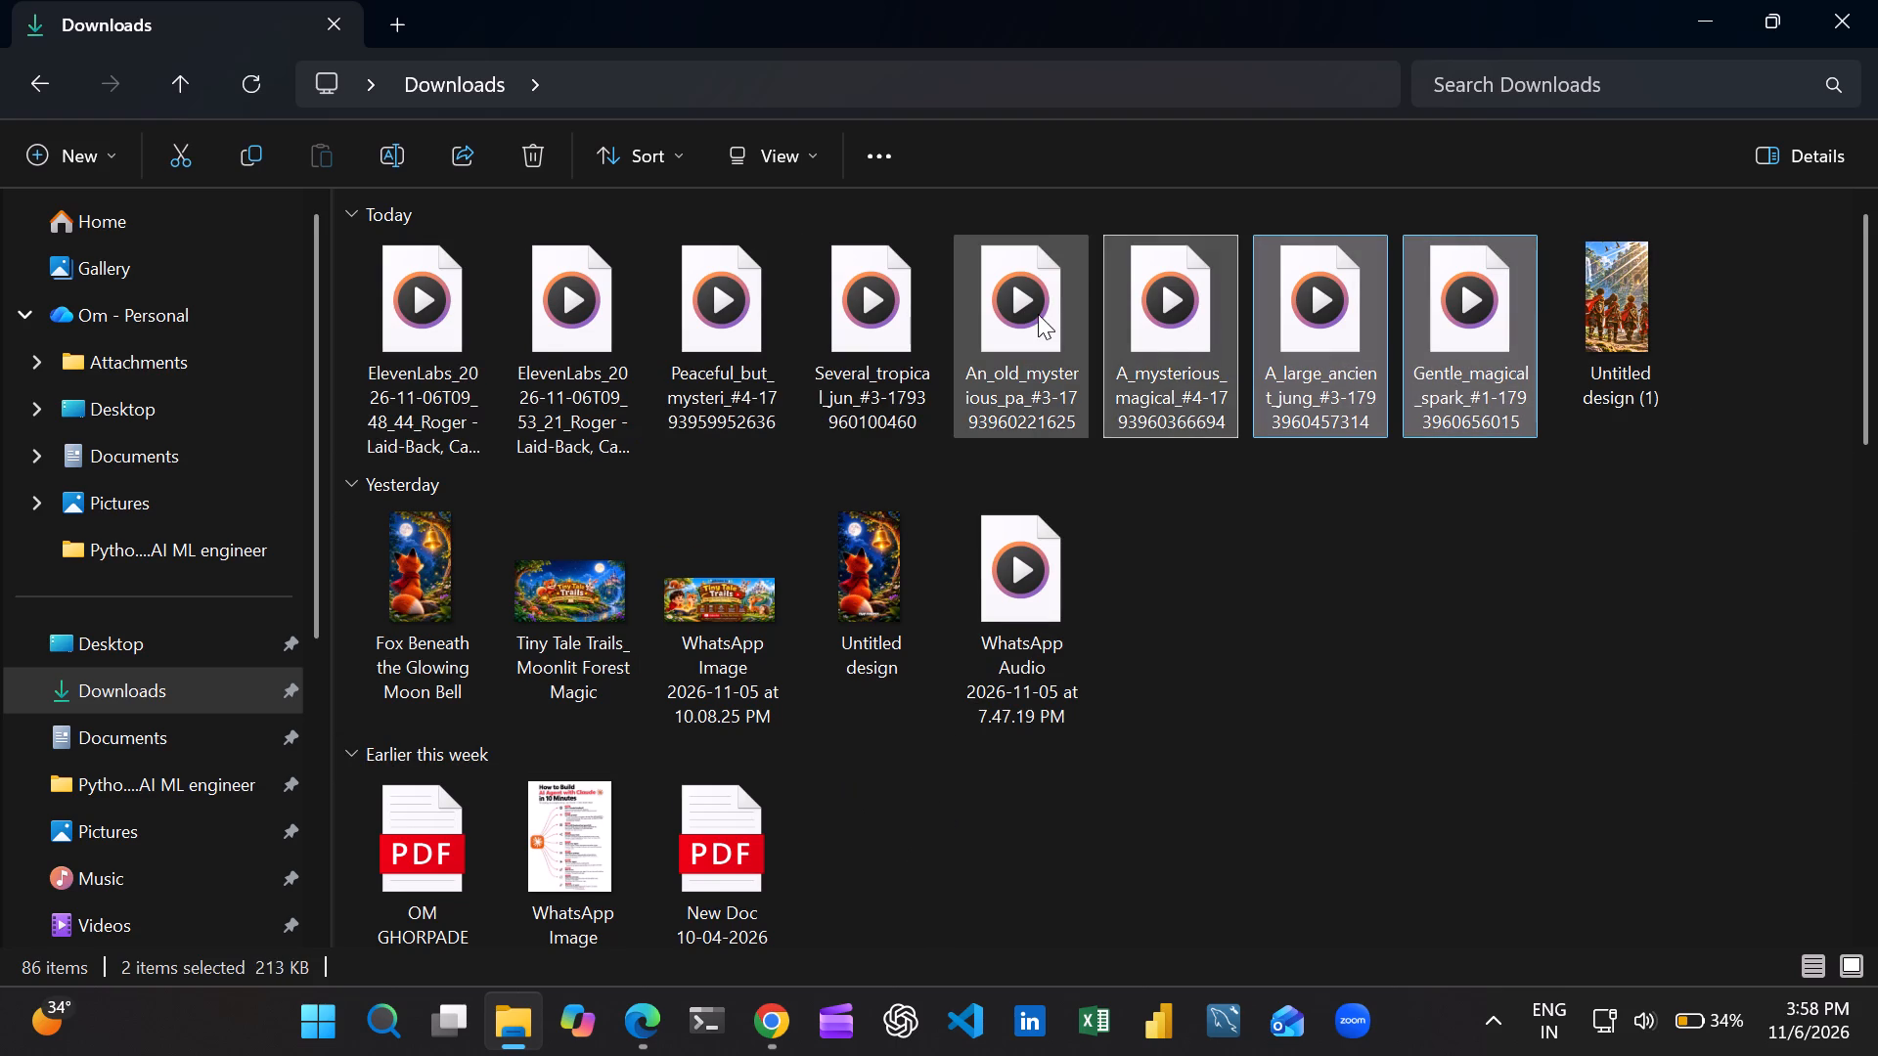
left_click(1038, 314, "ctrl")
left_click(910, 312, "ctrl")
left_click(703, 310, "ctrl")
left_click(602, 310, "ctrl")
left_click(440, 306, "ctrl")
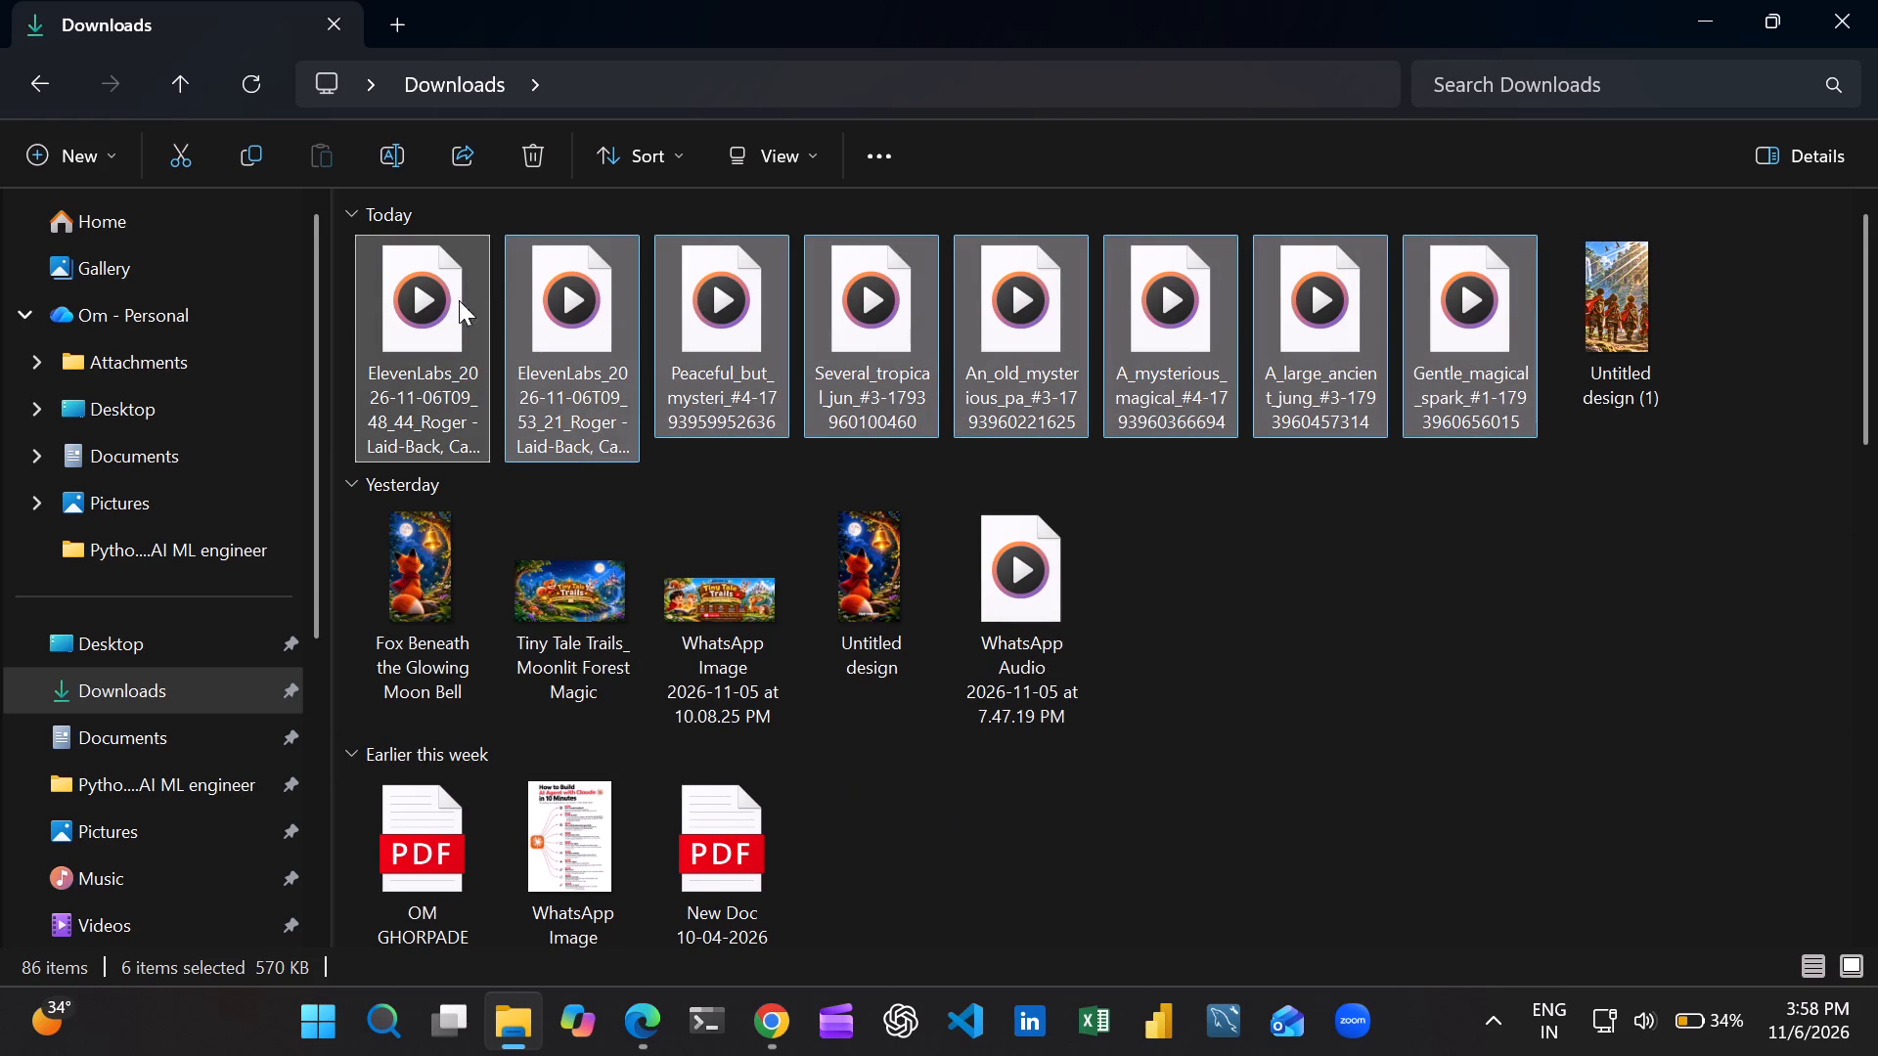
left_click(532, 164)
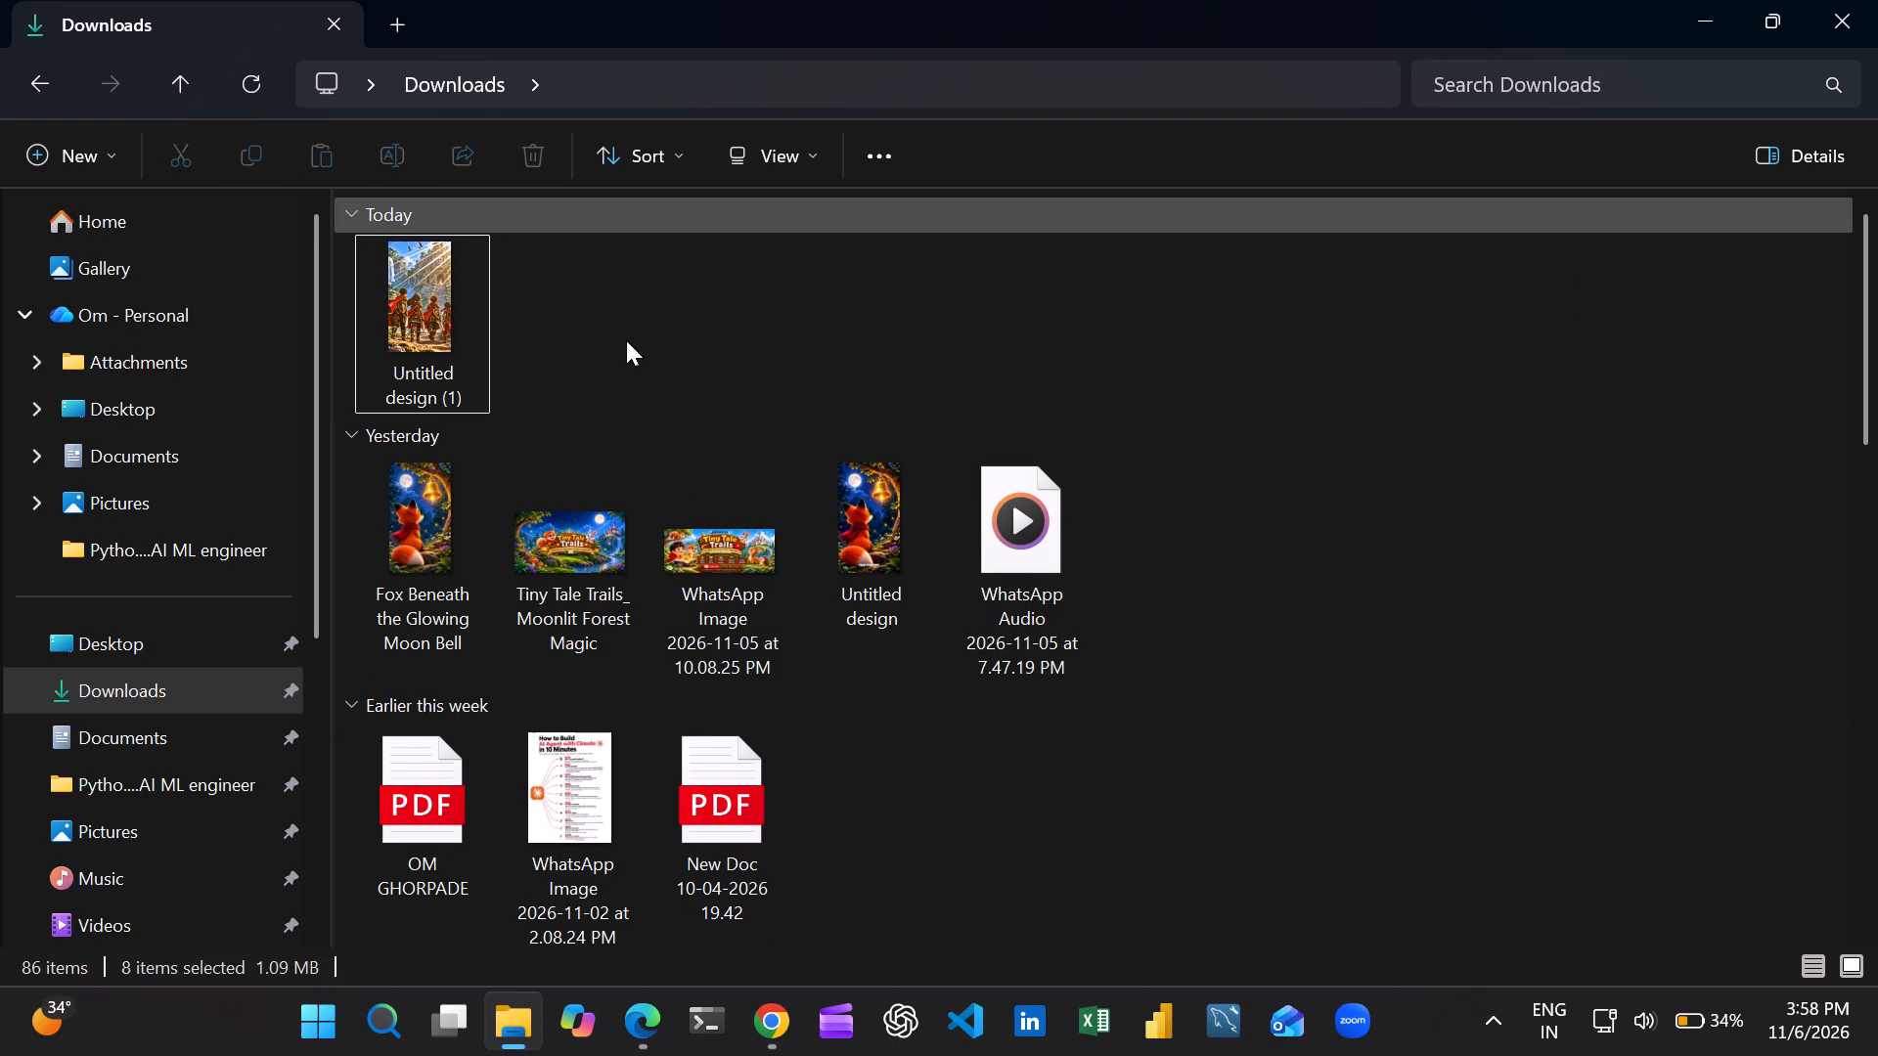
Launch Clipchamp.
left_click(814, 1028)
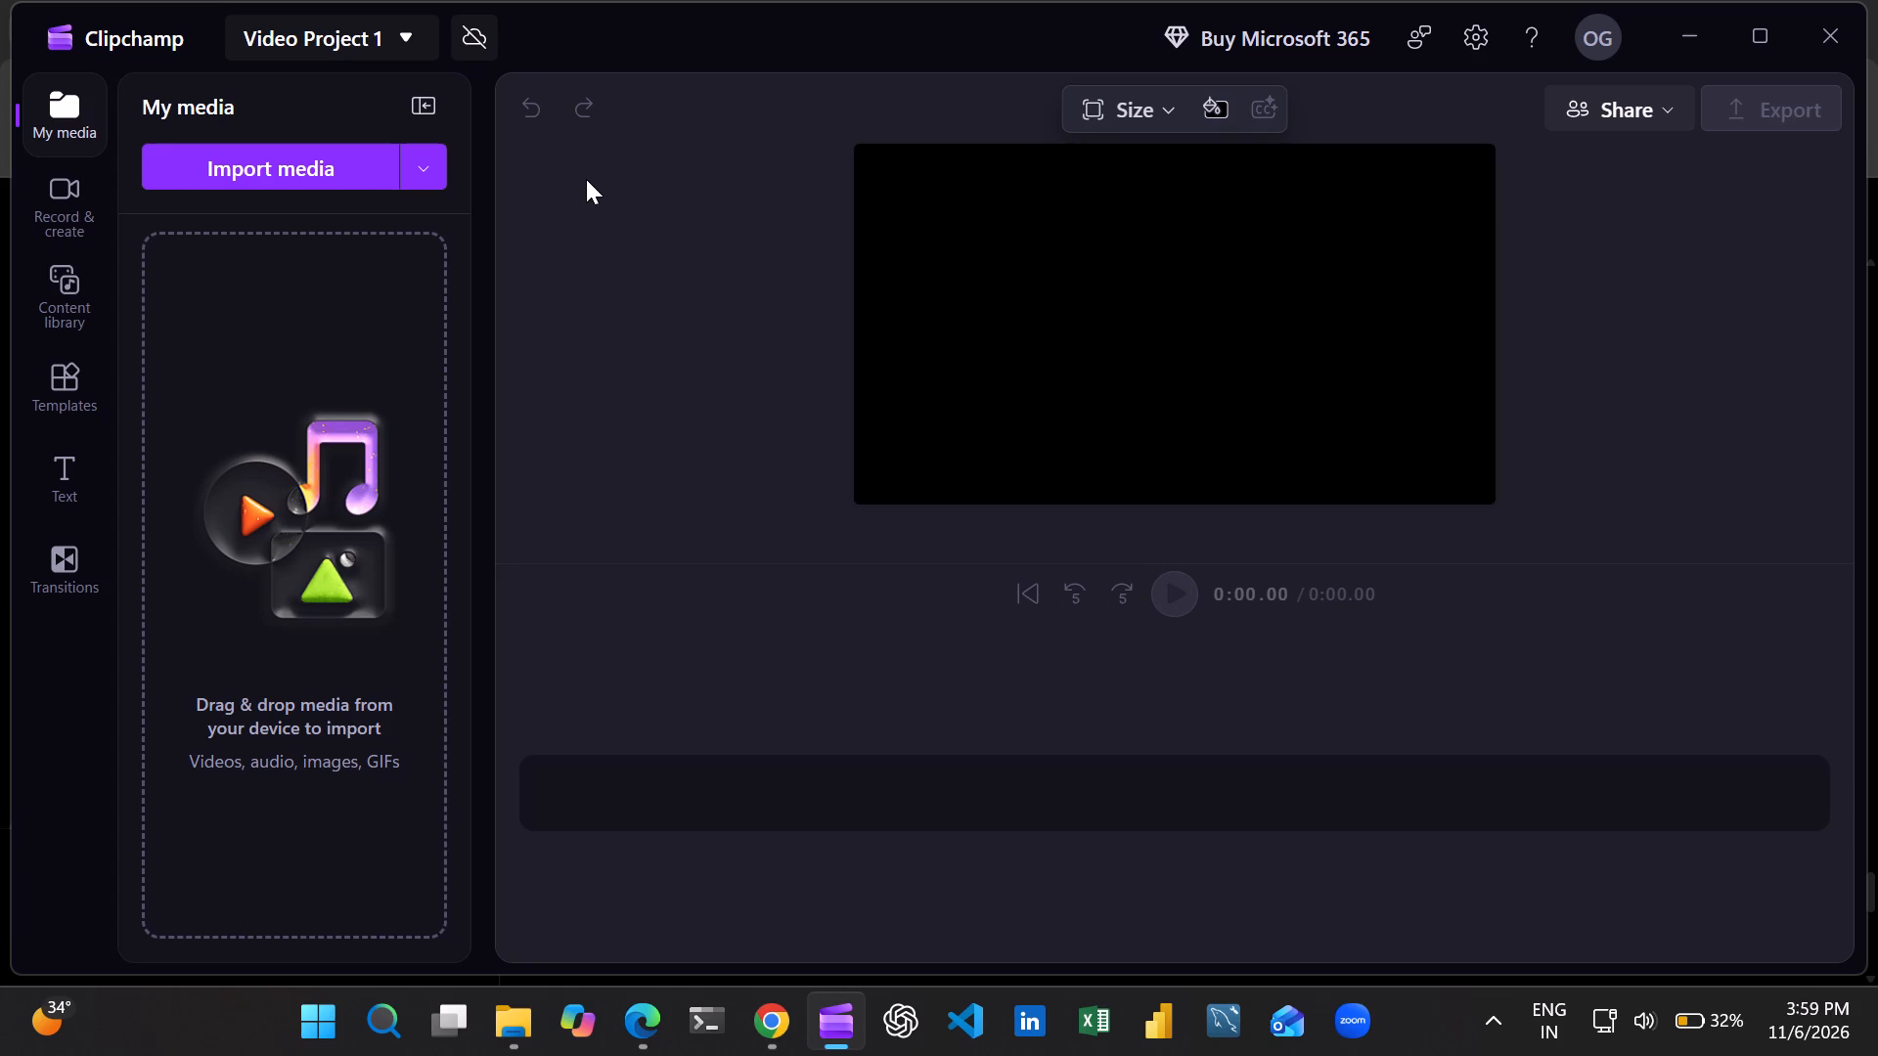
left_click(296, 180)
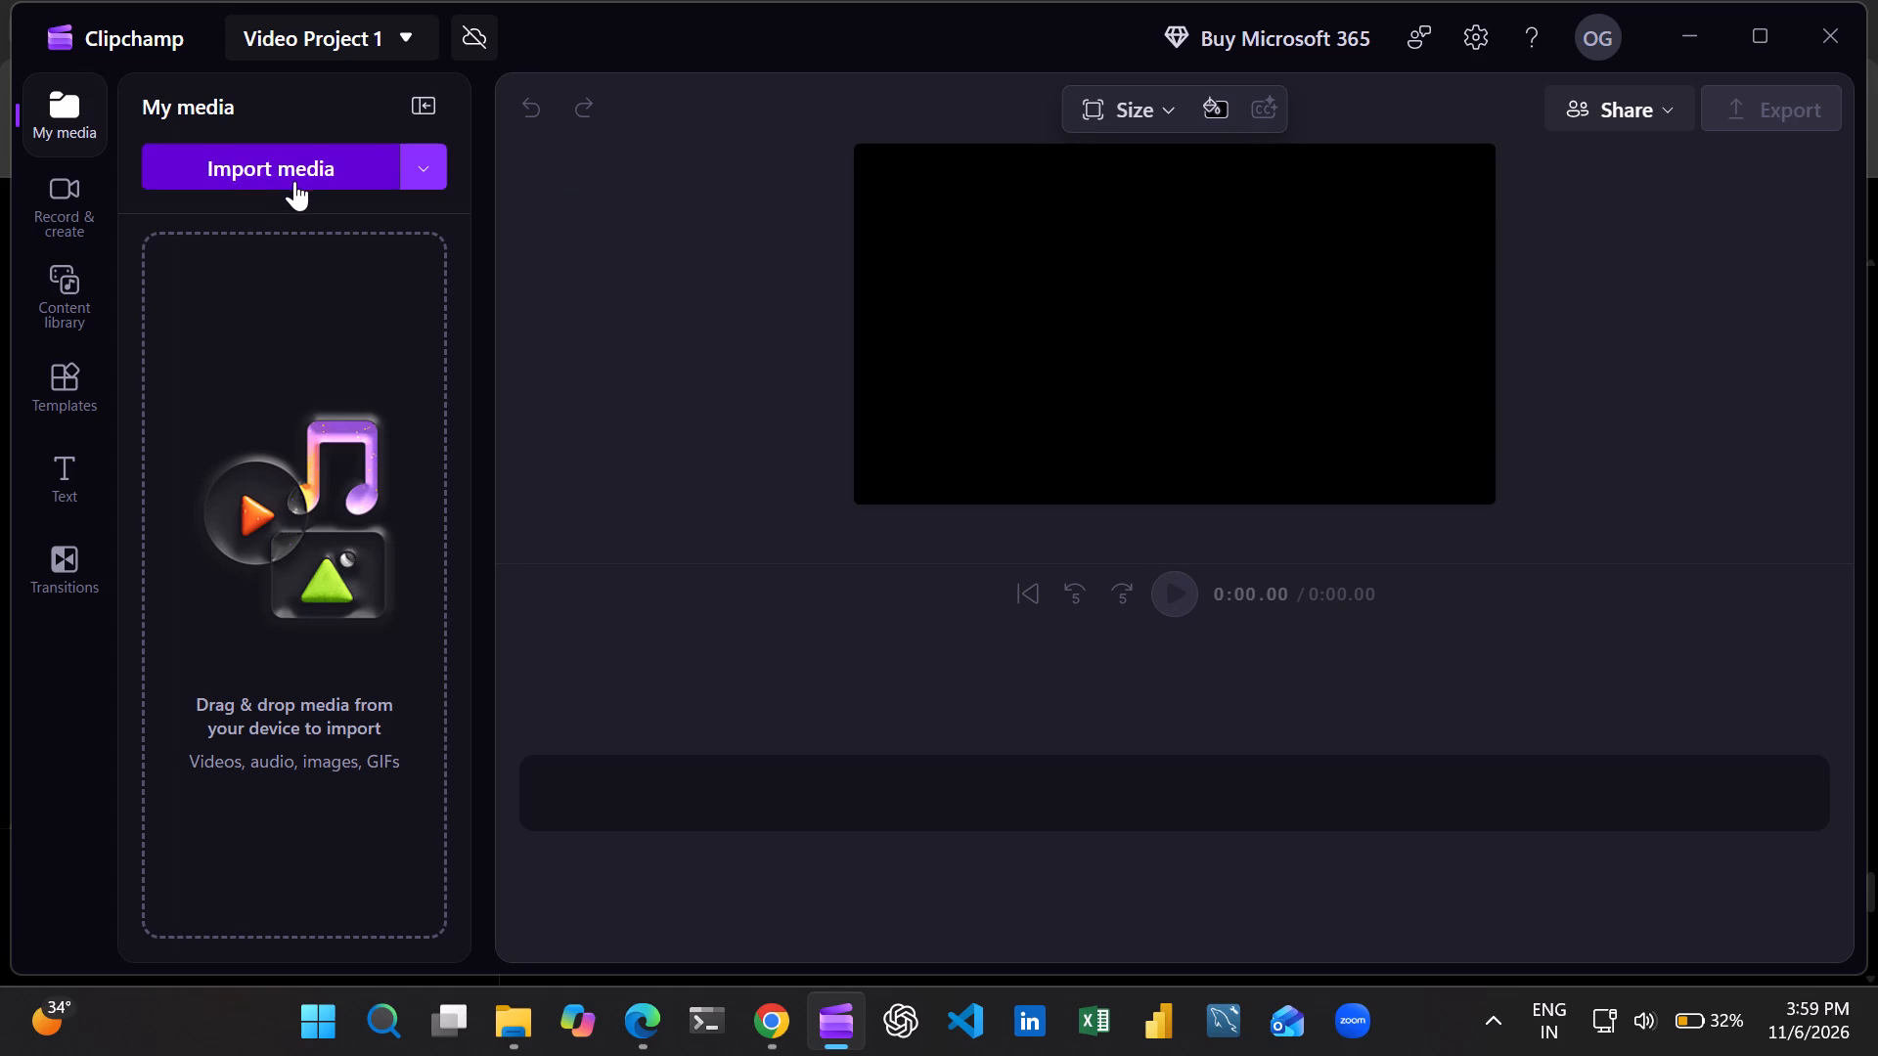
double_click(445, 263)
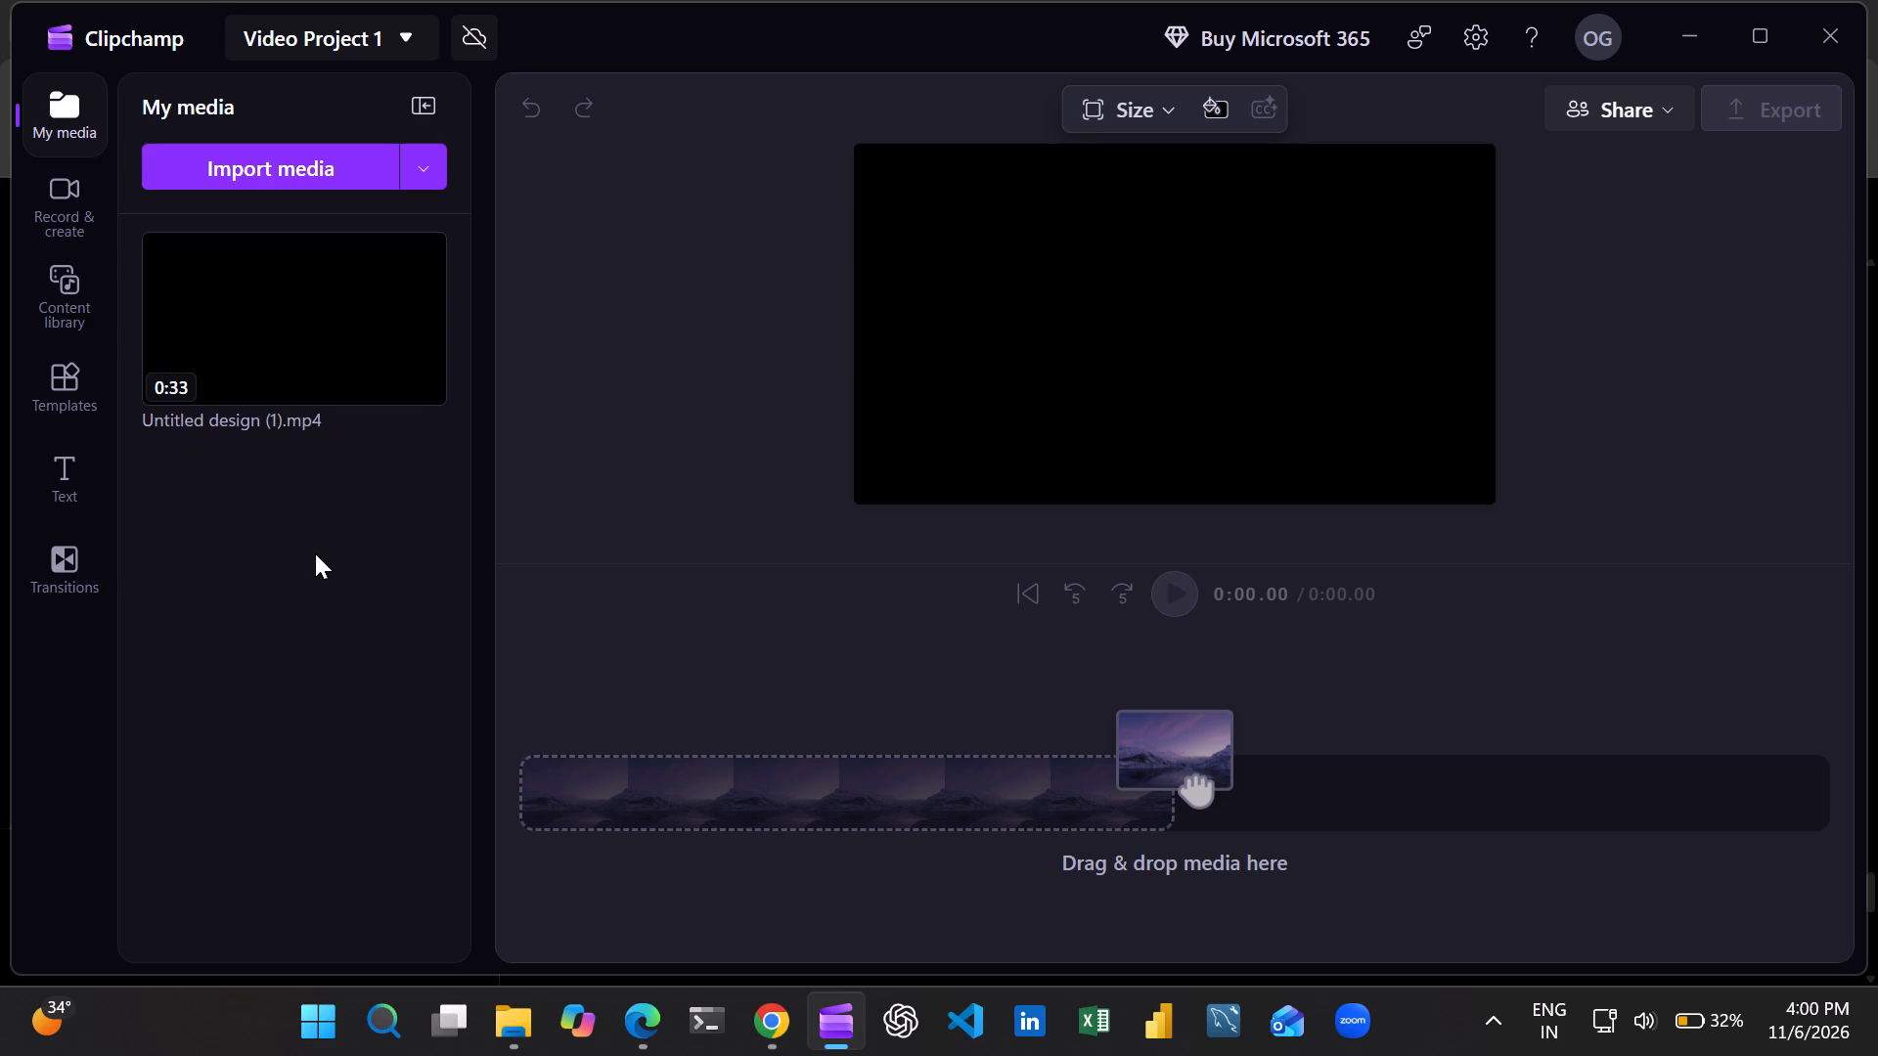
Add the imported Untitled design (1).mp4 video to the project timeline.
left_click(403, 301)
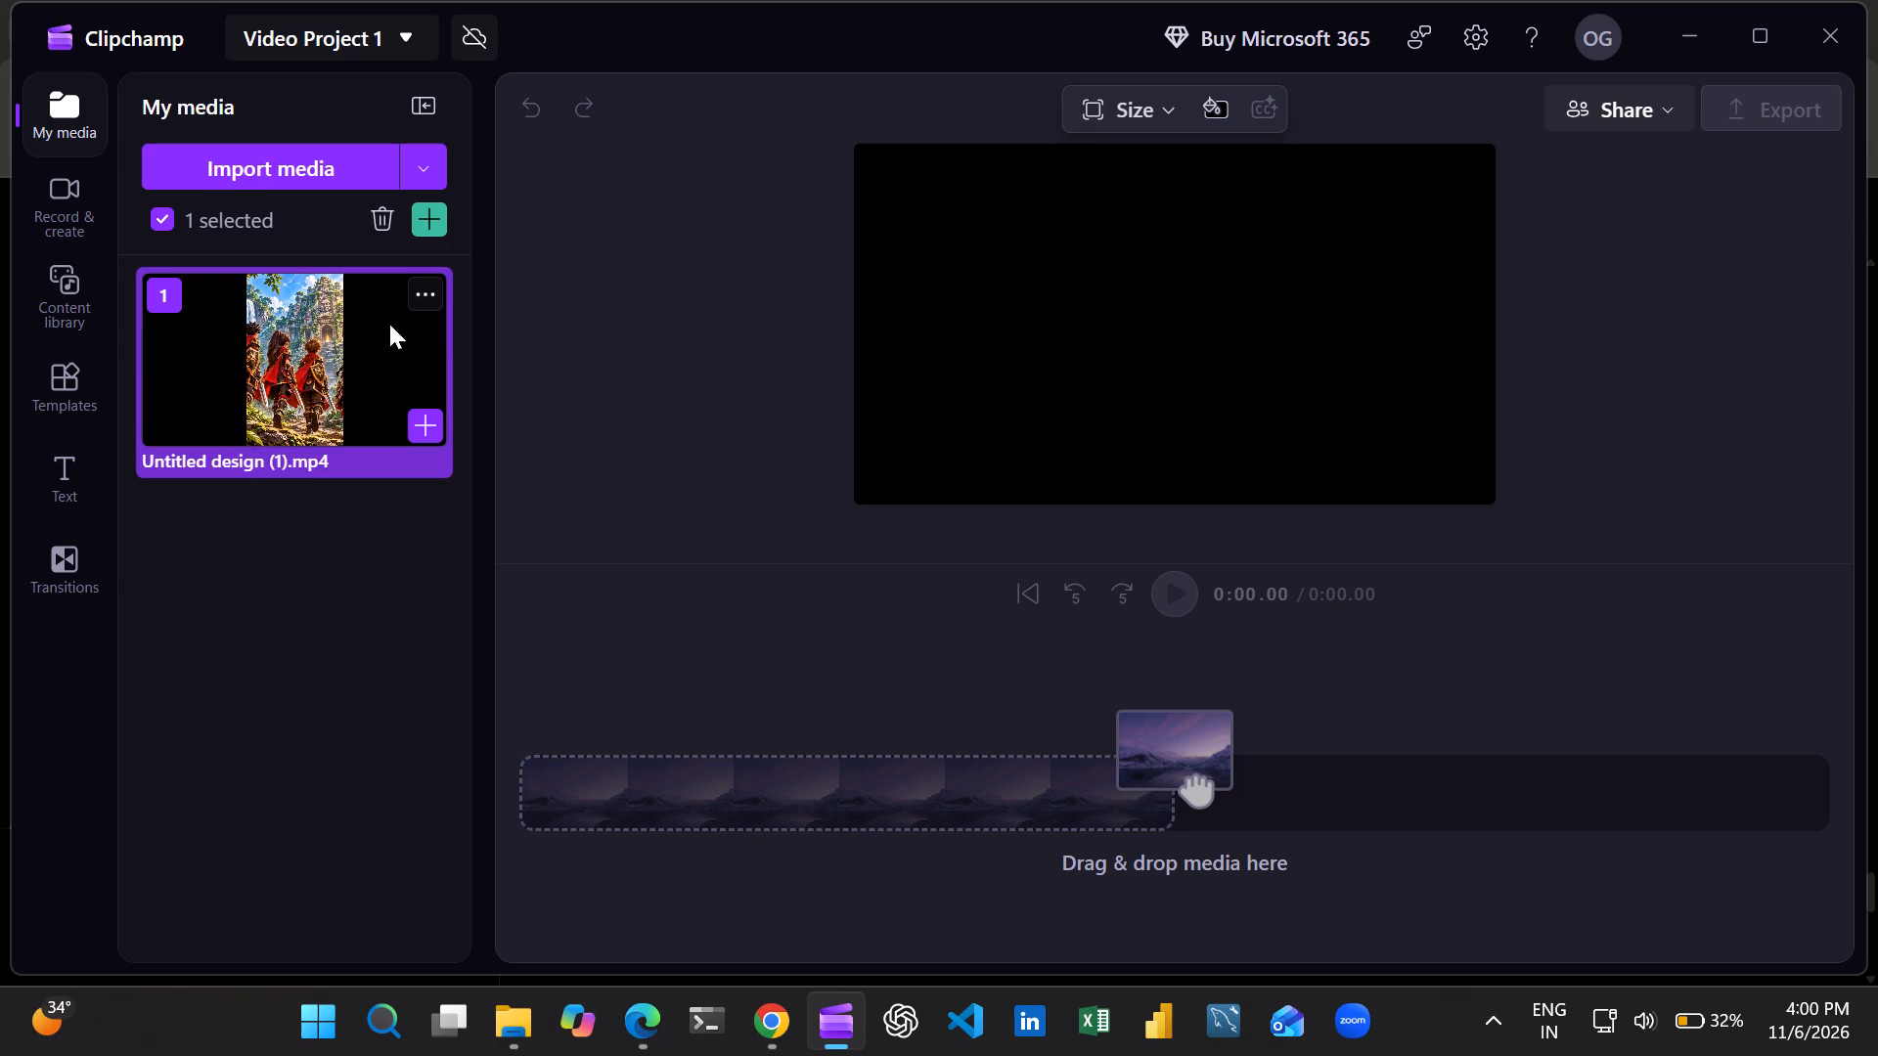
left_click(321, 404)
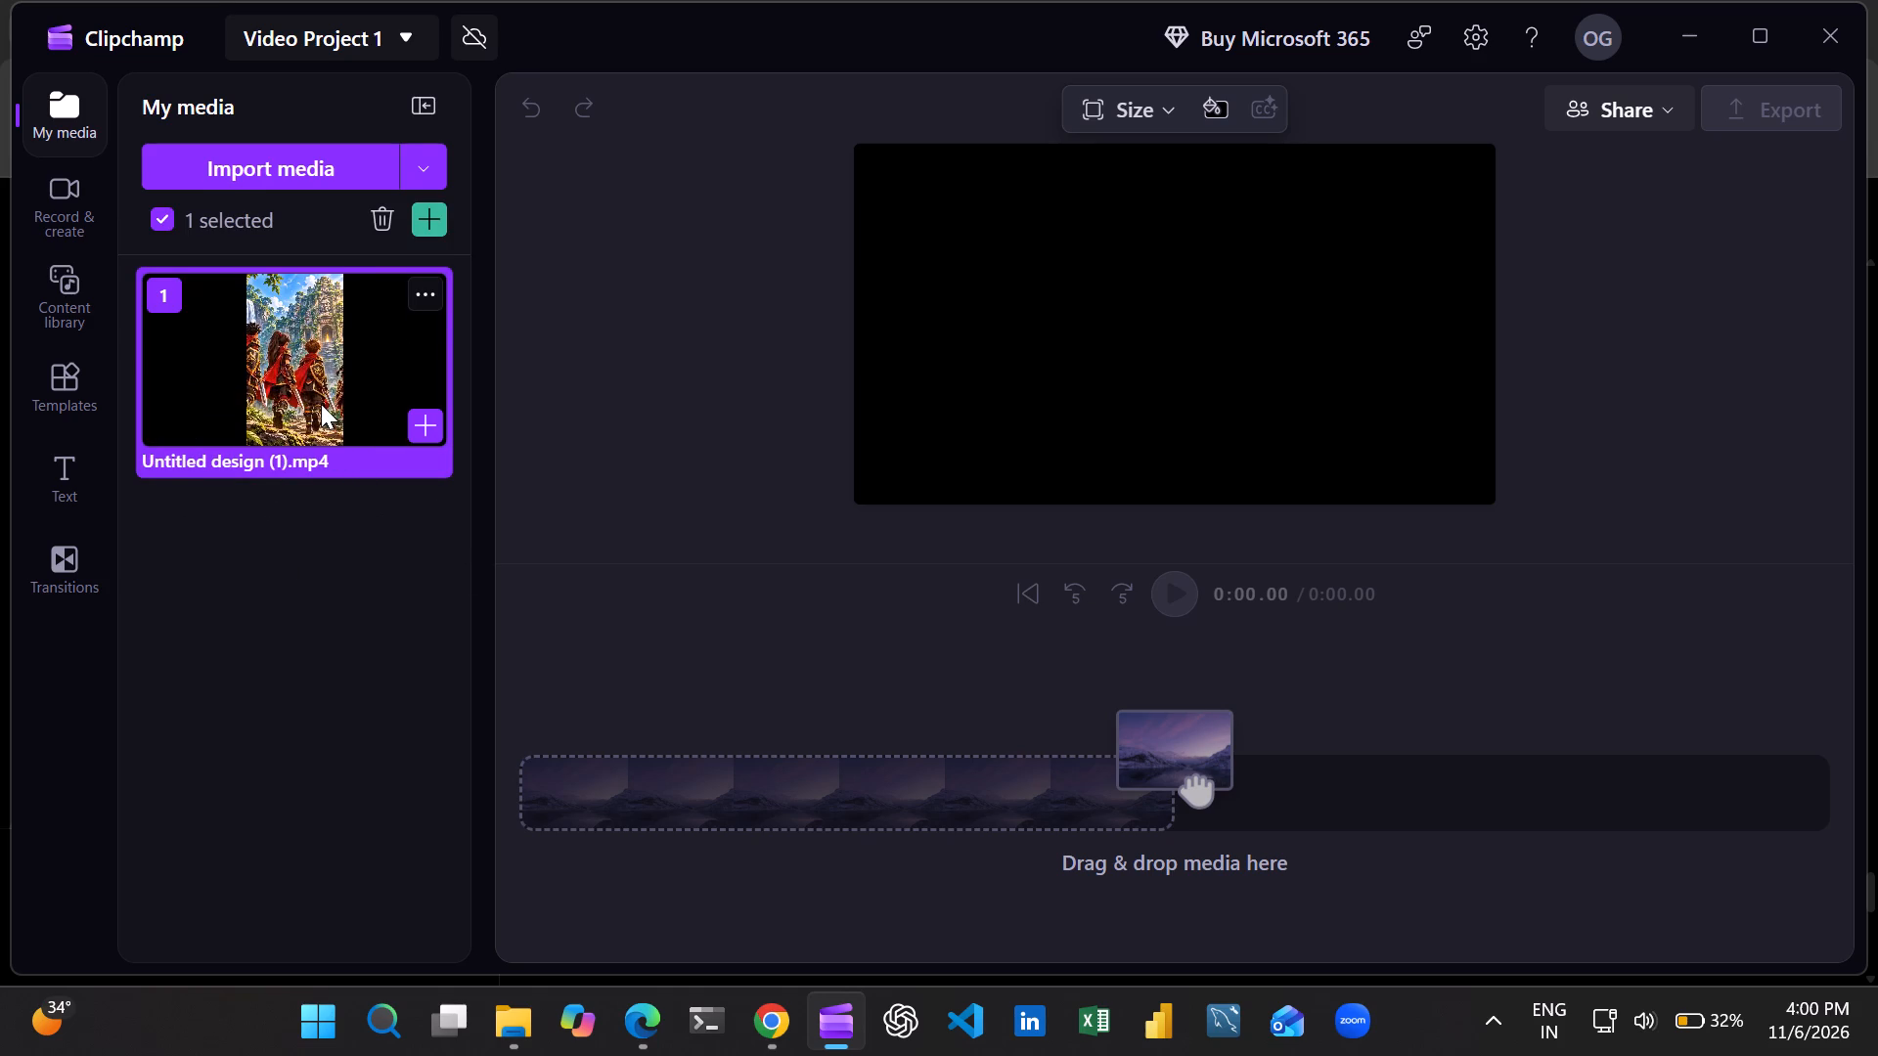
left_click(419, 423)
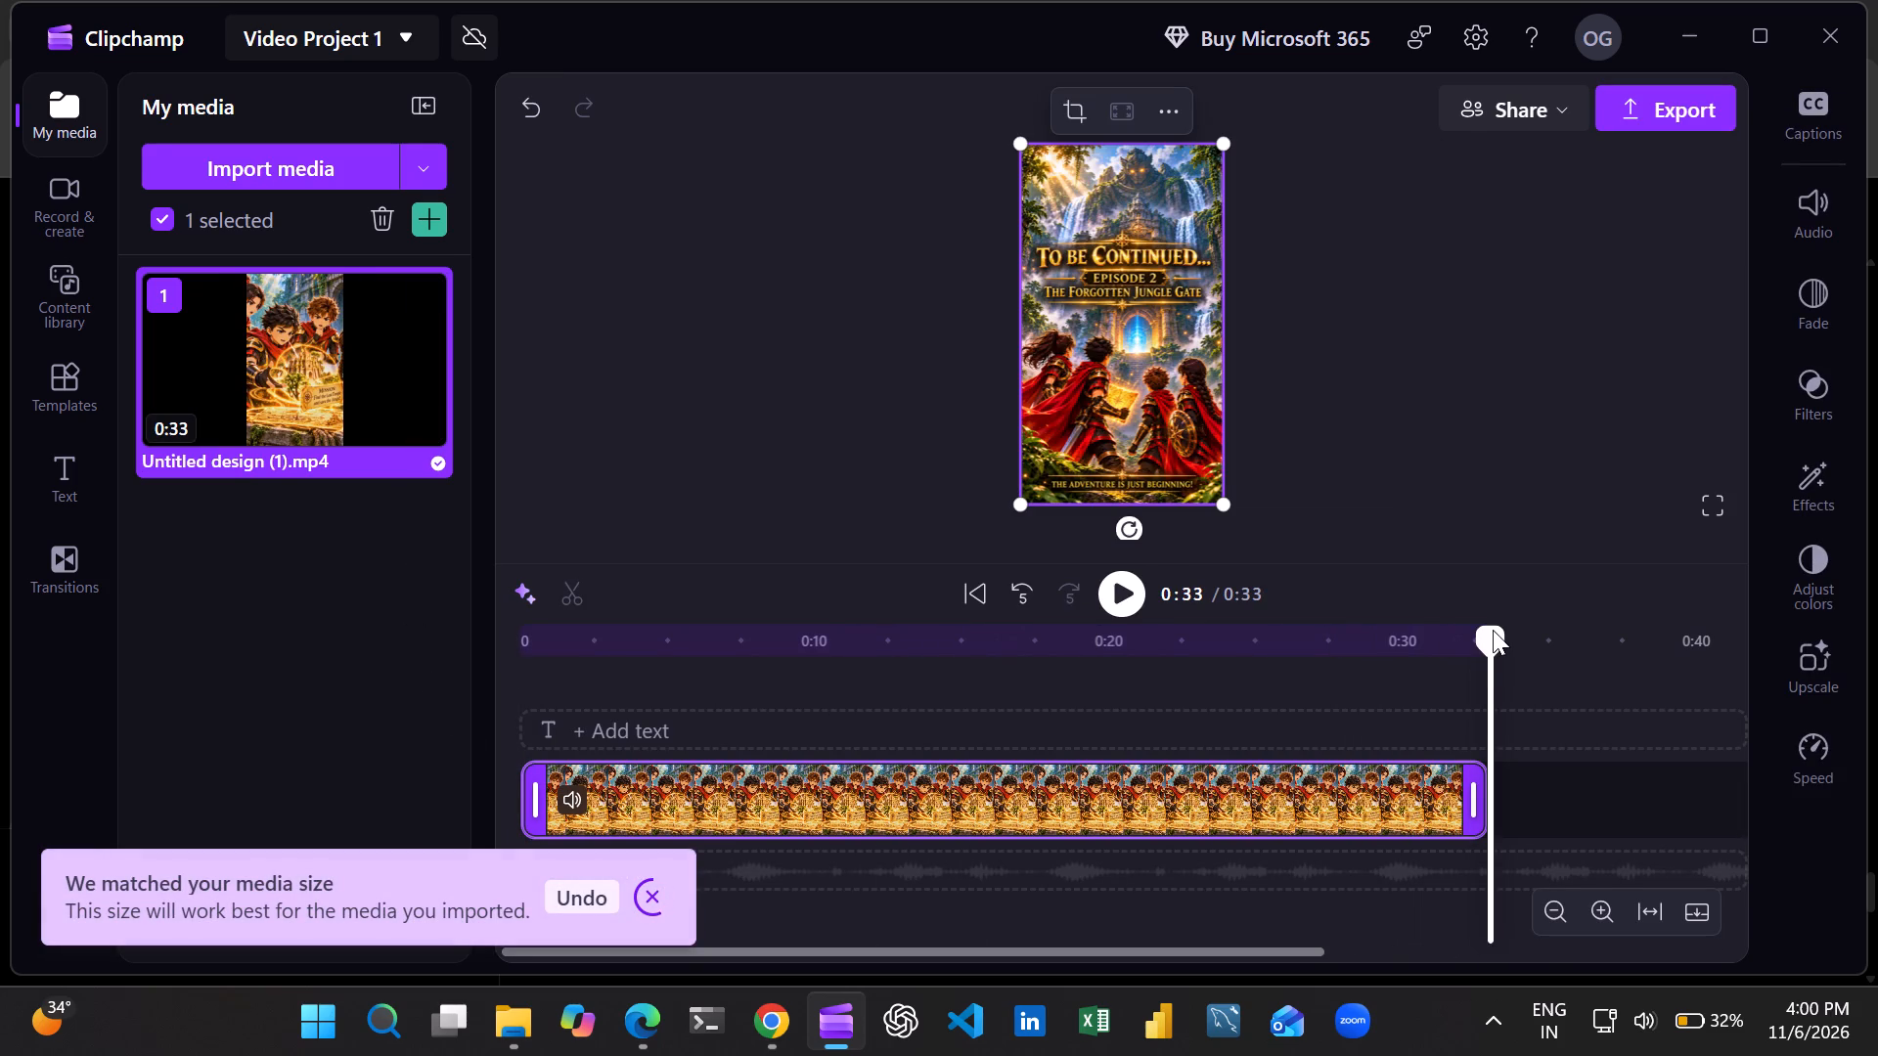
Play the video from 0:00 to review its opening scenes, restarting from the beginning as needed, and pause at about 0:02.
left_click_drag(1493, 630, 524, 630)
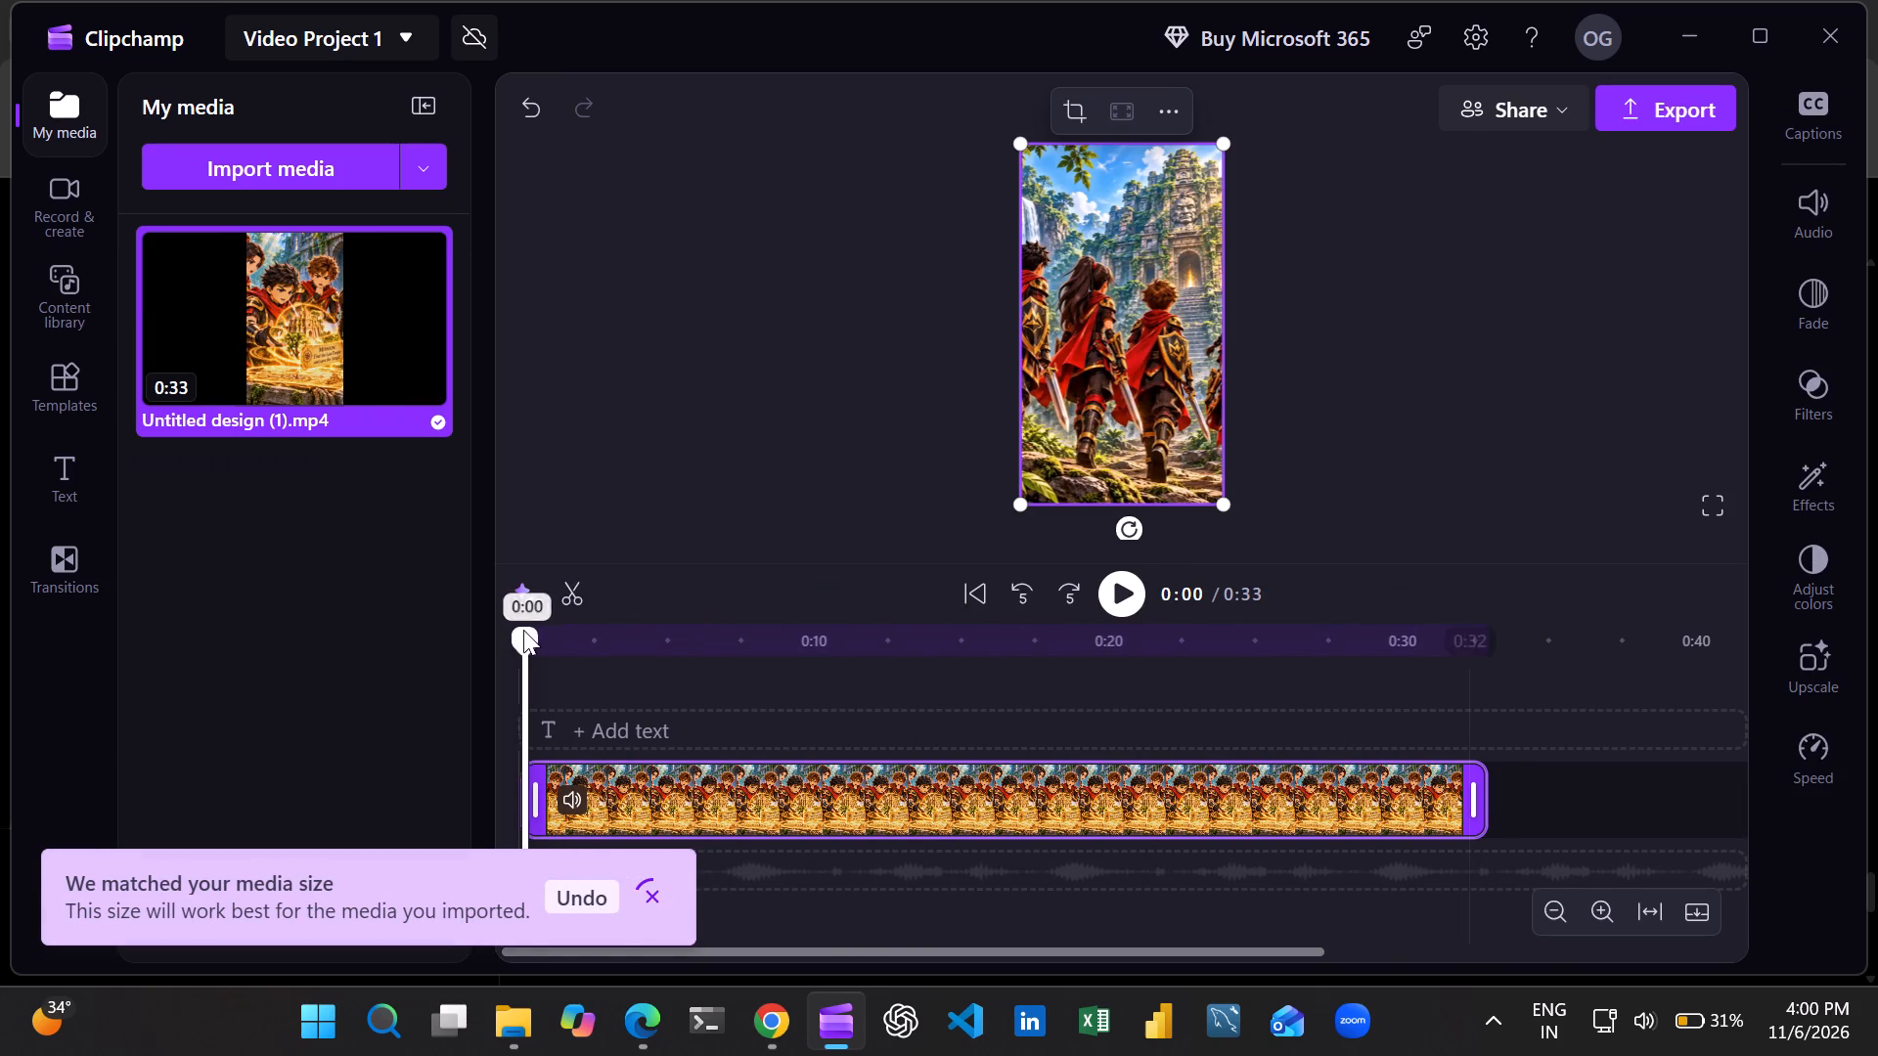
left_click(1132, 590)
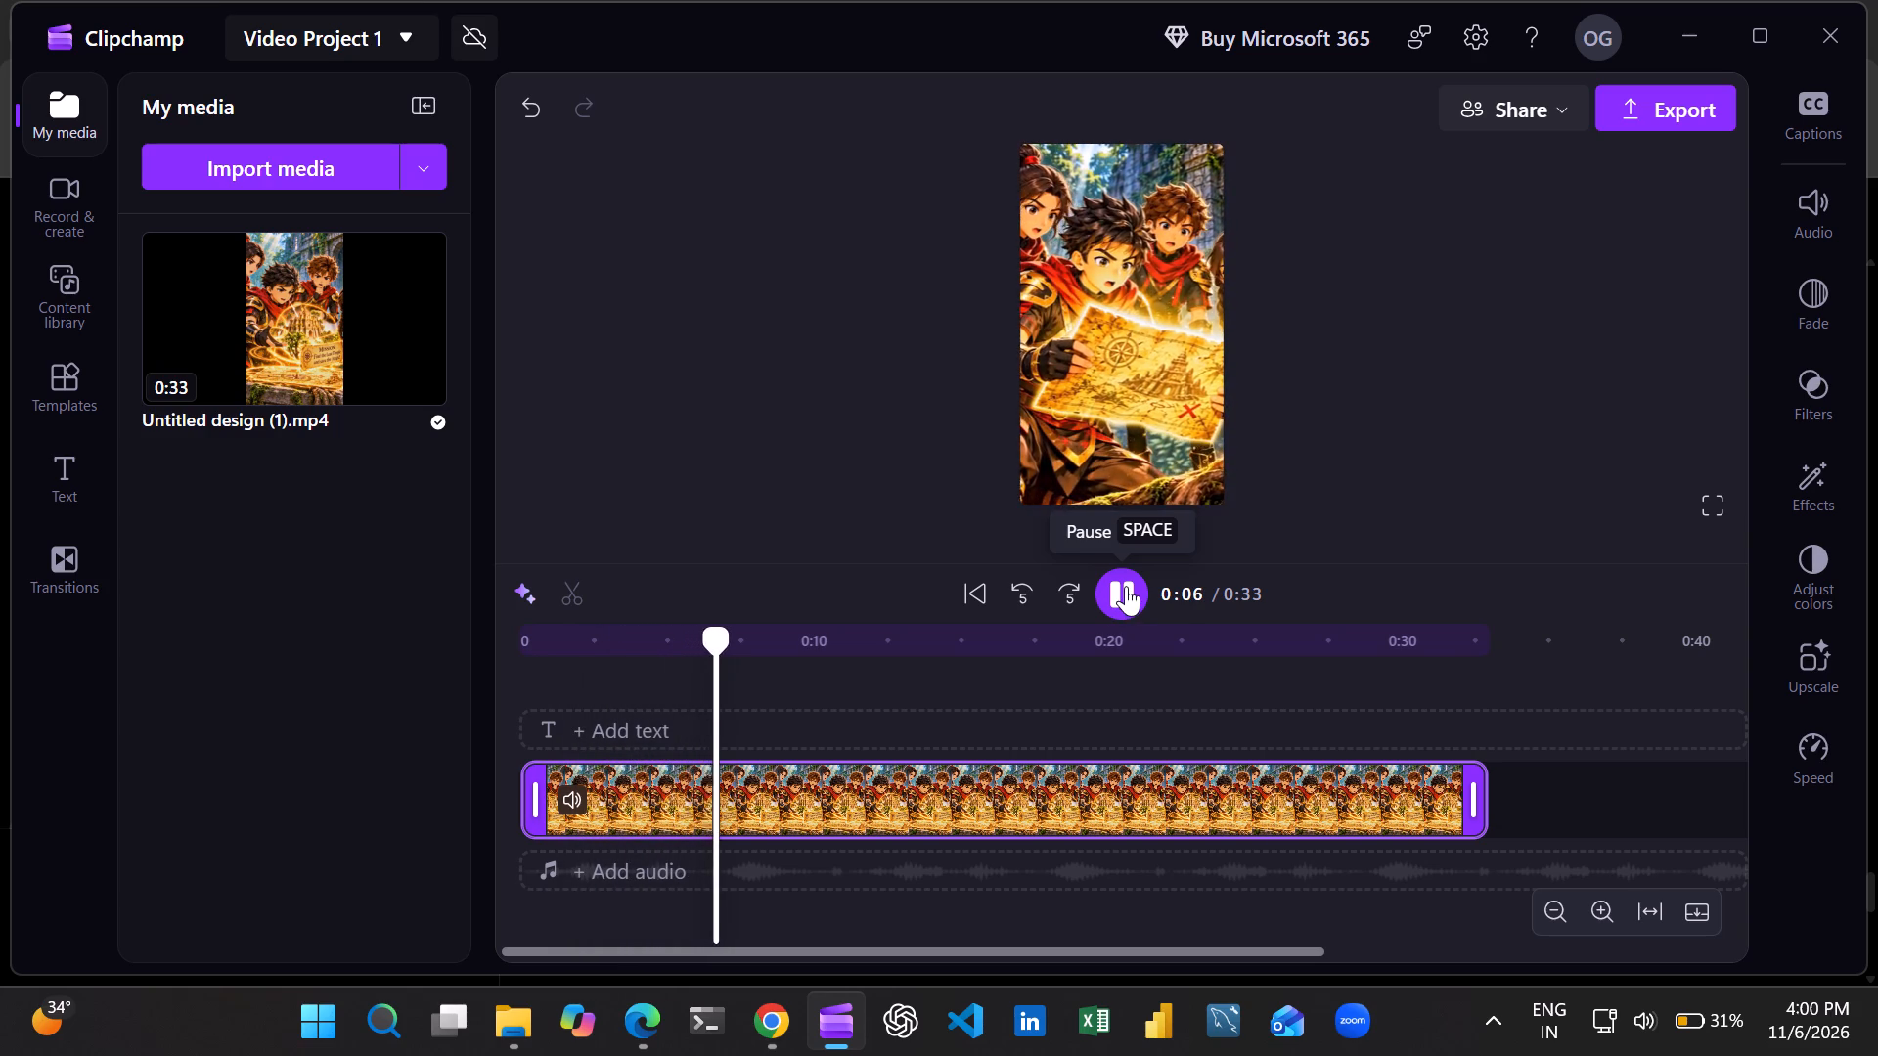
left_click_drag(746, 639, 469, 639)
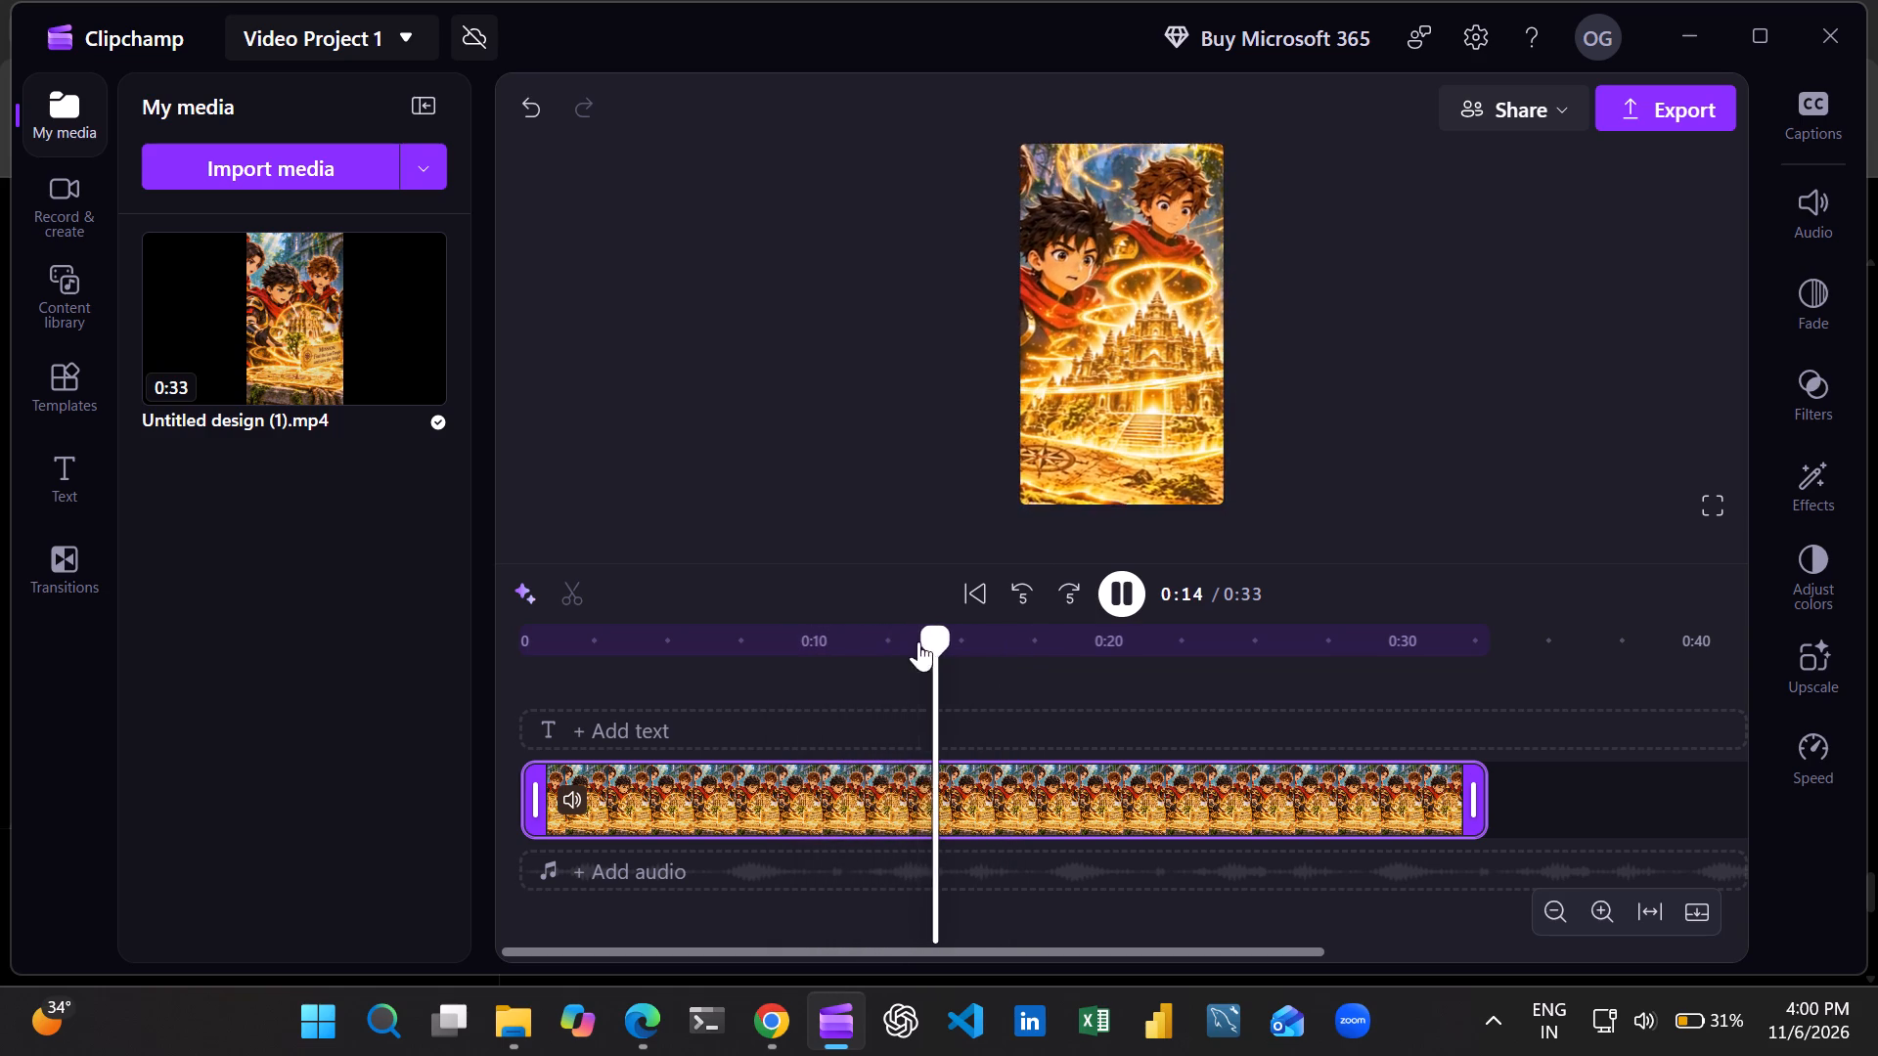
left_click_drag(918, 641, 435, 620)
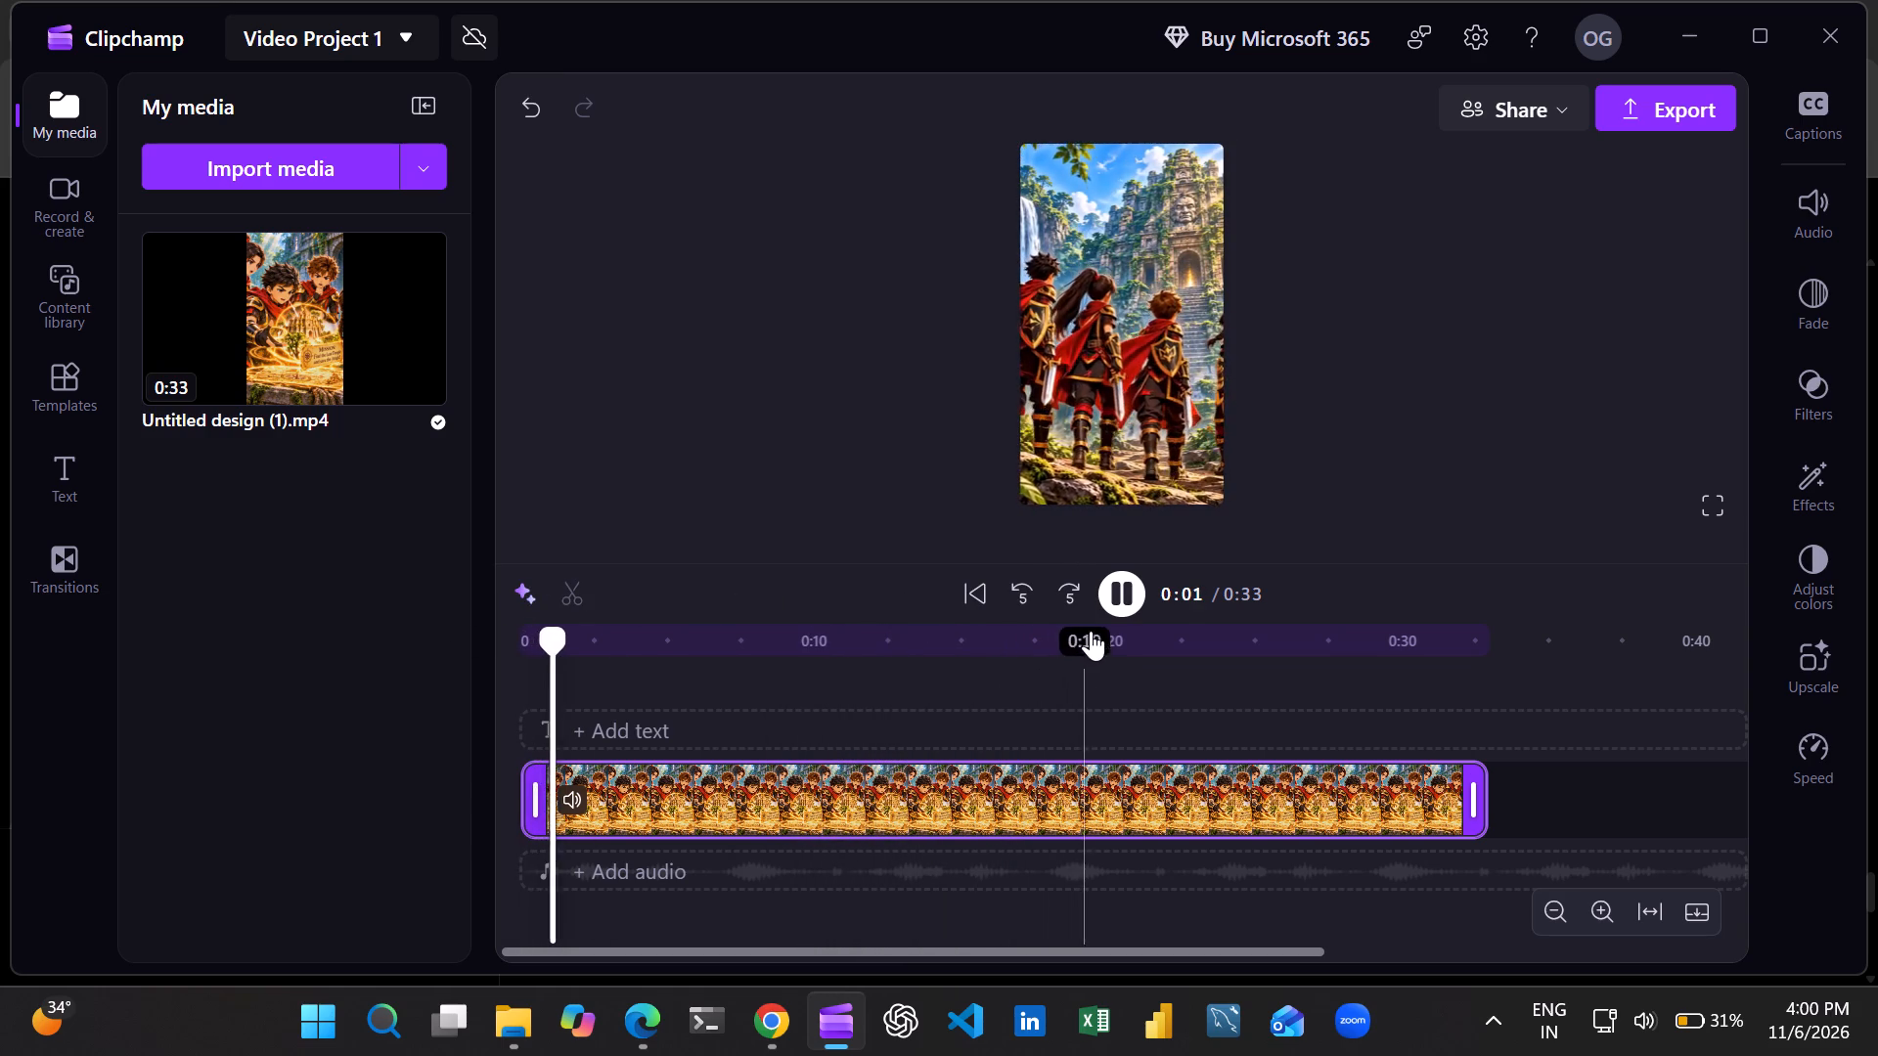
left_click(1112, 600)
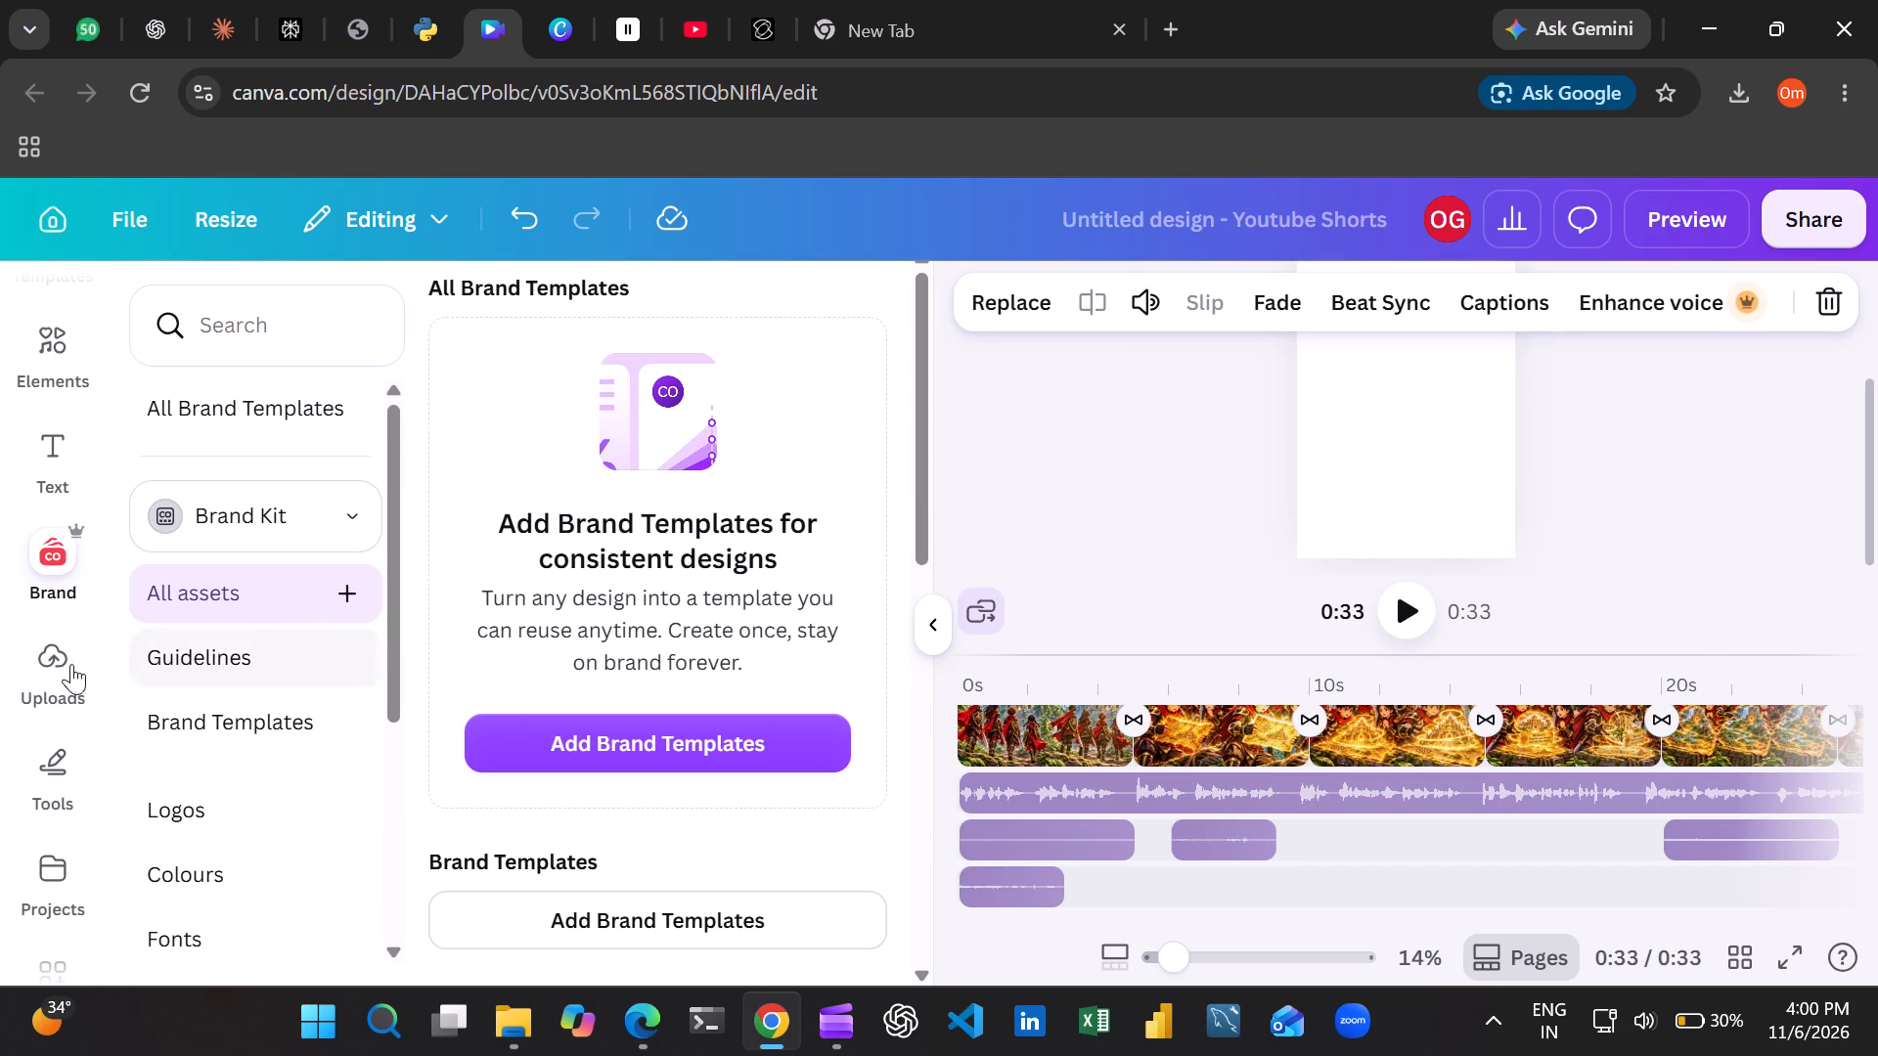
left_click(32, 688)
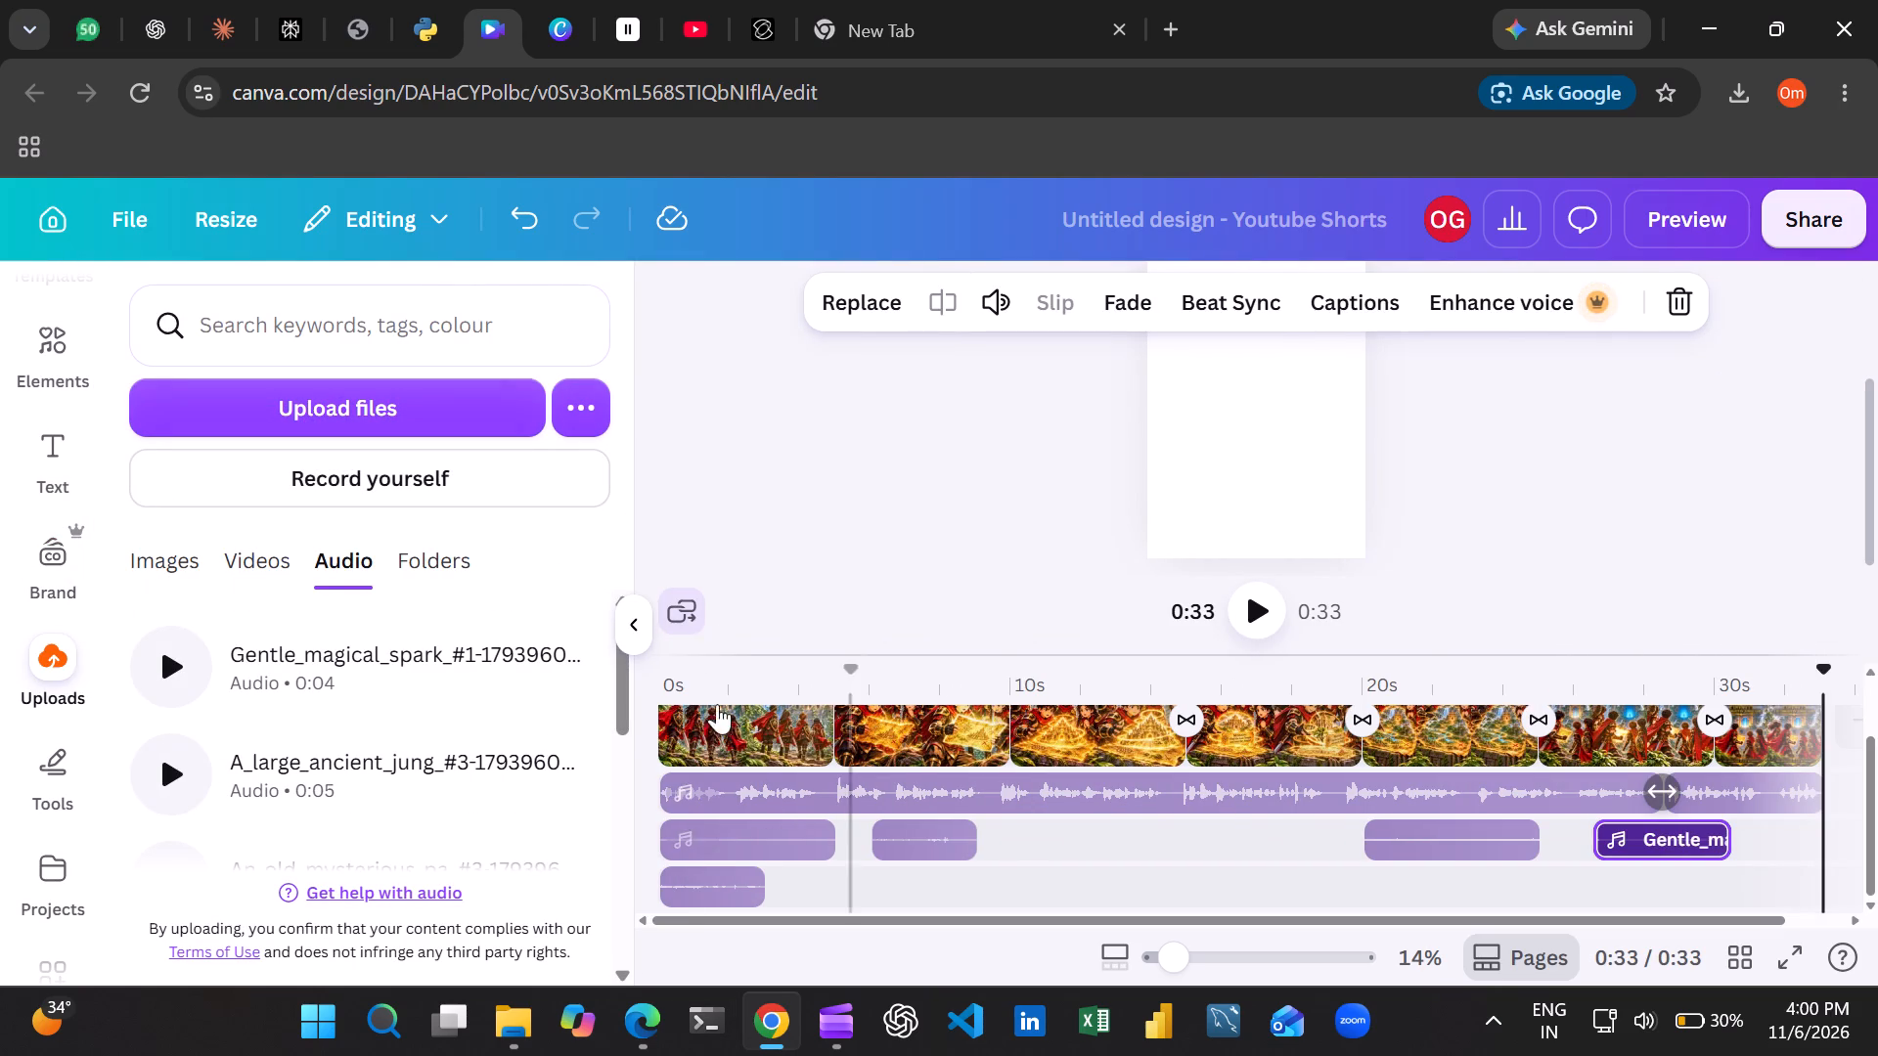
Return to 0:00 and set the volume of the roughly three-second sound clip on the lowest audio track to 53.
left_click(659, 672)
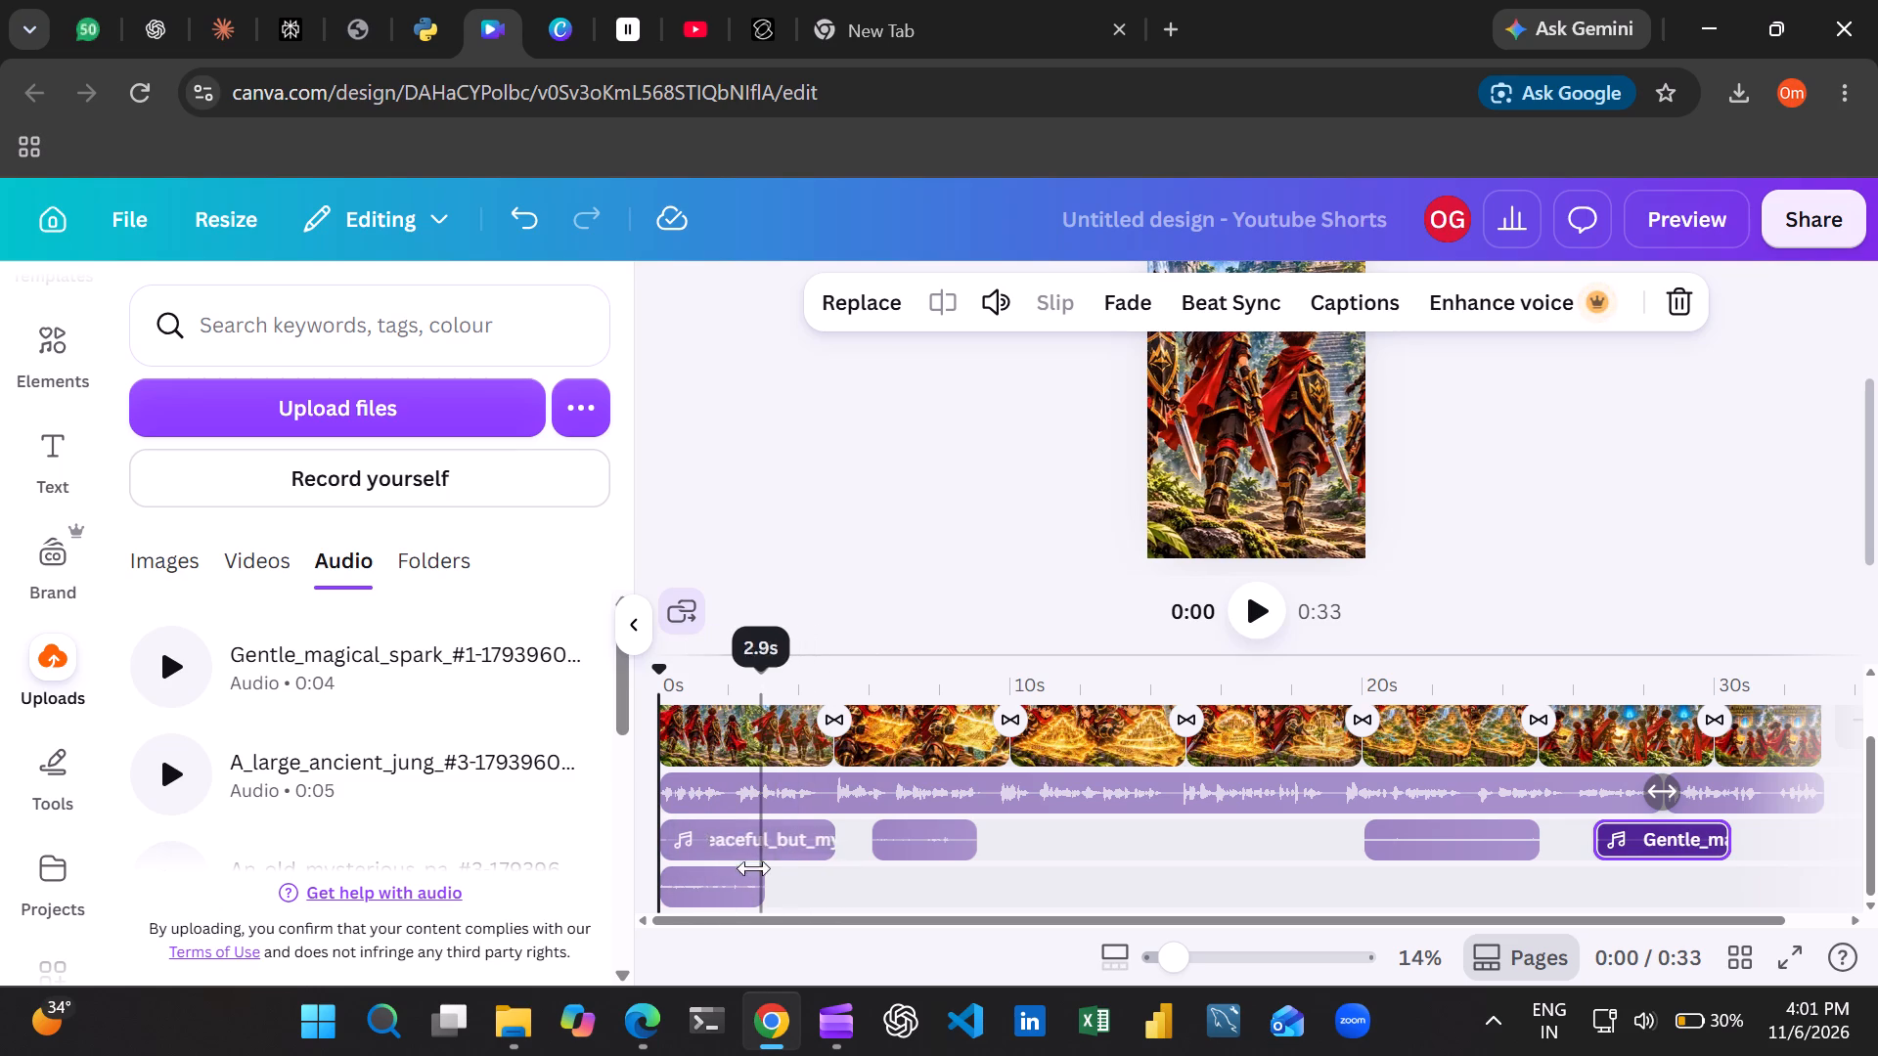
right_click(735, 884)
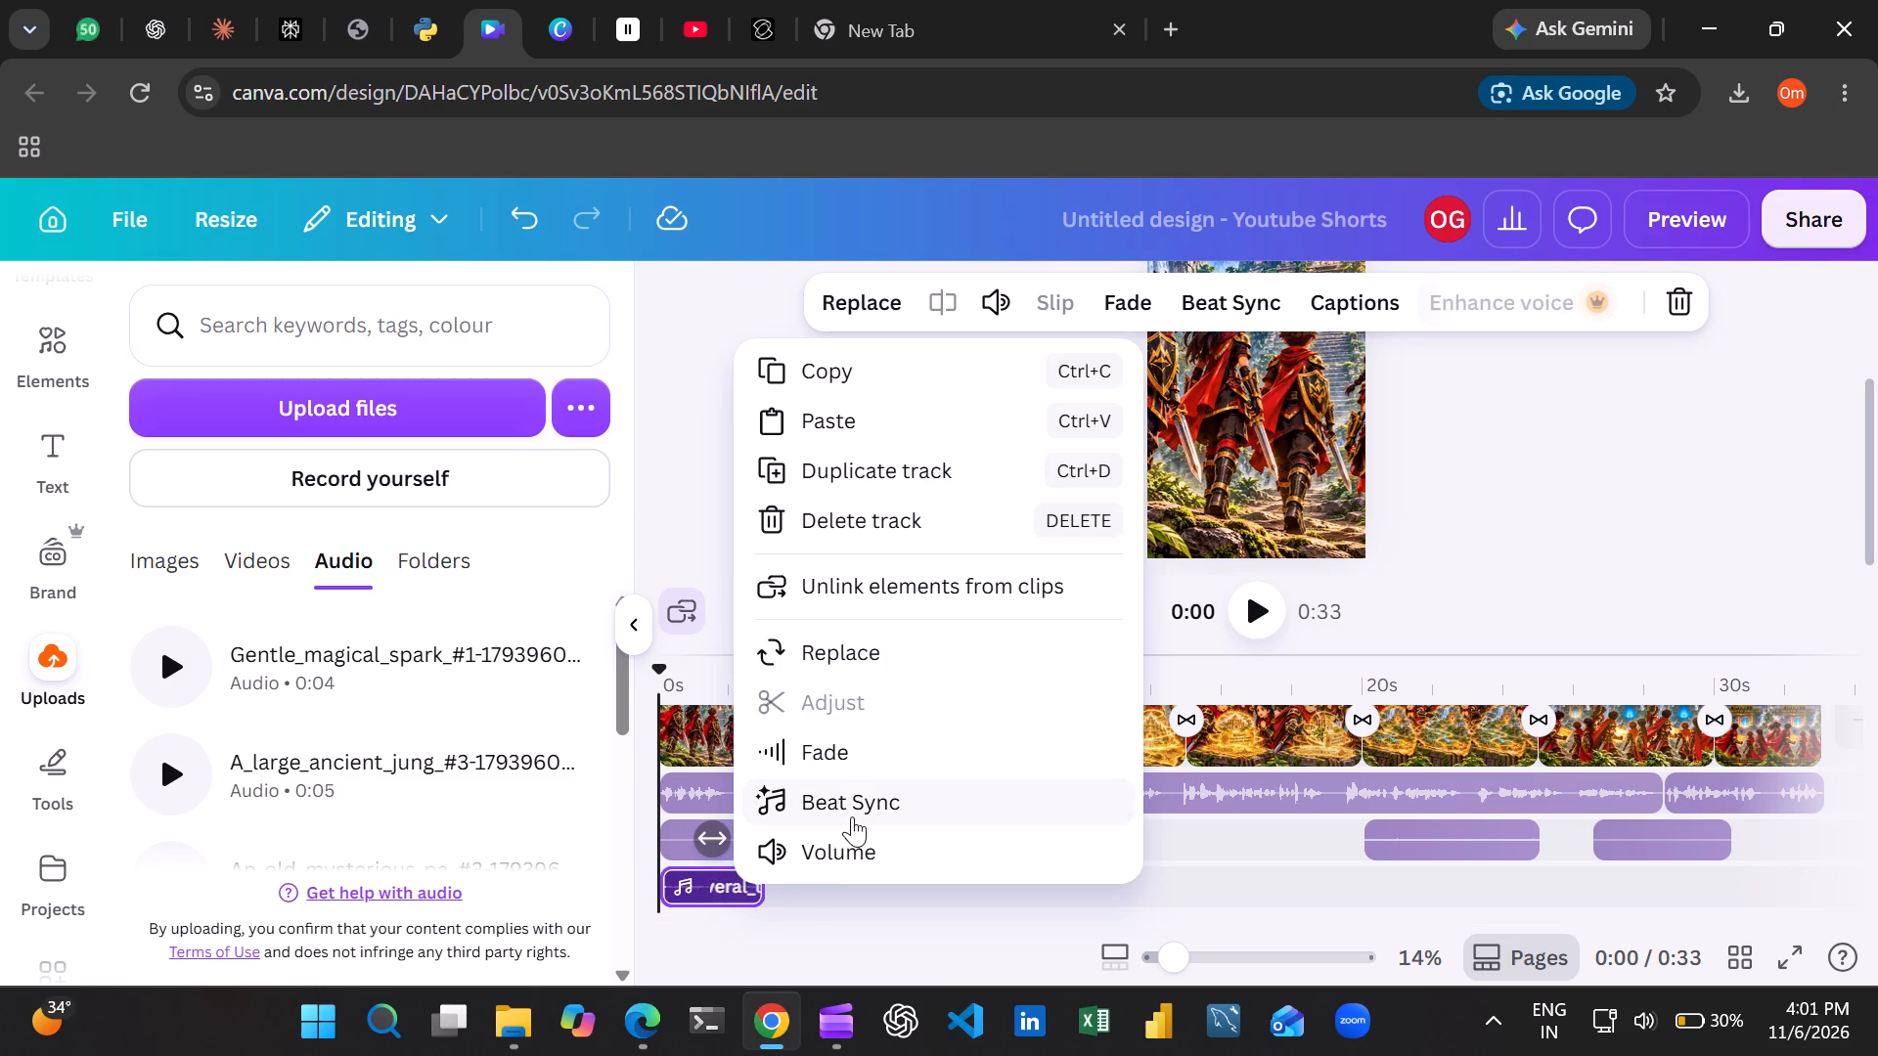
left_click(843, 836)
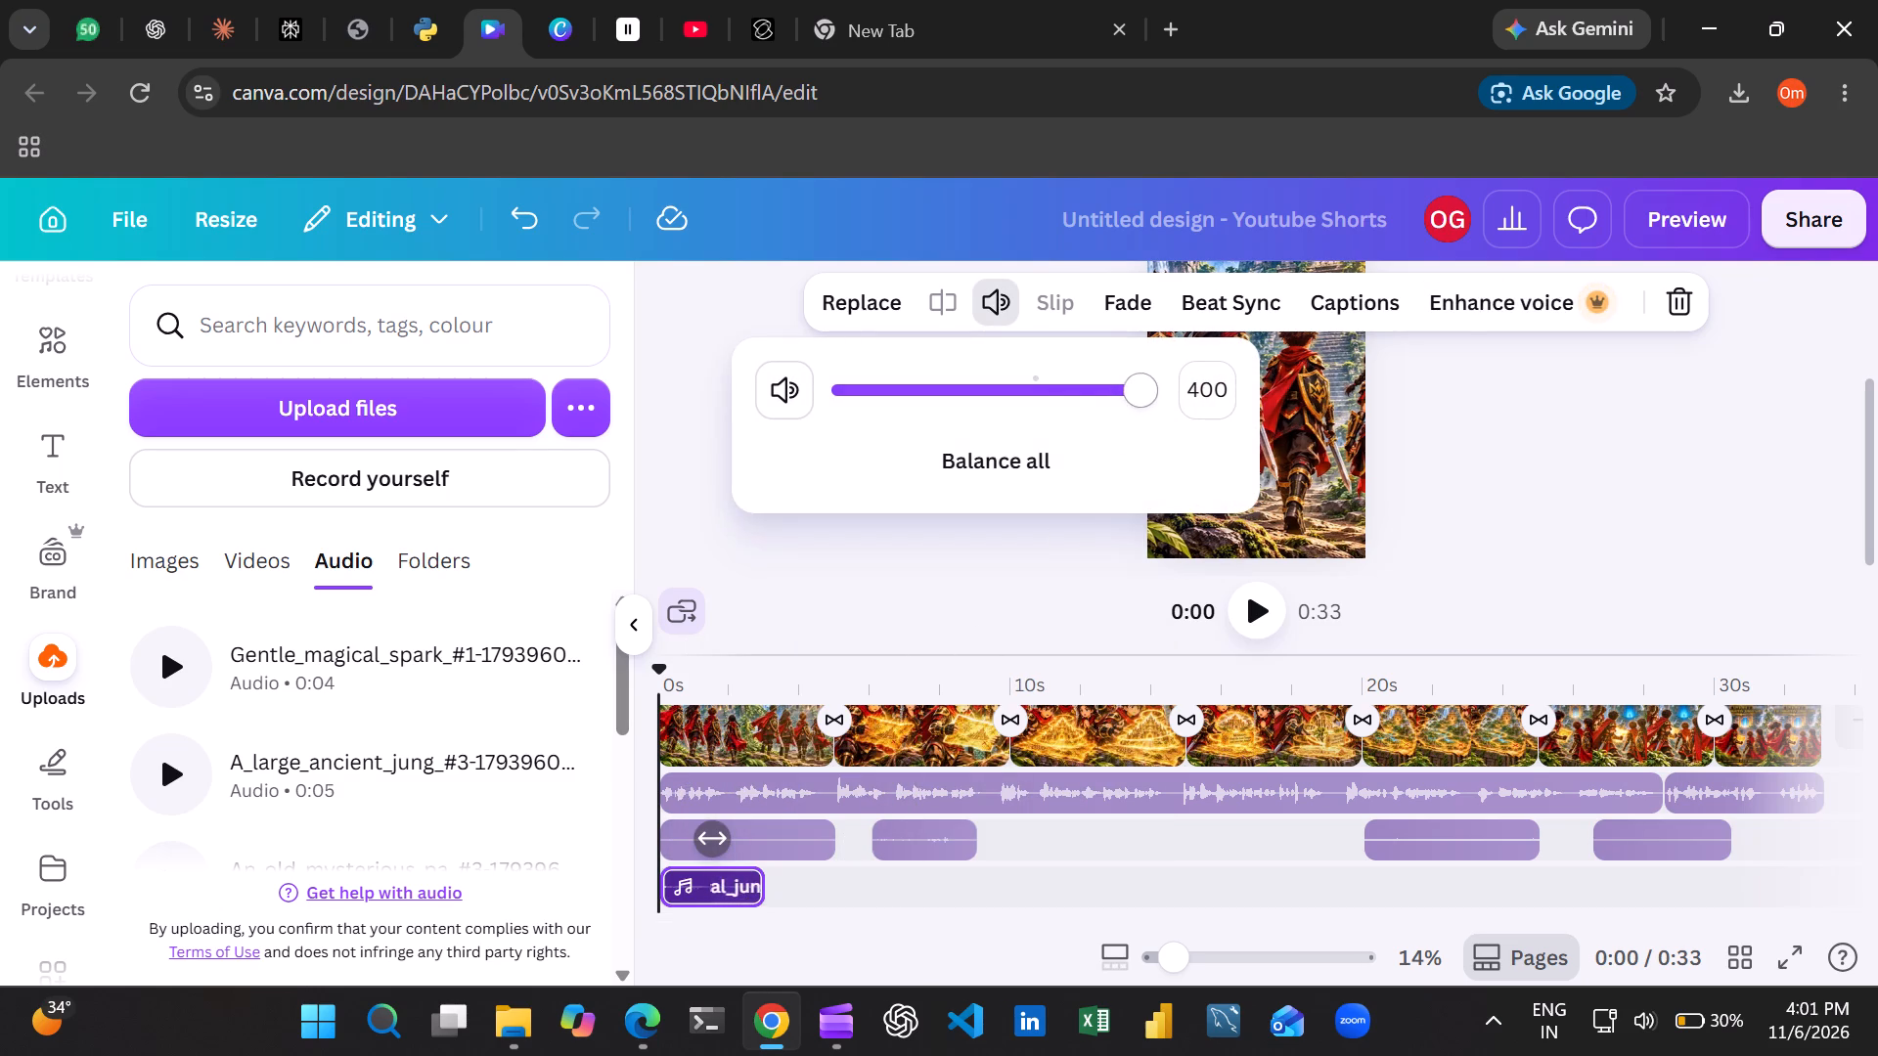
left_click_drag(1131, 401, 946, 417)
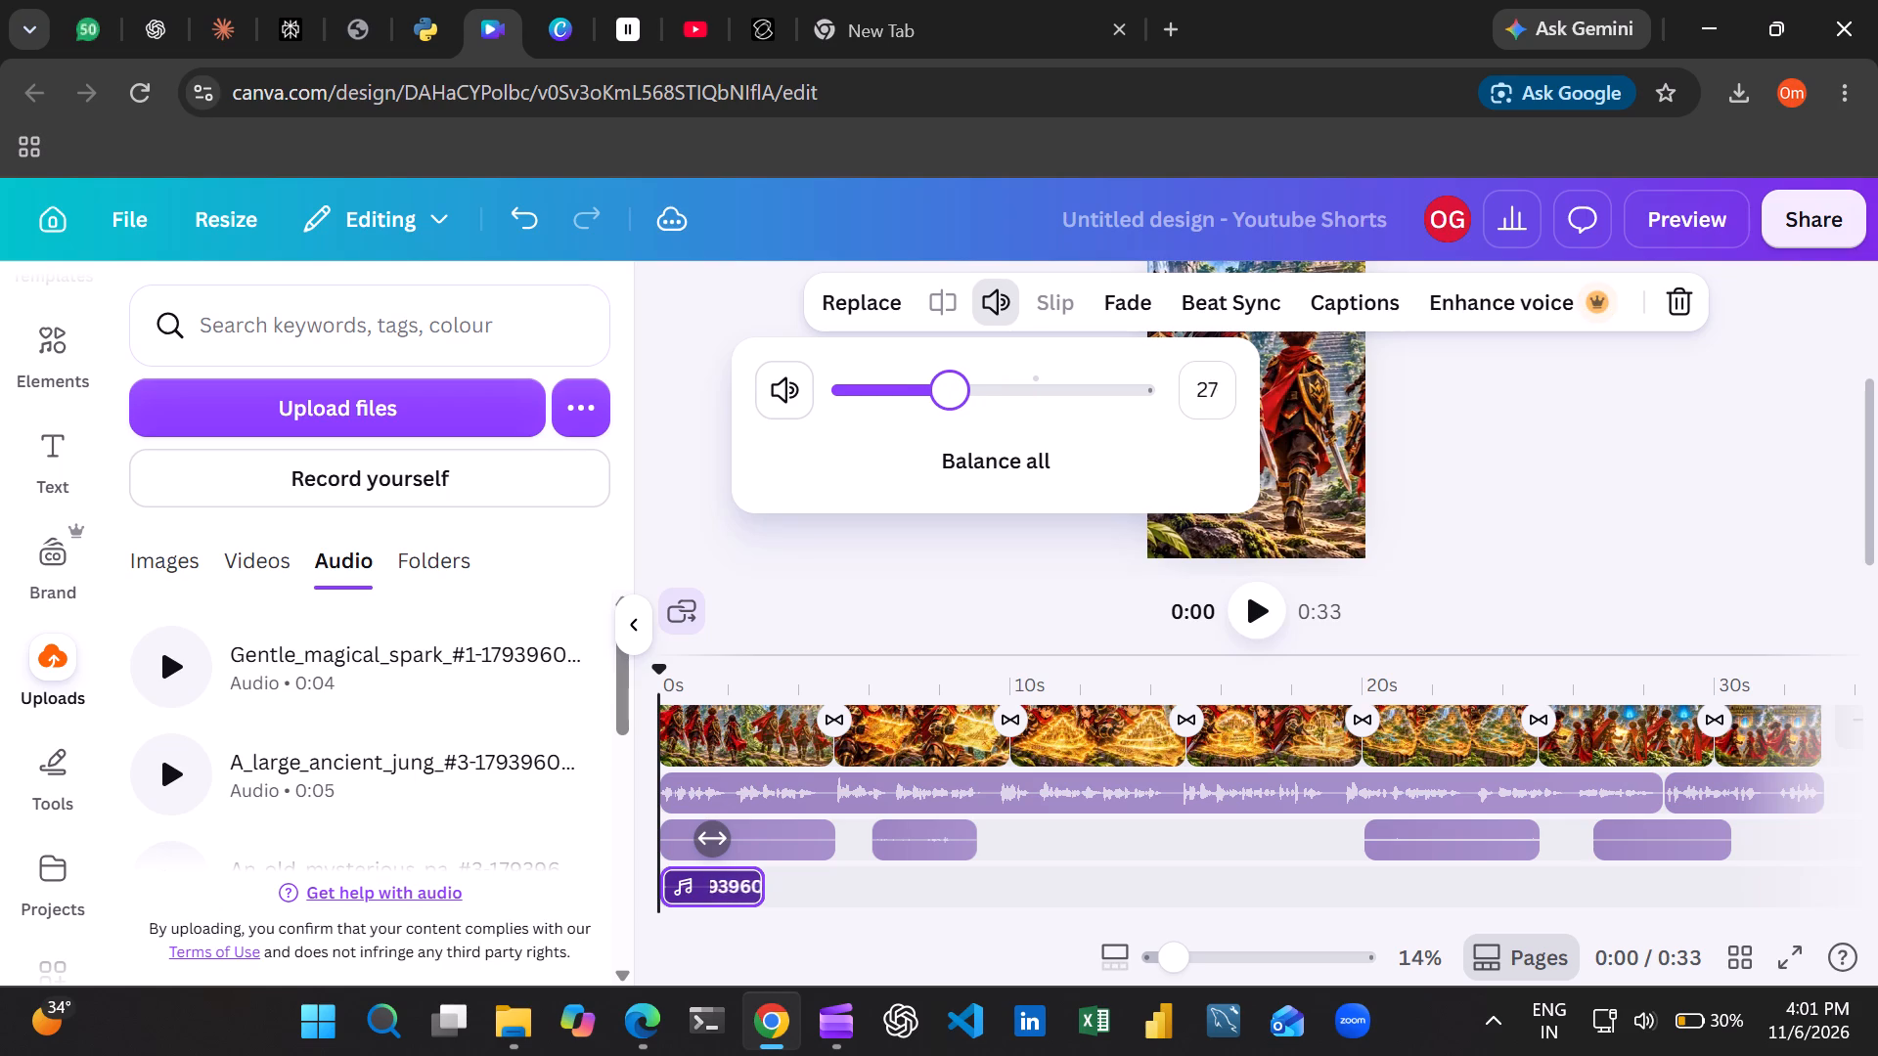
left_click_drag(946, 417, 978, 417)
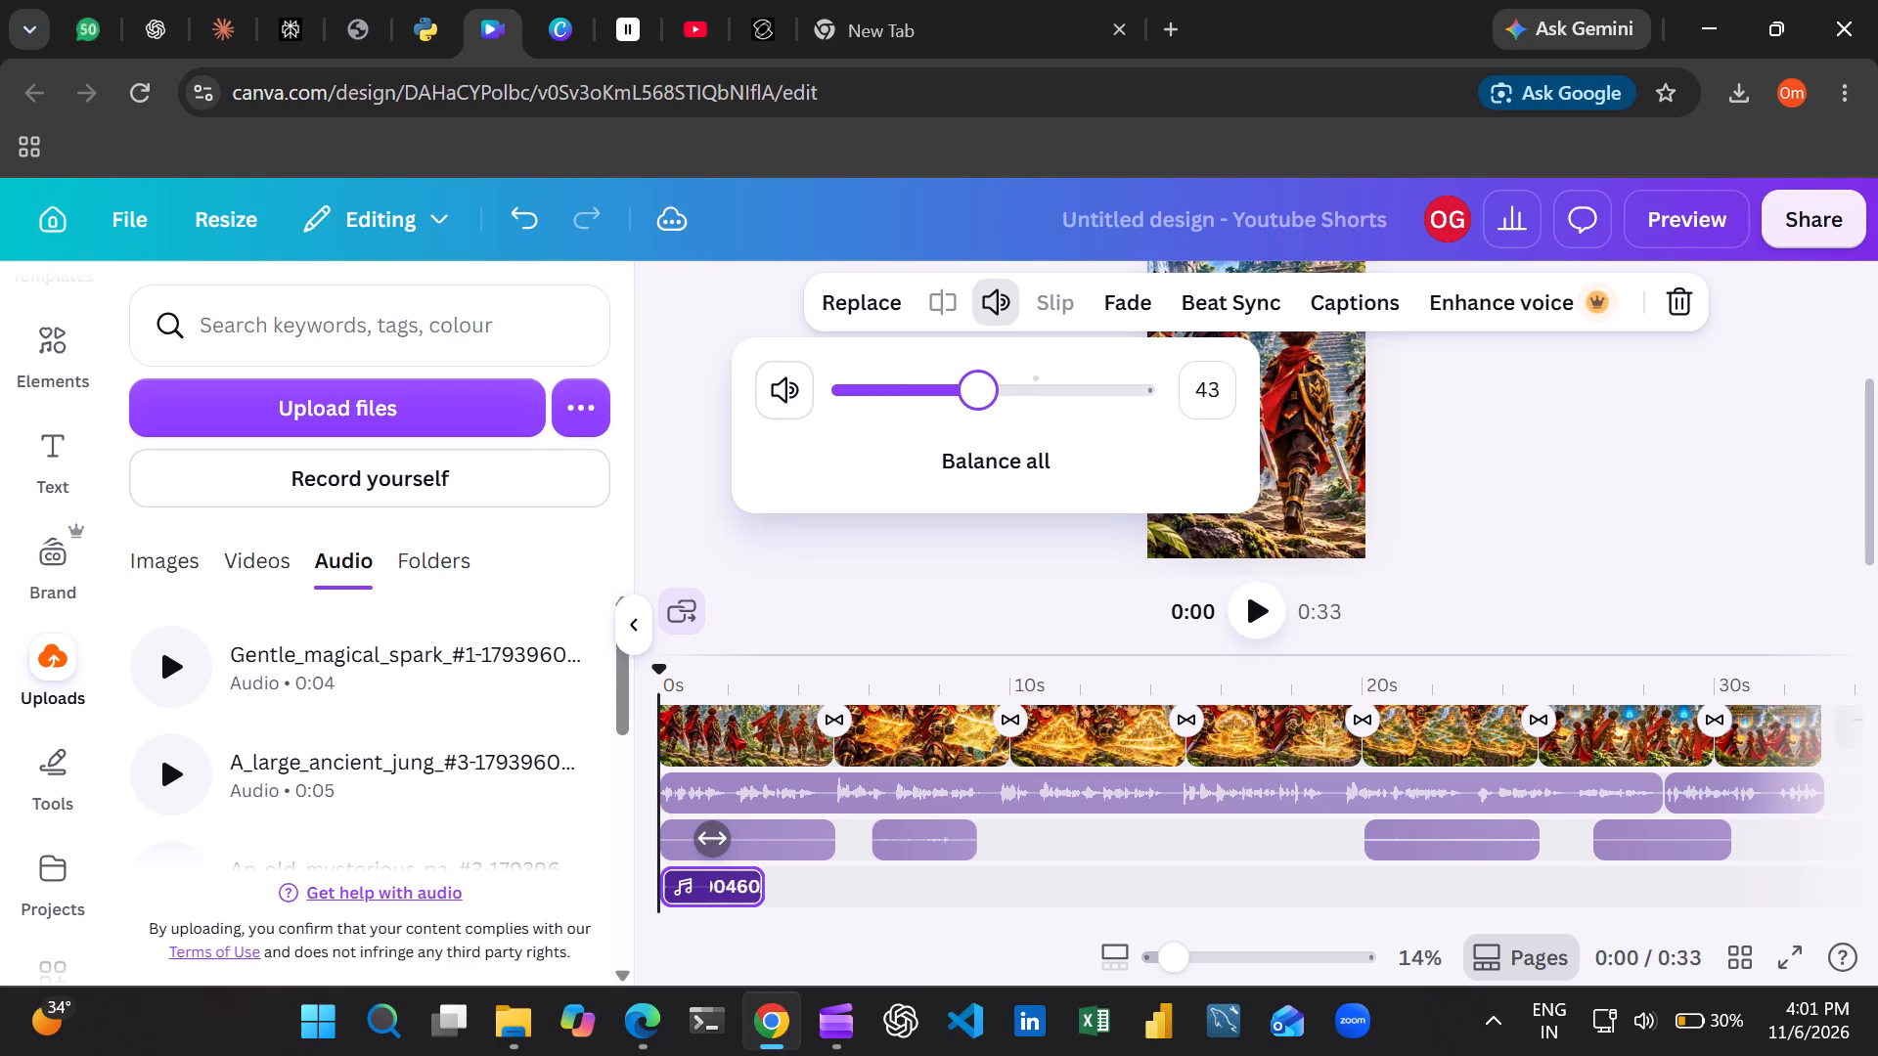
left_click_drag(978, 417, 992, 418)
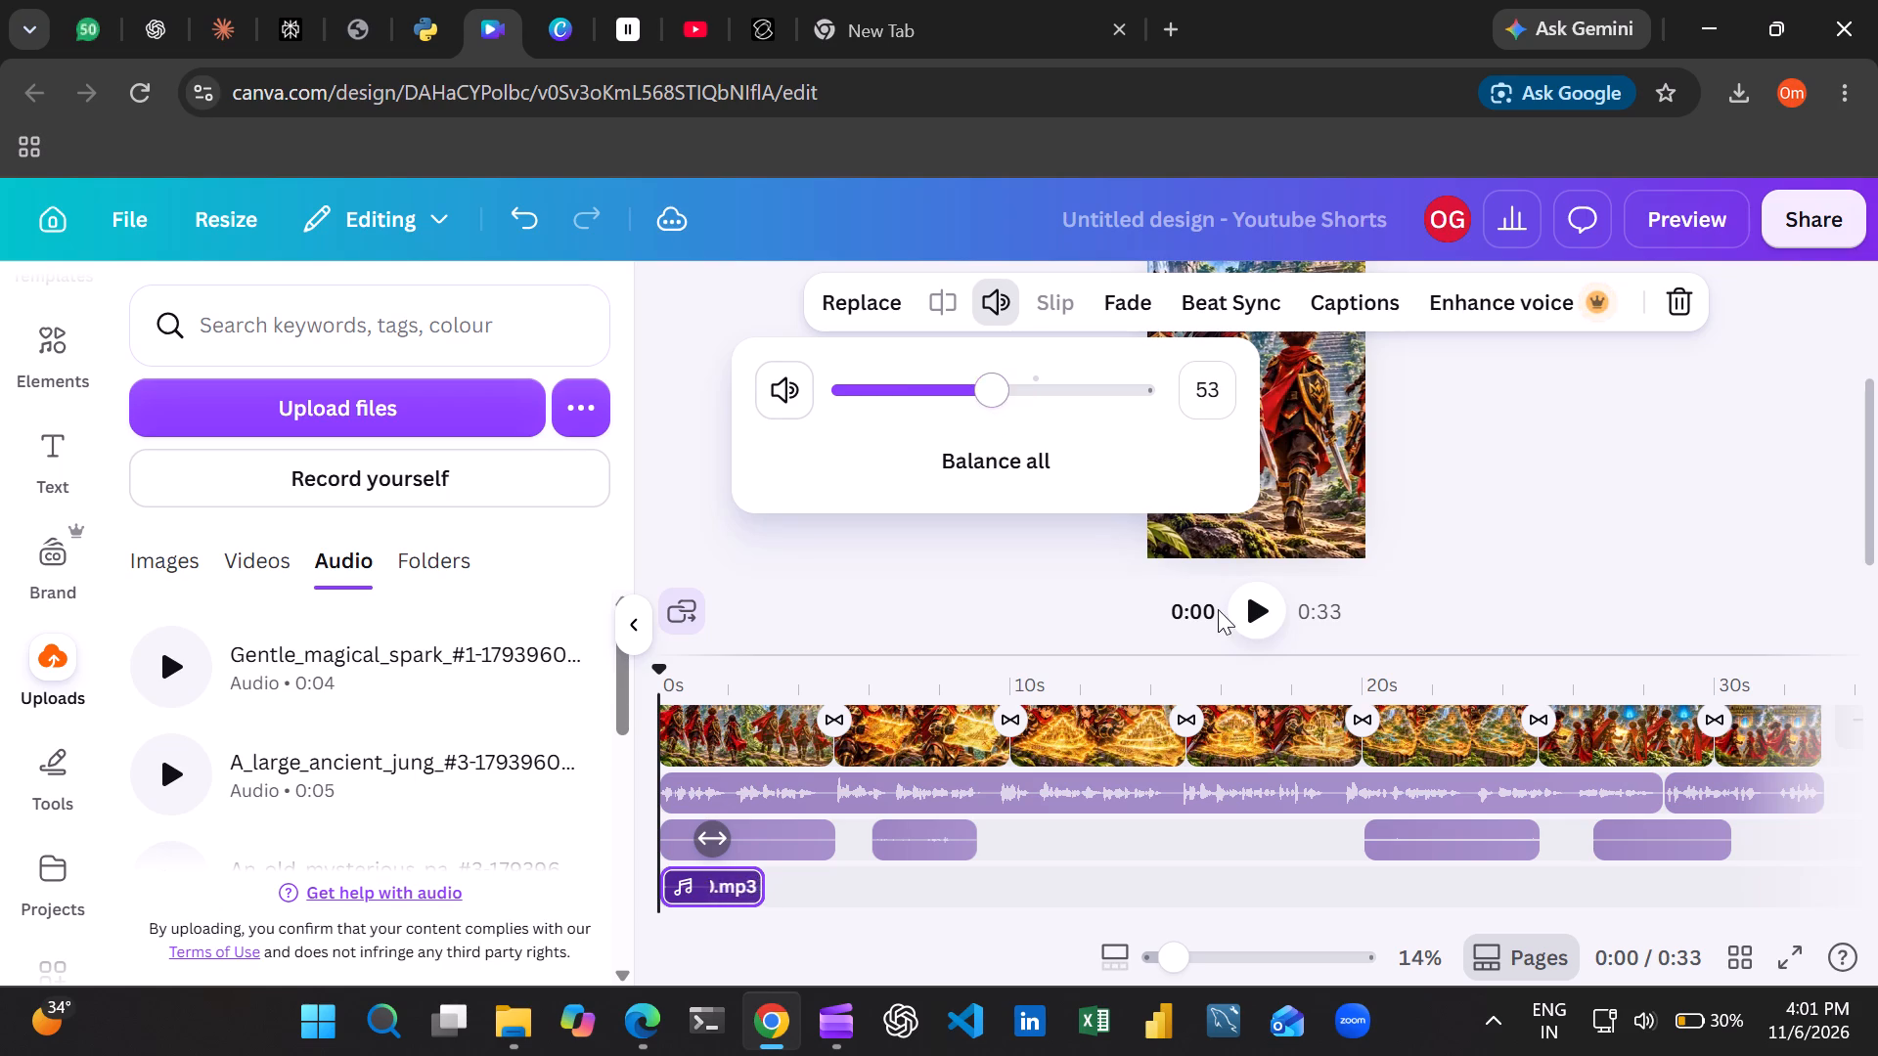
Play the design from 0:00 to about 0:05 to check the opening sound mix.
left_click(1254, 617)
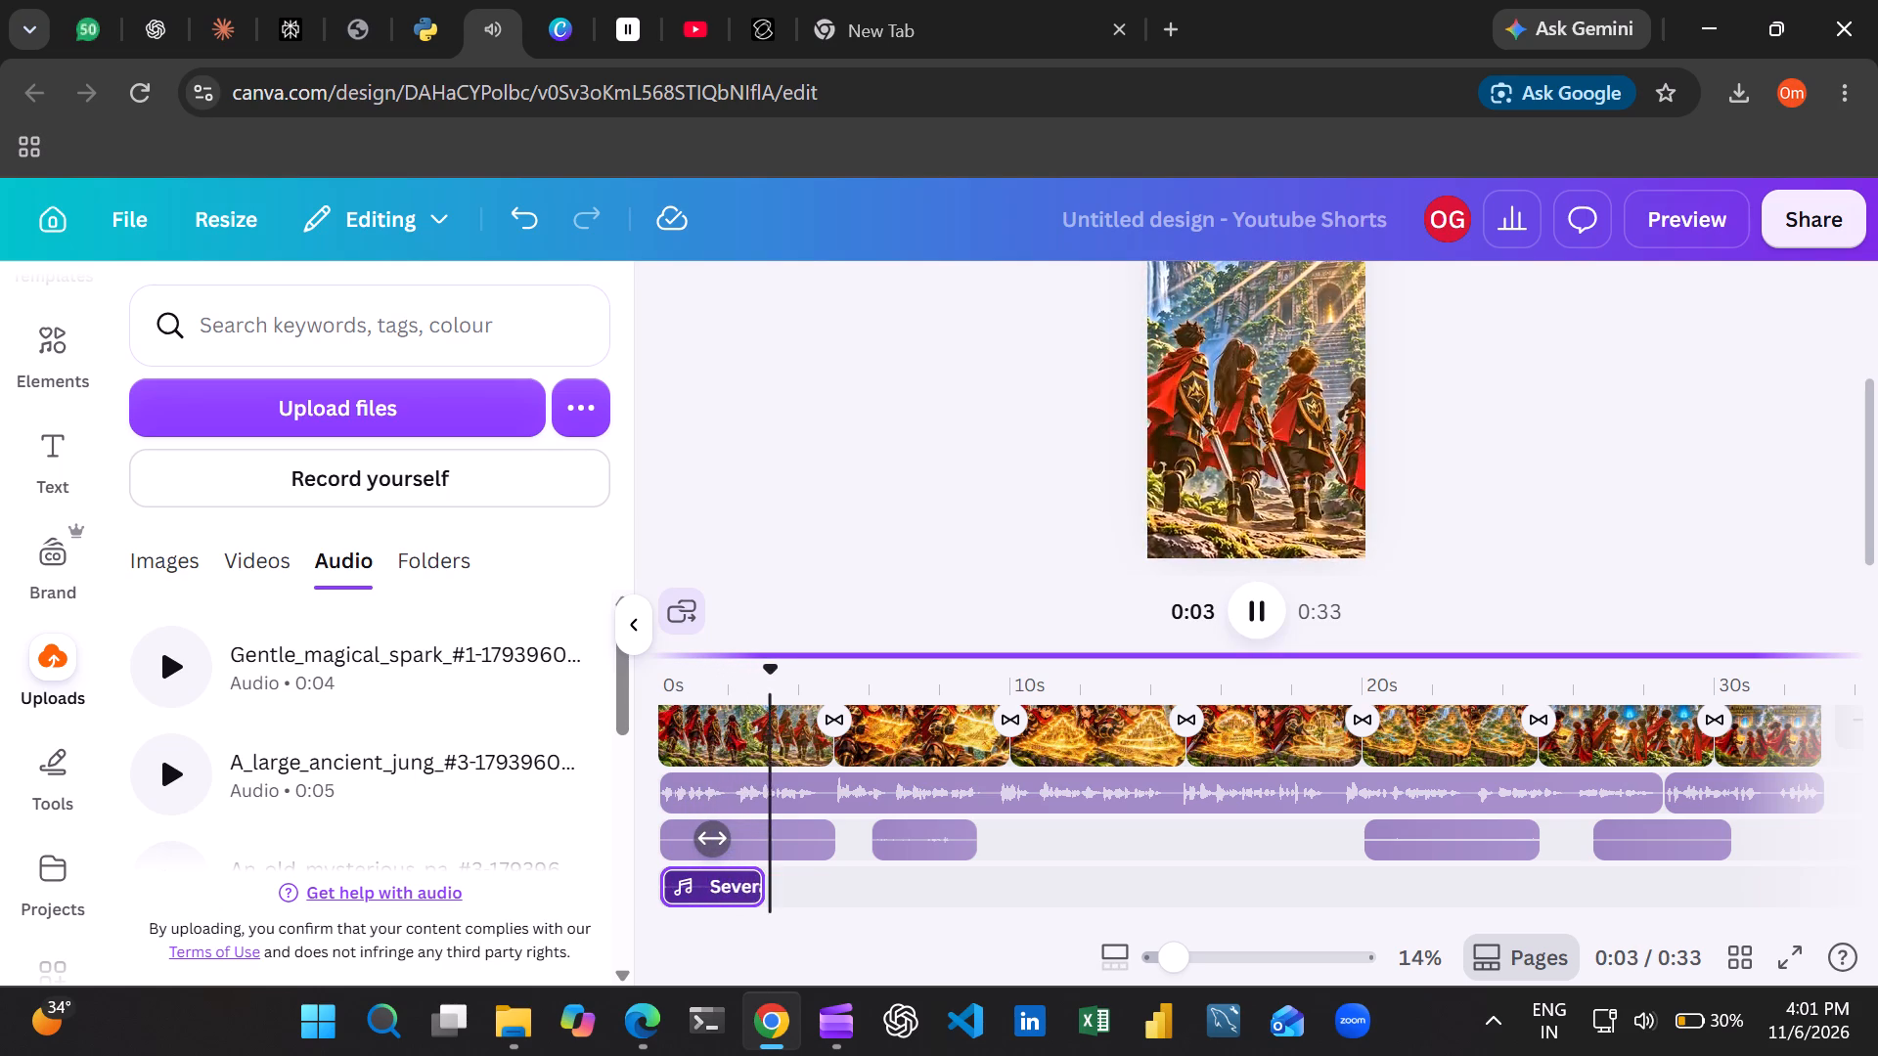
left_click(1250, 619)
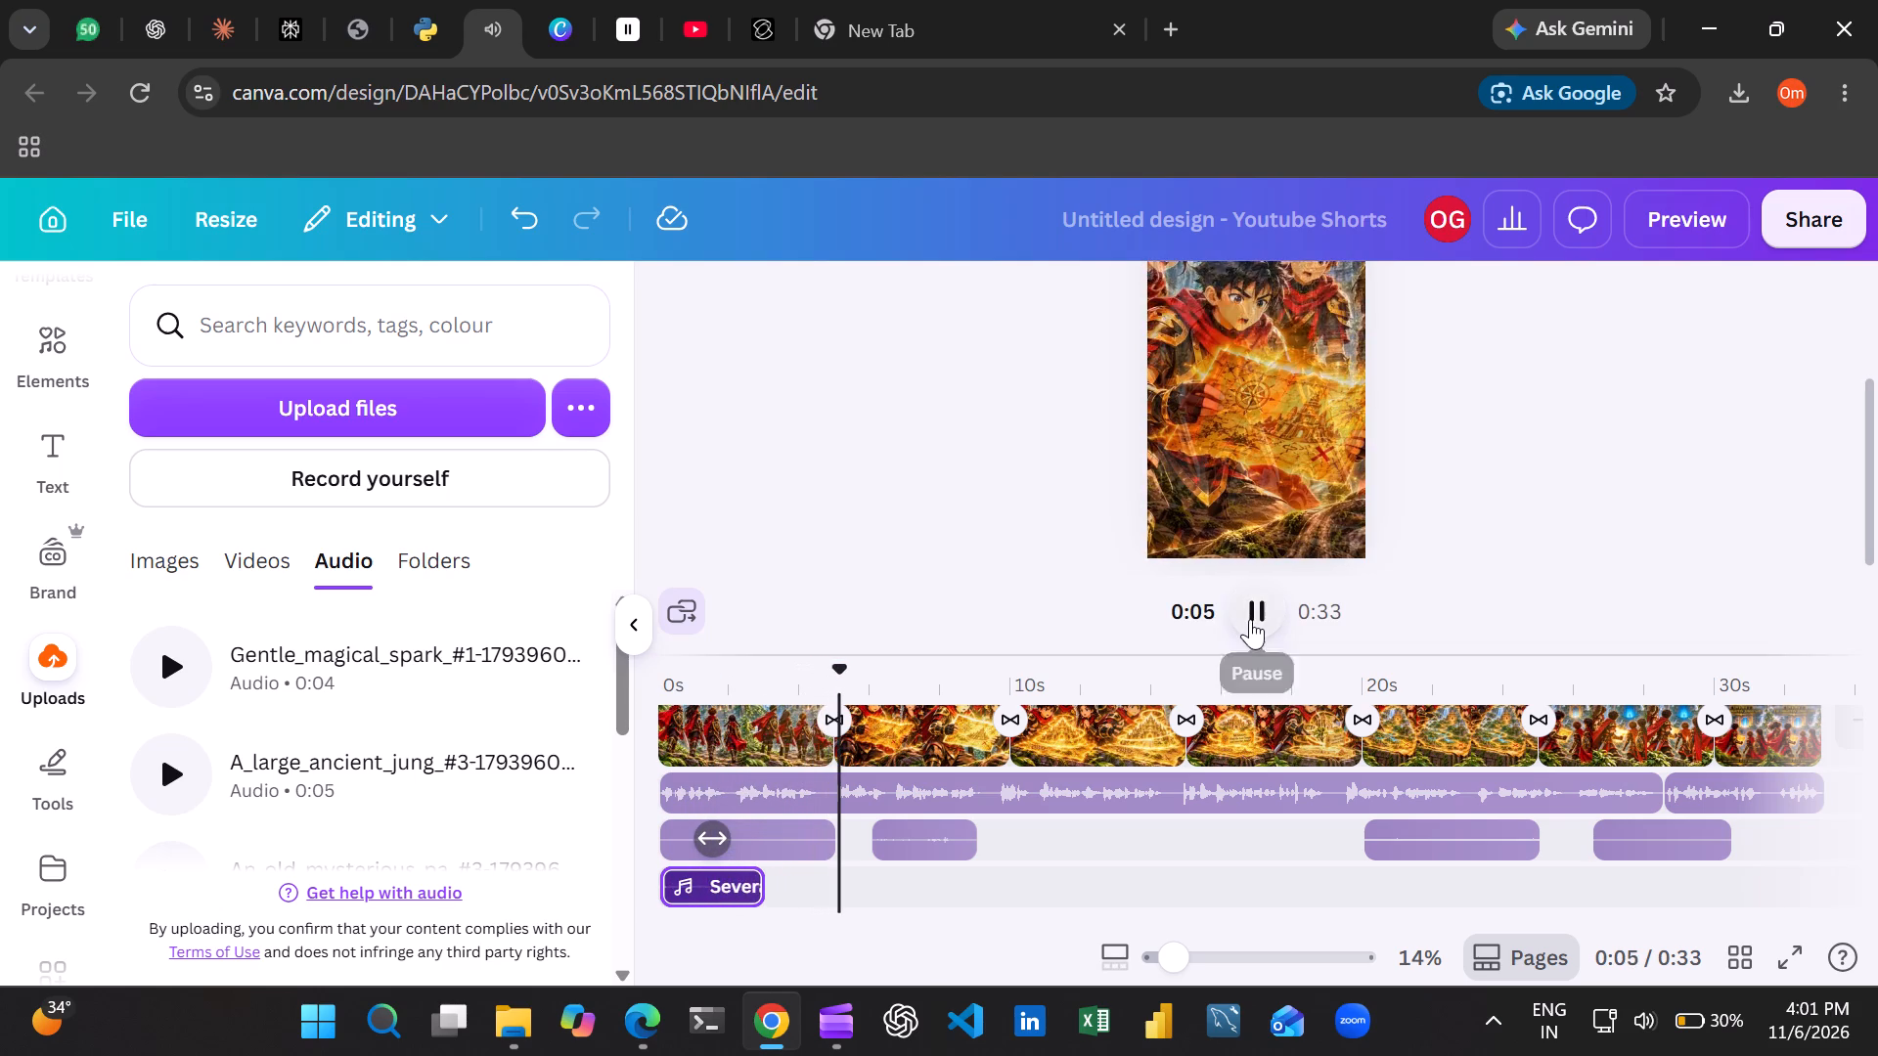
Switch to Clipchamp and play the exported video's opening repeatedly from 0:00 to compare its audio, ending back at 0:00.
left_click(829, 1030)
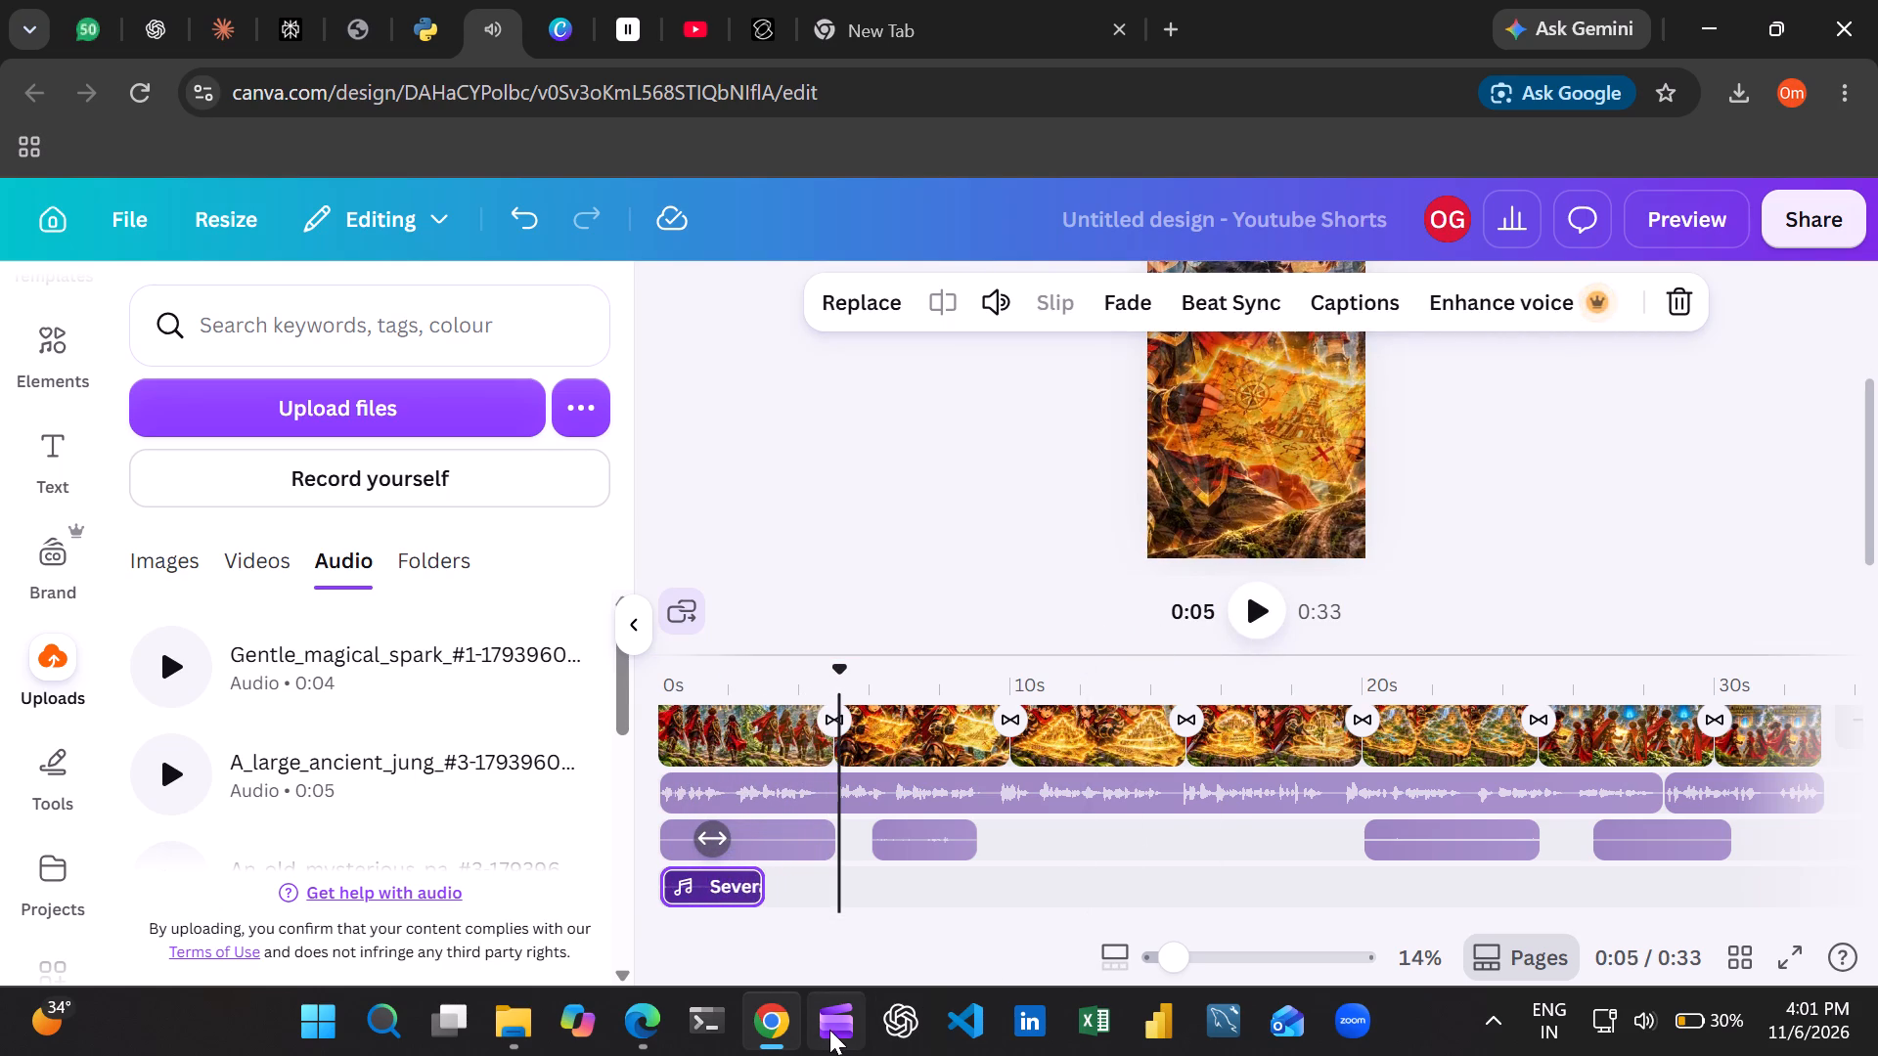
left_click_drag(573, 634, 500, 620)
left_click(1123, 594)
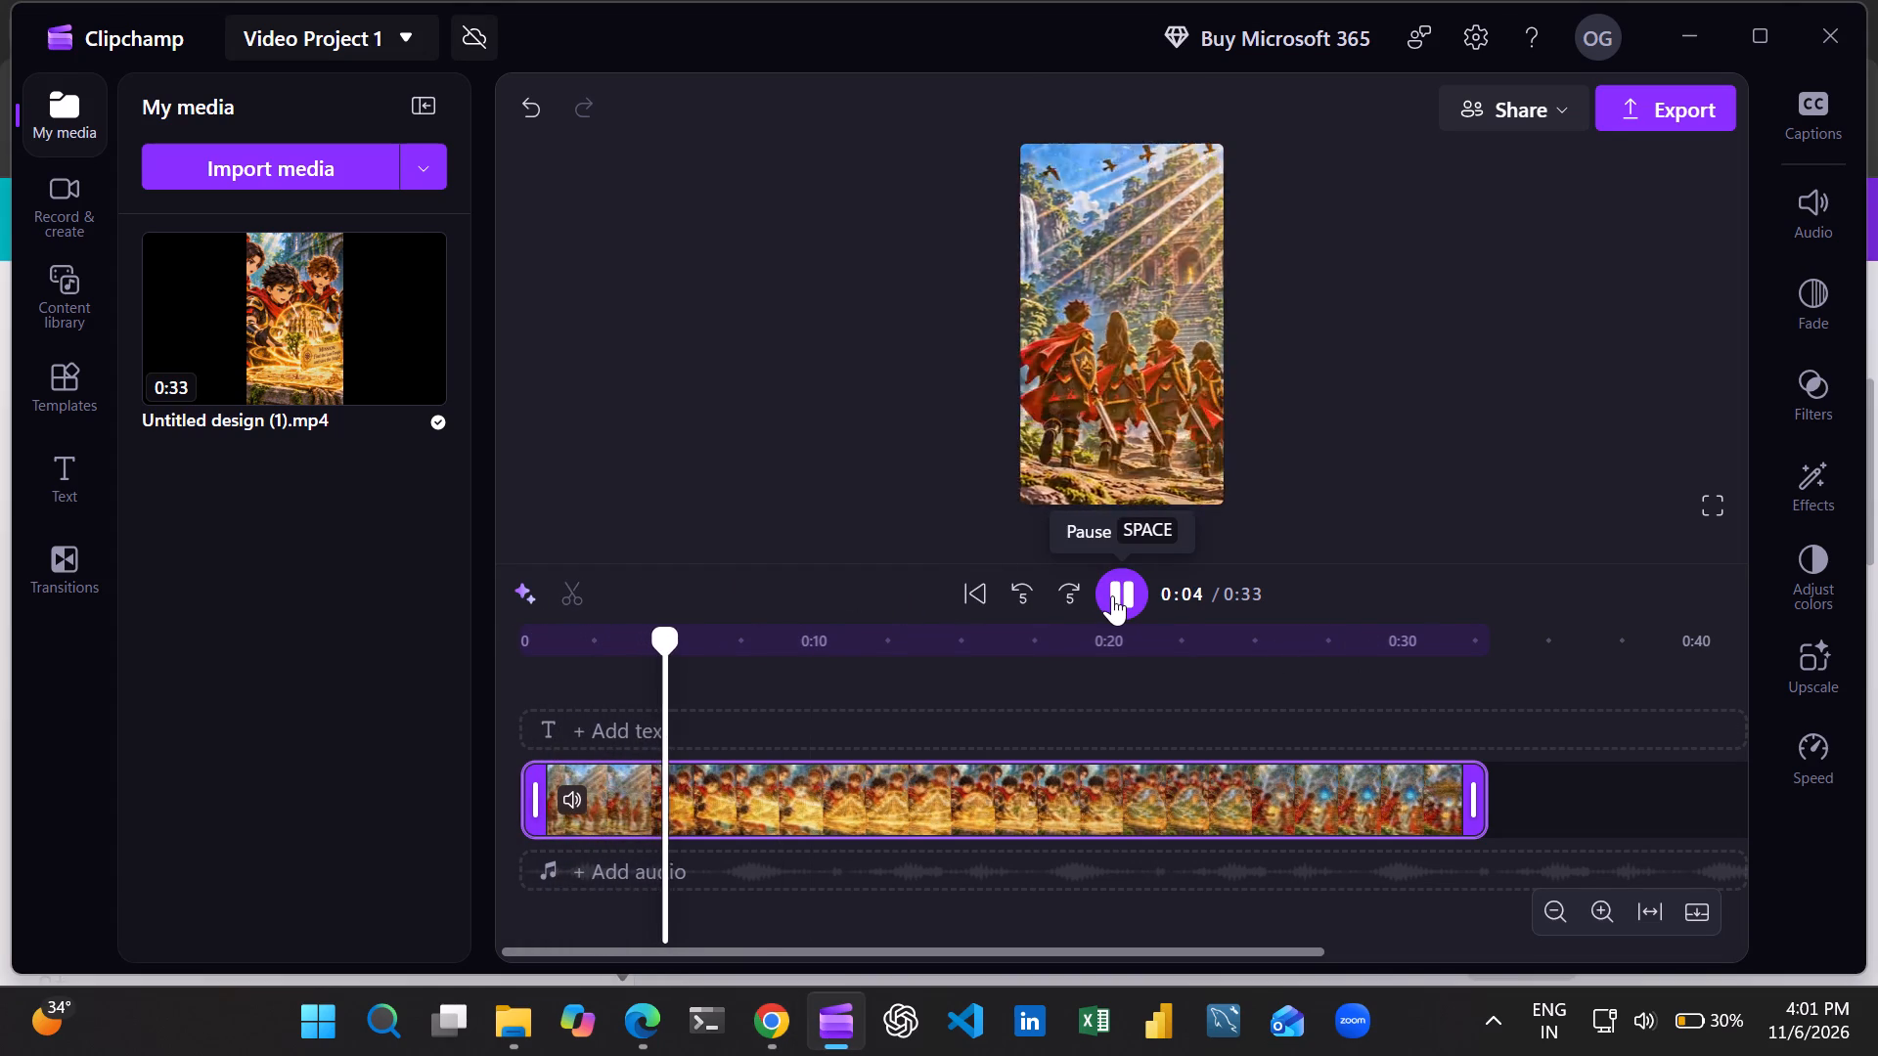
left_click(1112, 595)
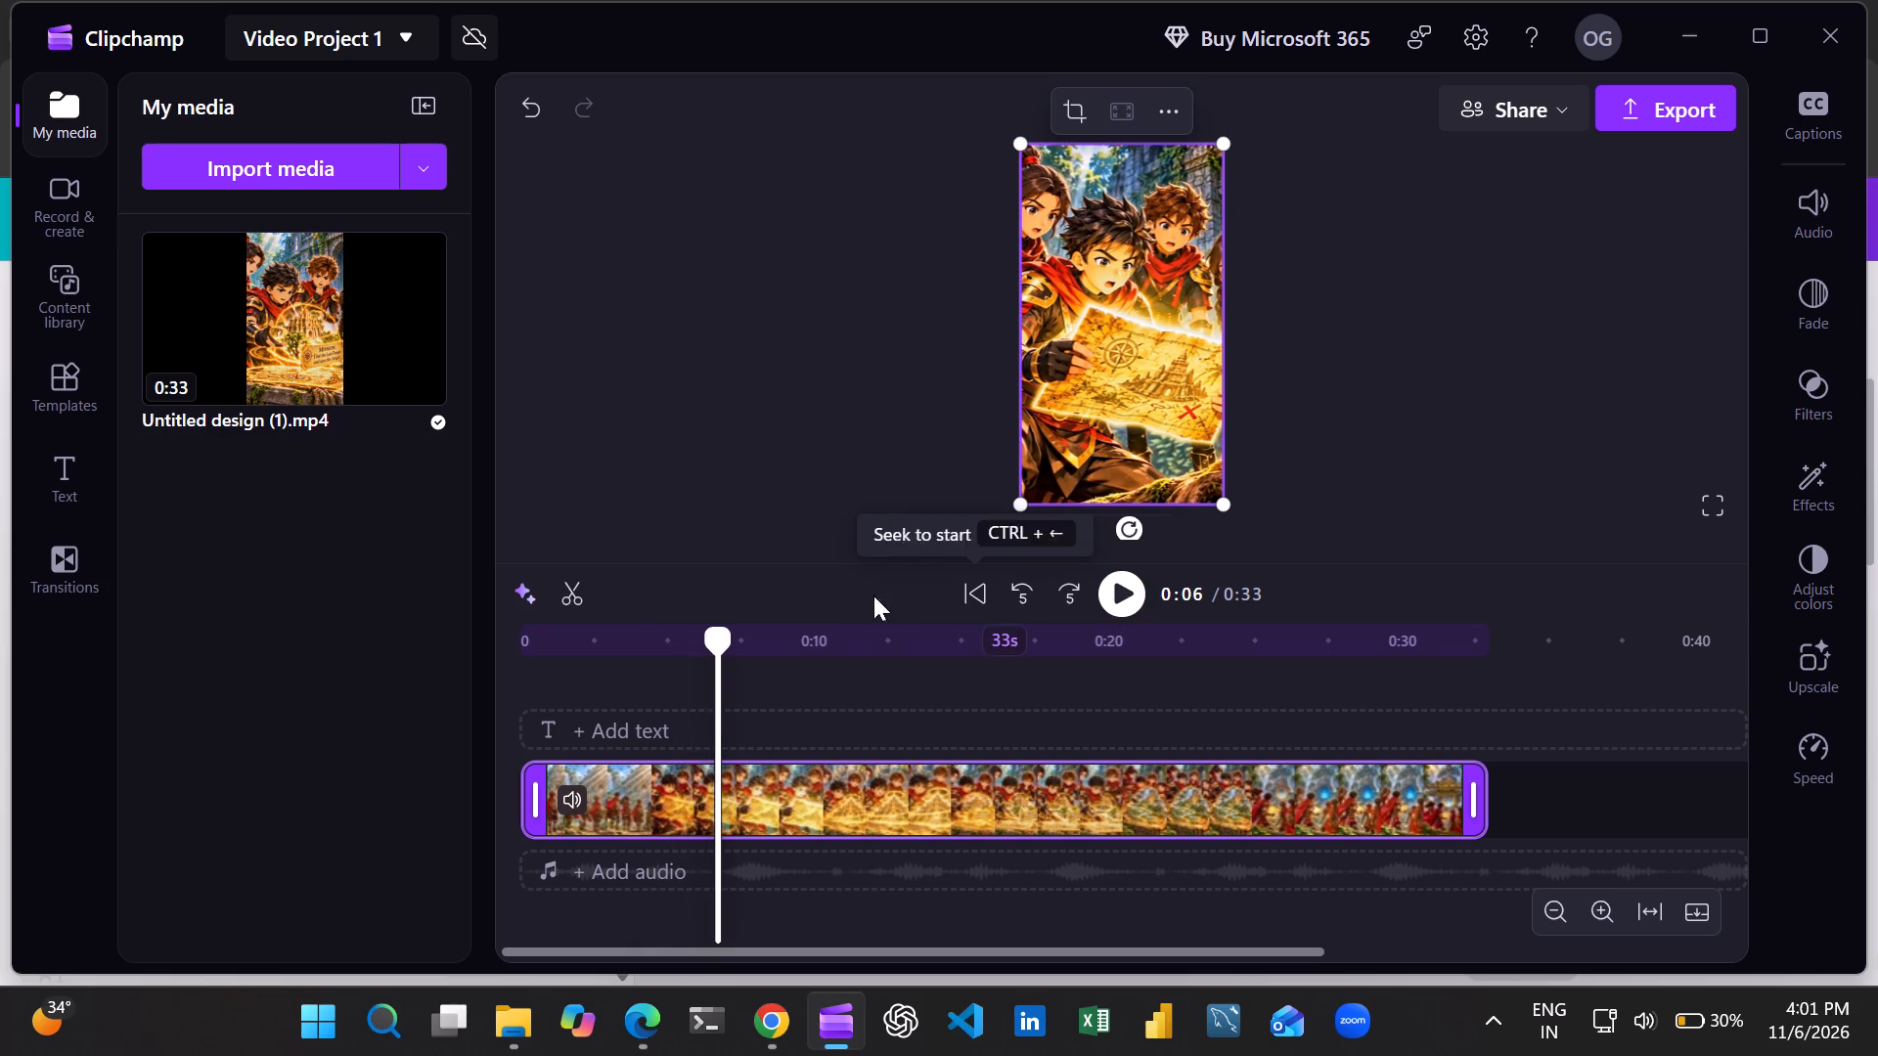
left_click_drag(715, 629, 496, 604)
left_click(1118, 597)
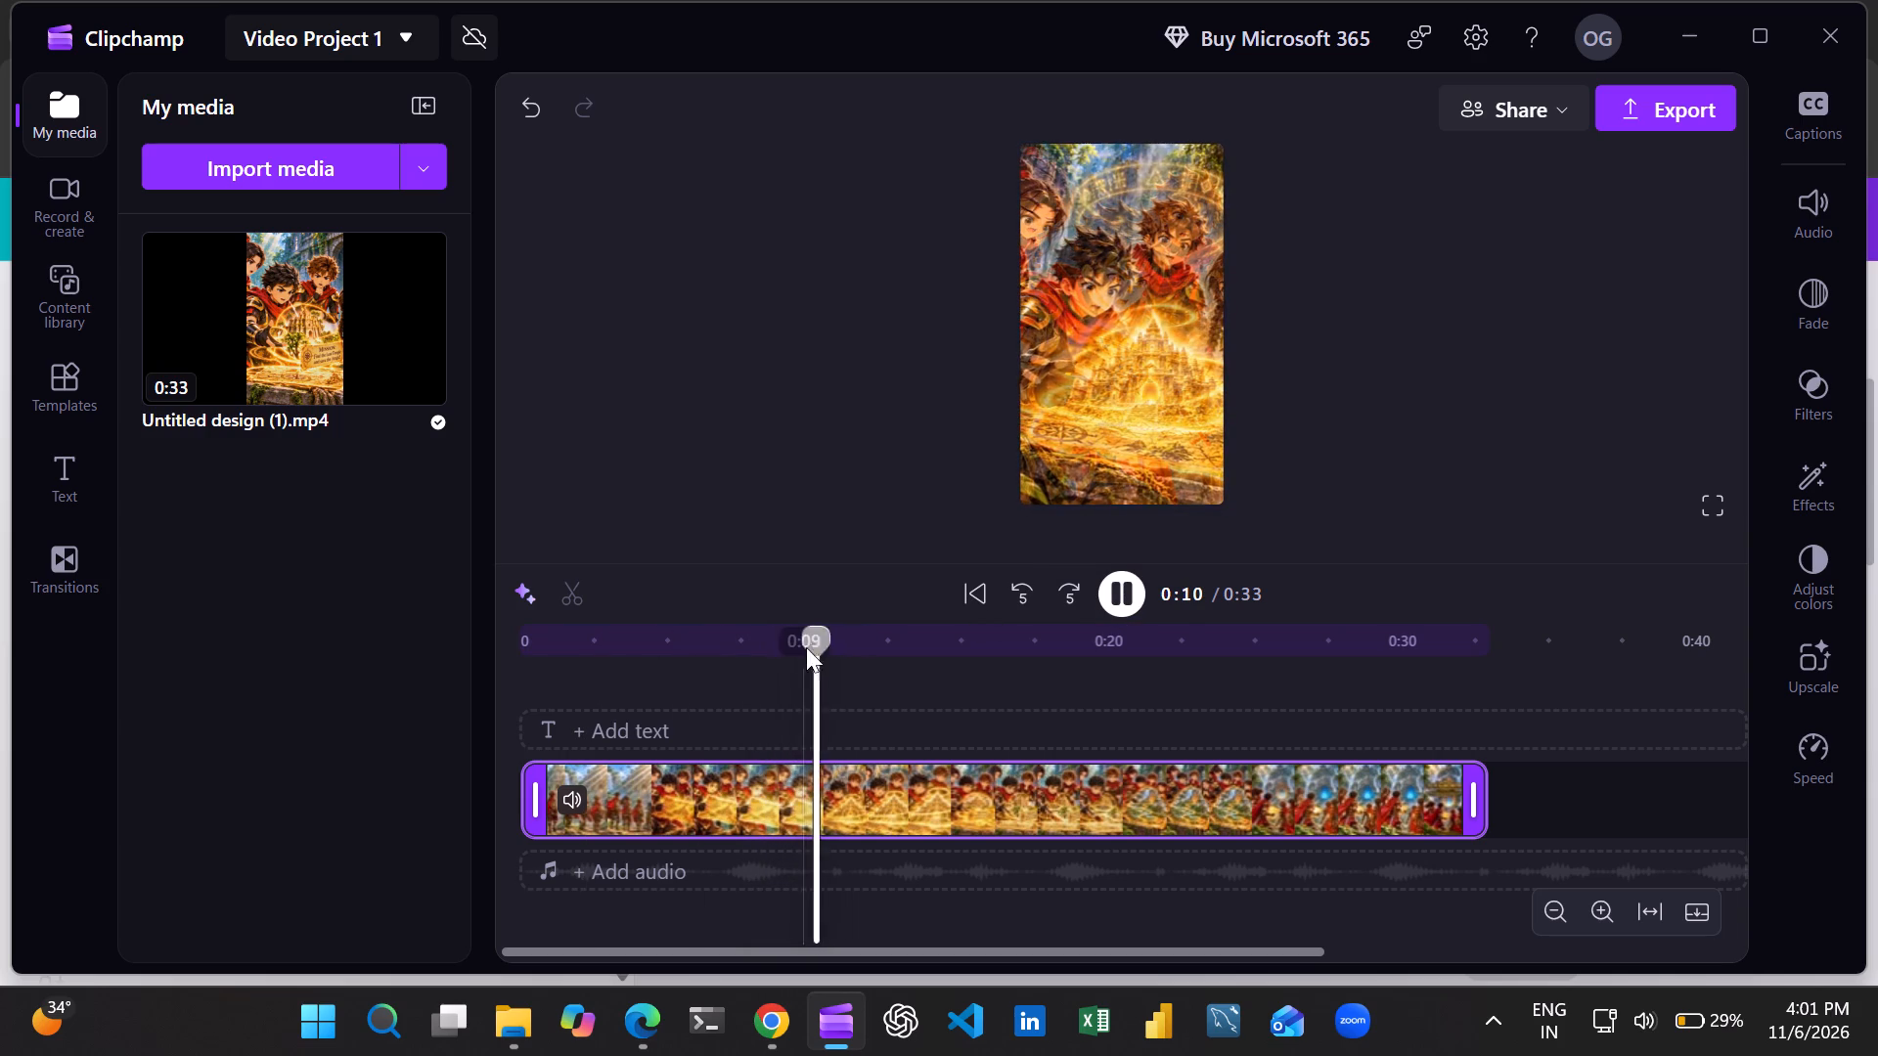
left_click_drag(858, 638, 529, 634)
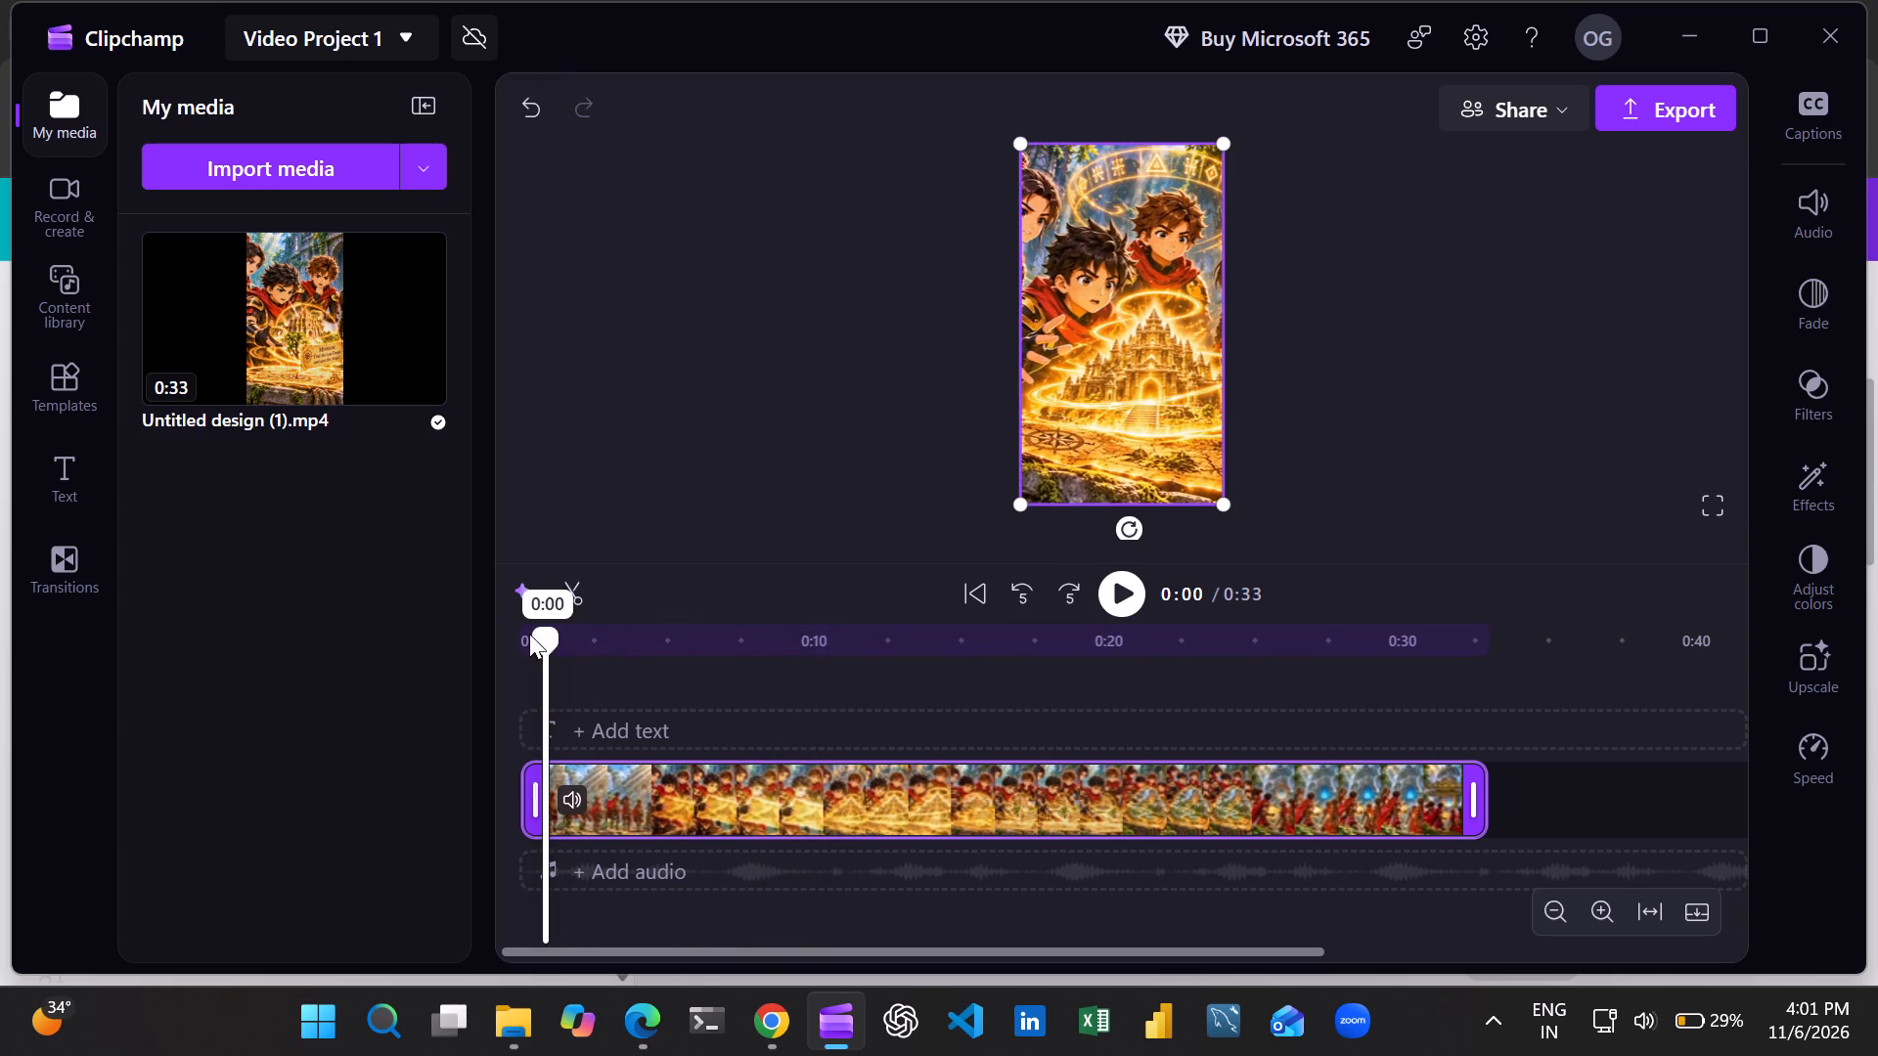
left_click_drag(529, 634, 522, 634)
left_click(1136, 585)
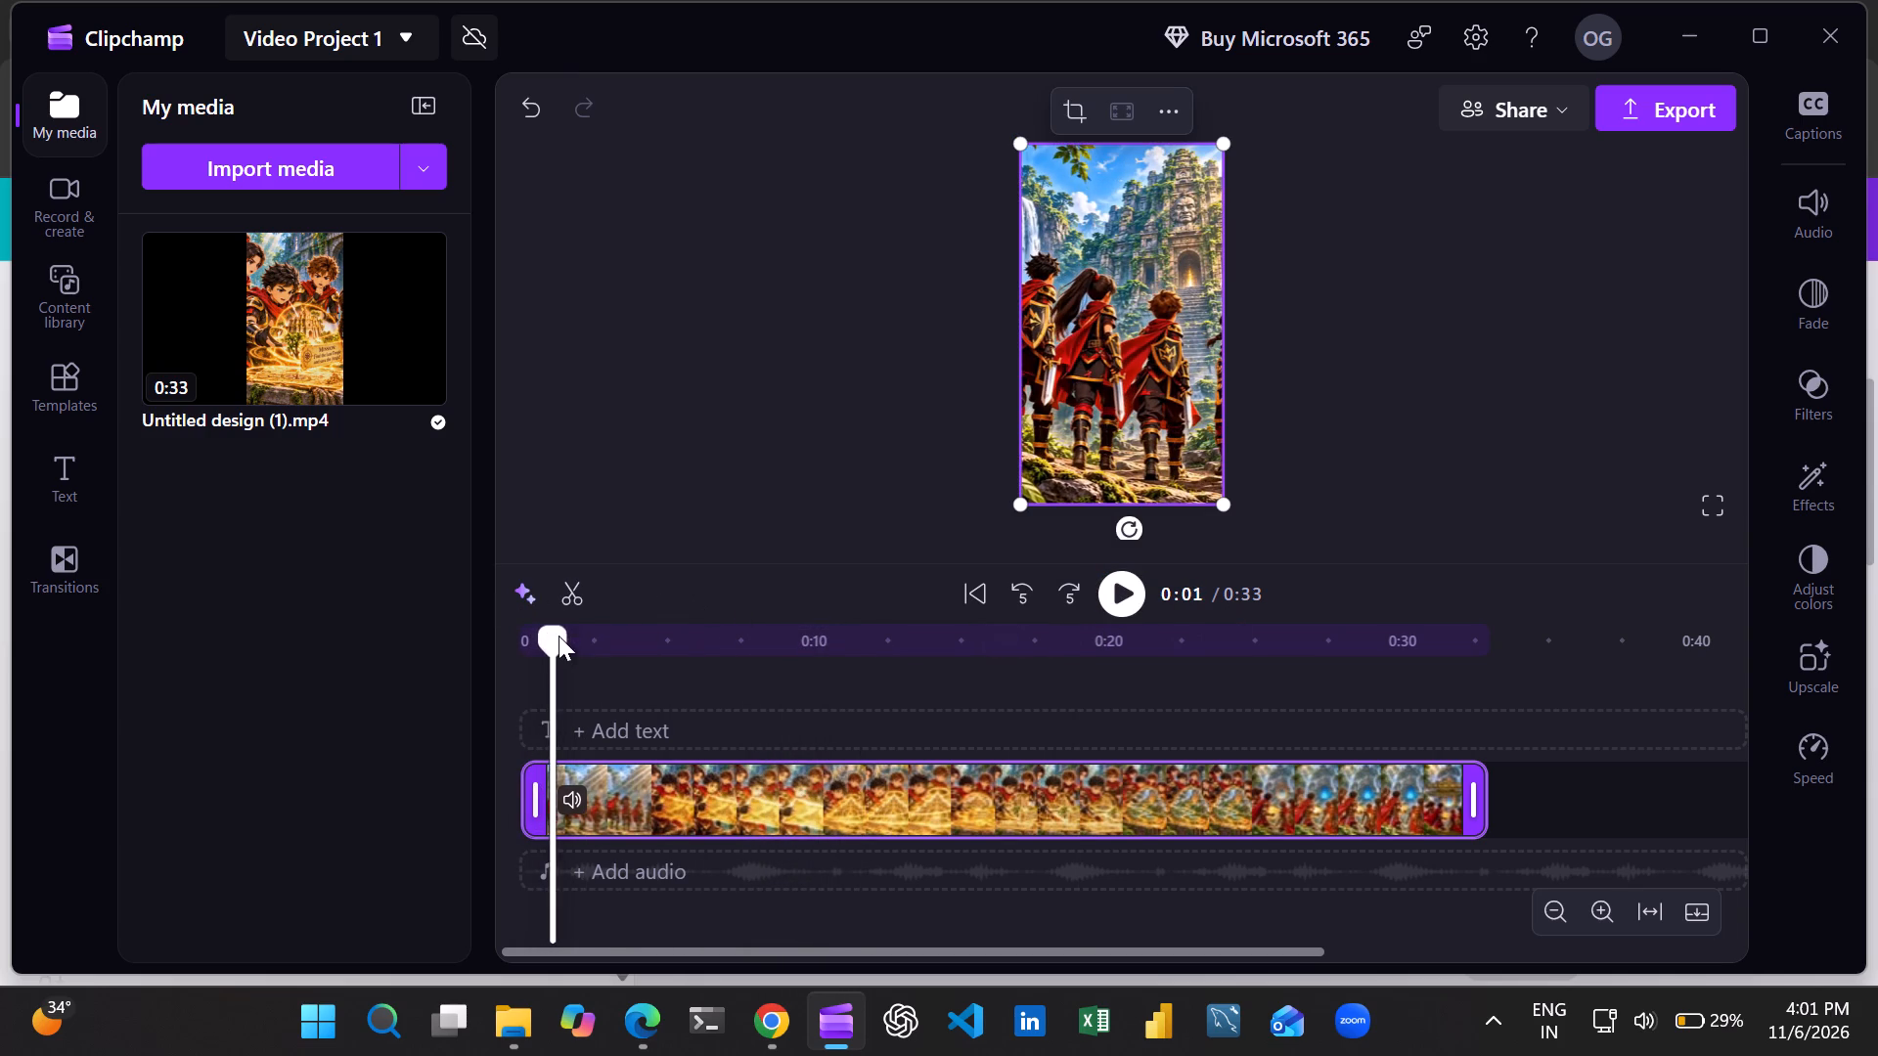
left_click_drag(555, 633, 489, 623)
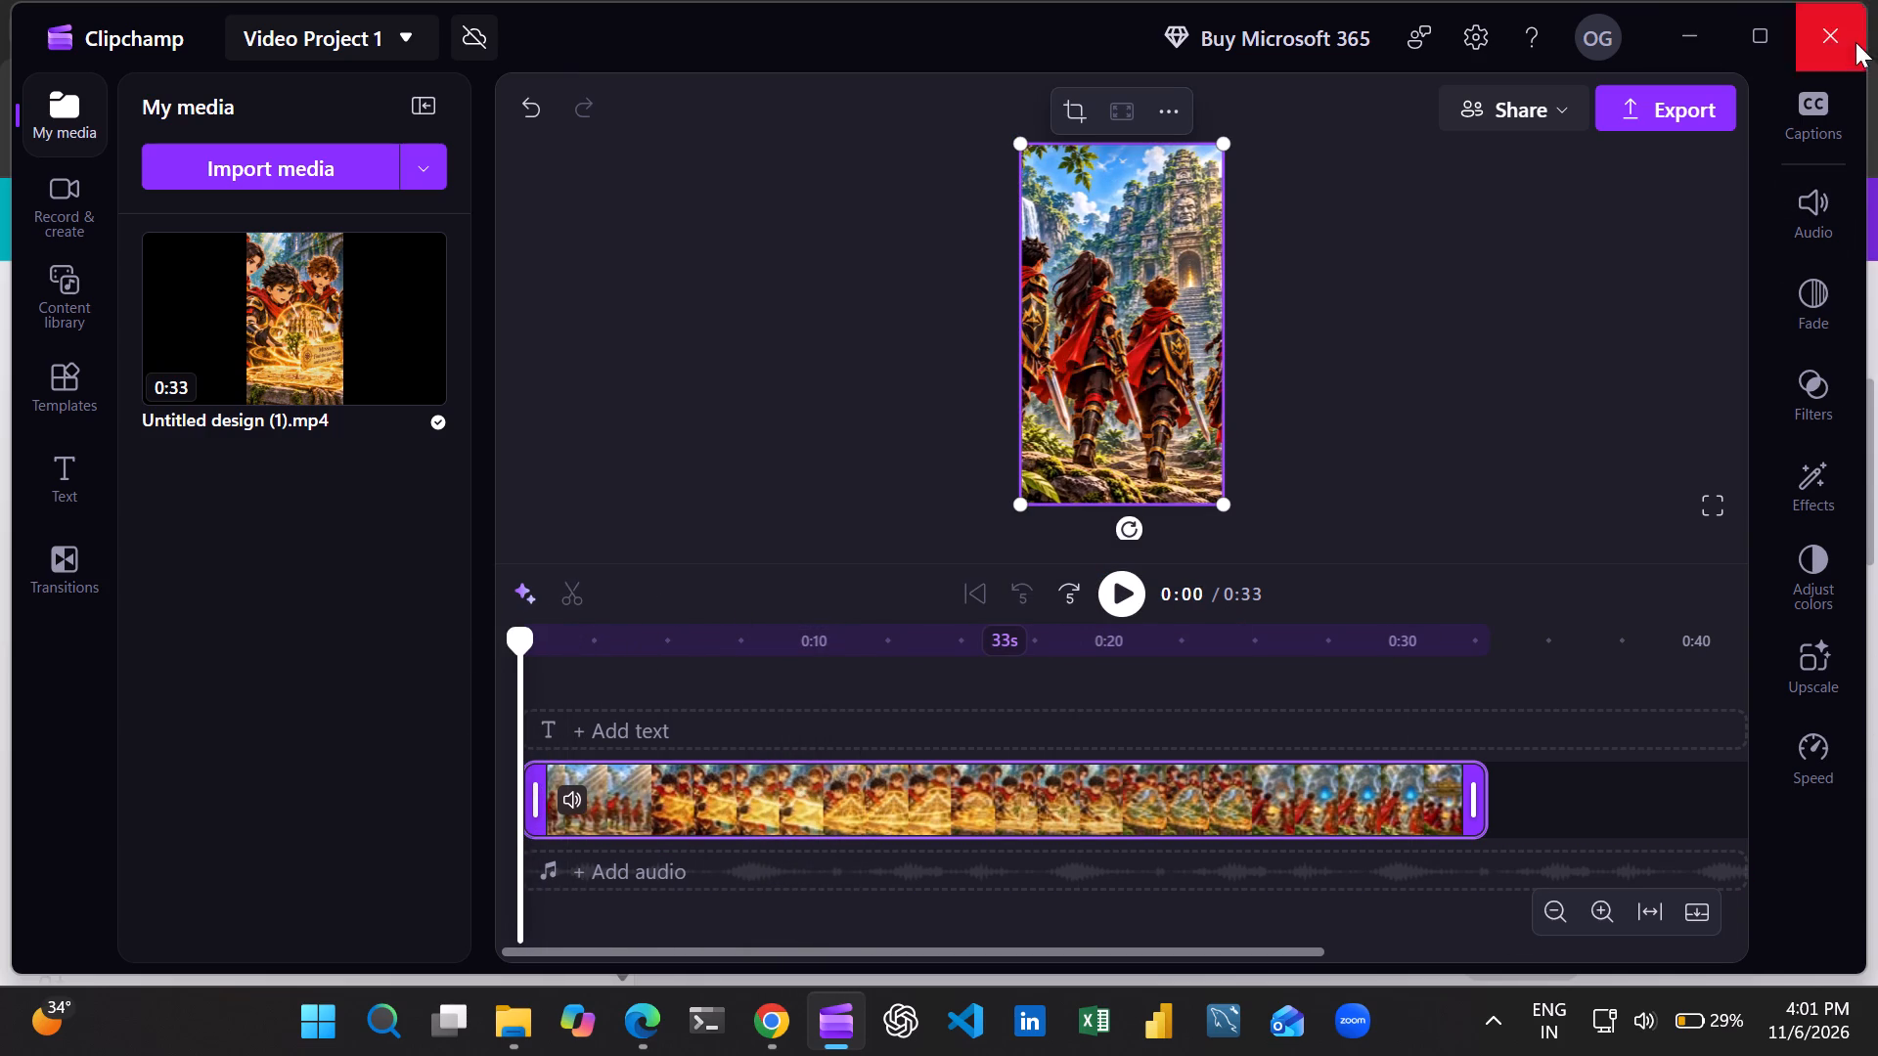
Transcribe the video with AI autocaptions in English (United States), with captions shown in the video.
left_click(1831, 108)
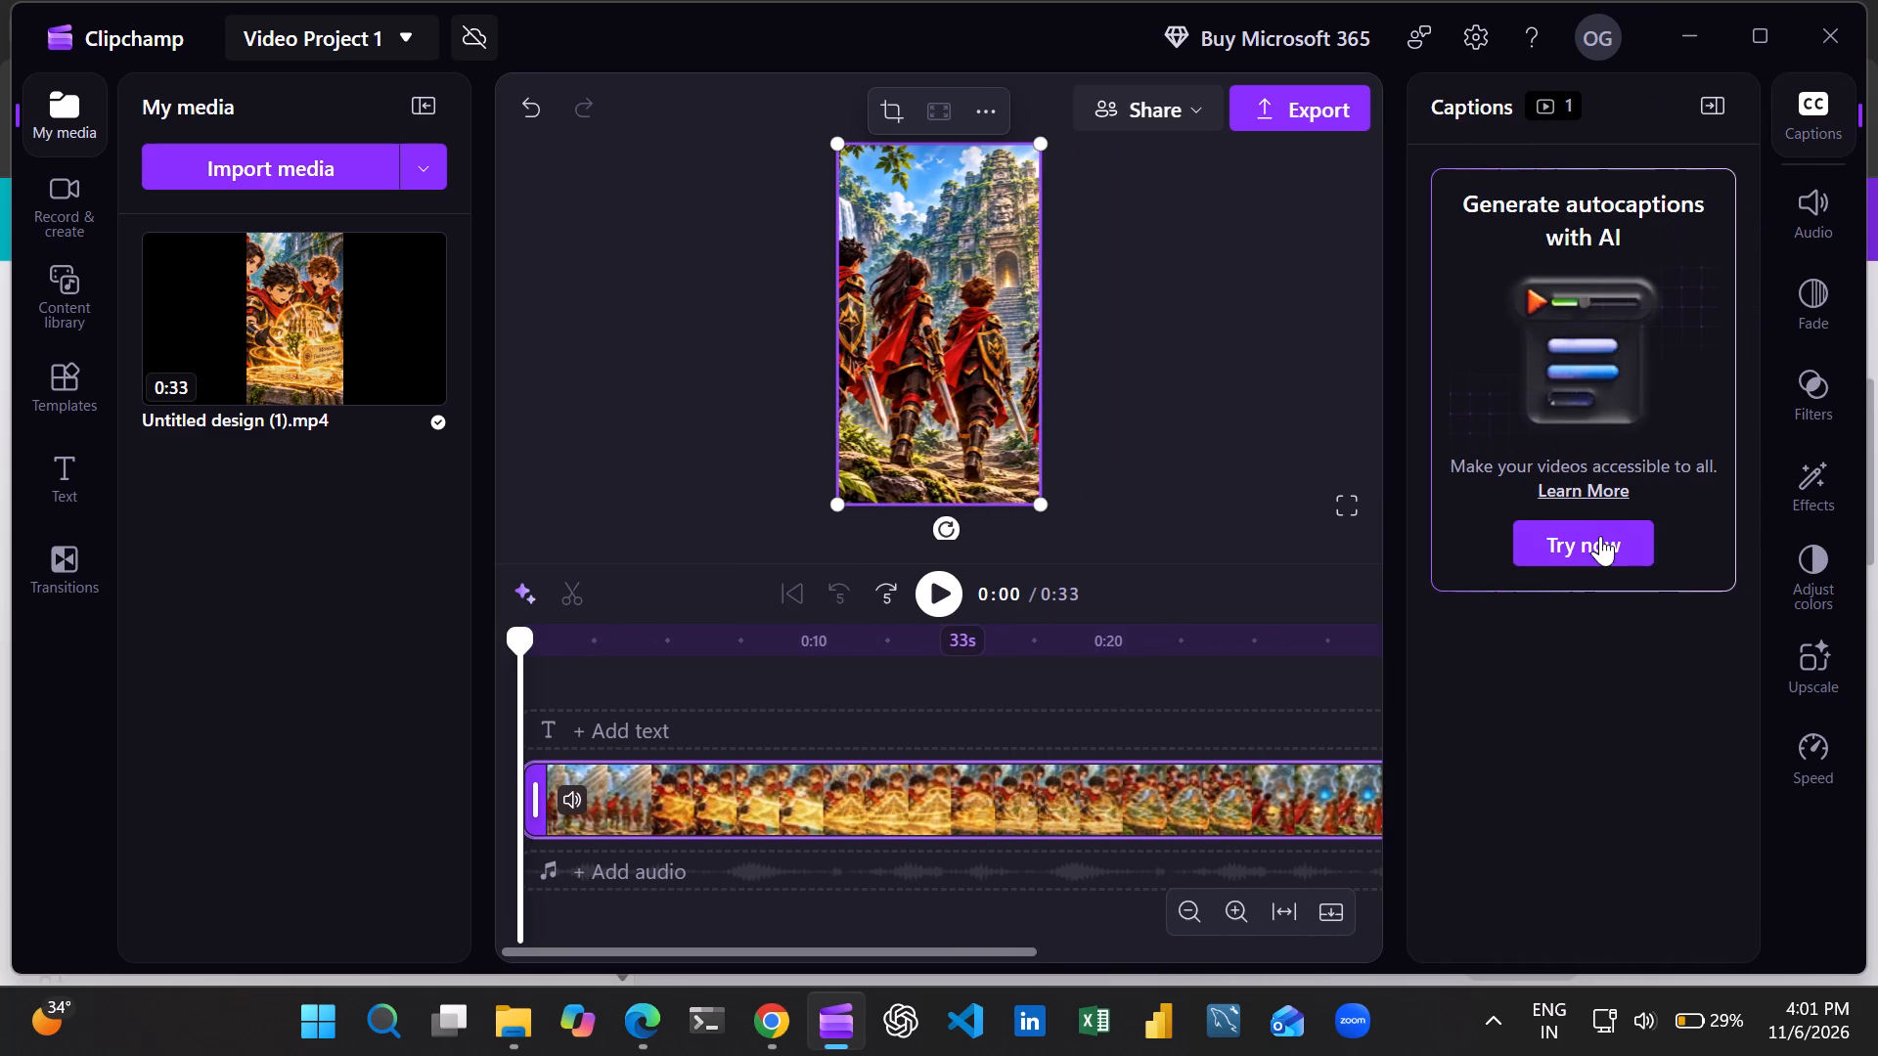
left_click(1600, 537)
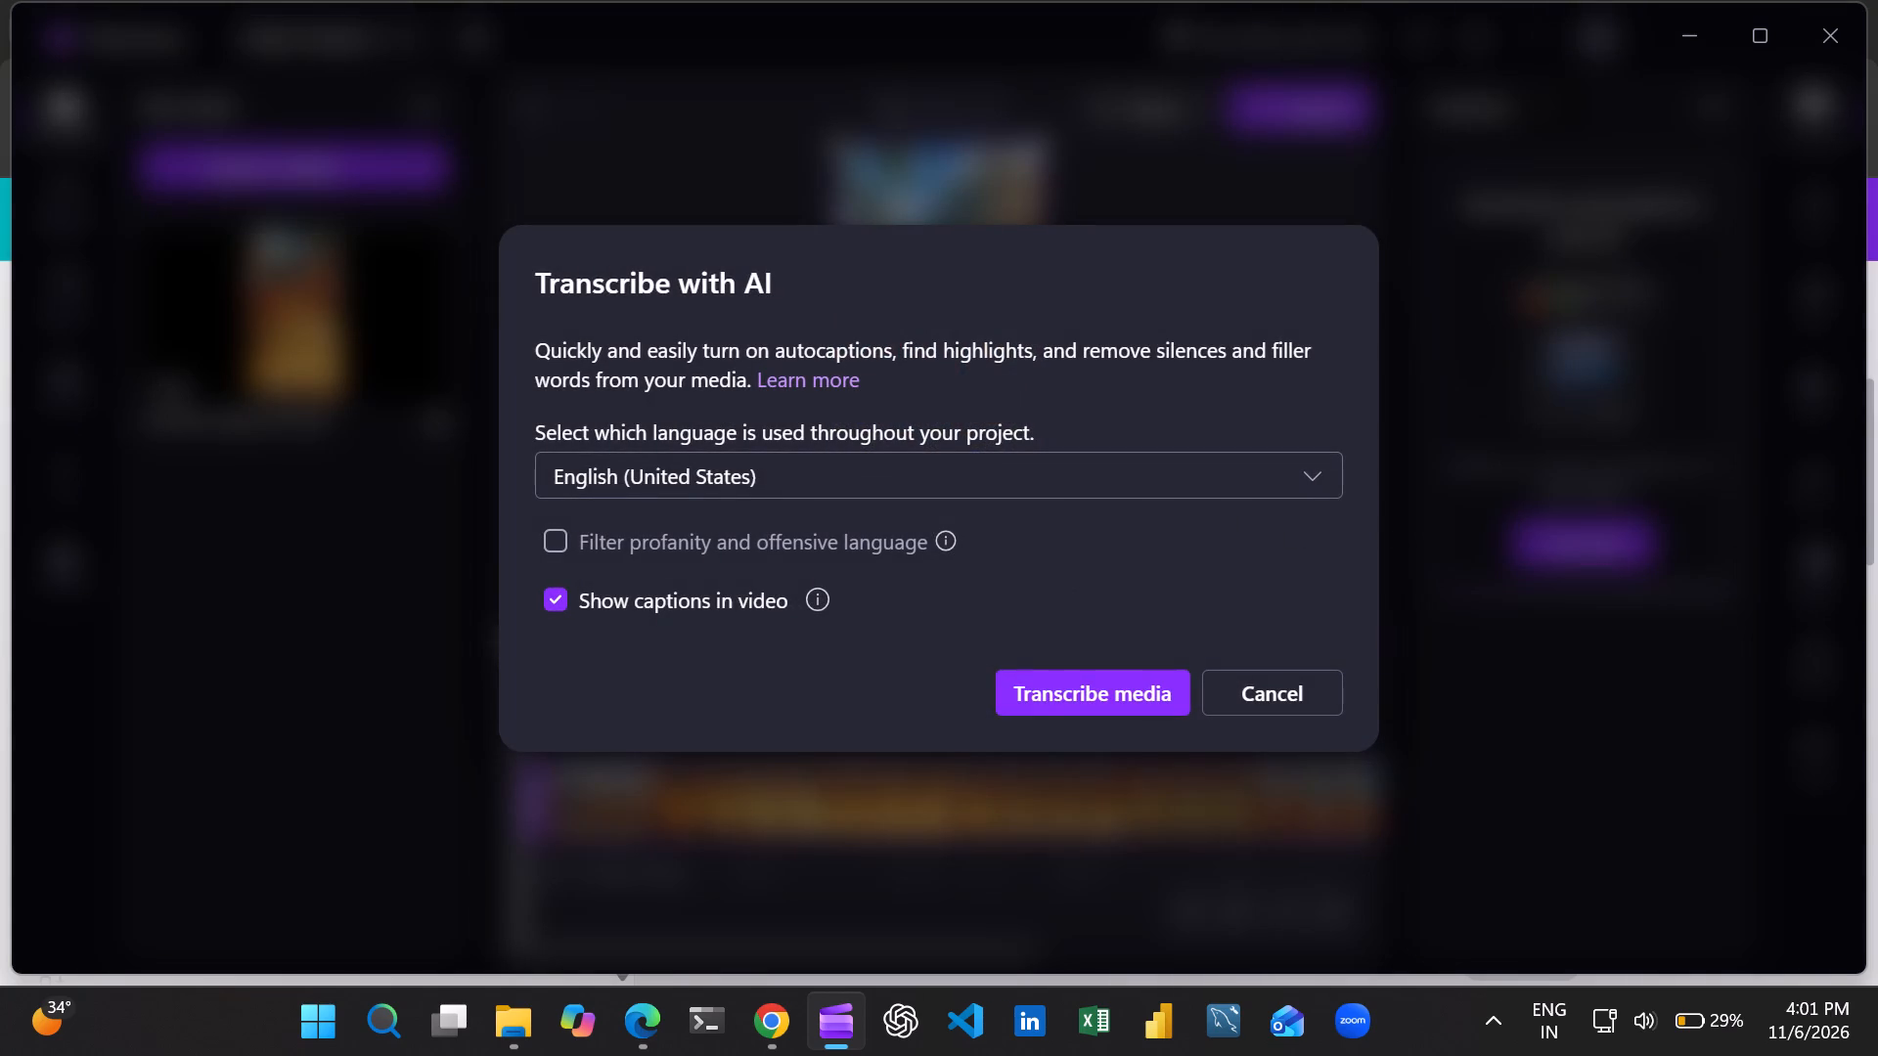
left_click(960, 474)
left_click(935, 463)
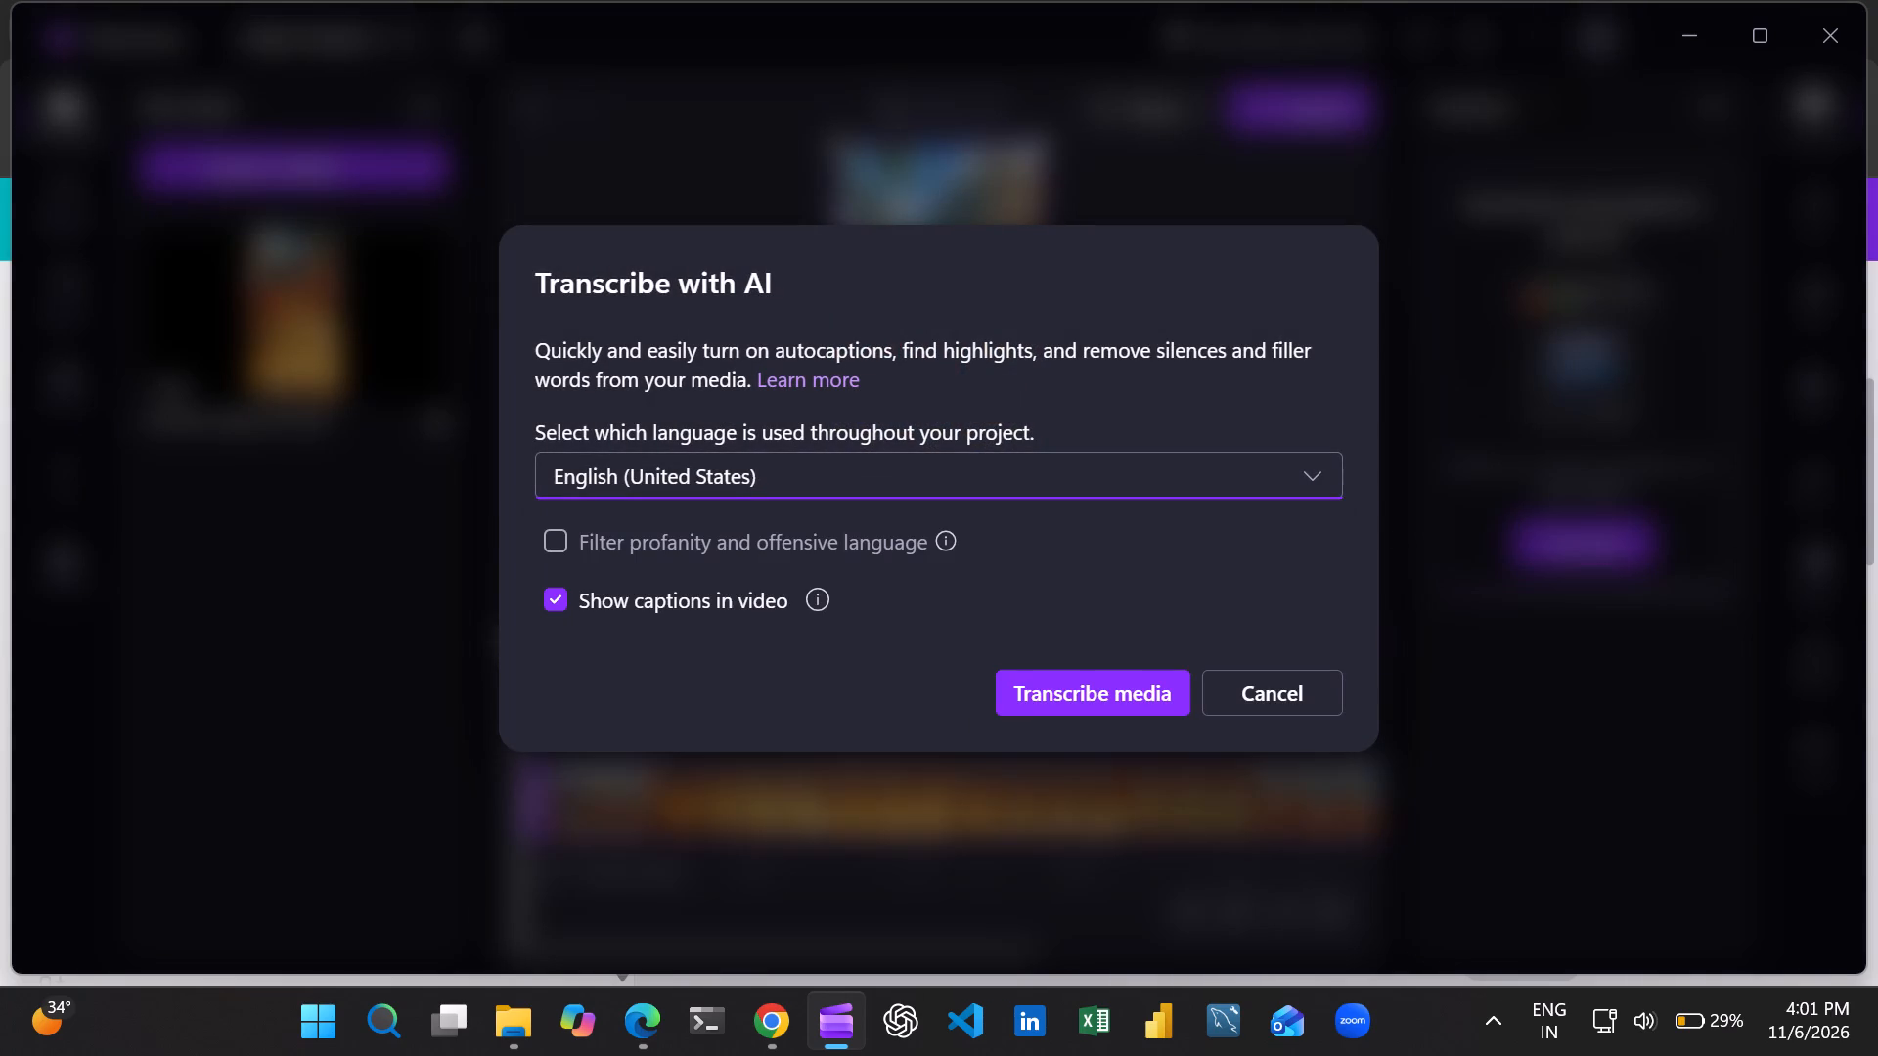
left_click(1074, 695)
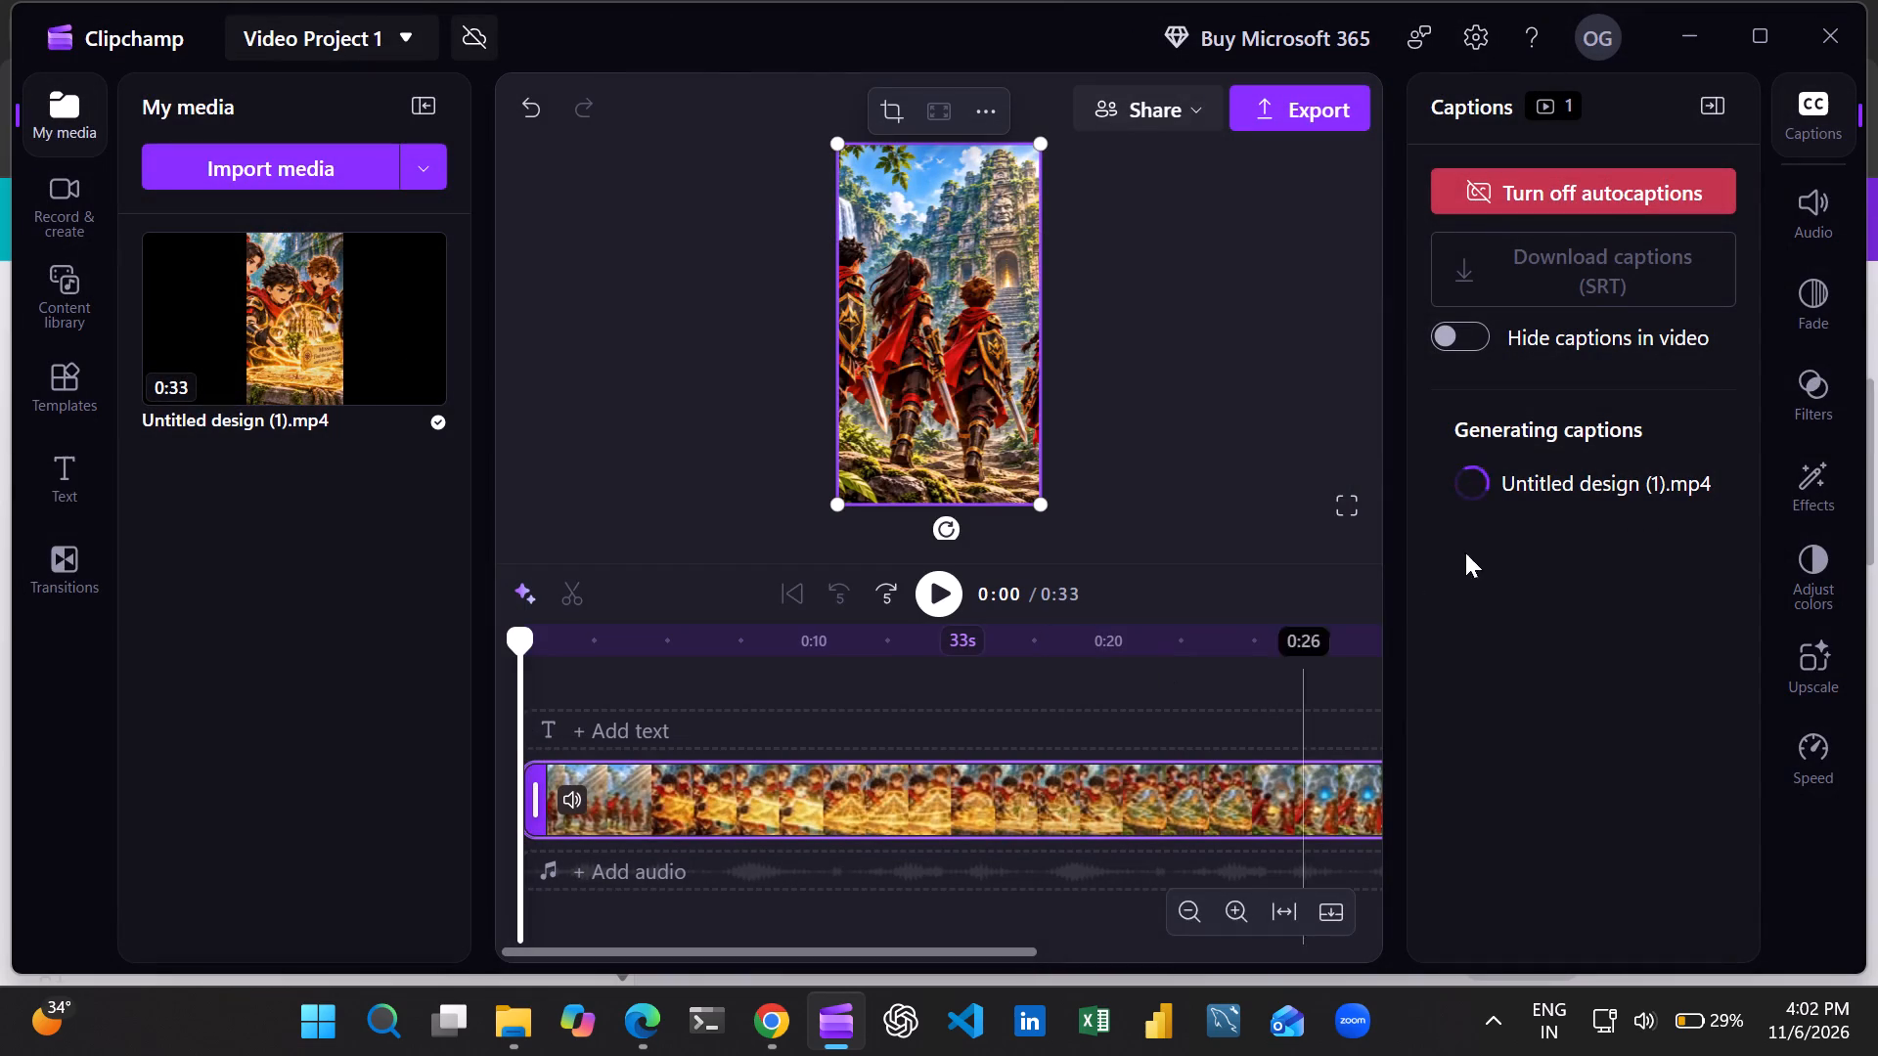
left_click(1562, 264)
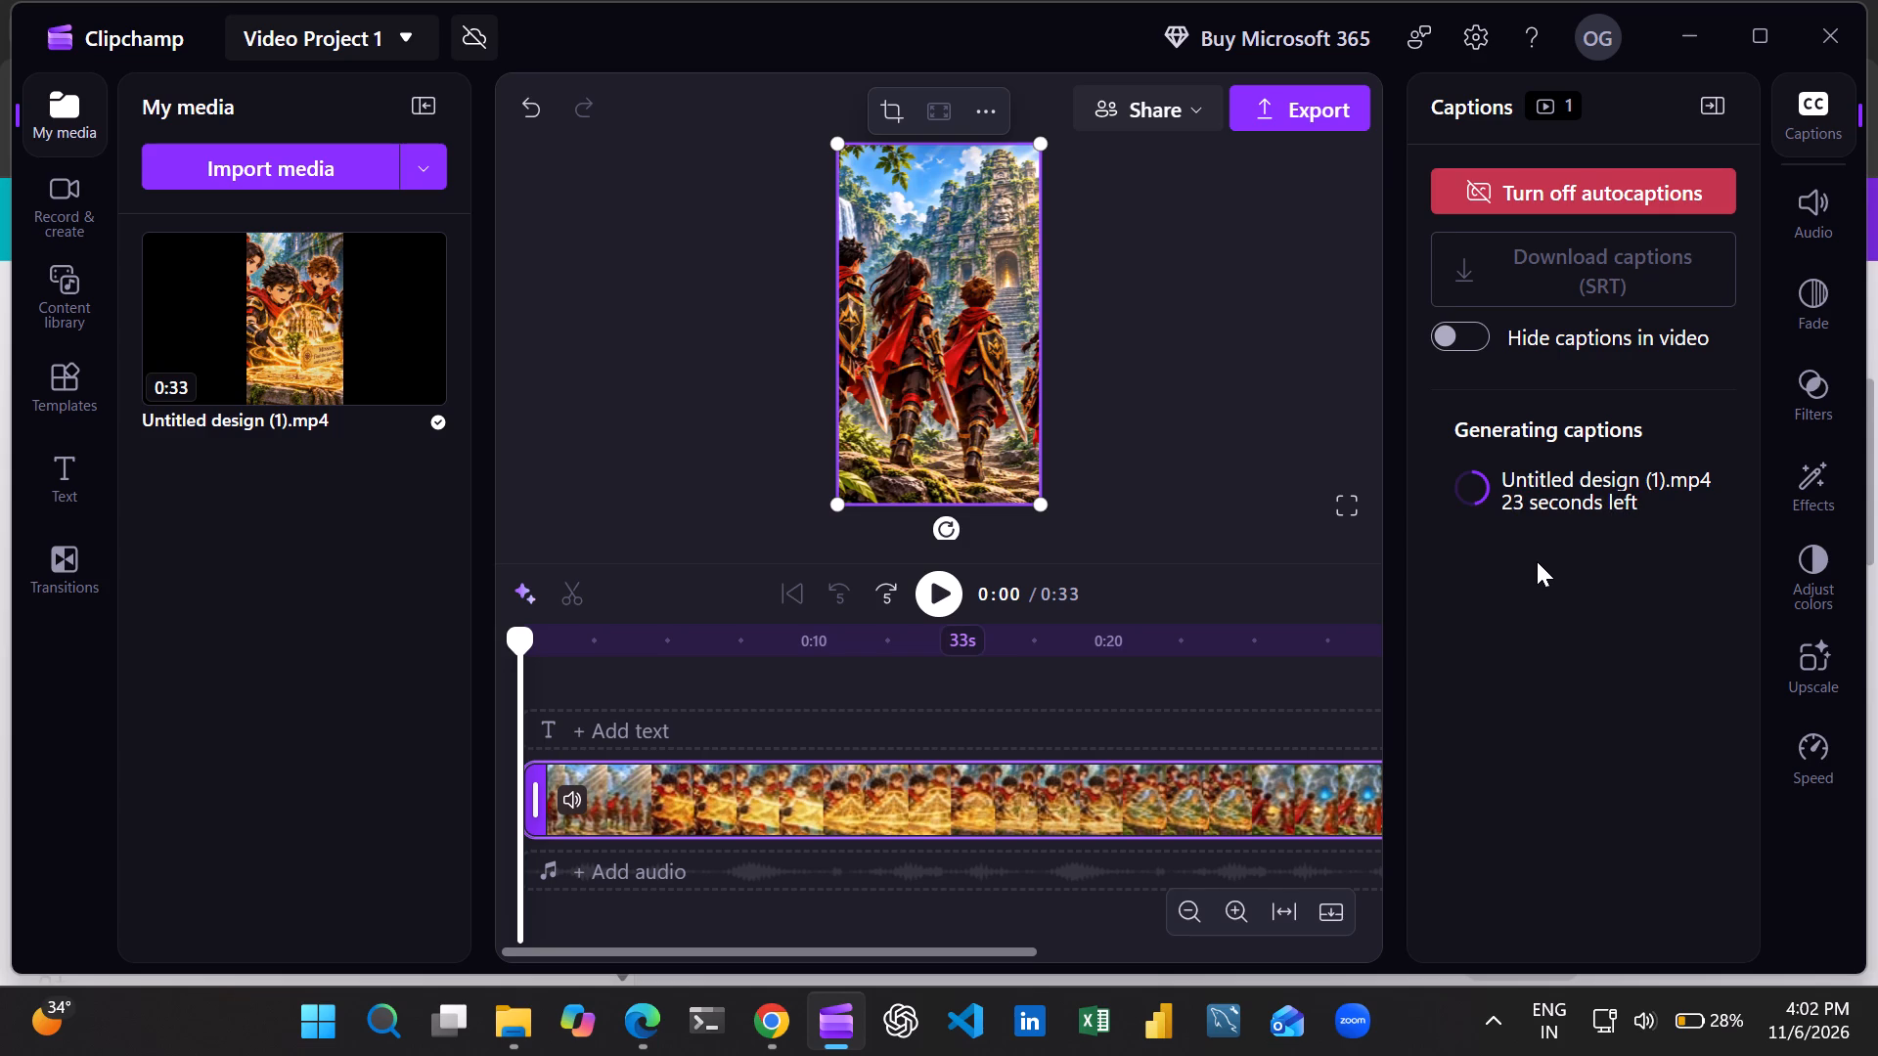
scroll(1537, 561, "up", 1)
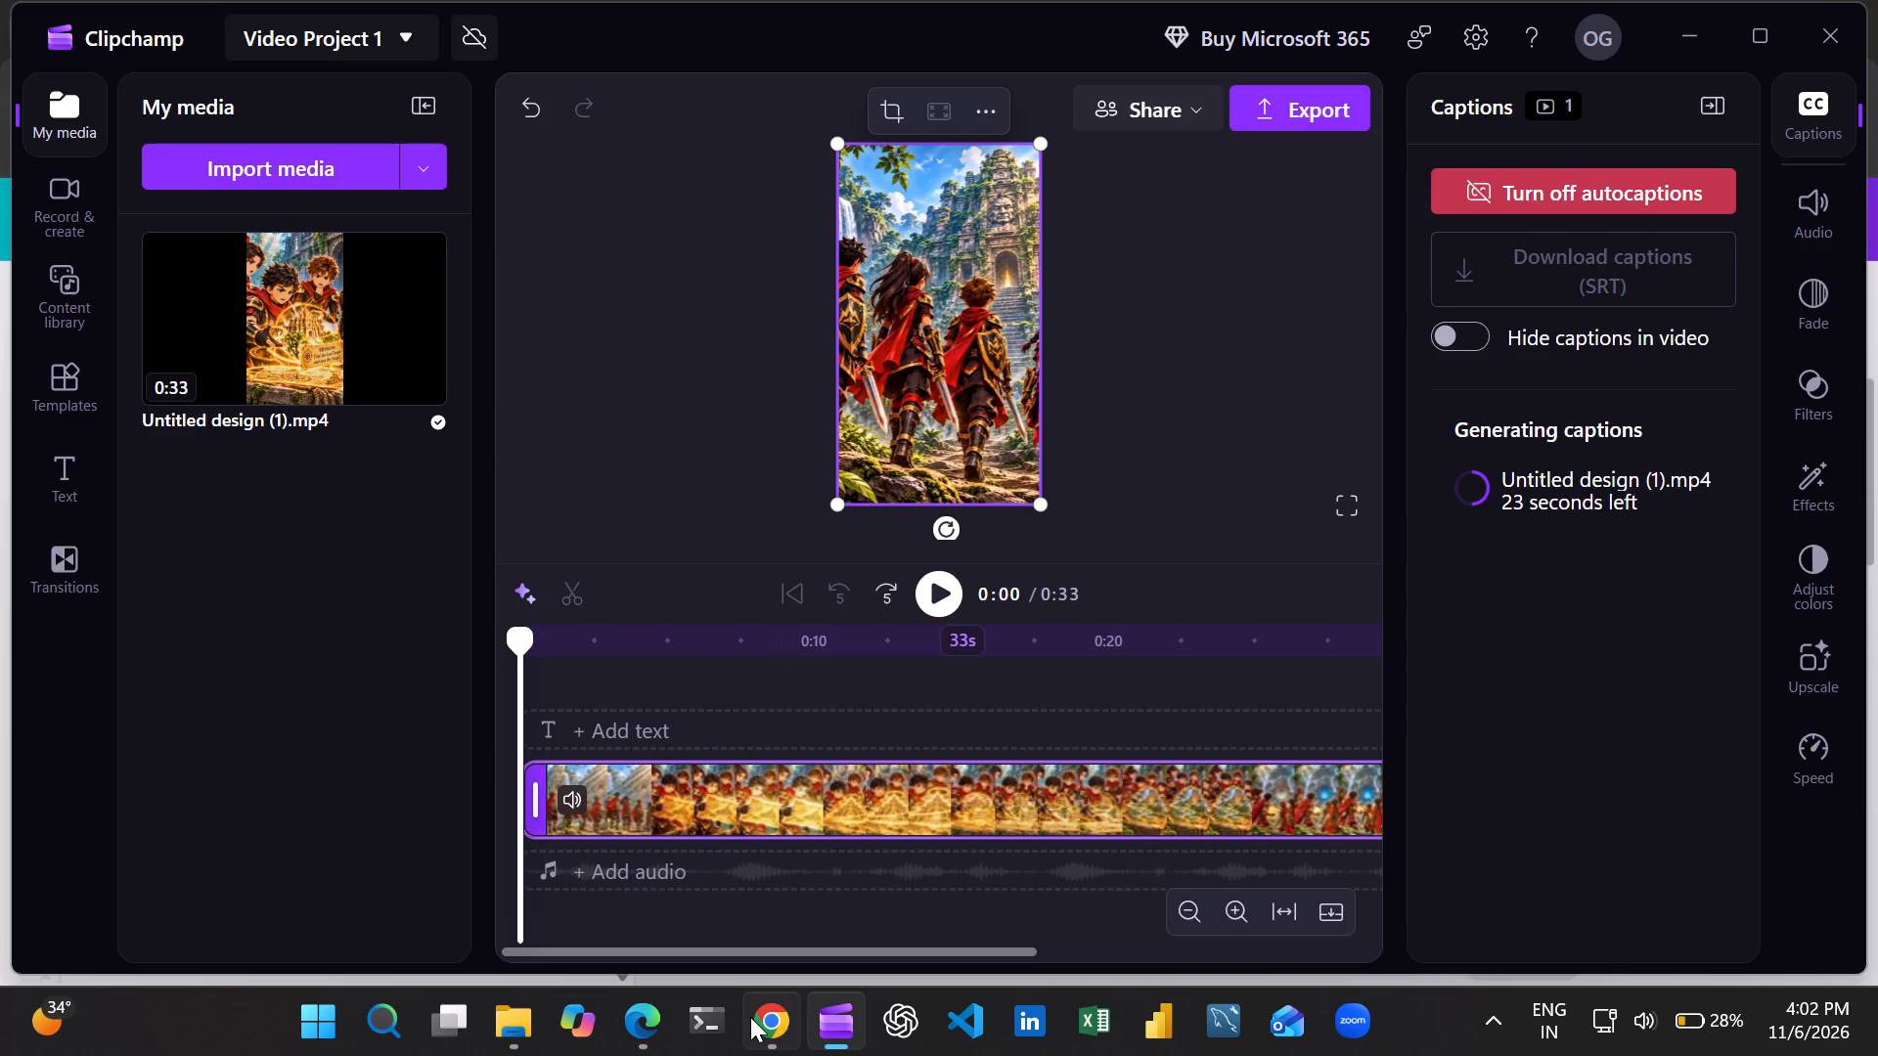
Switch back to Canva in Chrome and replay the opening seconds to check the sound mix, pausing at about 0:01.
left_click(750, 1017)
left_click_drag(846, 667, 821, 666)
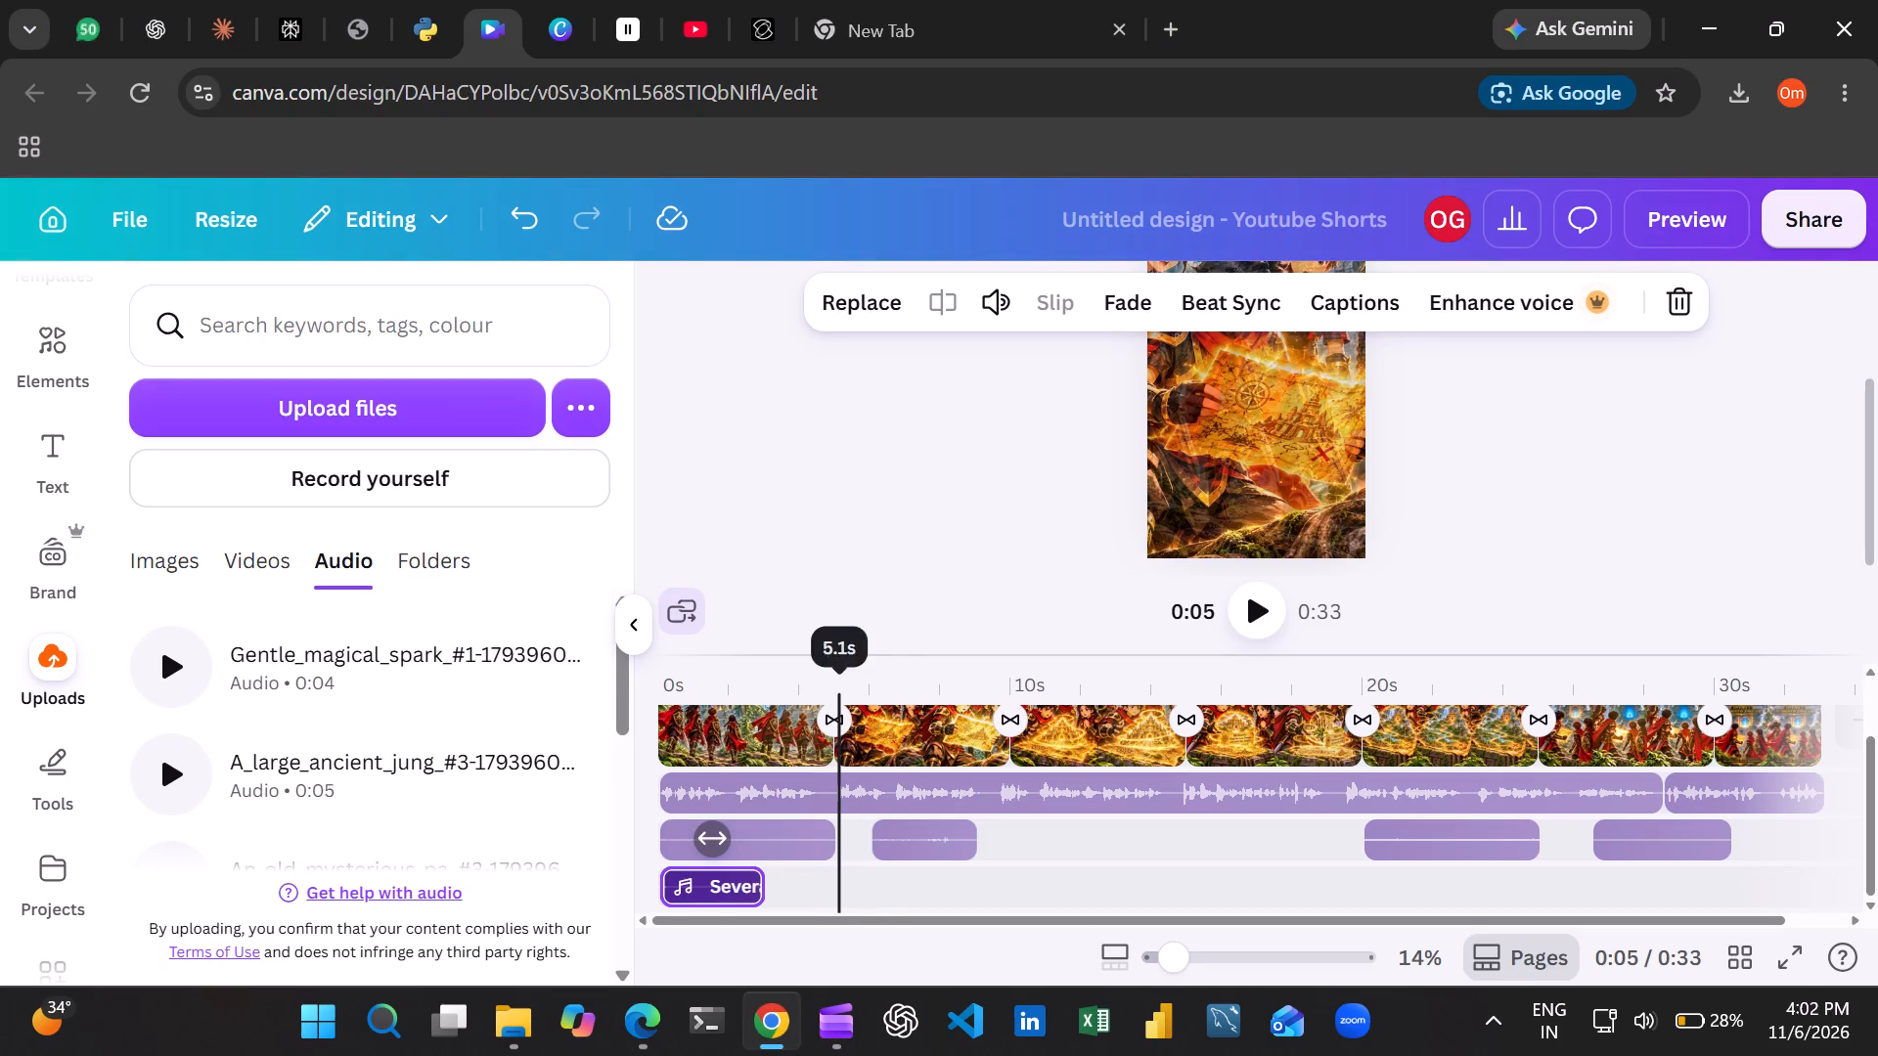
left_click_drag(821, 666, 676, 669)
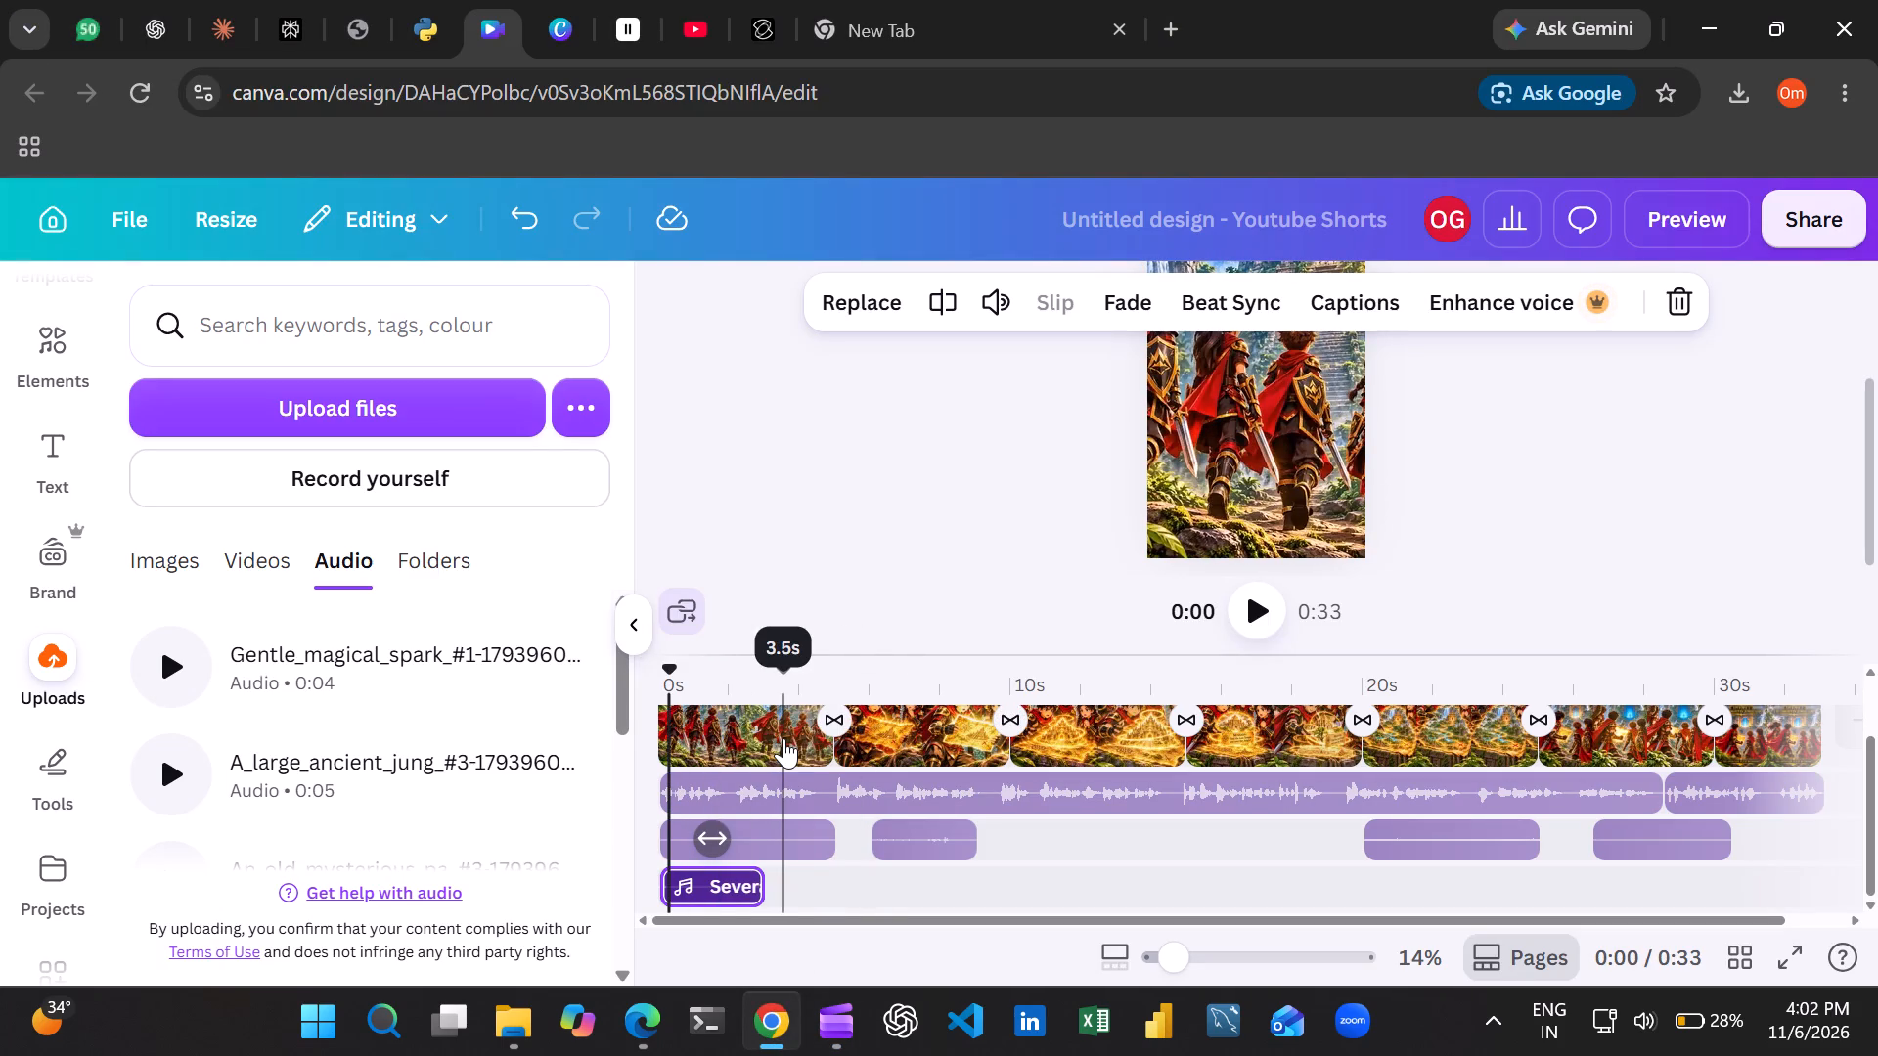
key("space")
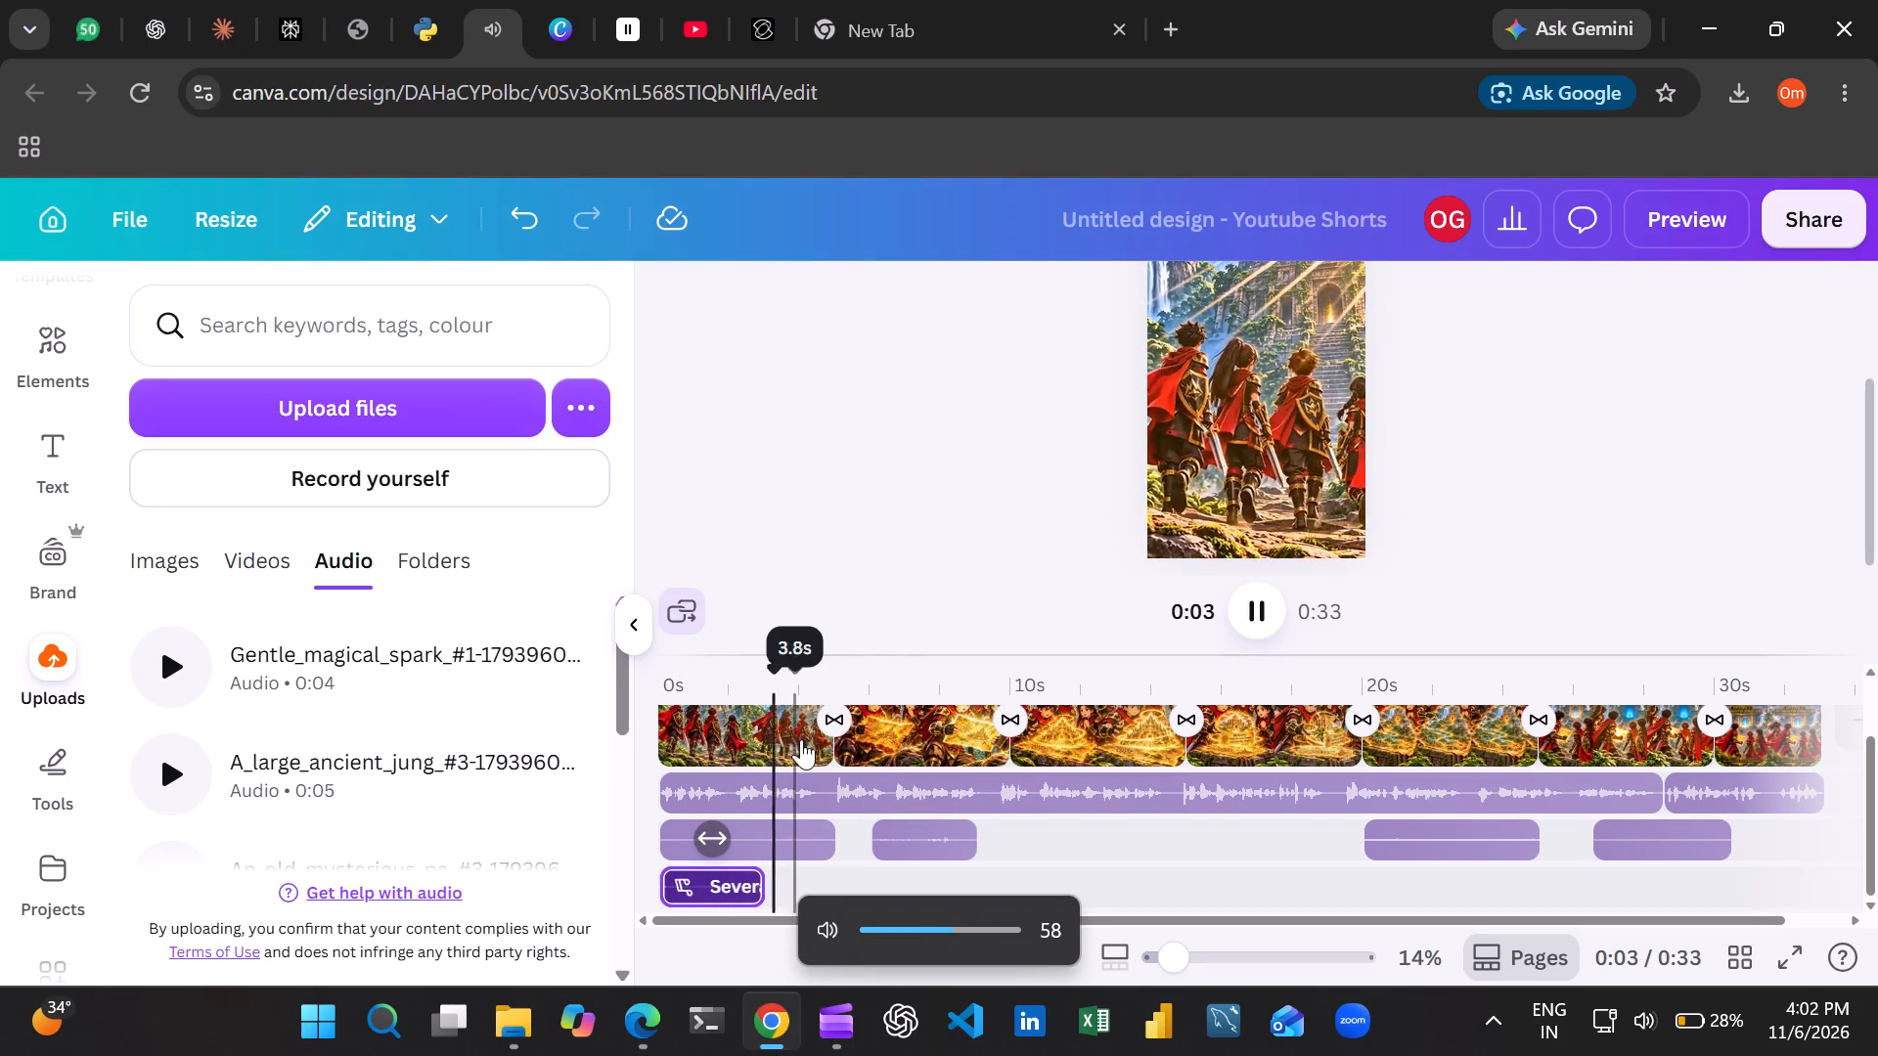
left_click_drag(797, 673, 660, 666)
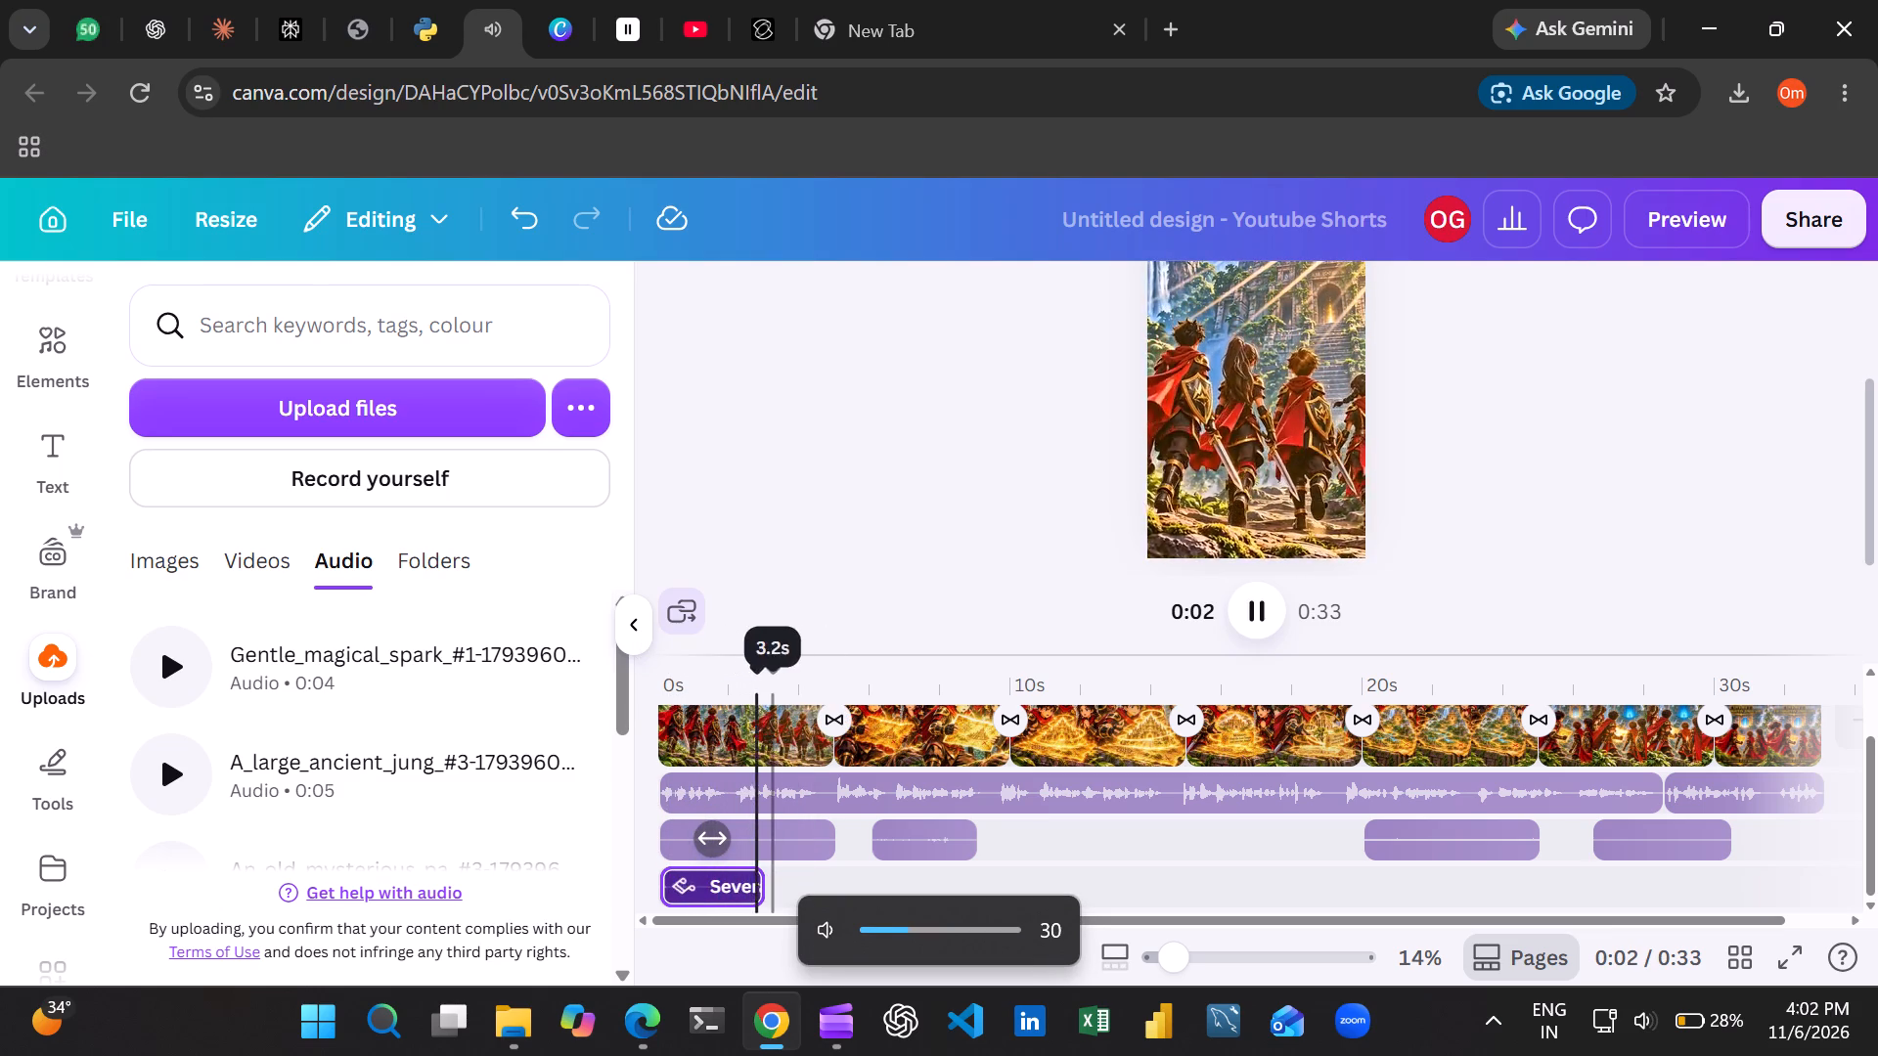
left_click_drag(808, 673, 718, 673)
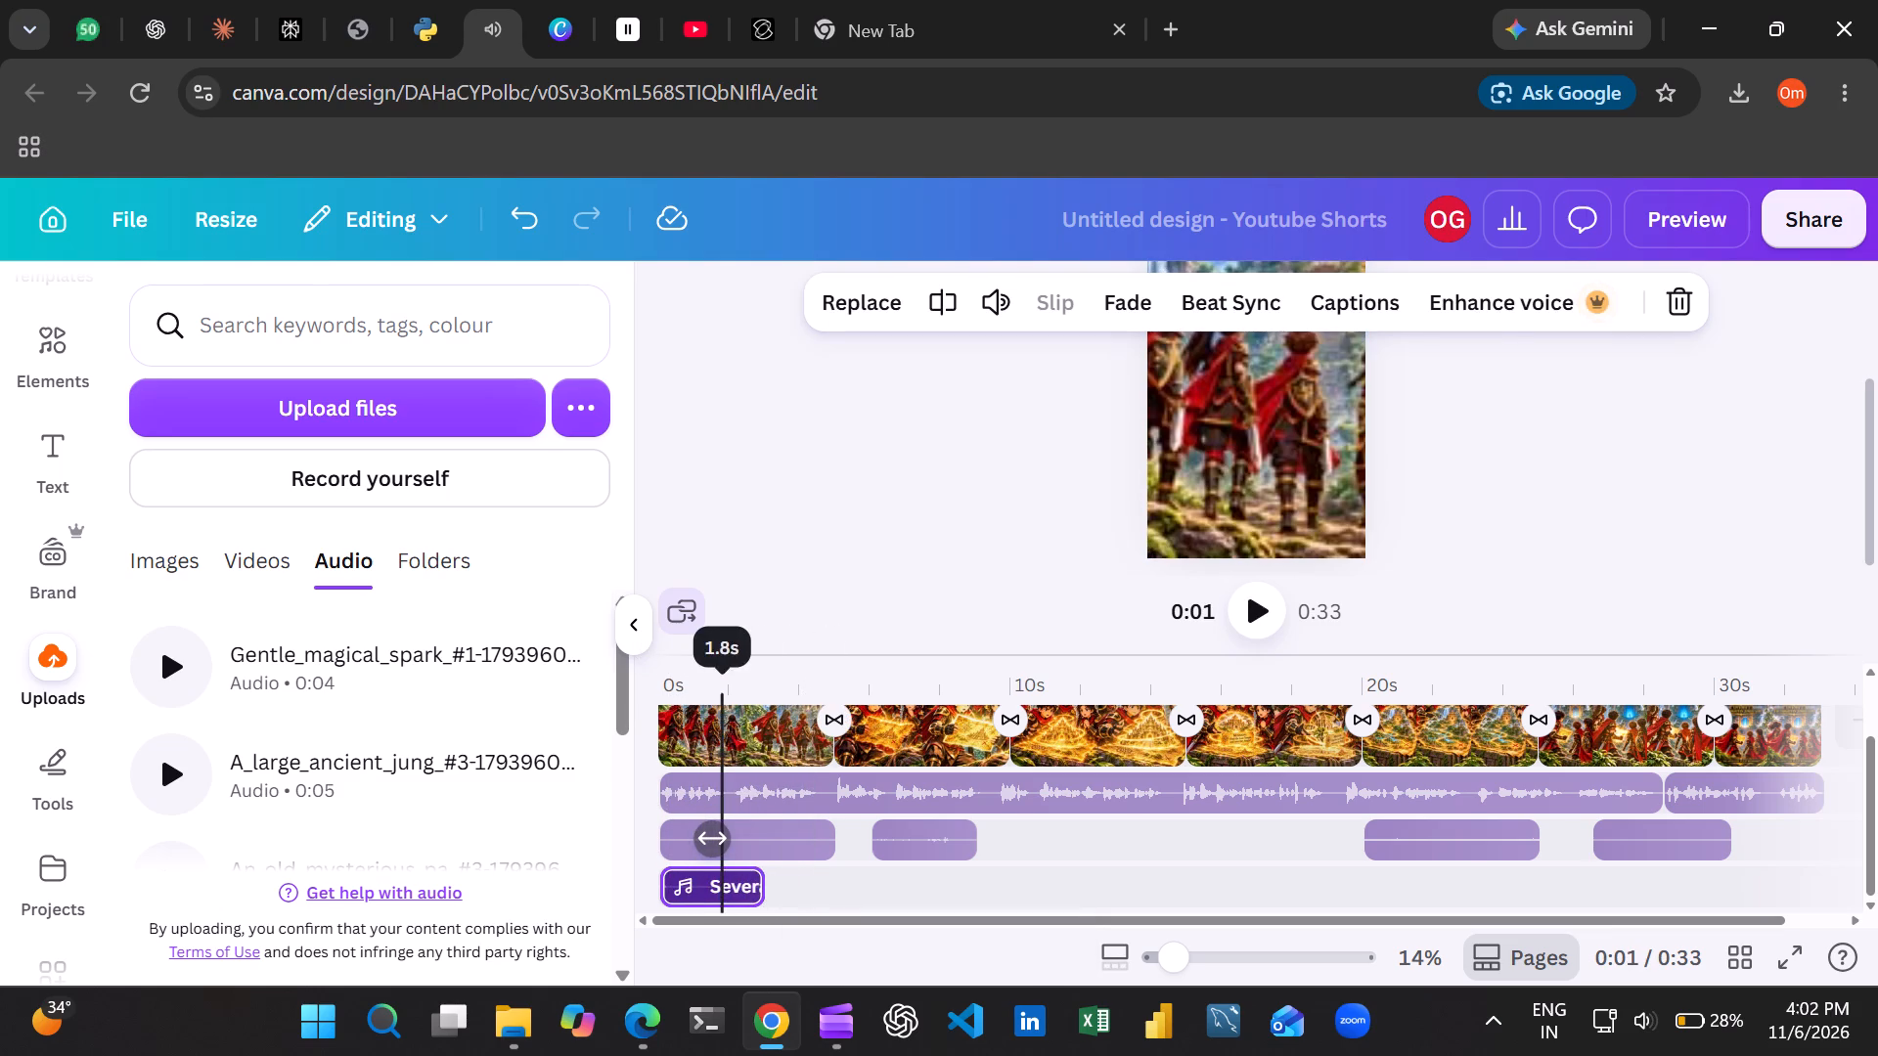
left_click_drag(718, 673, 705, 673)
key("space")
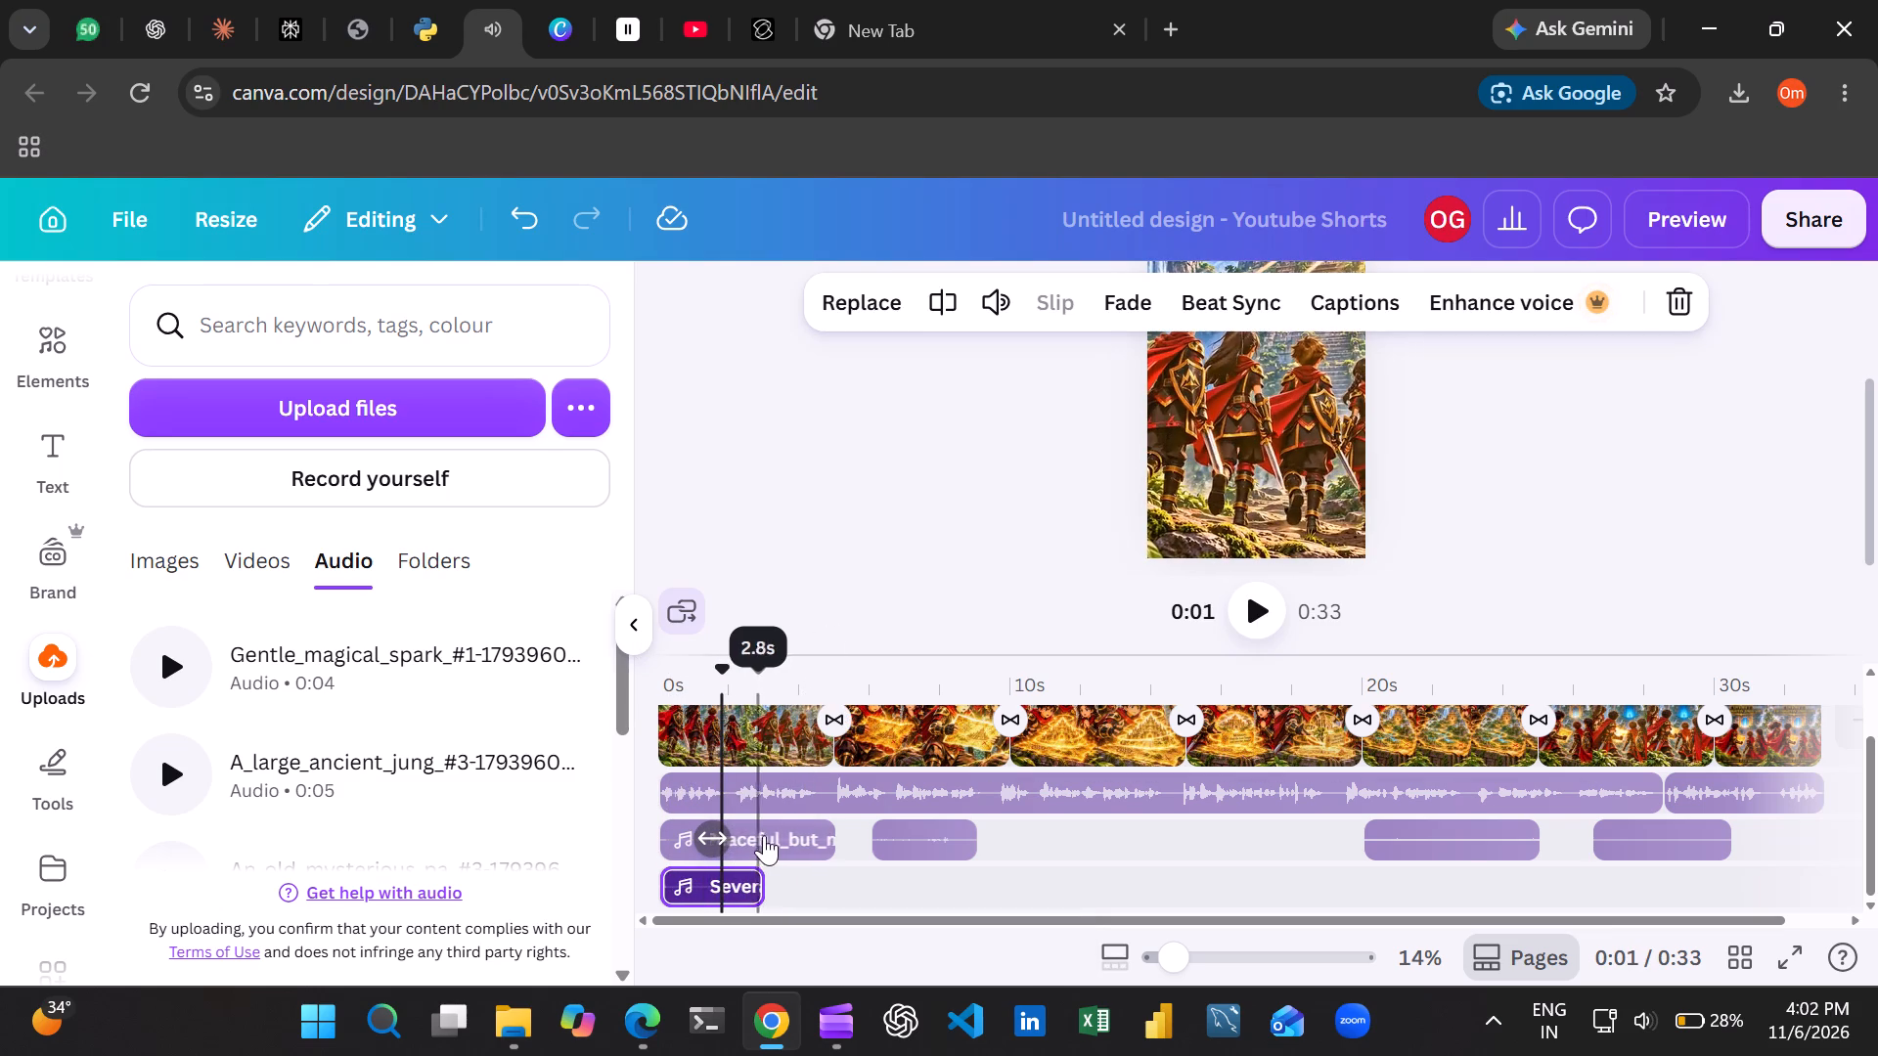
Raise the volume of the short opening sound effect on the lowest audio track.
right_click(731, 885)
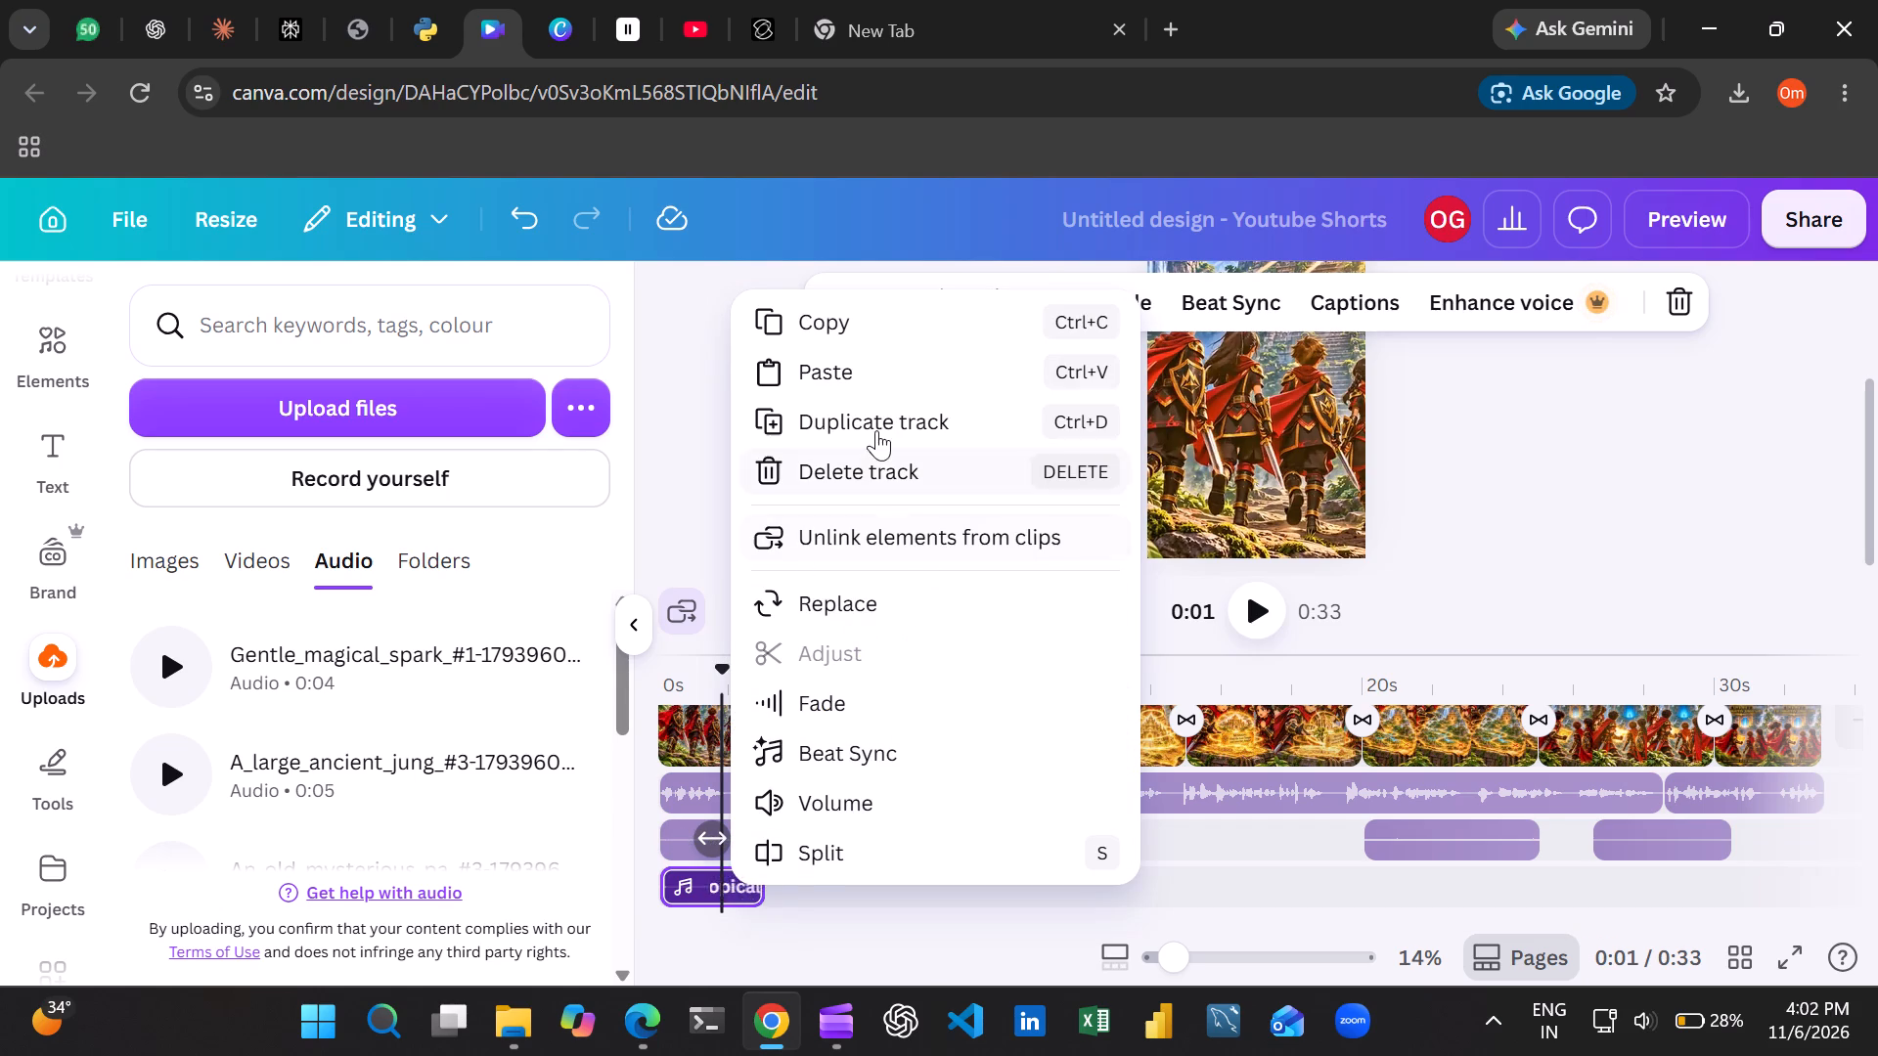
left_click(898, 820)
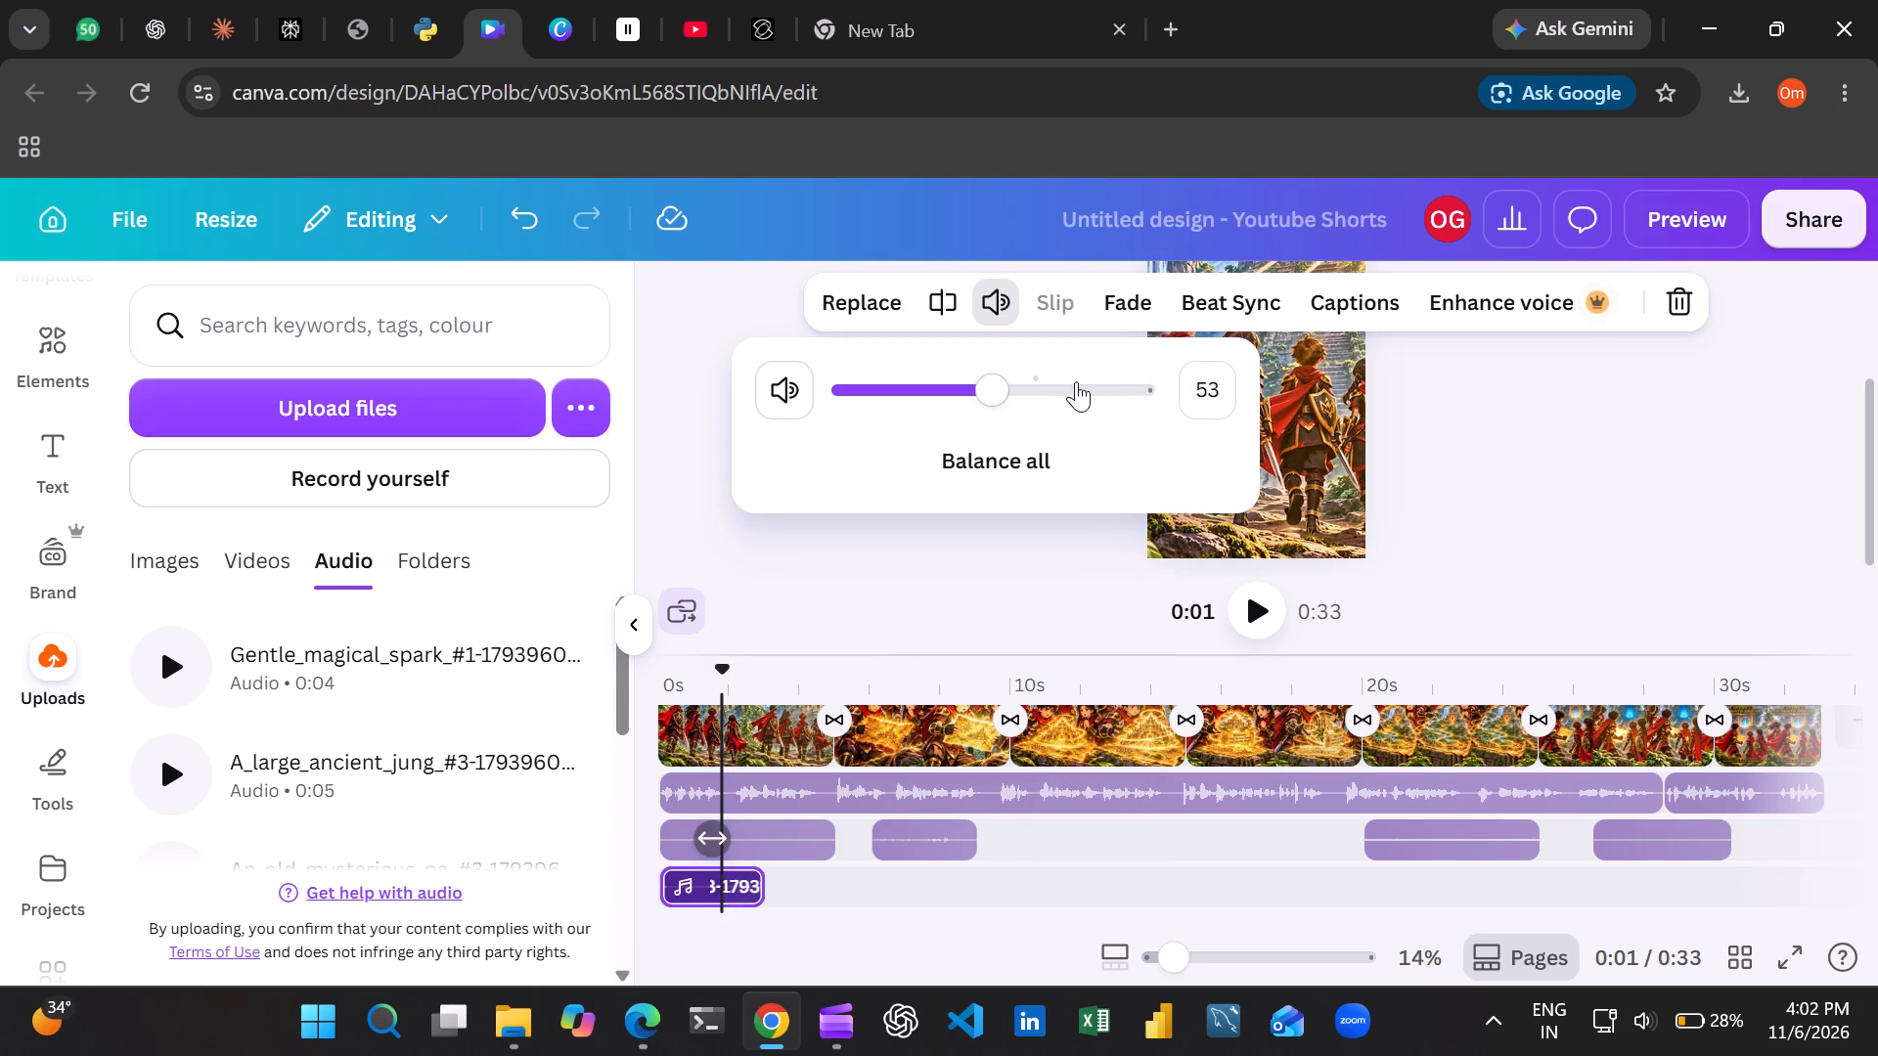
left_click(1057, 376)
left_click(1039, 635)
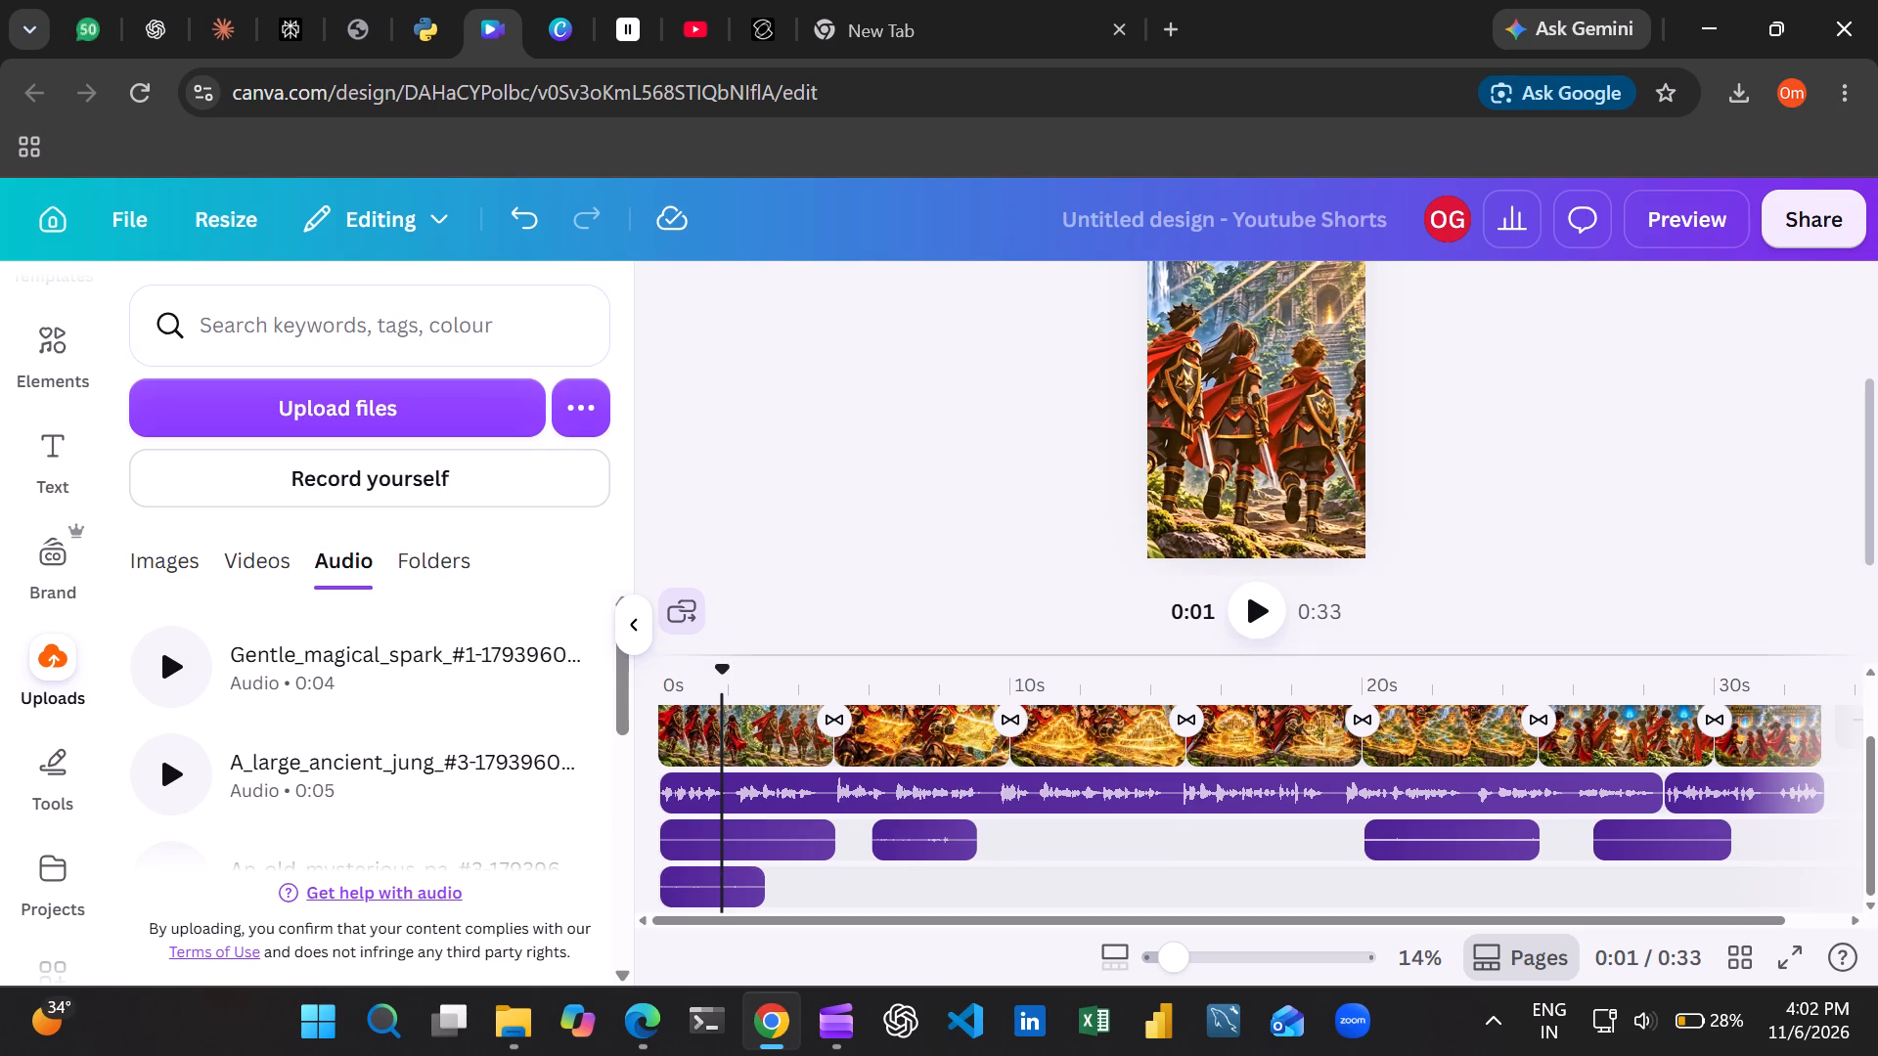
Play the design from 0:00 to about 0:06 to check the opening sound mix, returning the playhead to 0:00.
left_click_drag(719, 670, 659, 670)
left_click(1255, 615)
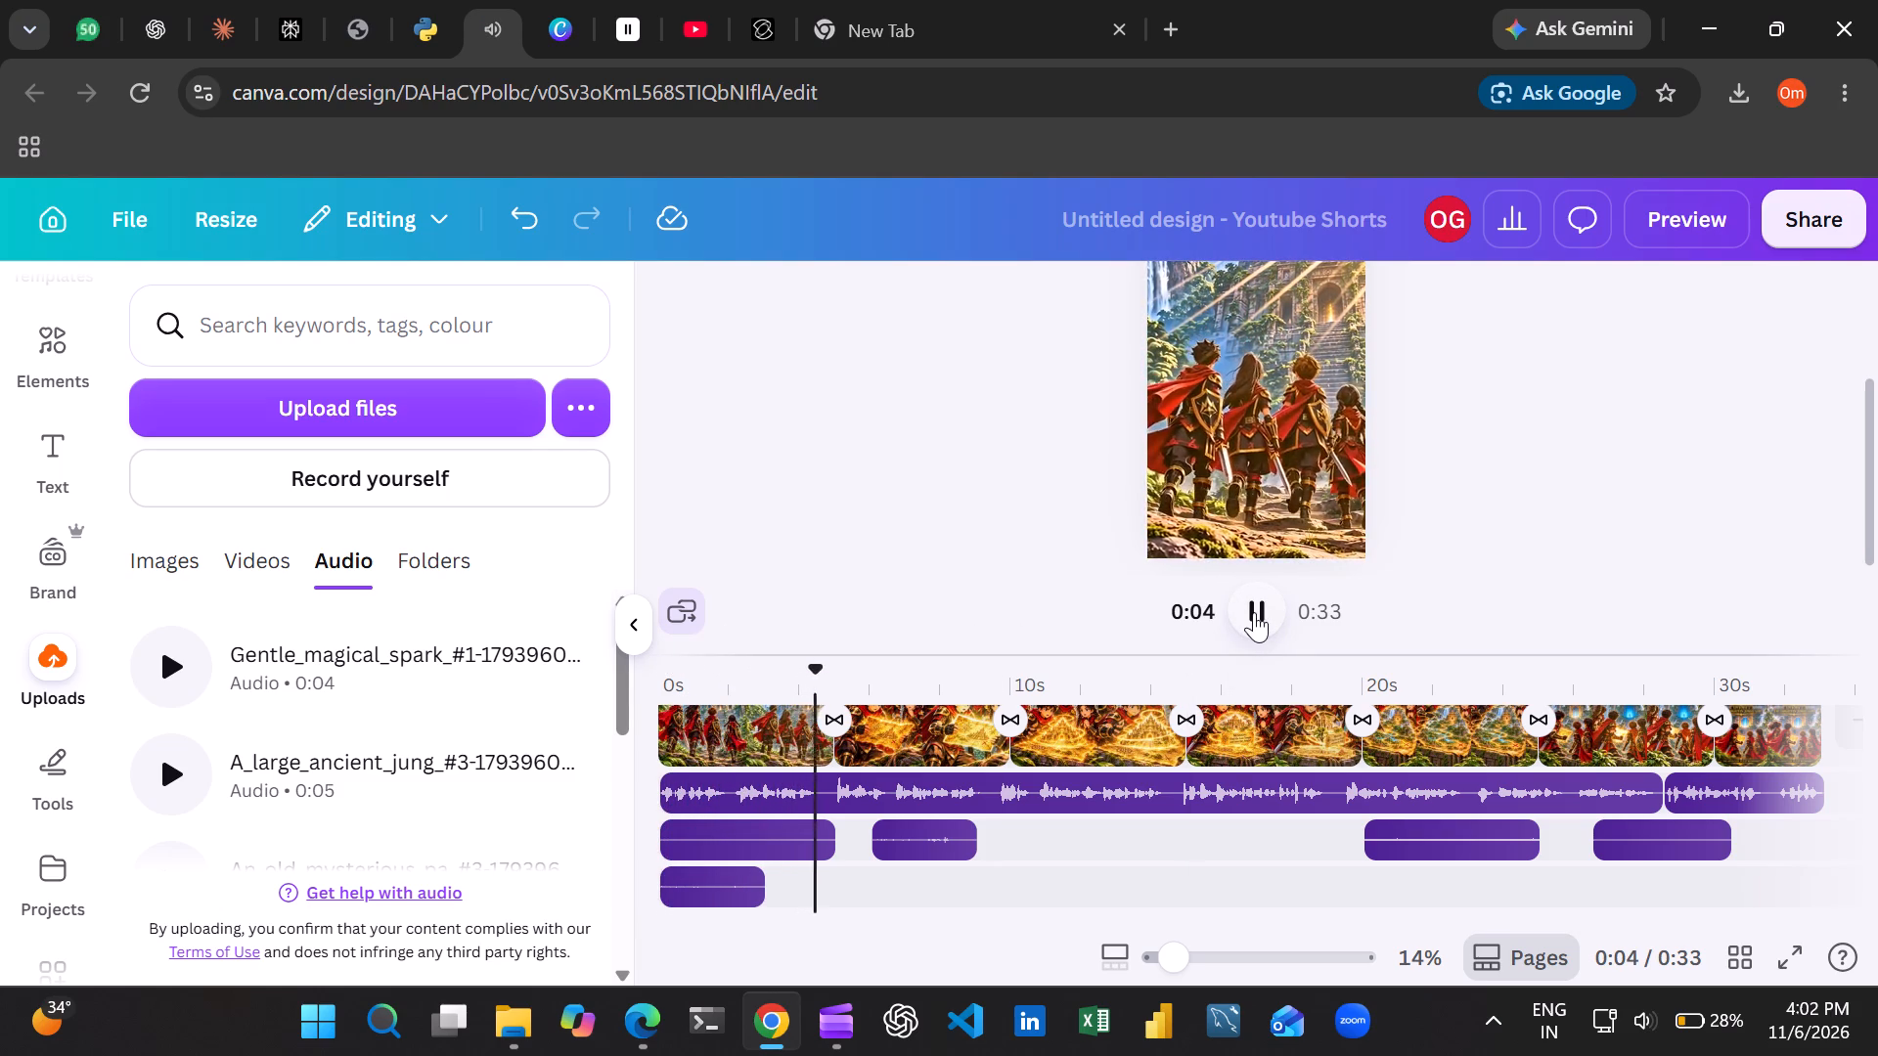
left_click(1254, 612)
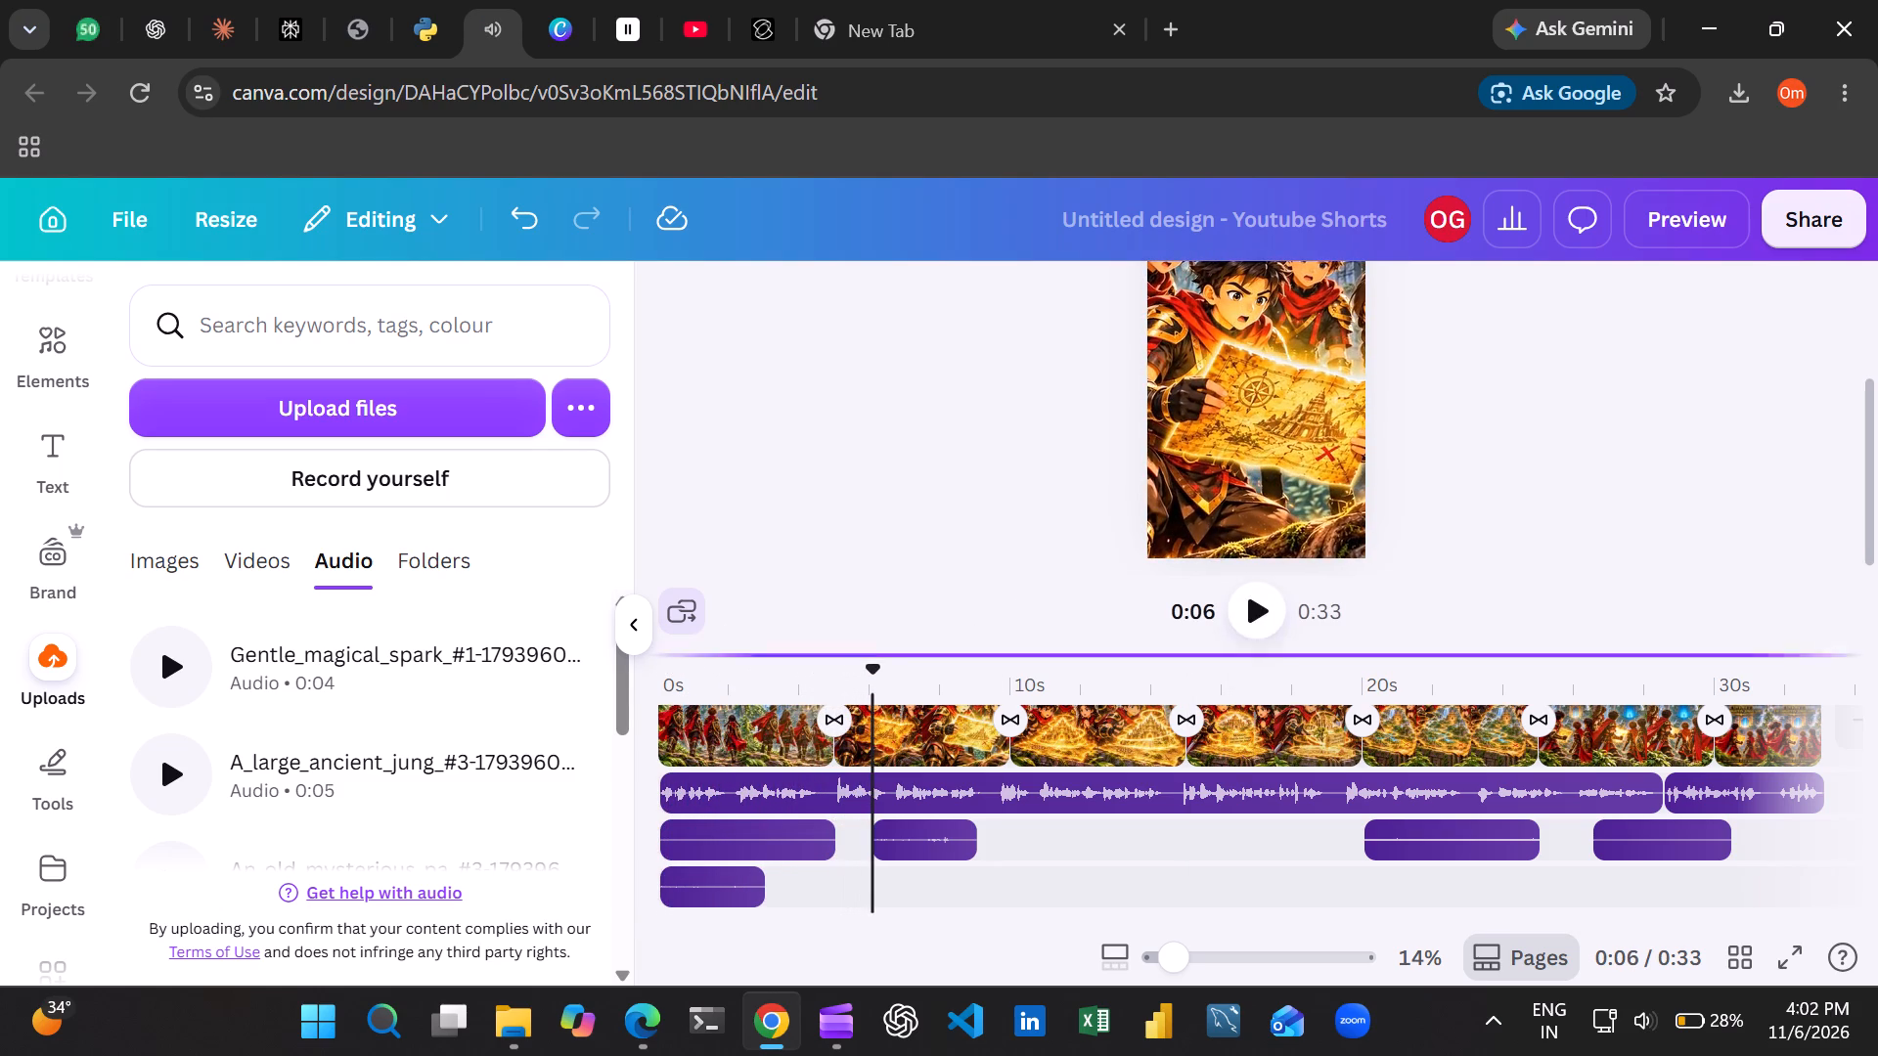
left_click_drag(881, 667, 677, 658)
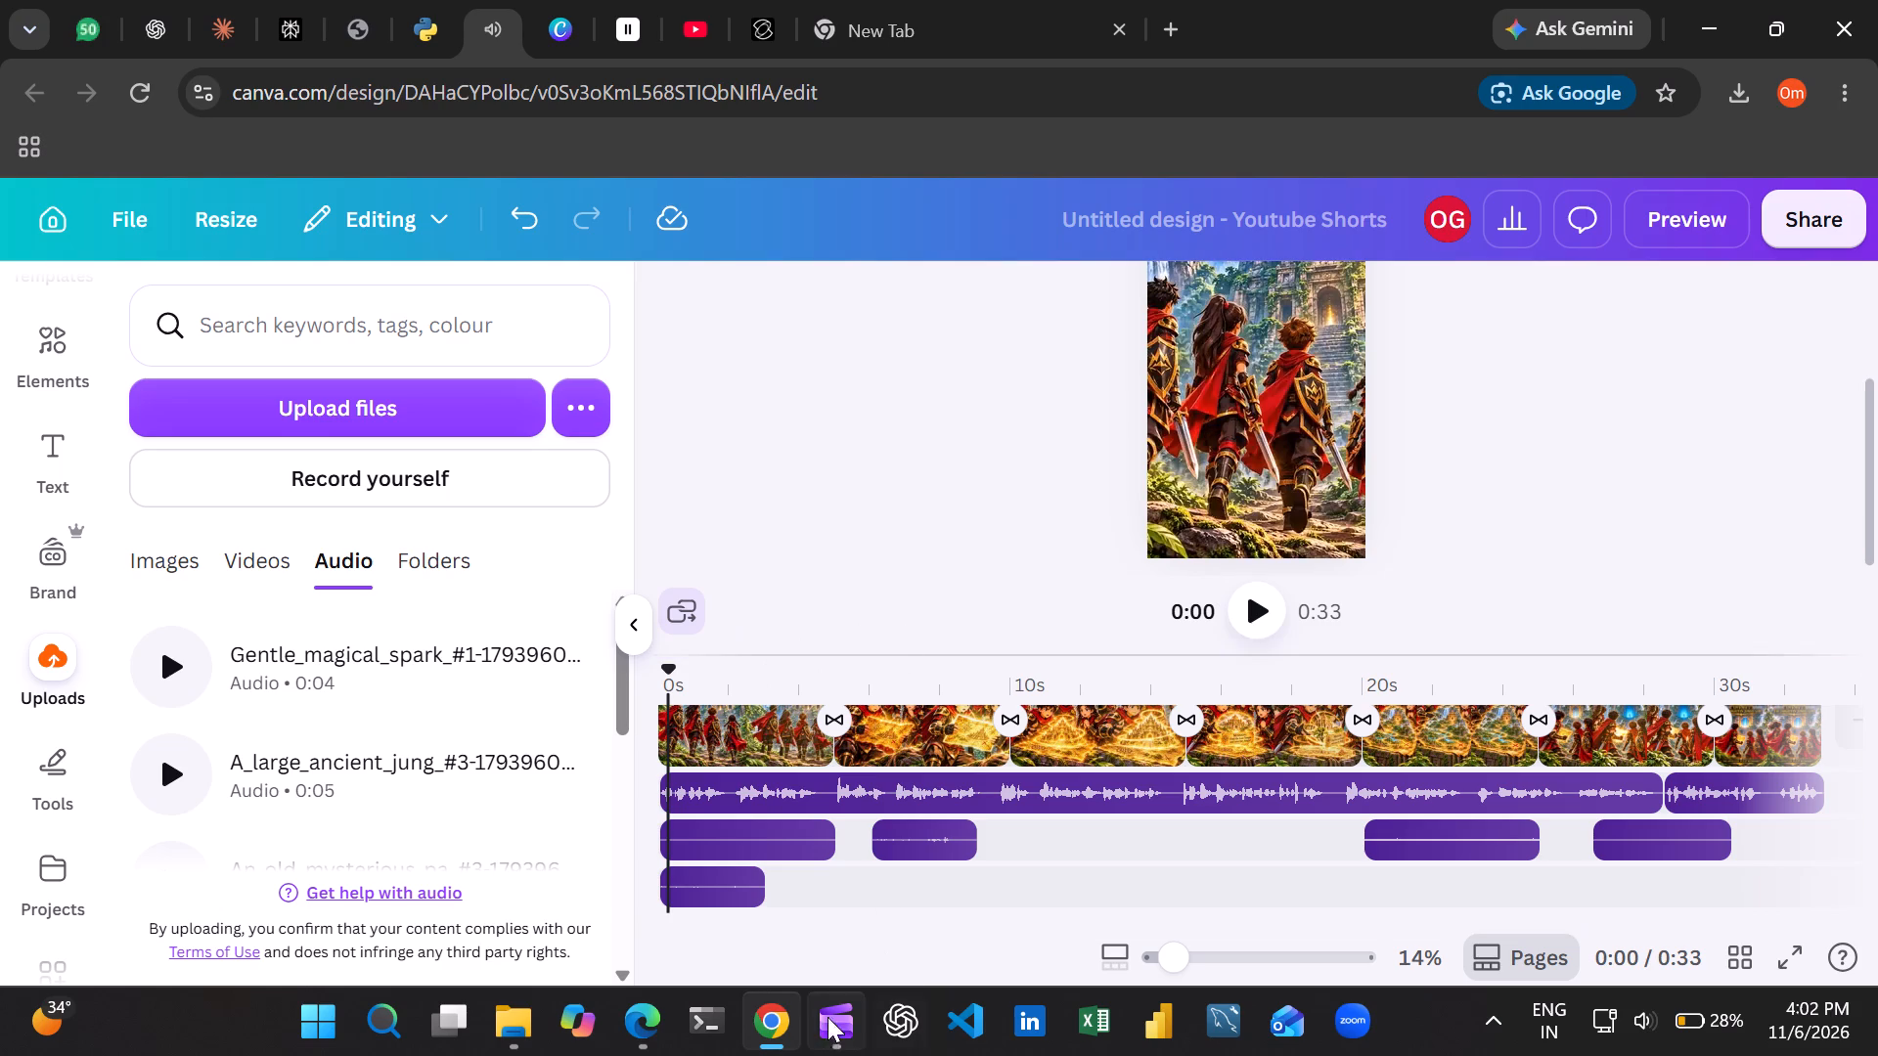
Switch to Clipchamp, play the video's opening to about 0:03 and look through the generated caption transcript.
left_click(810, 1002)
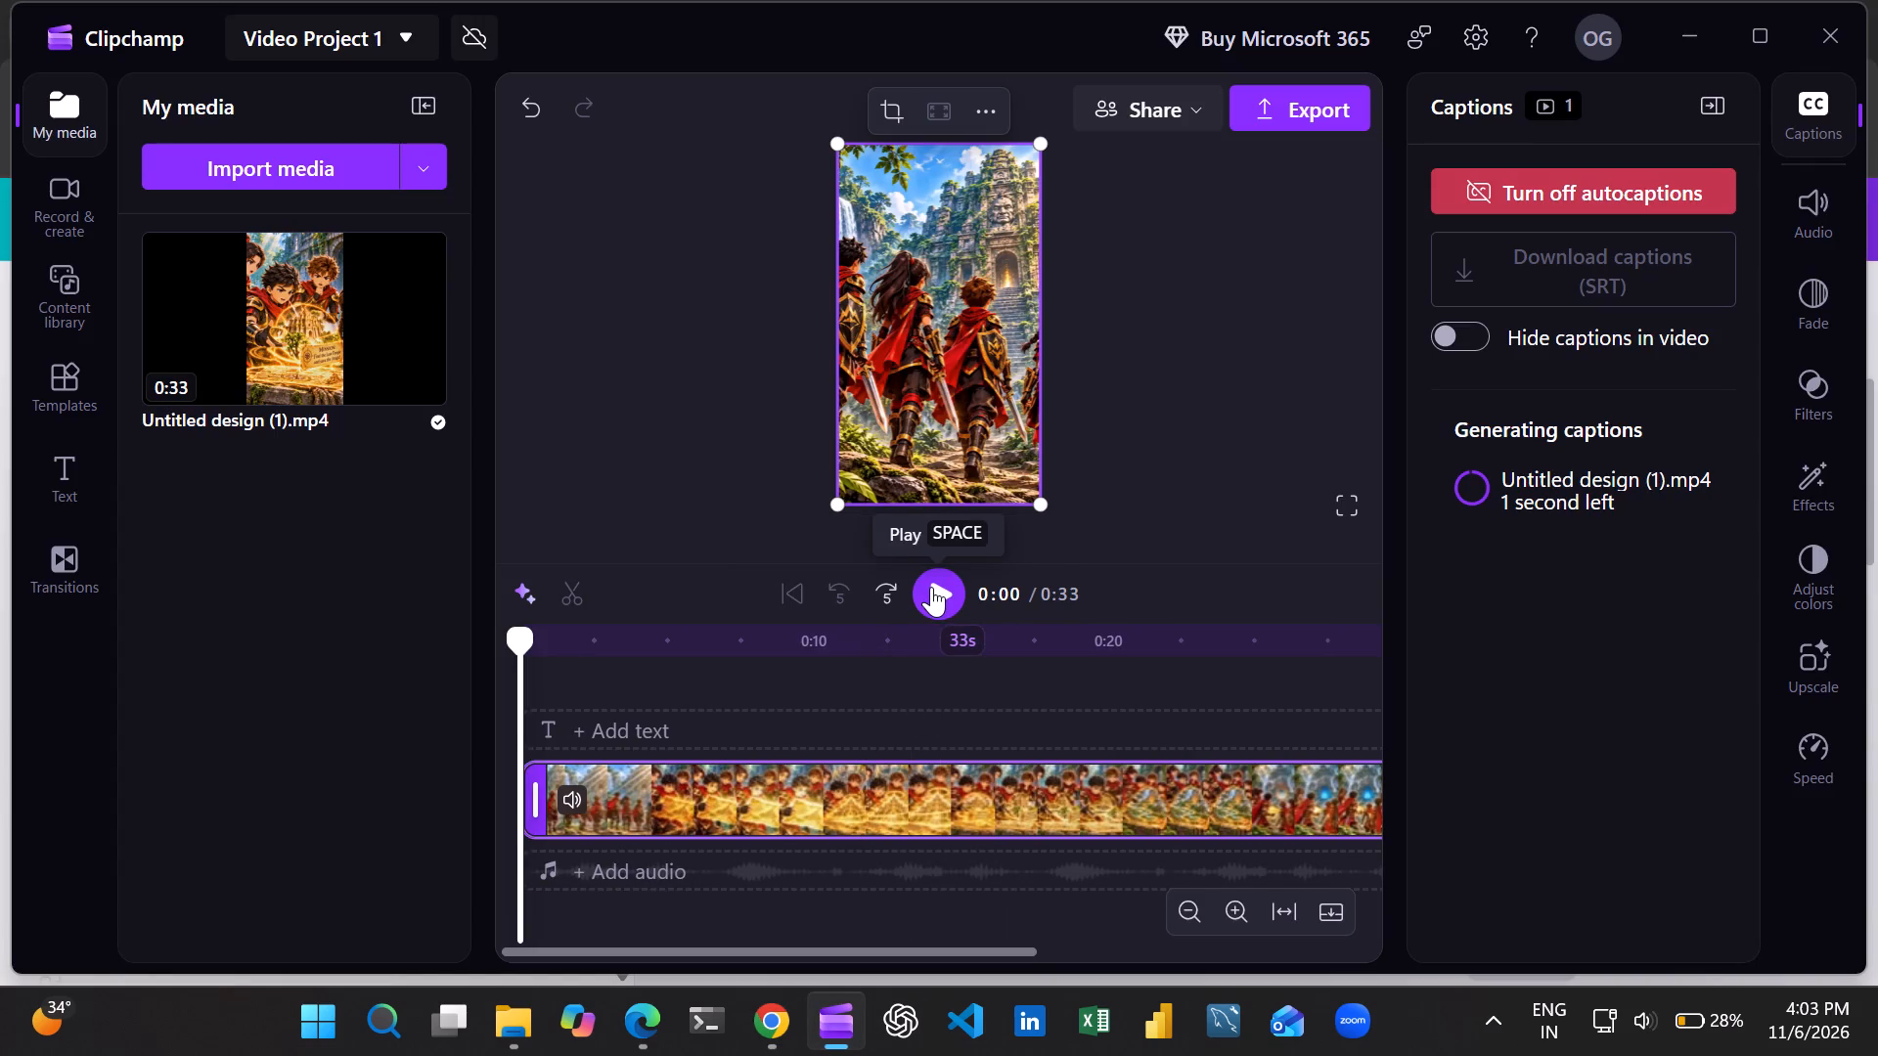
left_click(931, 587)
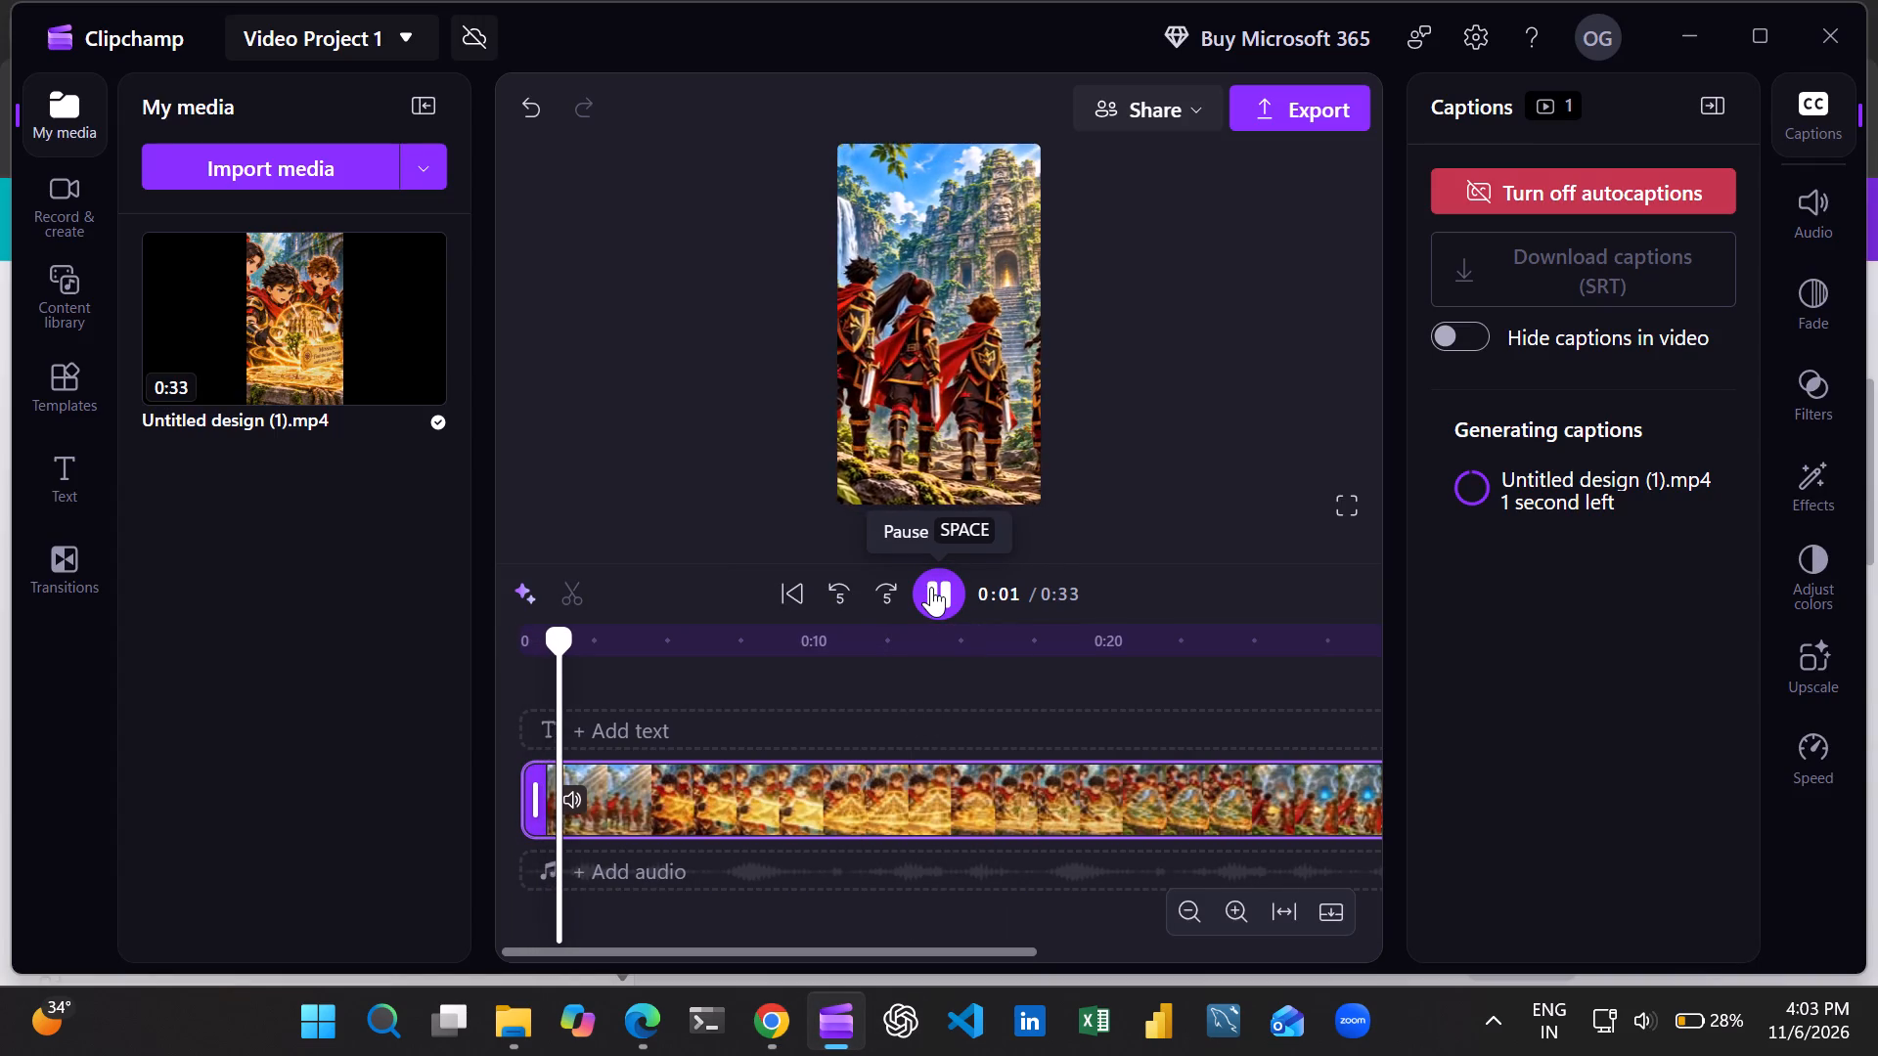
left_click(931, 587)
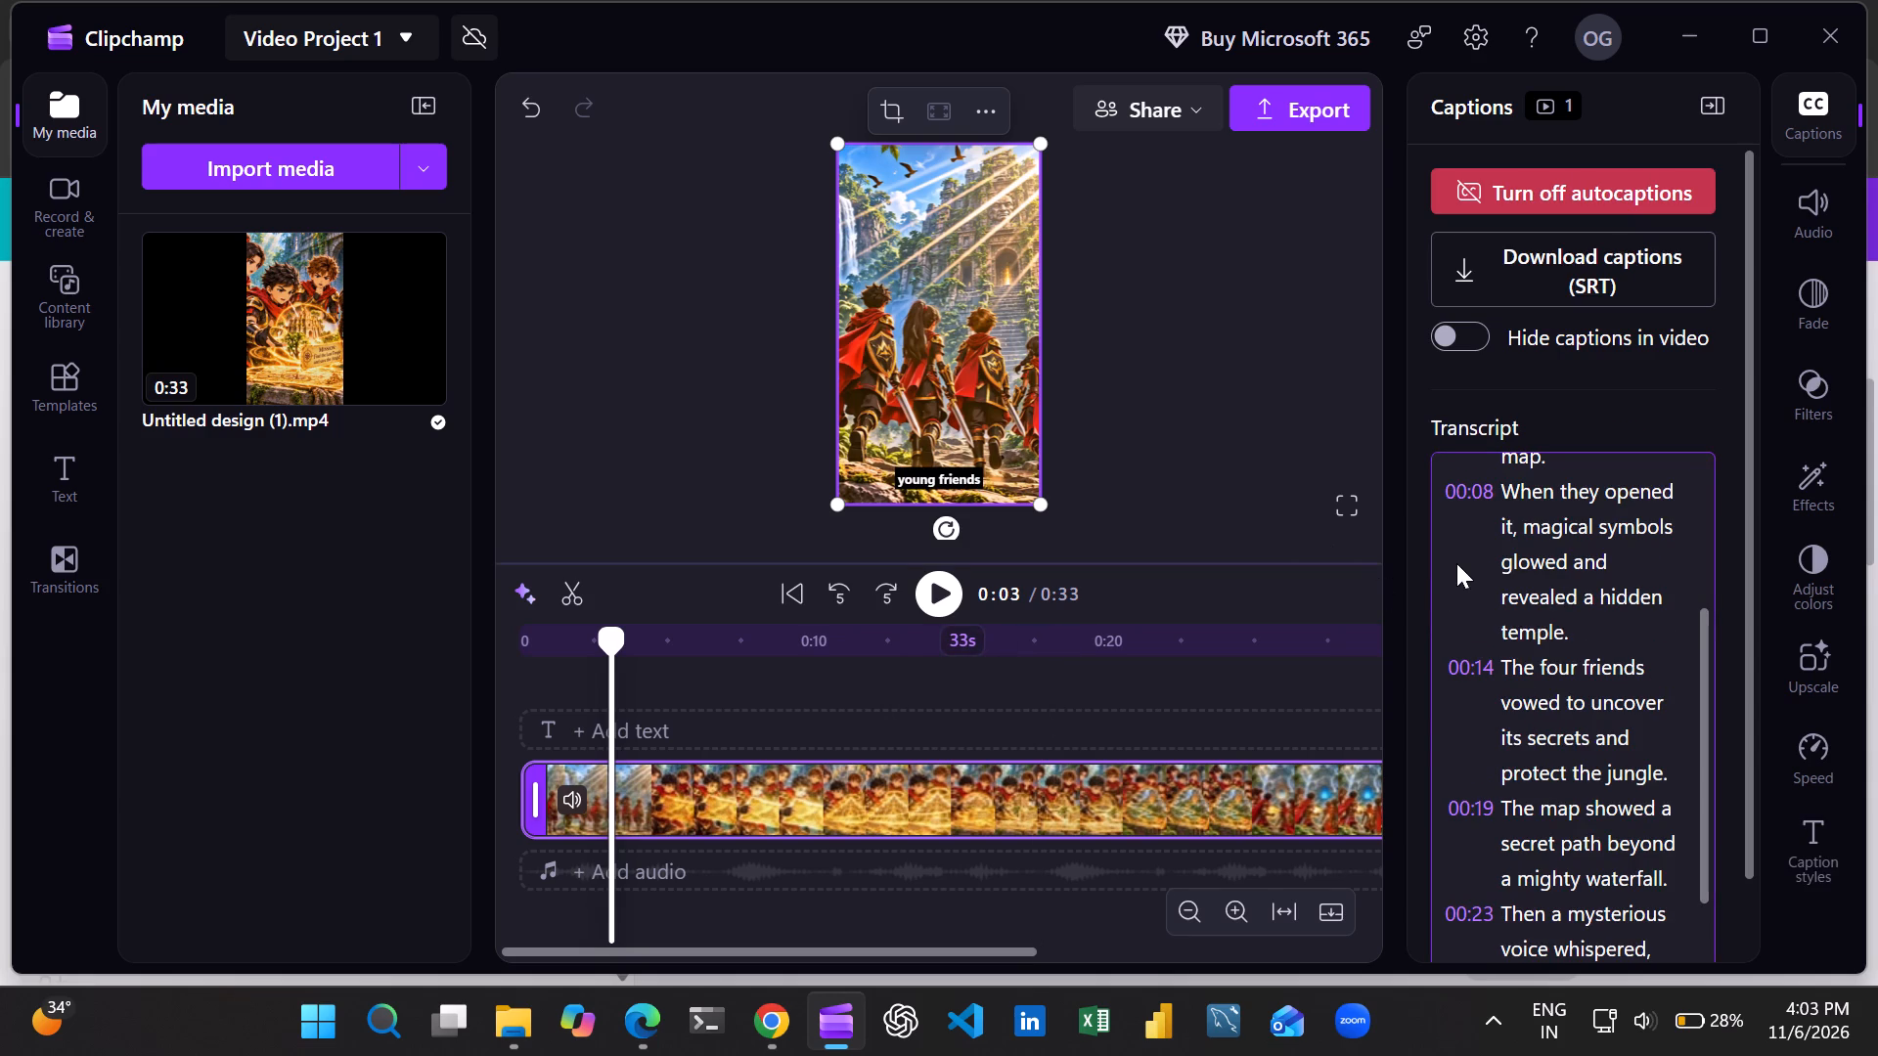
scroll(1456, 559, "down", 4)
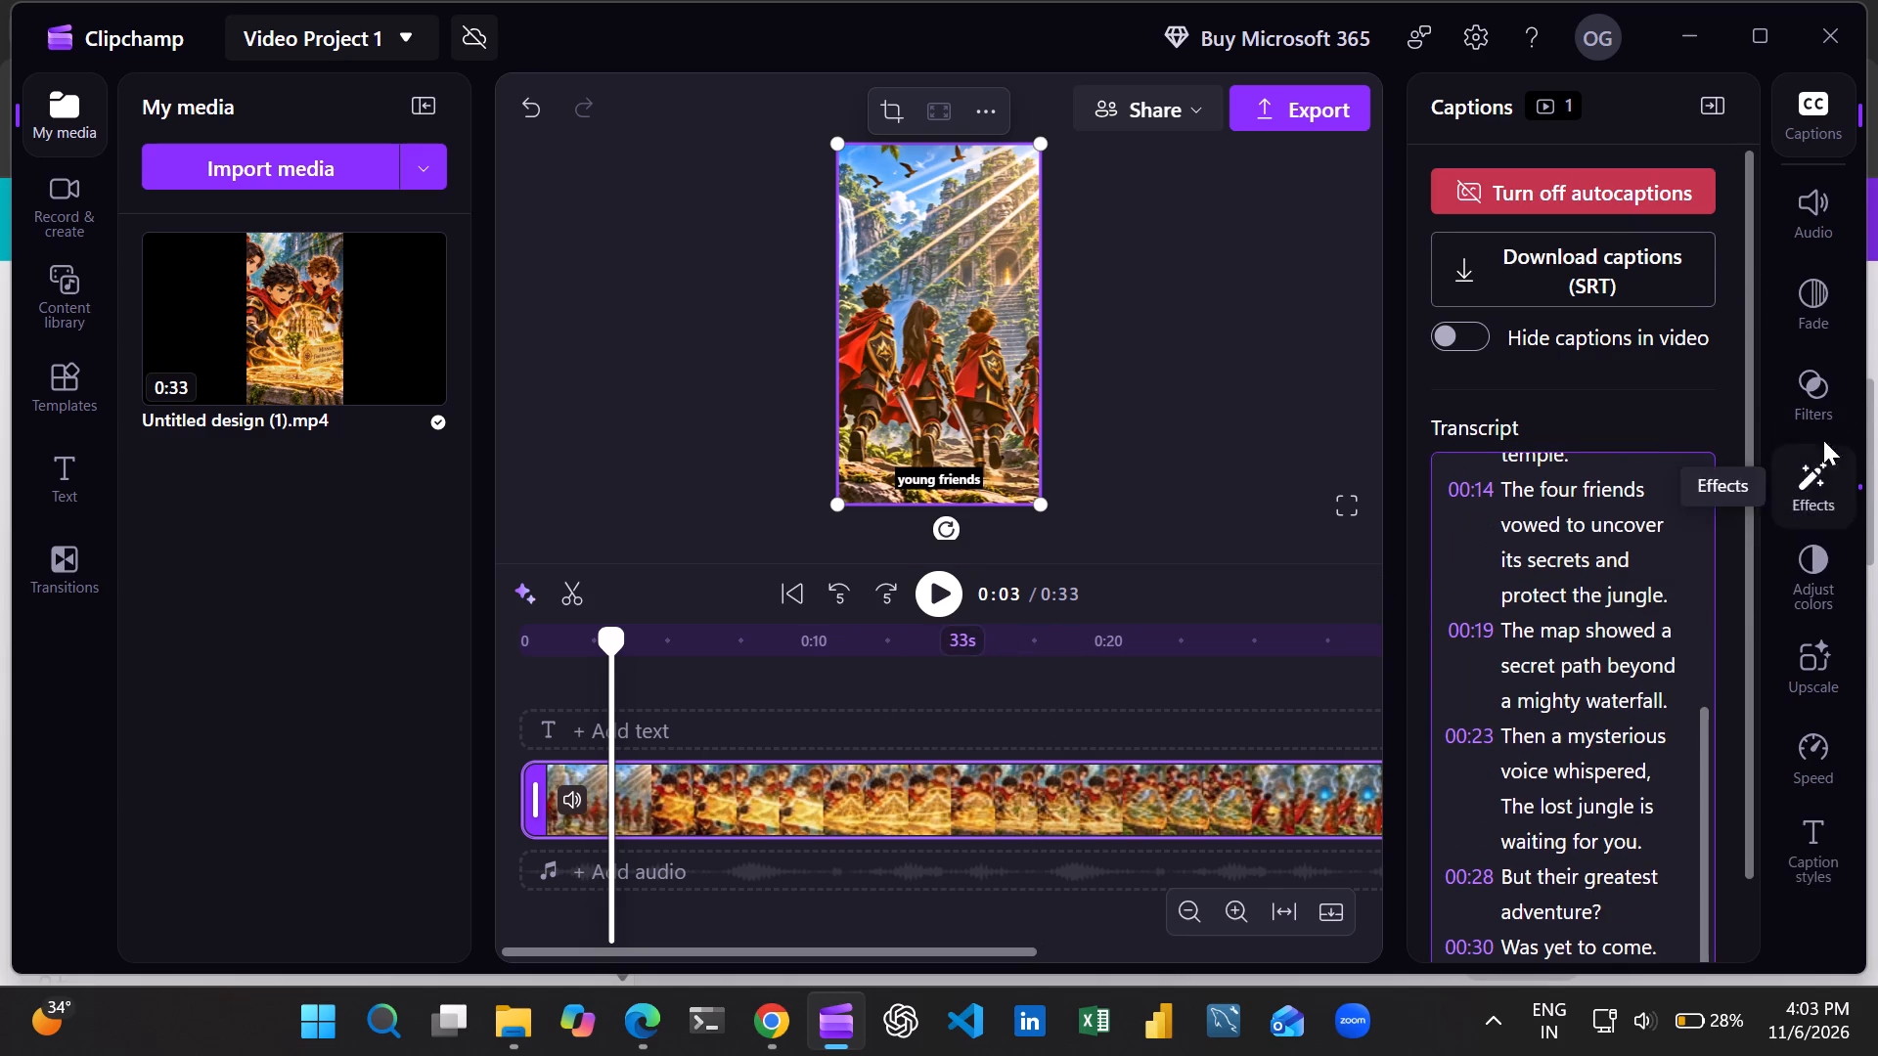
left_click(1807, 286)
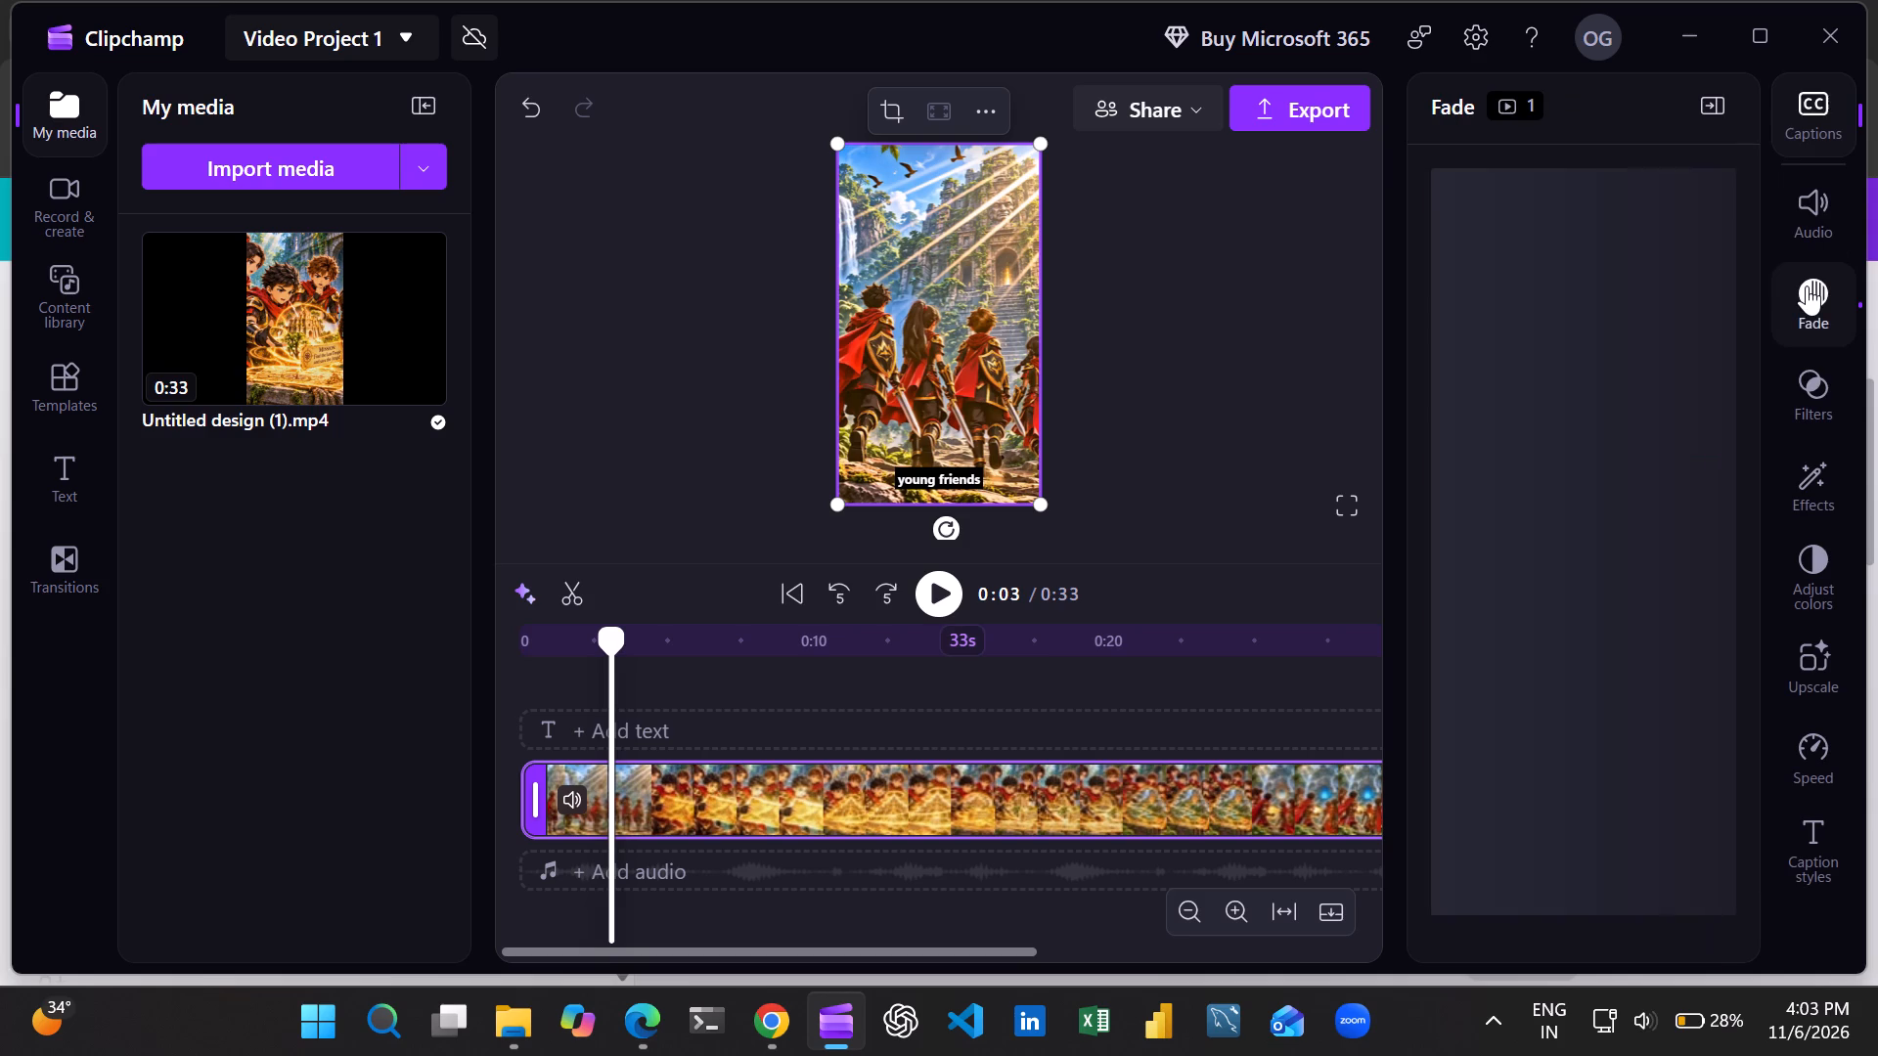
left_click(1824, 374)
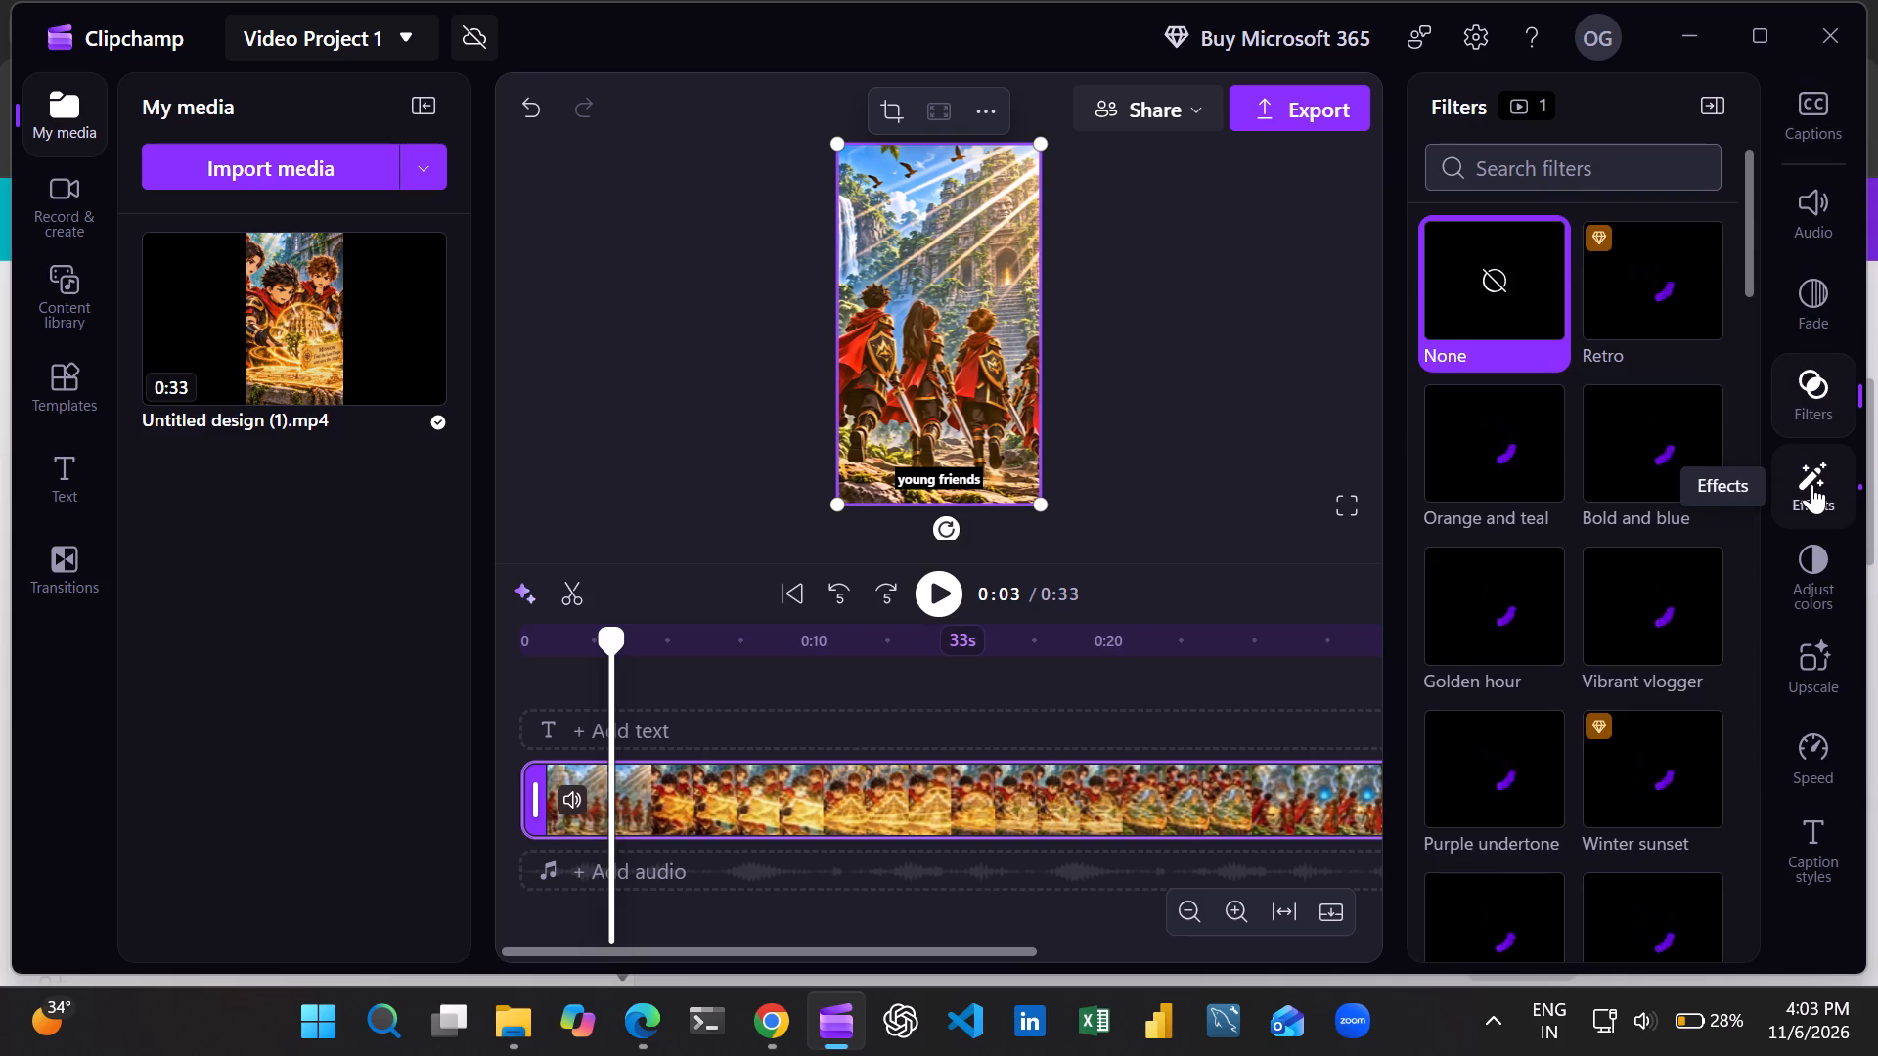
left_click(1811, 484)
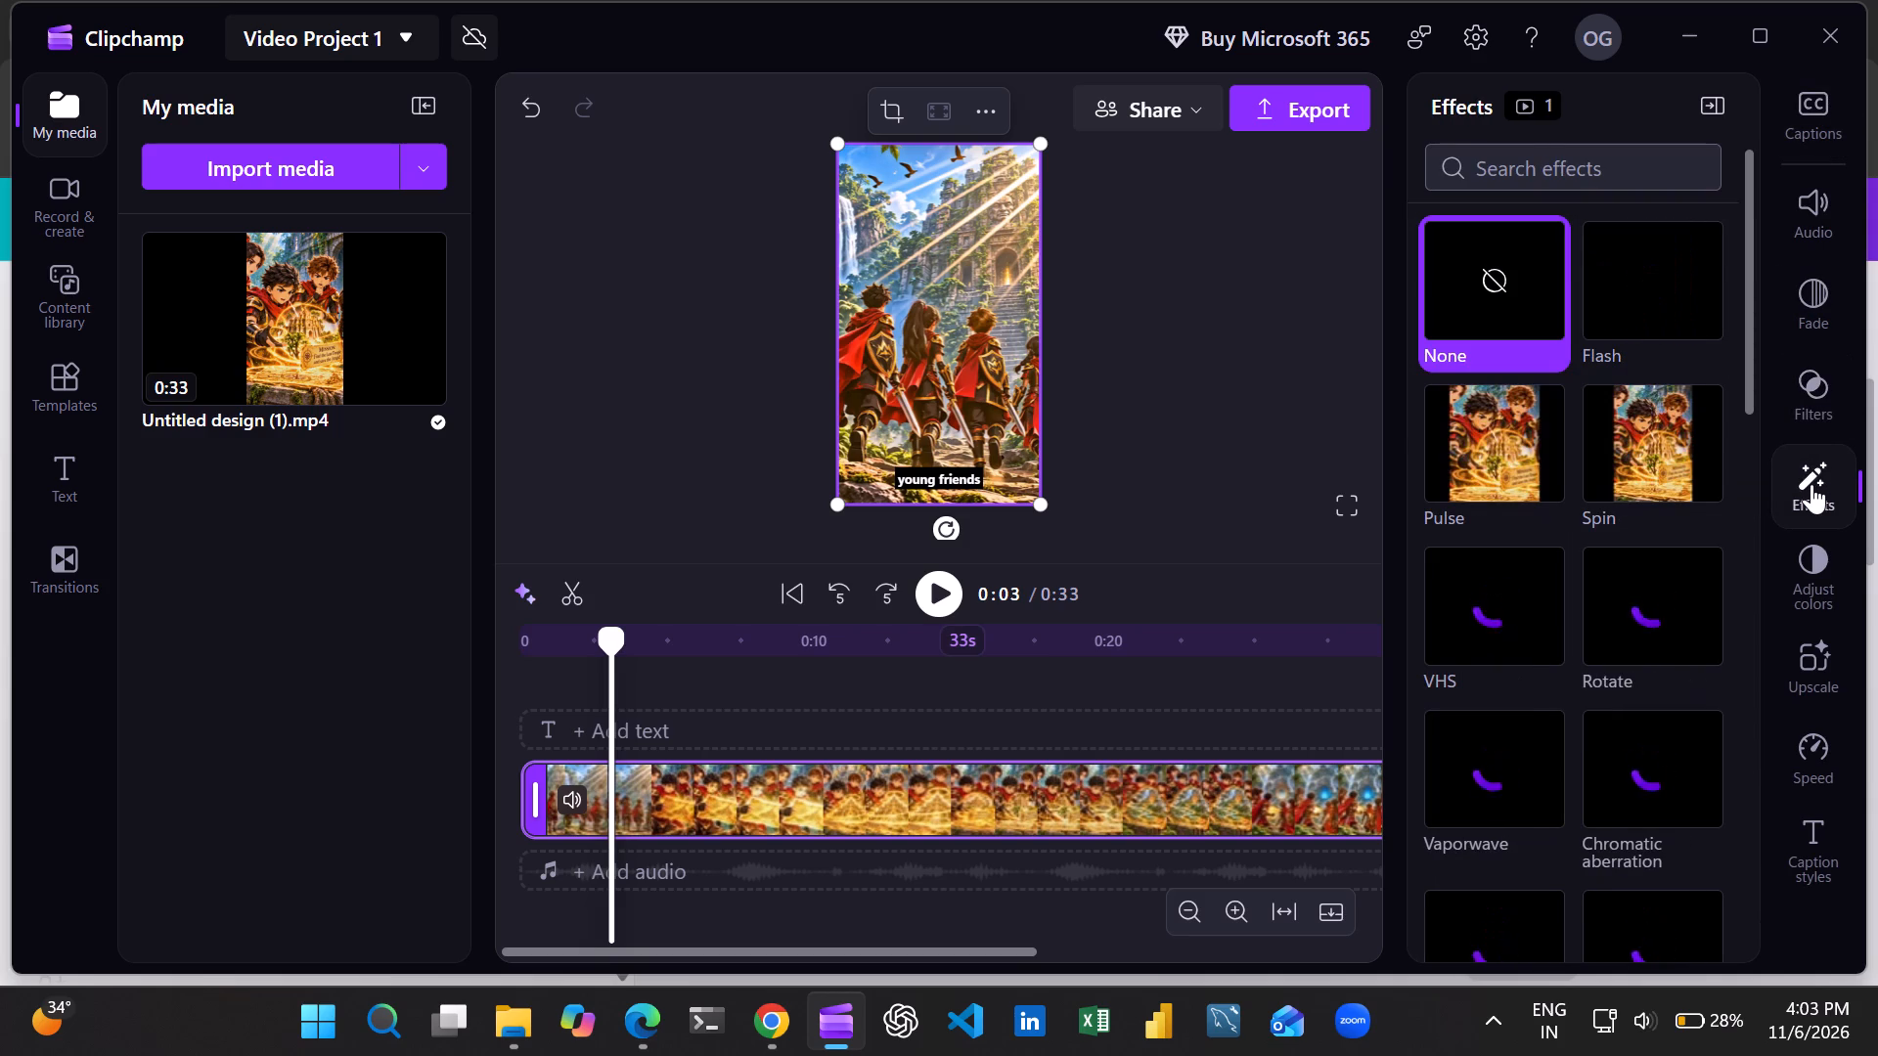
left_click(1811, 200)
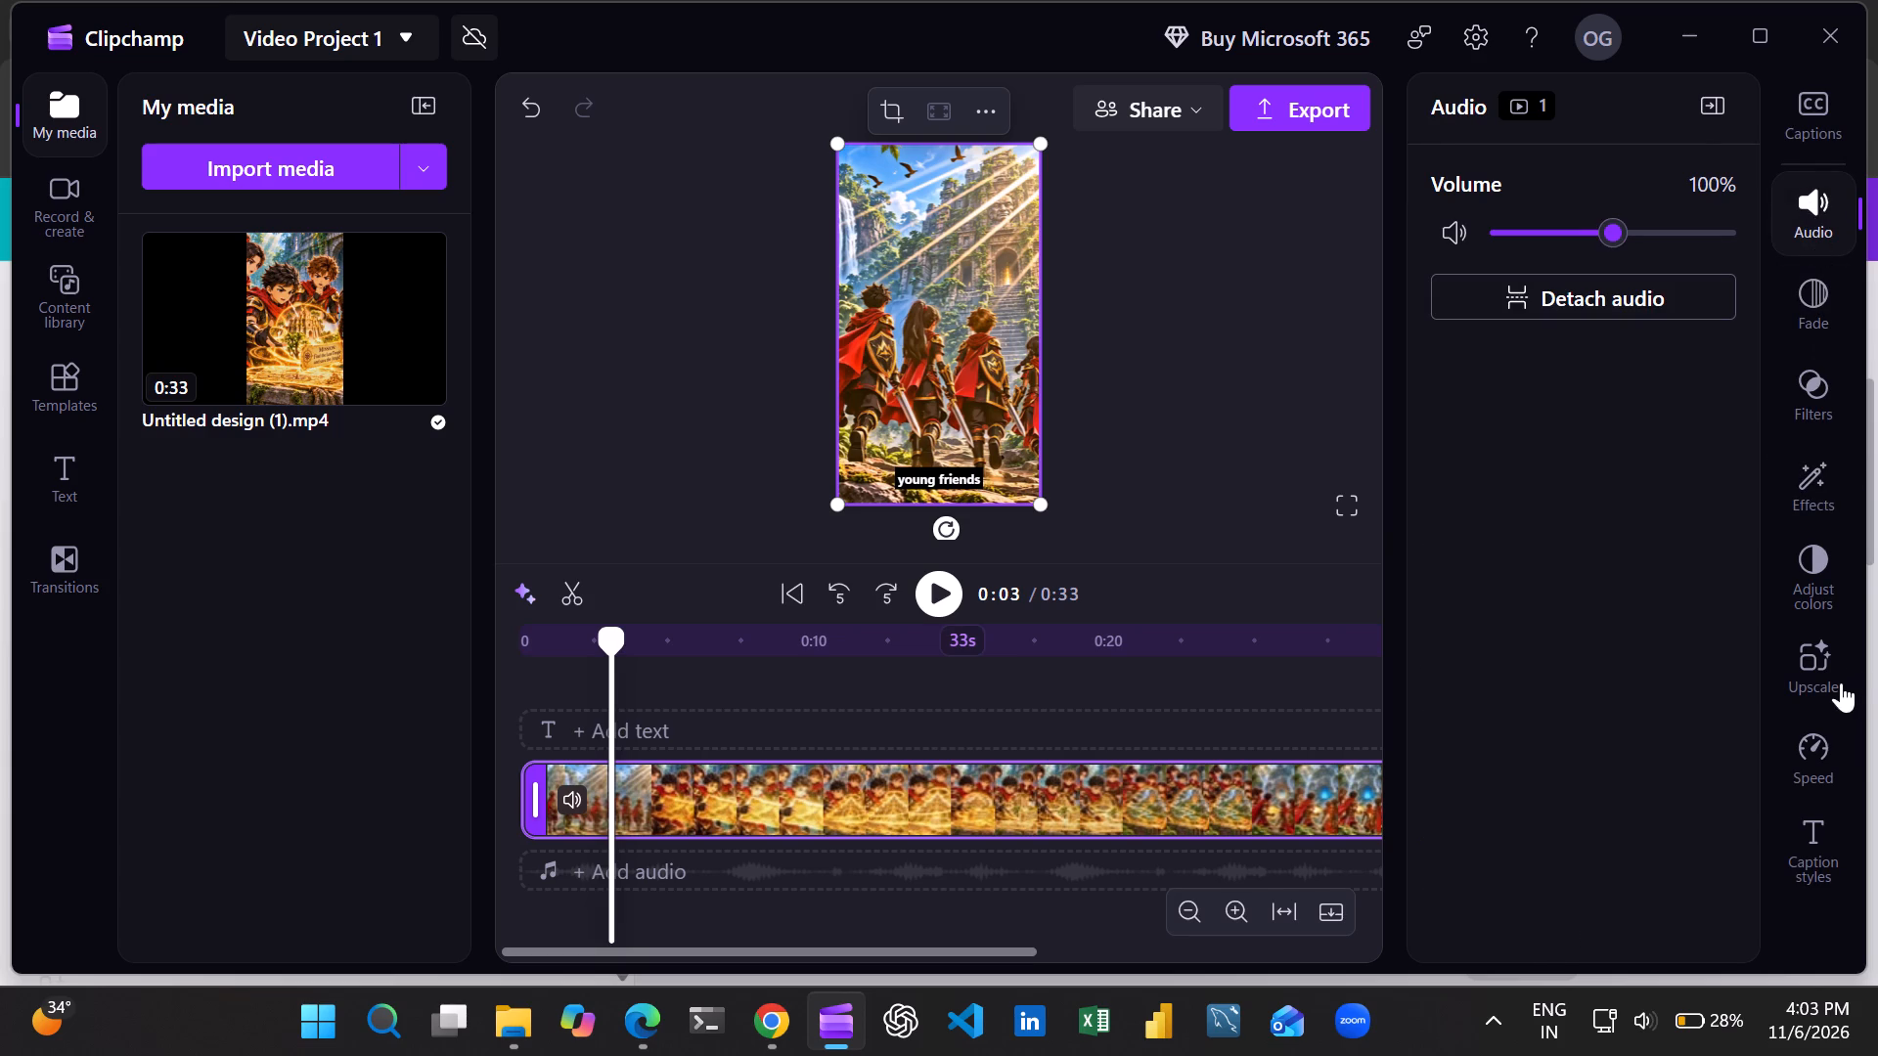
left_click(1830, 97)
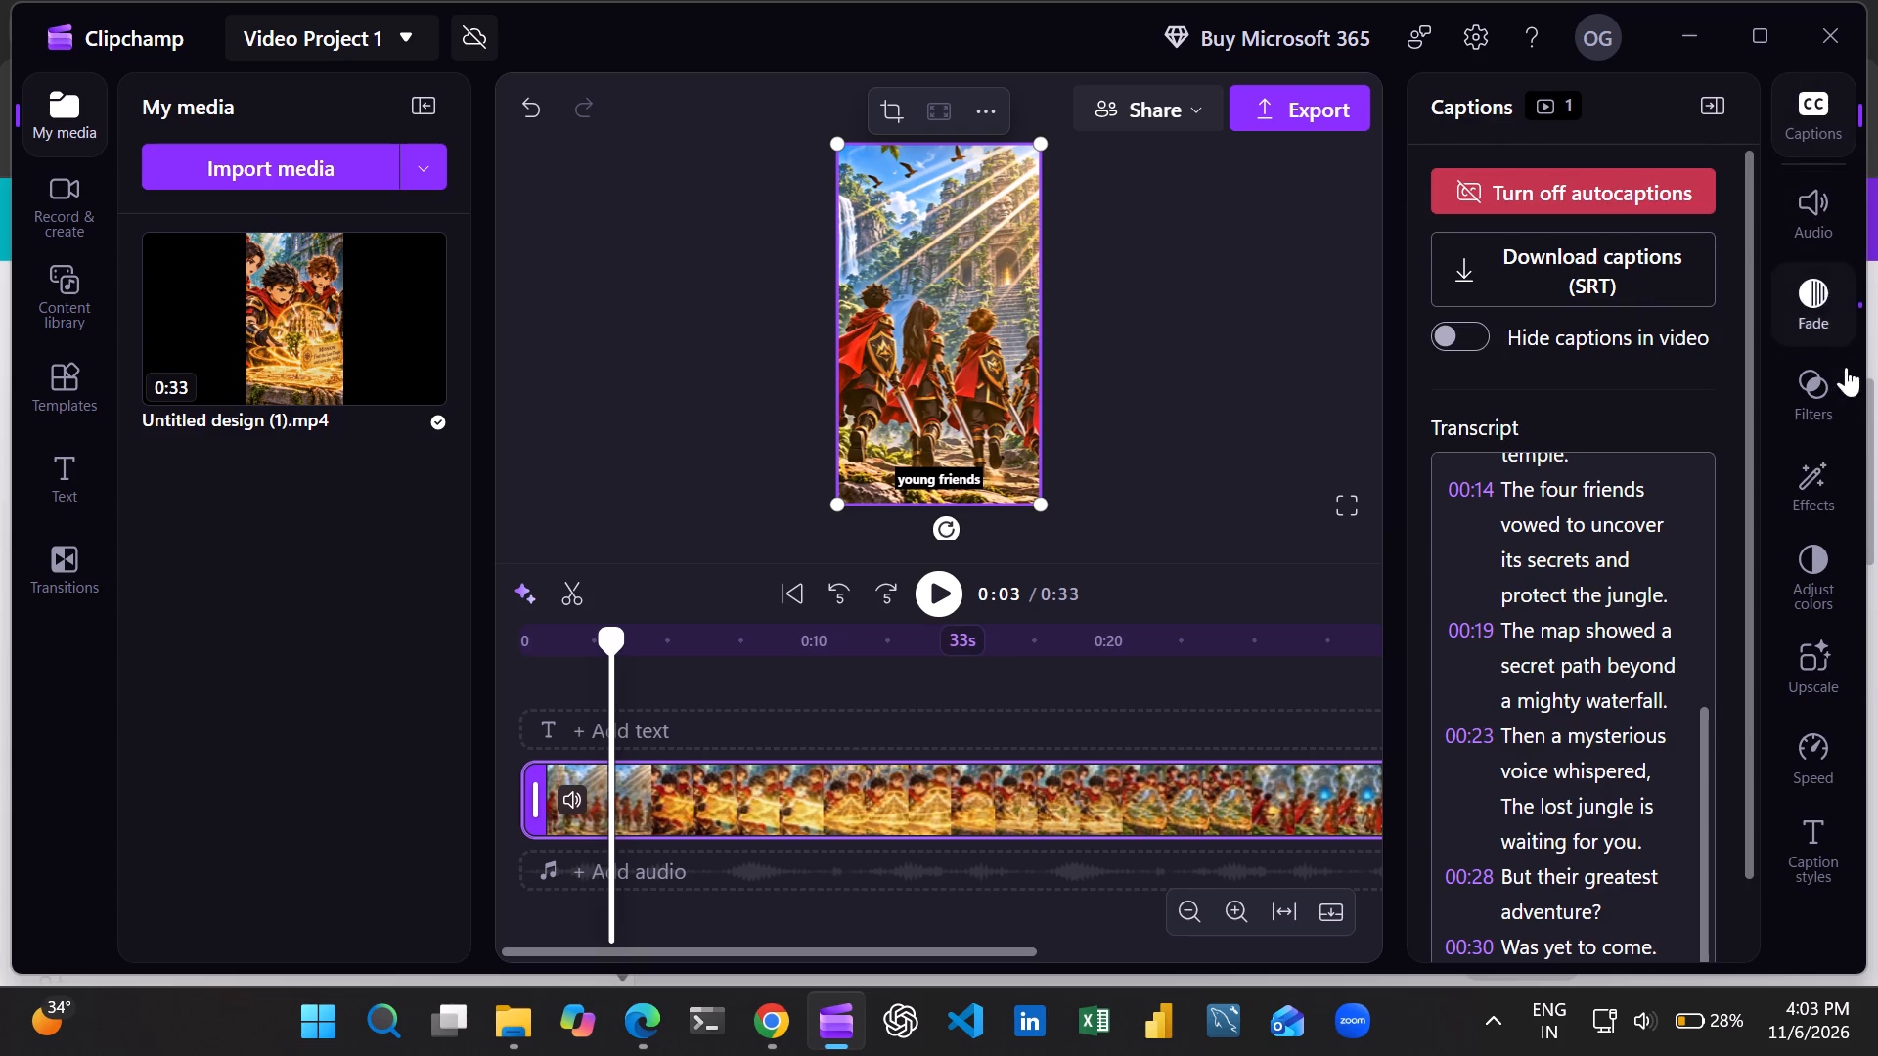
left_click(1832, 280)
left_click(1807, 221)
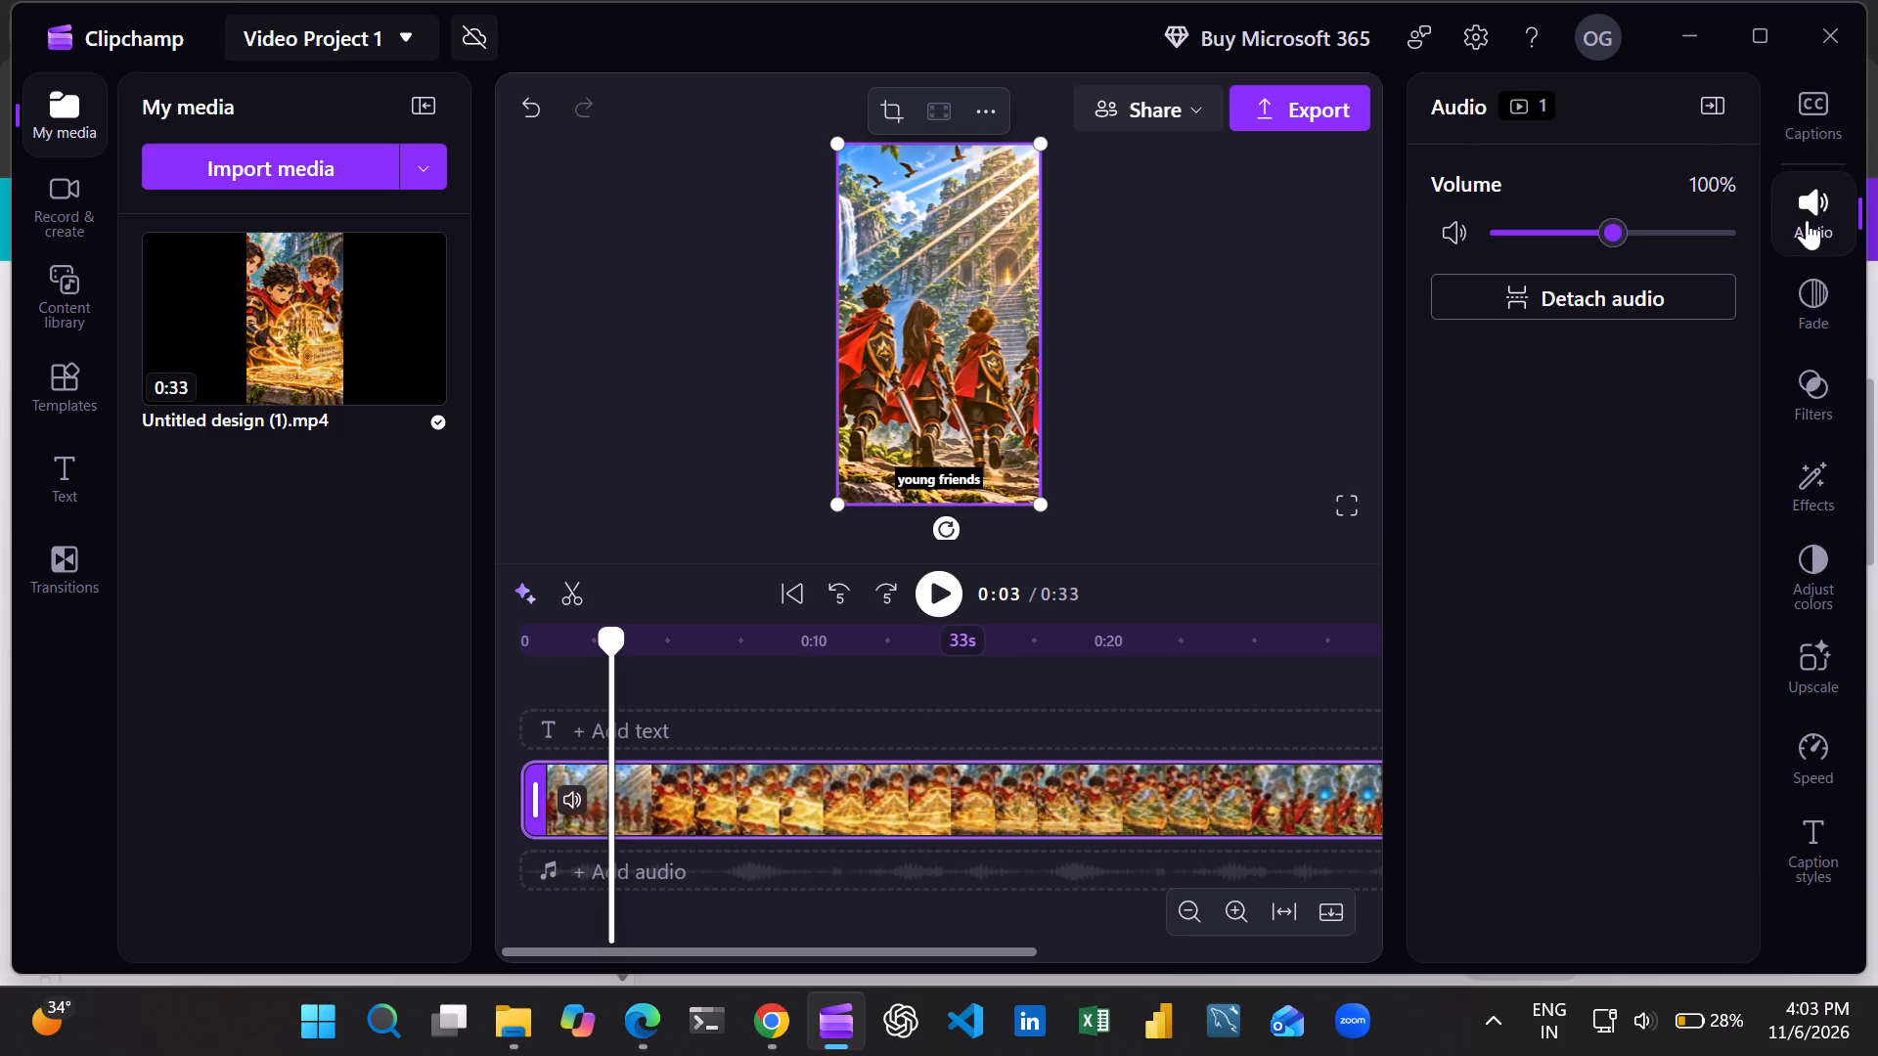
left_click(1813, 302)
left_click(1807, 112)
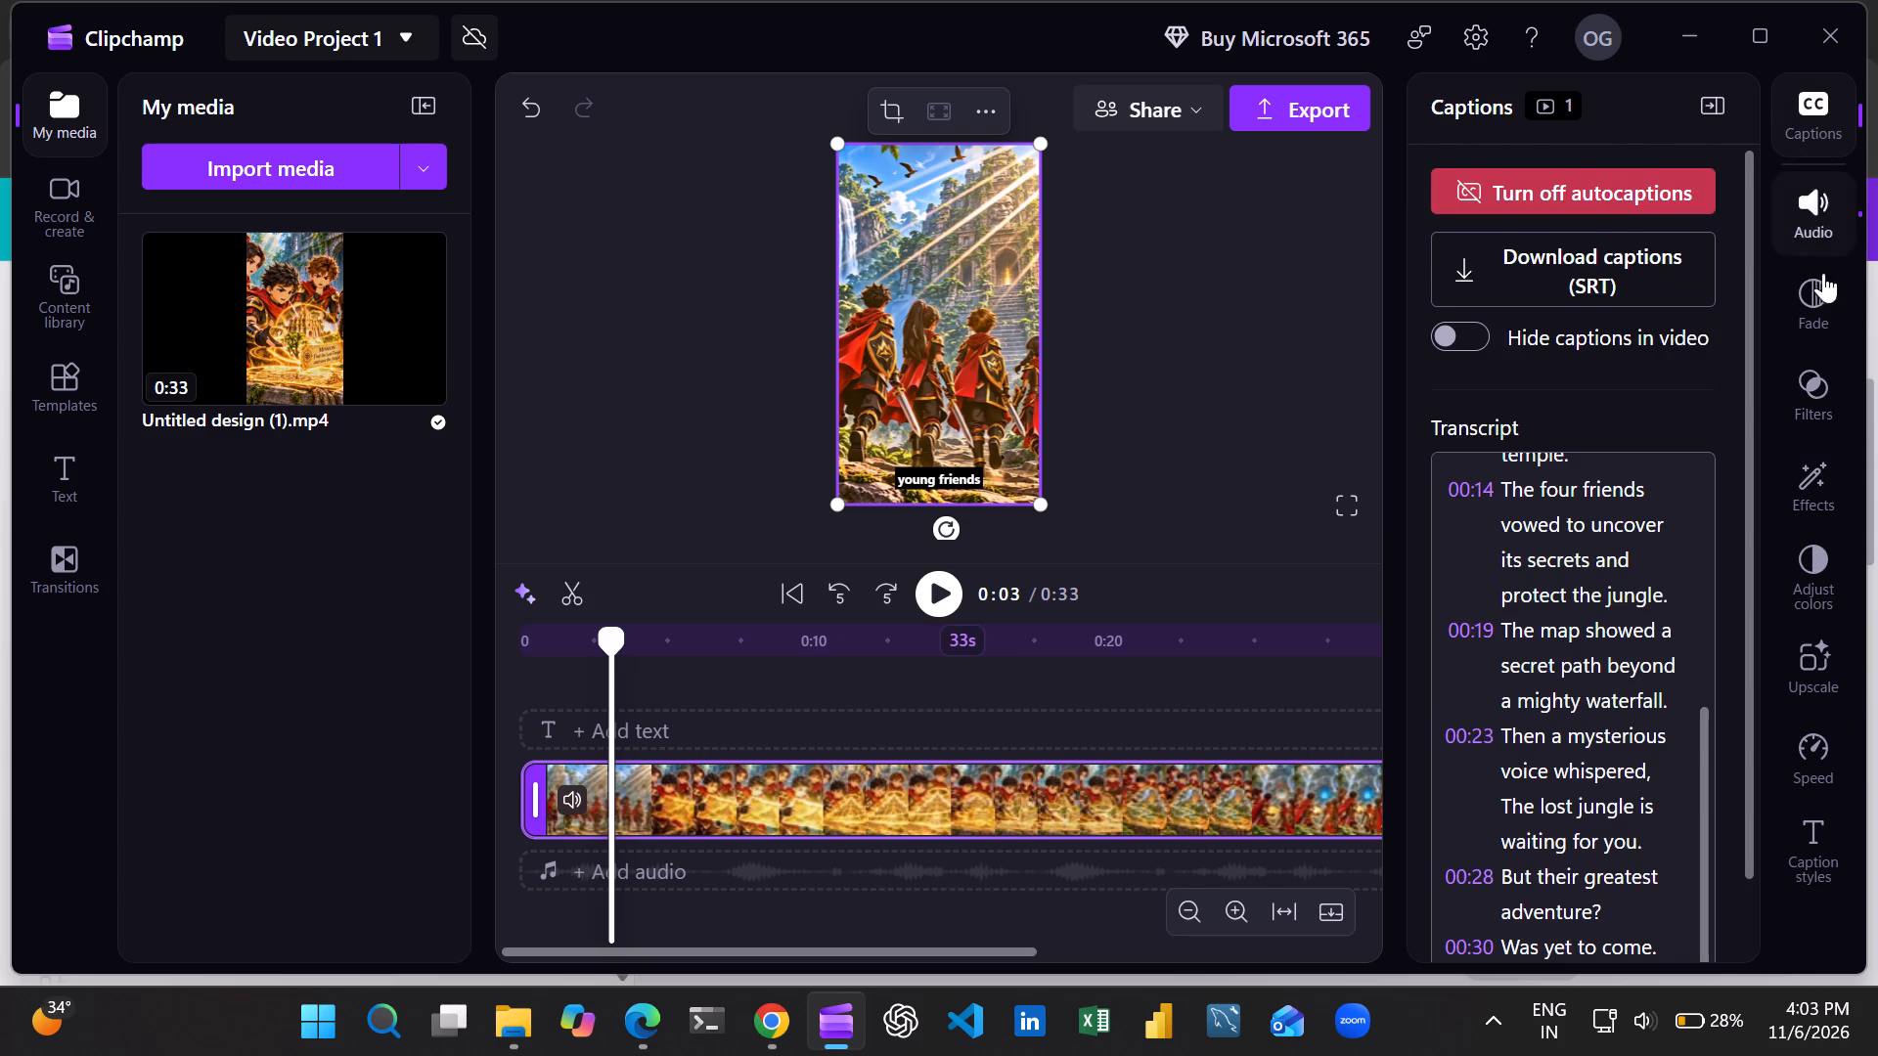
Apply the Creator text style to the video's captions after comparing it with the Classic style.
left_click(1815, 826)
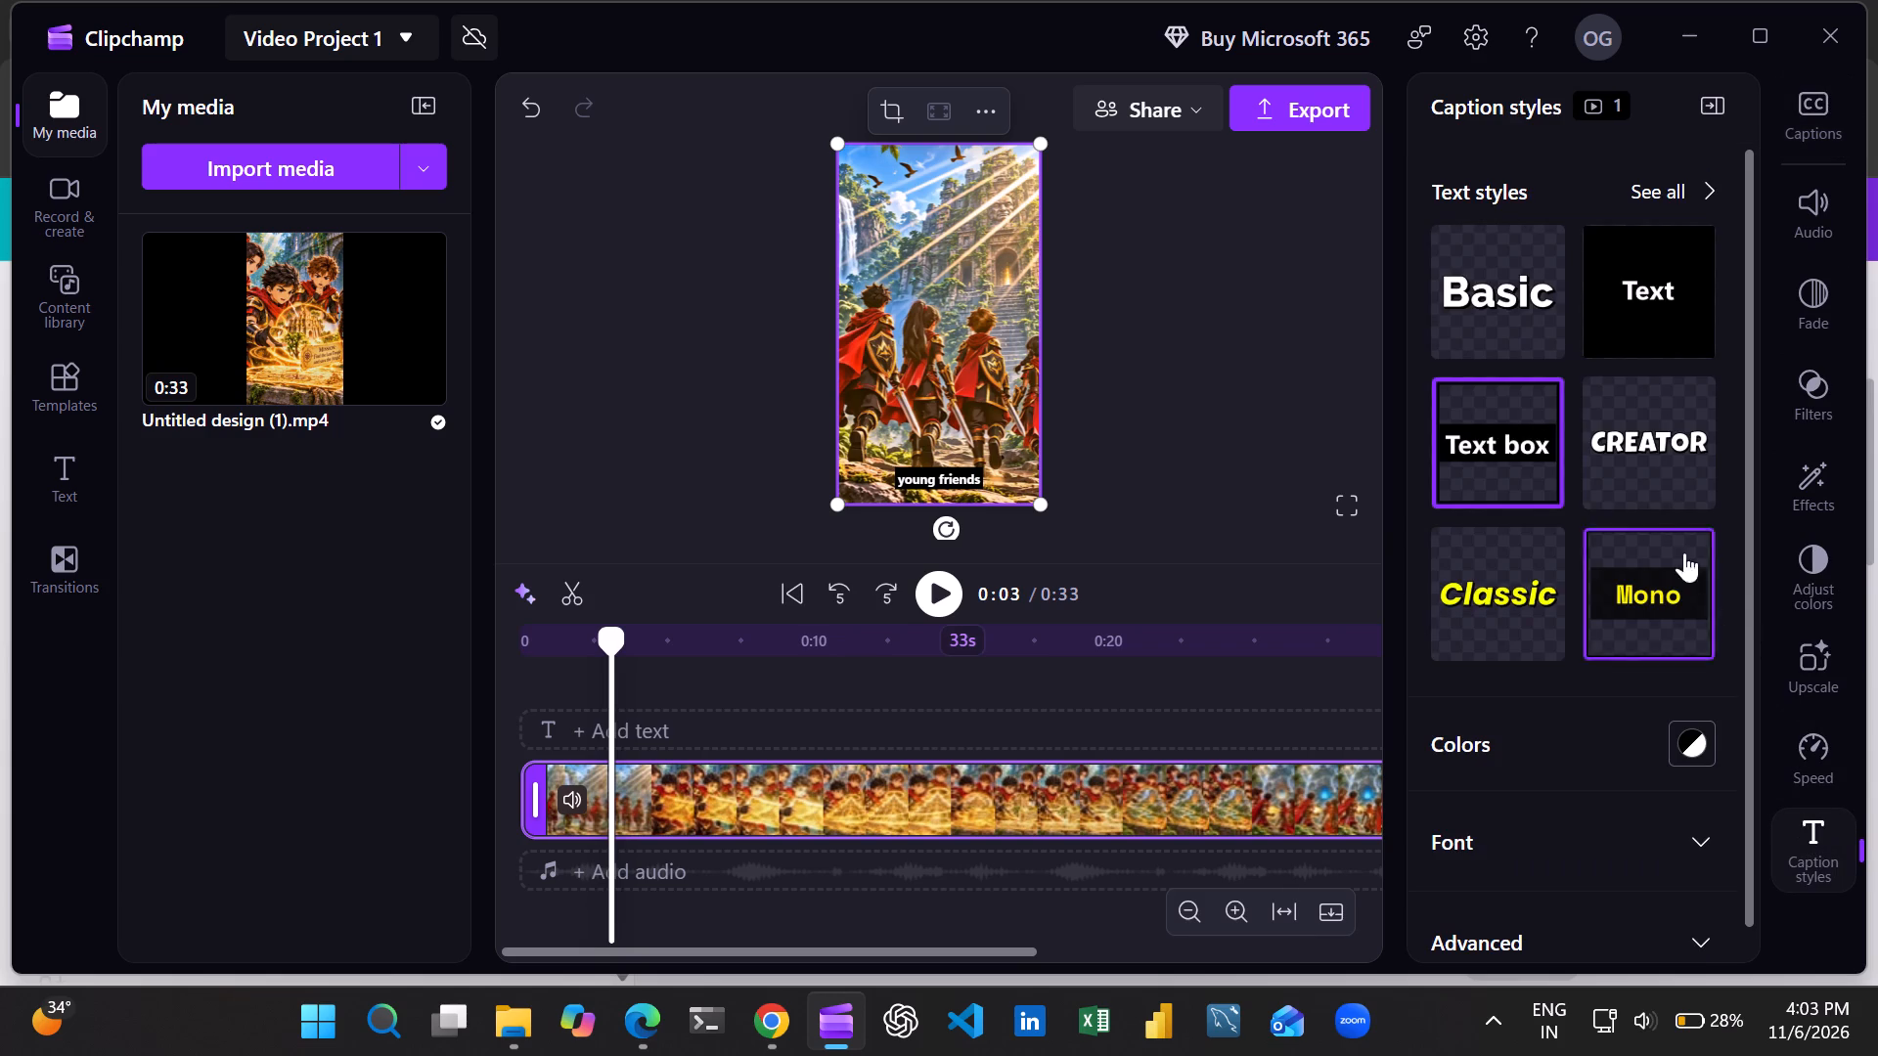
left_click(1648, 450)
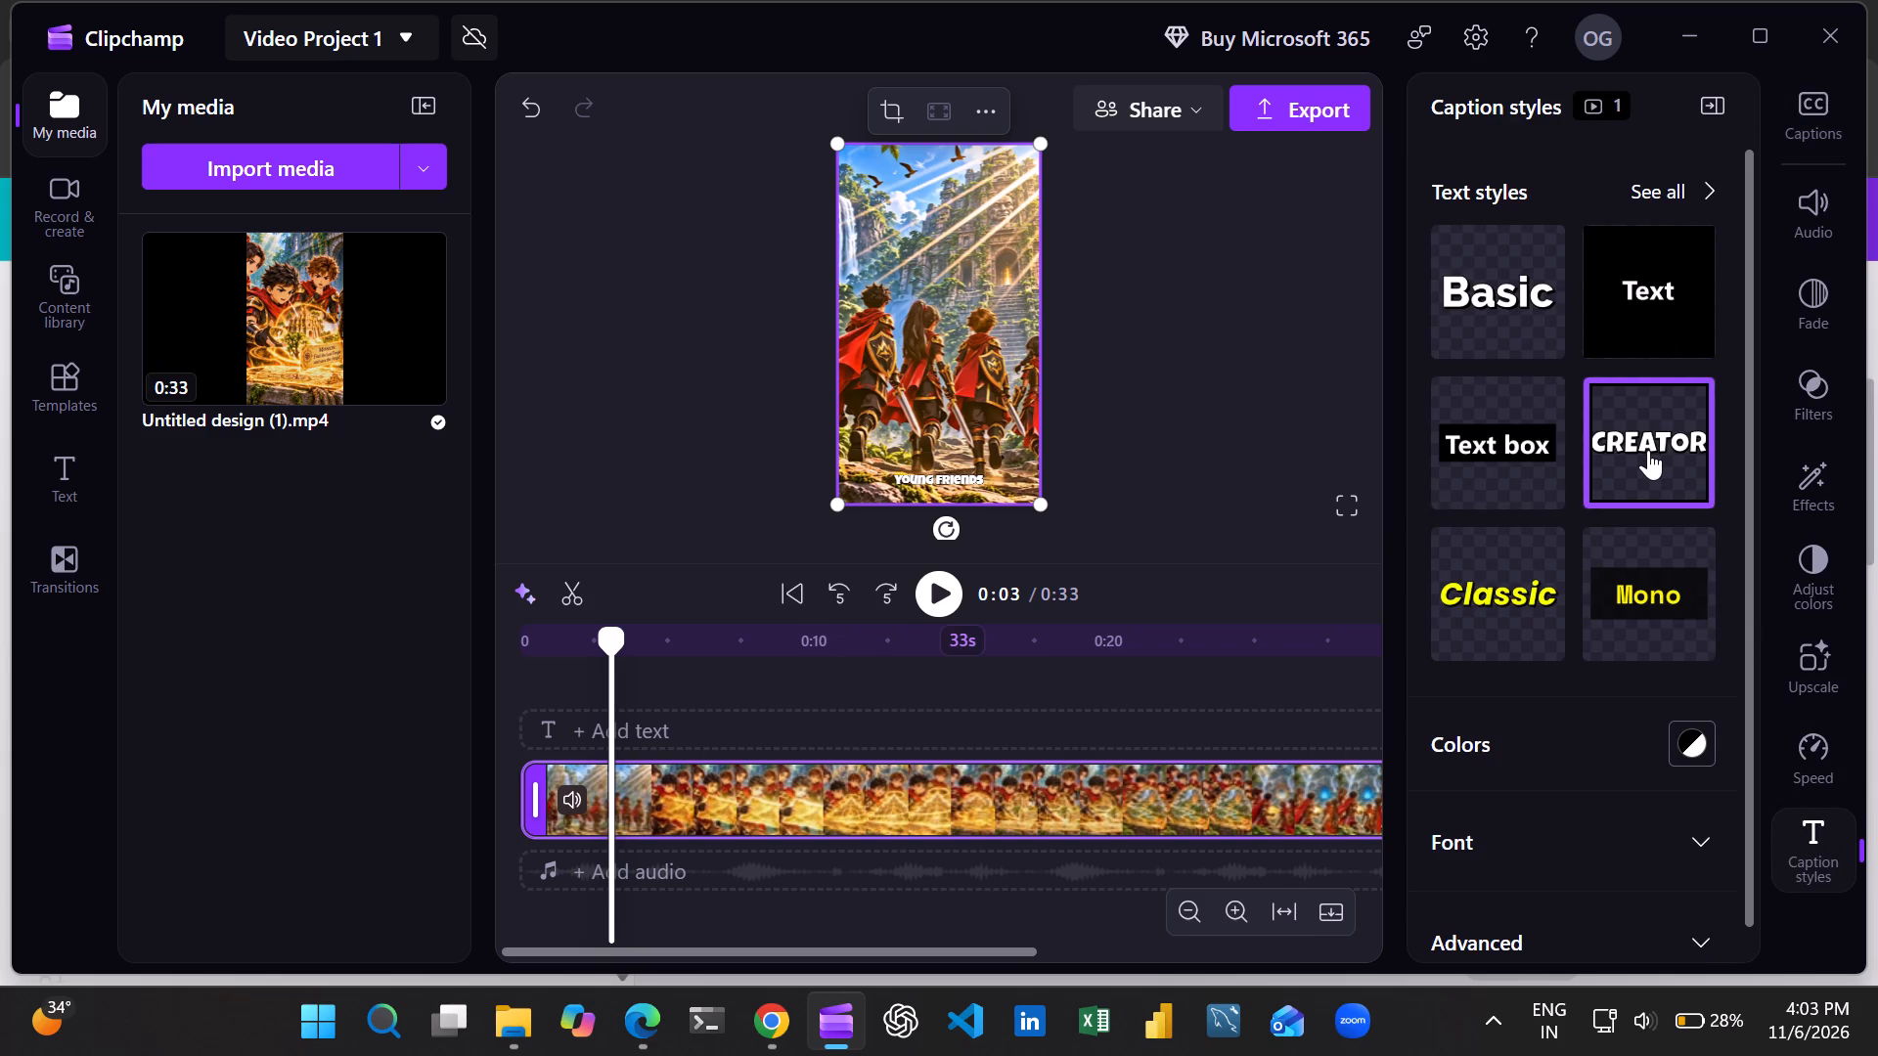
left_click(1456, 582)
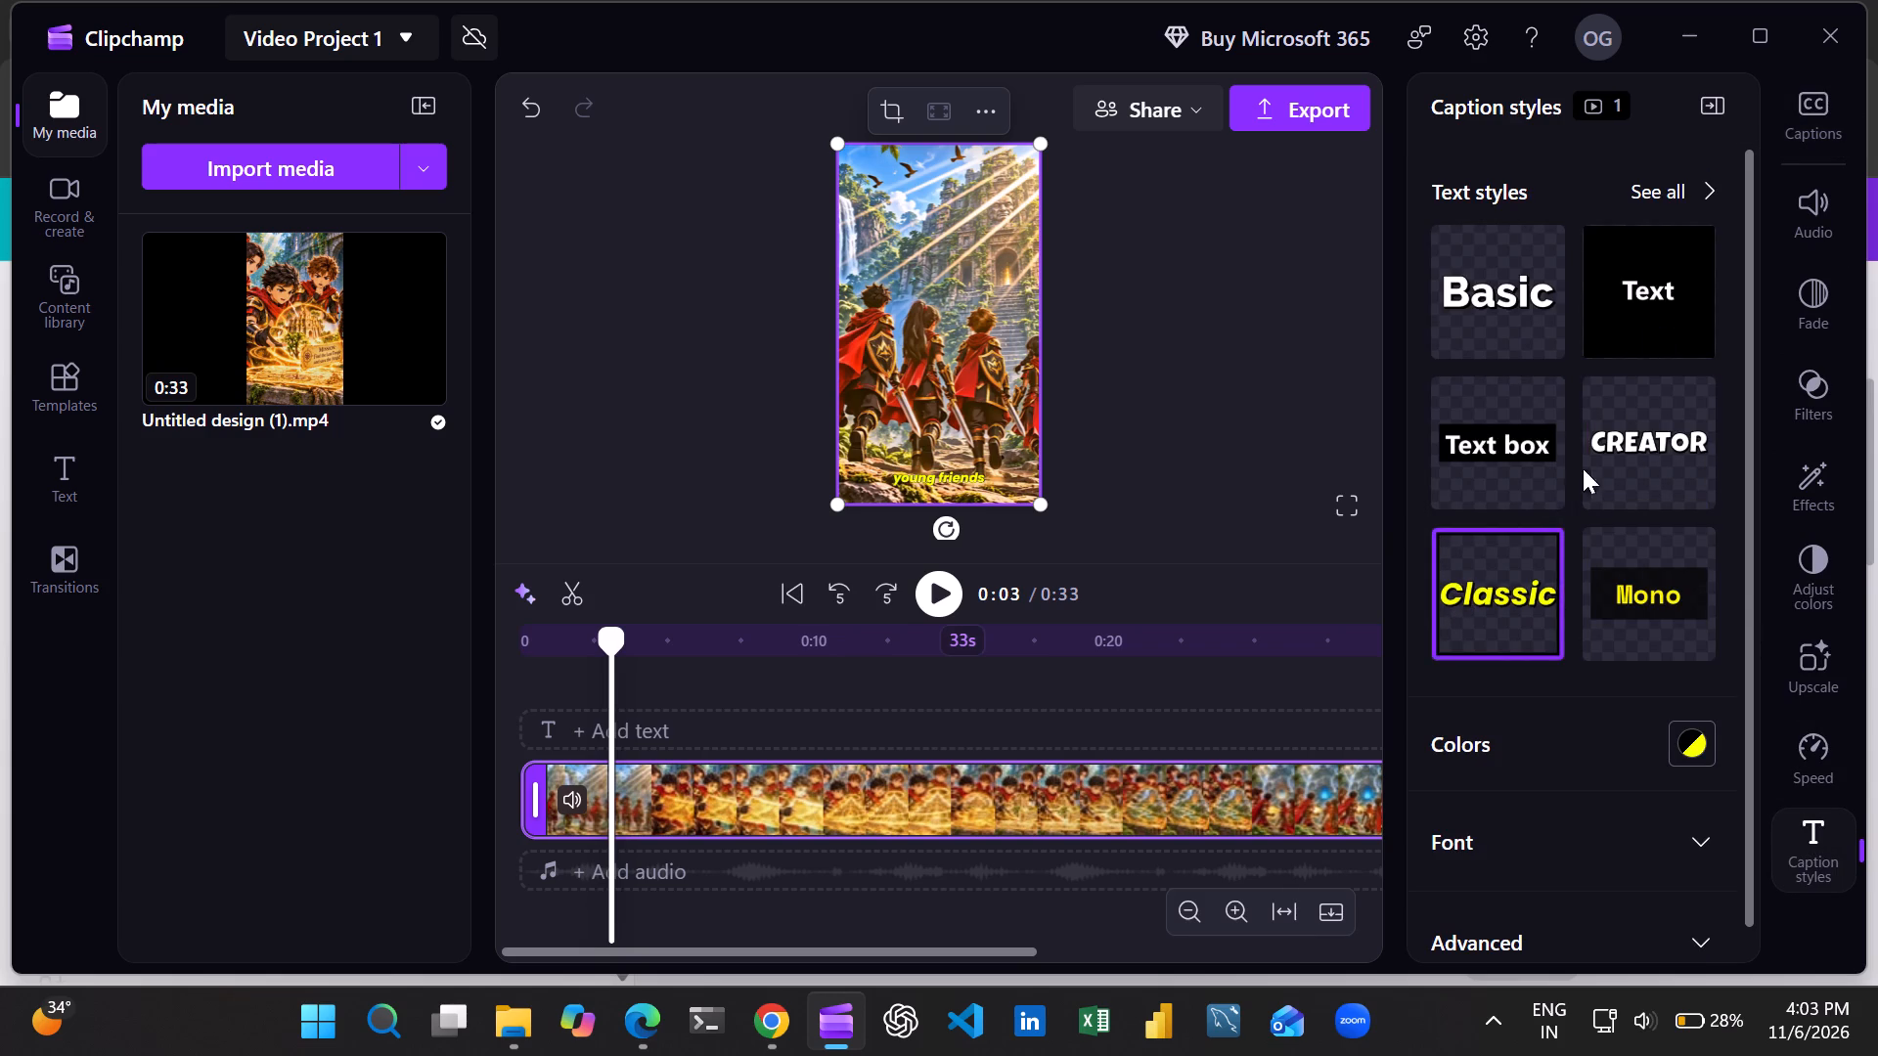
left_click(1593, 450)
scroll(1560, 630, "down", 3)
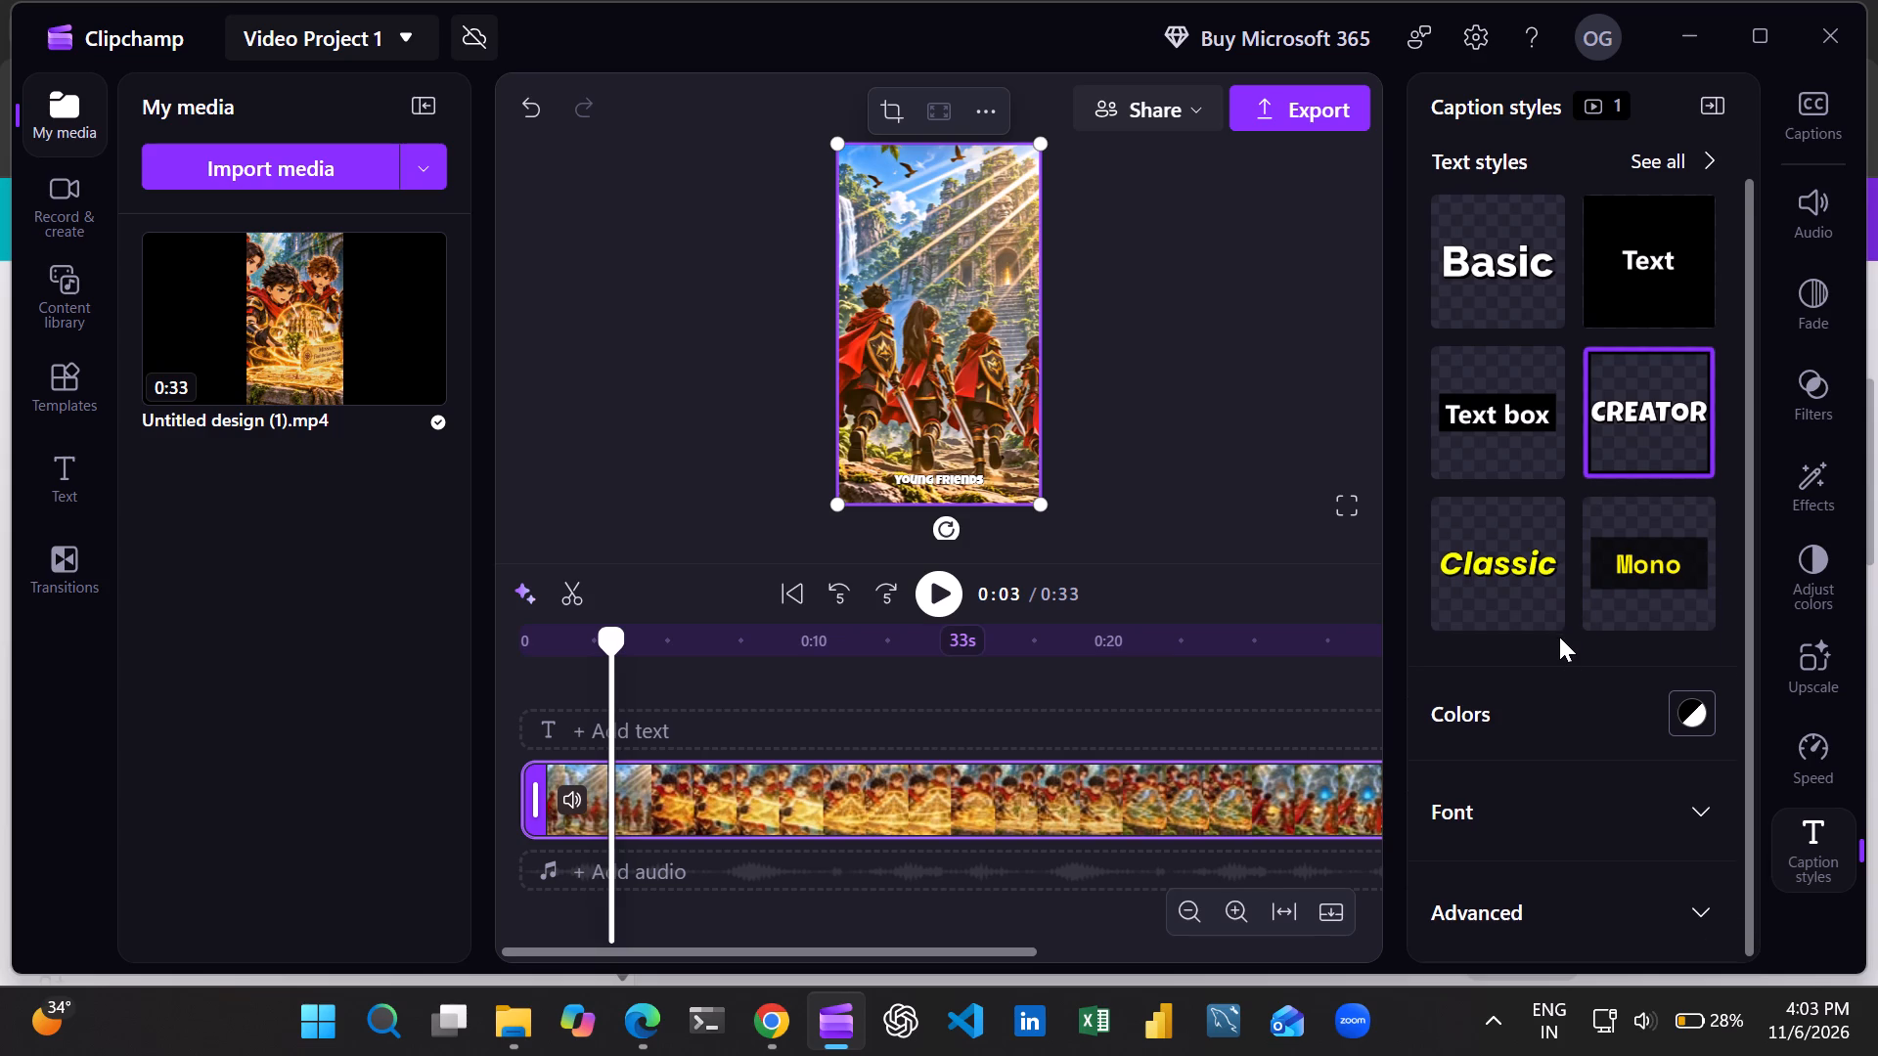
scroll(1559, 637, "down", 2)
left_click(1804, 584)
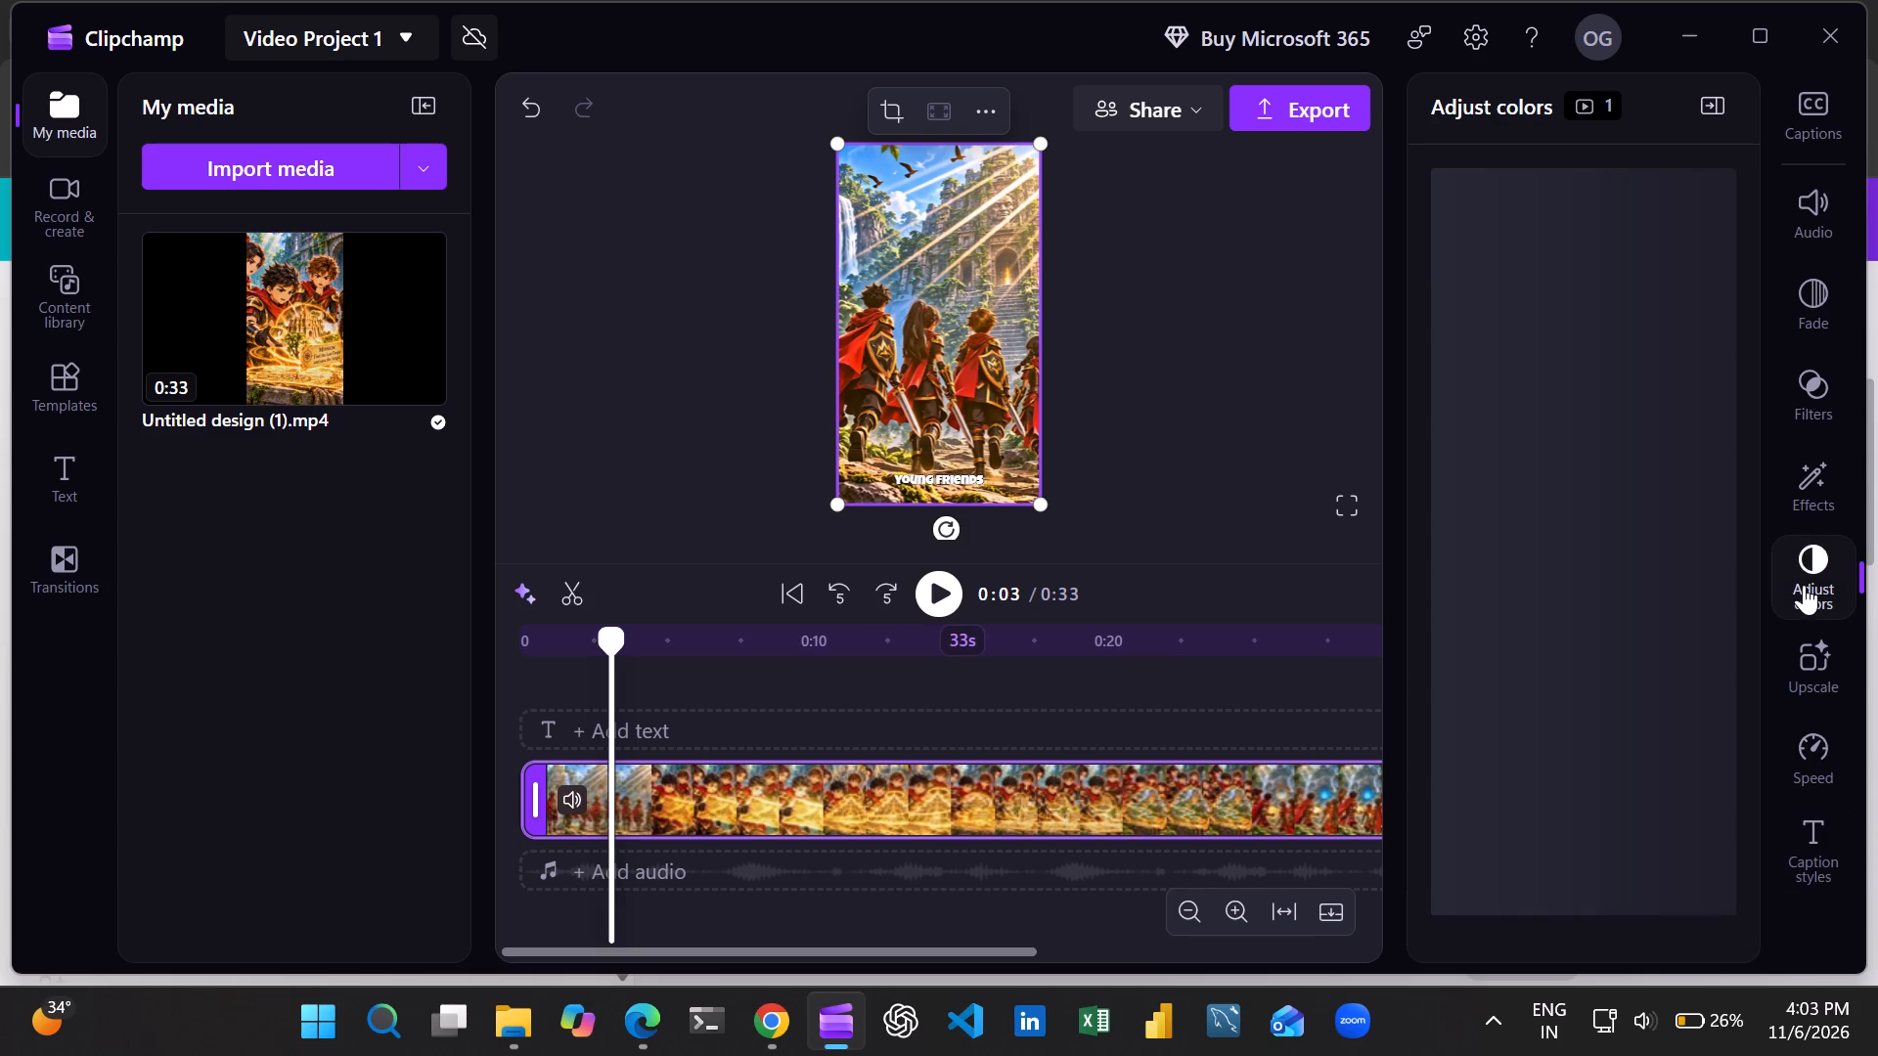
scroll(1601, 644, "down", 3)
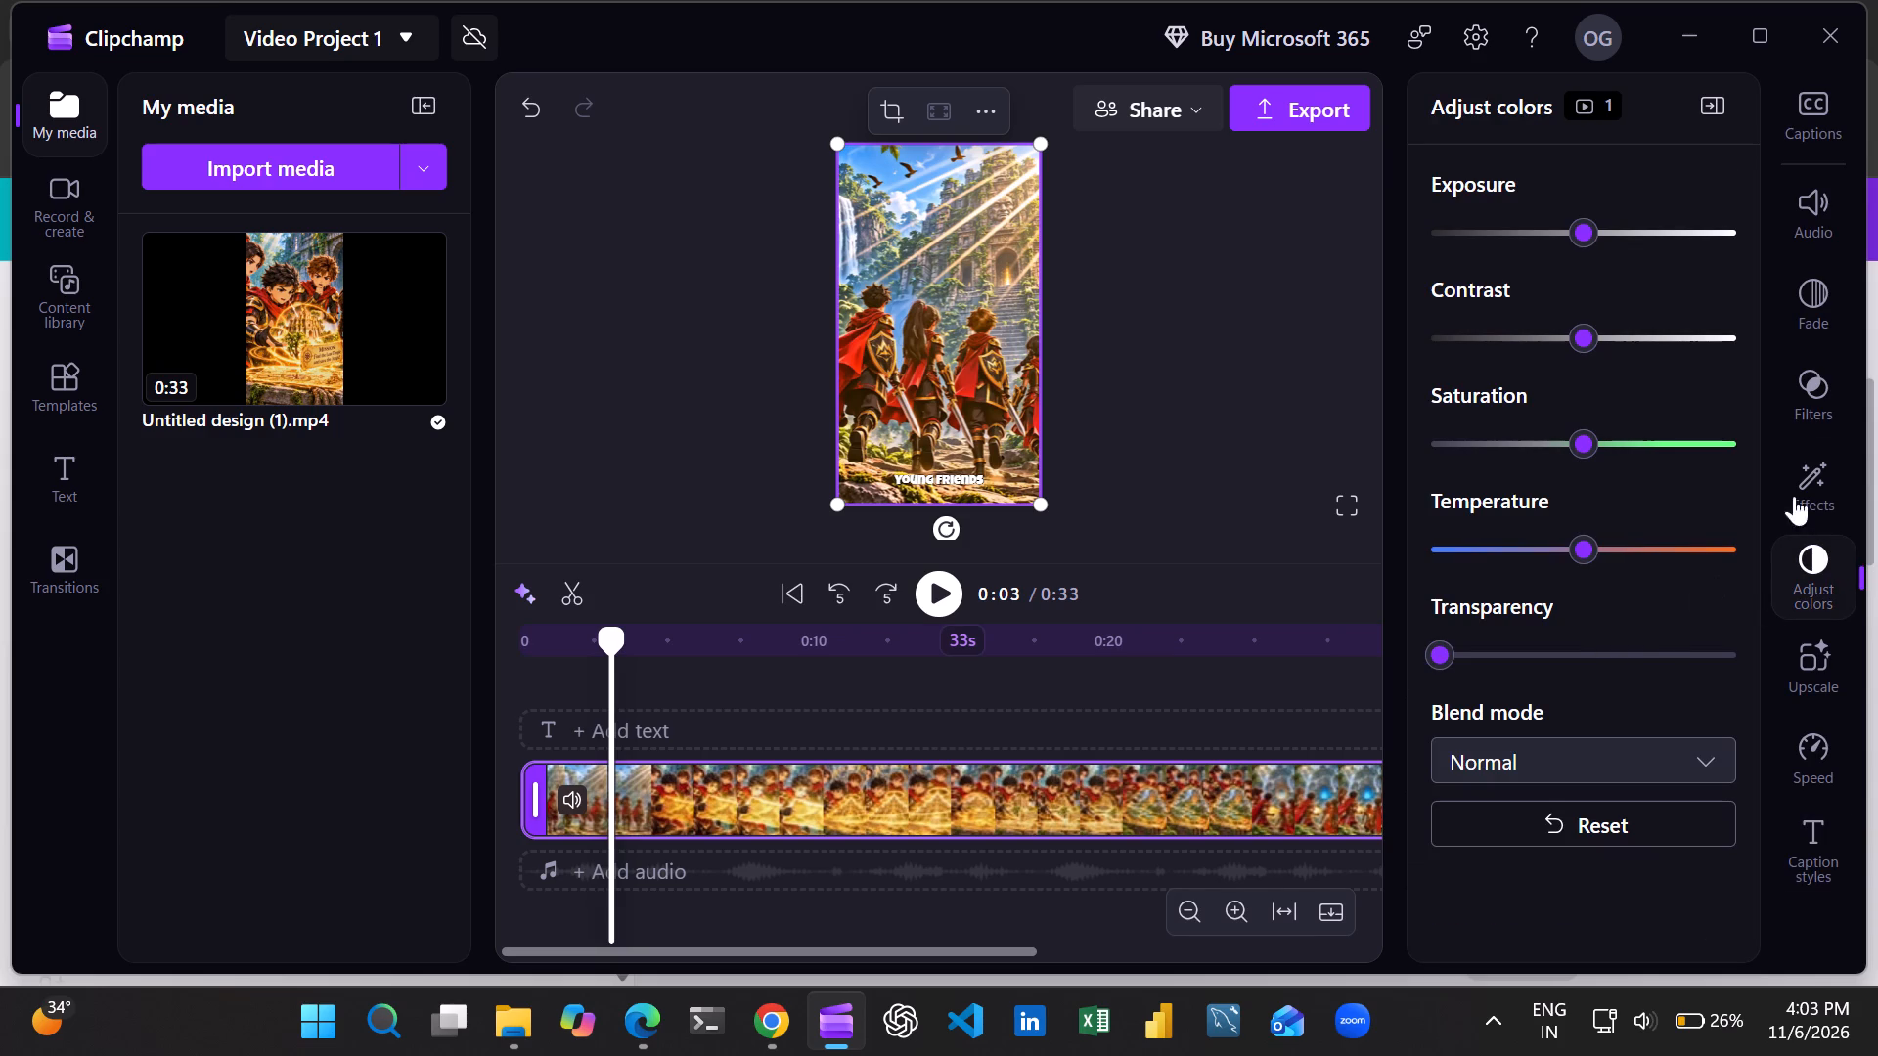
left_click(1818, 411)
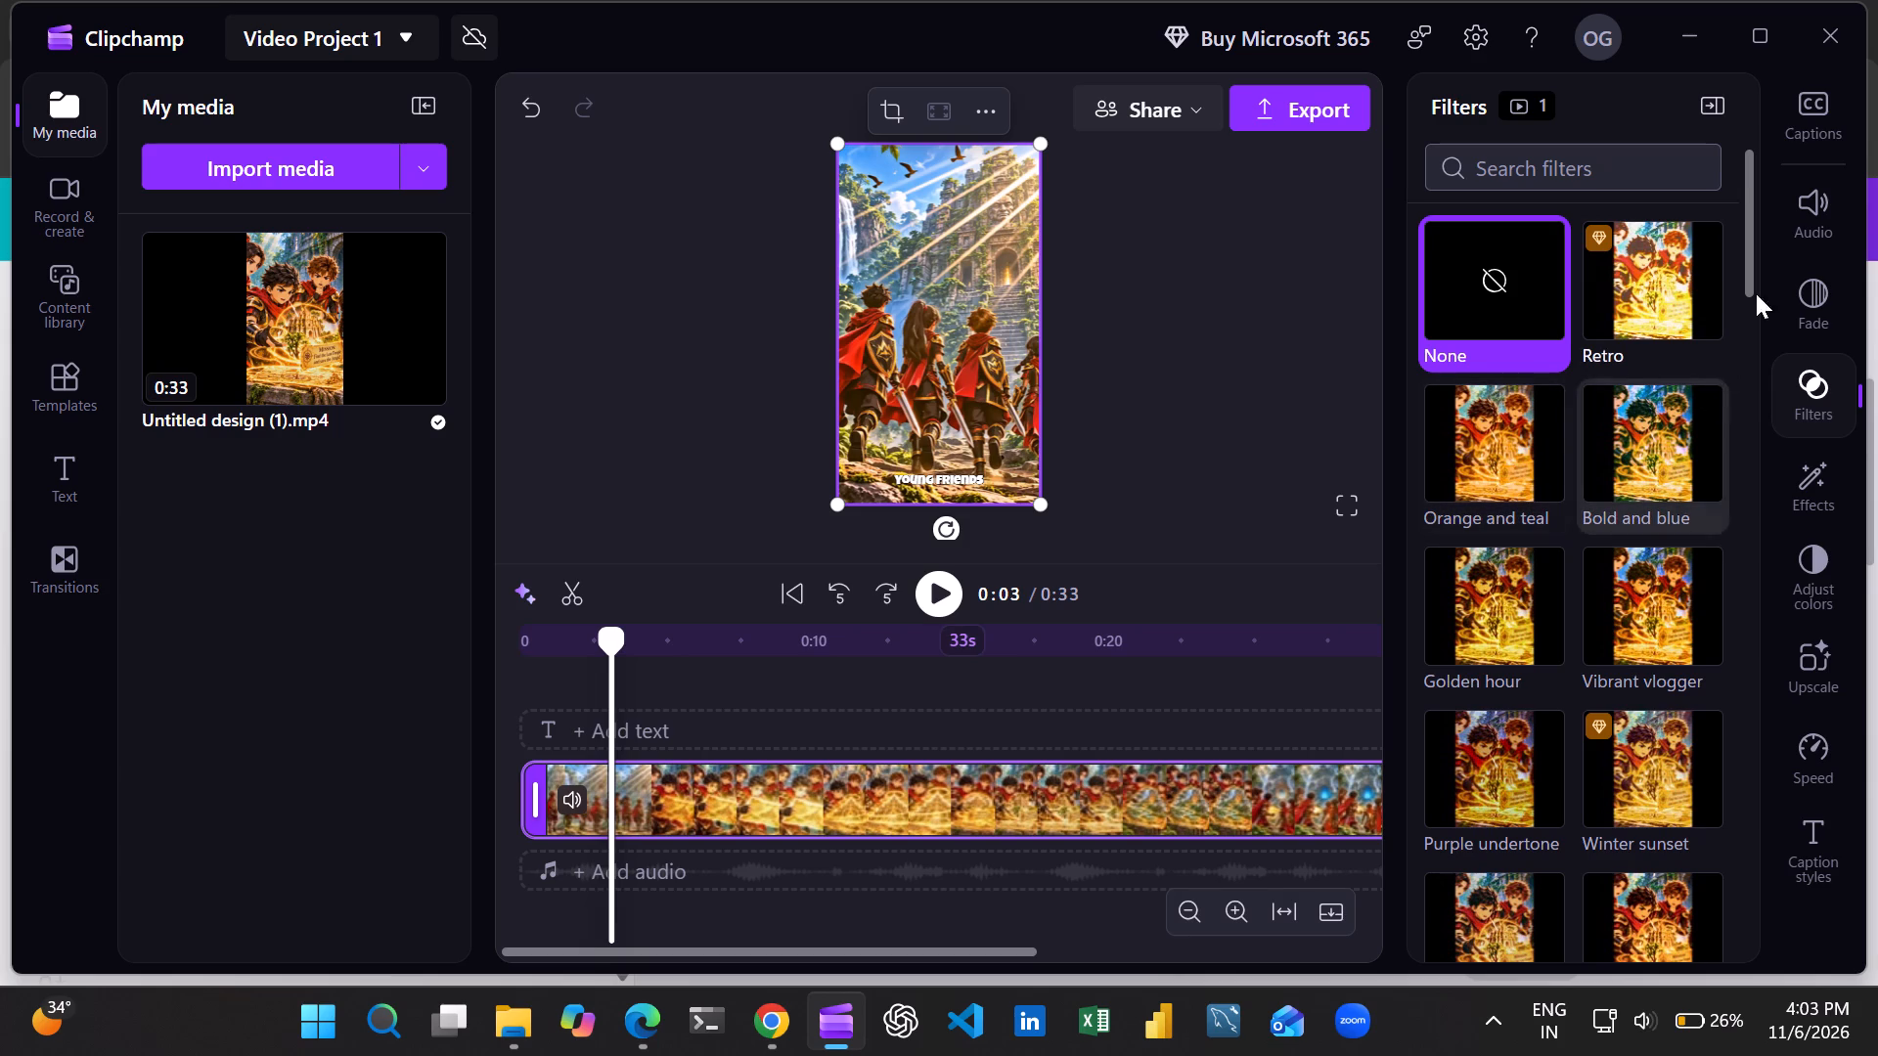
Play the captioned video from 0:00 to about 0:16 and again to about 0:09 alongside its transcript, ending back at 0:00.
left_click(1828, 112)
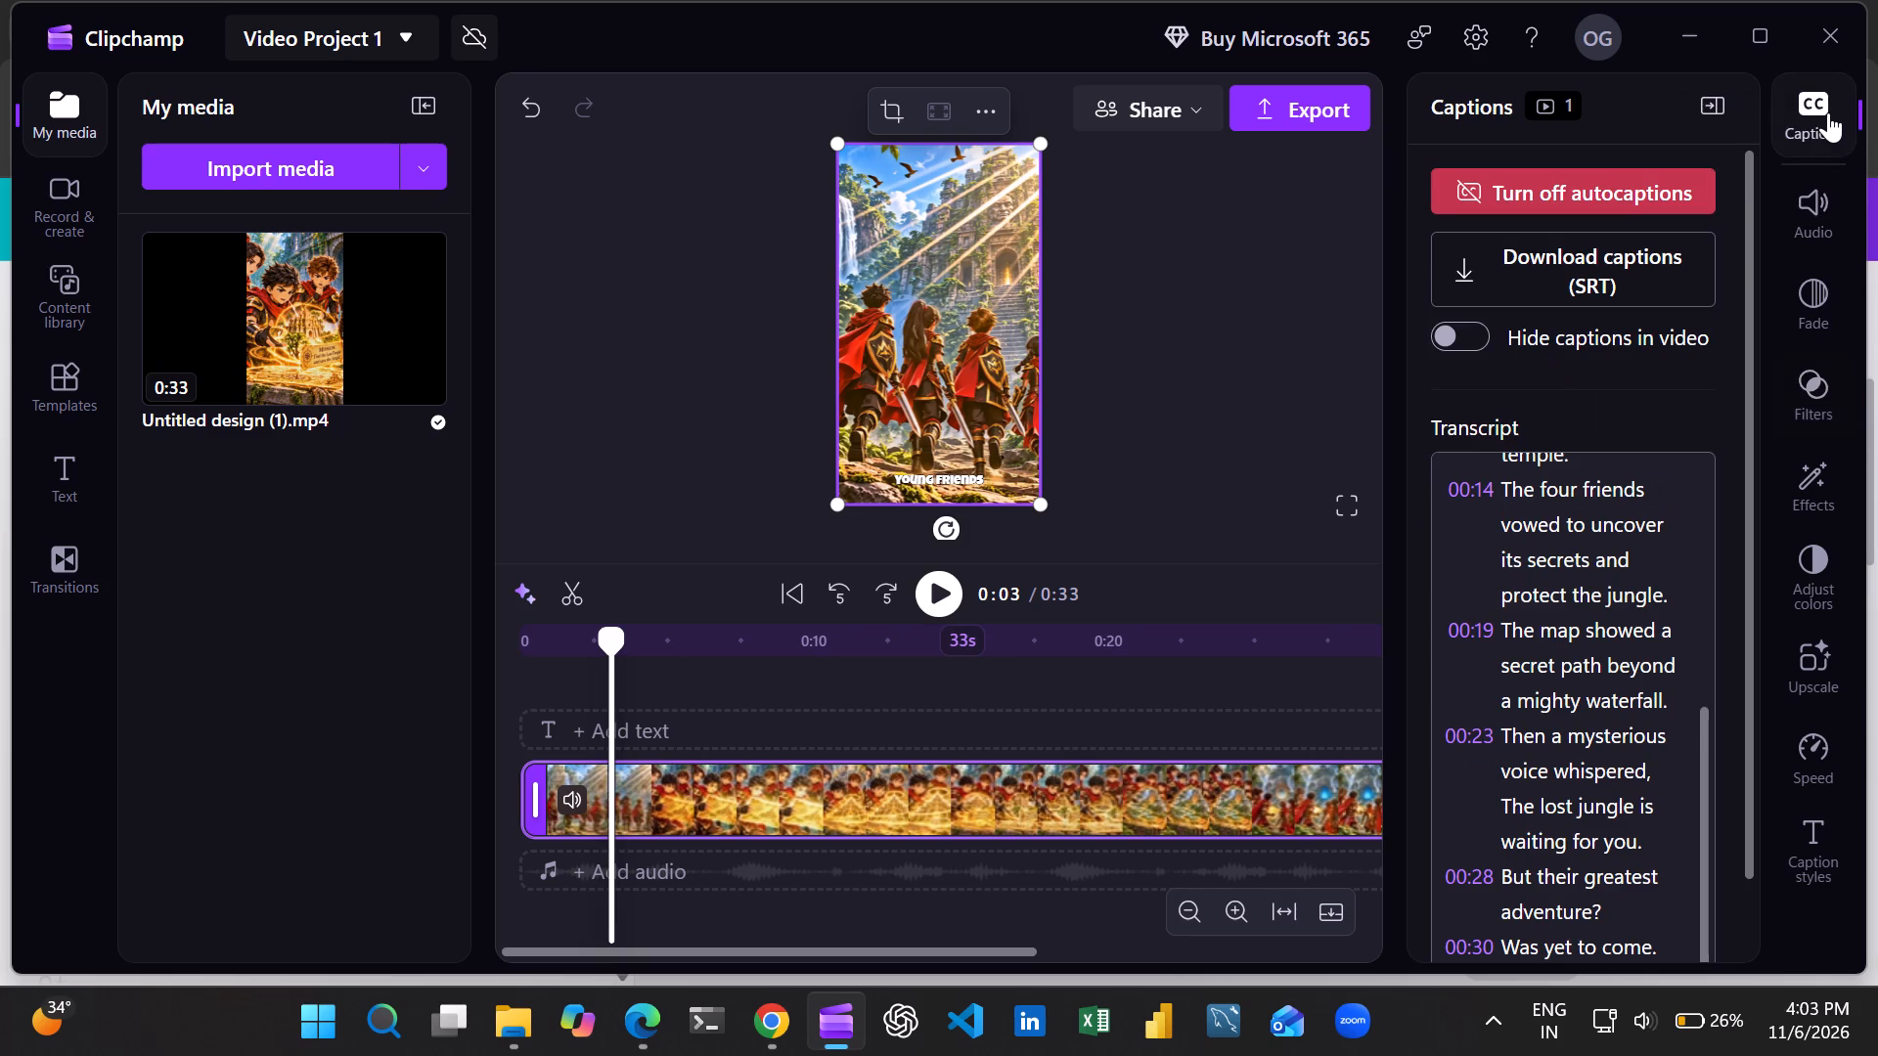
scroll(1529, 465, "down", 5)
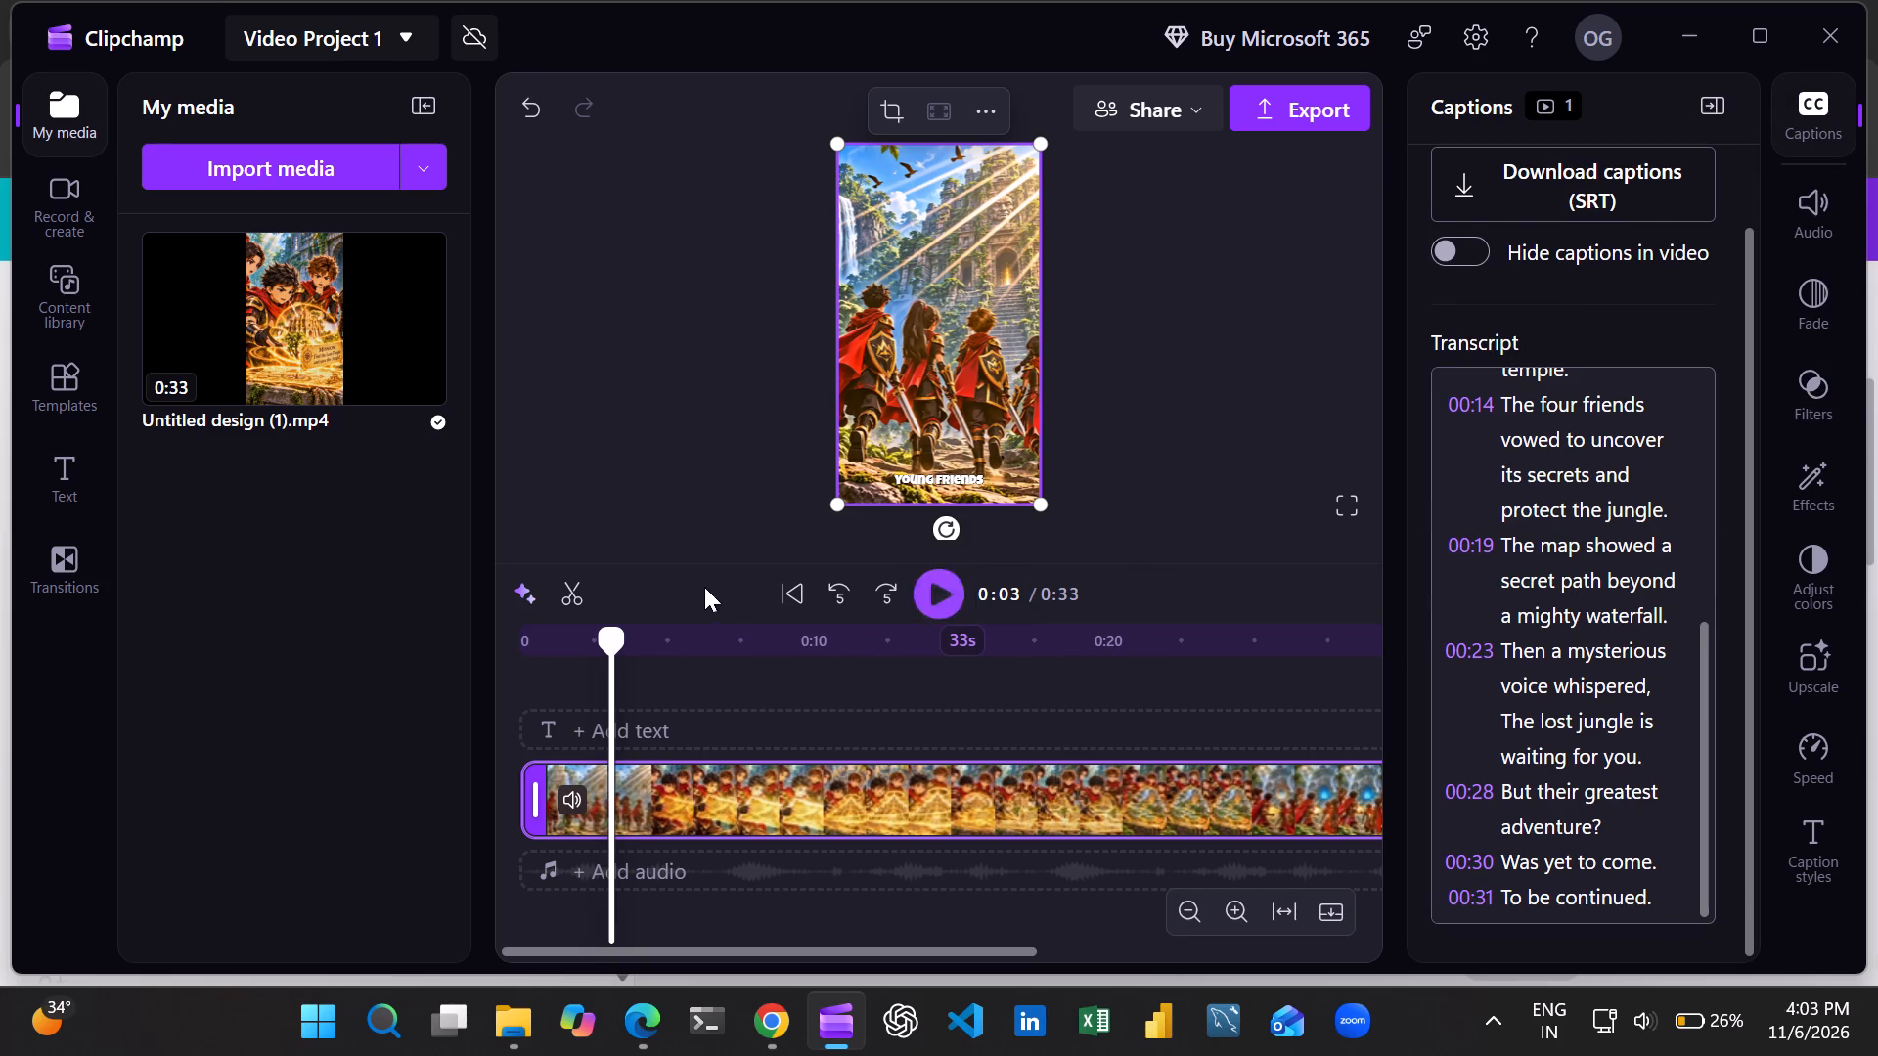
left_click_drag(607, 633, 522, 633)
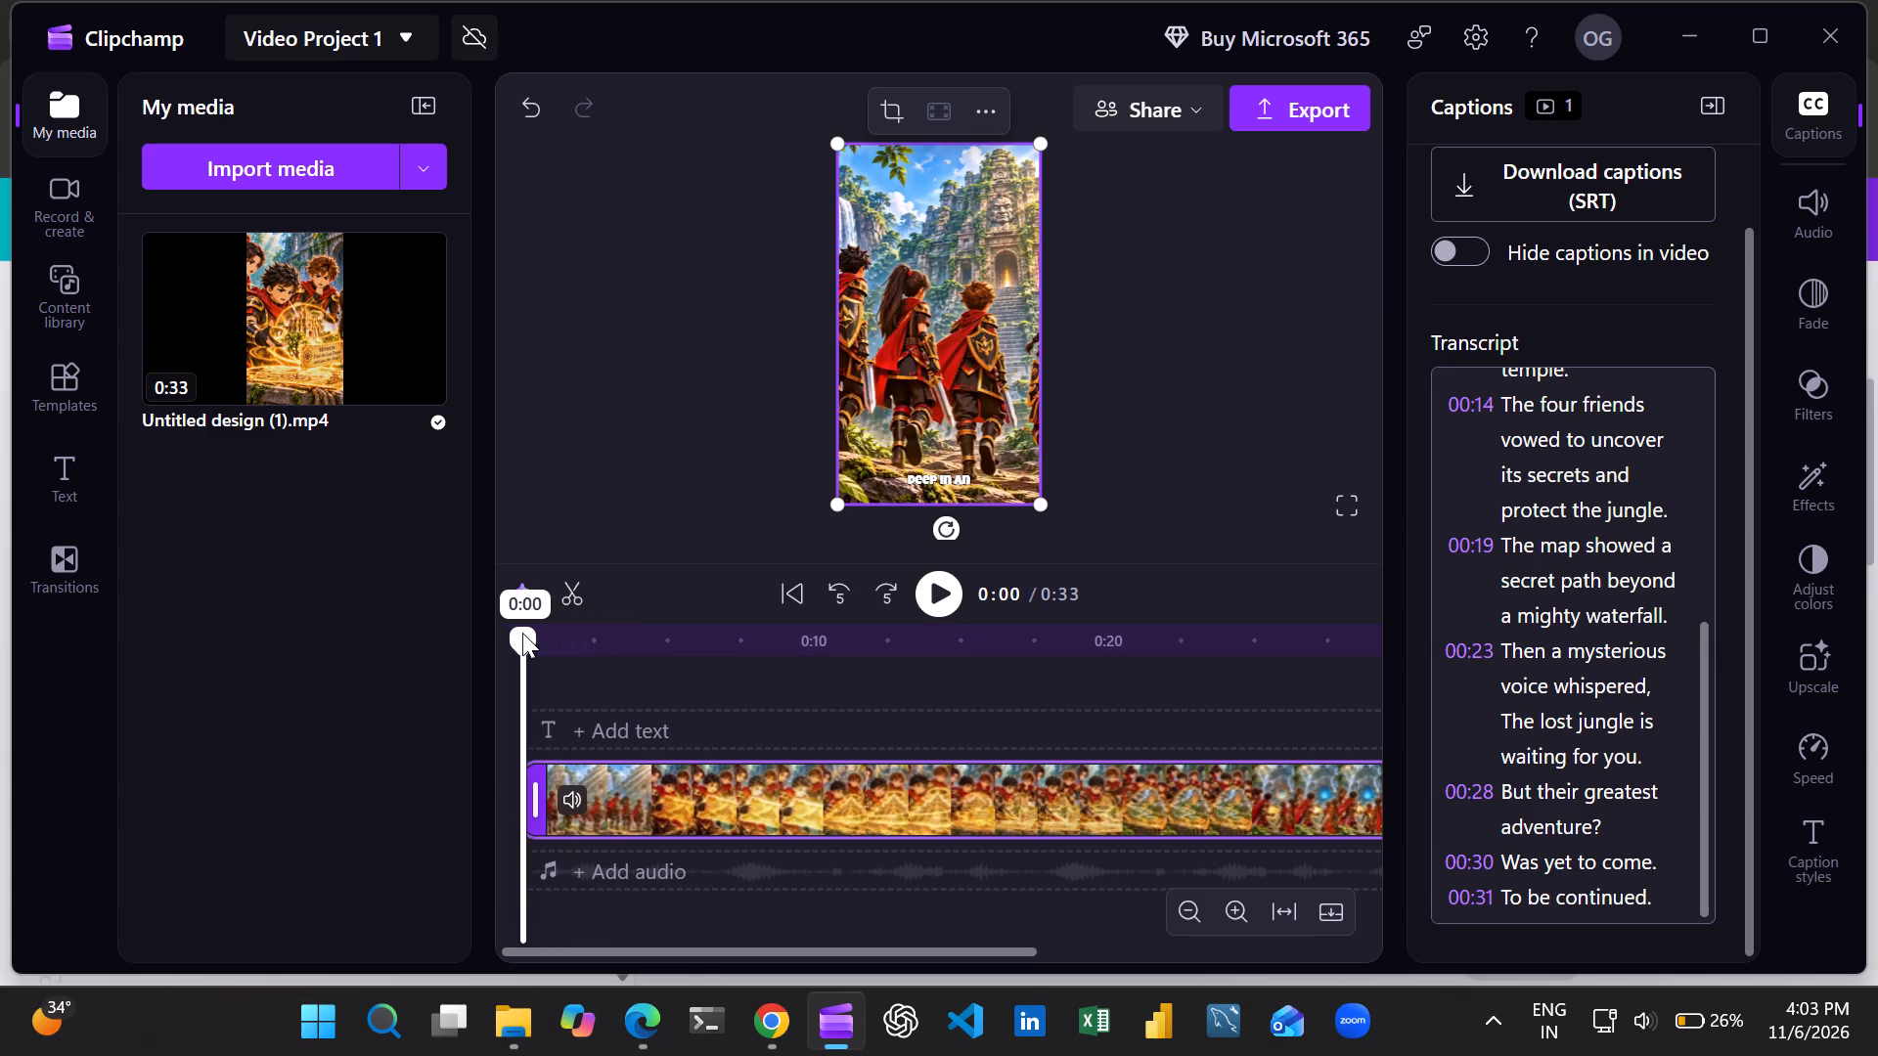
left_click_drag(522, 633, 517, 633)
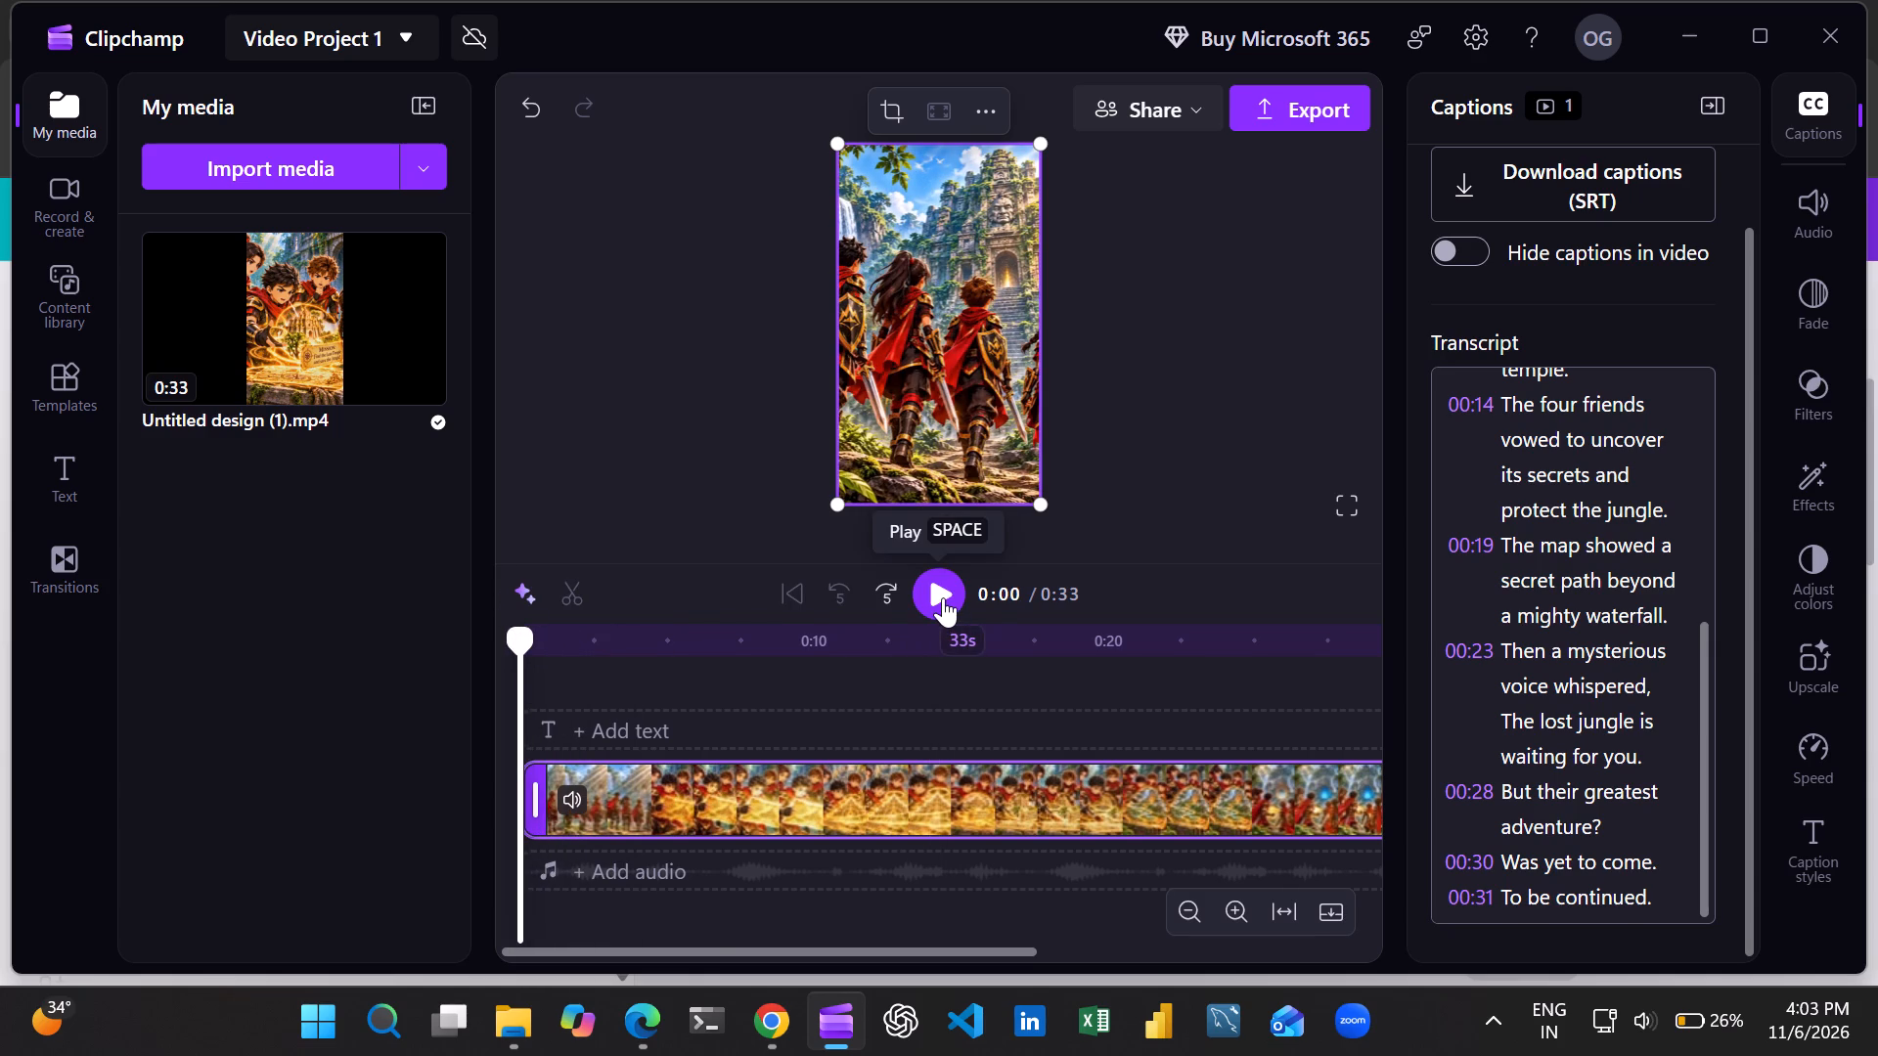
left_click(943, 597)
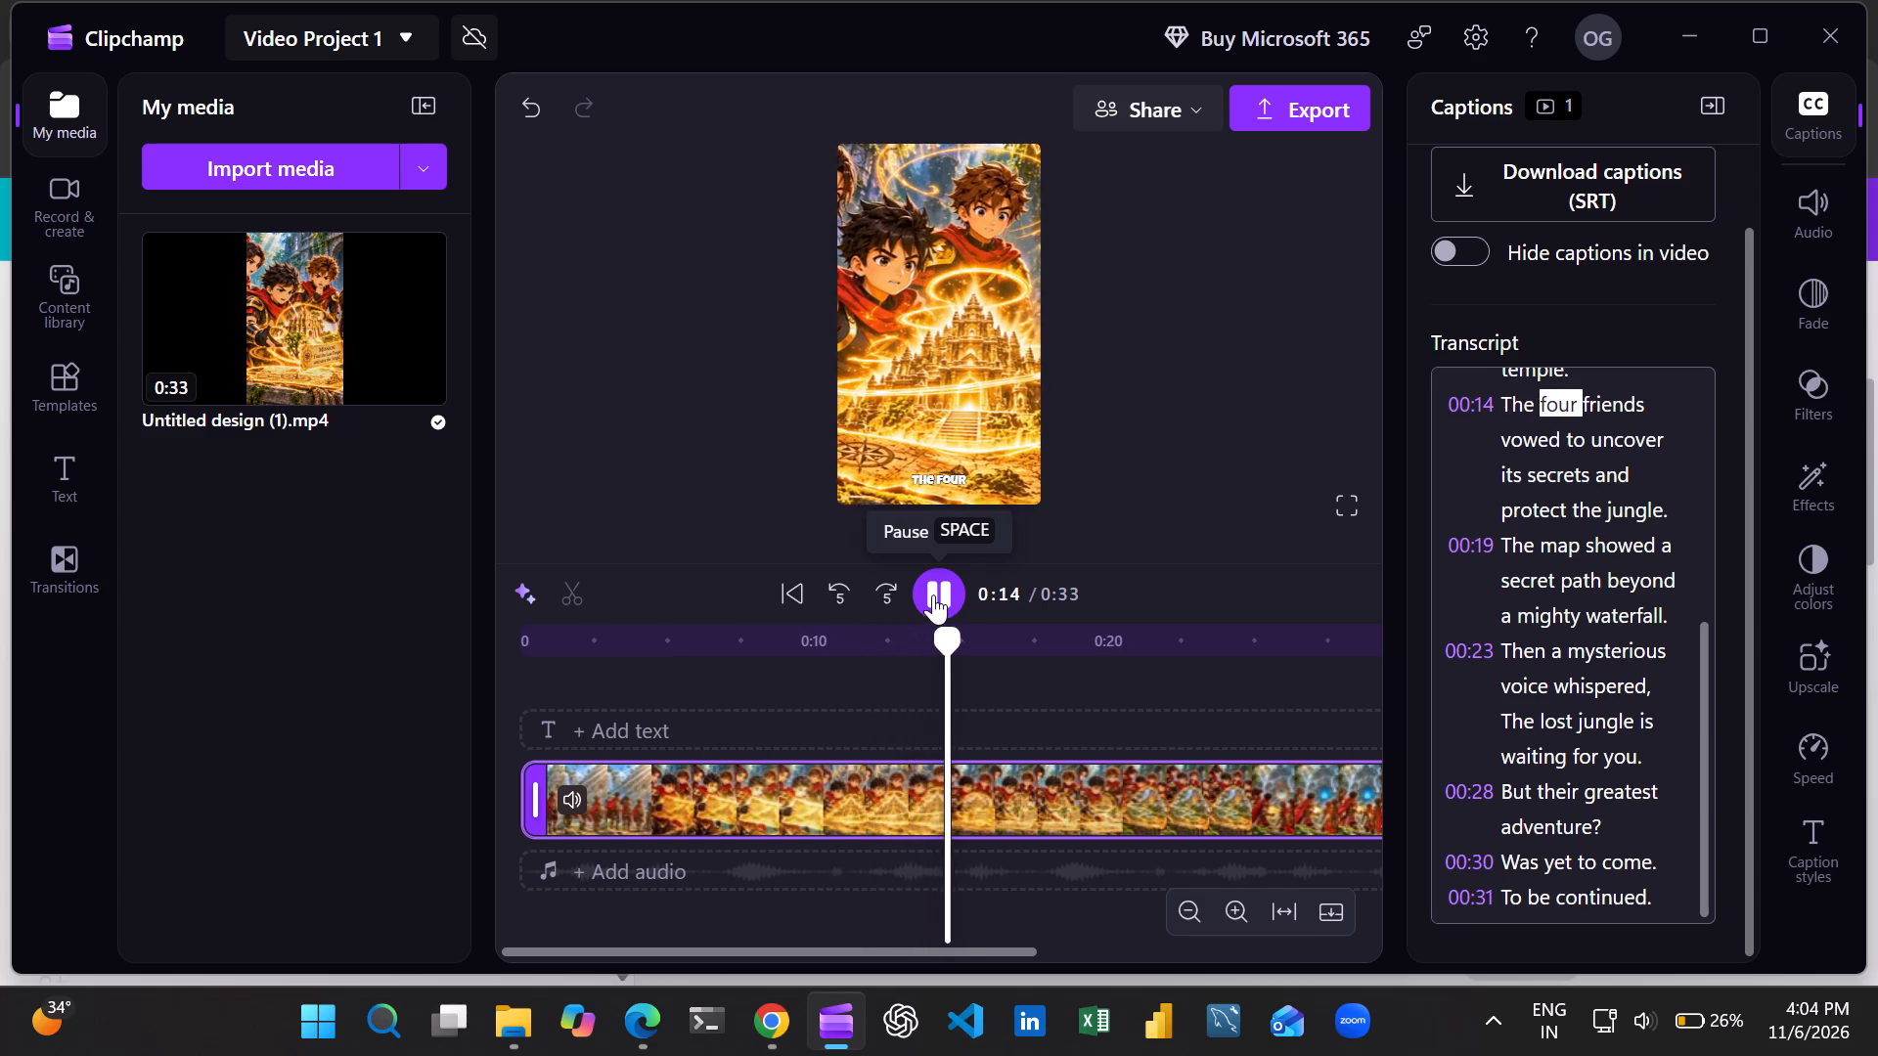
left_click(933, 594)
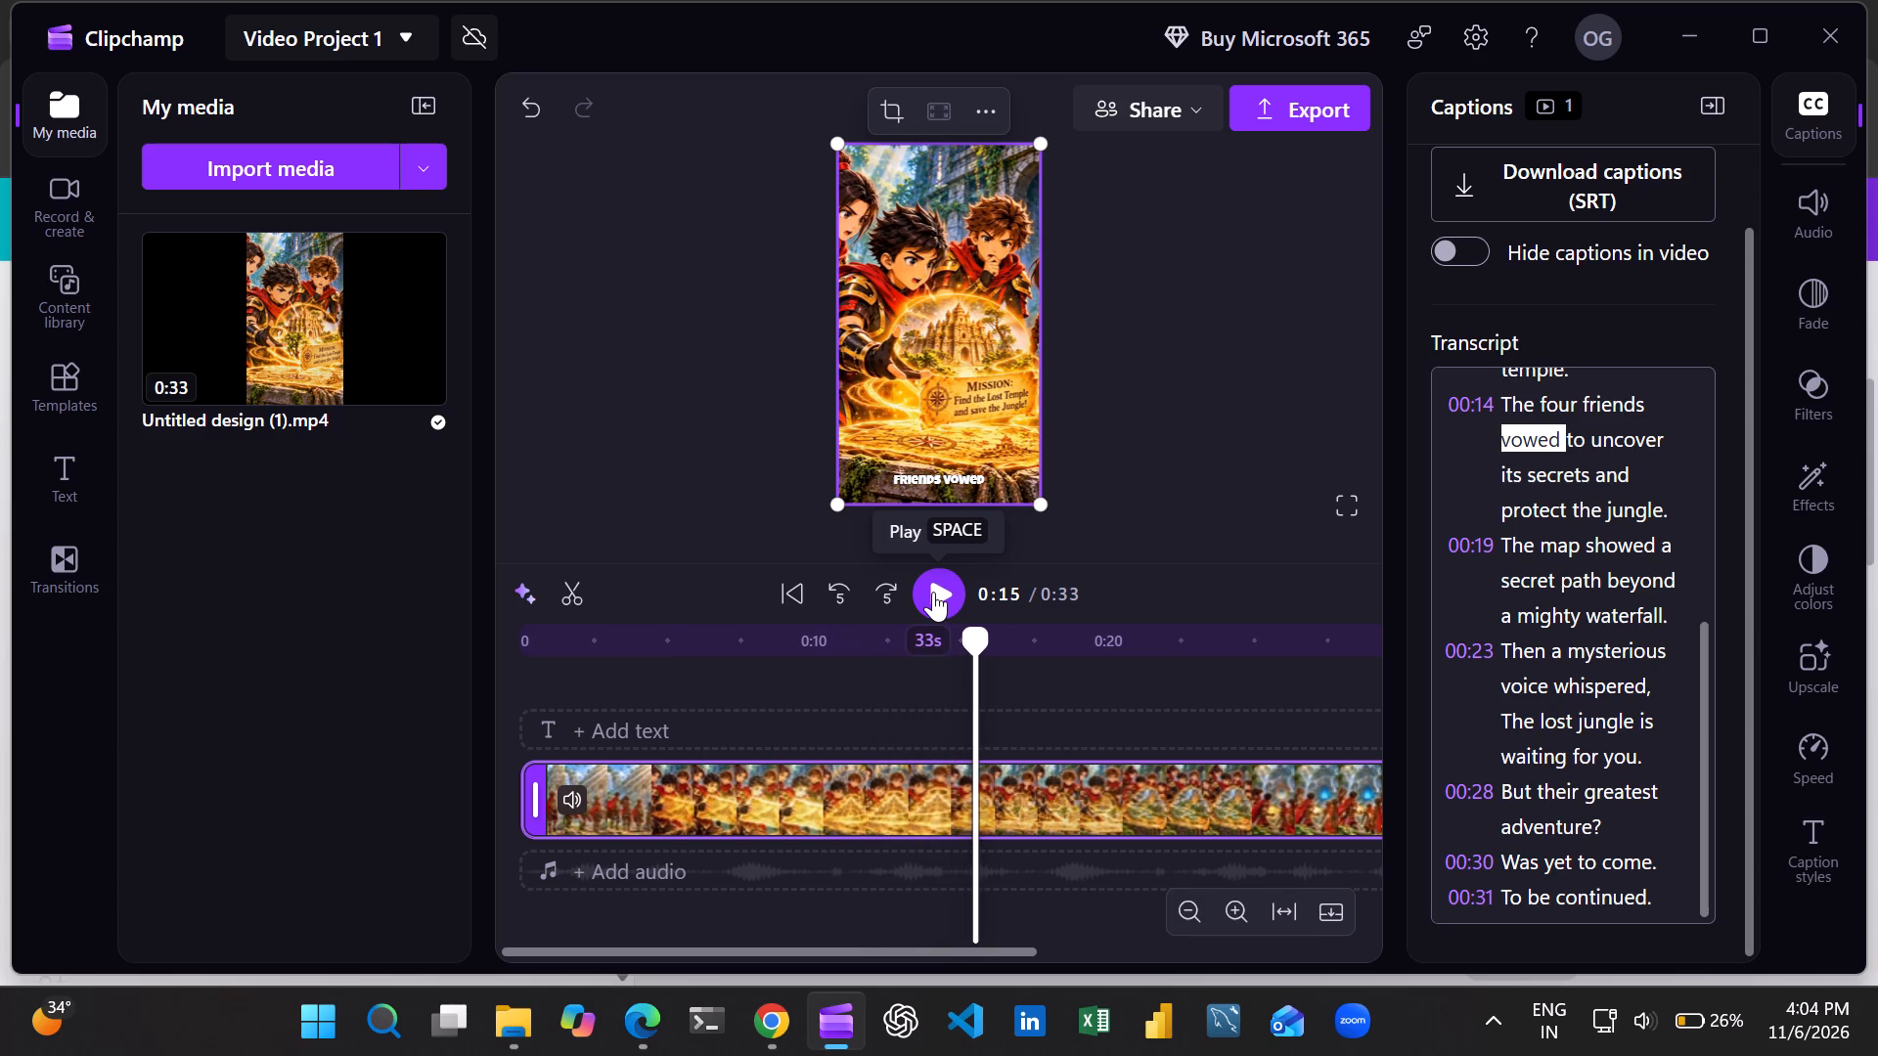
left_click(933, 592)
left_click(933, 592)
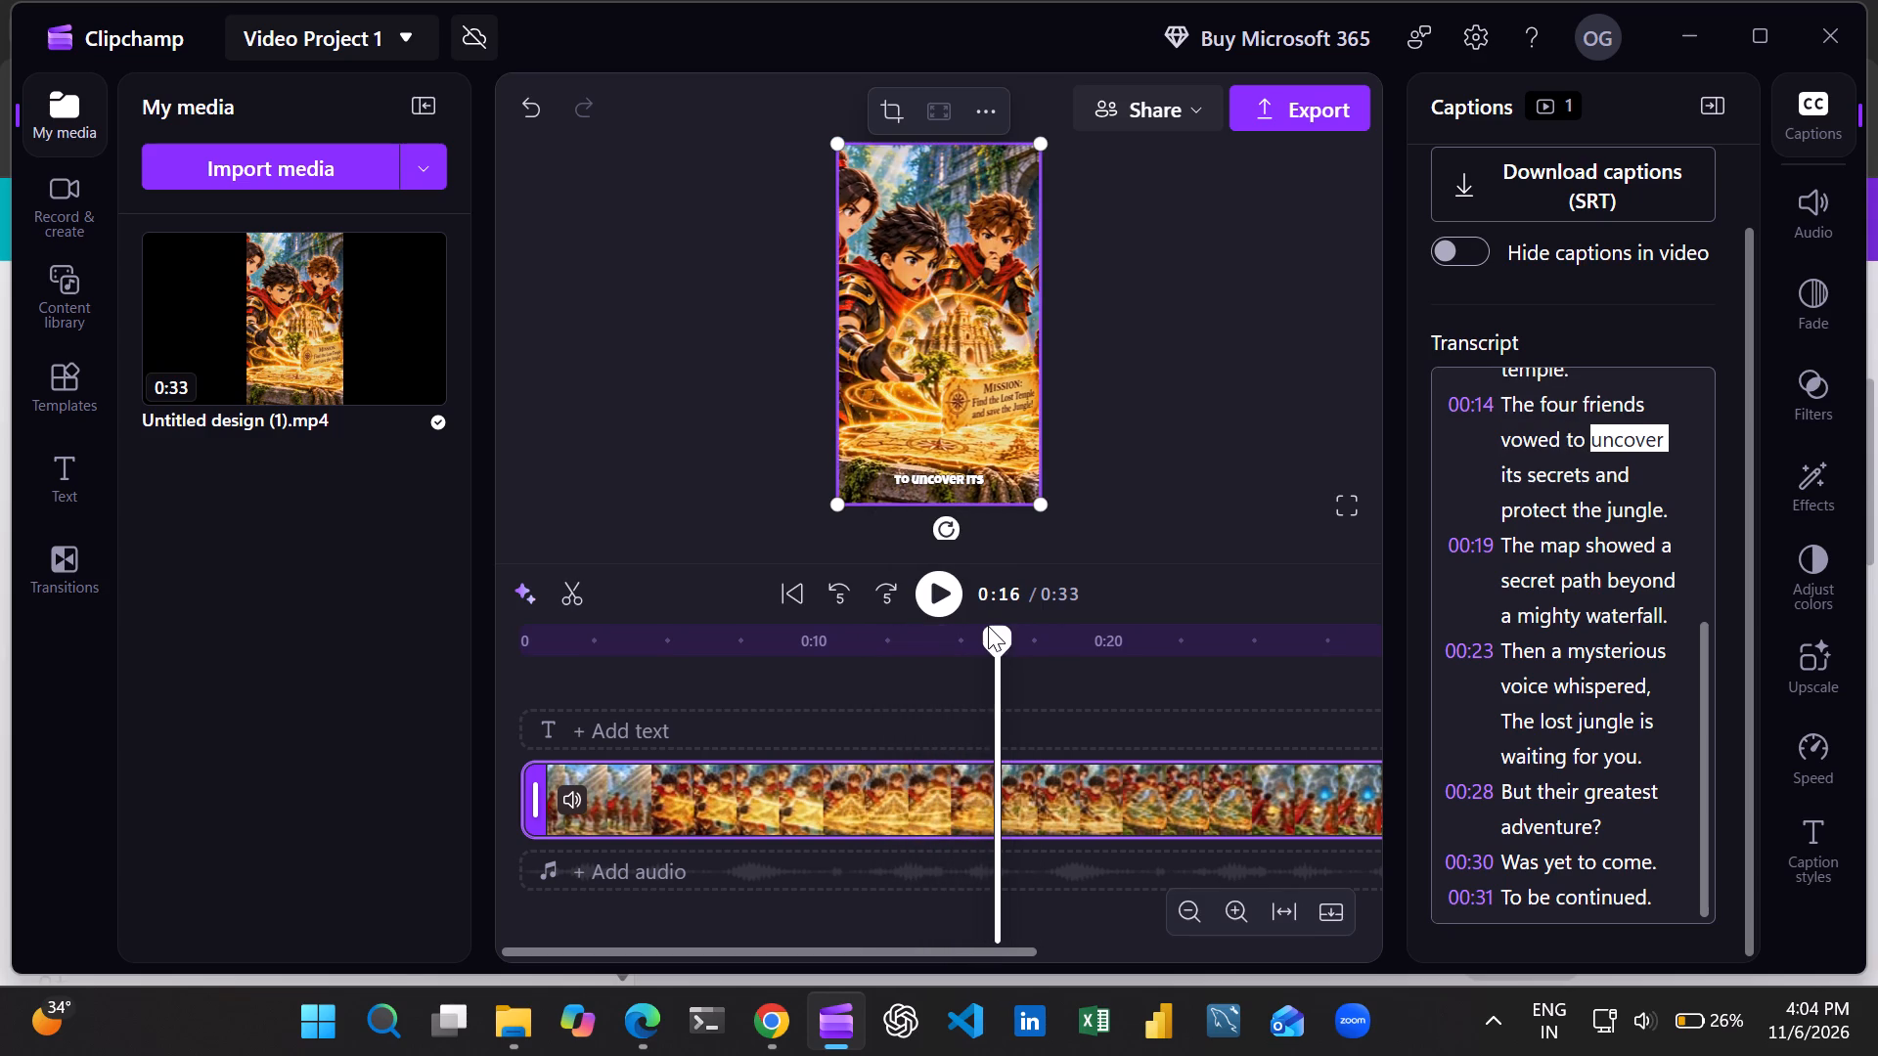
left_click_drag(988, 626, 311, 566)
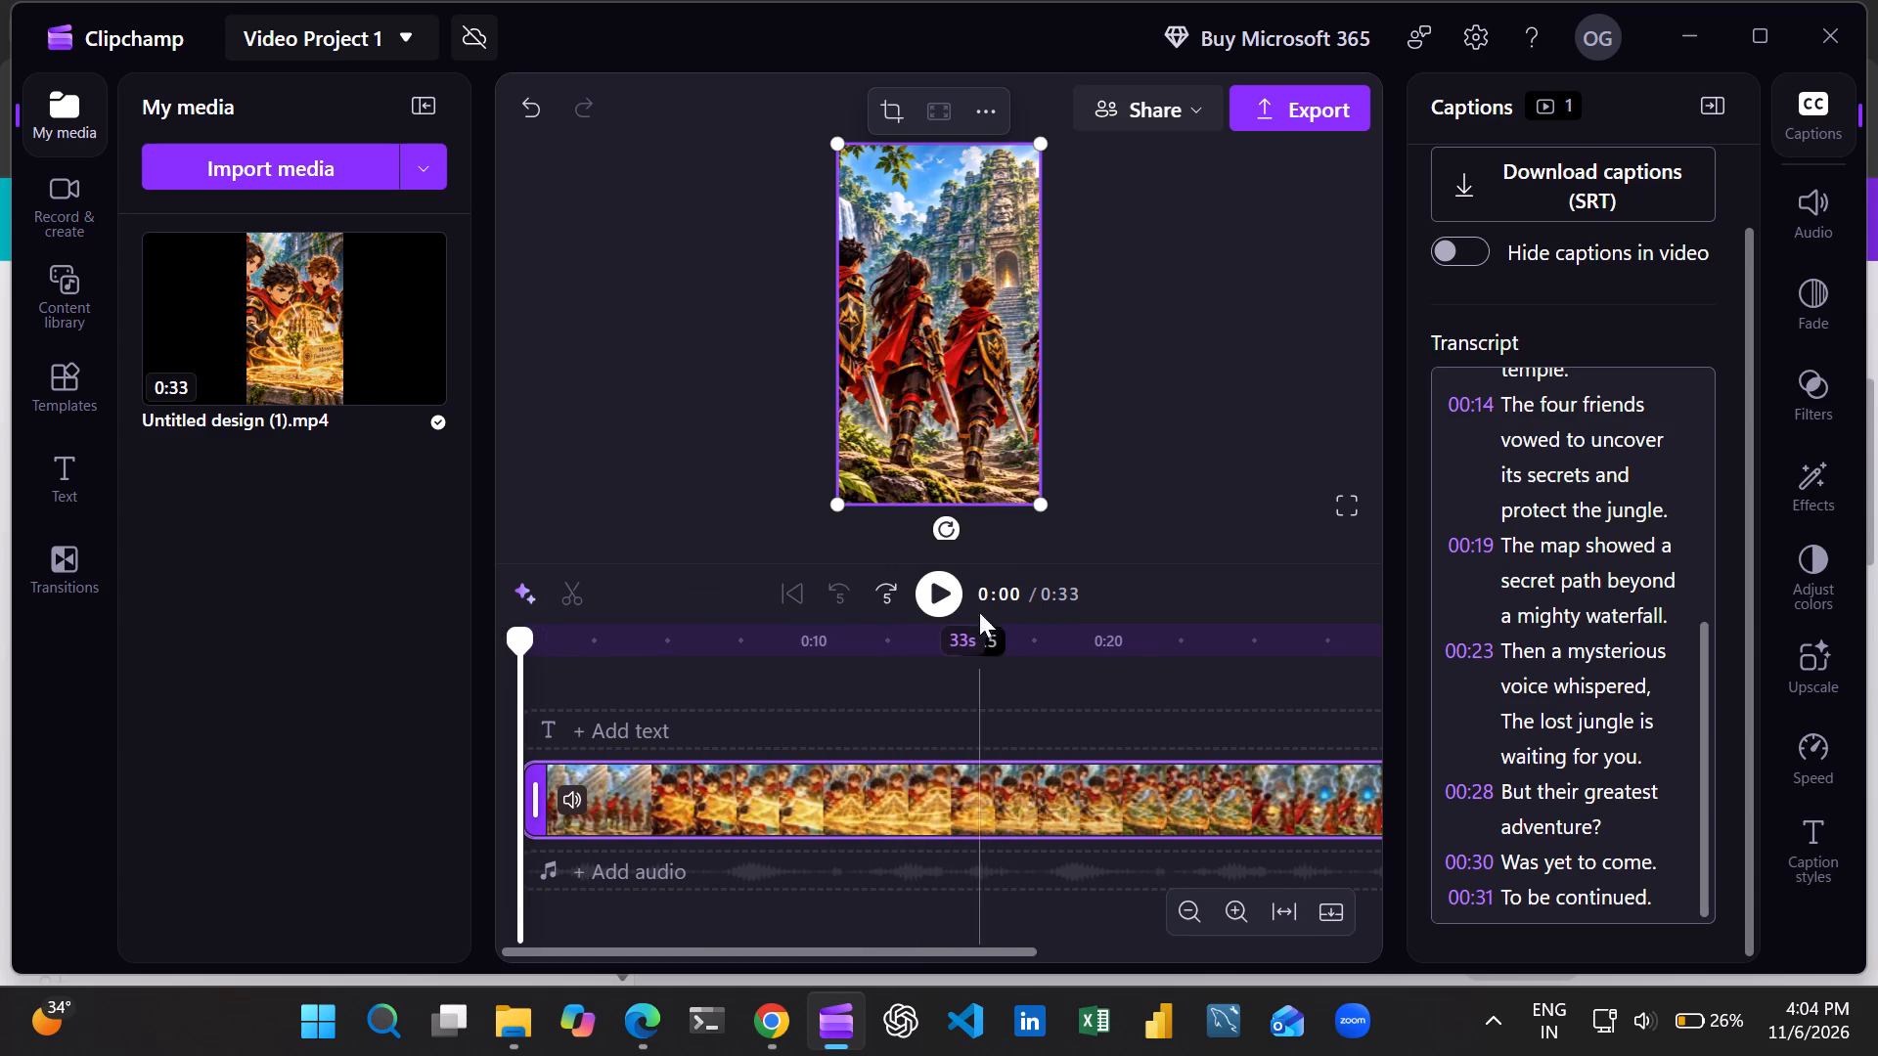
left_click(921, 580)
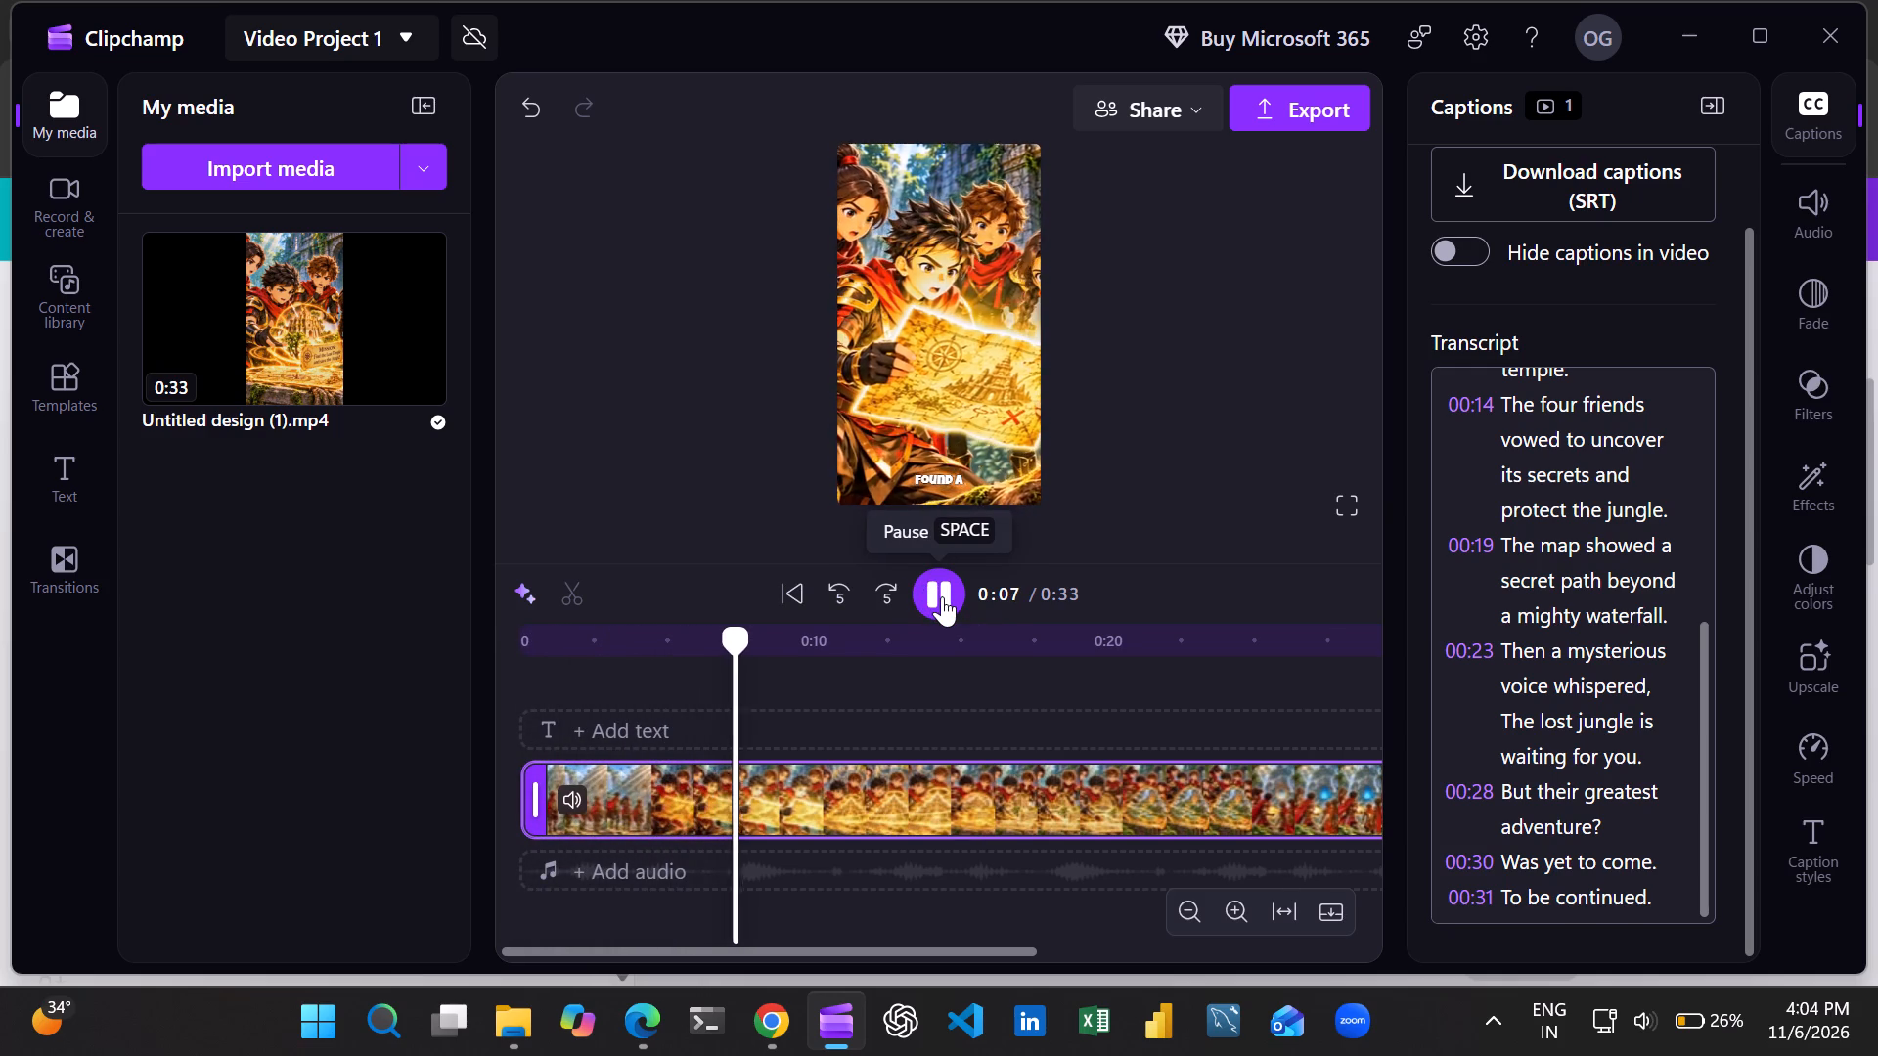
left_click(942, 596)
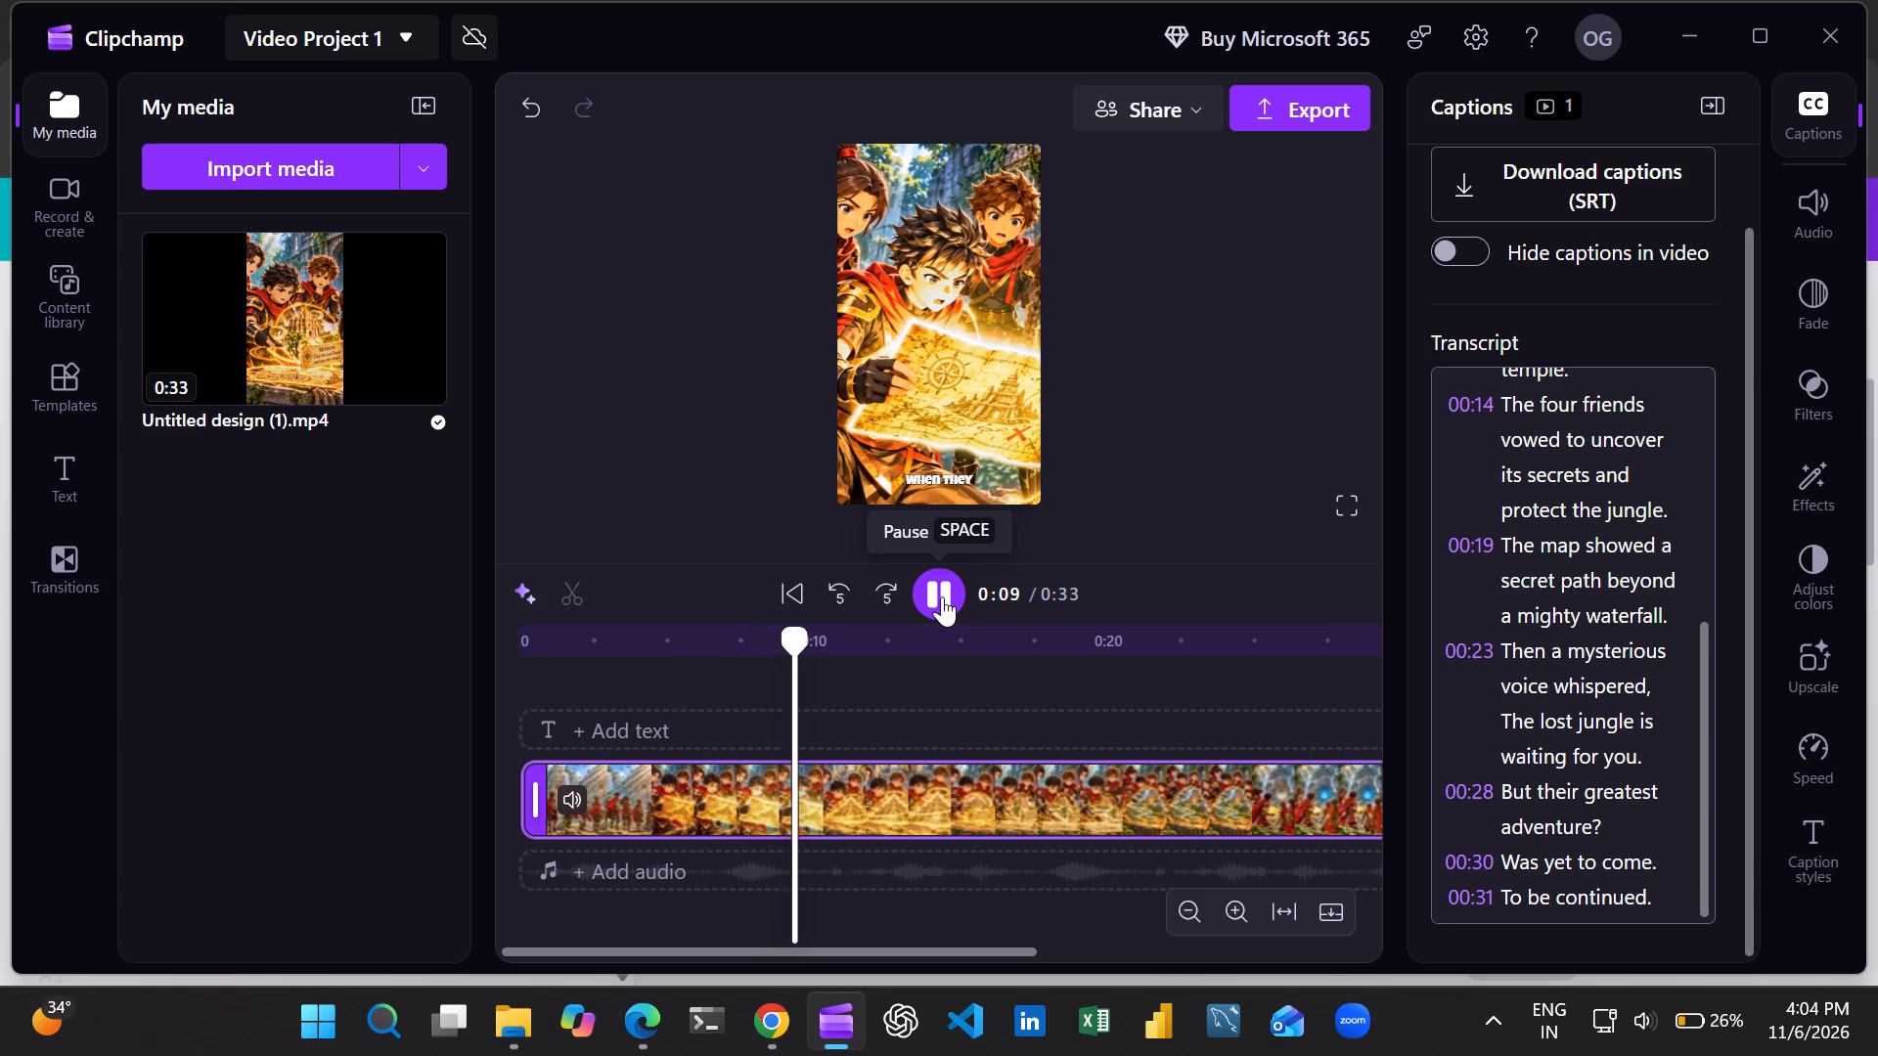
left_click_drag(793, 633, 417, 599)
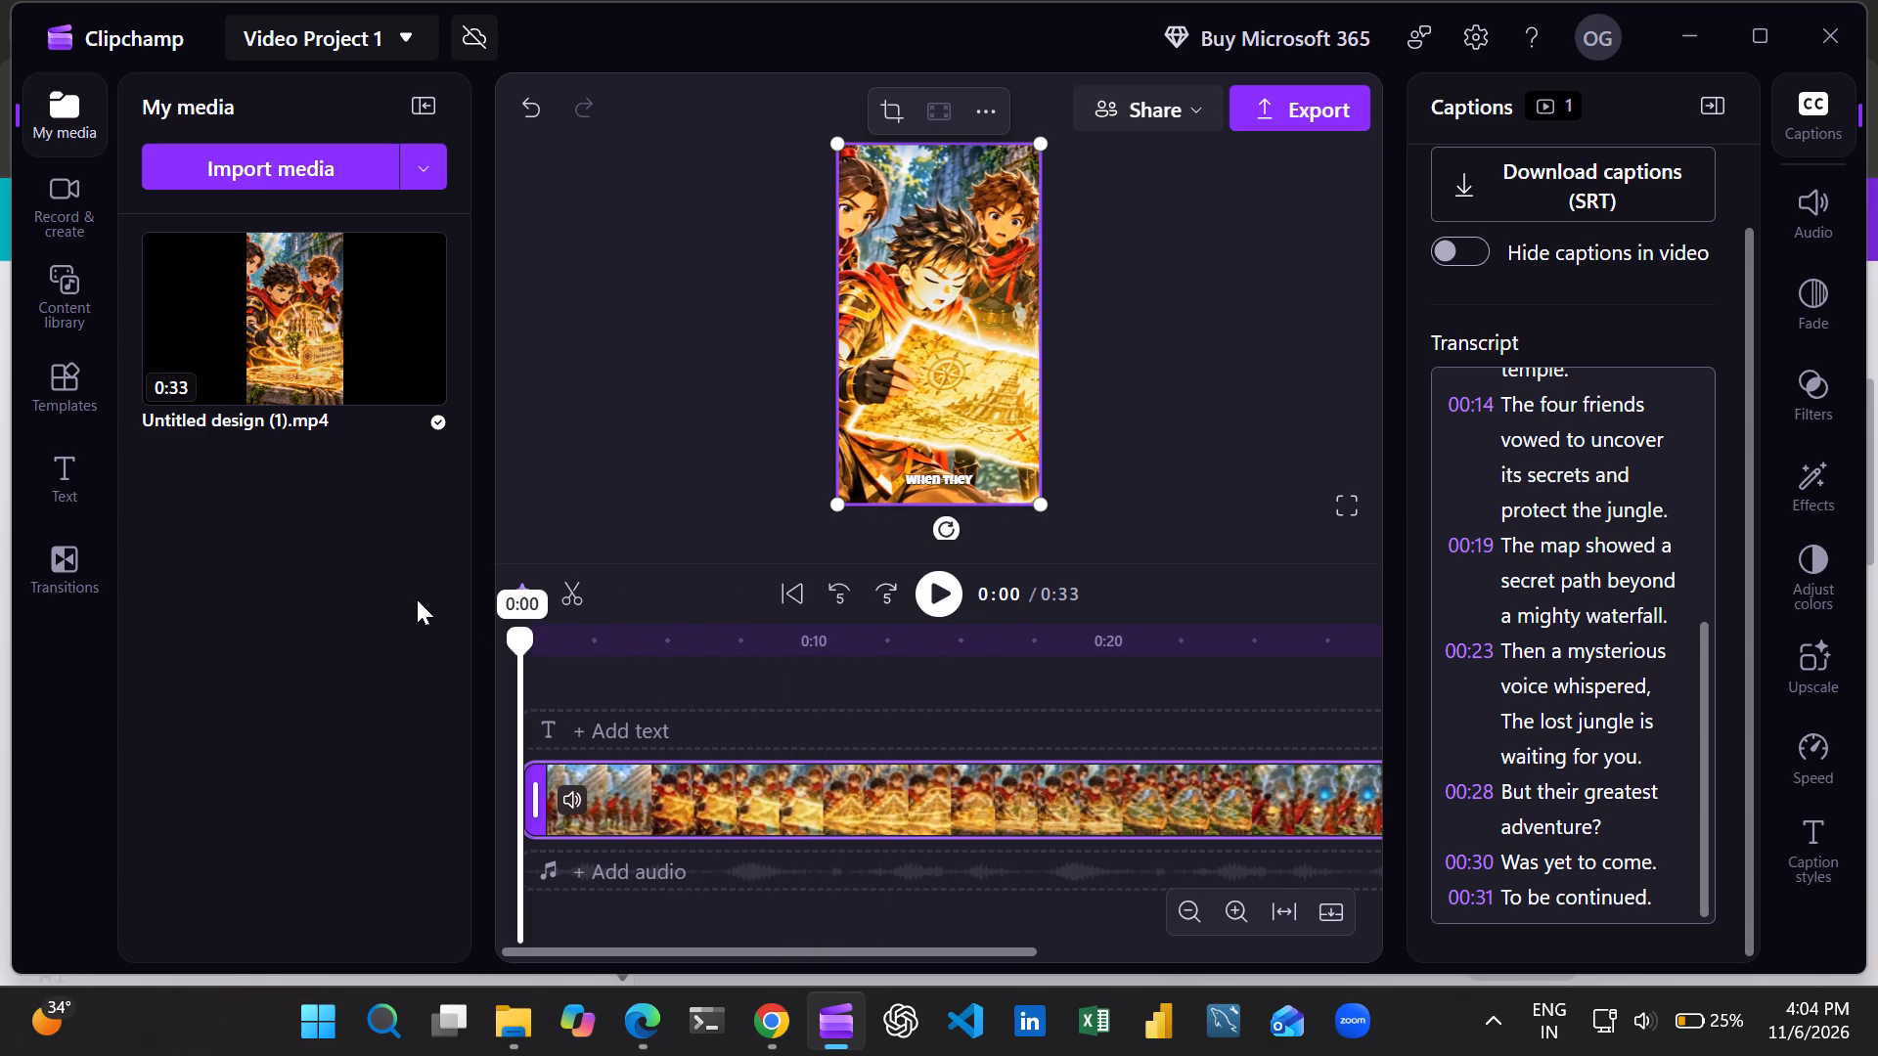
Close the captioned Clipchamp project.
left_click_drag(417, 599, 402, 594)
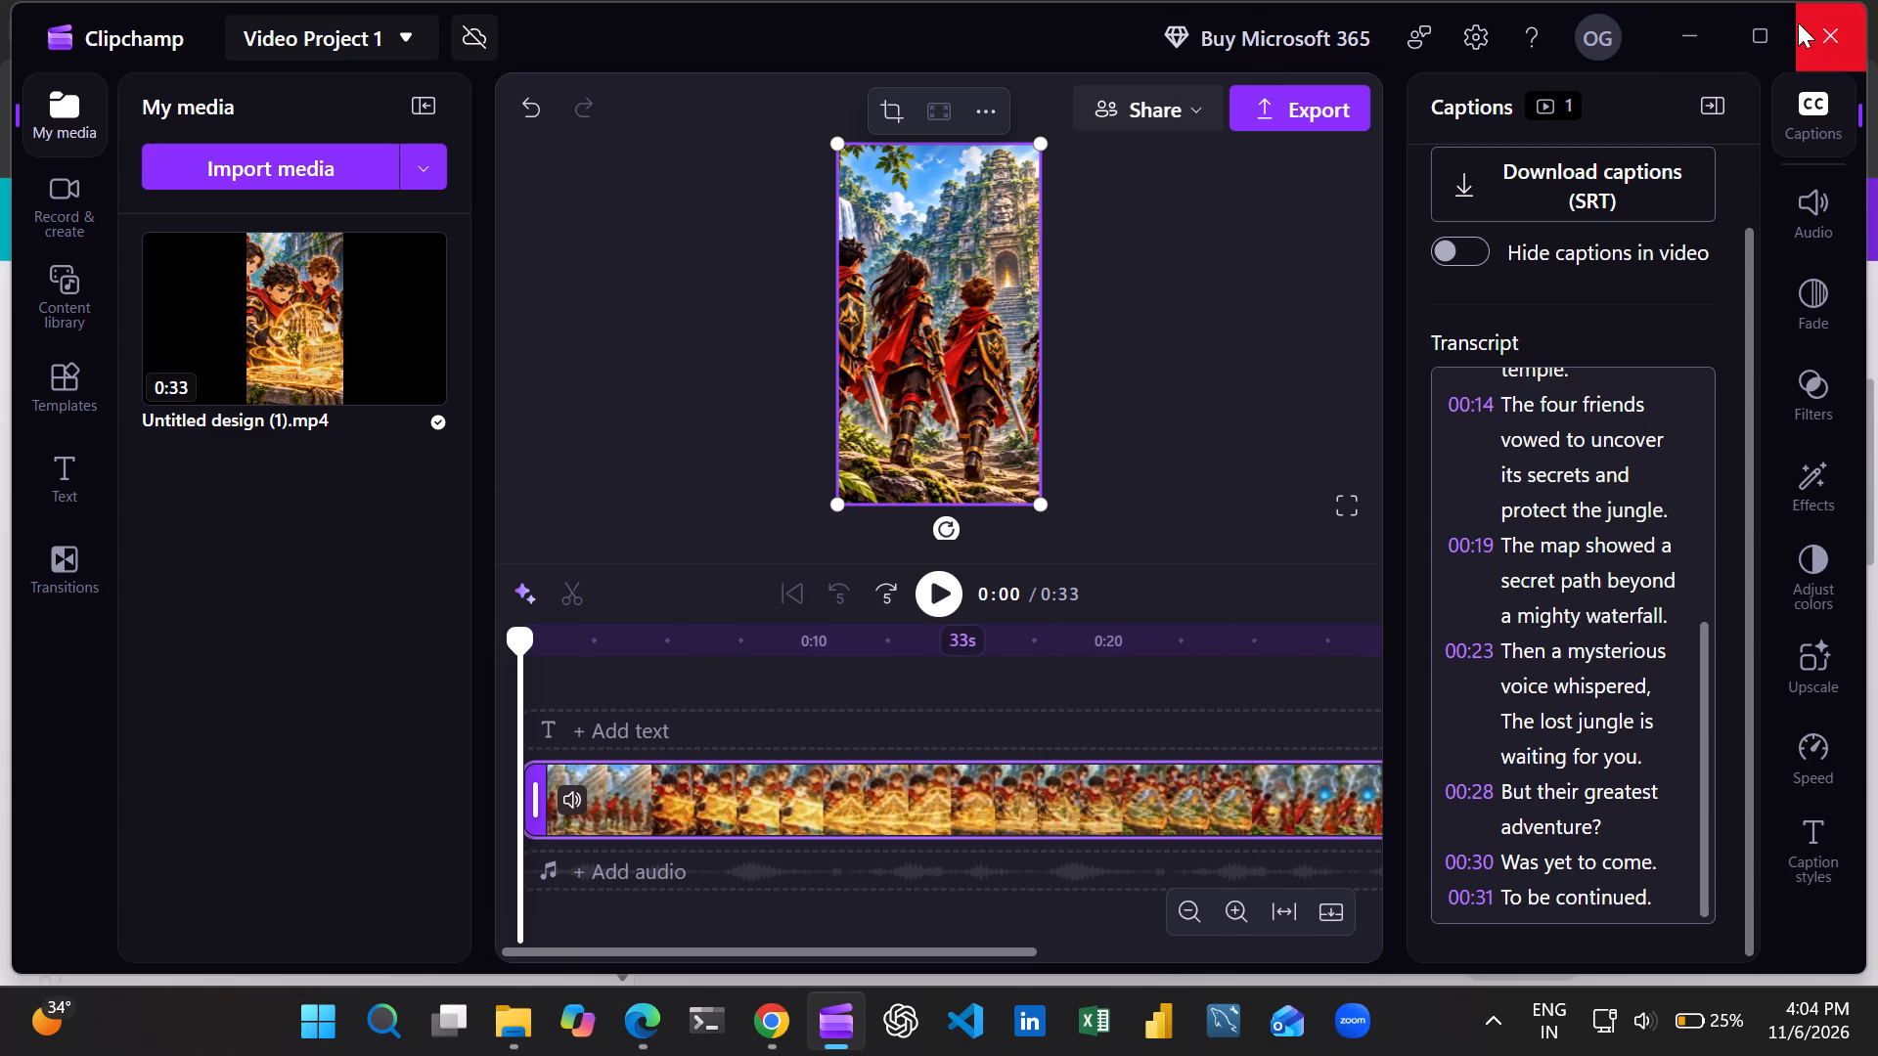
left_click(1837, 17)
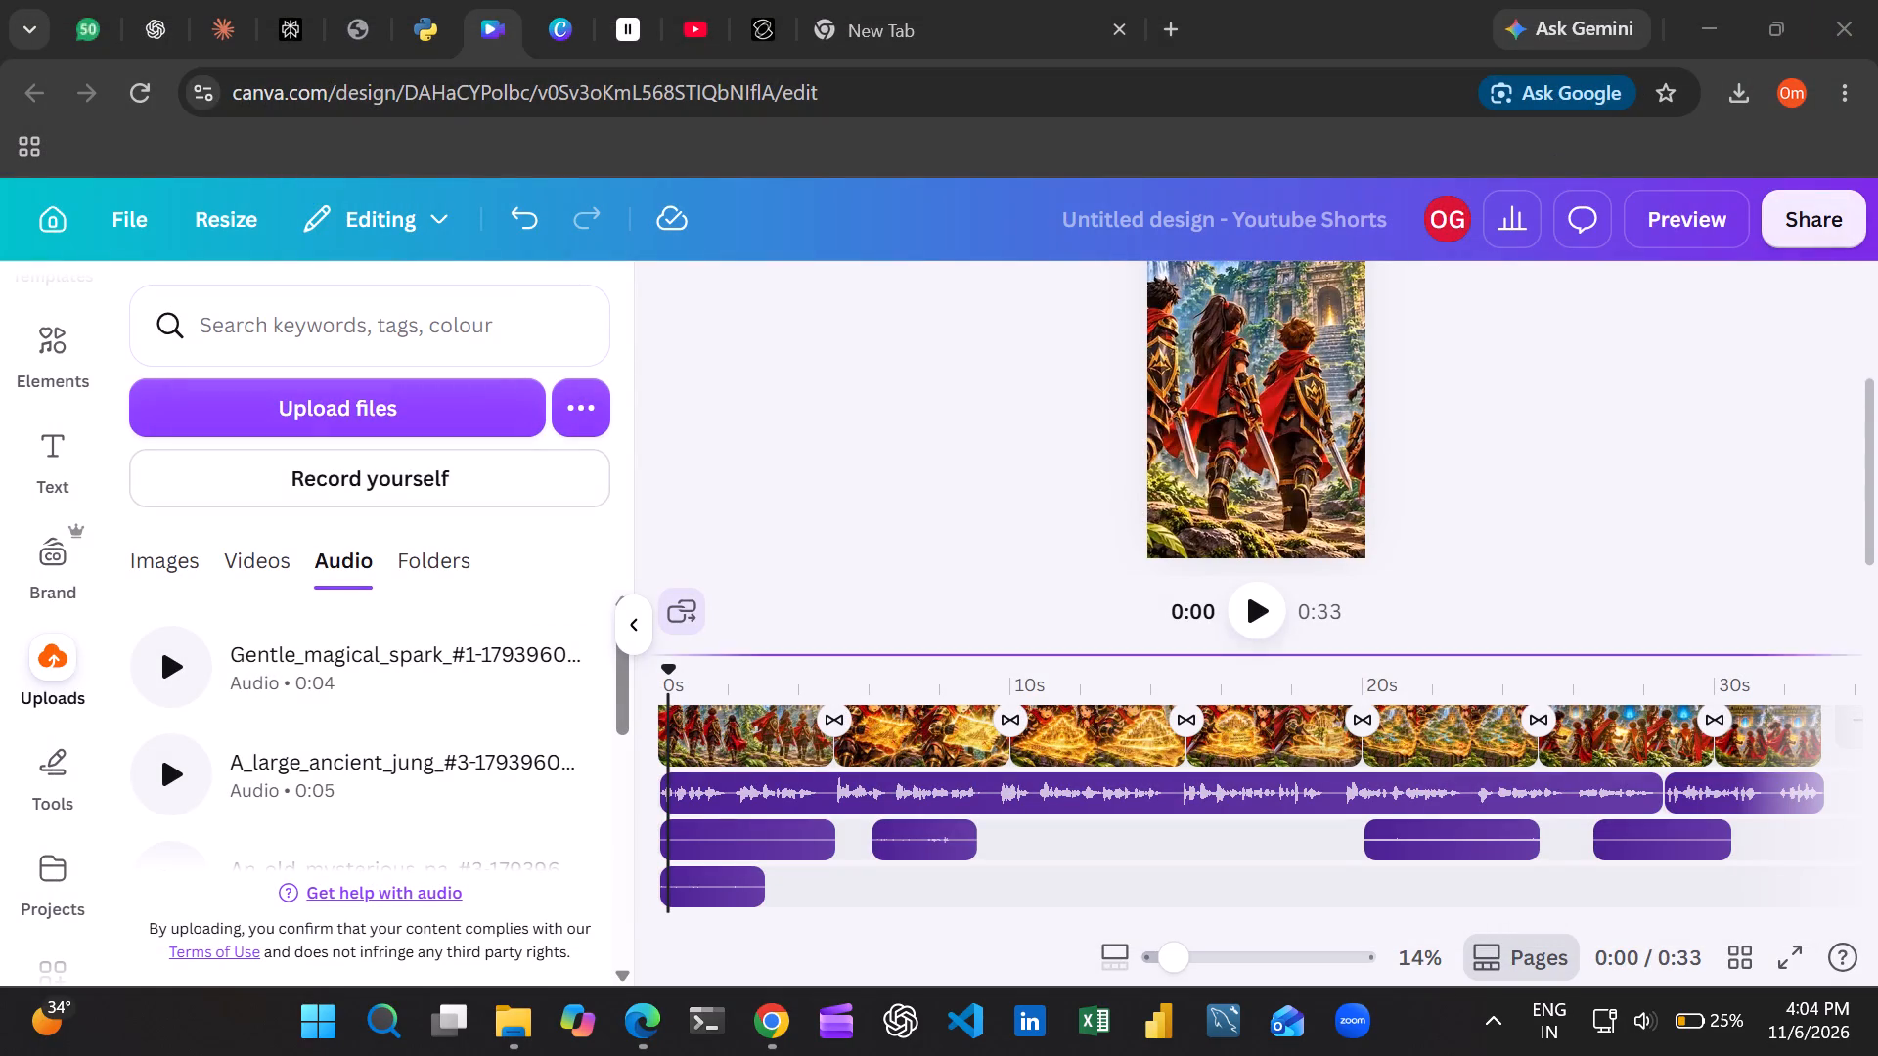
Play the Canva design's opening to about 0:02 and again to about 0:07, ending with the playhead back at 0:00.
left_click(1246, 598)
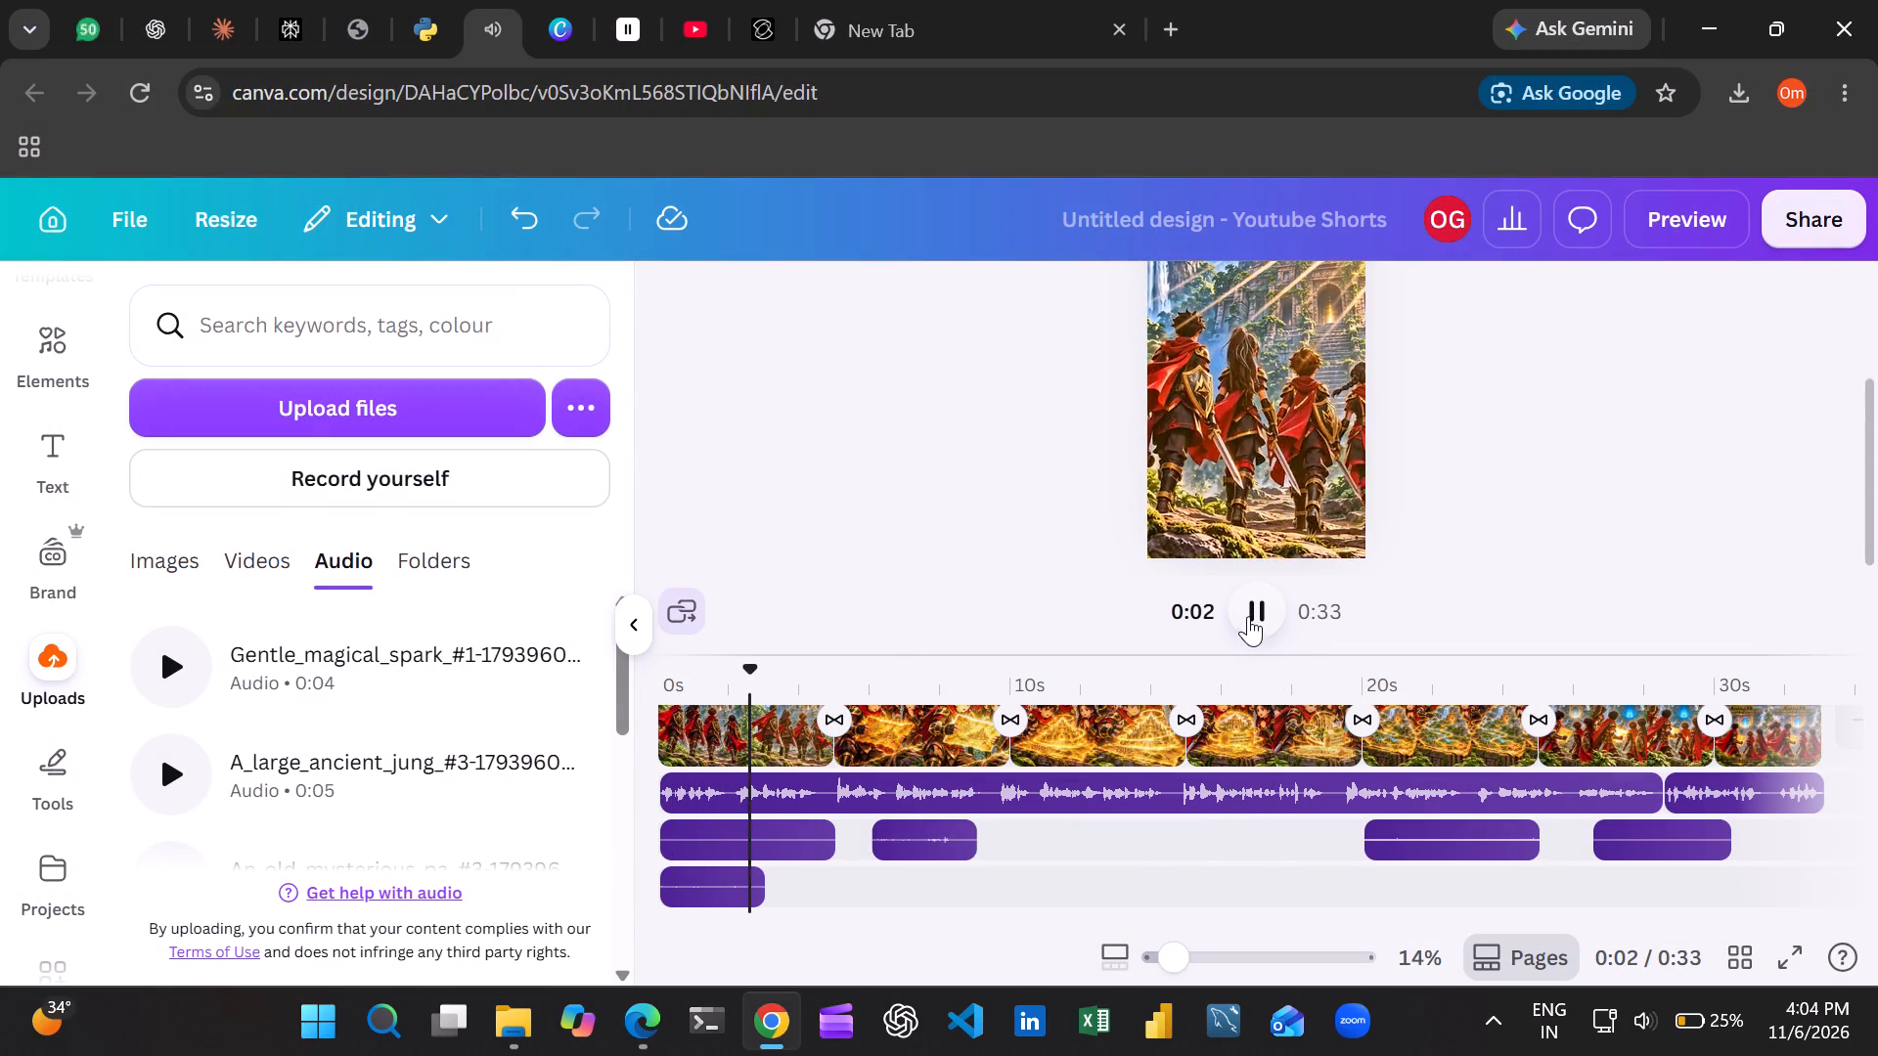
left_click_drag(790, 669, 605, 657)
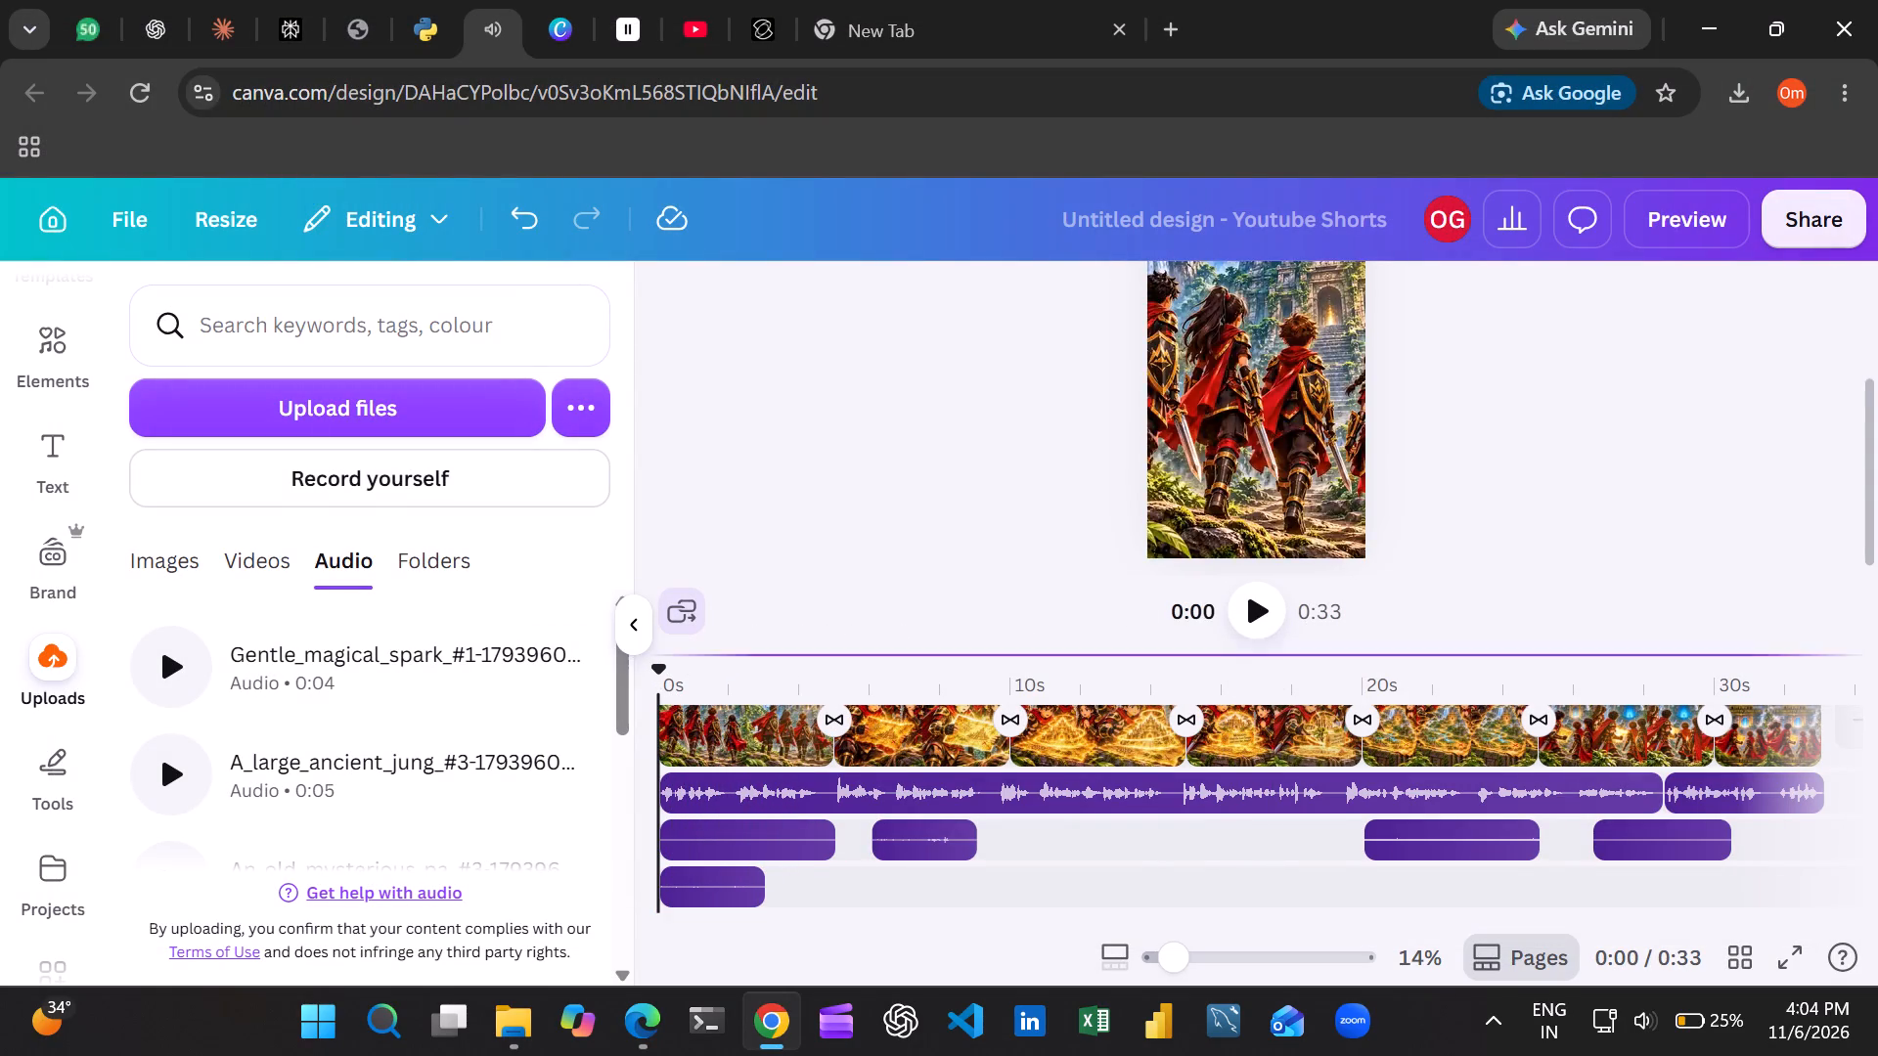
left_click(1239, 613)
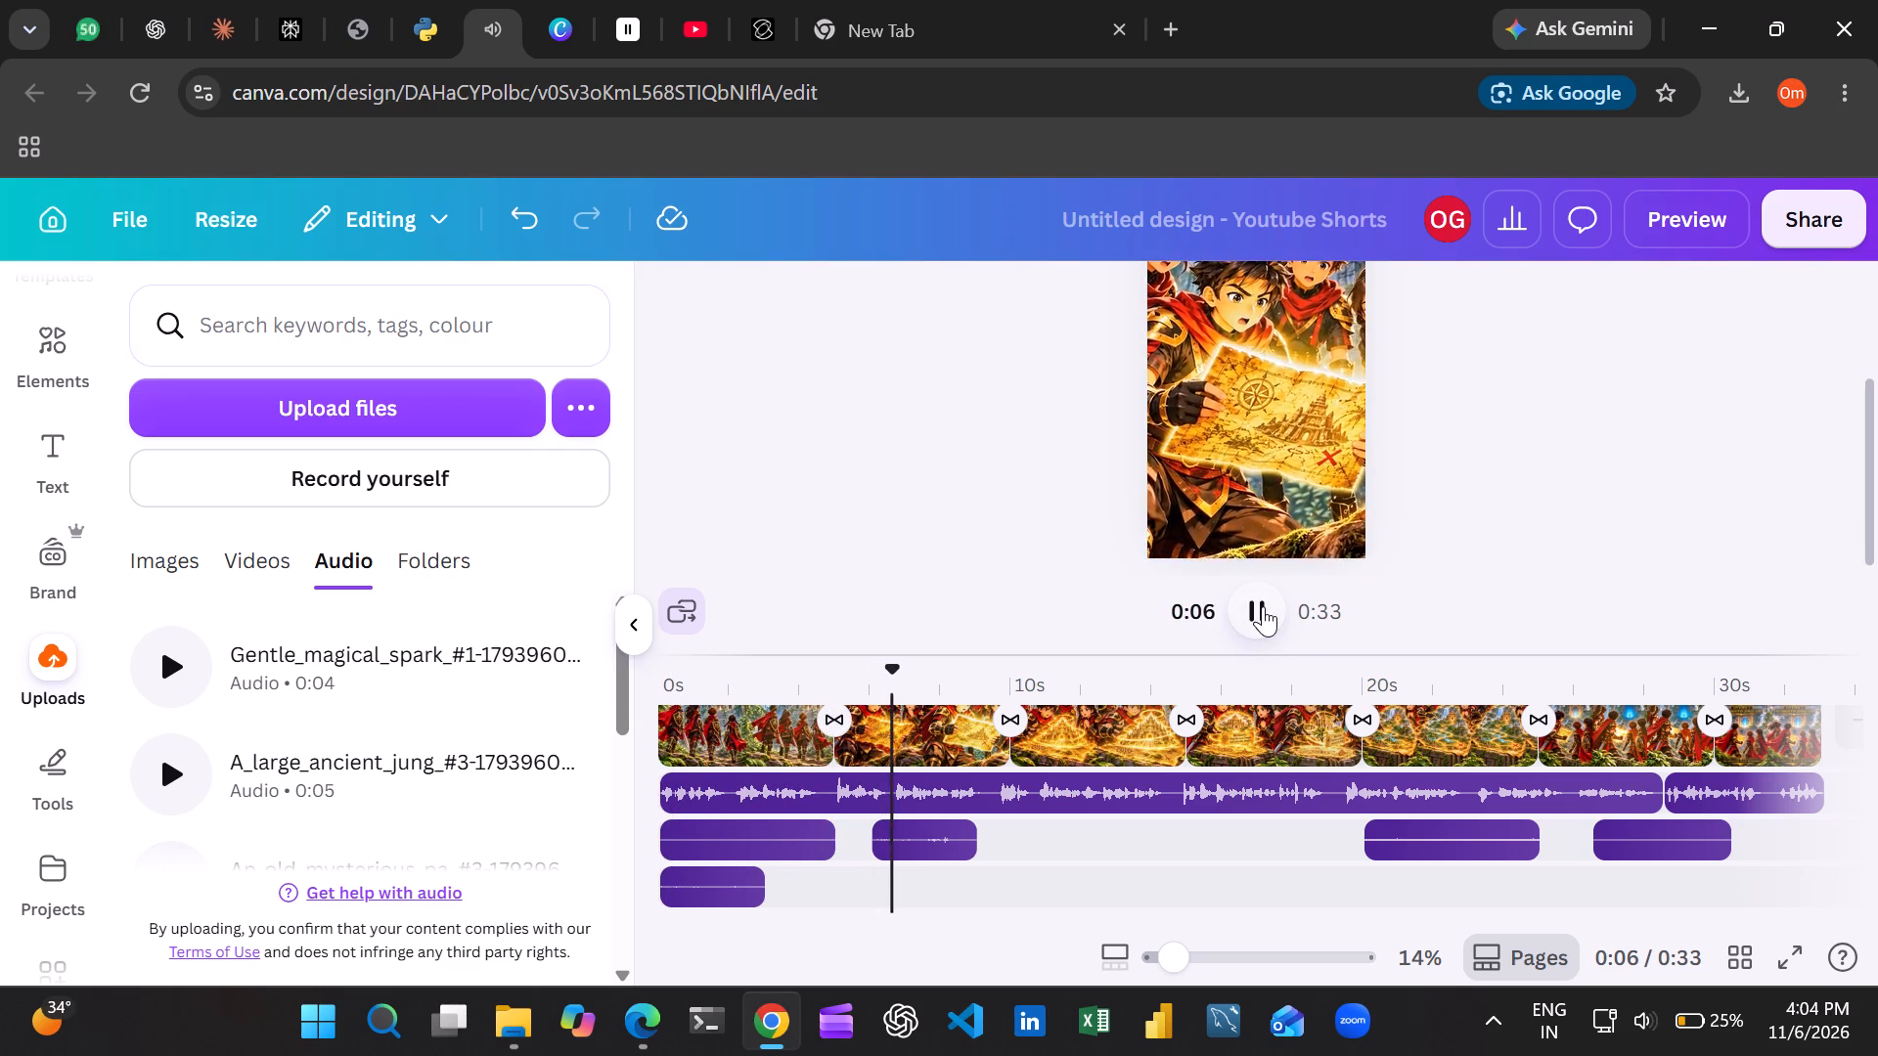
left_click(1263, 606)
left_click_drag(912, 669, 805, 660)
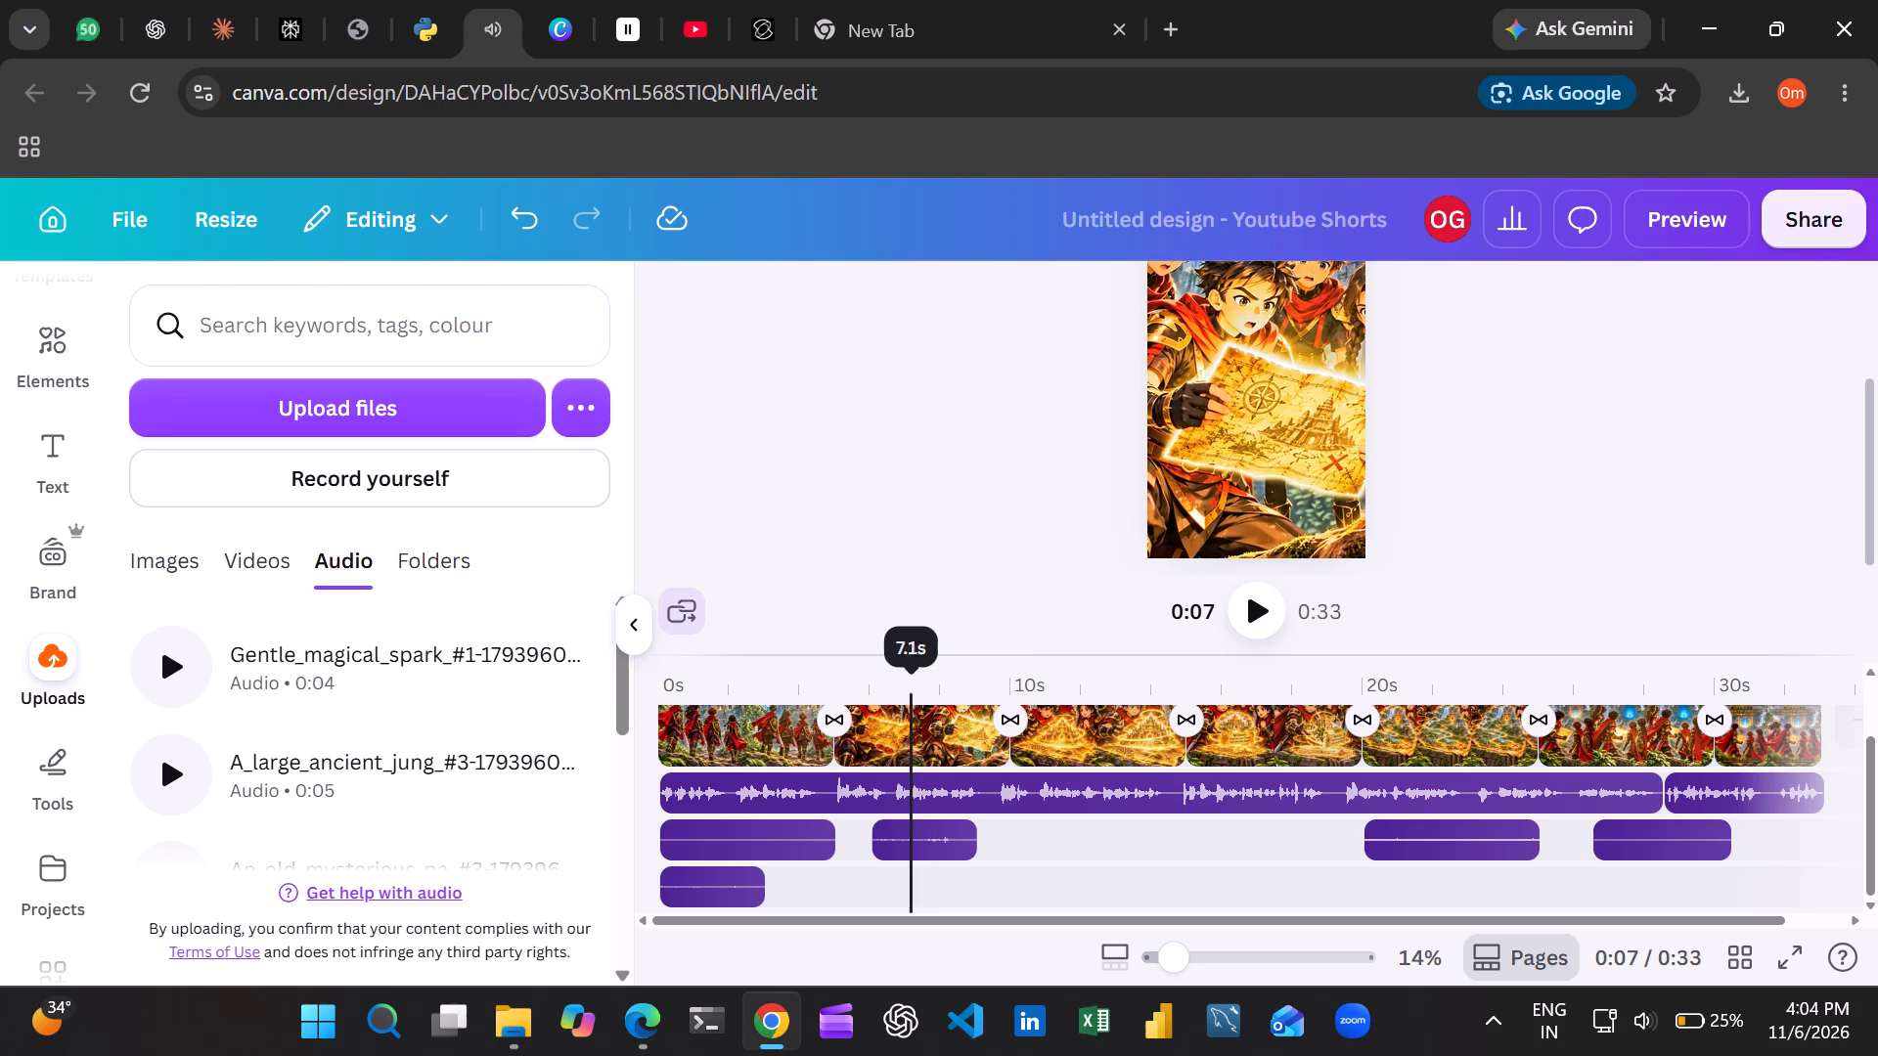
left_click_drag(805, 660, 596, 655)
Download the design as an MP4 video at 1080p quality, after briefly choosing 4K.
left_click(1801, 208)
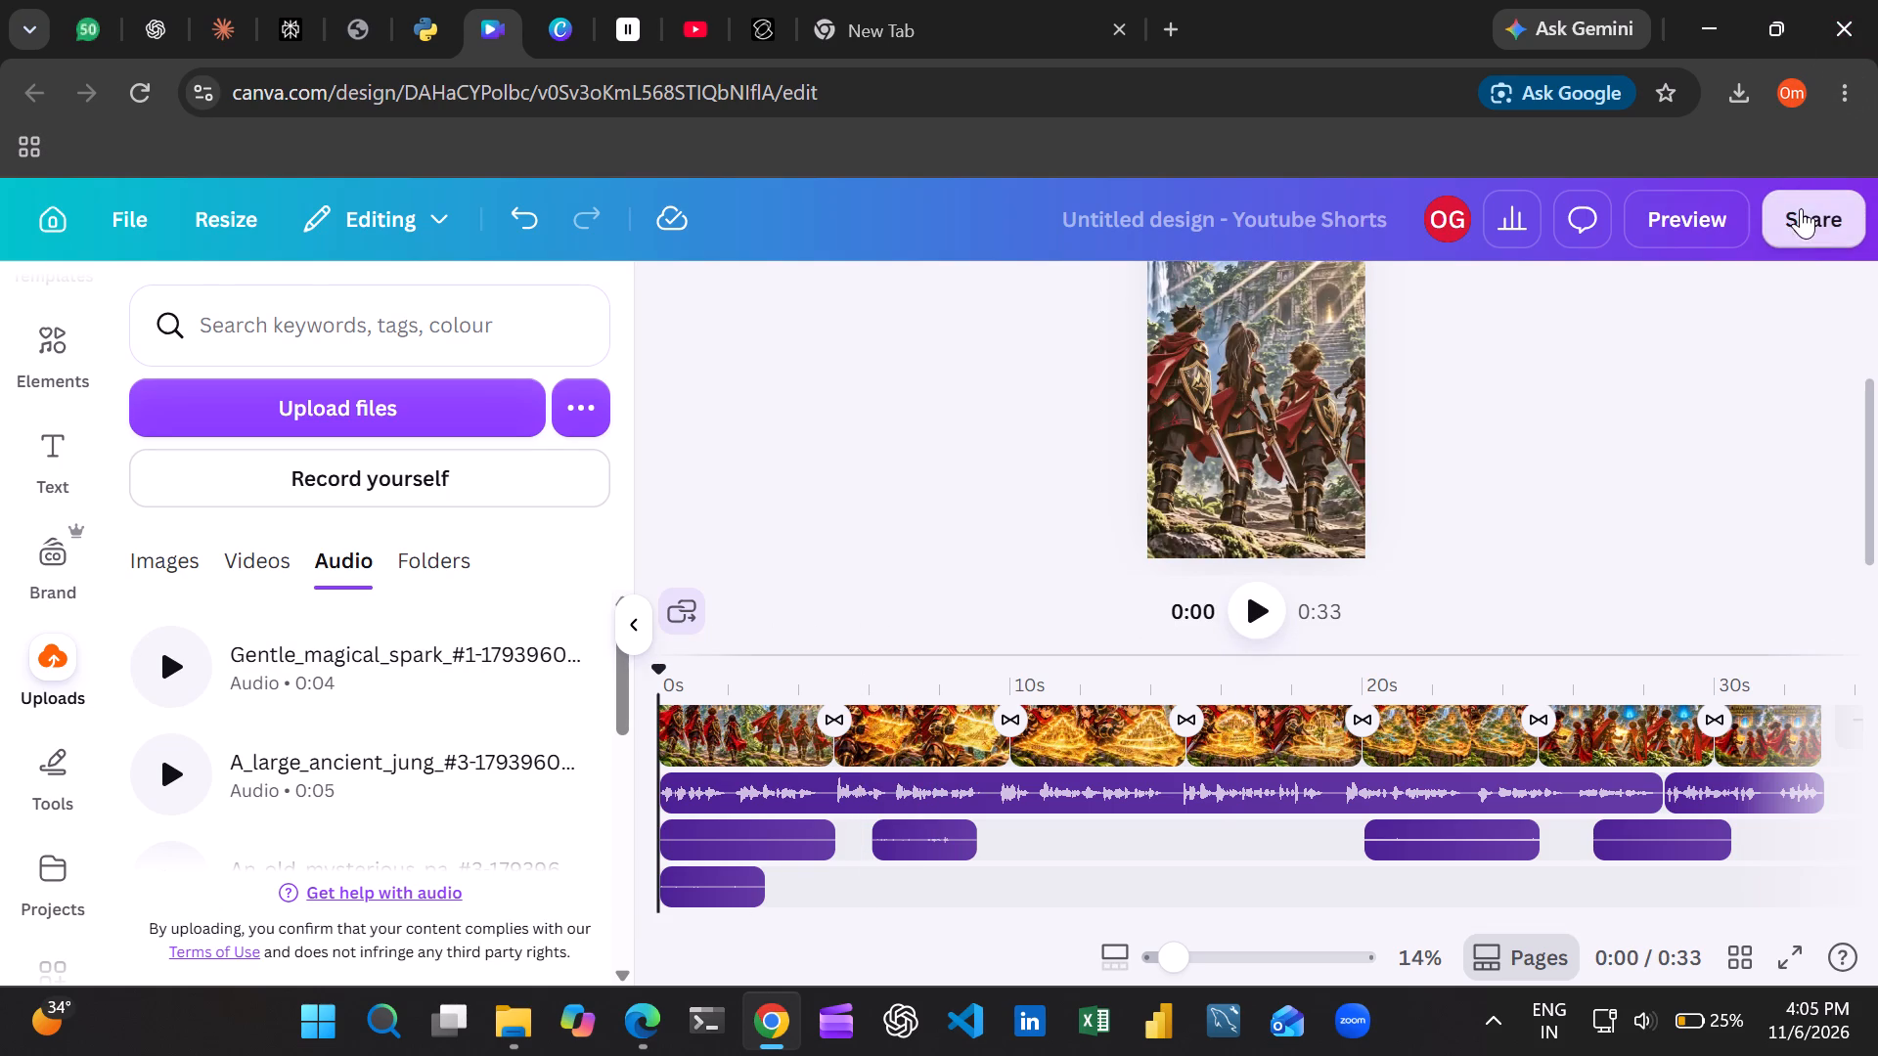
scroll(1381, 782, "down", 4)
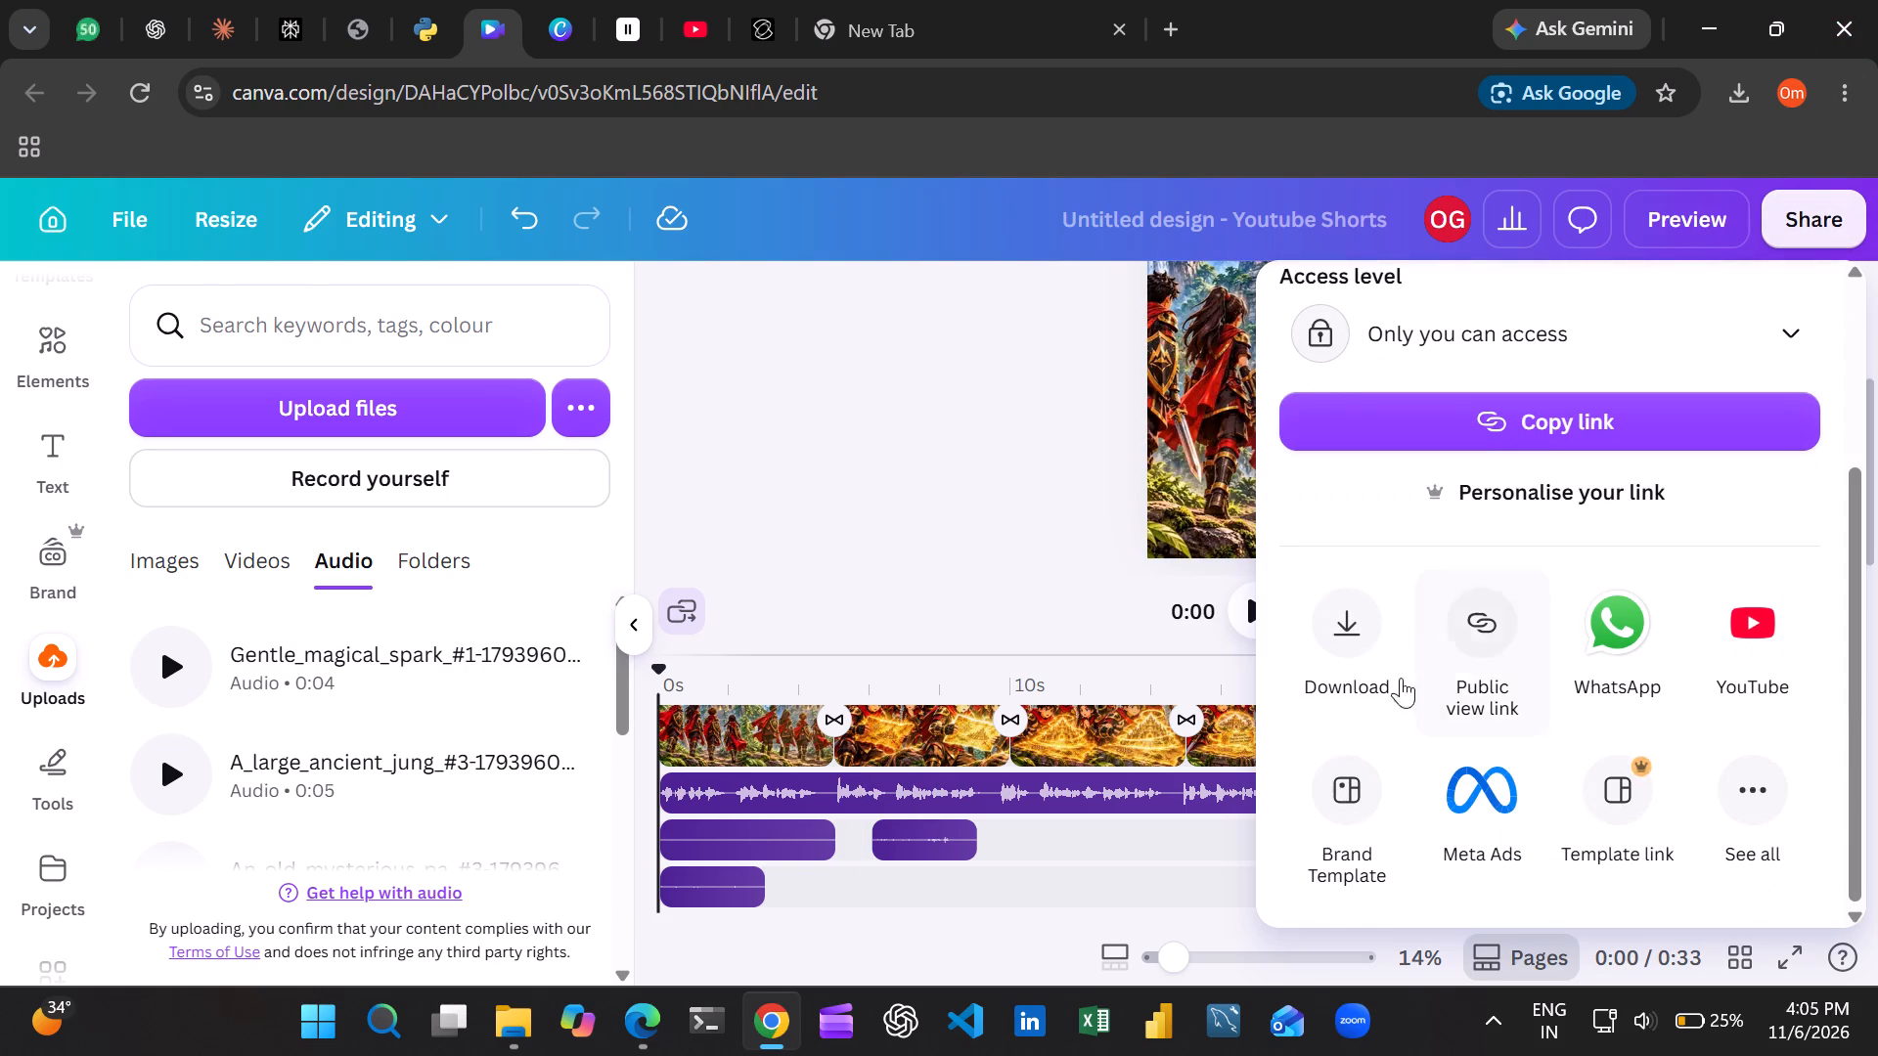
left_click(1340, 601)
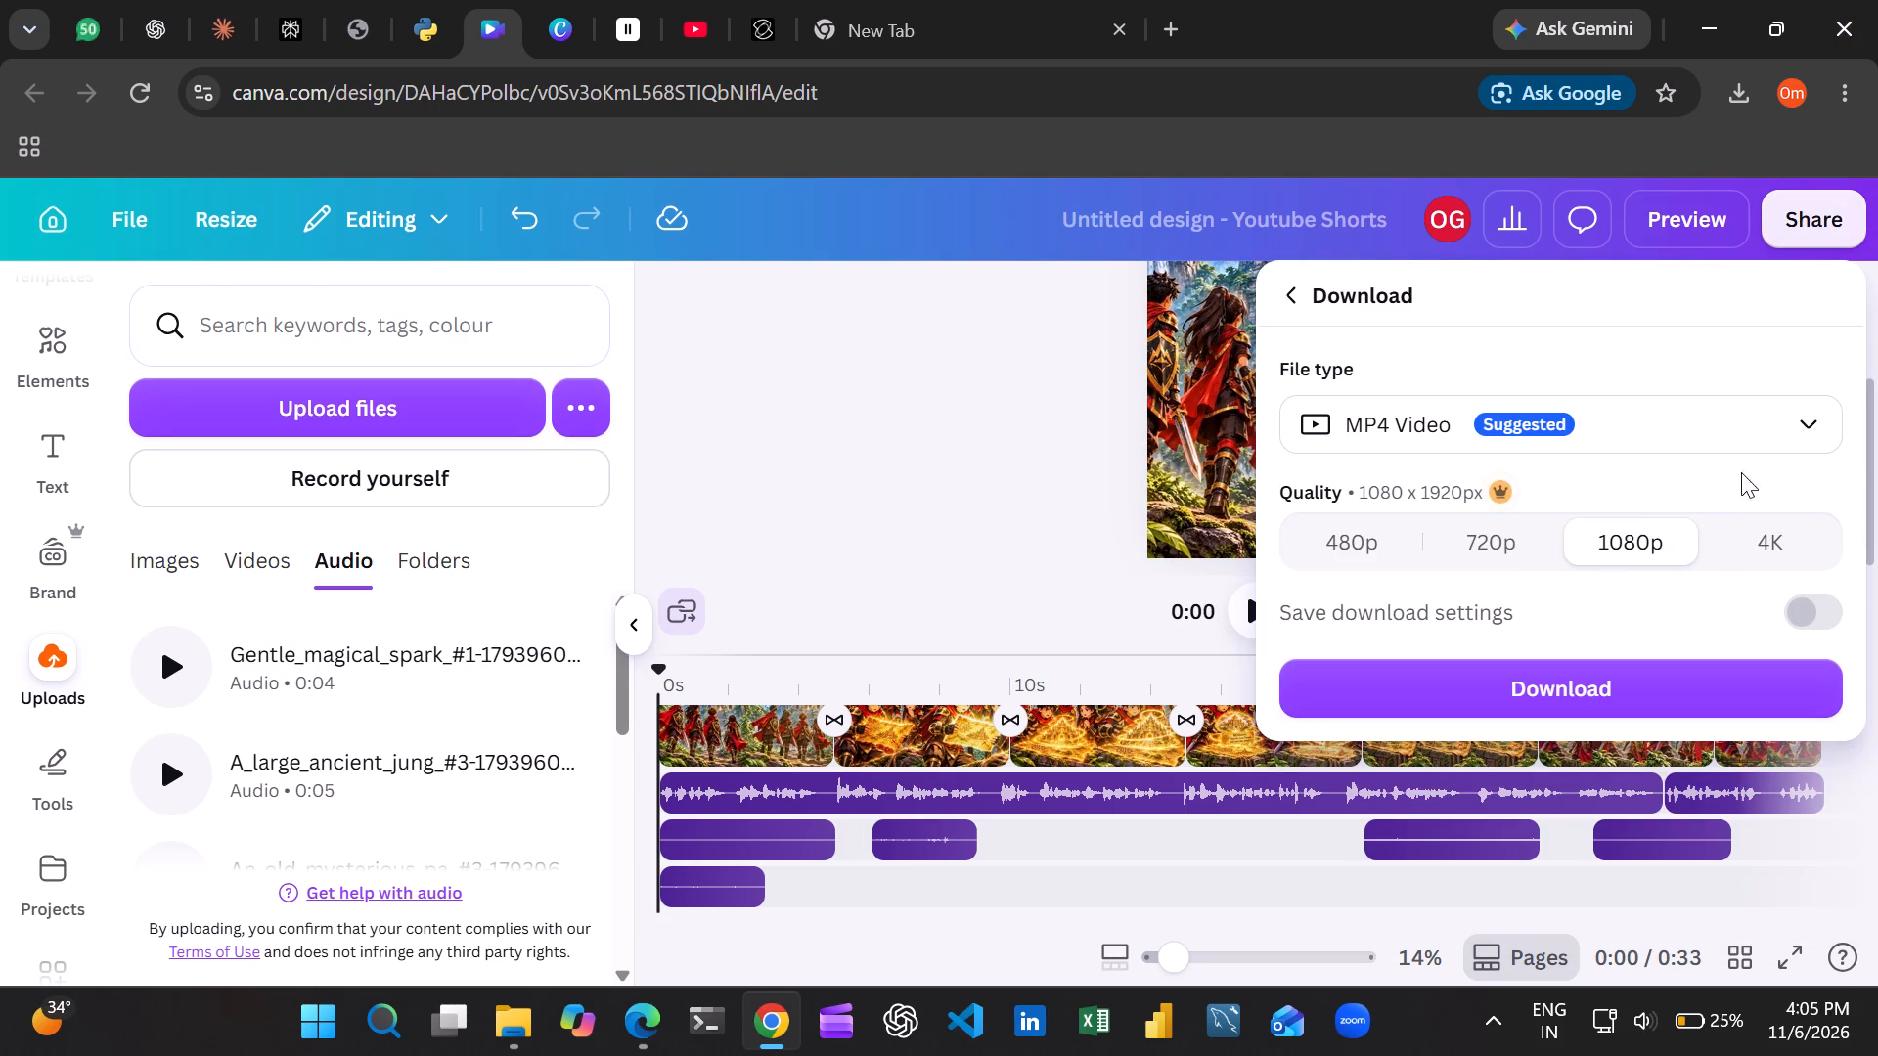
left_click(1734, 540)
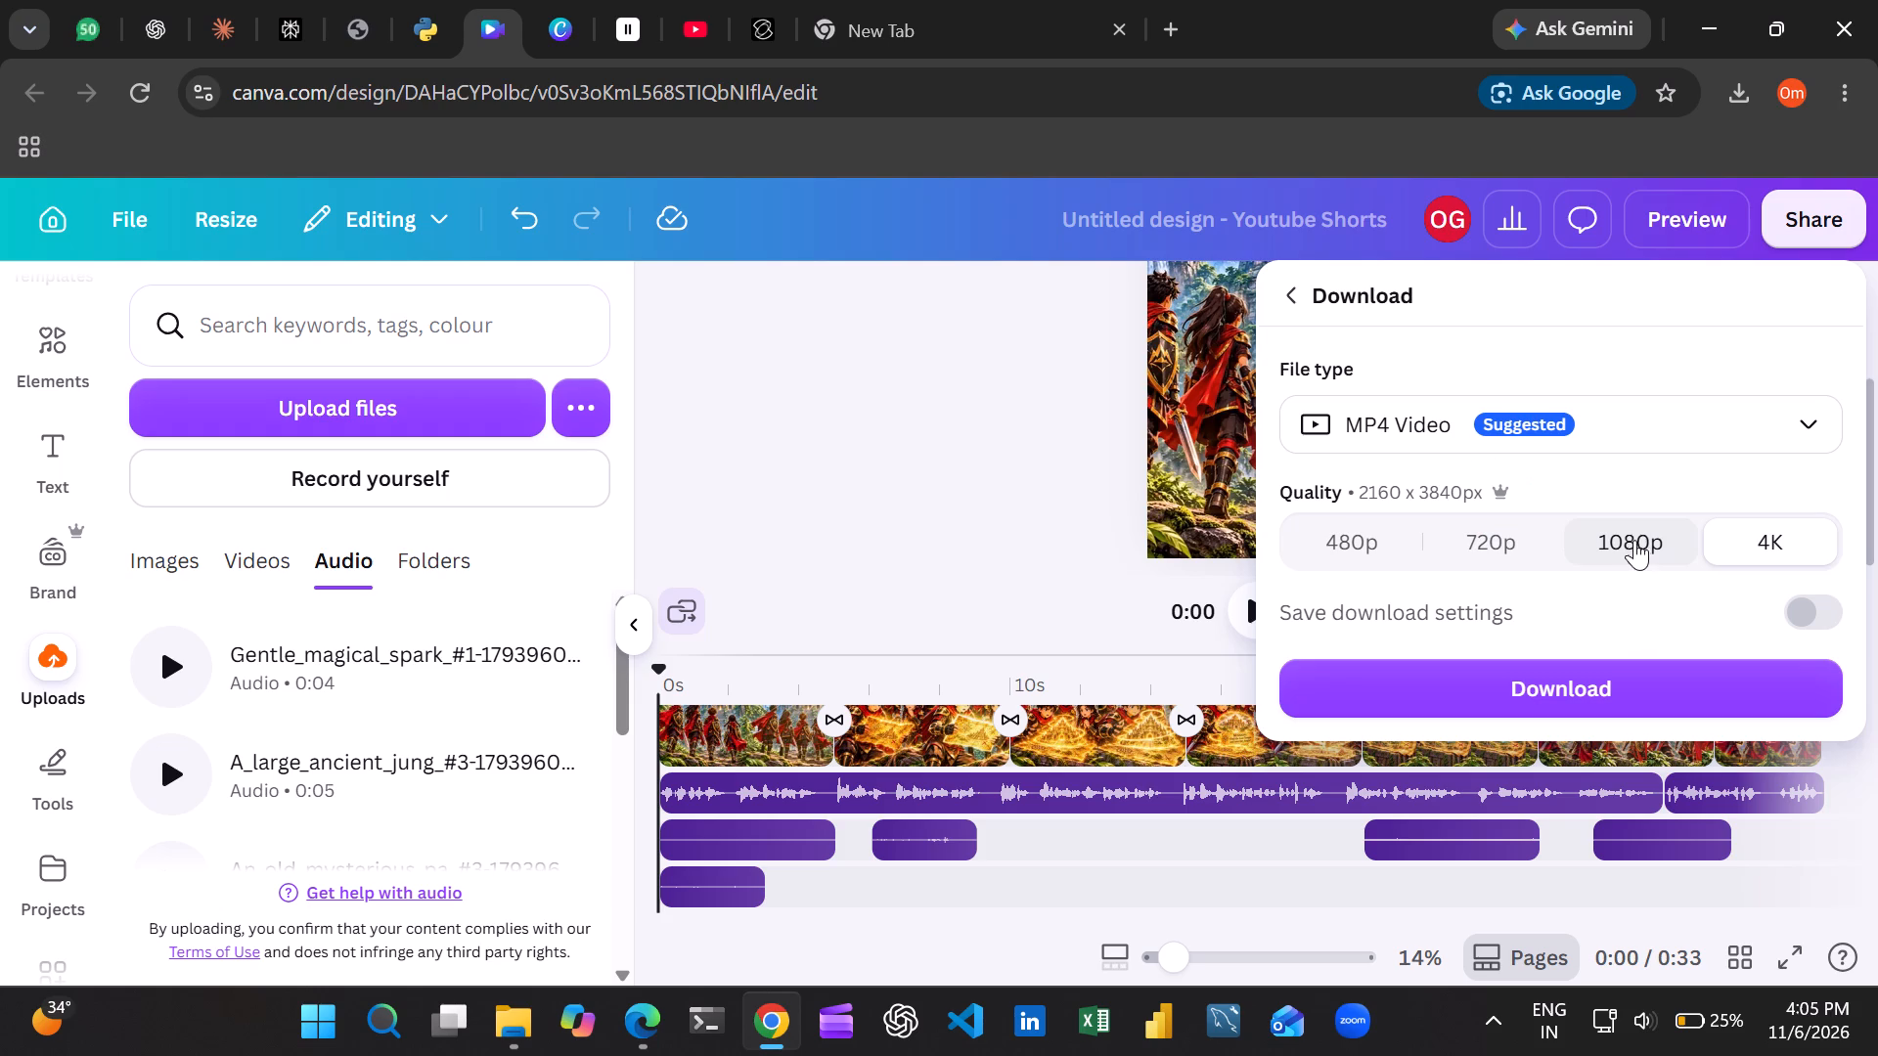
left_click(1632, 539)
scroll(1628, 550, "down", 4)
left_click(1644, 680)
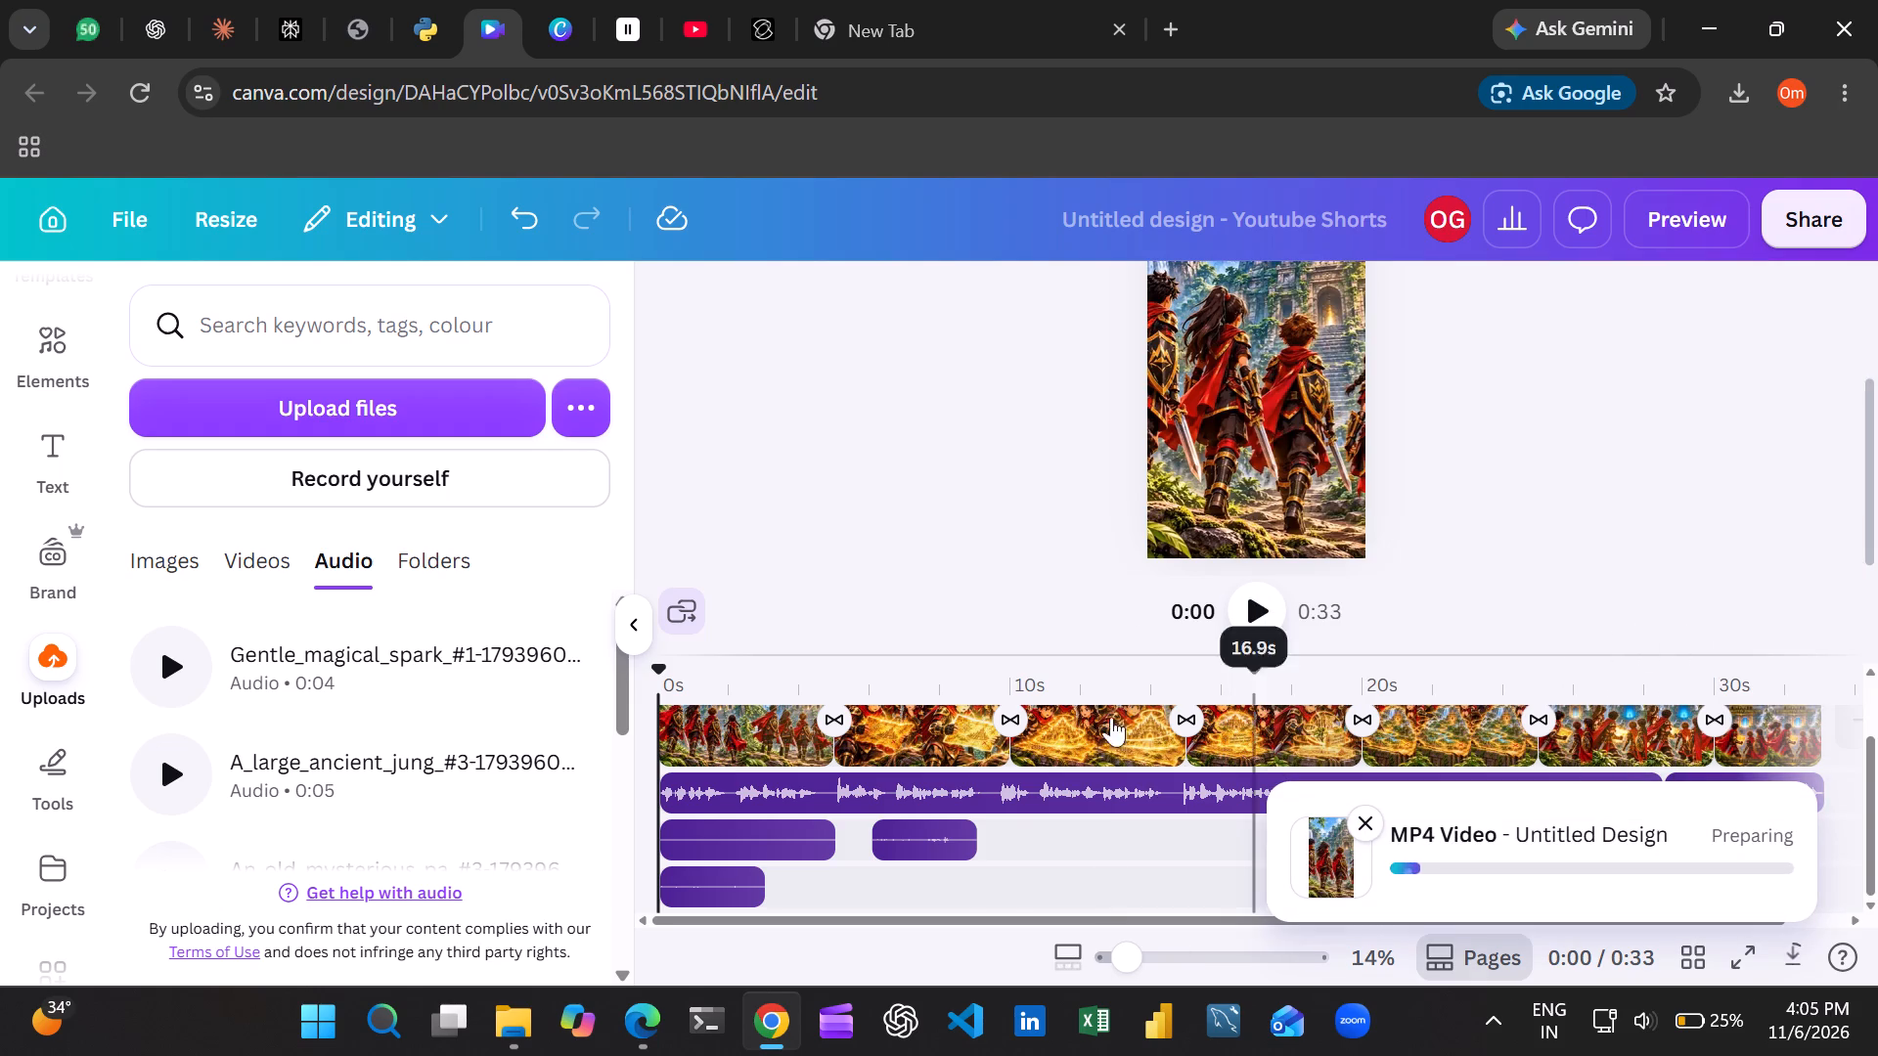
Delete the earlier export "Untitled design (1)" from the Downloads folder in File Explorer.
left_click(496, 1023)
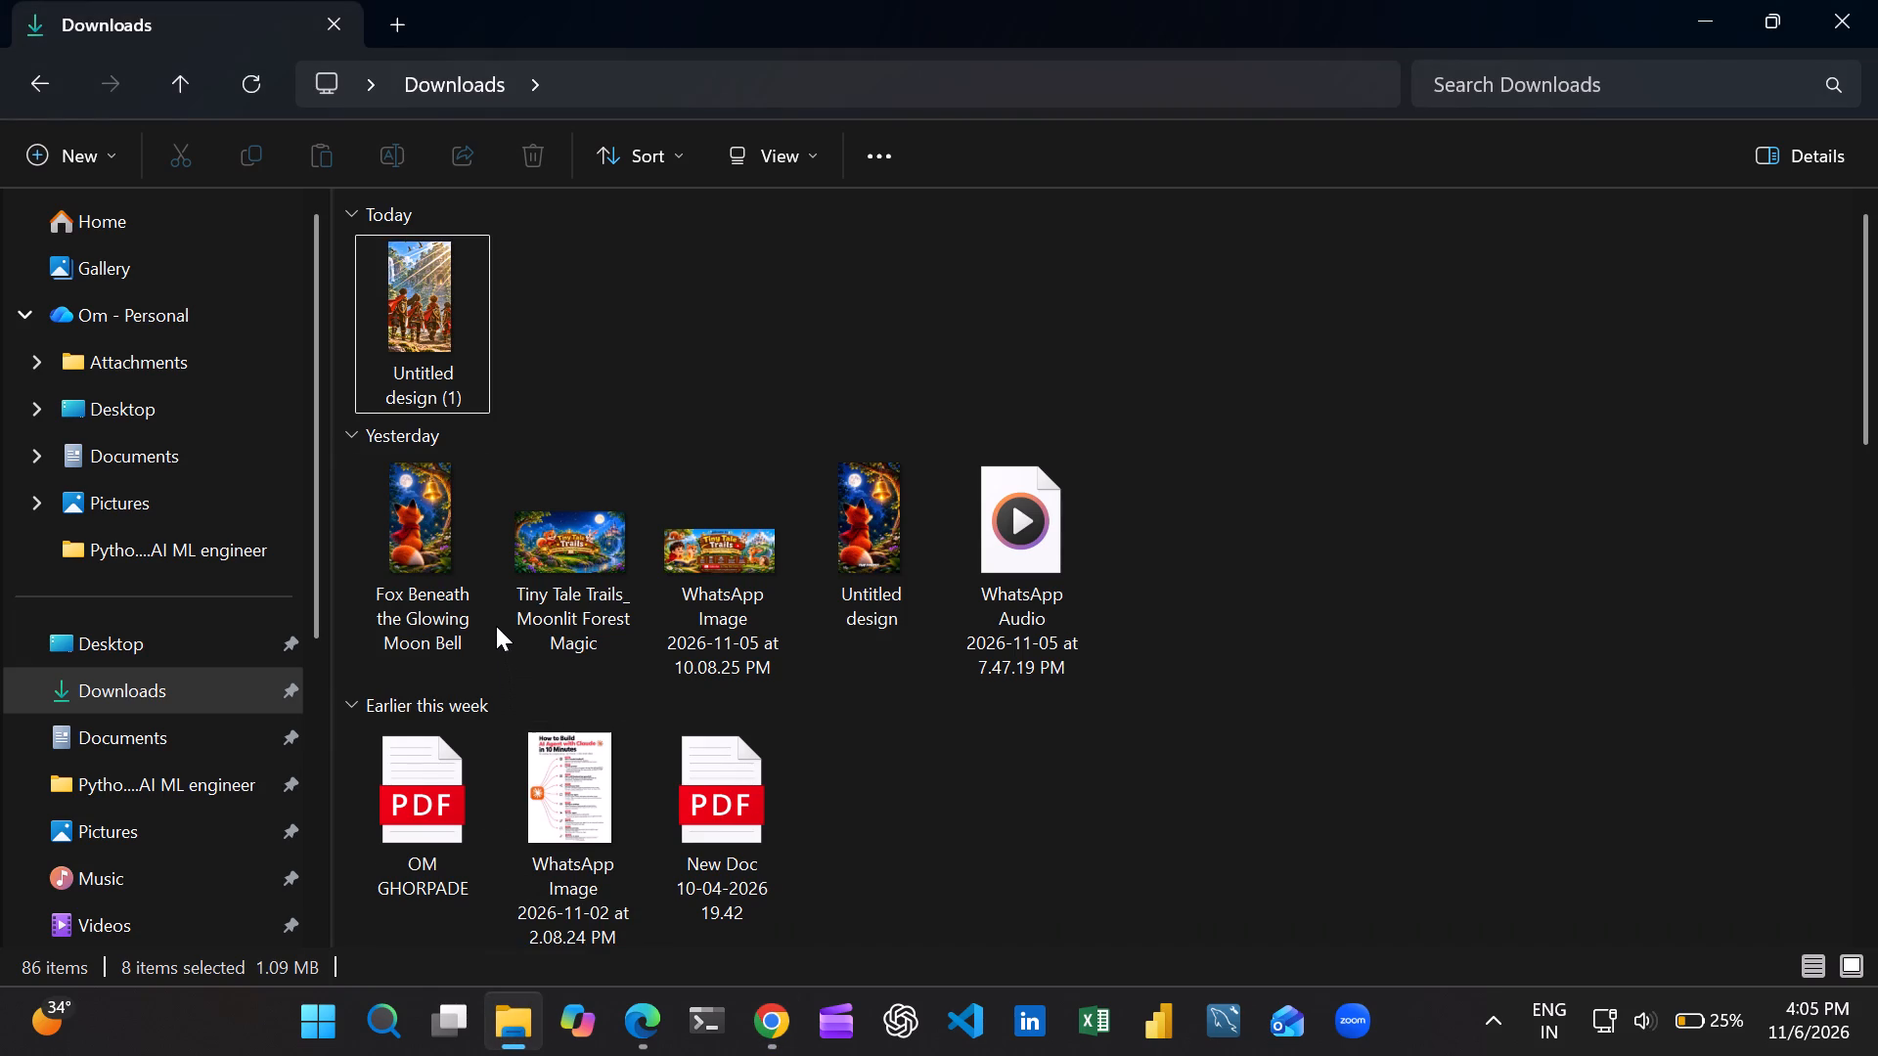
left_click(416, 370, "ctrl")
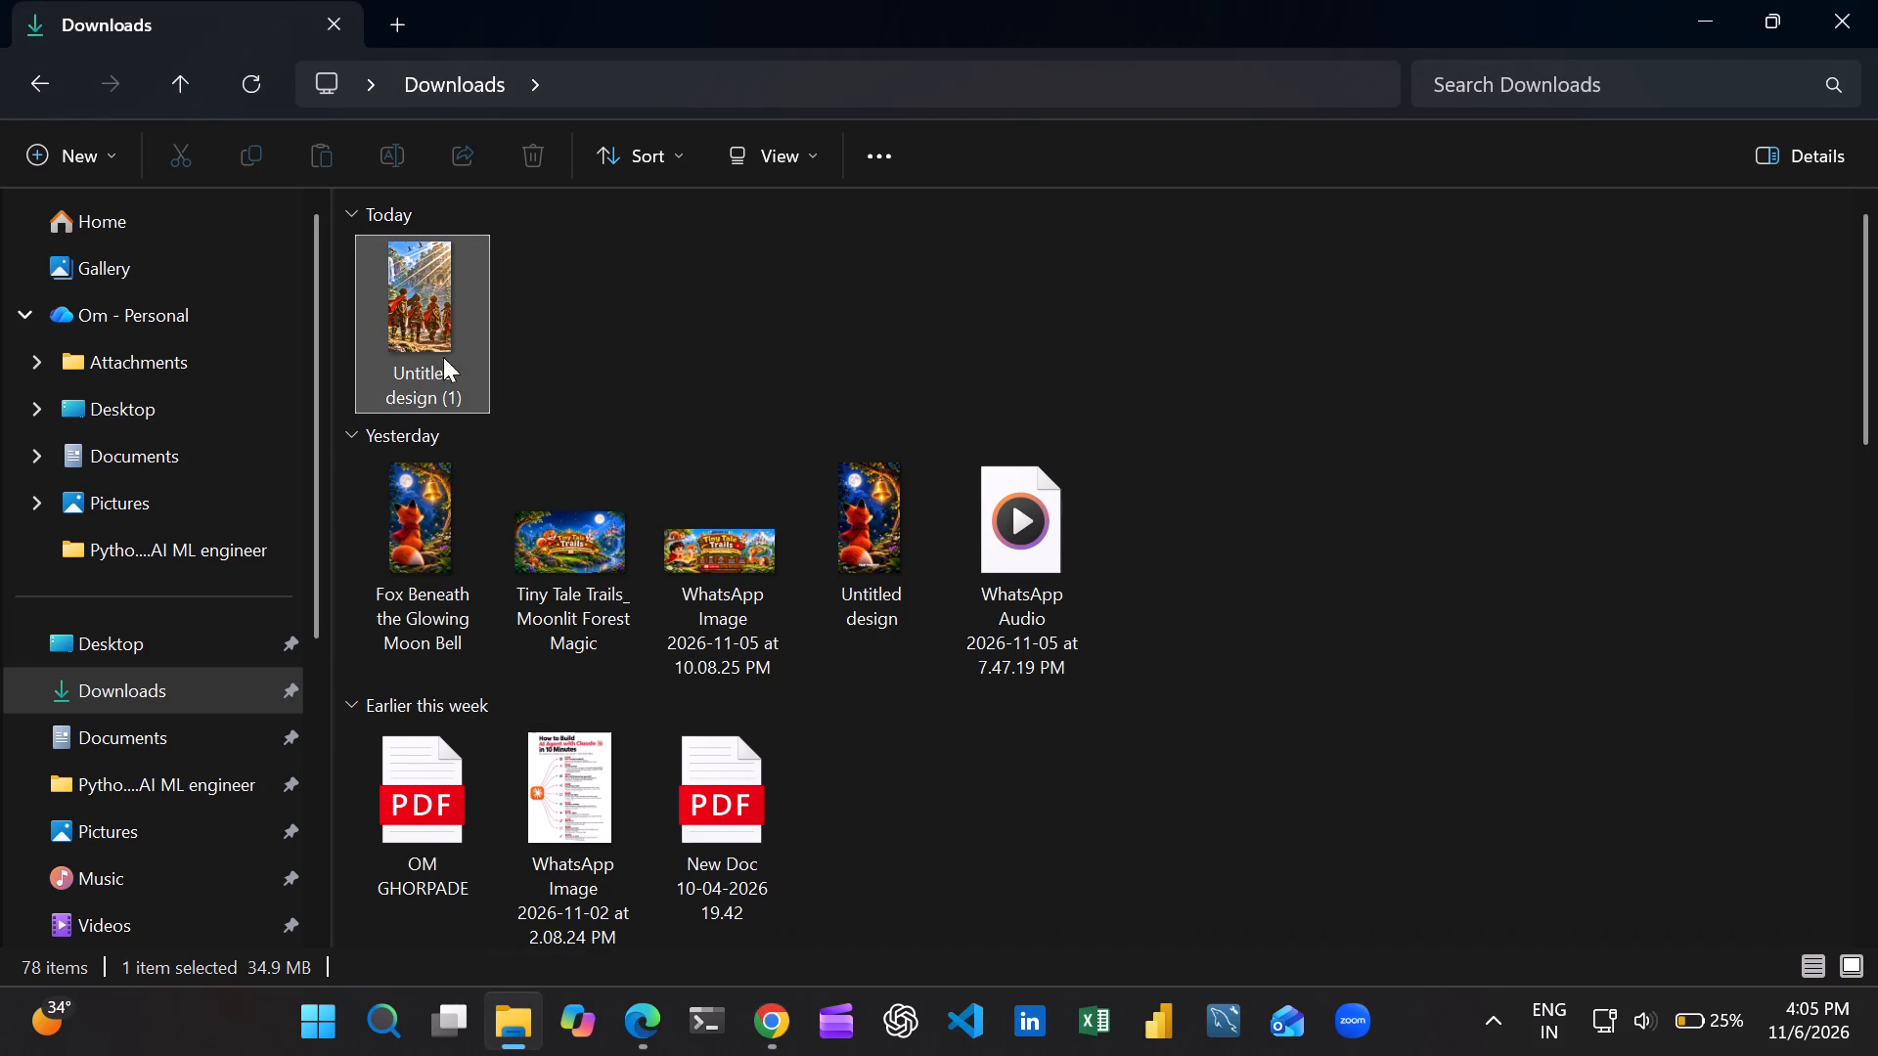
left_click(527, 158)
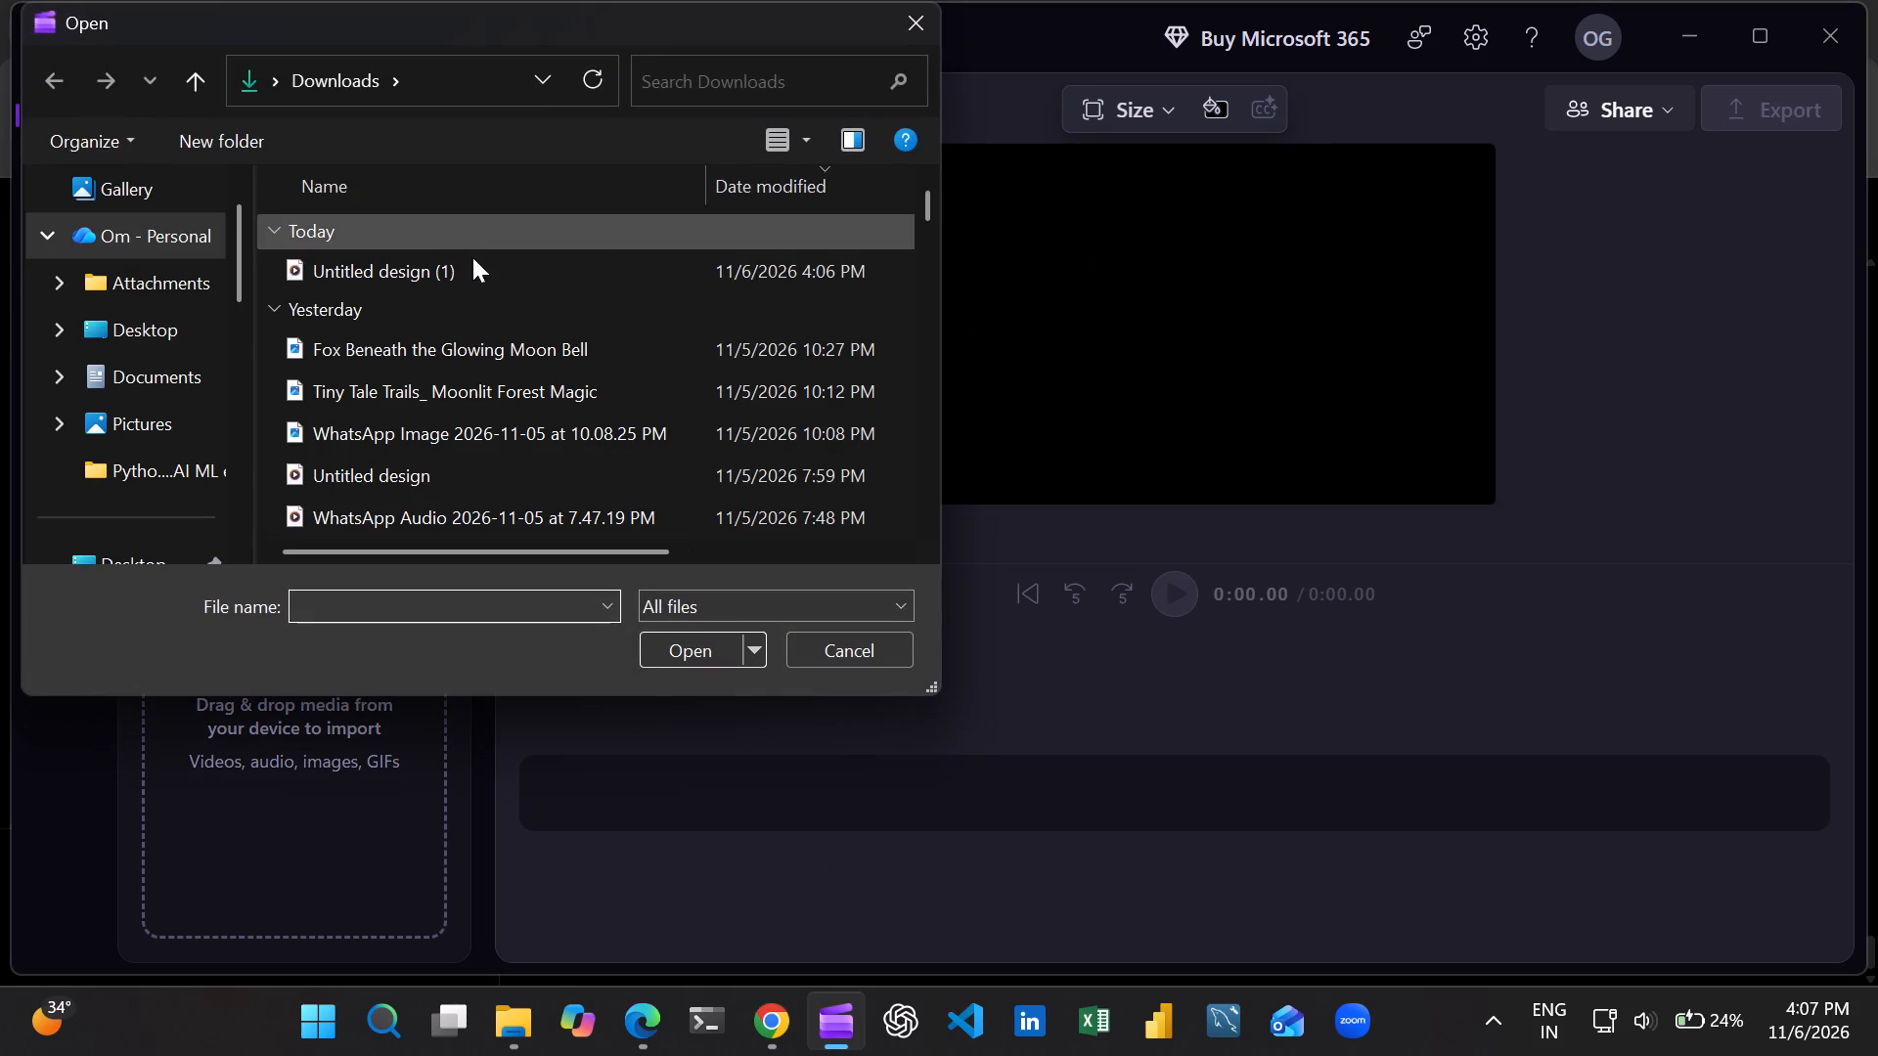
left_click(447, 278)
left_click(447, 277)
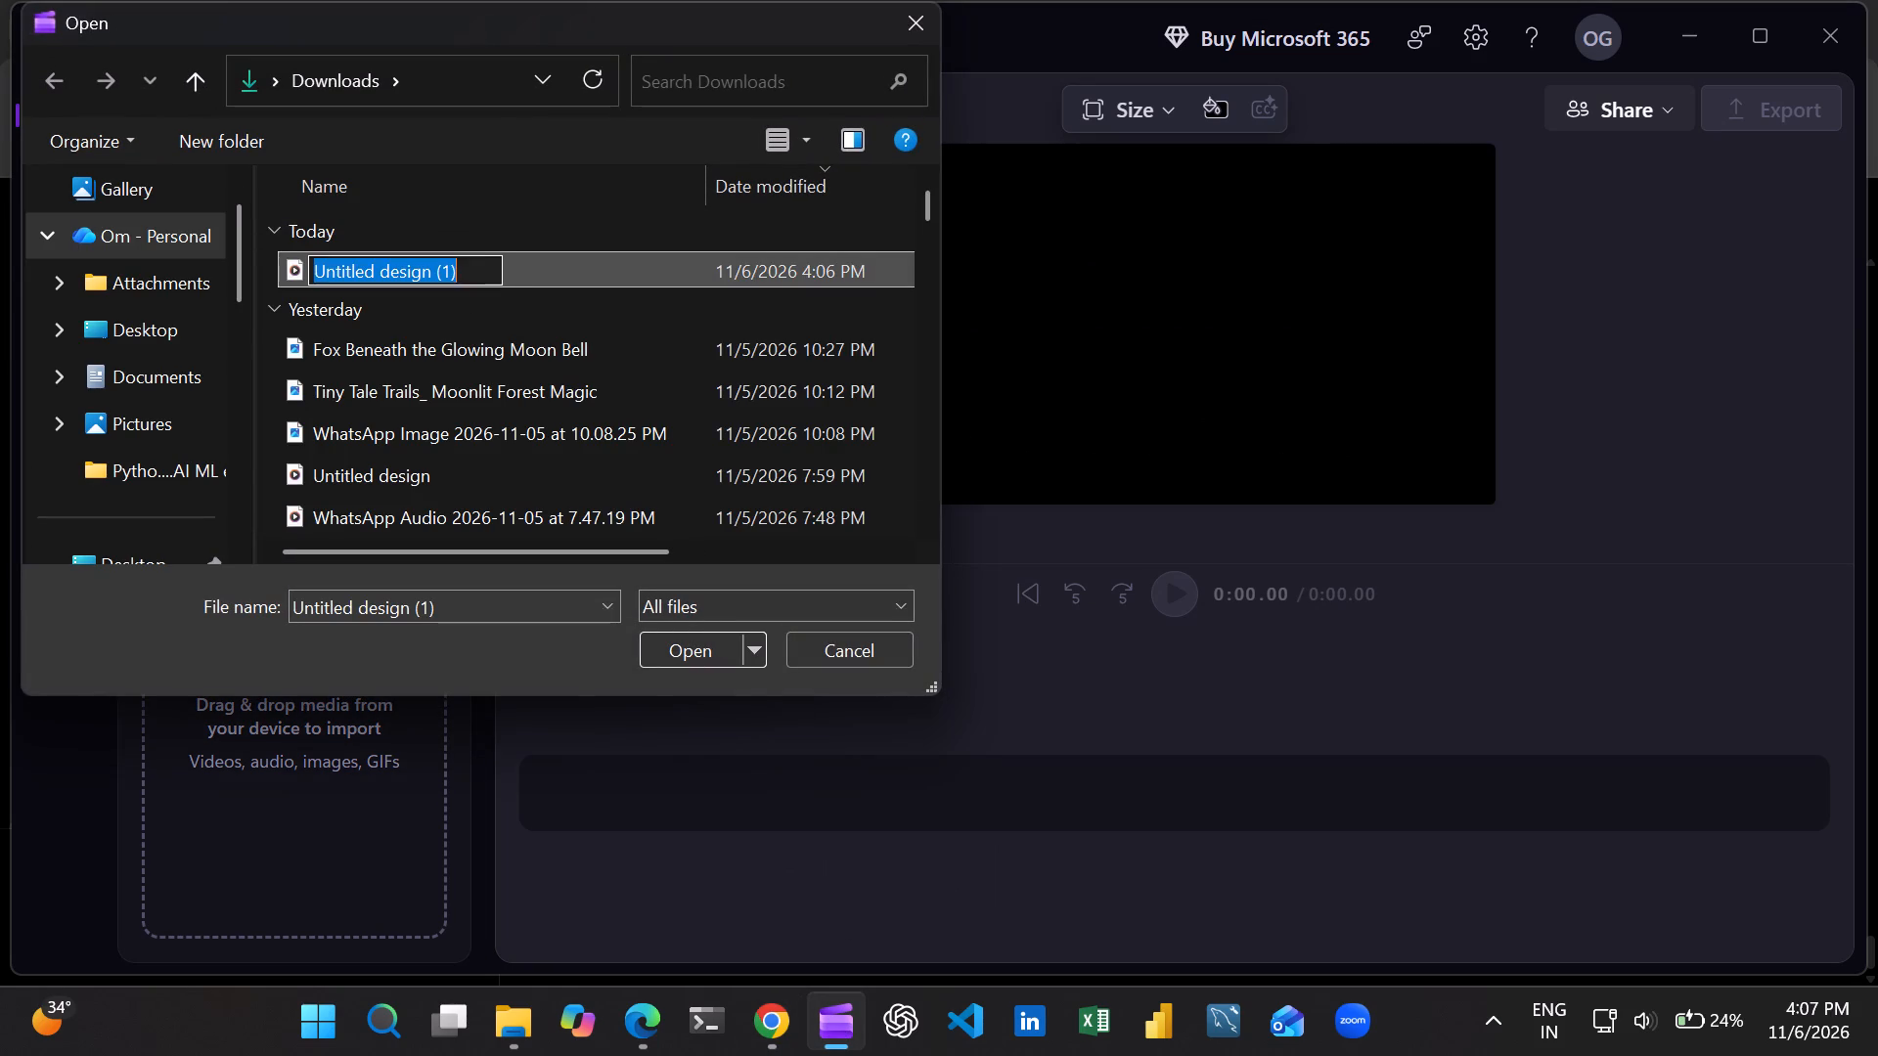
left_click(572, 354)
left_click(594, 290)
double_click(594, 276)
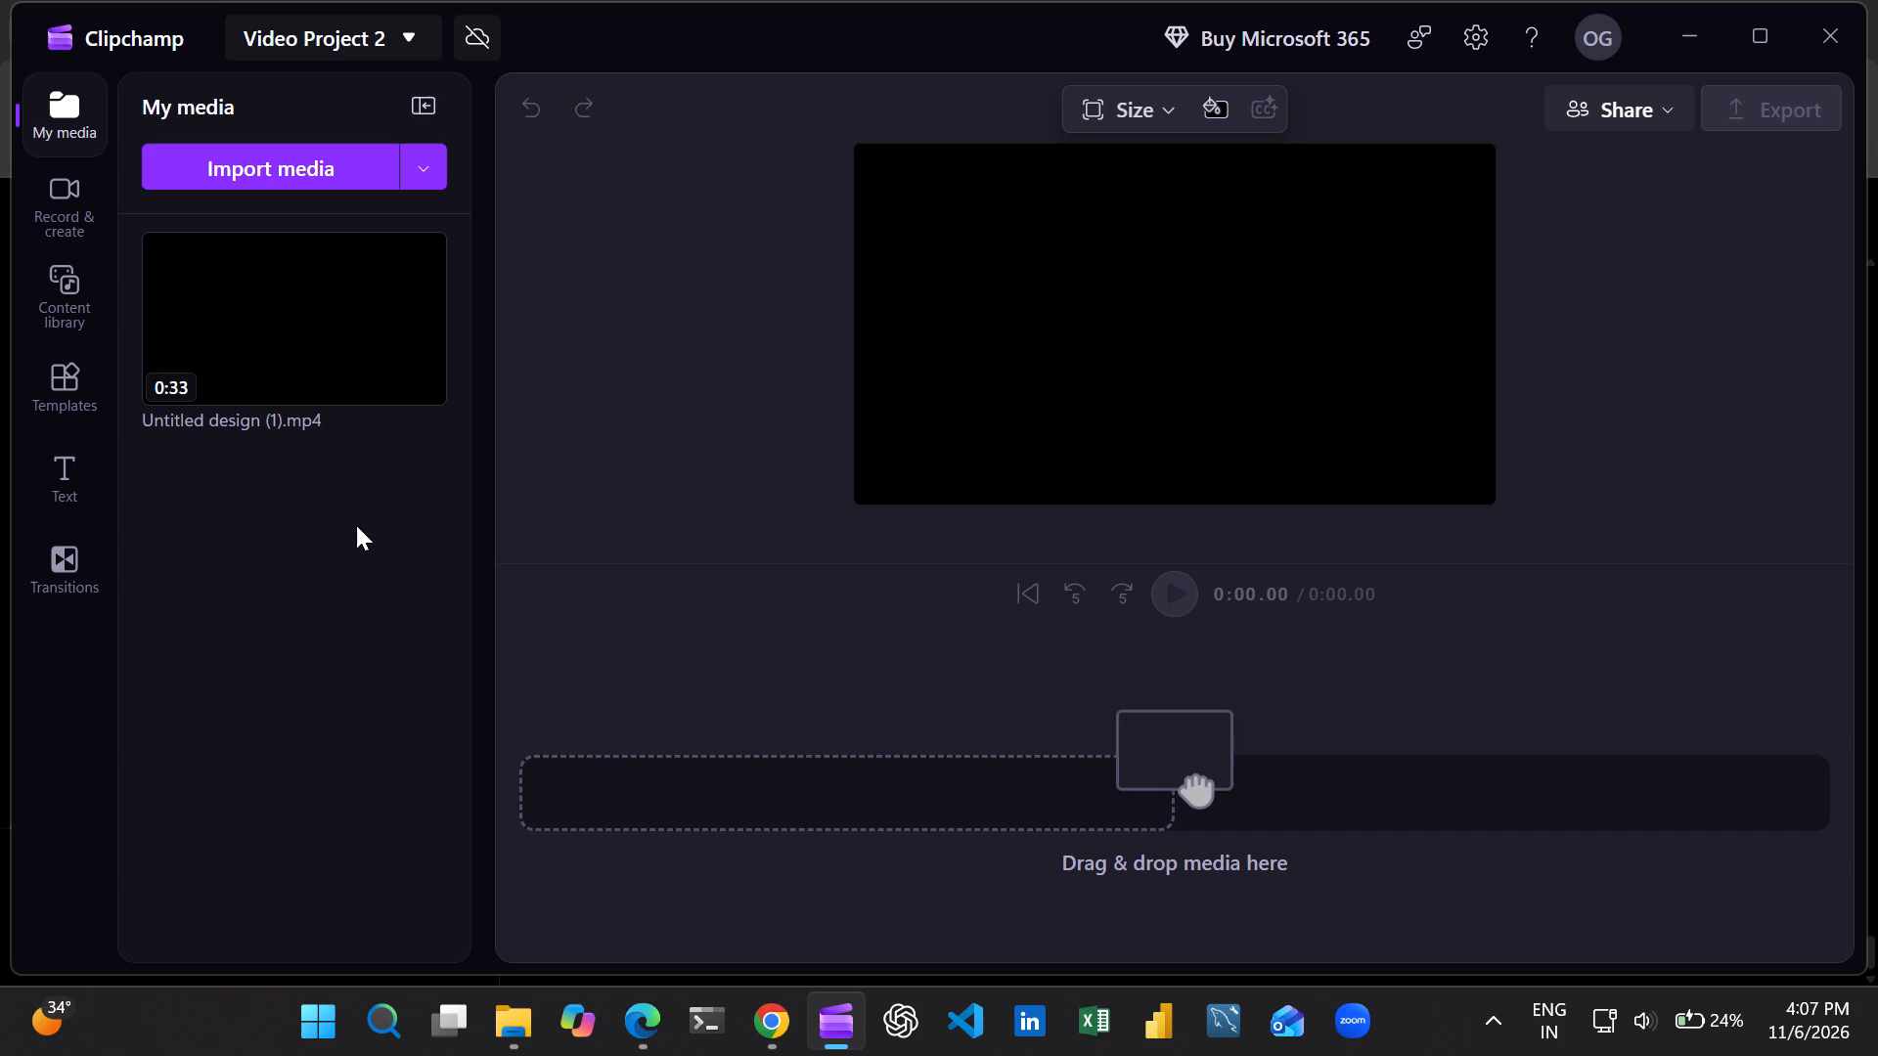
Add Untitled design (1).mp4 to the timeline and return the playhead to 0:00.
double_click(331, 349)
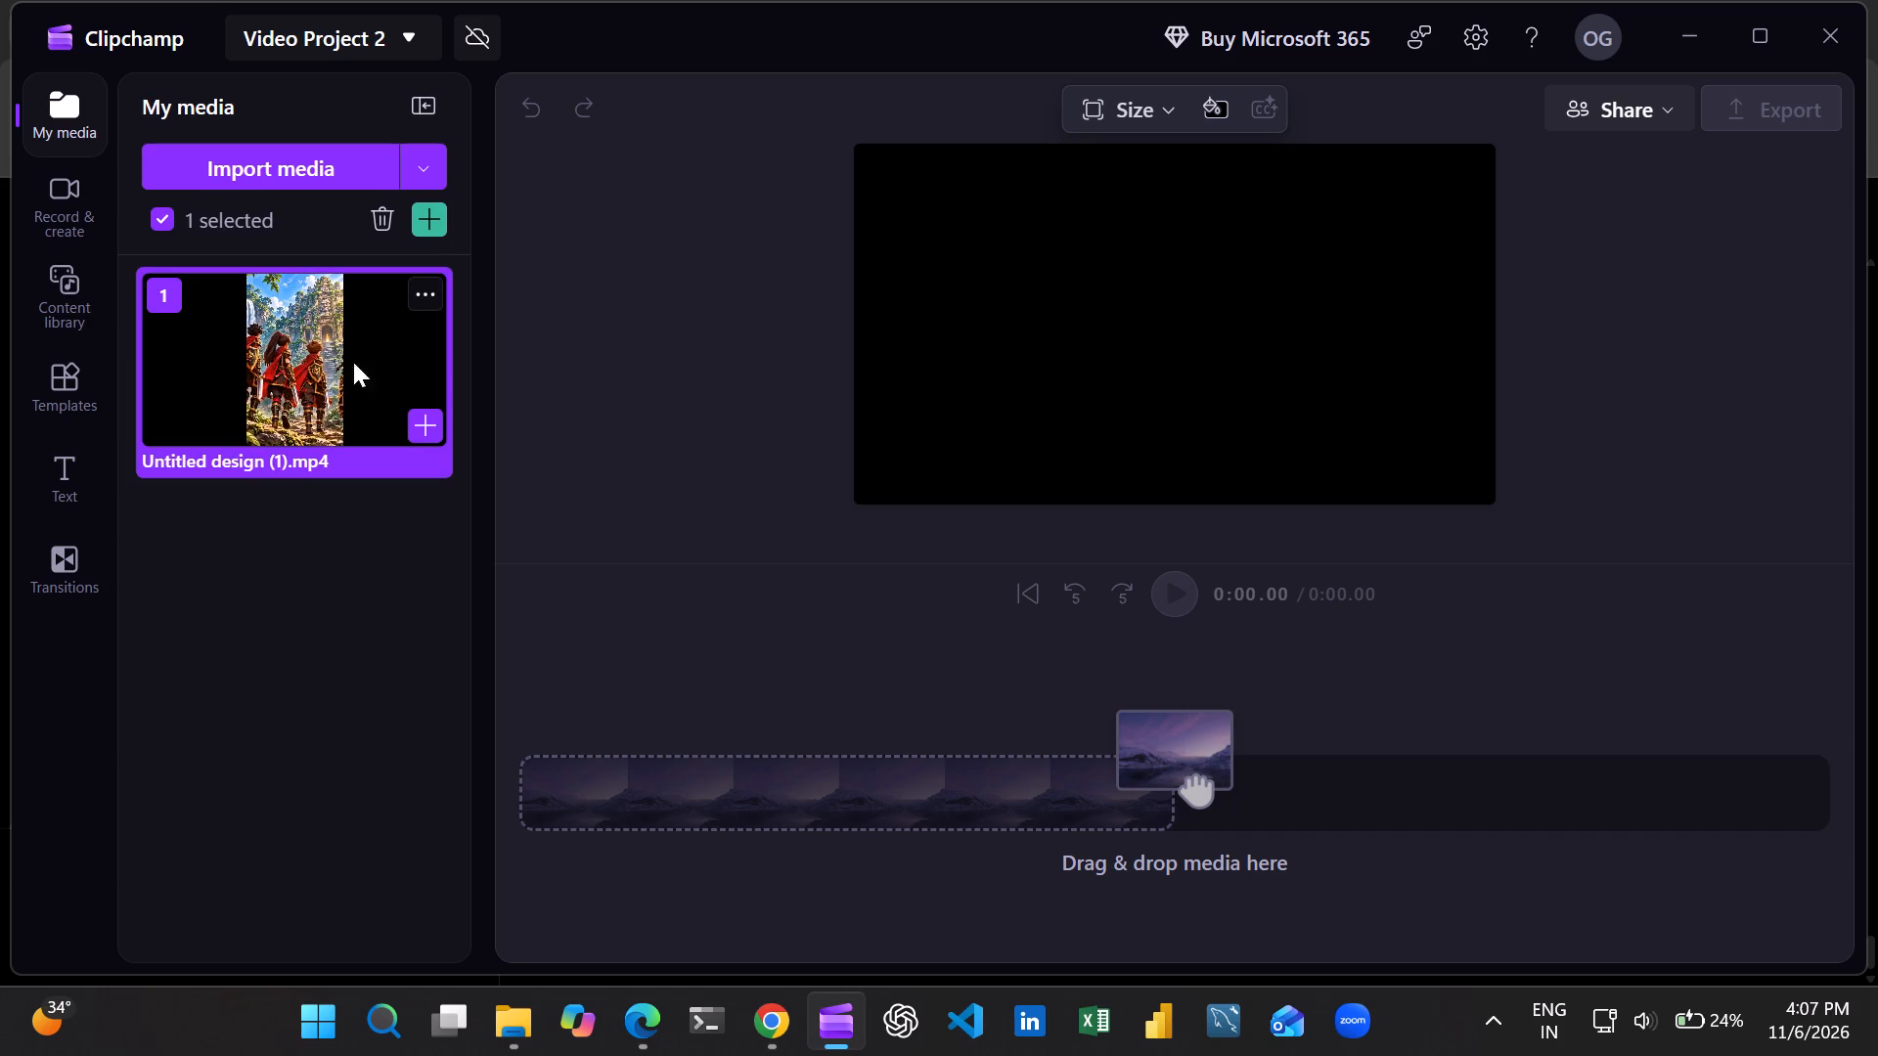
left_click(422, 414)
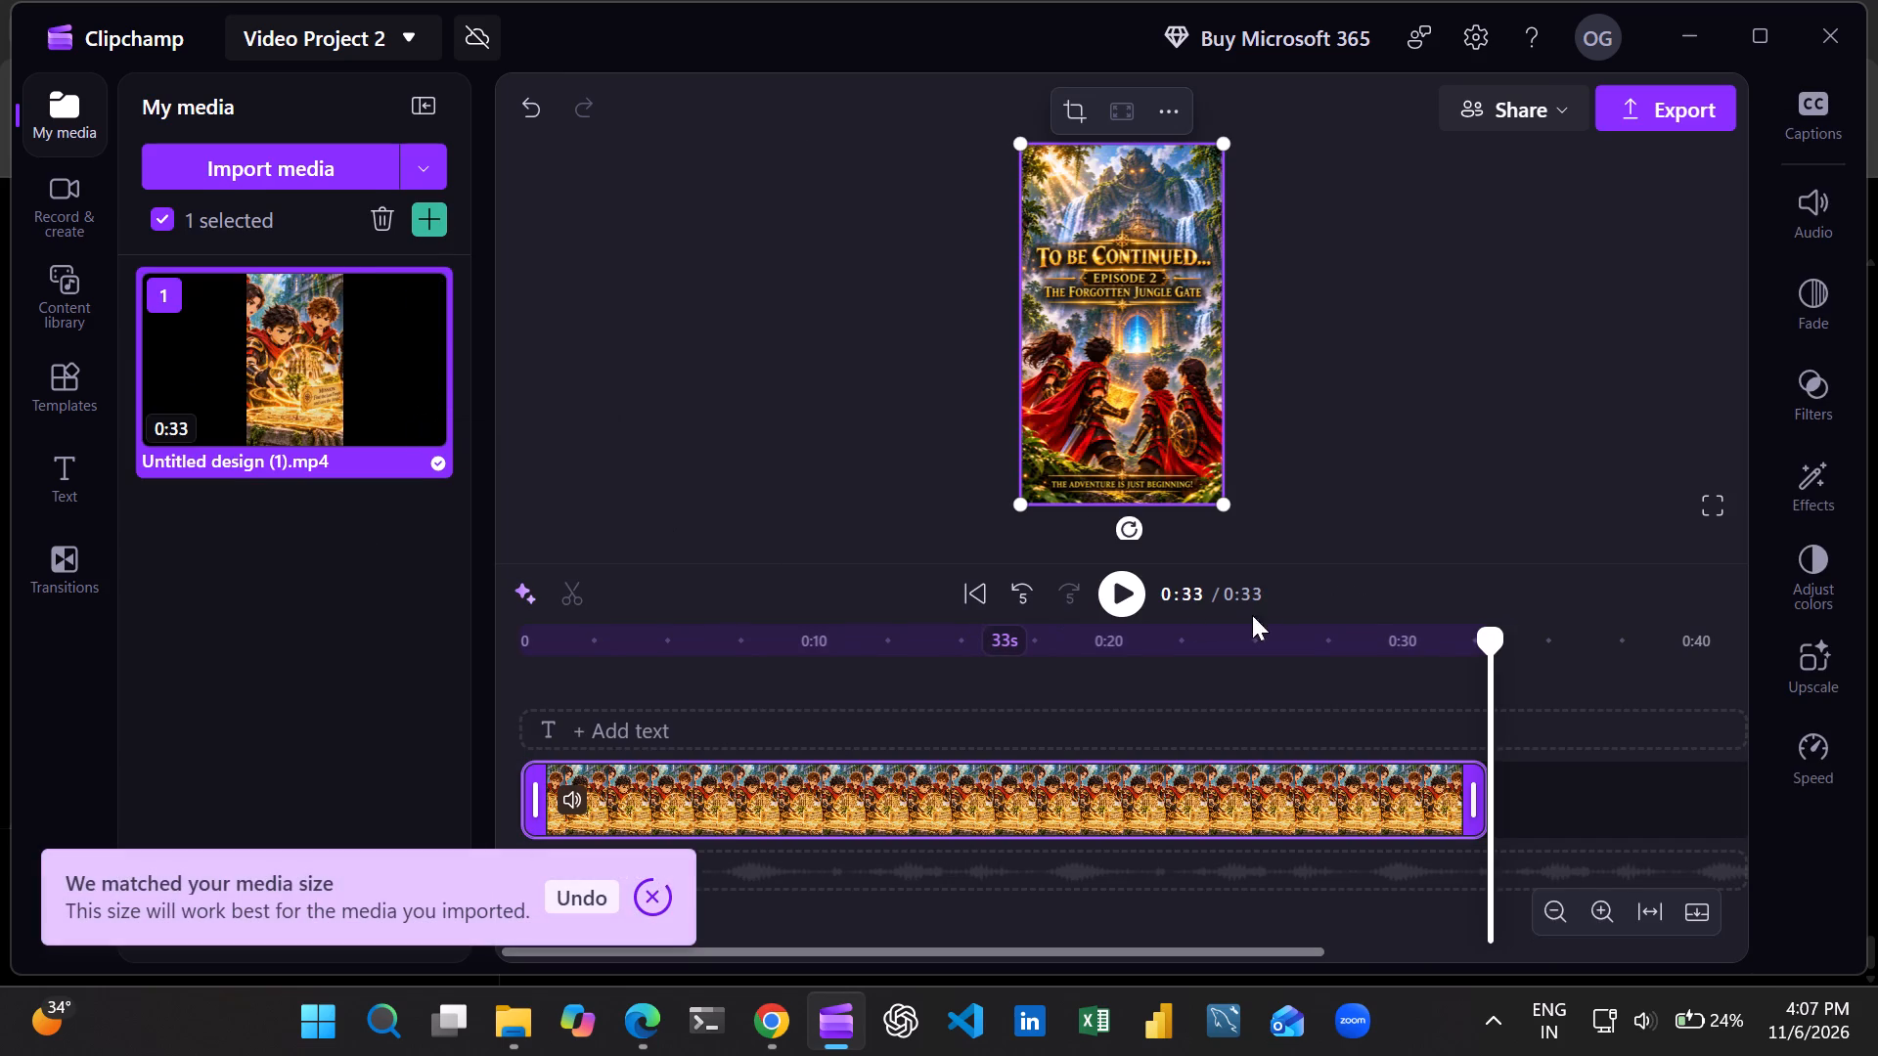
left_click_drag(1486, 631, 1205, 632)
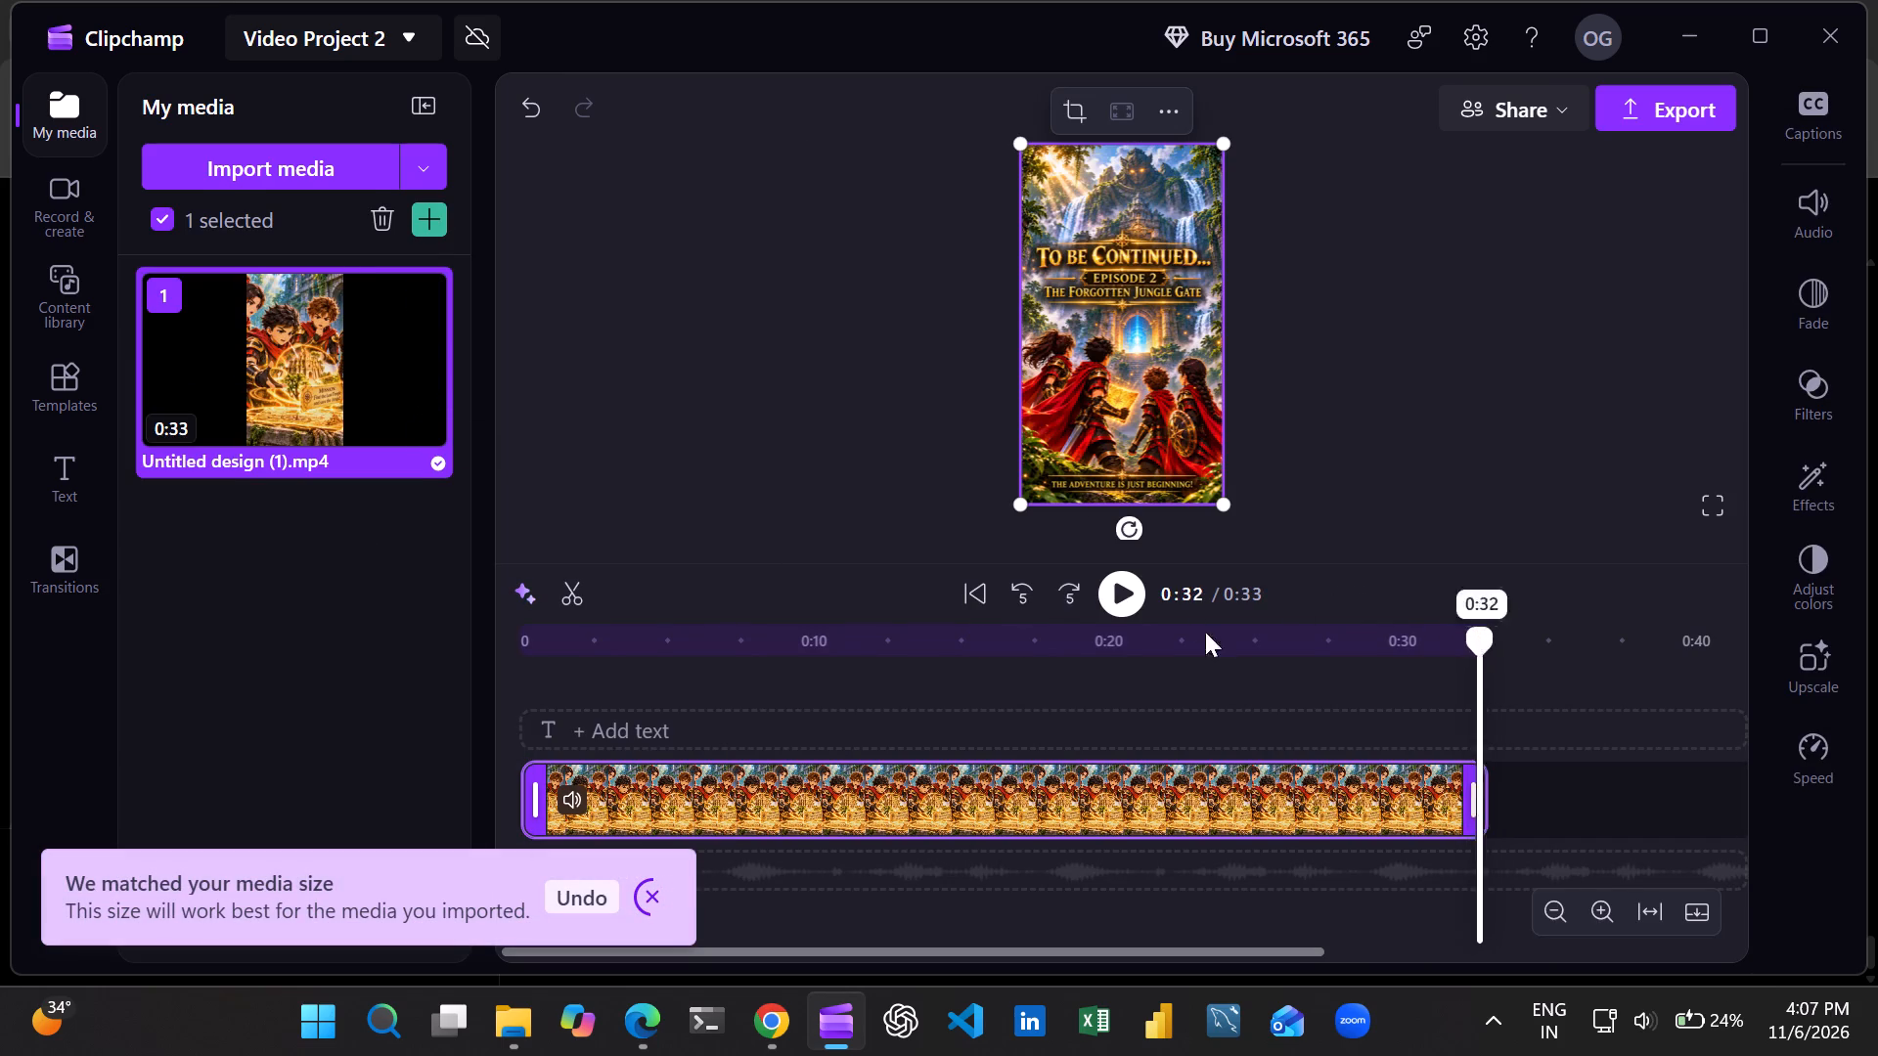
left_click_drag(1205, 632, 516, 671)
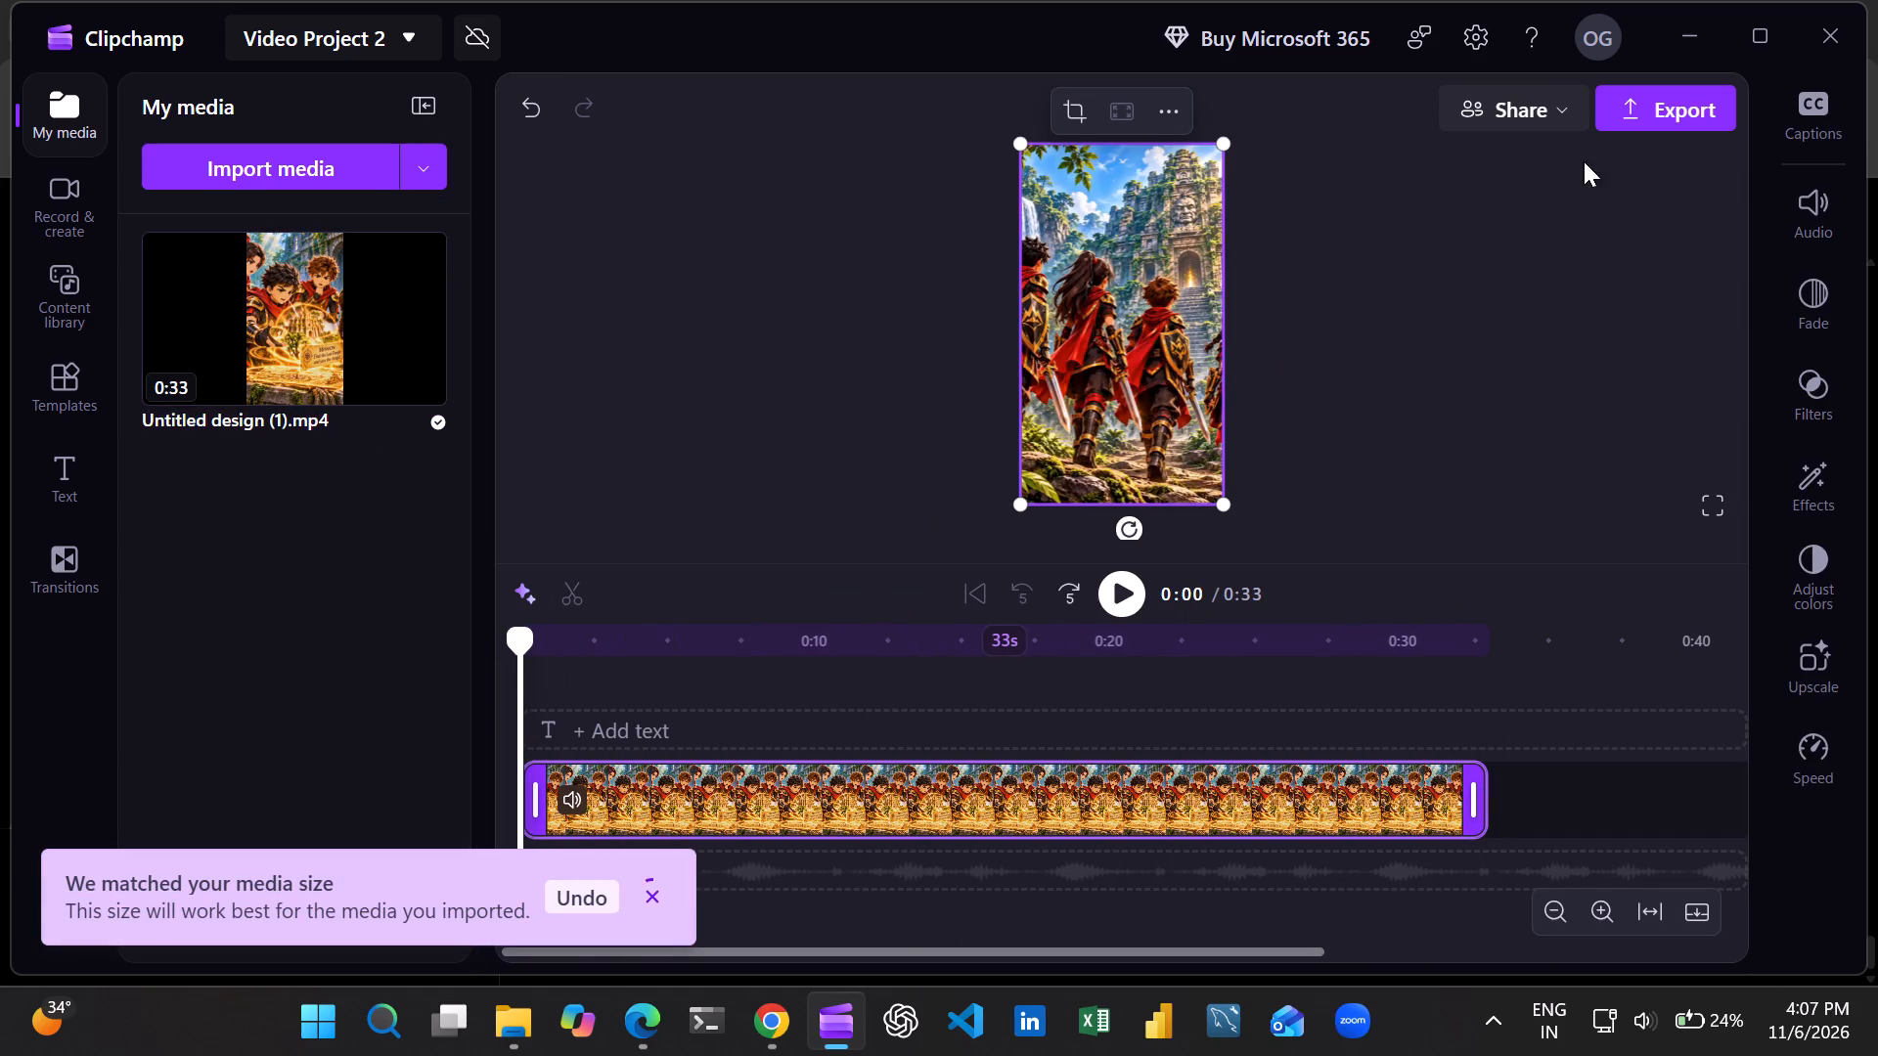
Generate AI autocaptions for the video in English (United States), with captions shown in the video.
left_click(1825, 106)
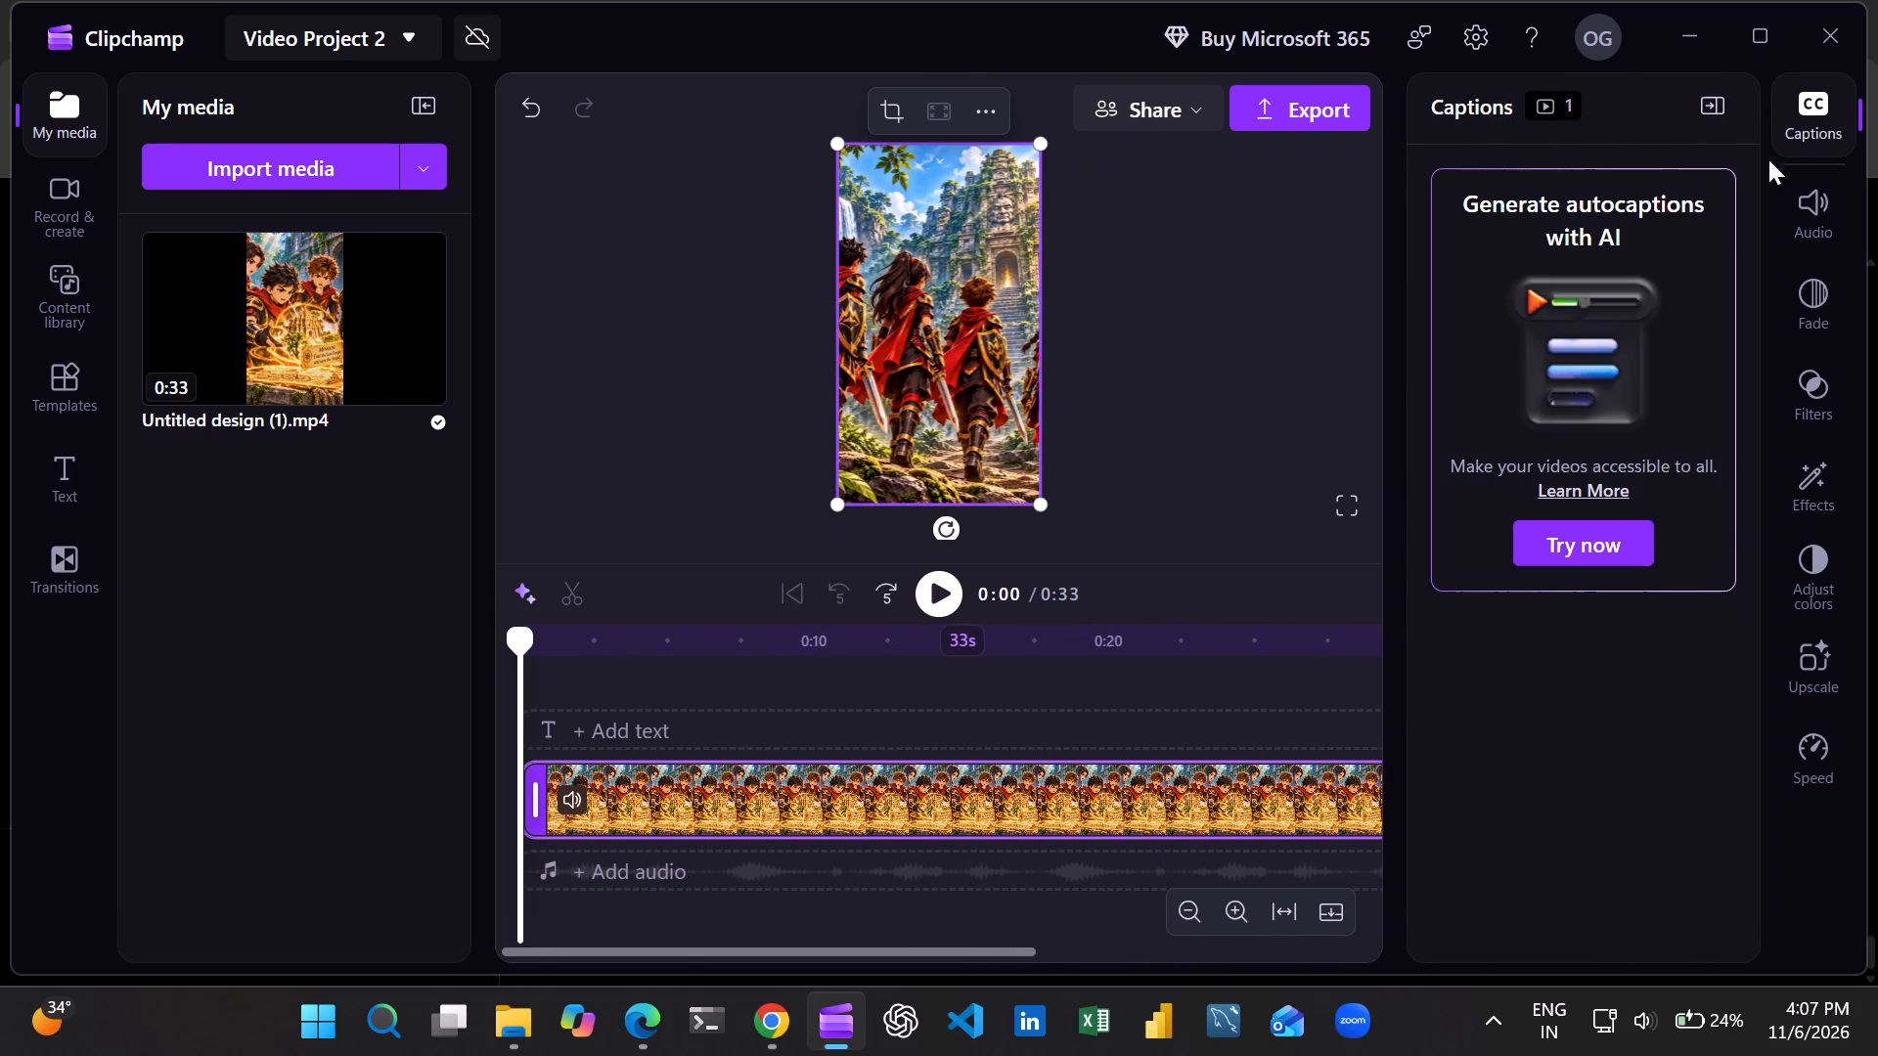
left_click(1604, 544)
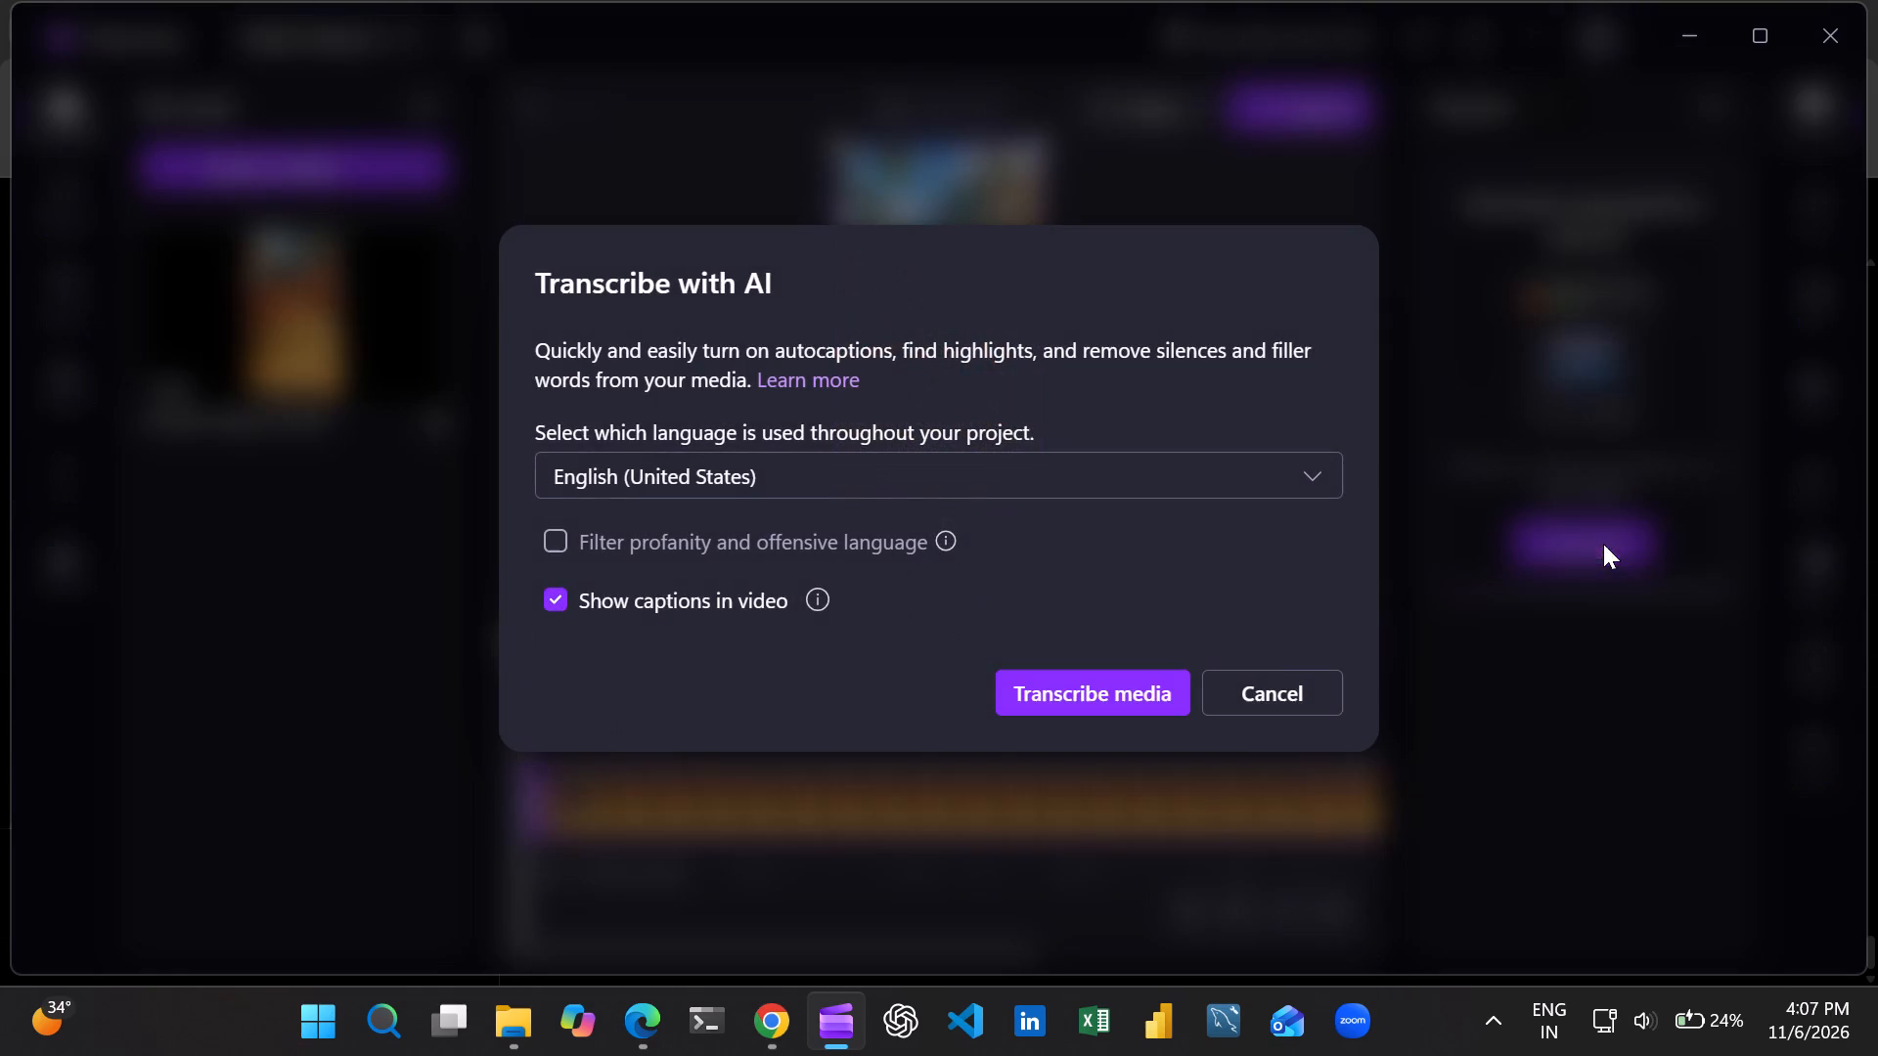
left_click(1130, 688)
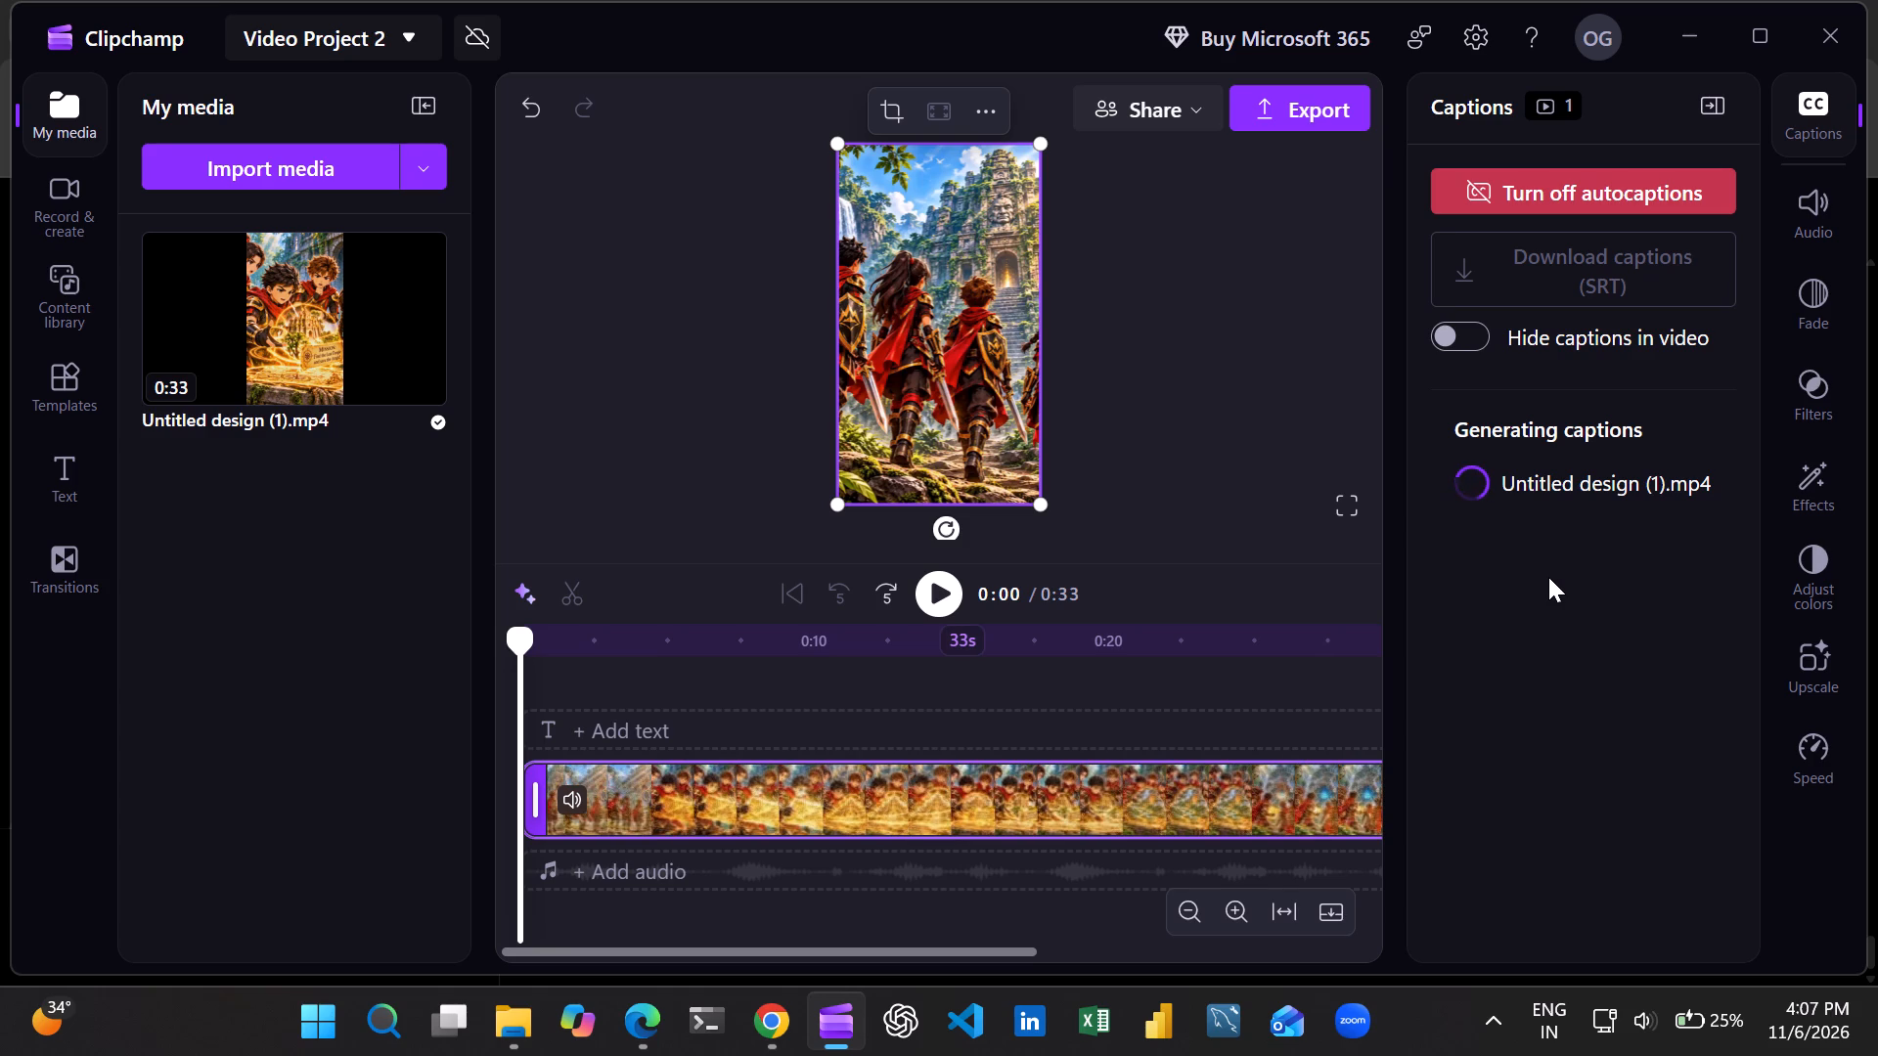
right_click(1548, 577)
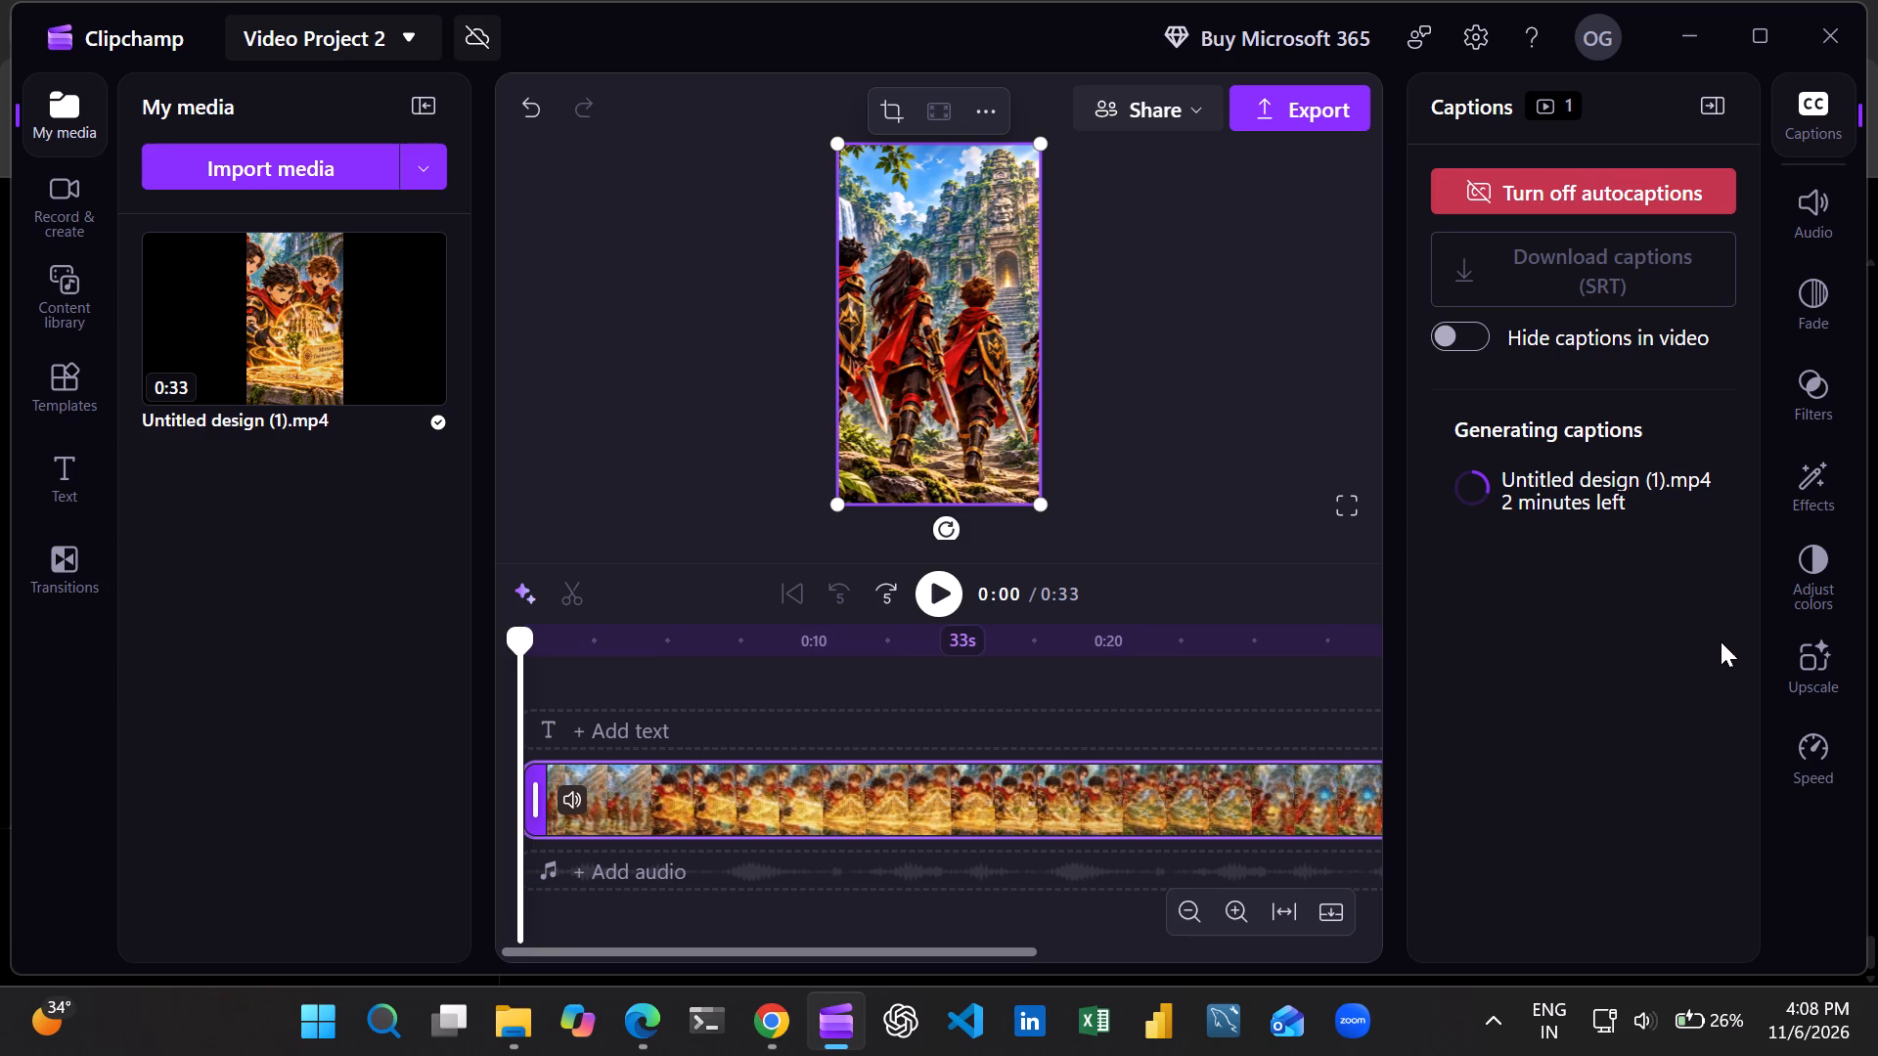
Find the Kuro app through the Windows search and launch it.
key("k")
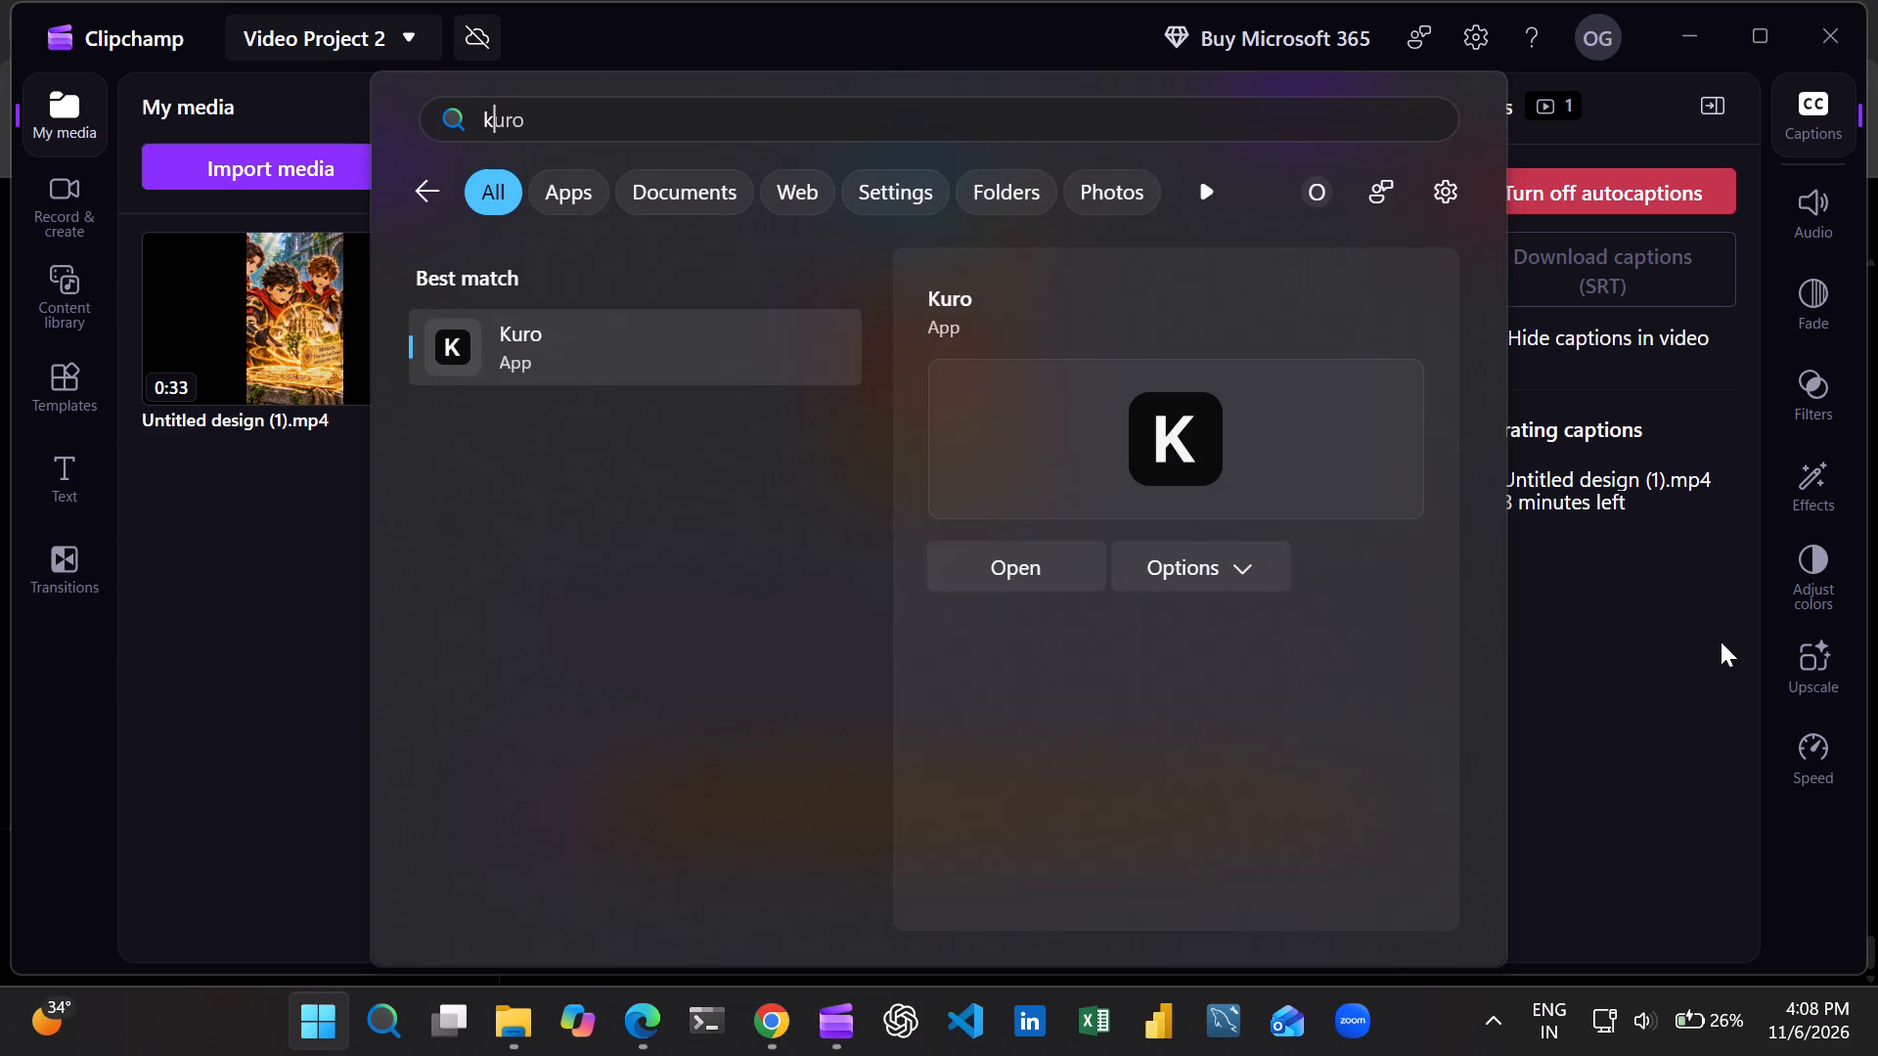
left_click(721, 361)
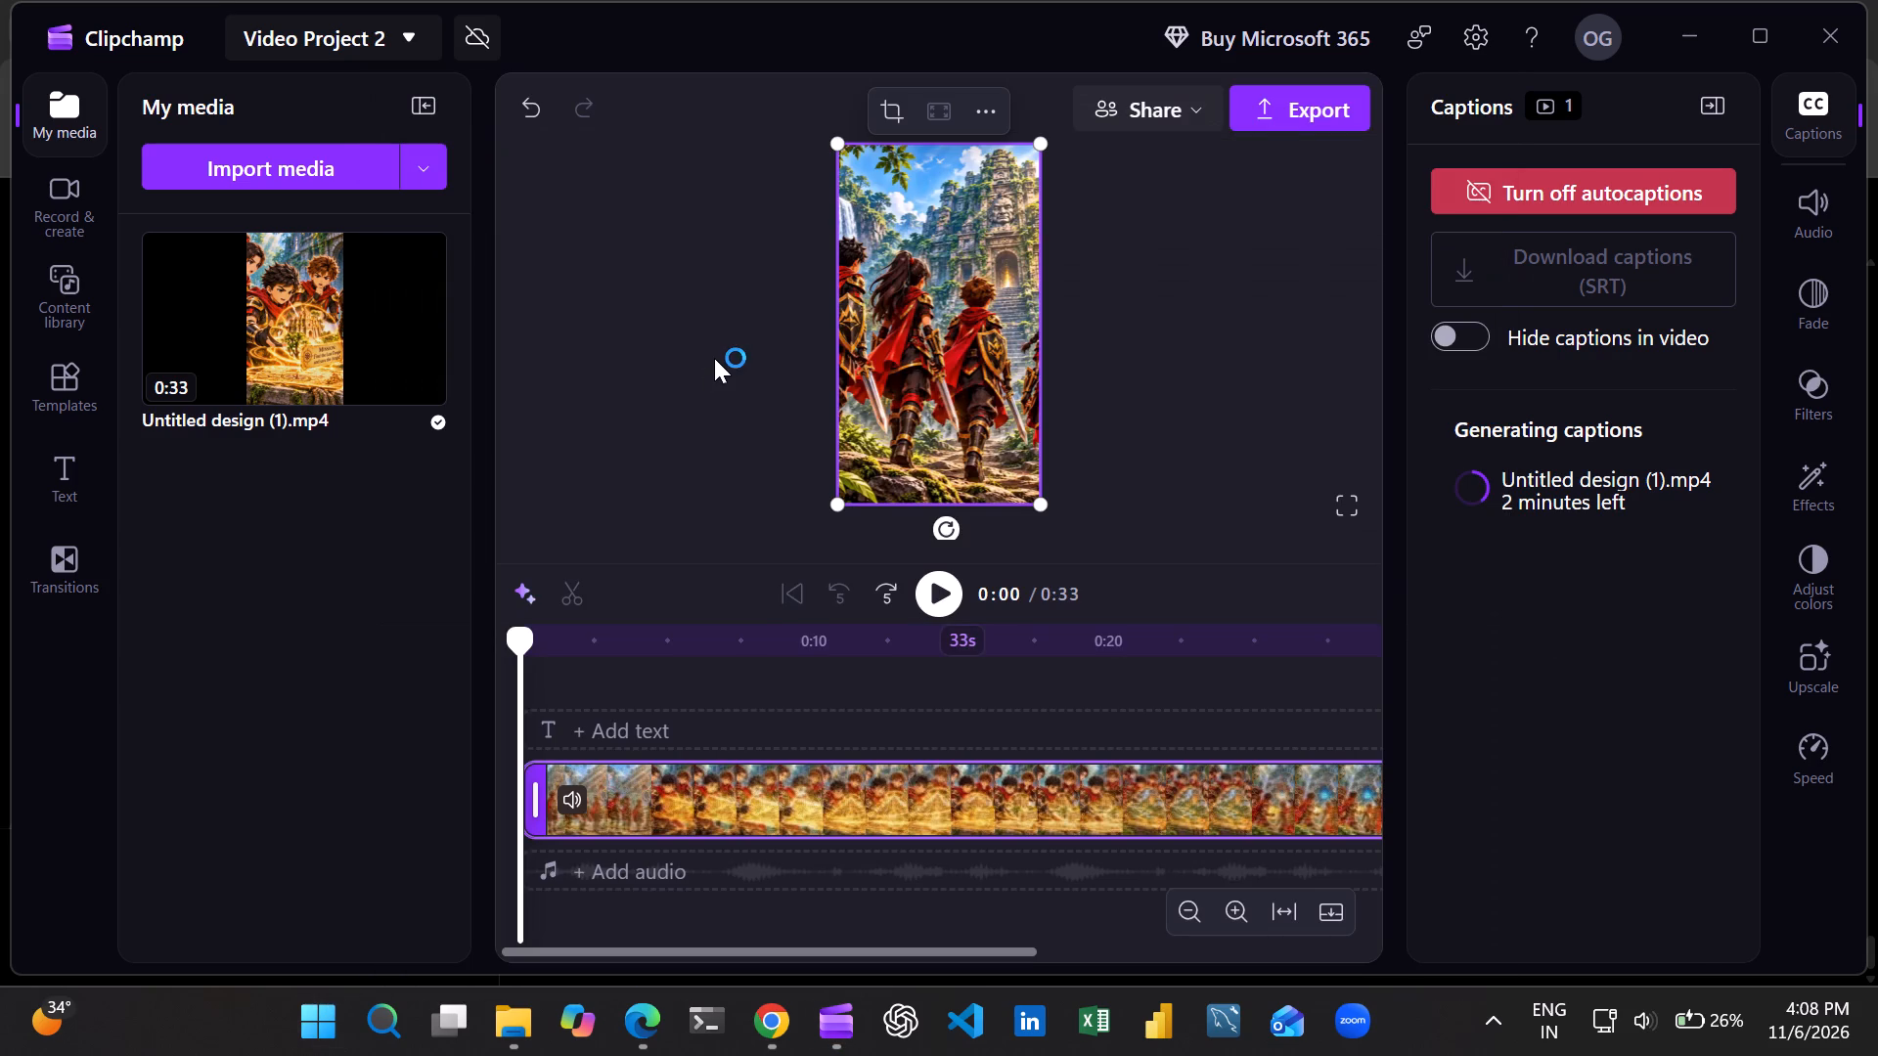
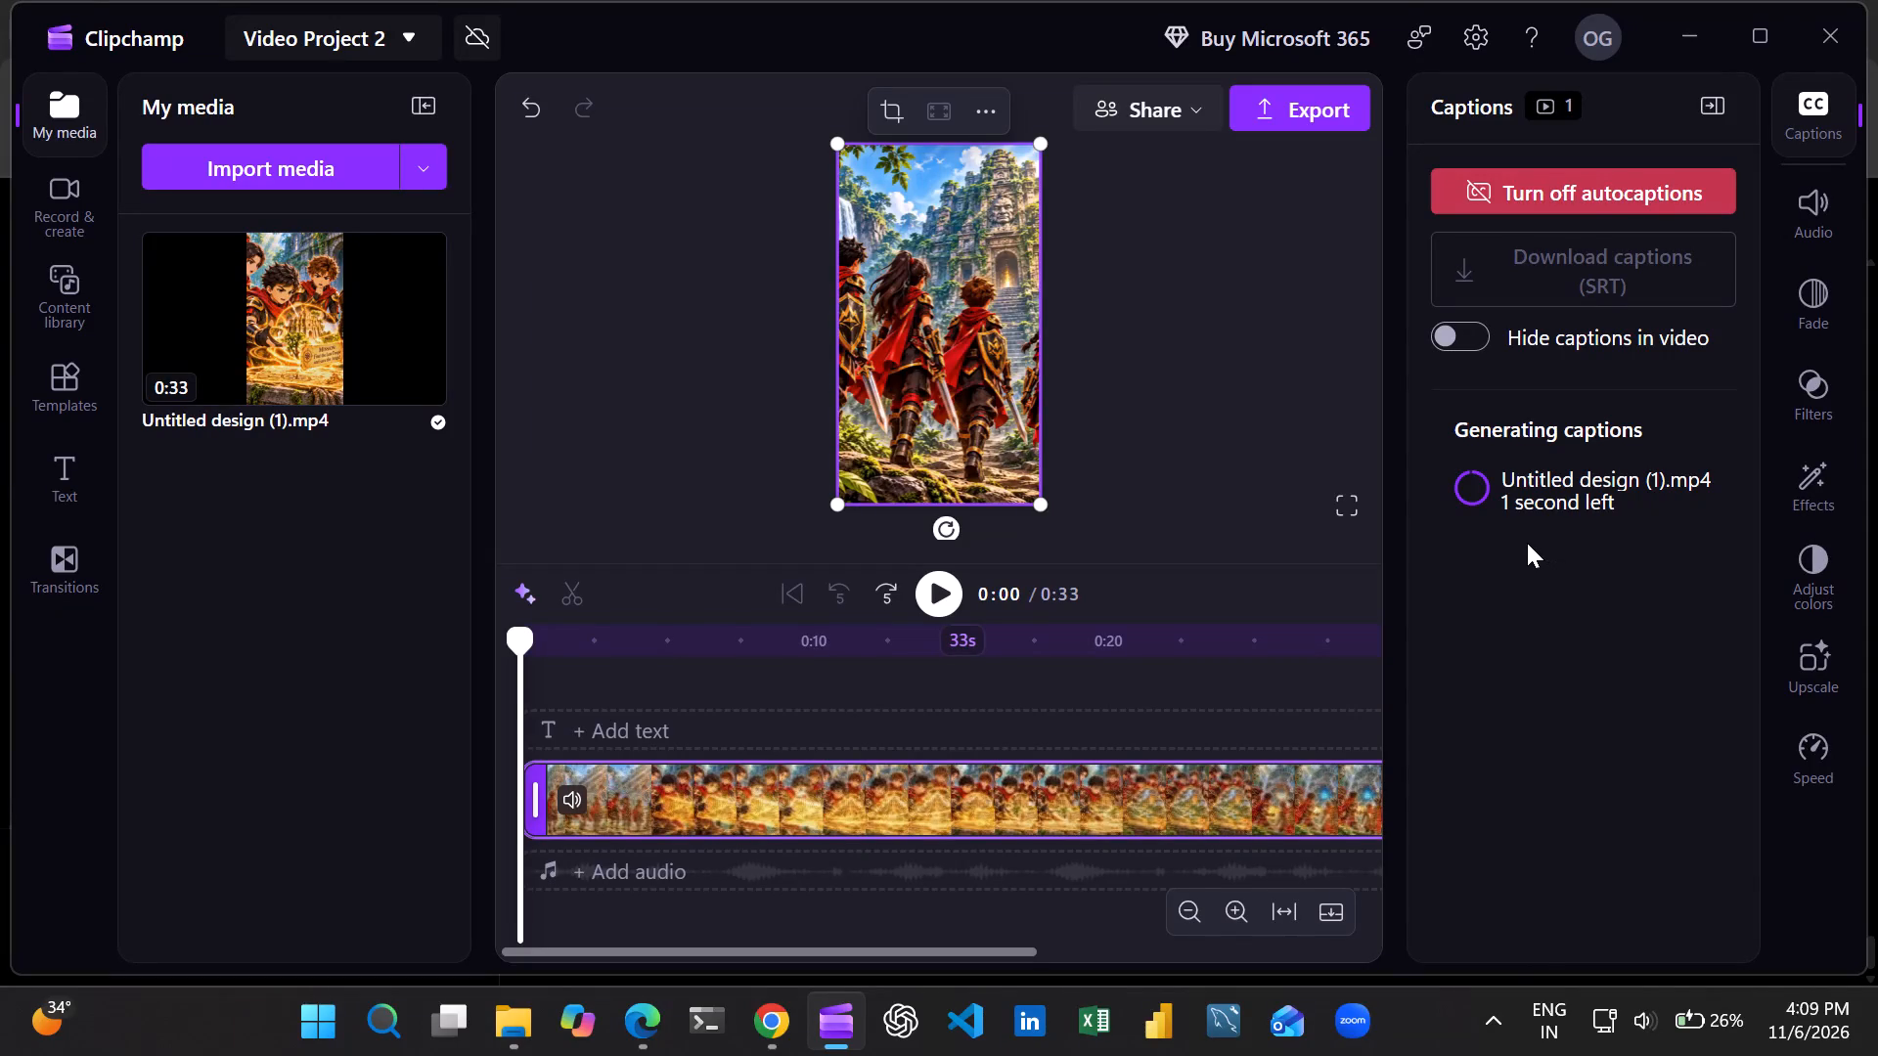
Review the generated caption transcript, checking the lines around 00:14 and 00:19 against the video.
scroll(1527, 543, "up", 3)
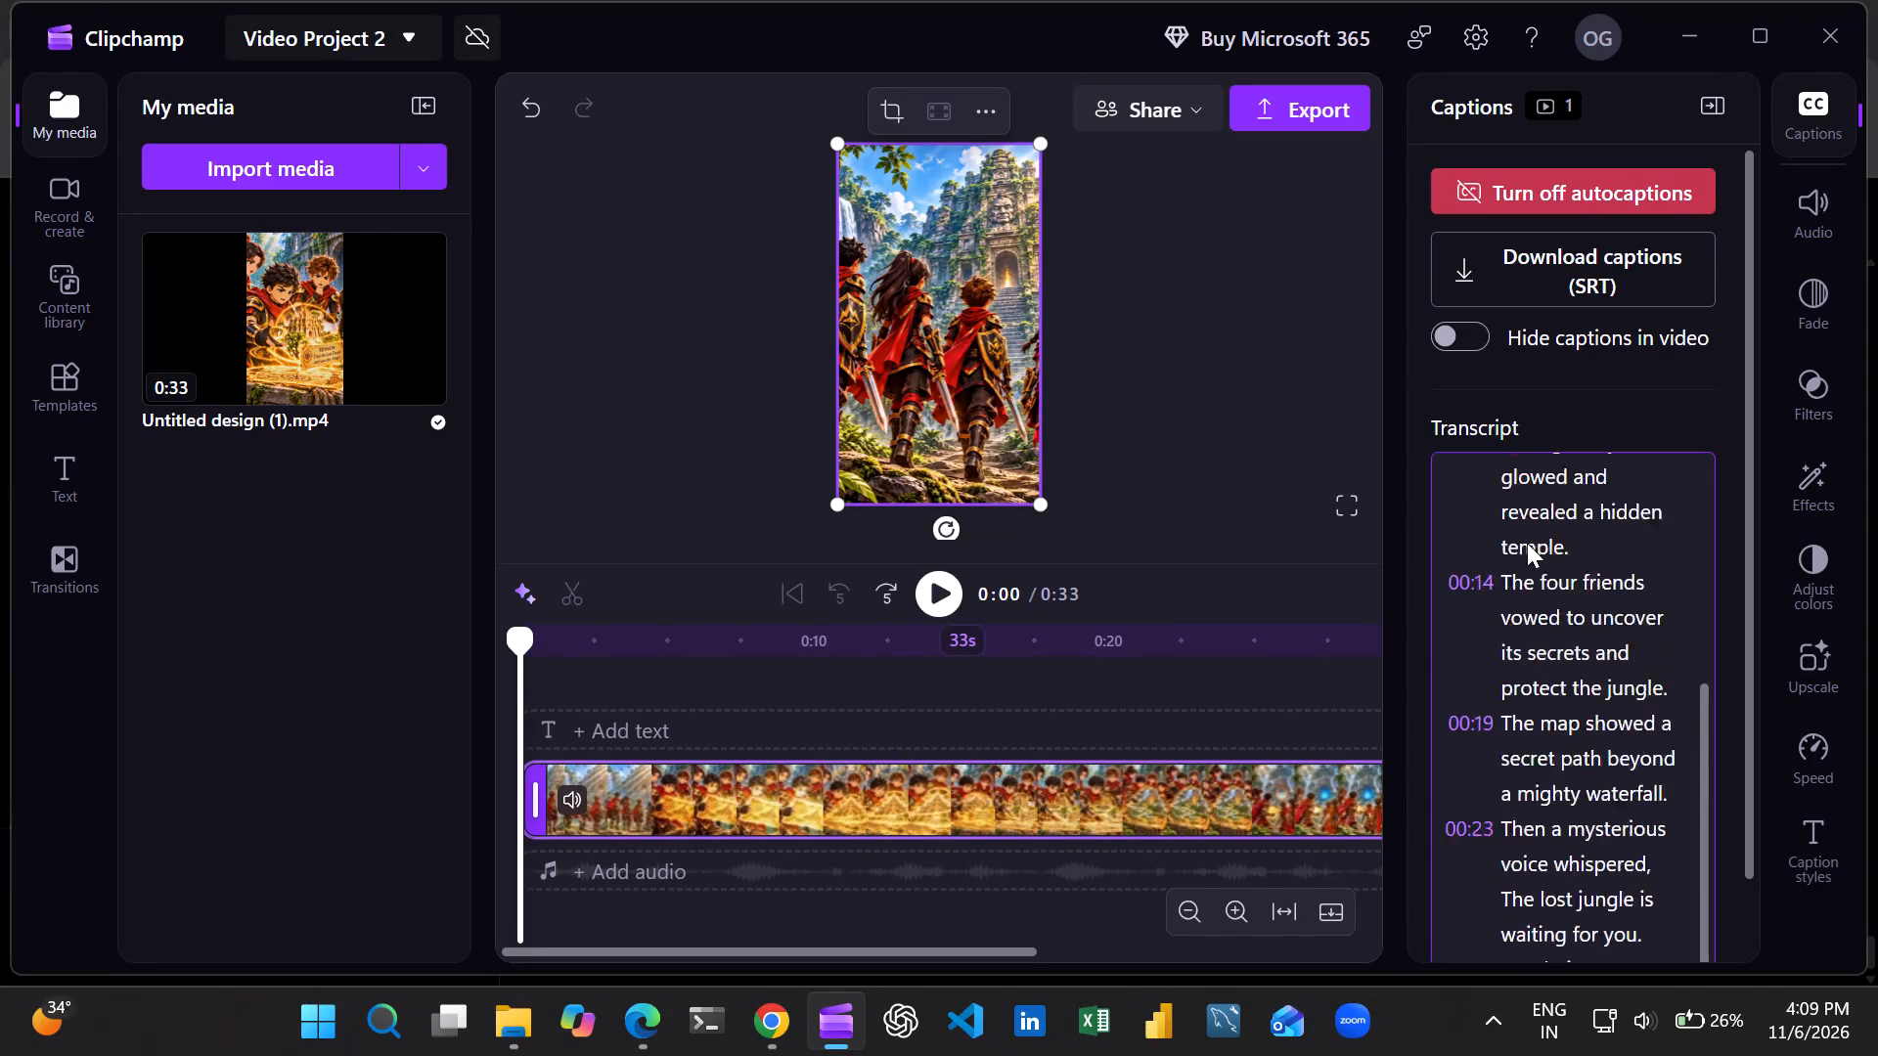
scroll(1527, 543, "up", 7)
scroll(1517, 549, "down", 6)
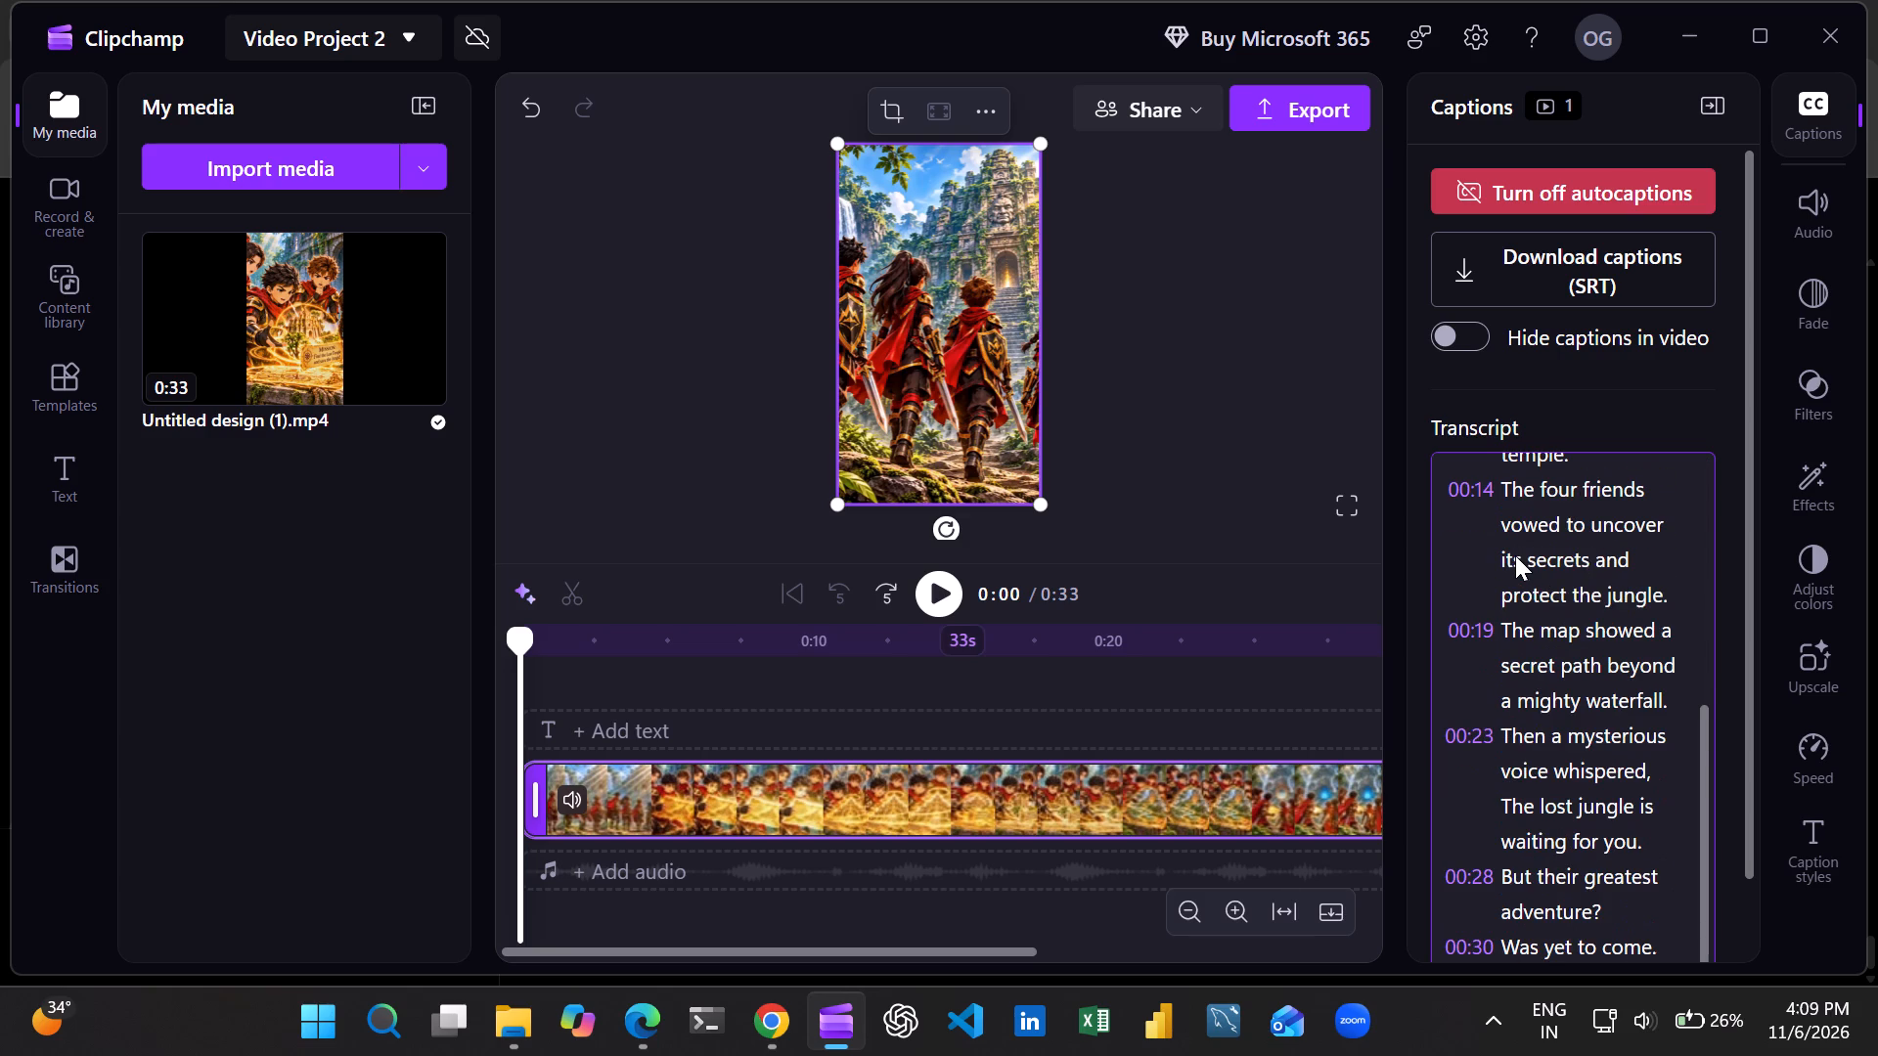
left_click_drag(1568, 579, 1581, 611)
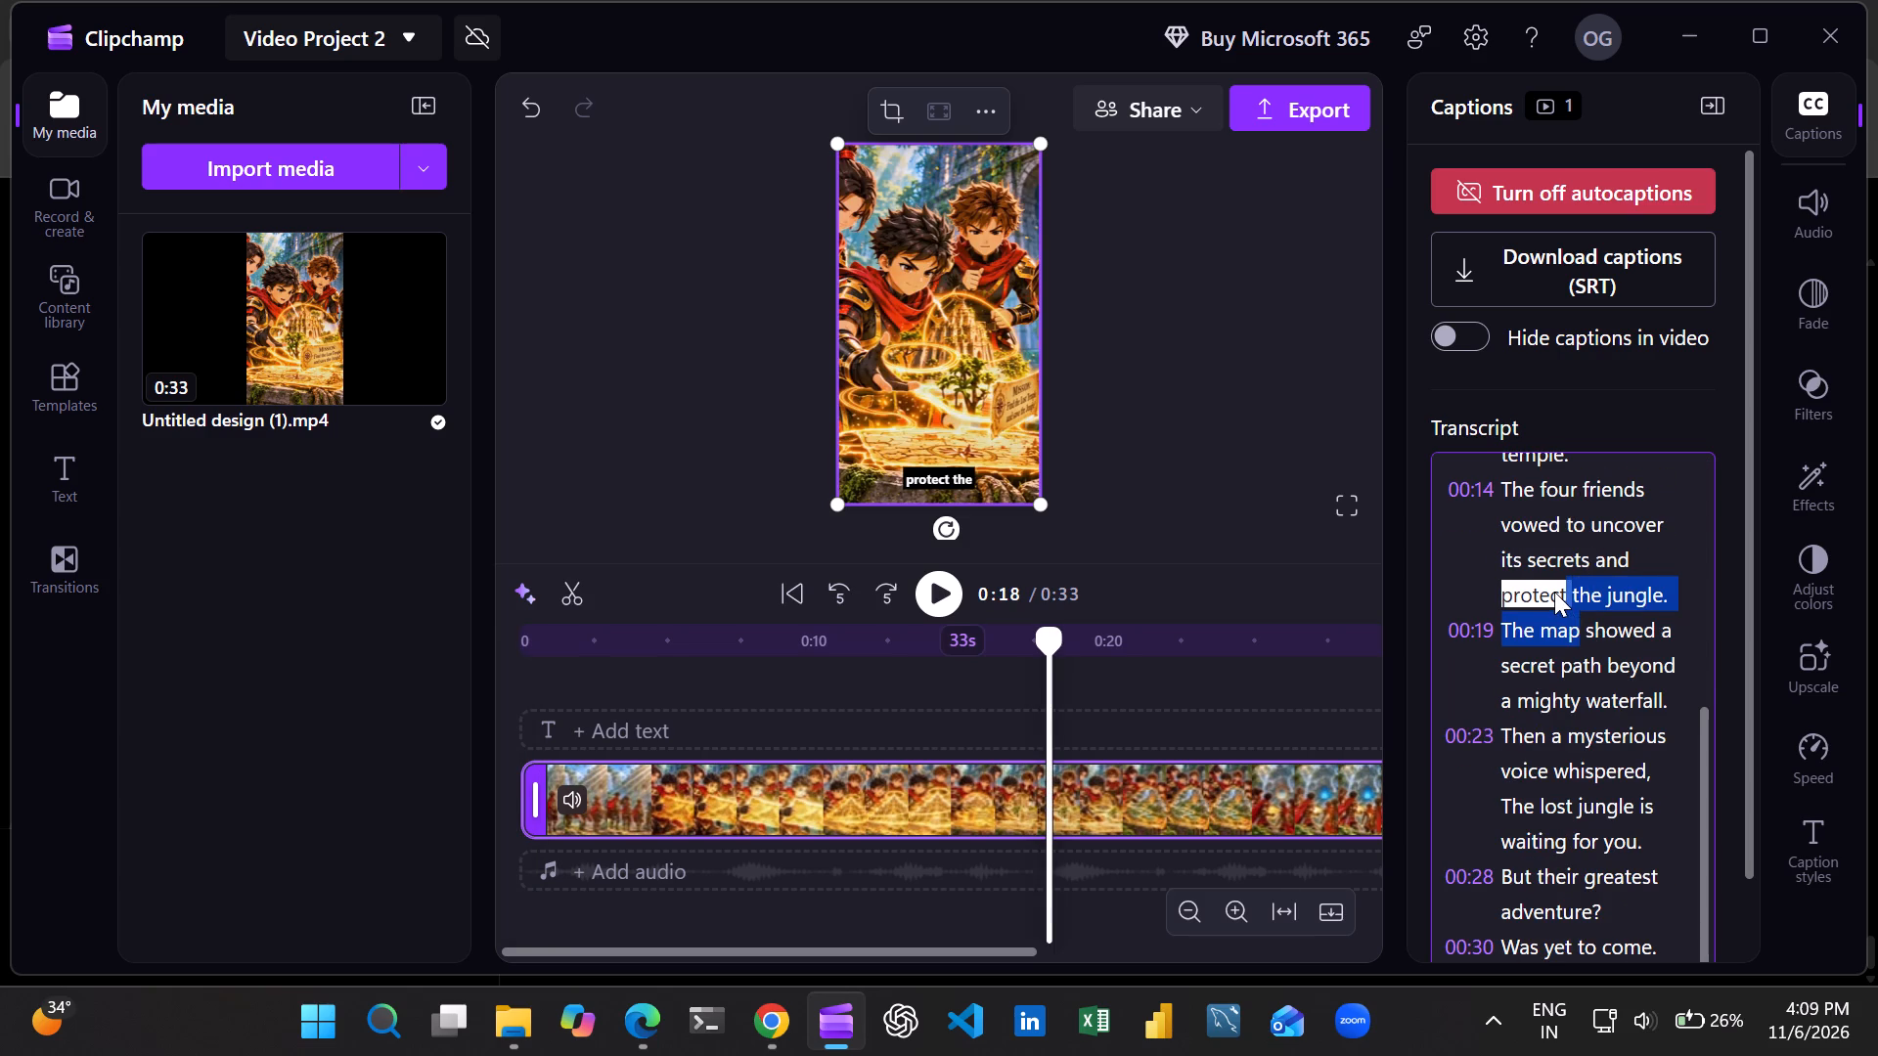
right_click(1554, 592)
right_click(1556, 590)
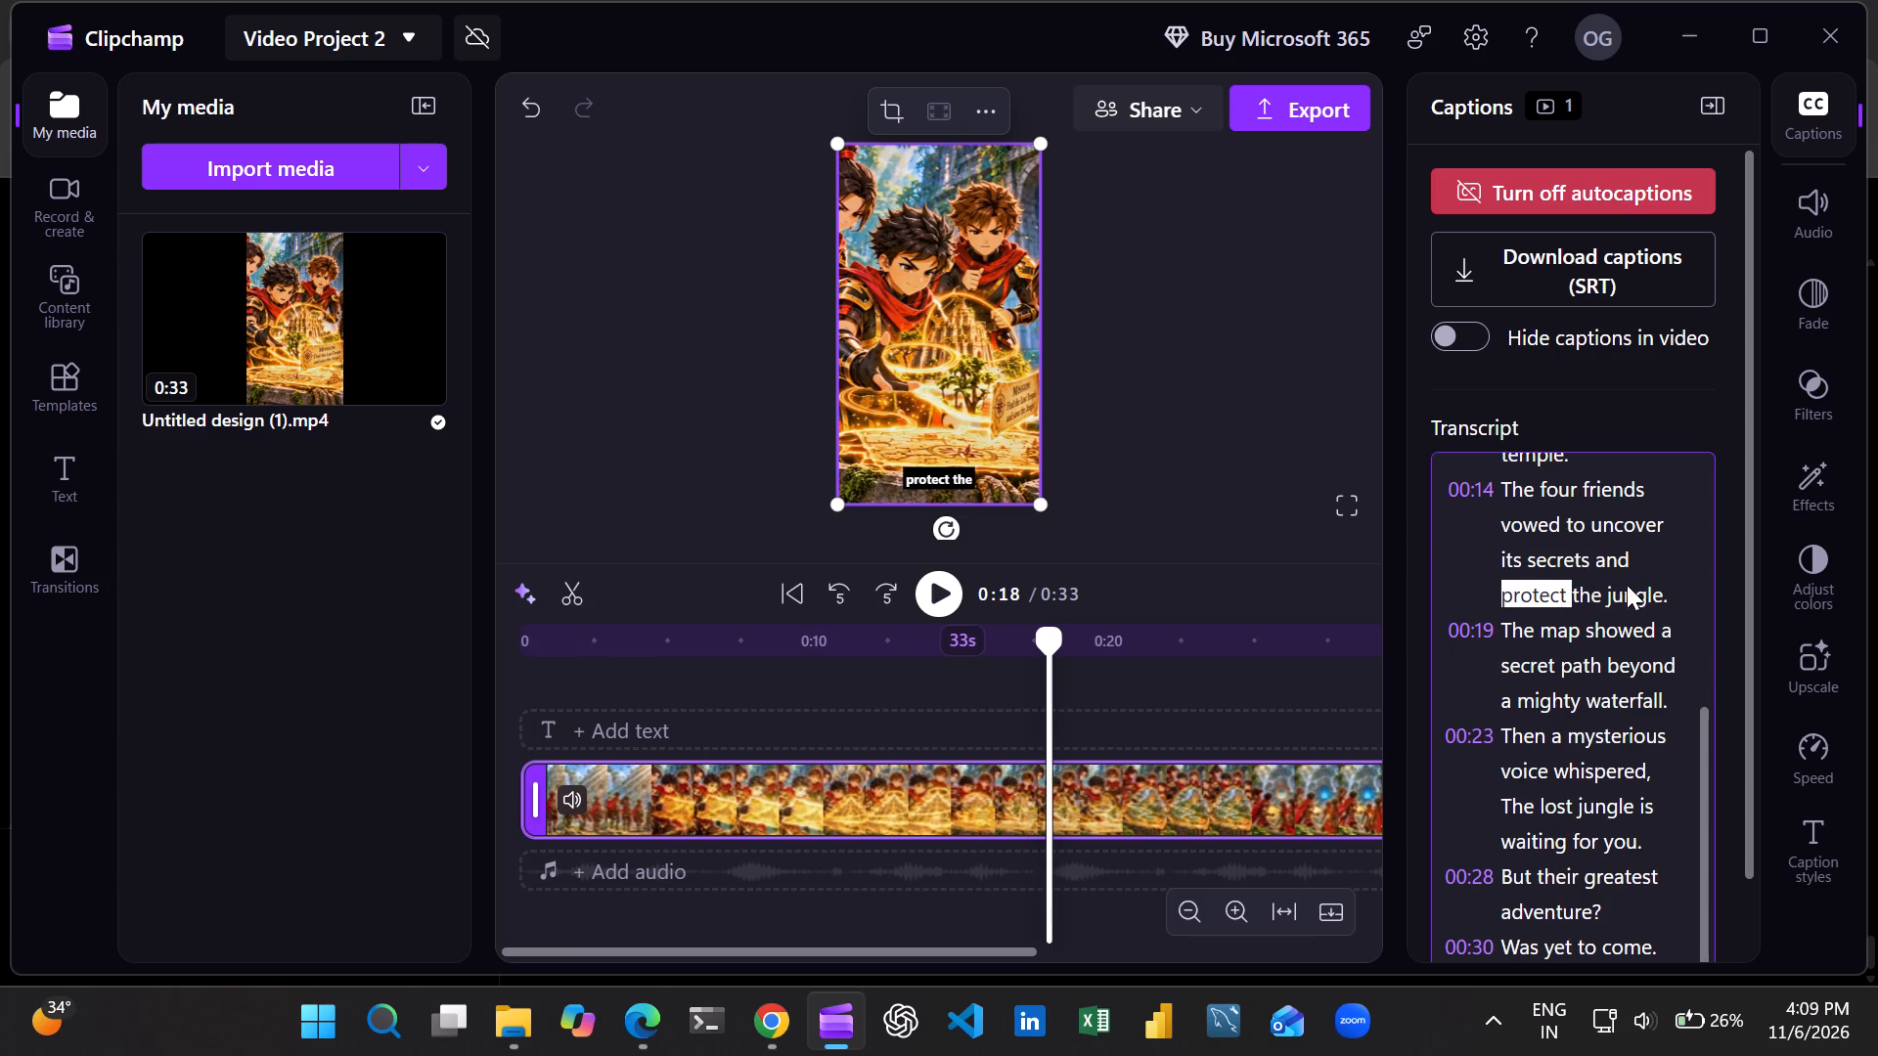
right_click(1619, 585)
left_click_drag(1632, 596, 1634, 630)
left_click(1602, 632)
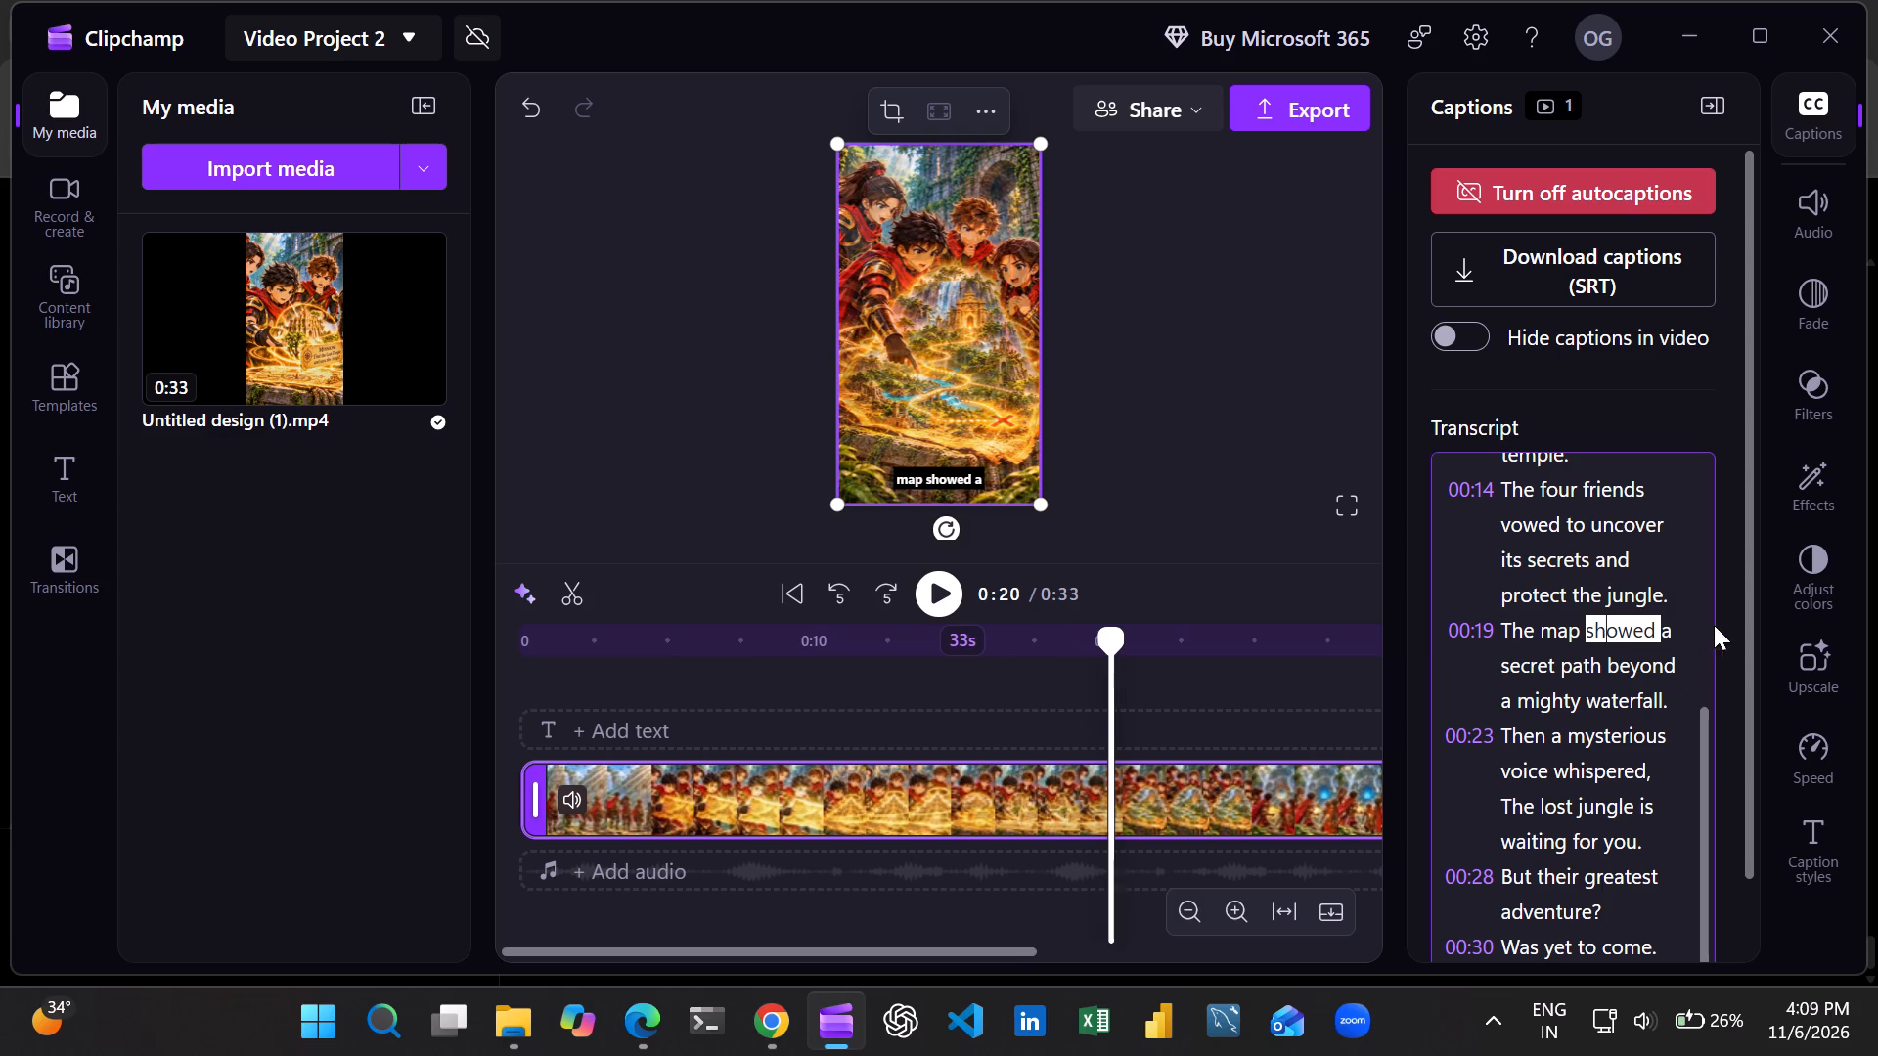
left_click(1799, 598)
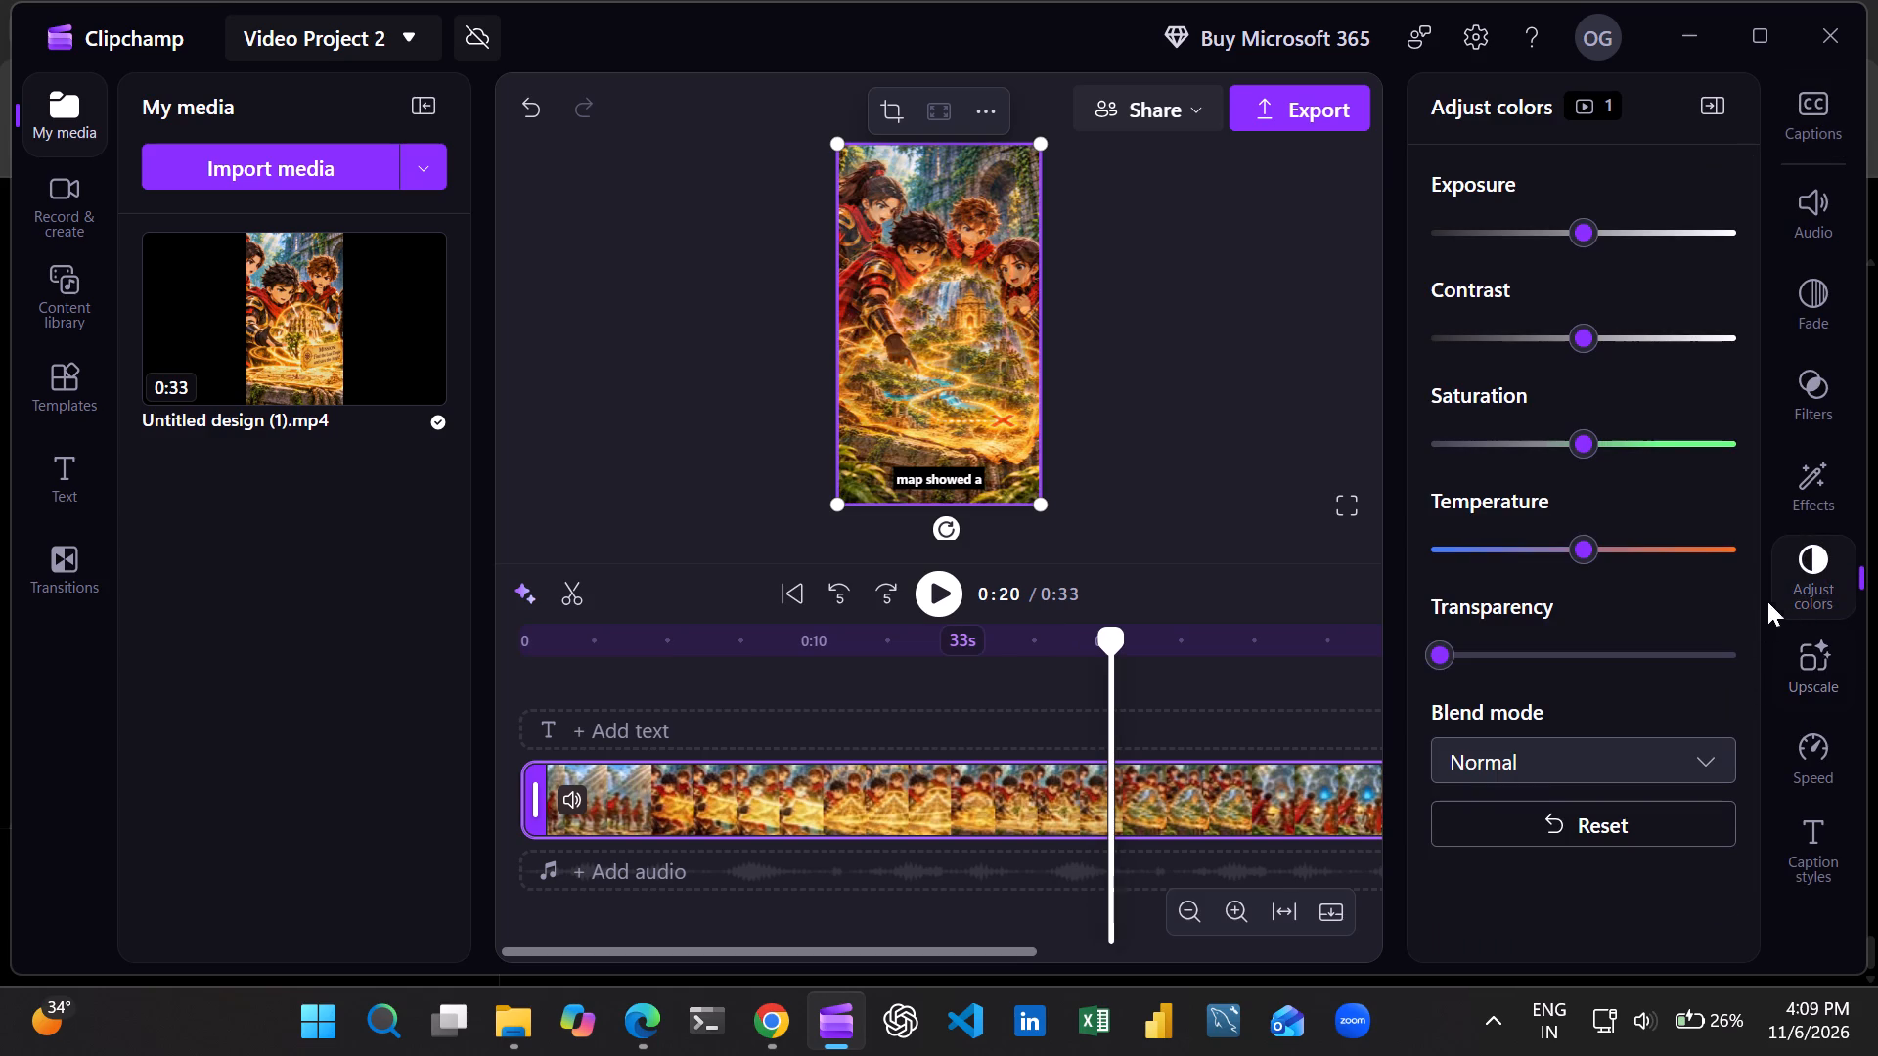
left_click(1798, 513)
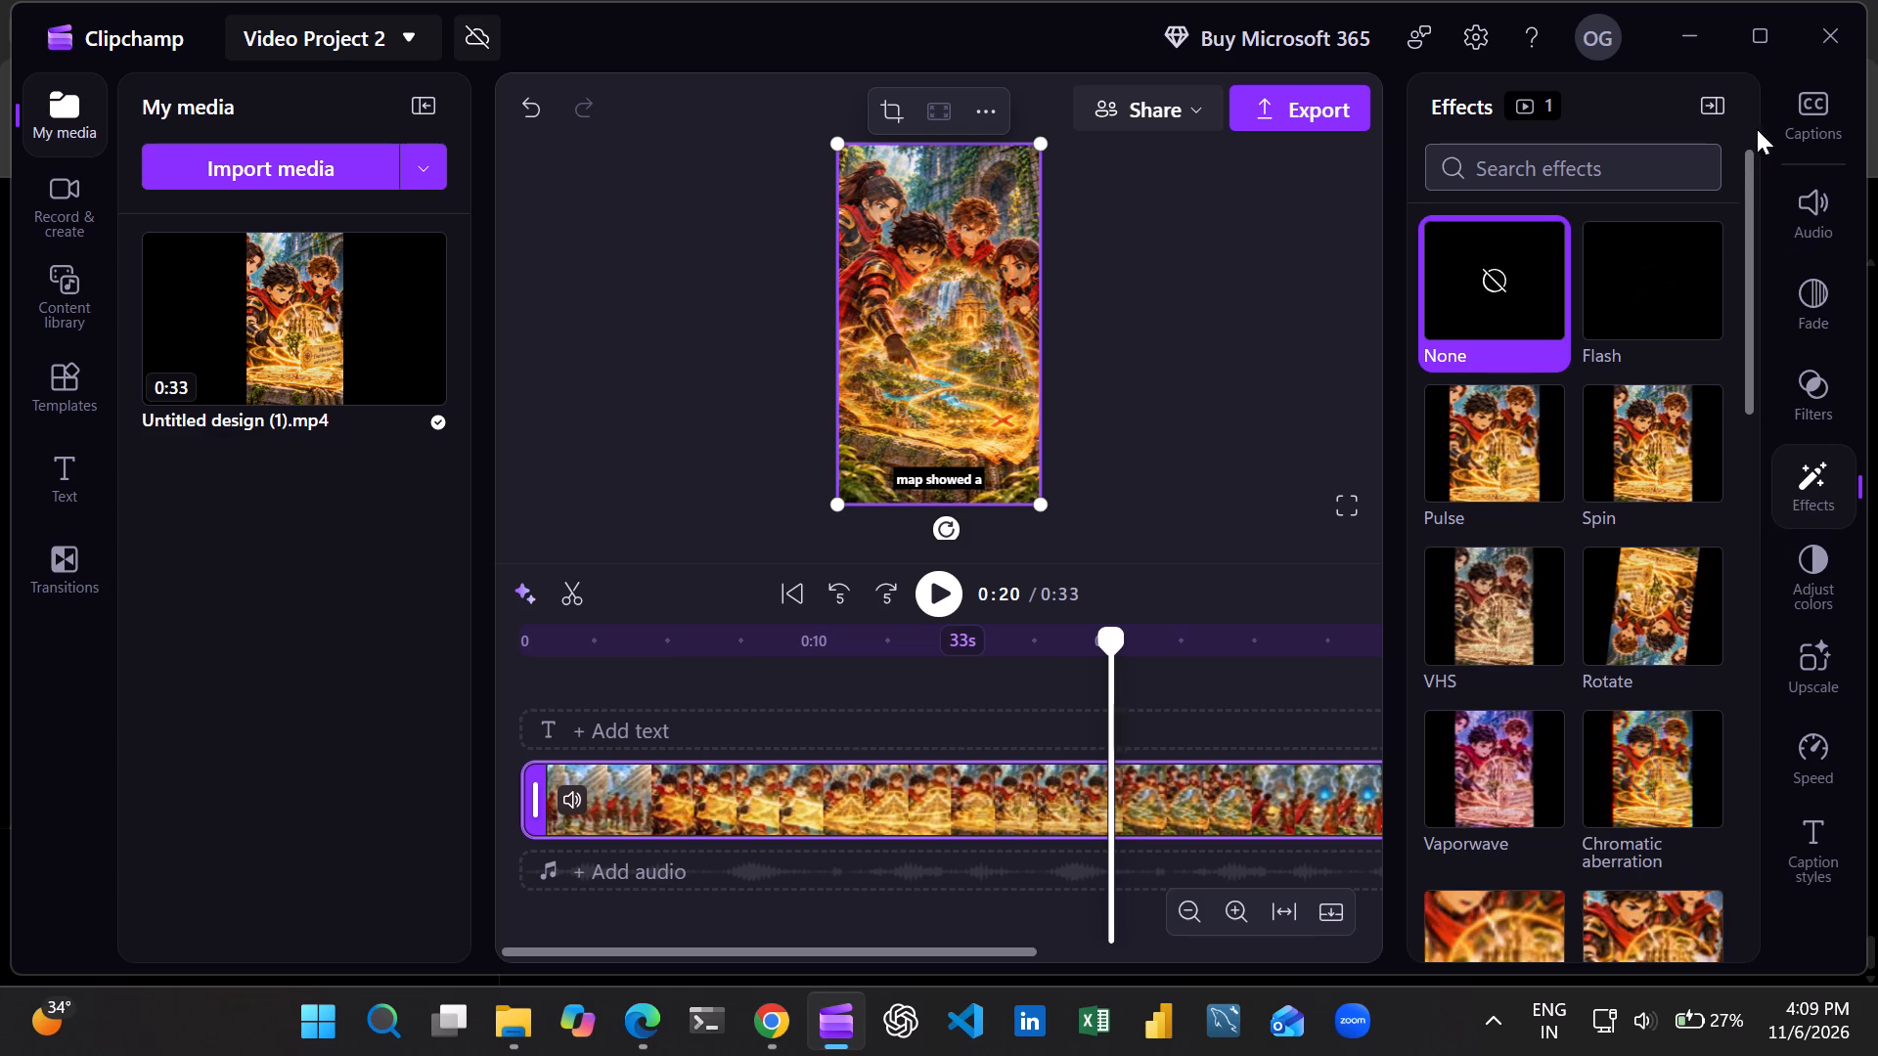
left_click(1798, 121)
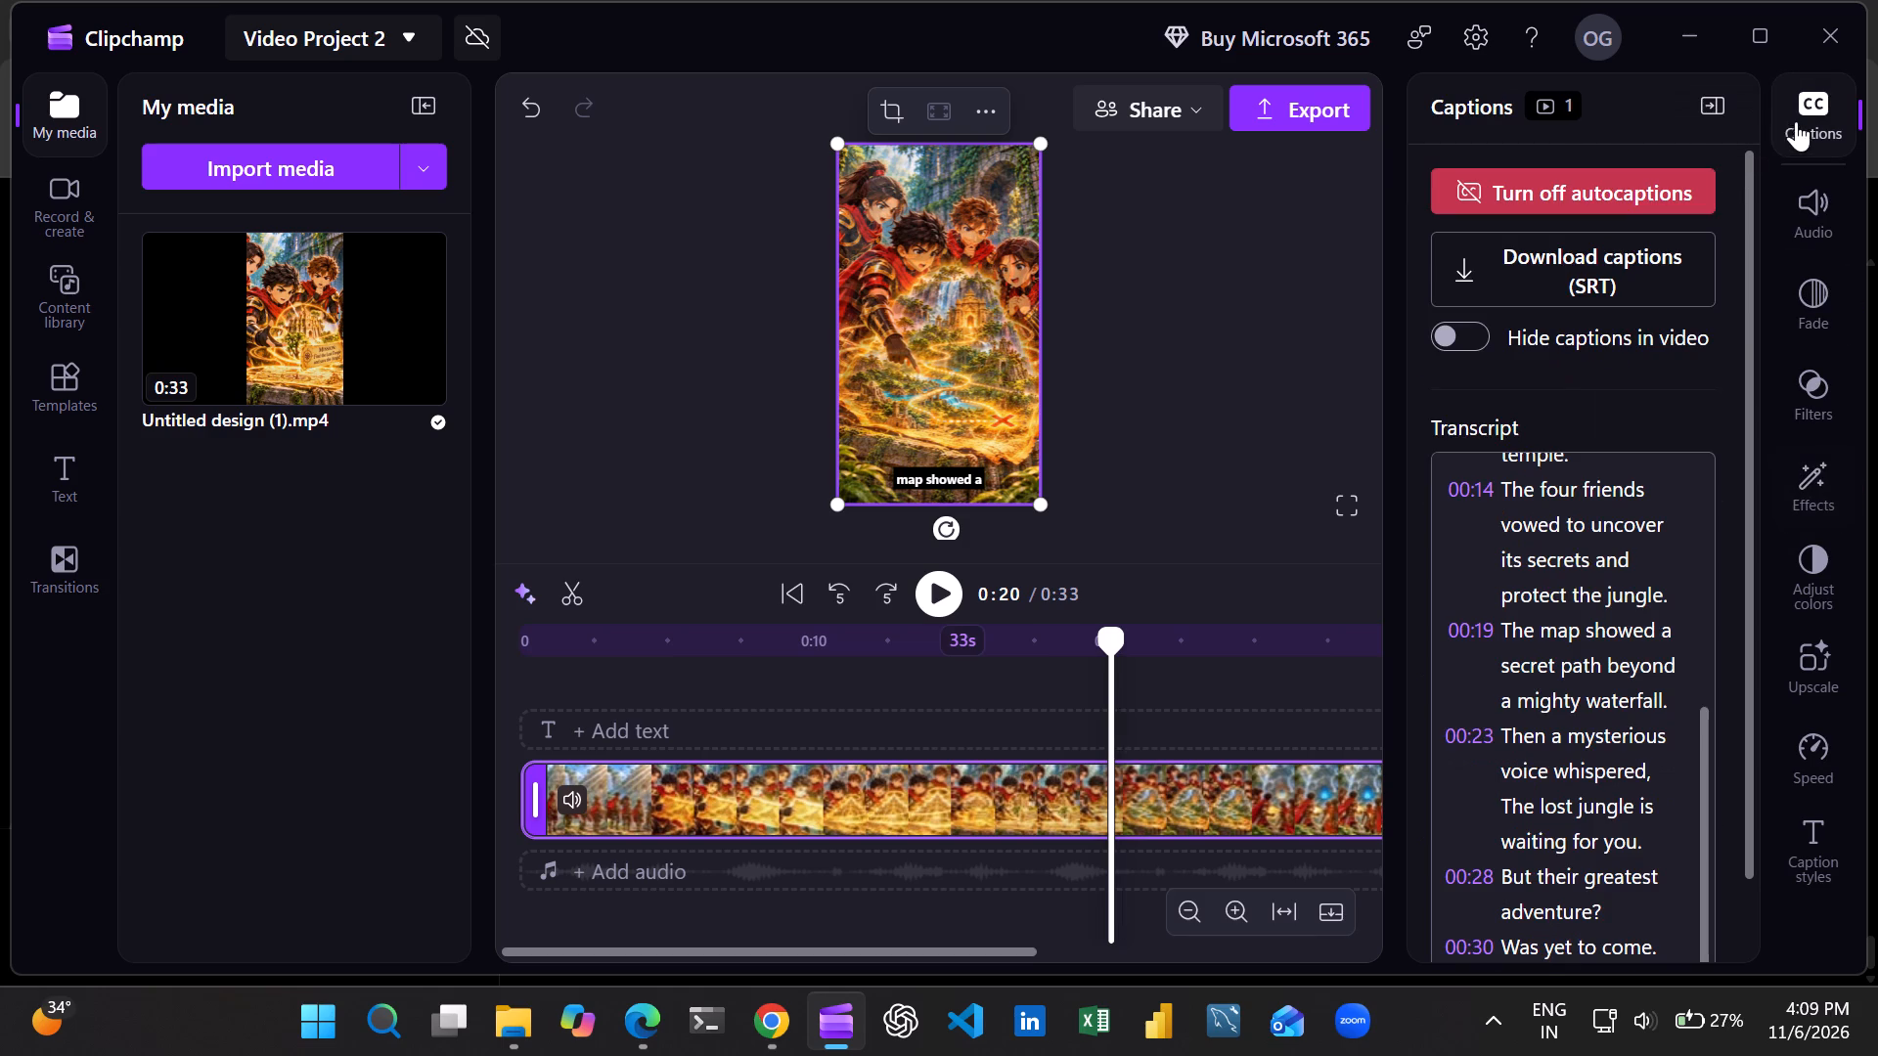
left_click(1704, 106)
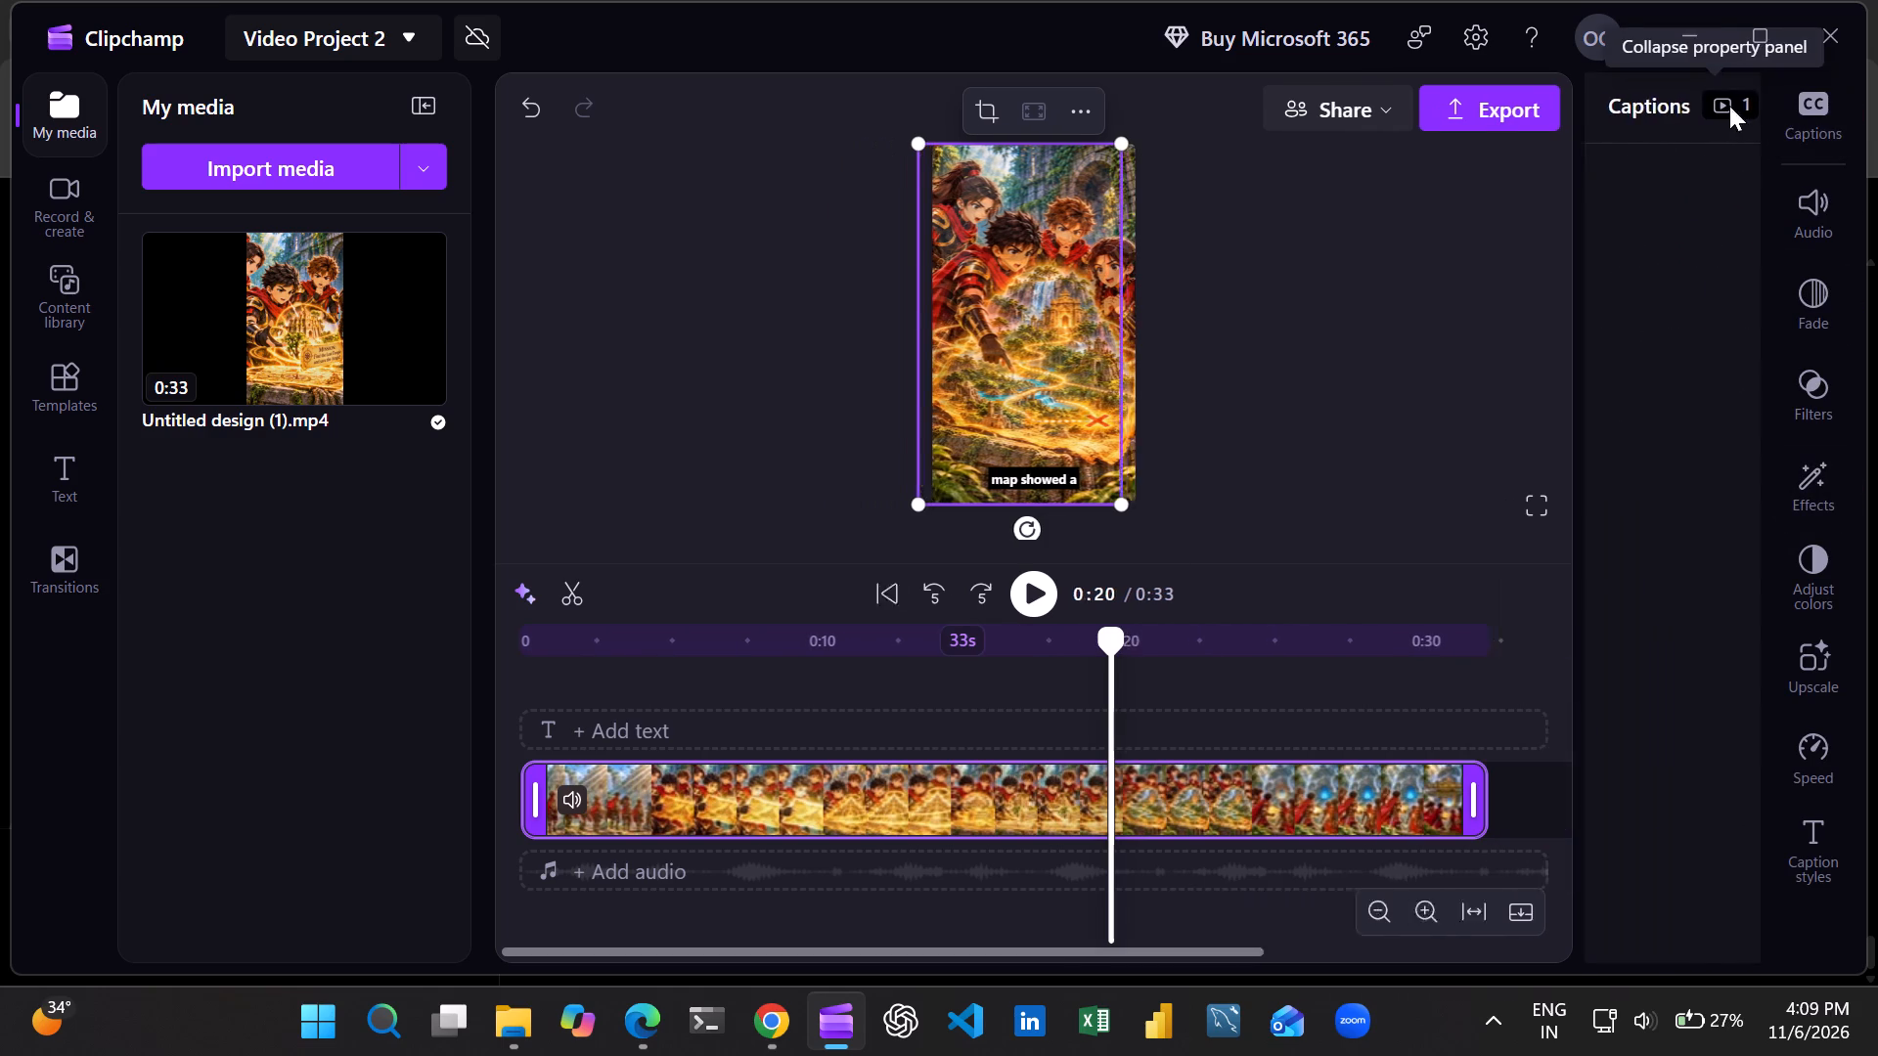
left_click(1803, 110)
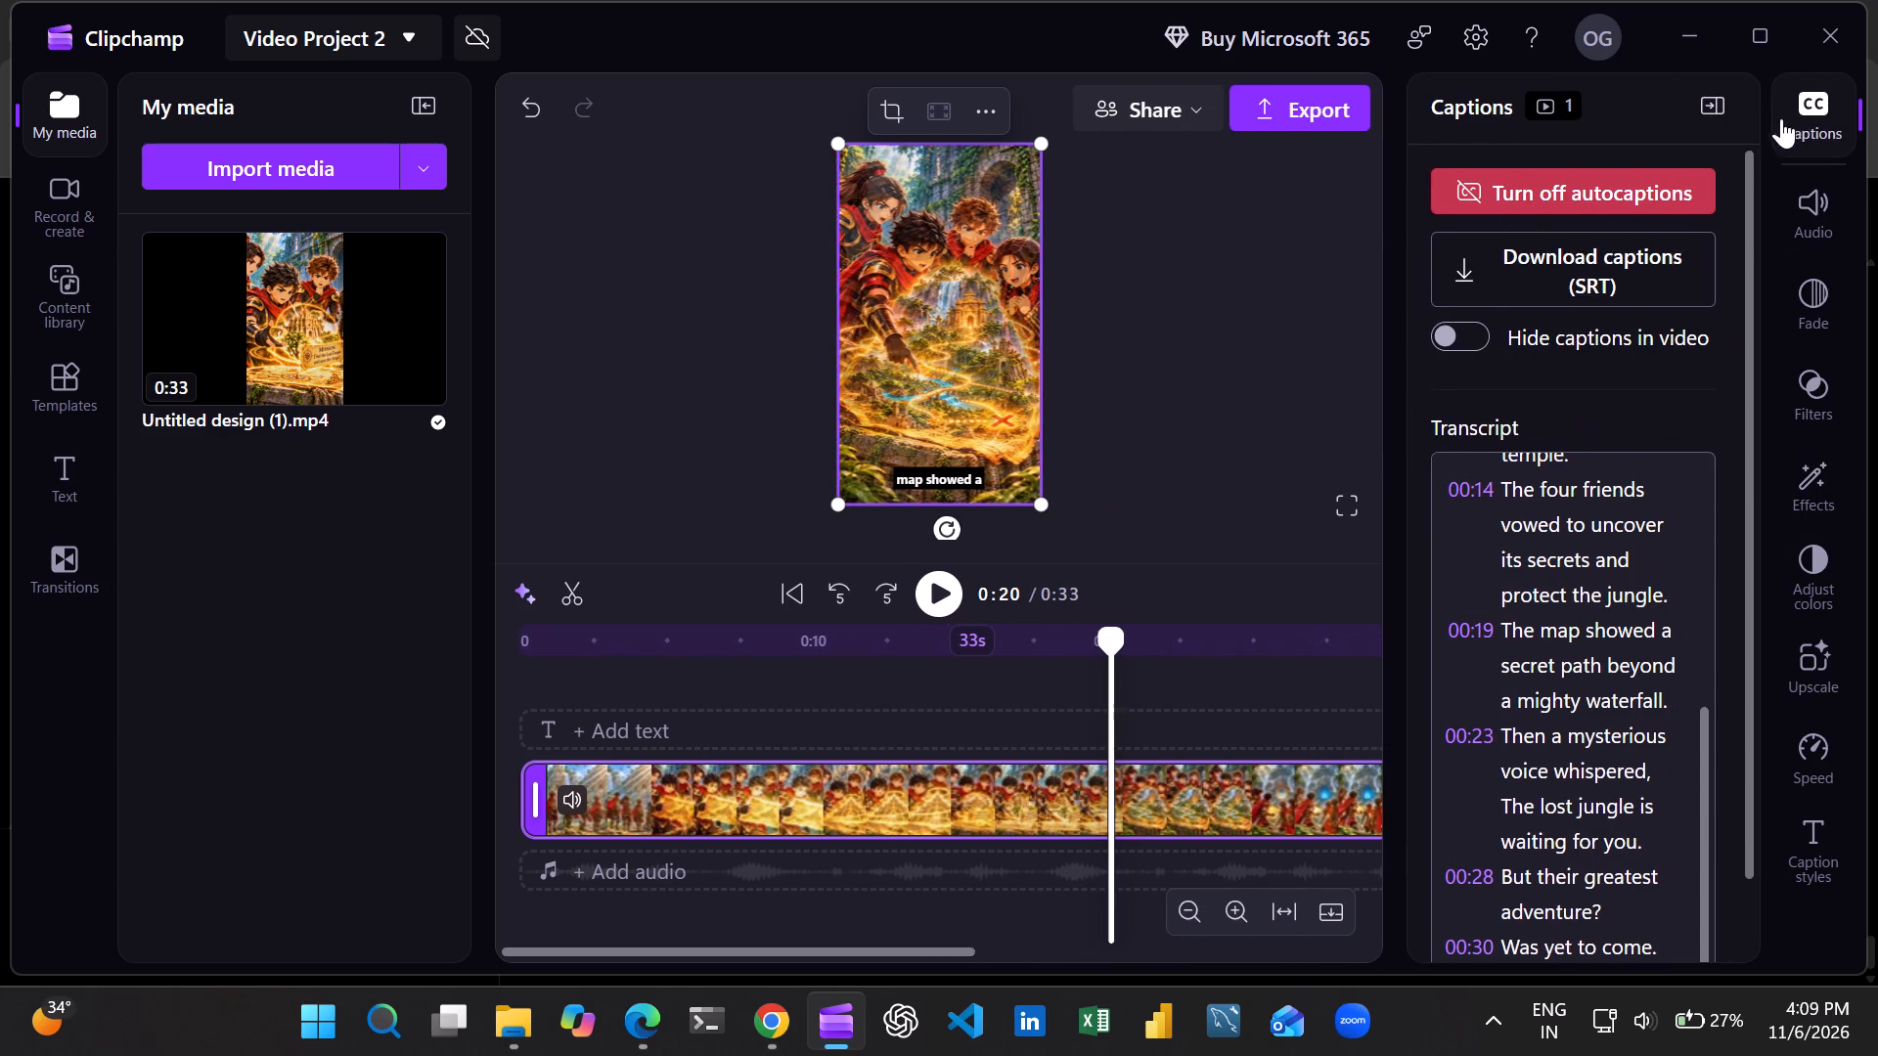
Read through the caption transcript again from its first line.
scroll(1630, 384, "down", 2)
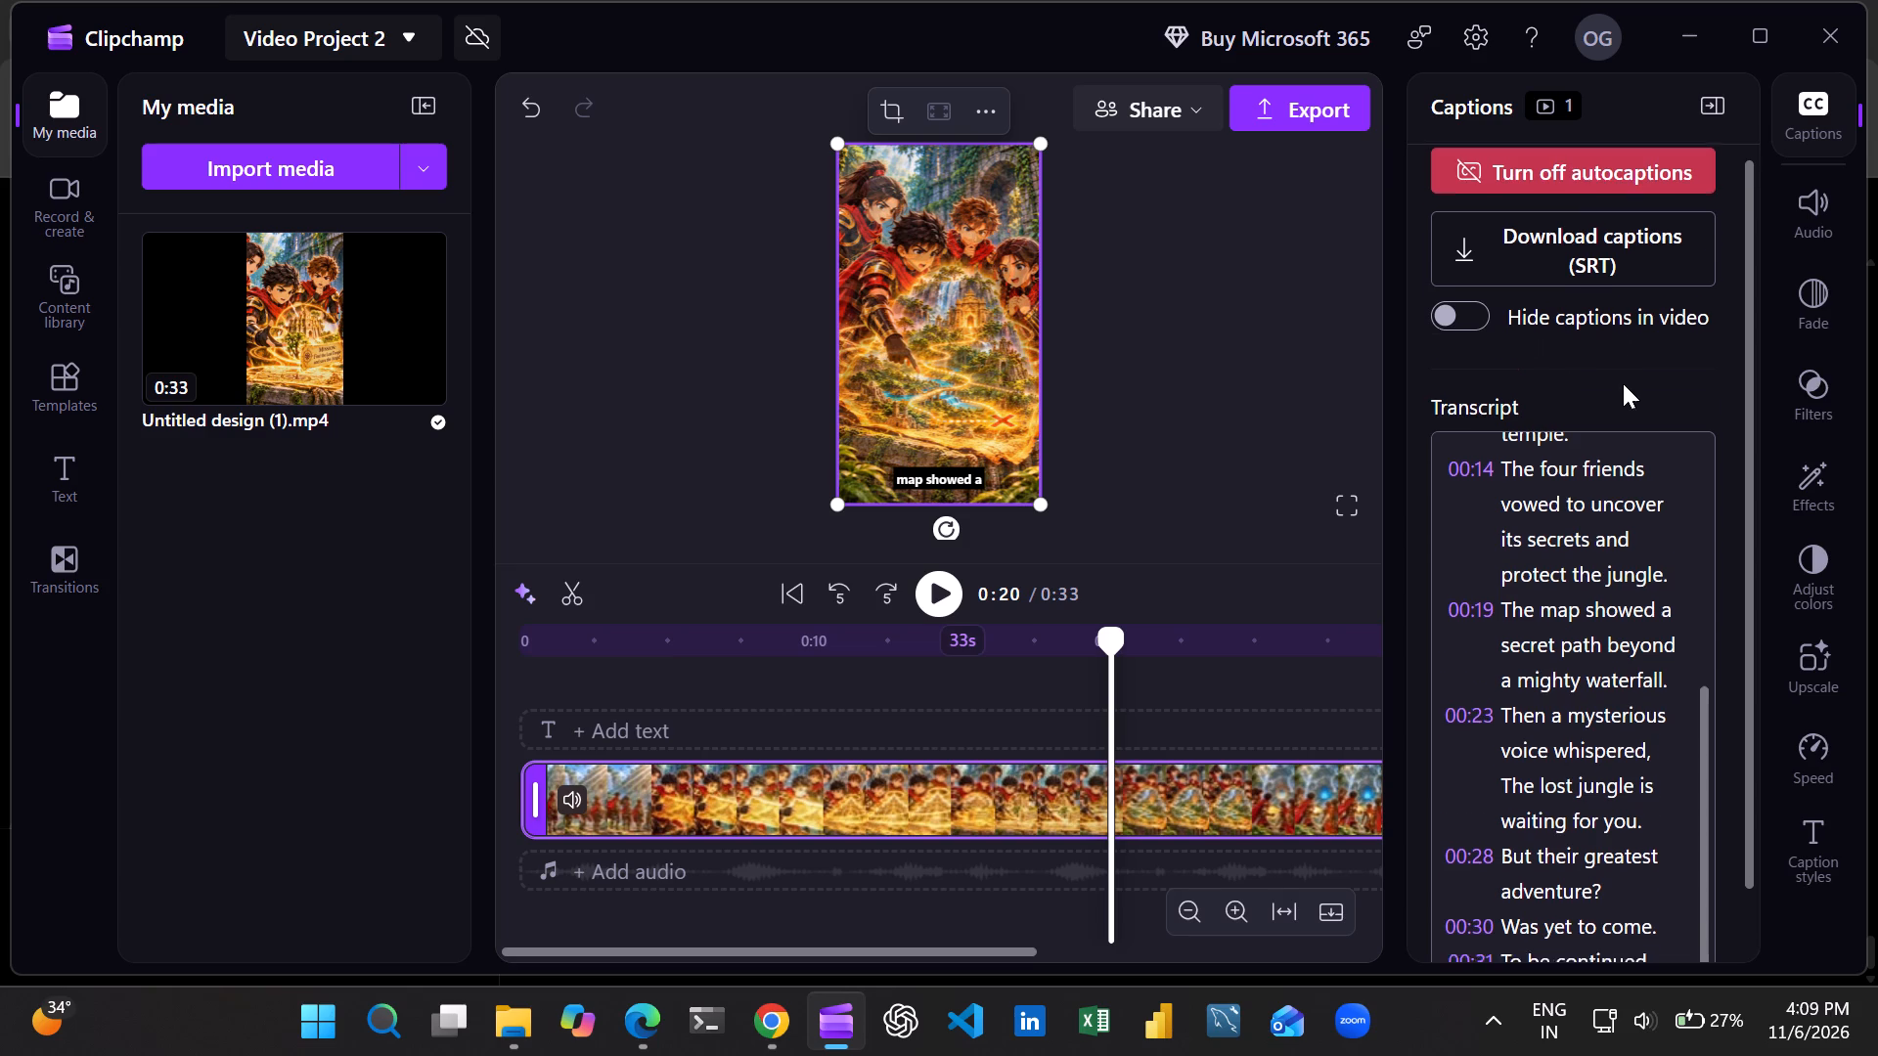
scroll(1623, 383, "down", 5)
scroll(1623, 381, "up", 15)
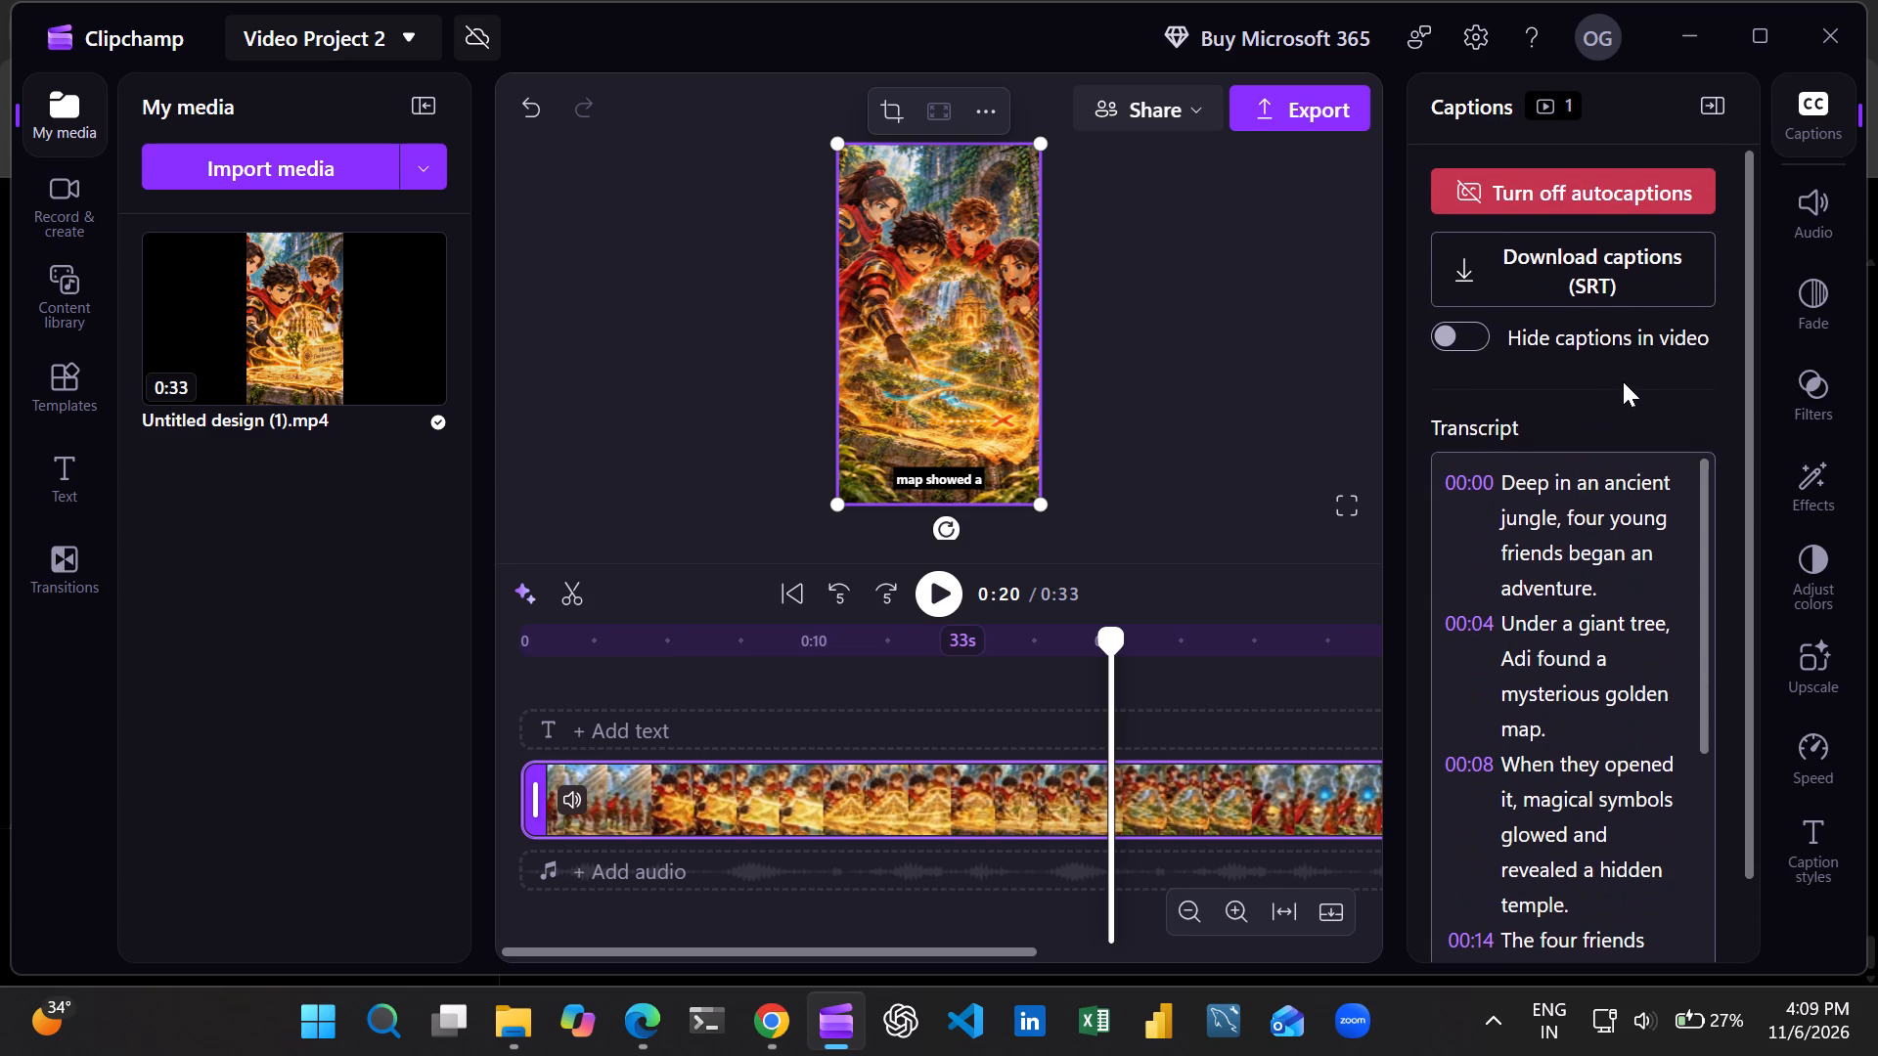
scroll(1624, 382, "down", 6)
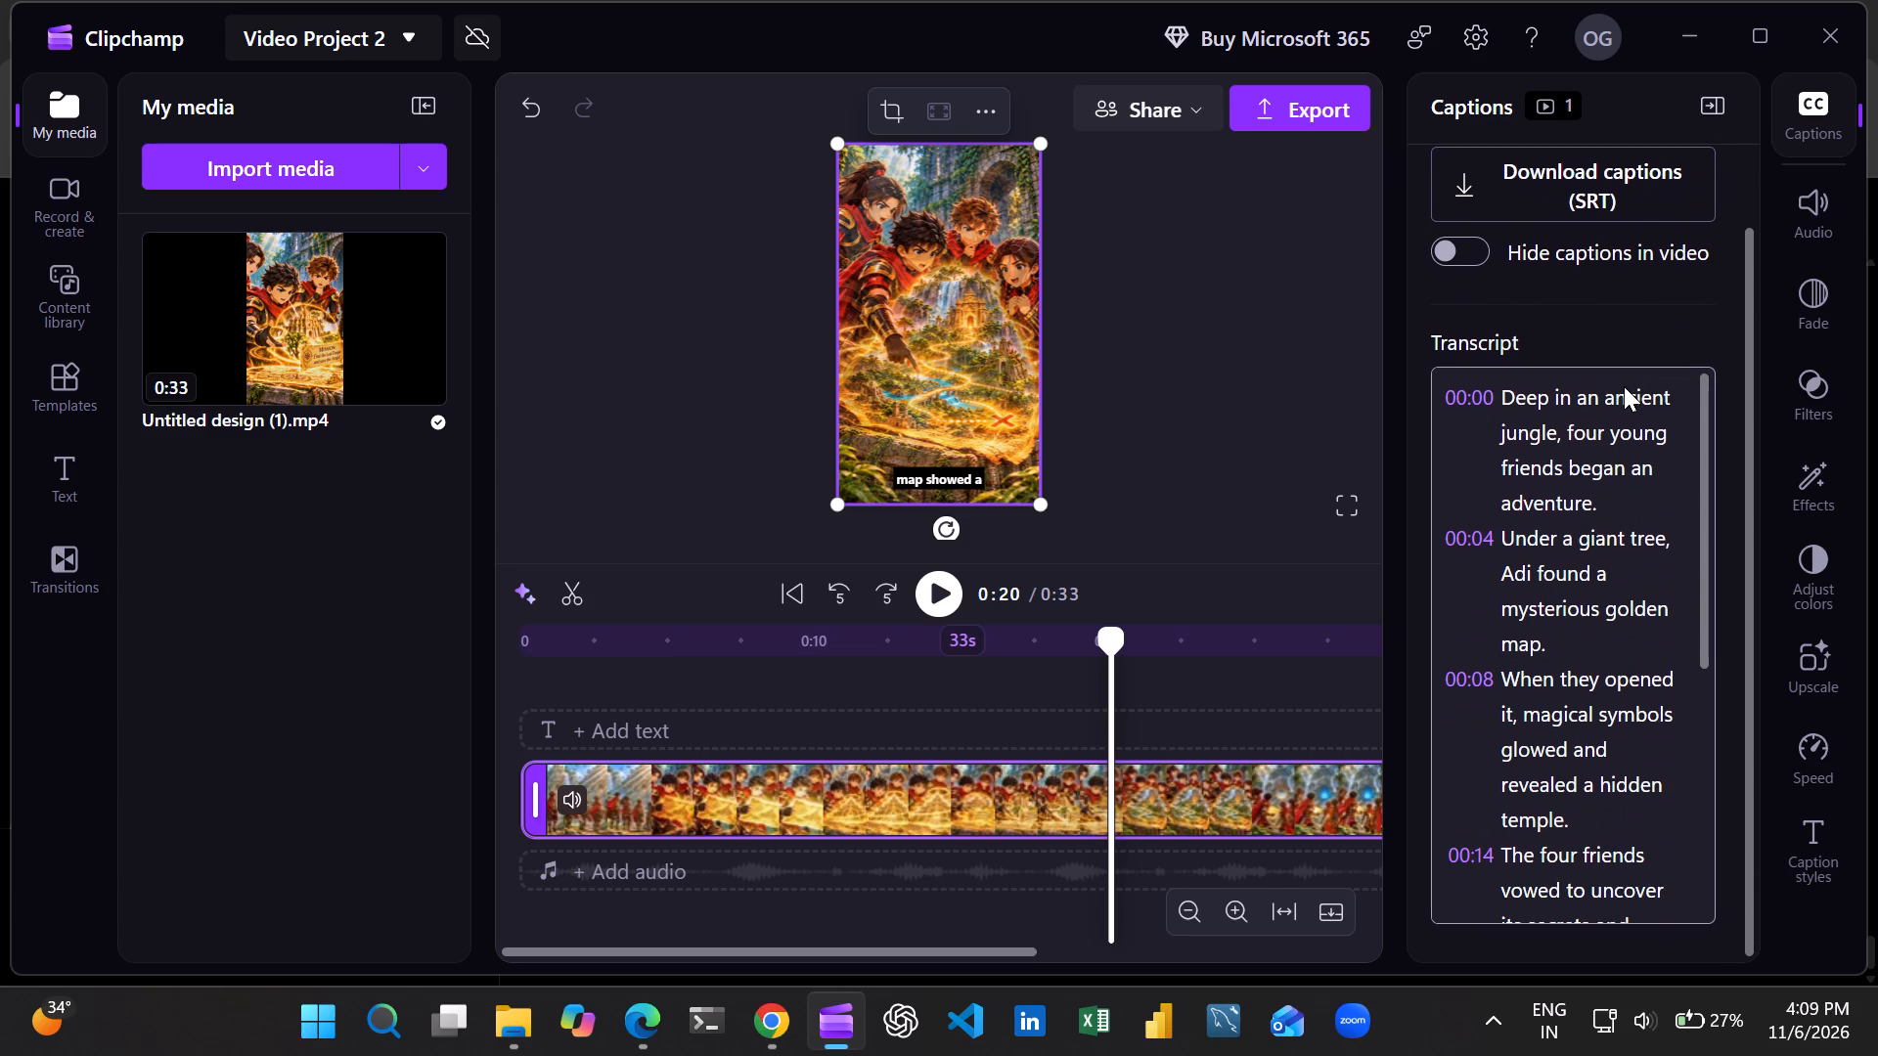
Examine the caption style options, including line height, letter spacing, colors and the full set of text styles.
left_click(1812, 846)
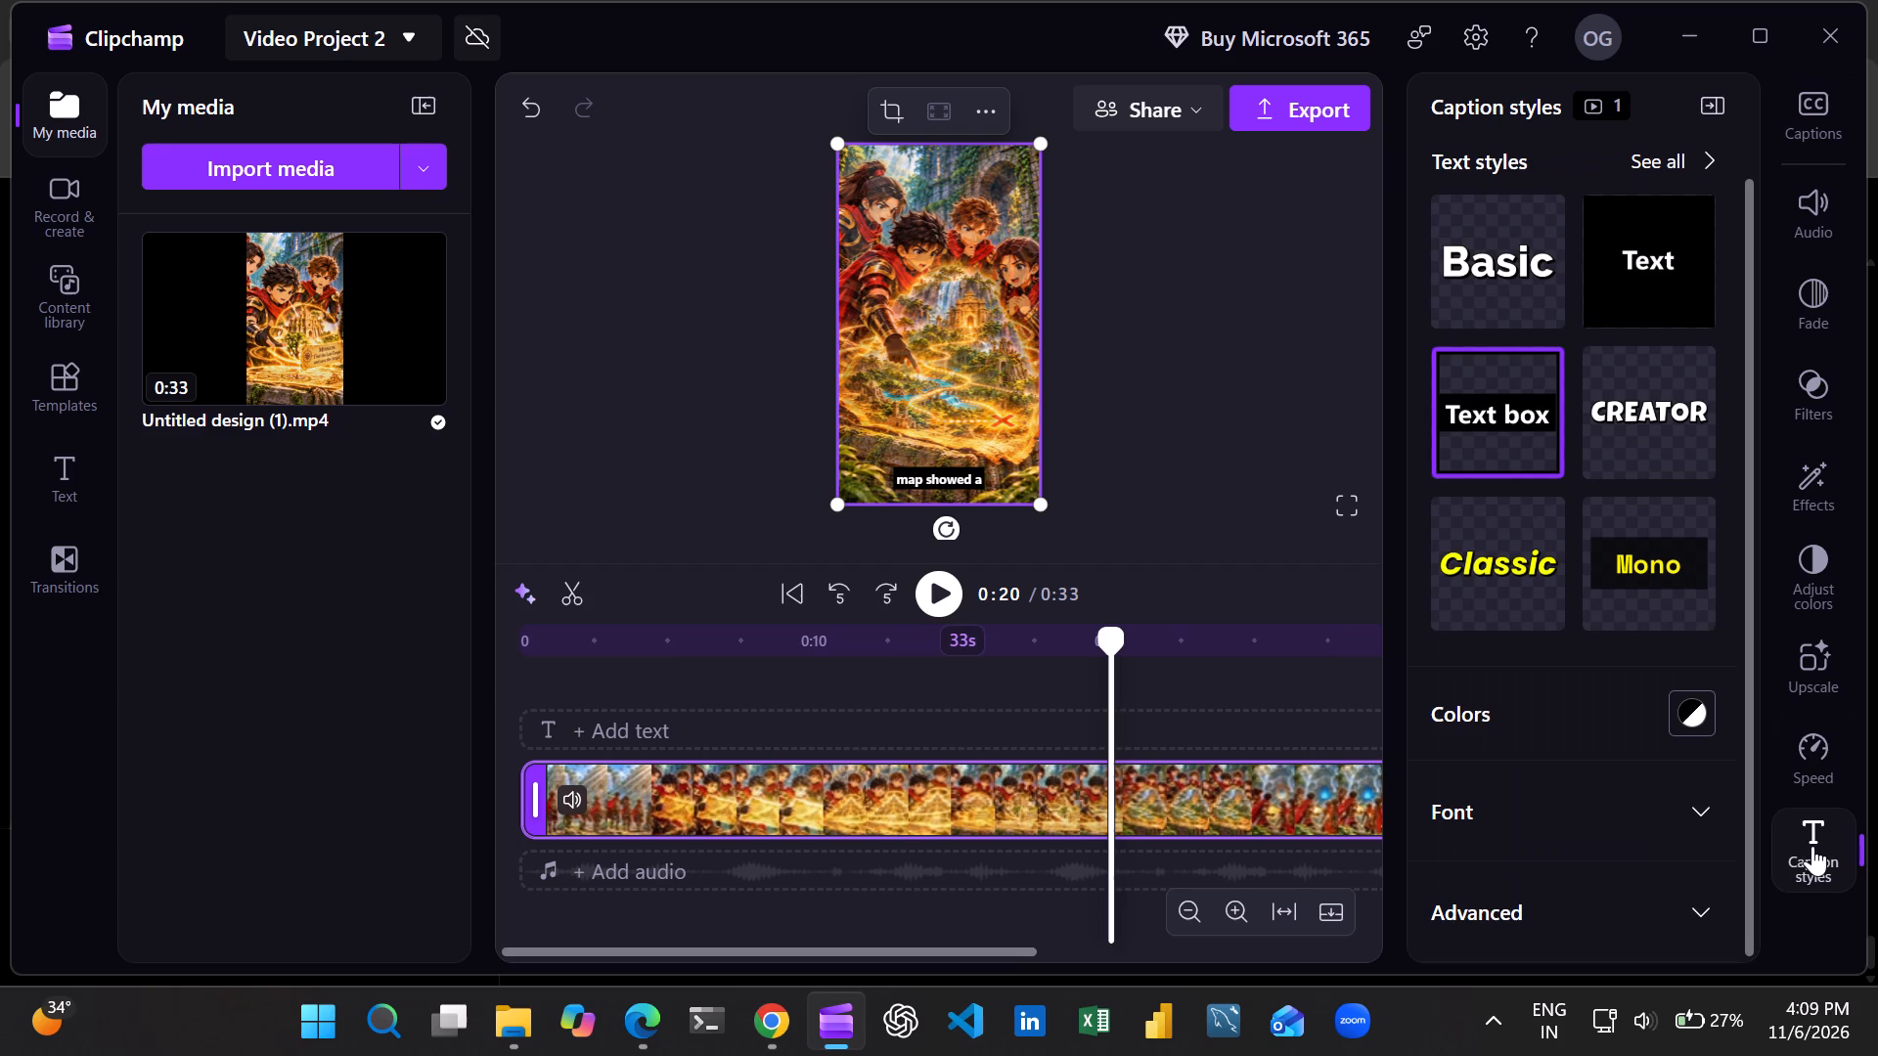
scroll(1548, 713, "down", 5)
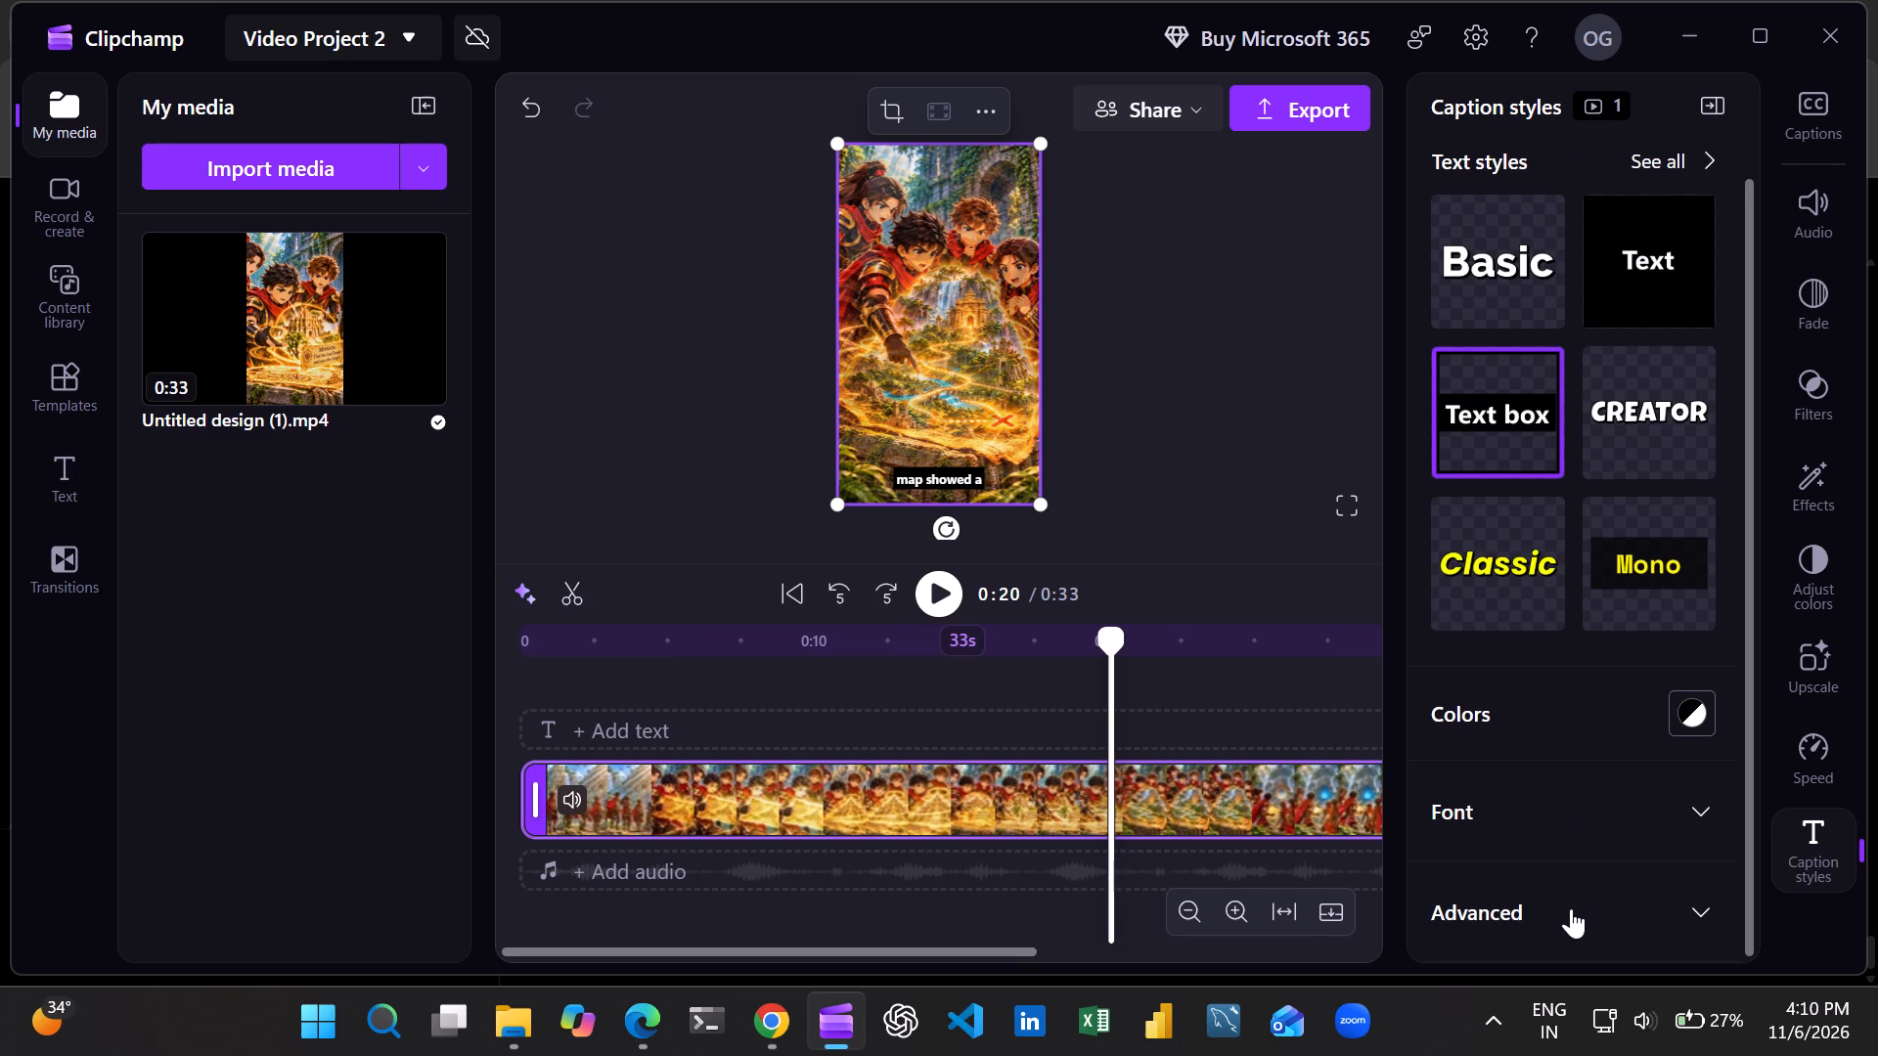
left_click(1570, 913)
scroll(1600, 843, "down", 5)
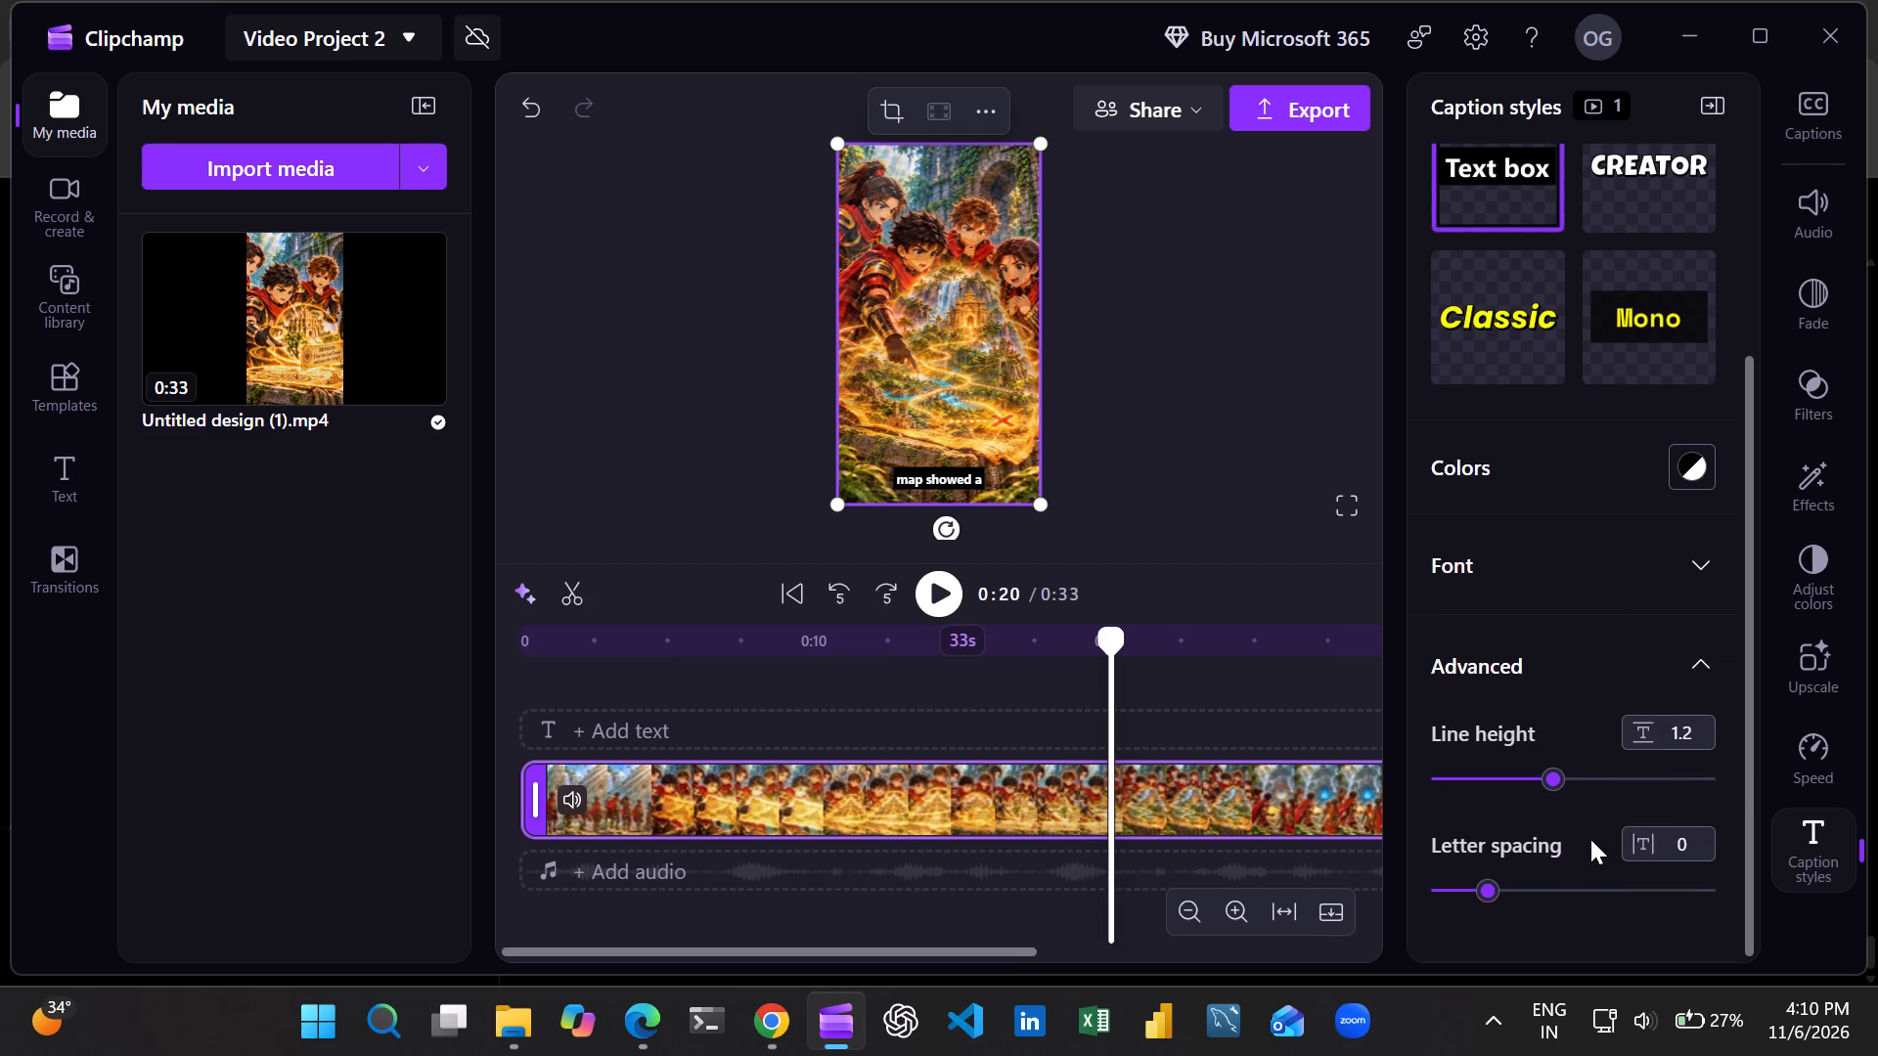
left_click(1550, 659)
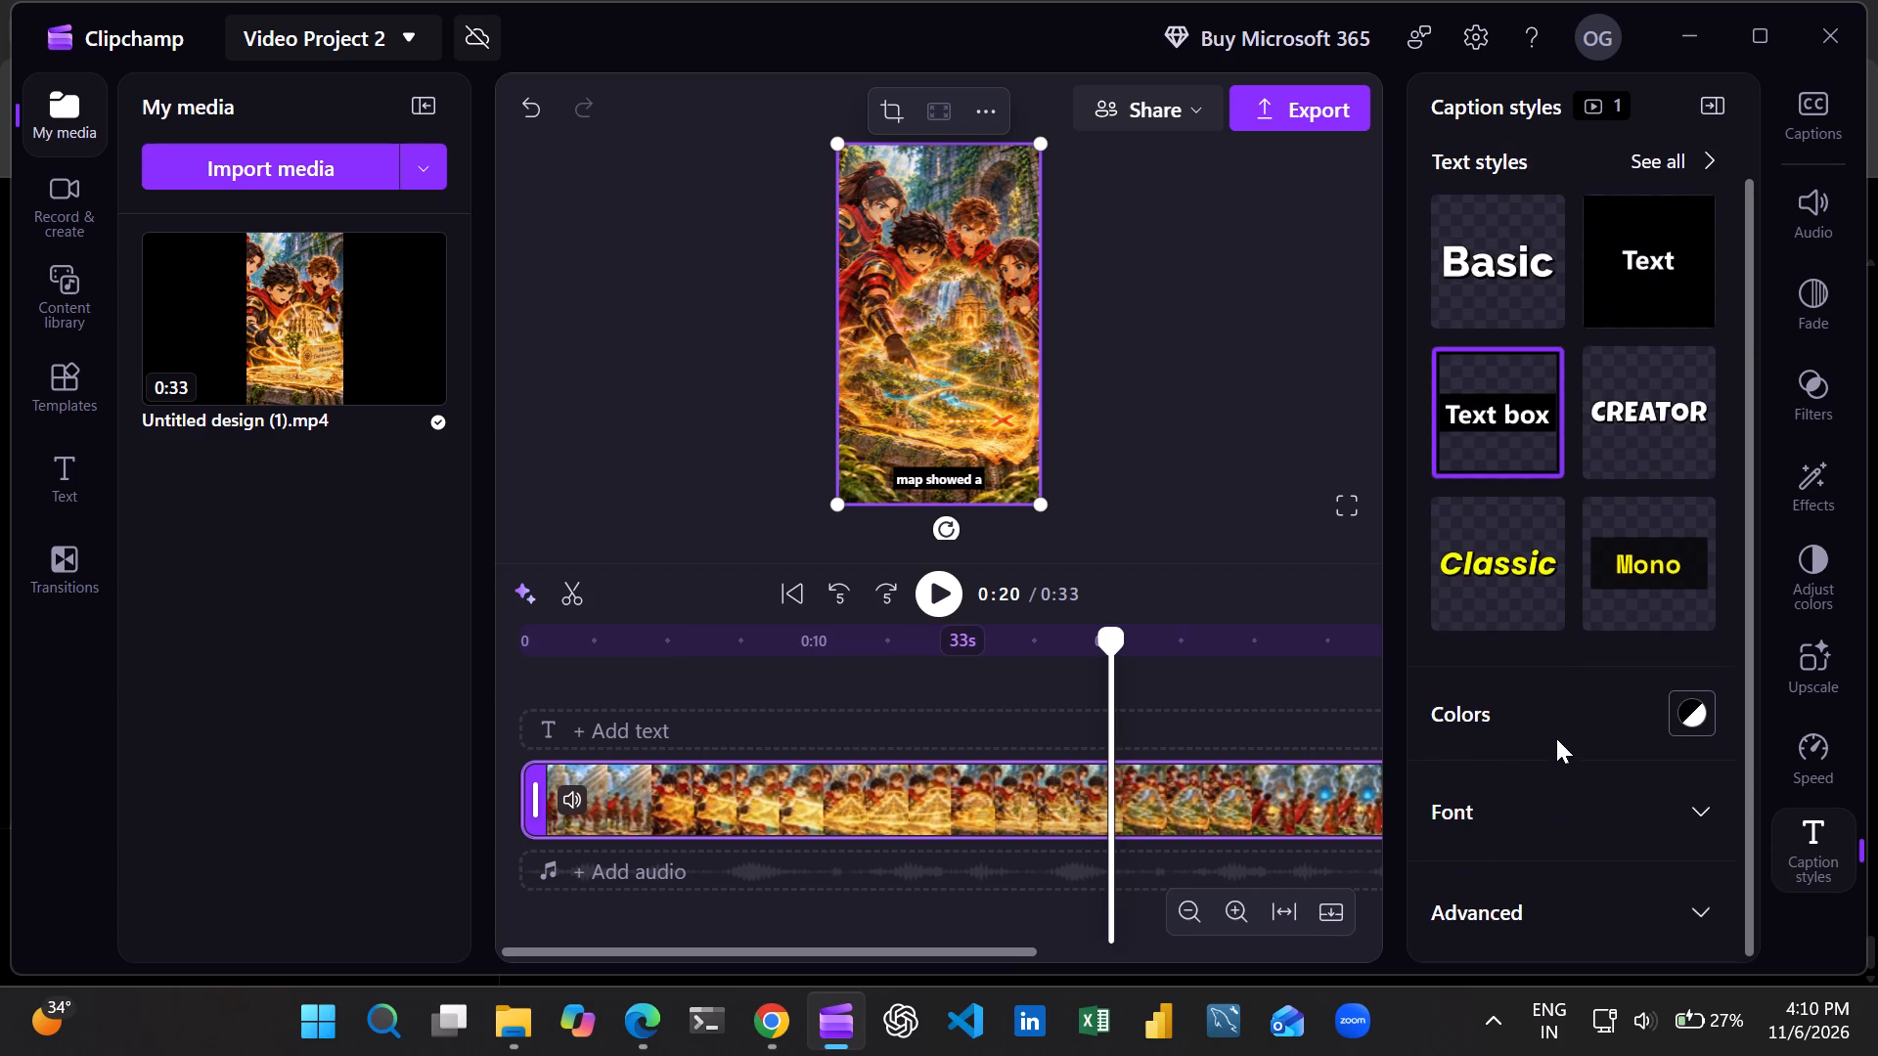
left_click(1683, 706)
left_click(1538, 717)
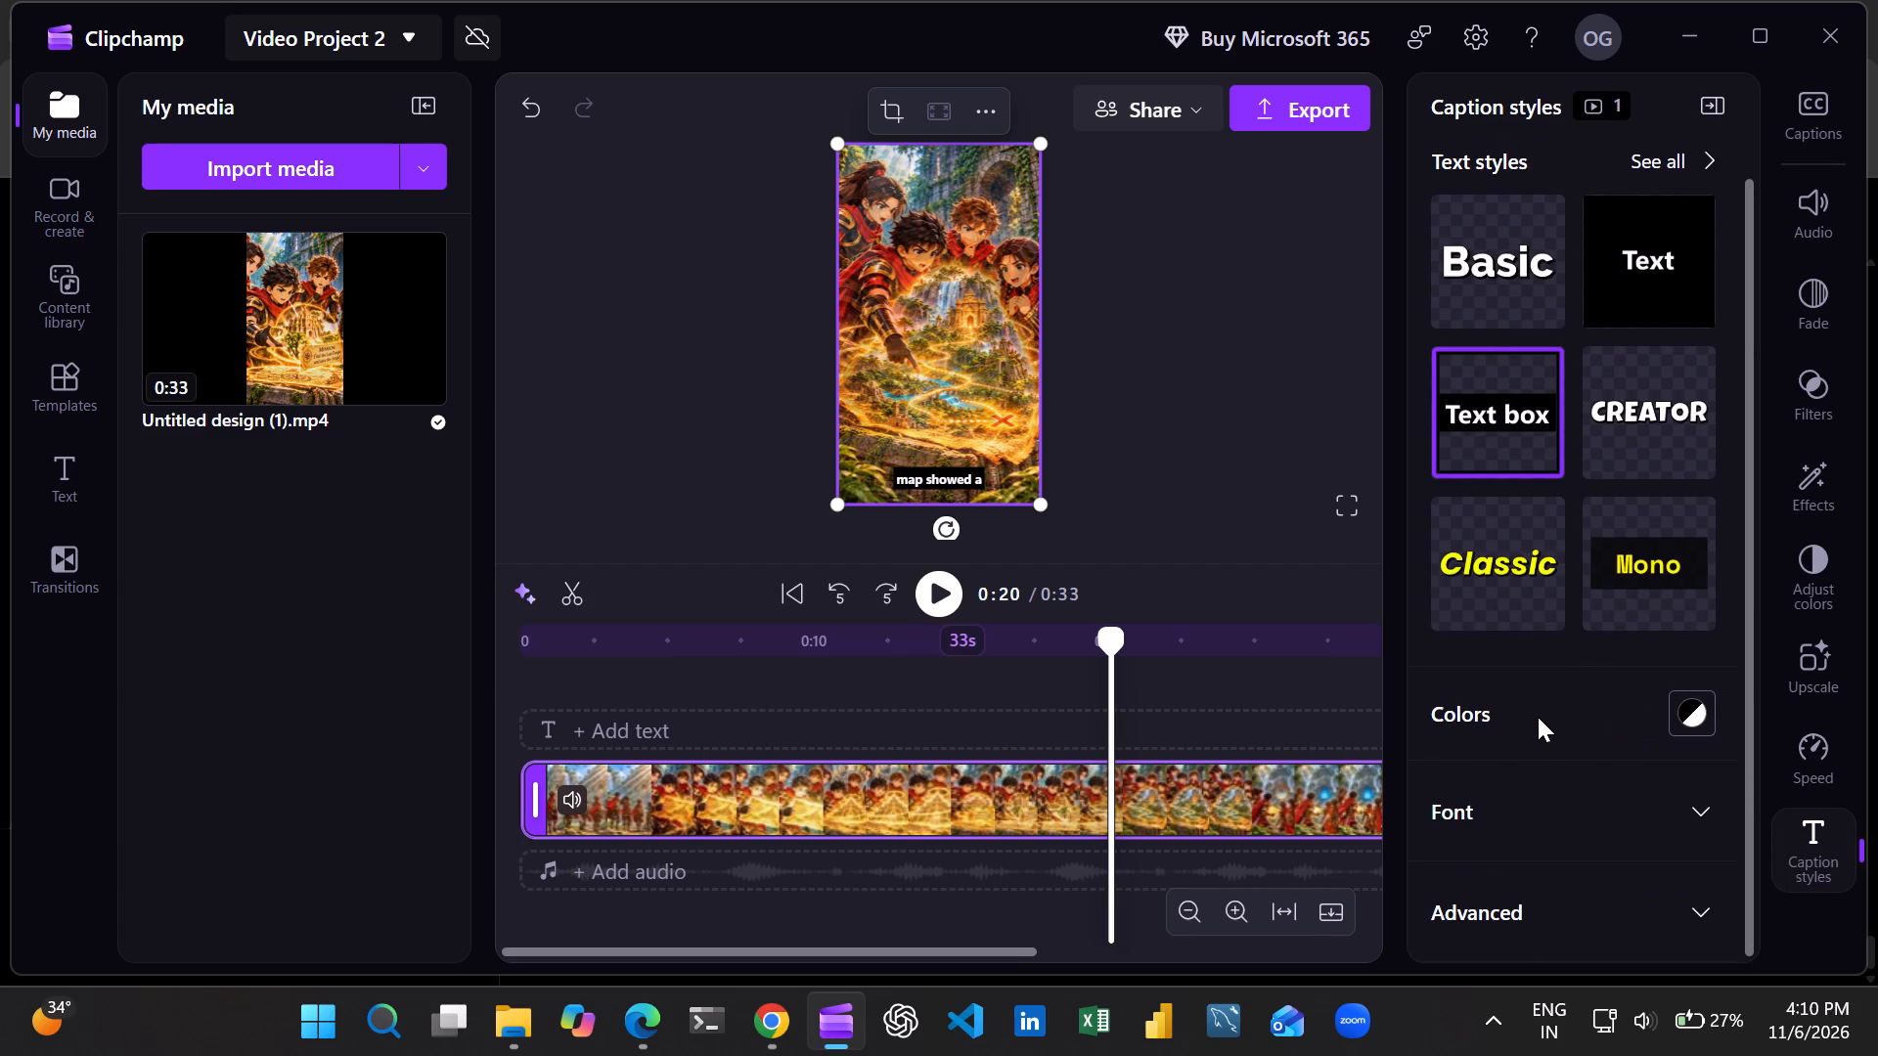
left_click(1538, 717)
scroll(1538, 717, "up", 5)
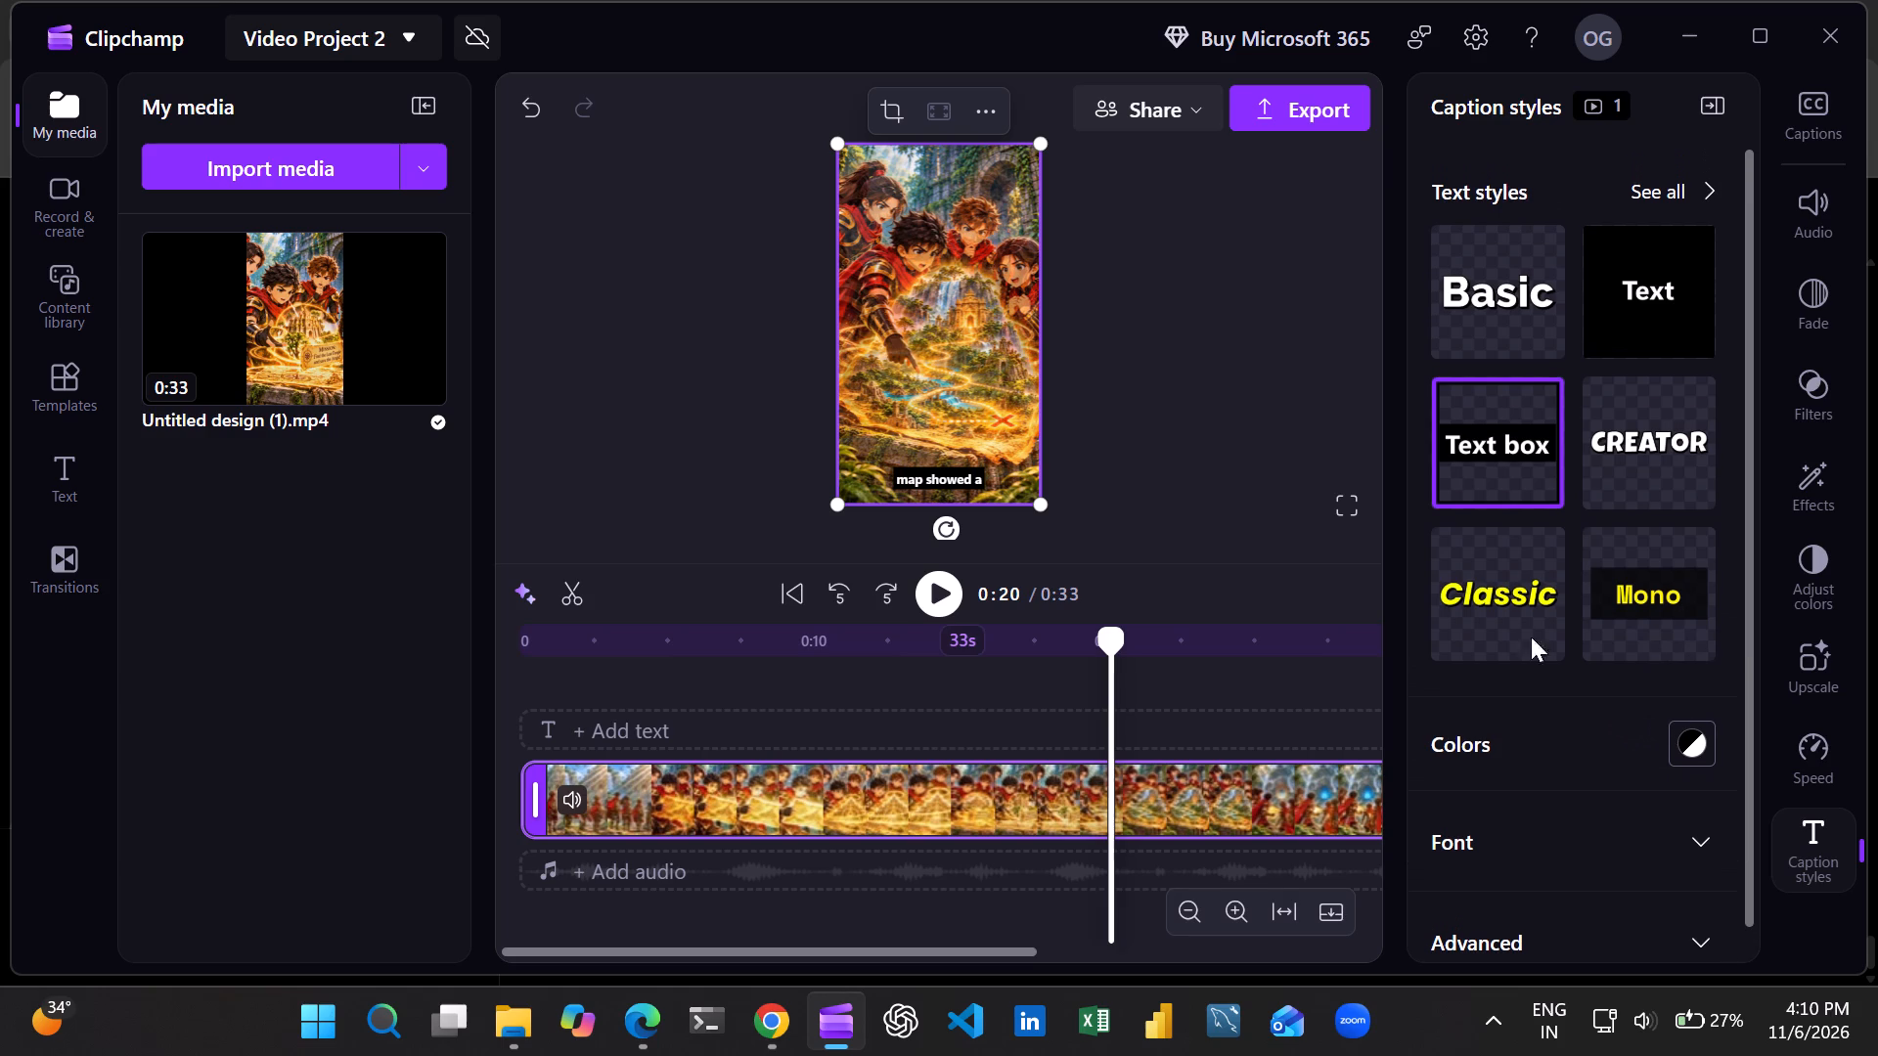
left_click(1659, 191)
scroll(1560, 633, "down", 4)
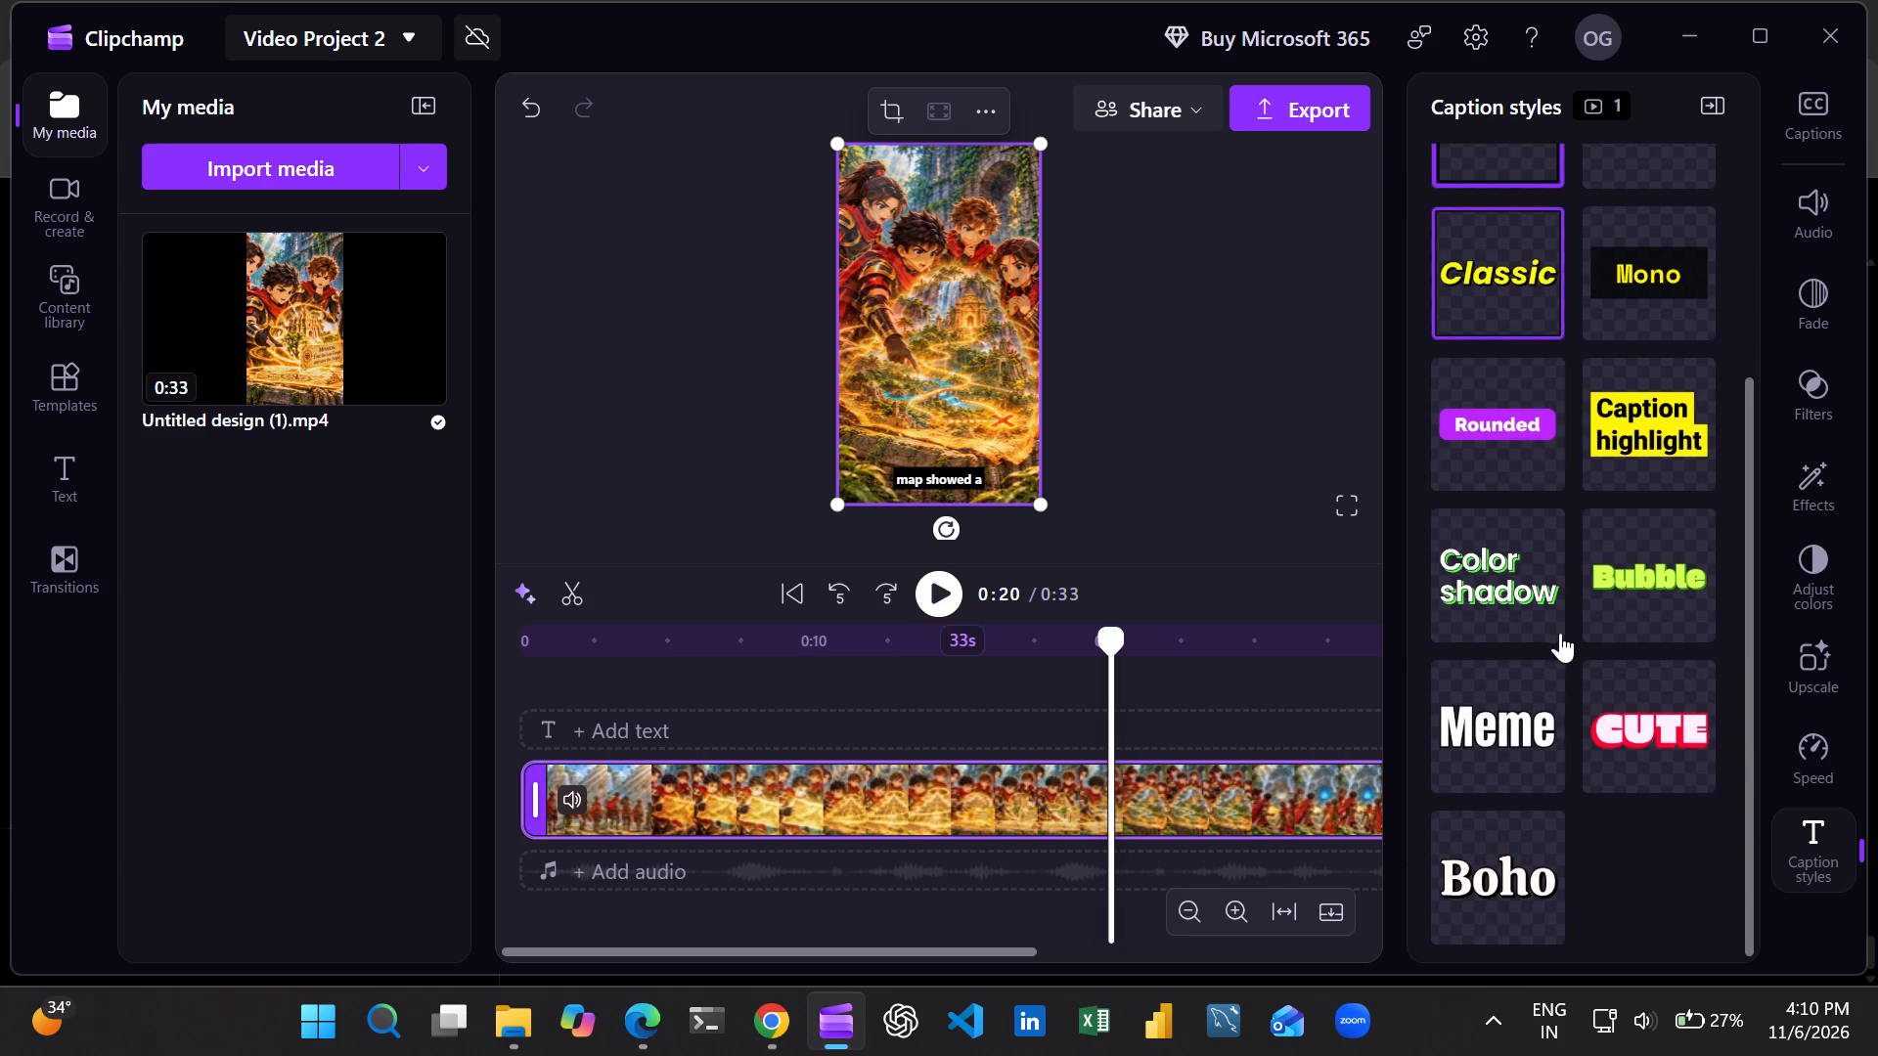
scroll(1560, 633, "down", 6)
scroll(1560, 633, "up", 6)
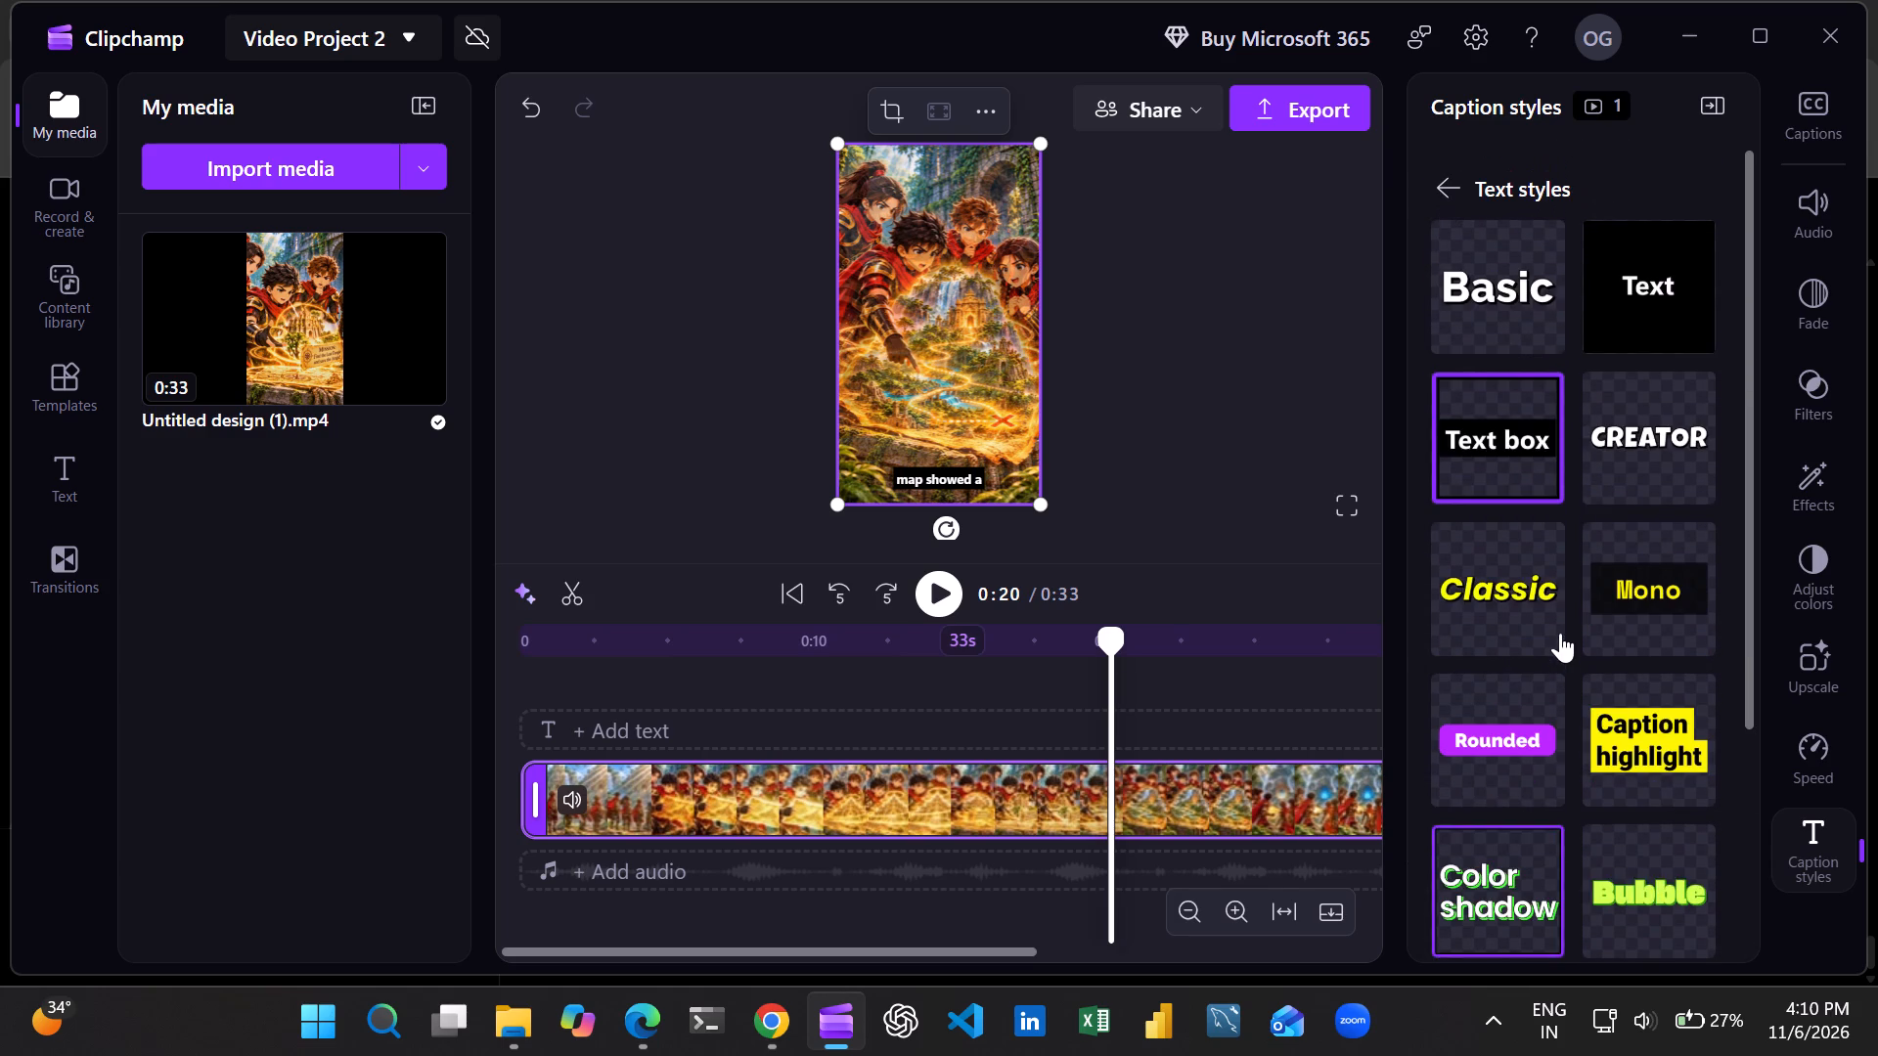
left_click(1446, 180)
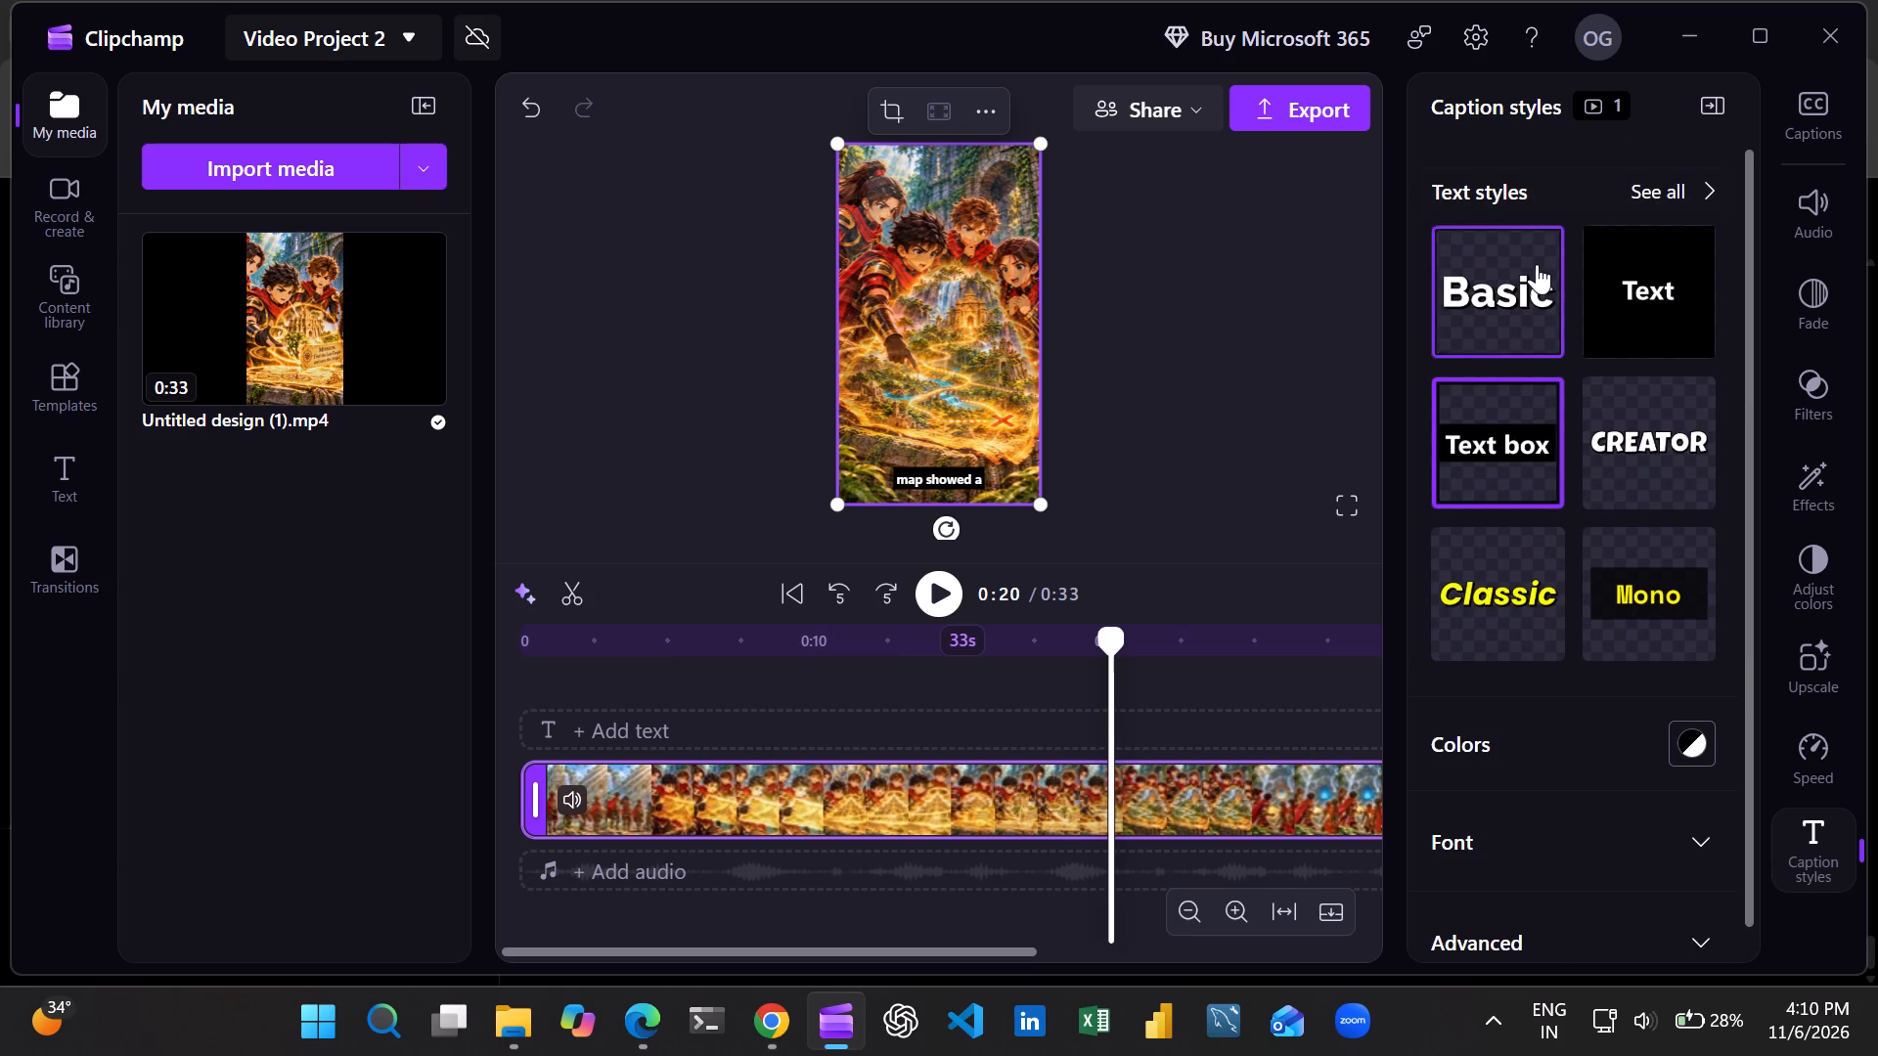
Apply the Creator text style to the captions, comparing it with Classic before settling on Creator.
scroll(1579, 748, "down", 4)
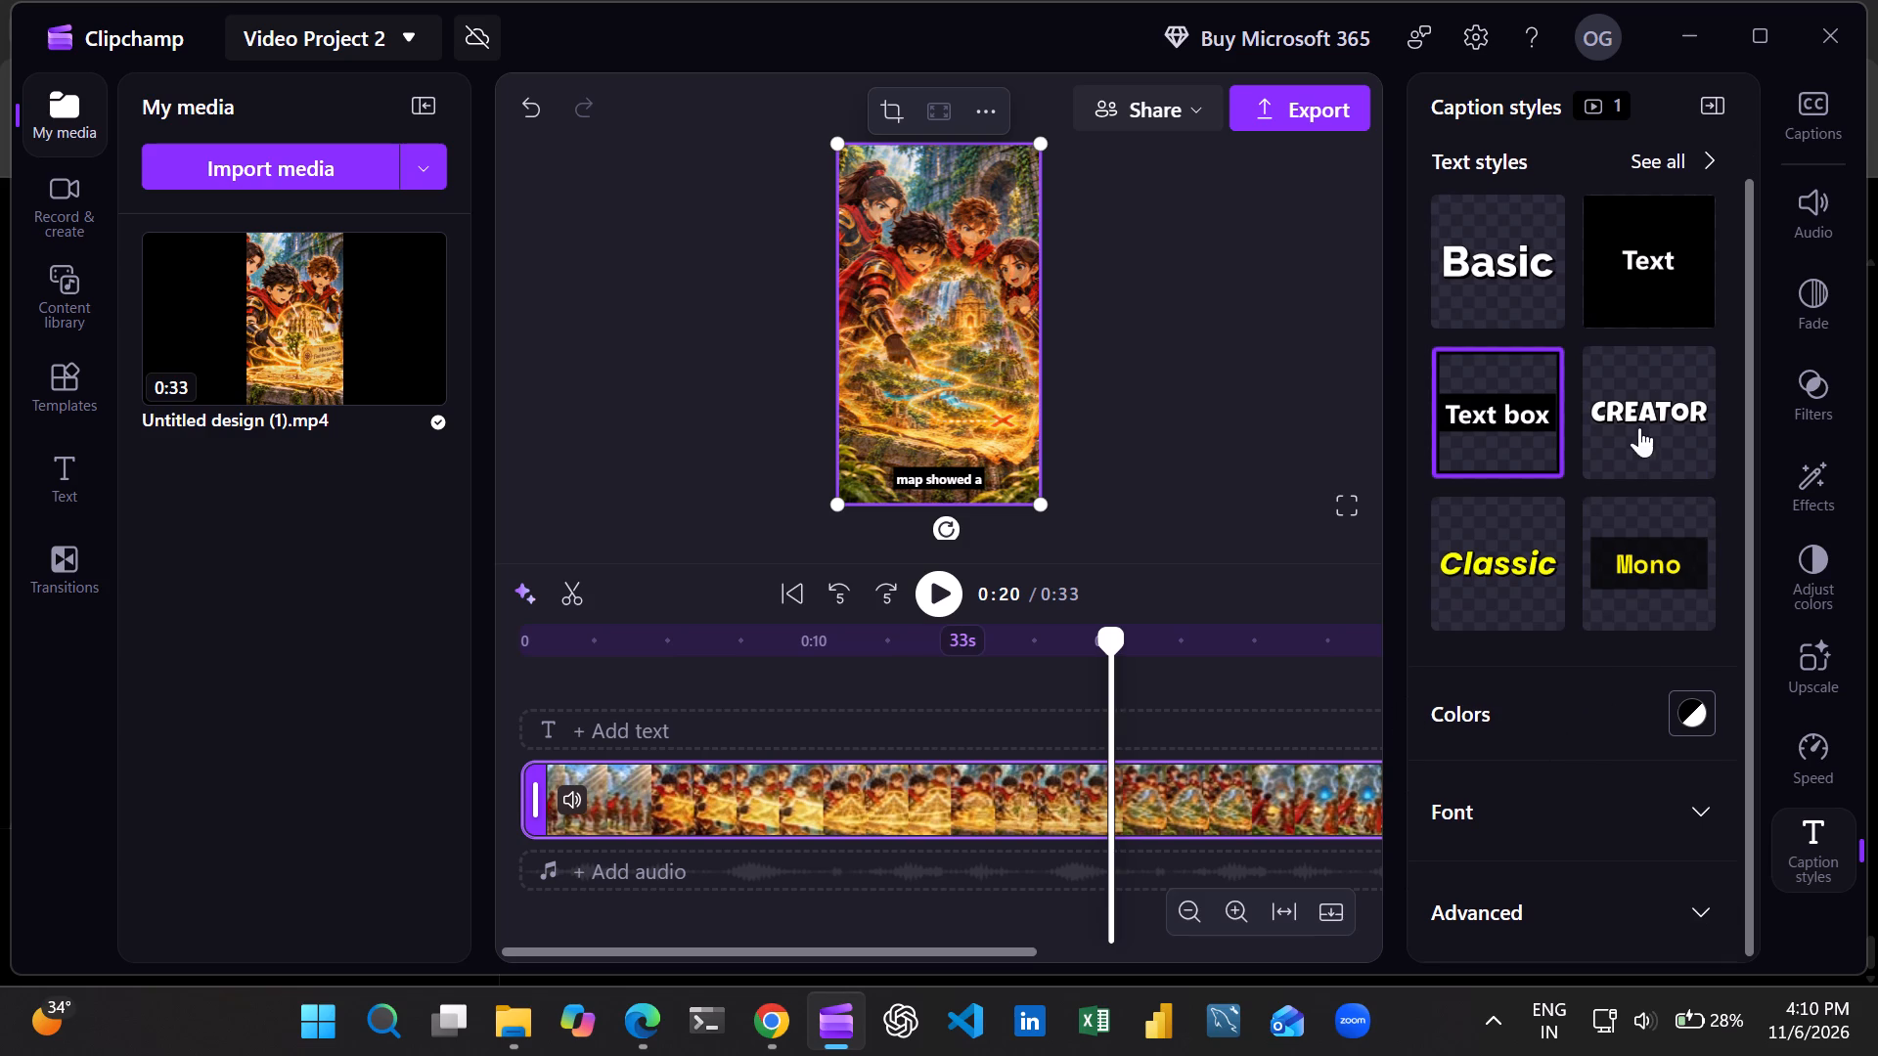
left_click(1638, 399)
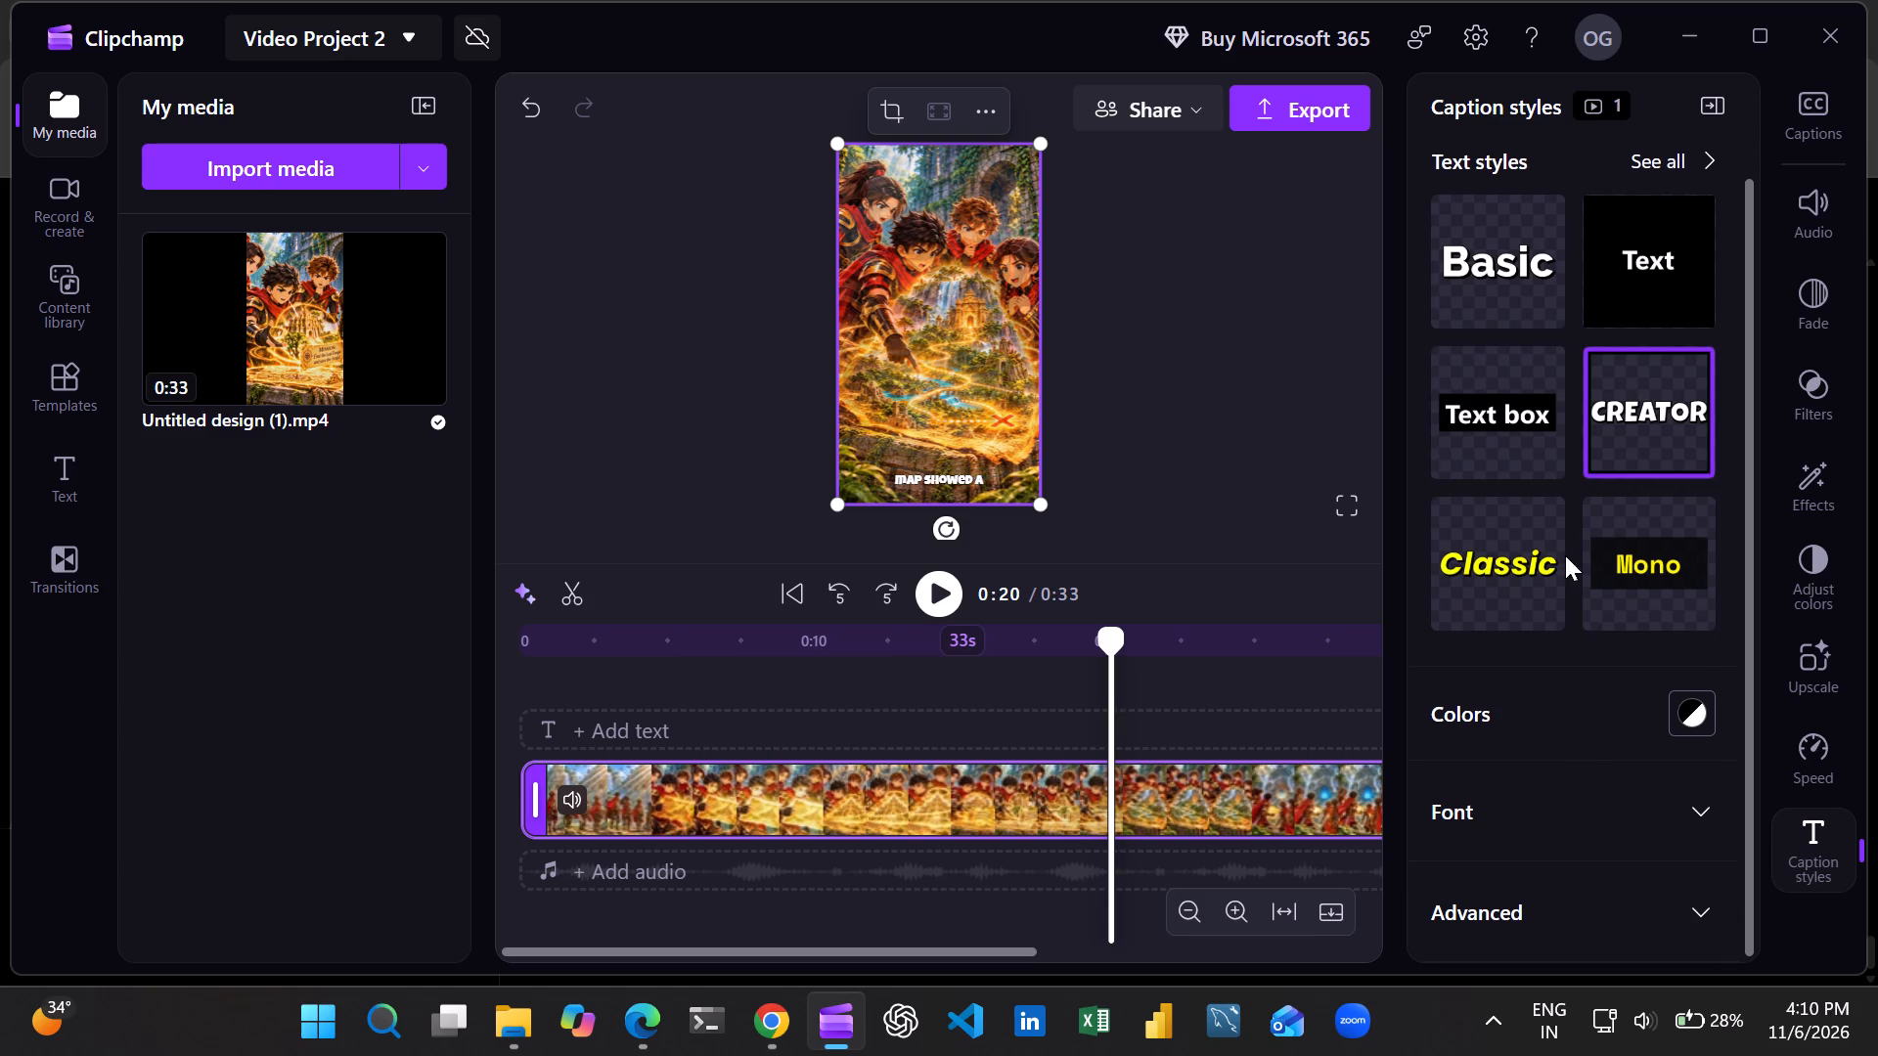
left_click(1543, 563)
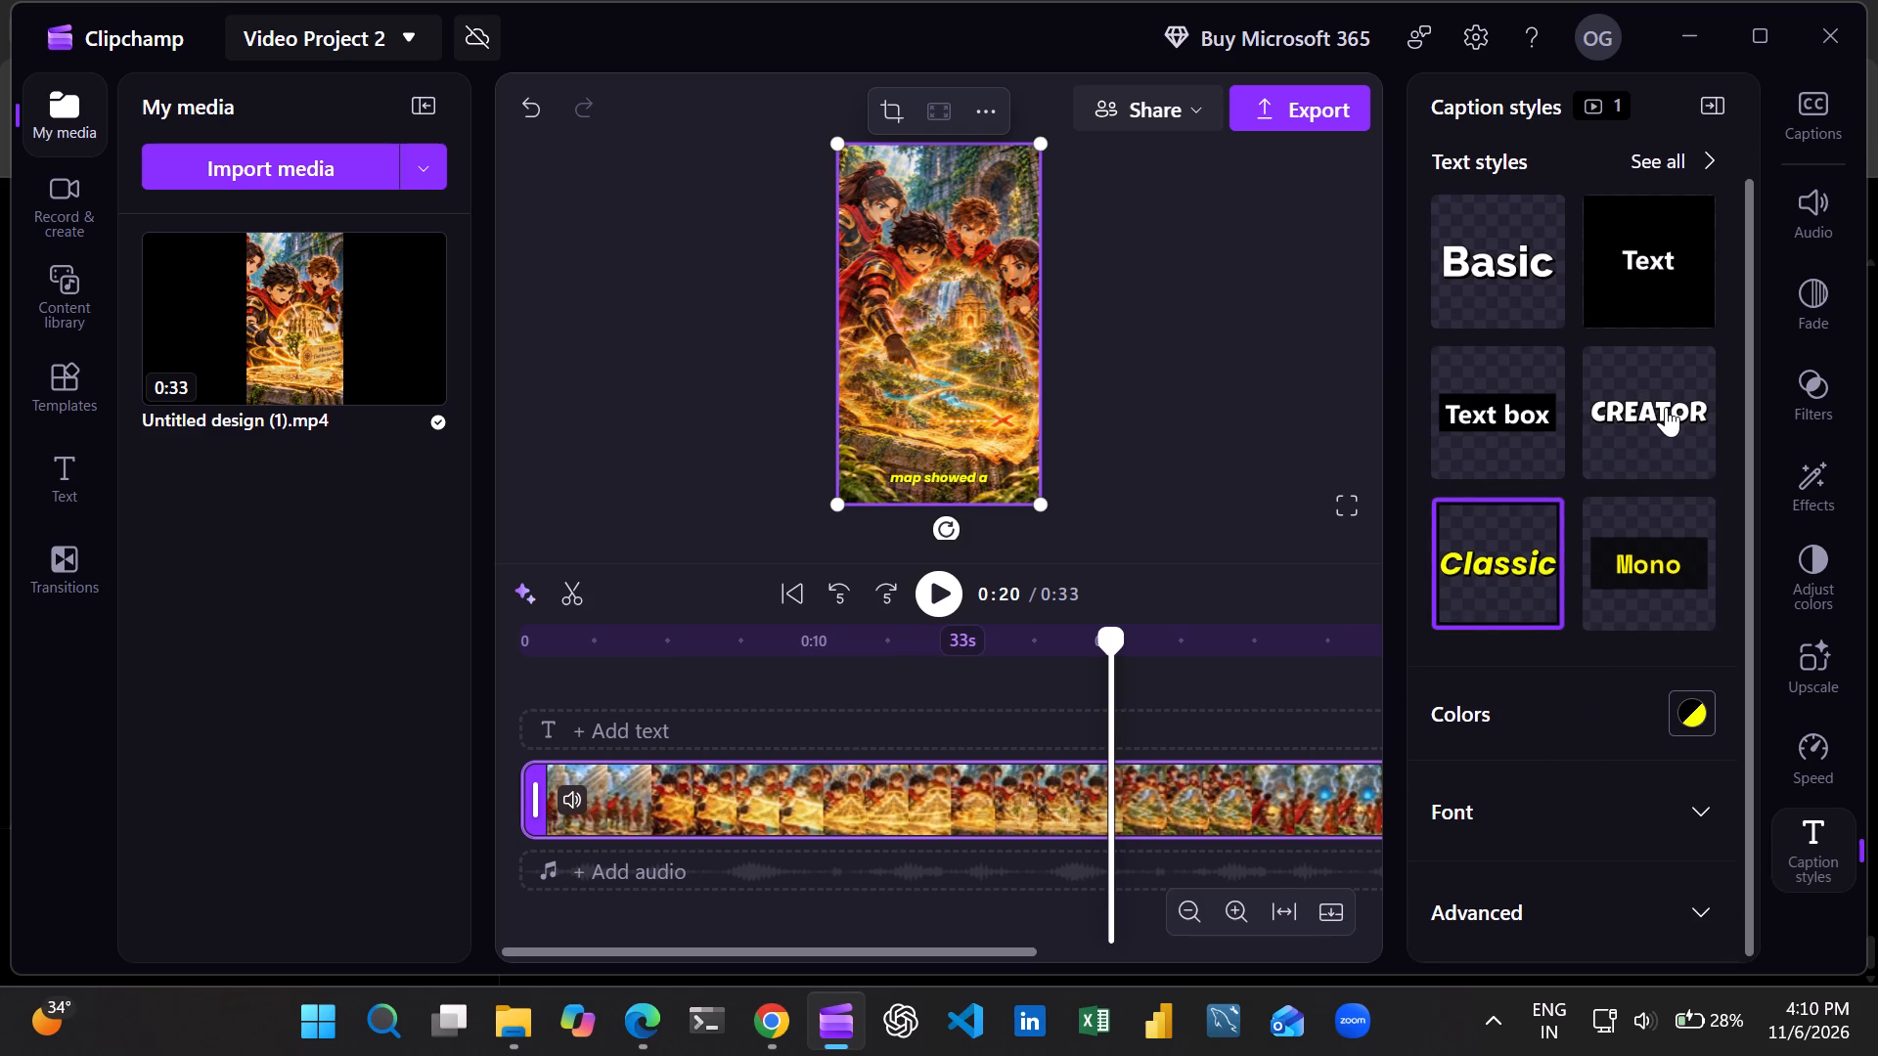
left_click(1666, 407)
Look at the color choices available for the Creator captions and the remaining caption style options.
scroll(1580, 597, "down", 4)
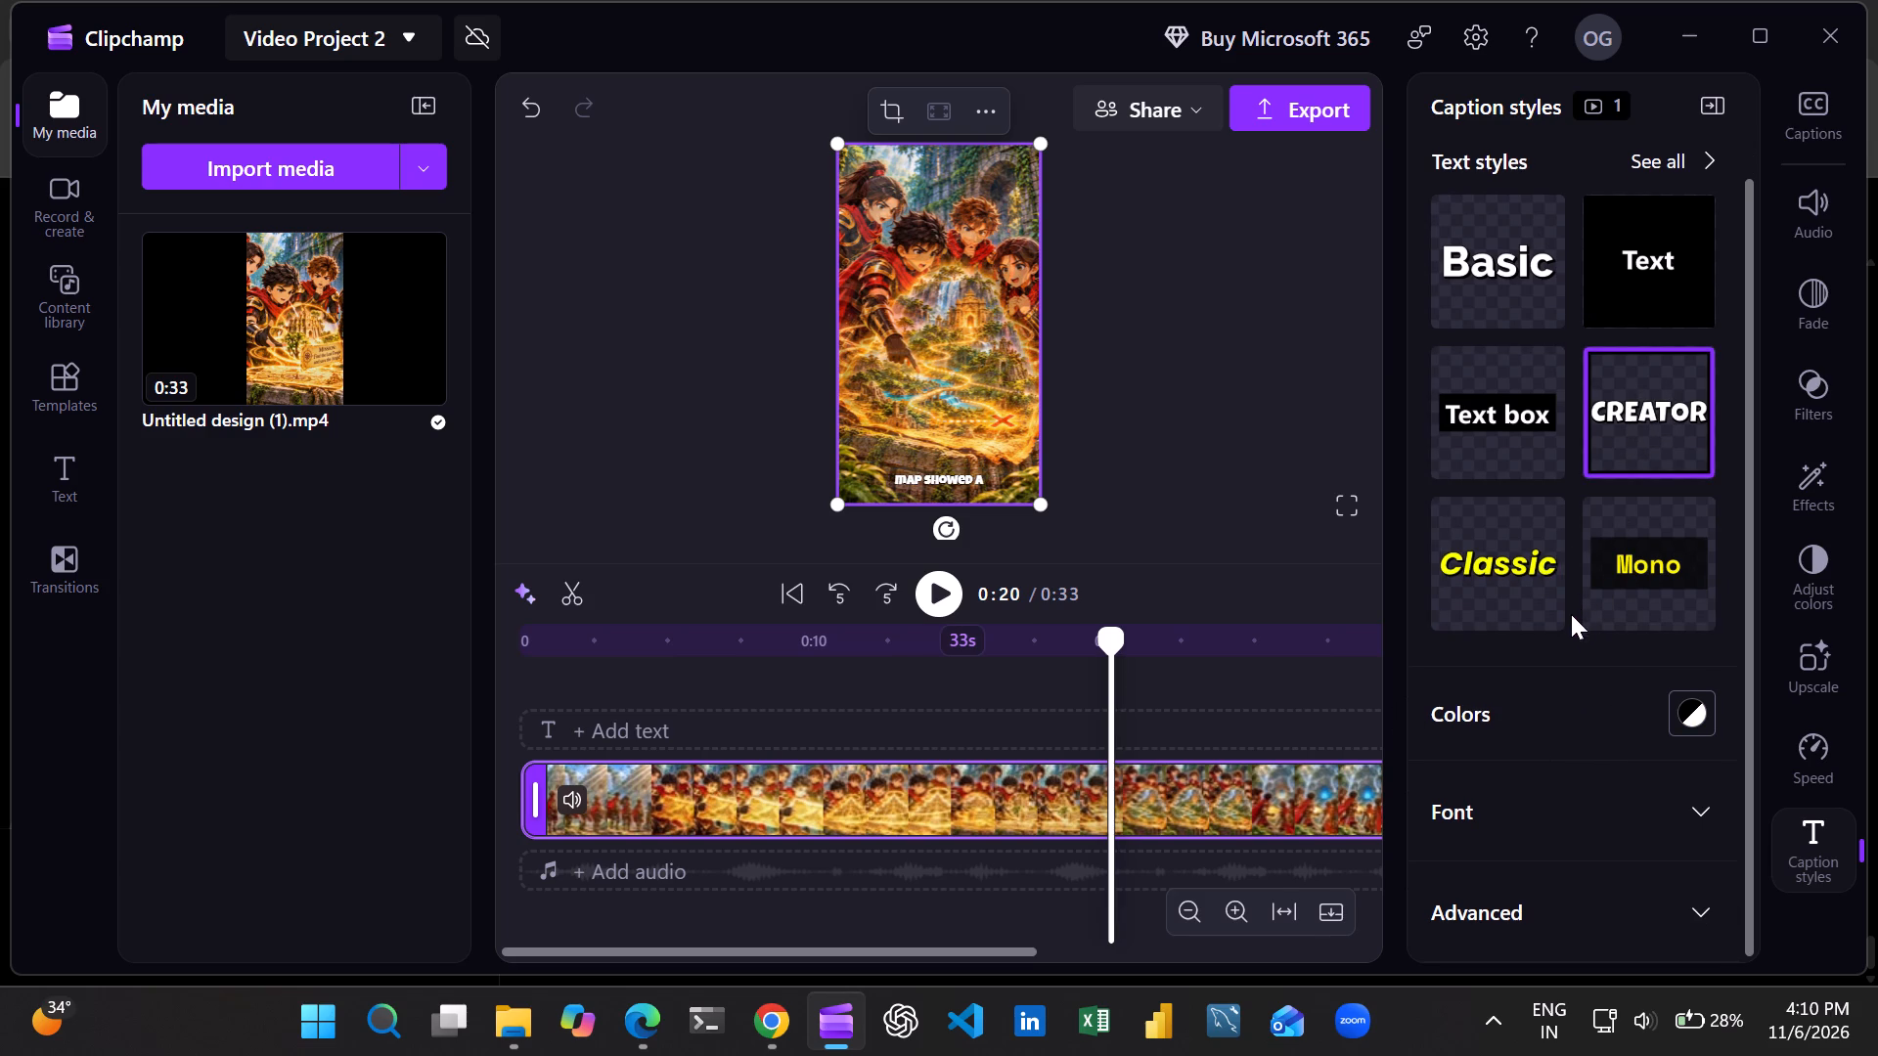
left_click(1680, 719)
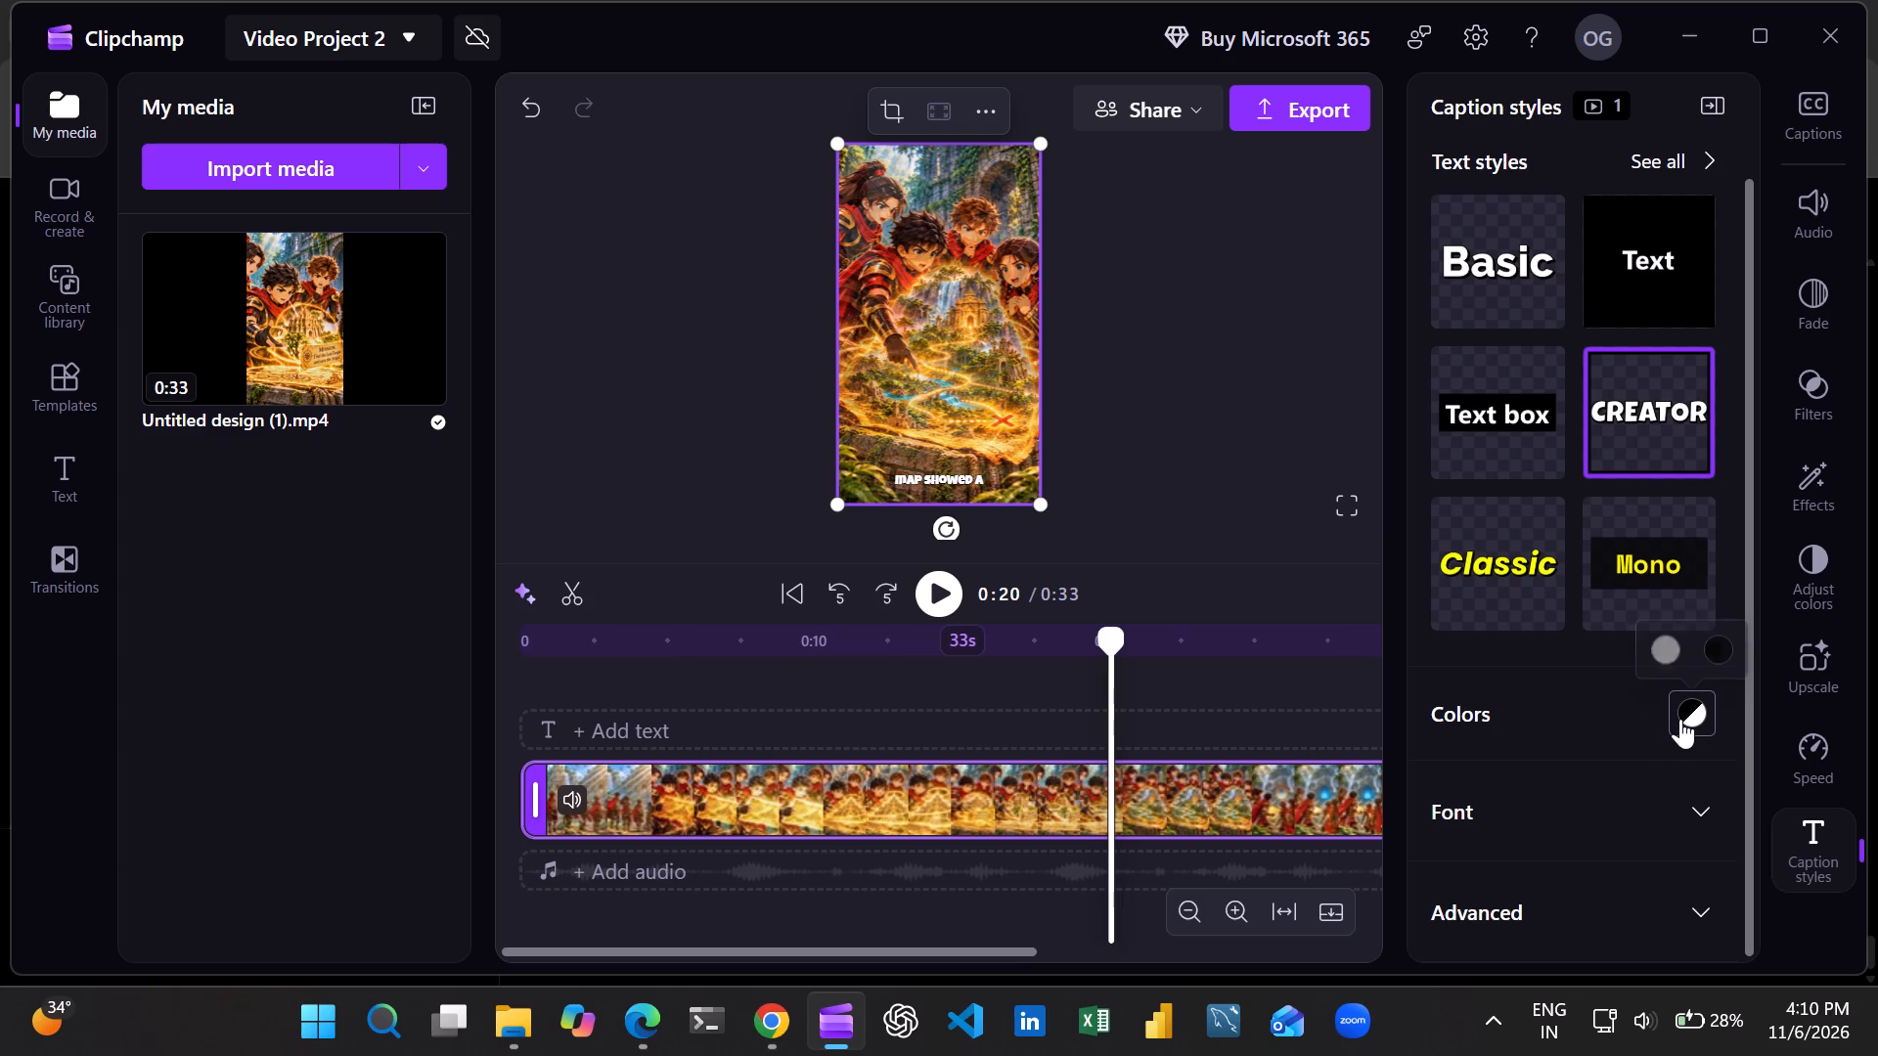
left_click(1706, 638)
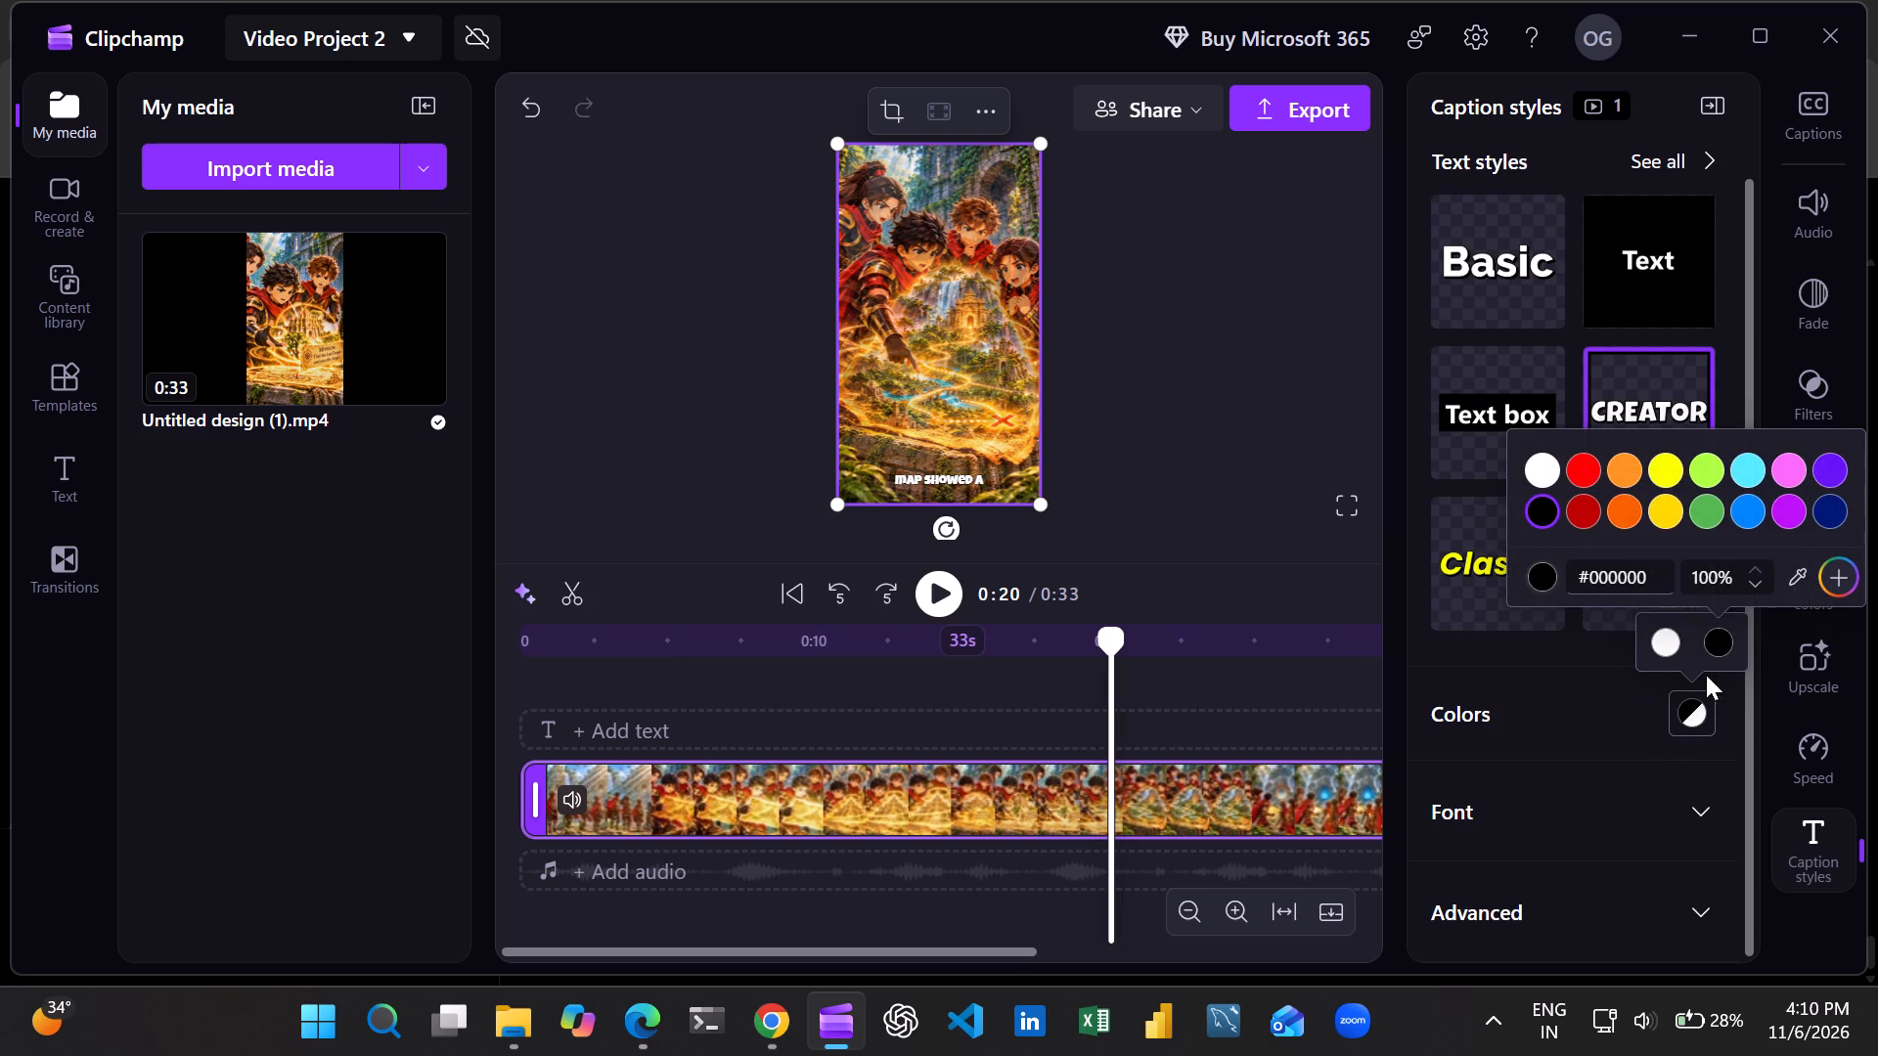
left_click(1573, 736)
scroll(1652, 731, "down", 2)
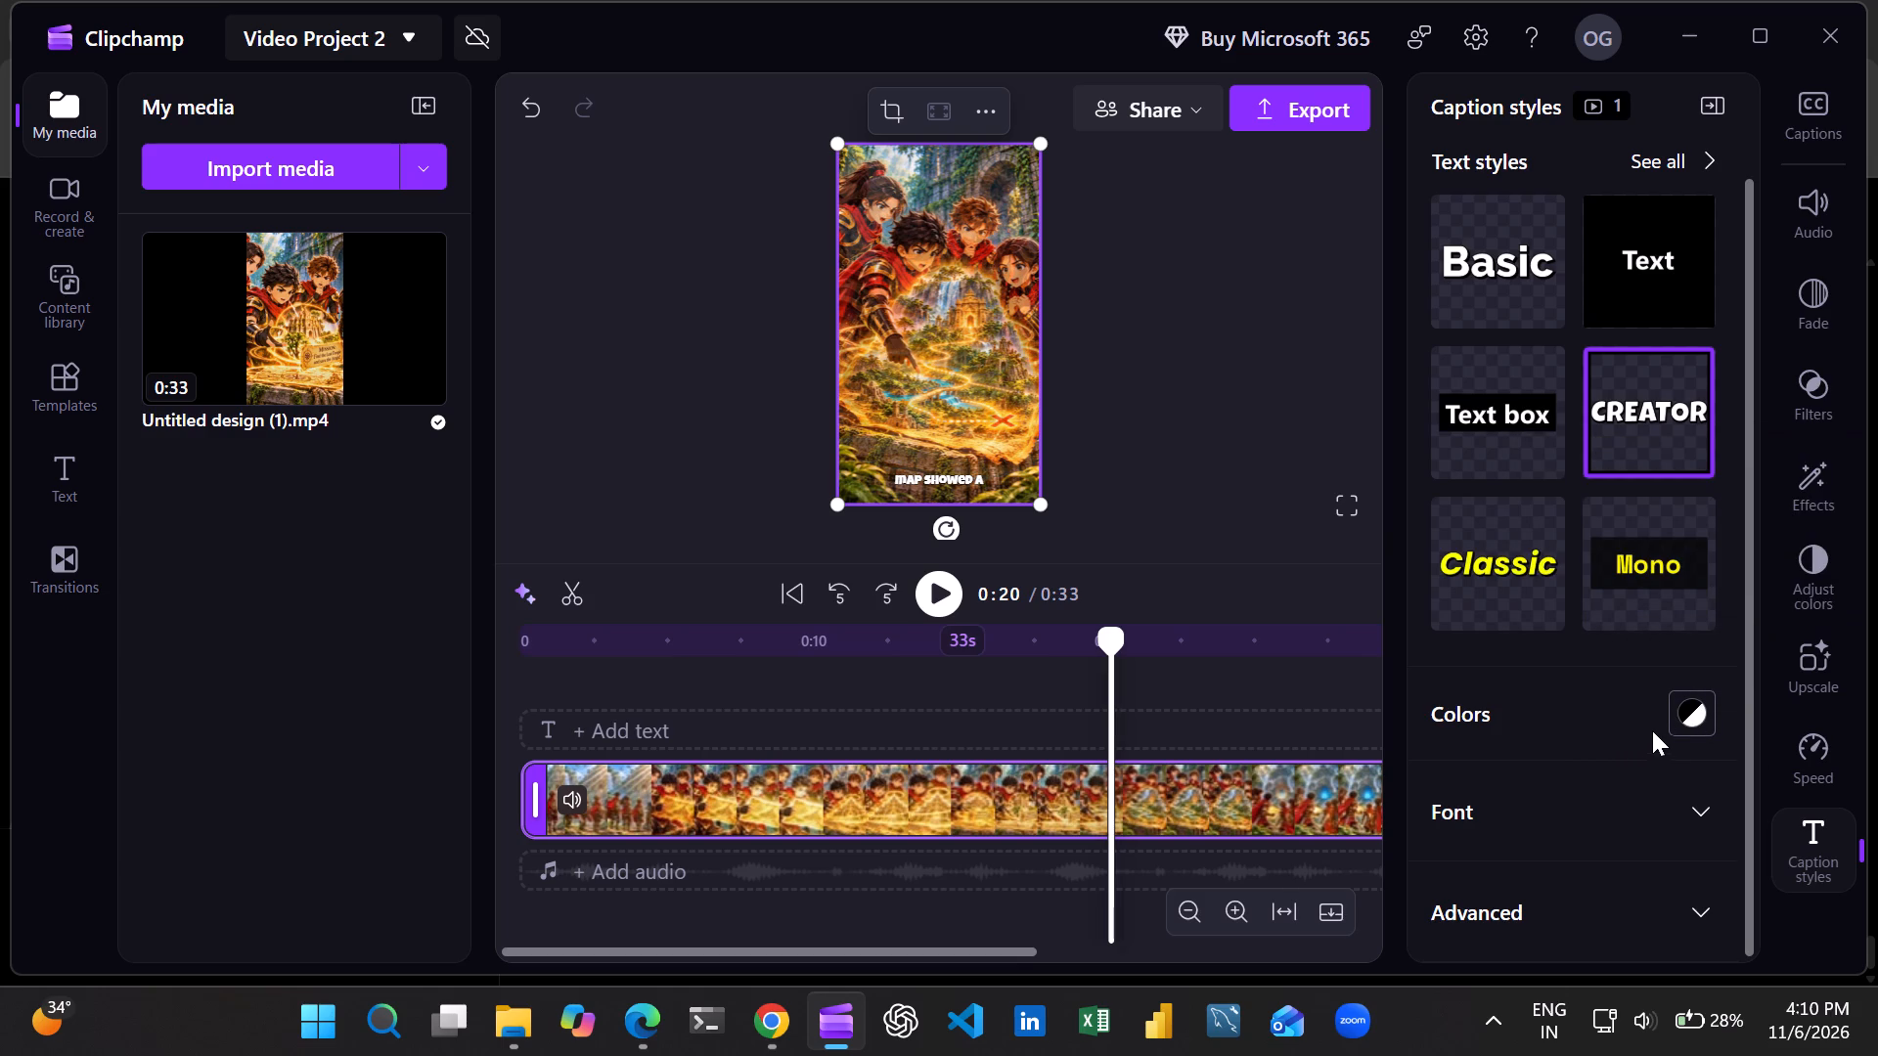
scroll(1652, 730, "down", 3)
scroll(1647, 726, "up", 13)
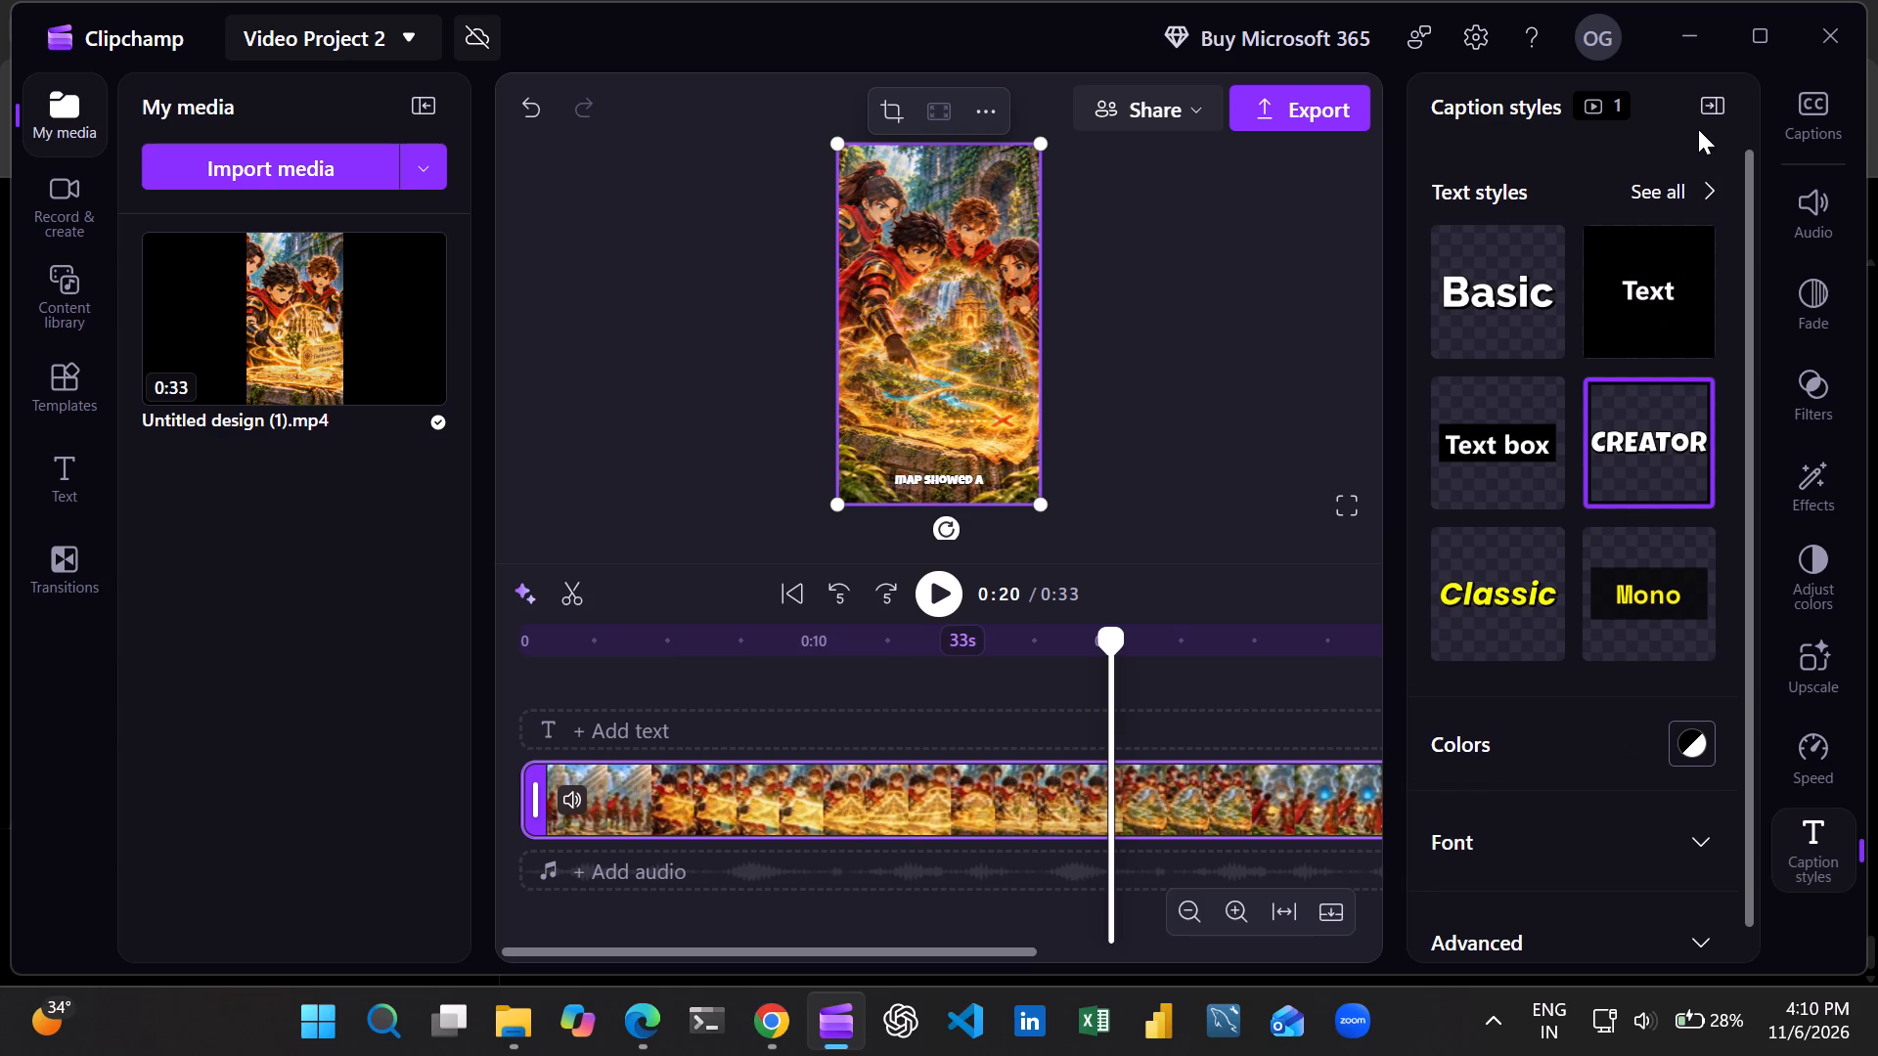
Play the video from the beginning to check the Creator-style captions against the transcript.
left_click(1802, 114)
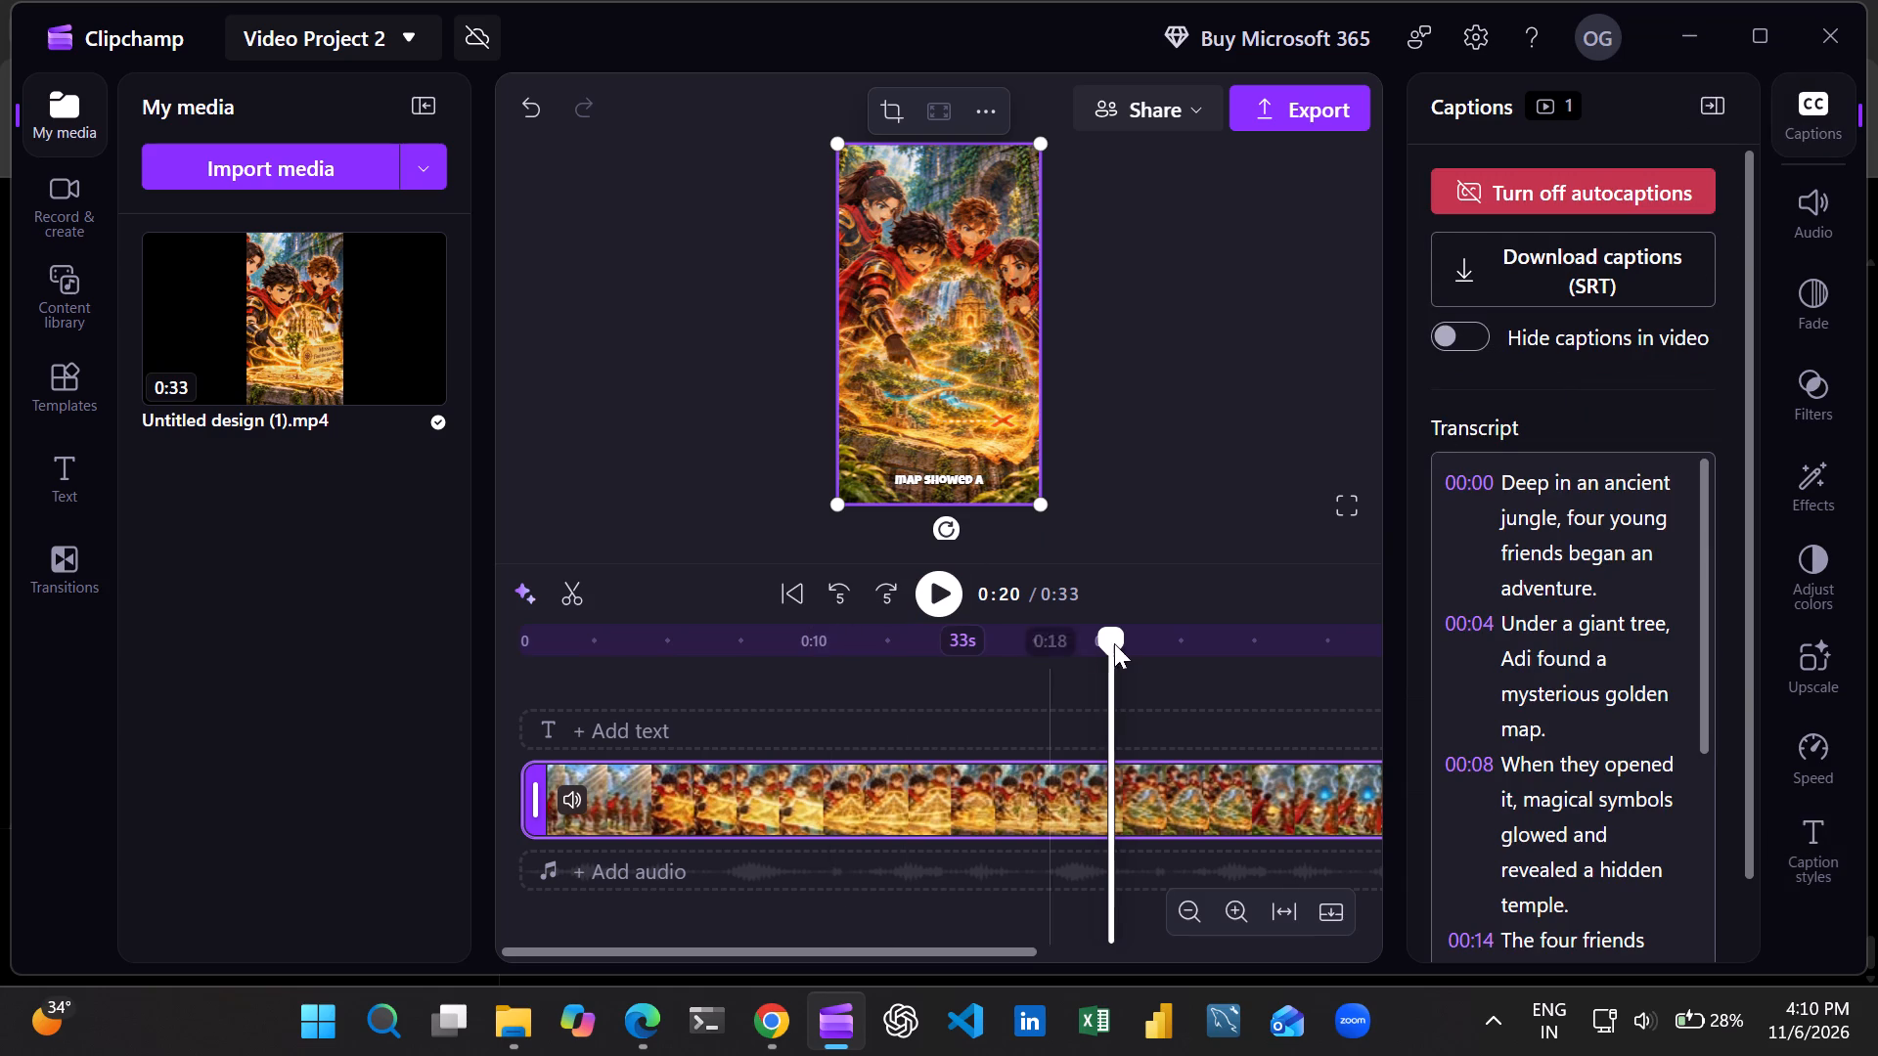
left_click_drag(1115, 628, 823, 683)
left_click(942, 595)
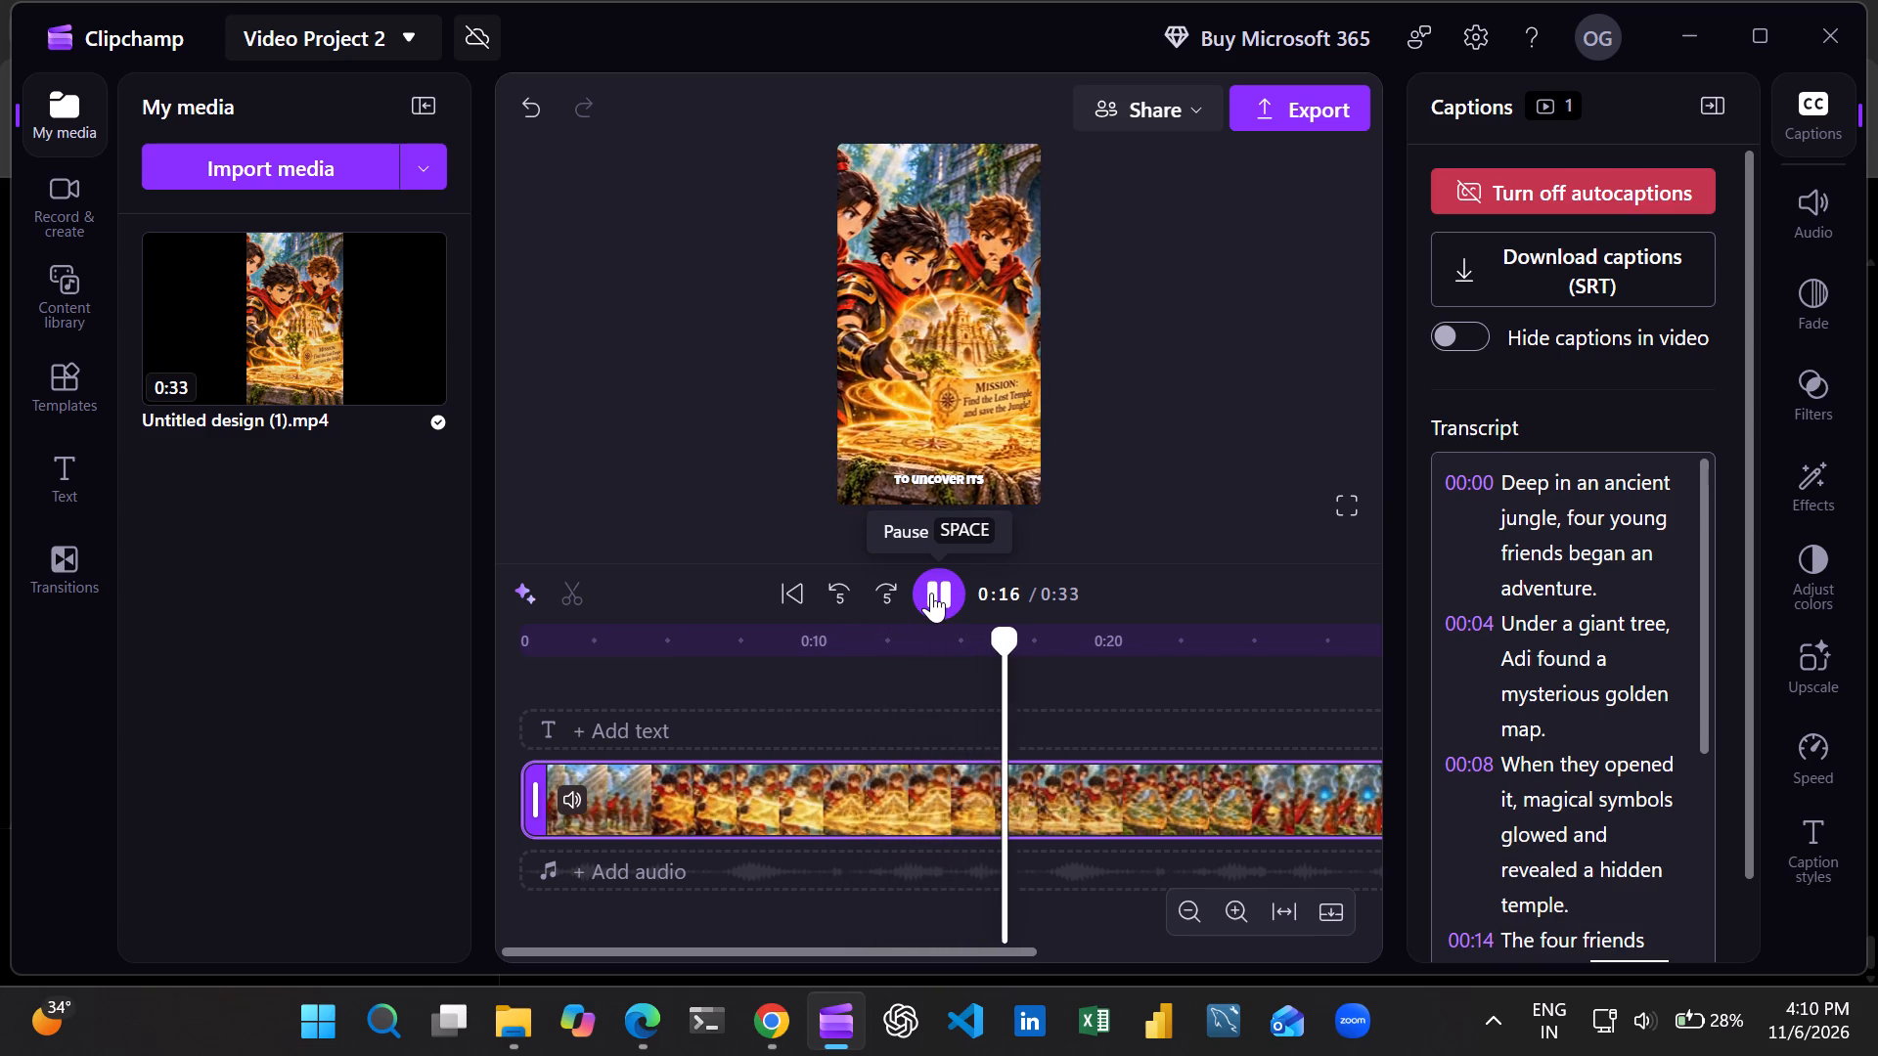
left_click(931, 593)
left_click_drag(1012, 638, 290, 604)
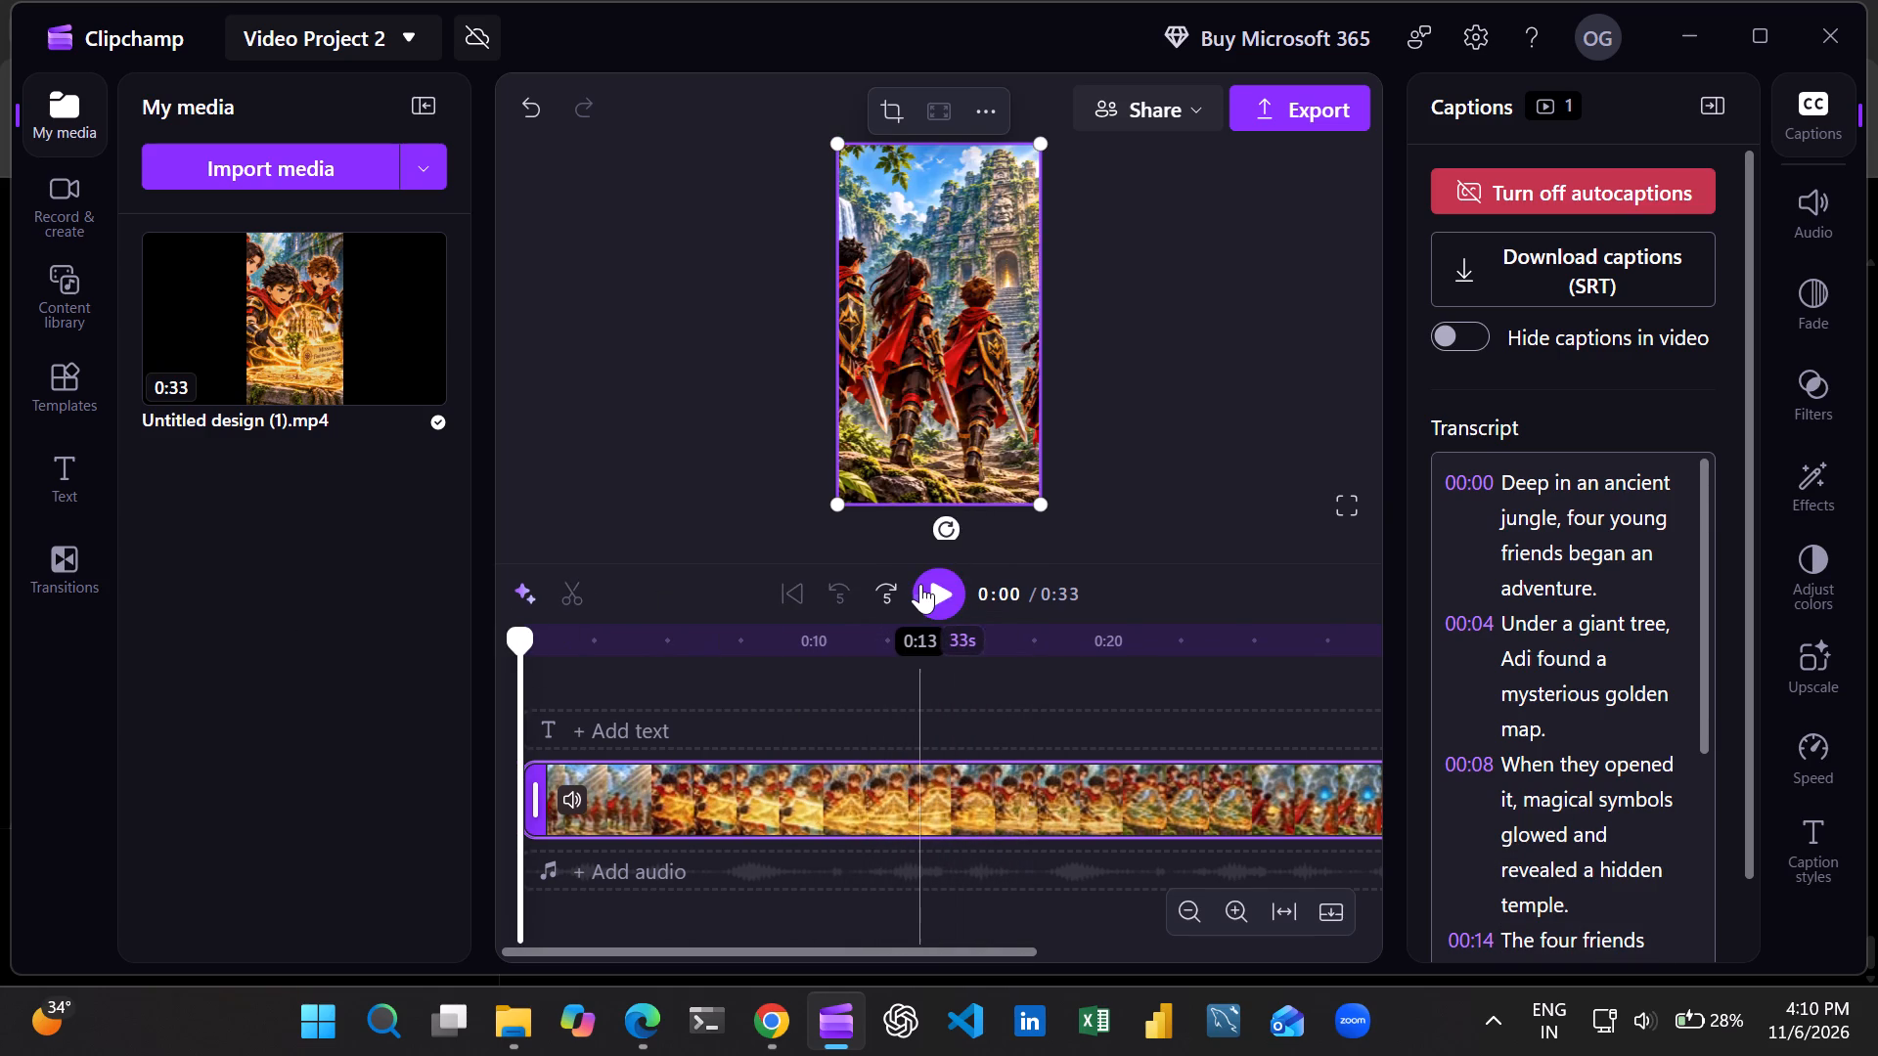
left_click(920, 584)
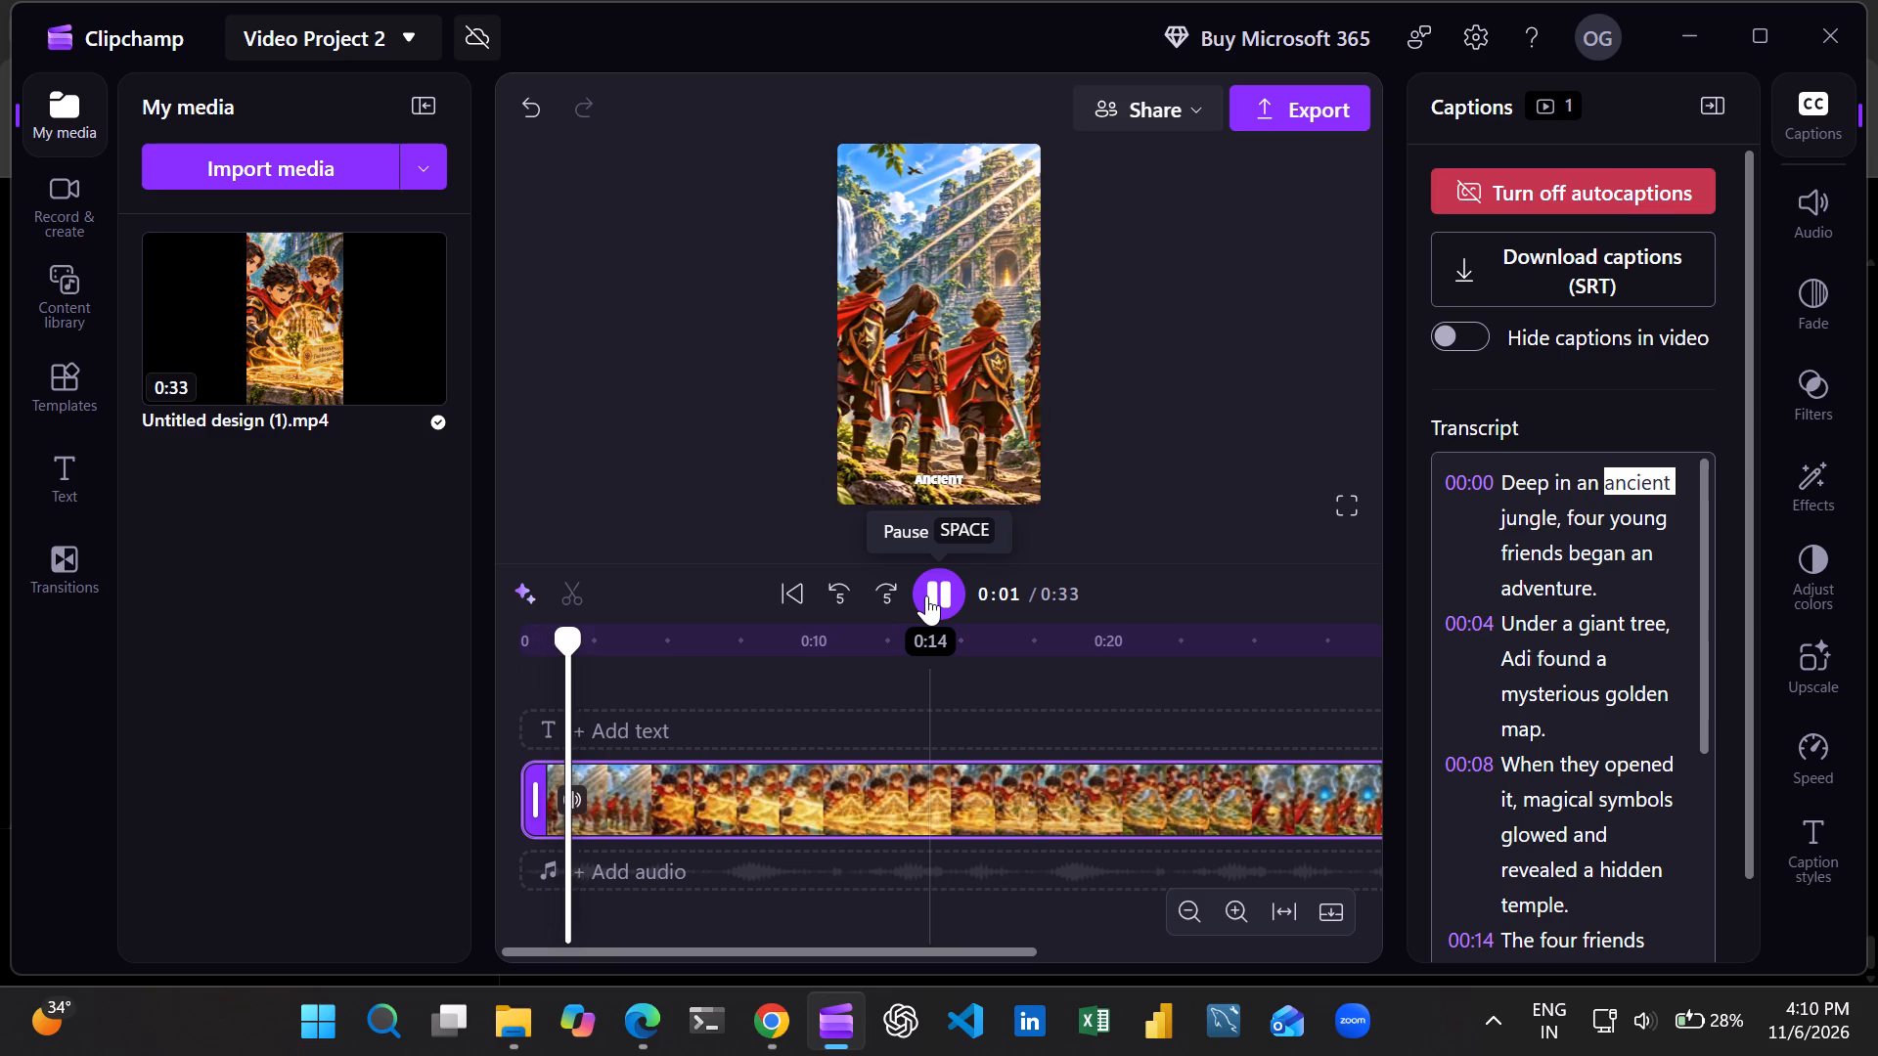
left_click(939, 588)
left_click_drag(615, 640, 588, 639)
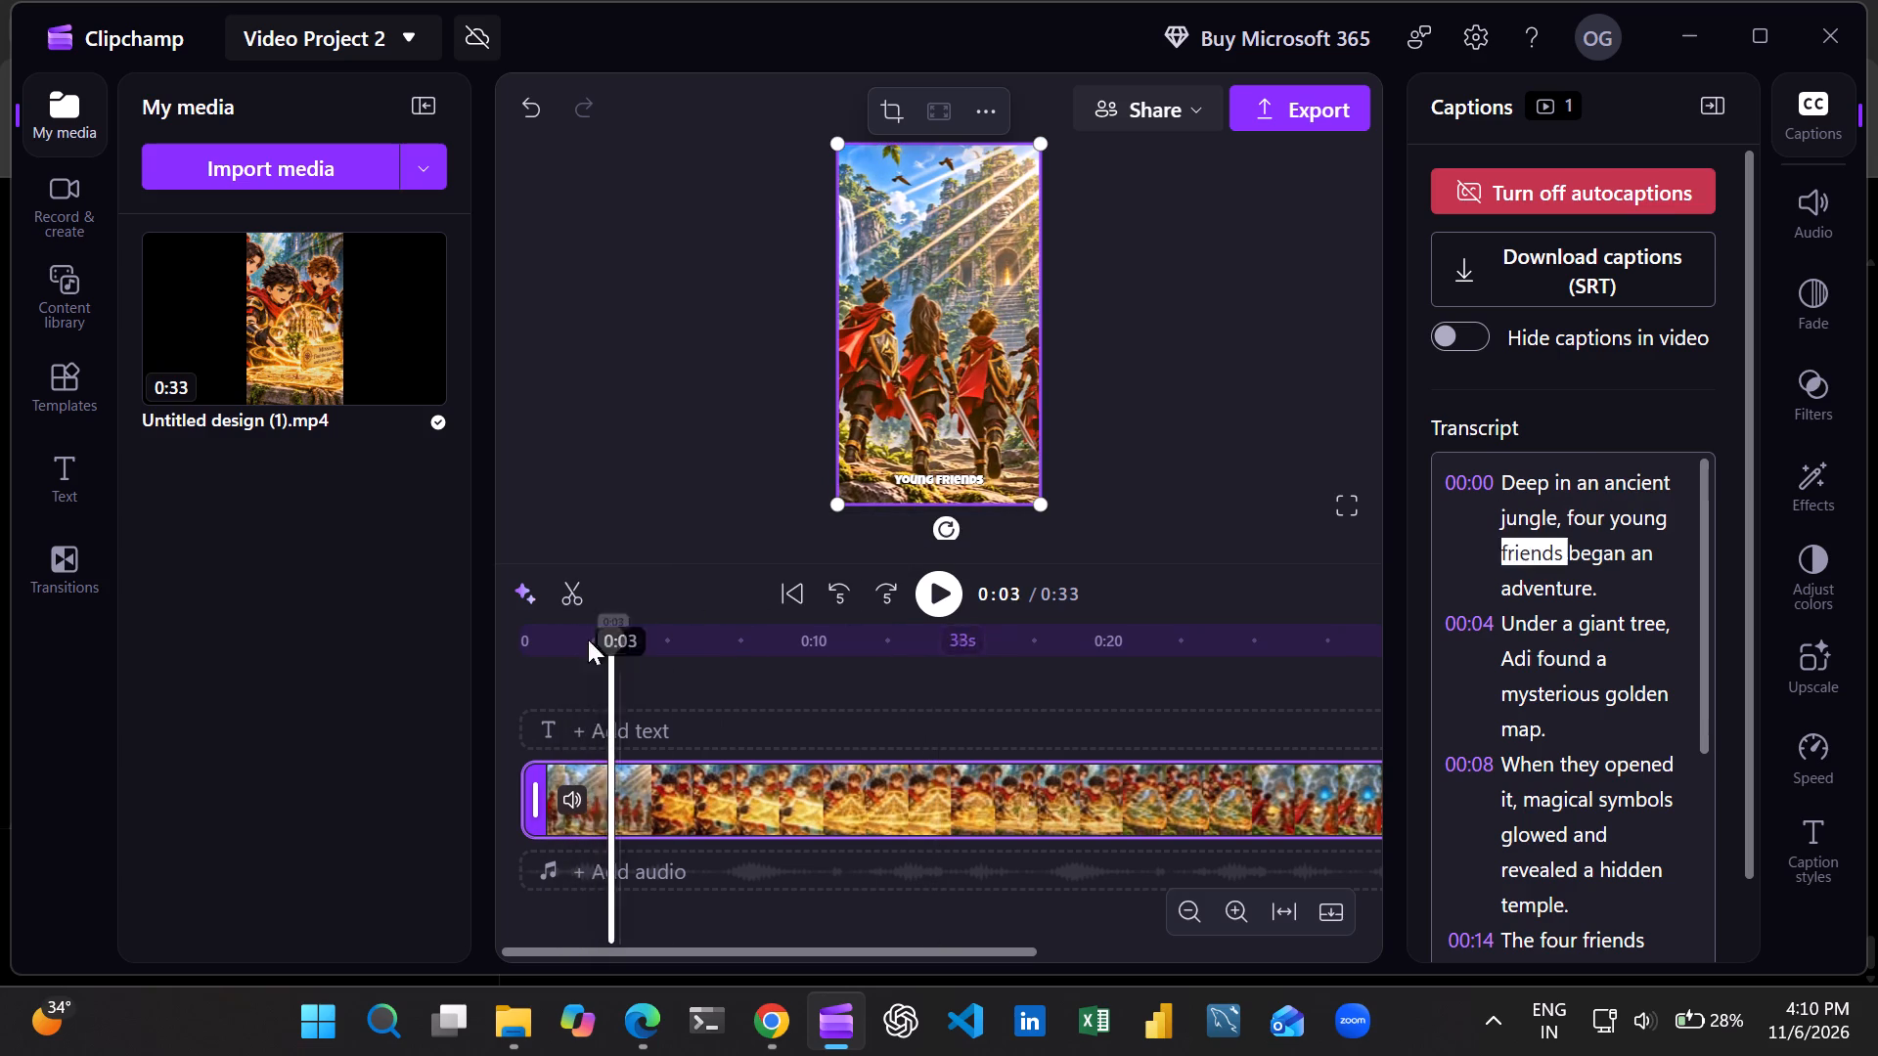
left_click_drag(588, 639, 441, 633)
left_click(937, 599)
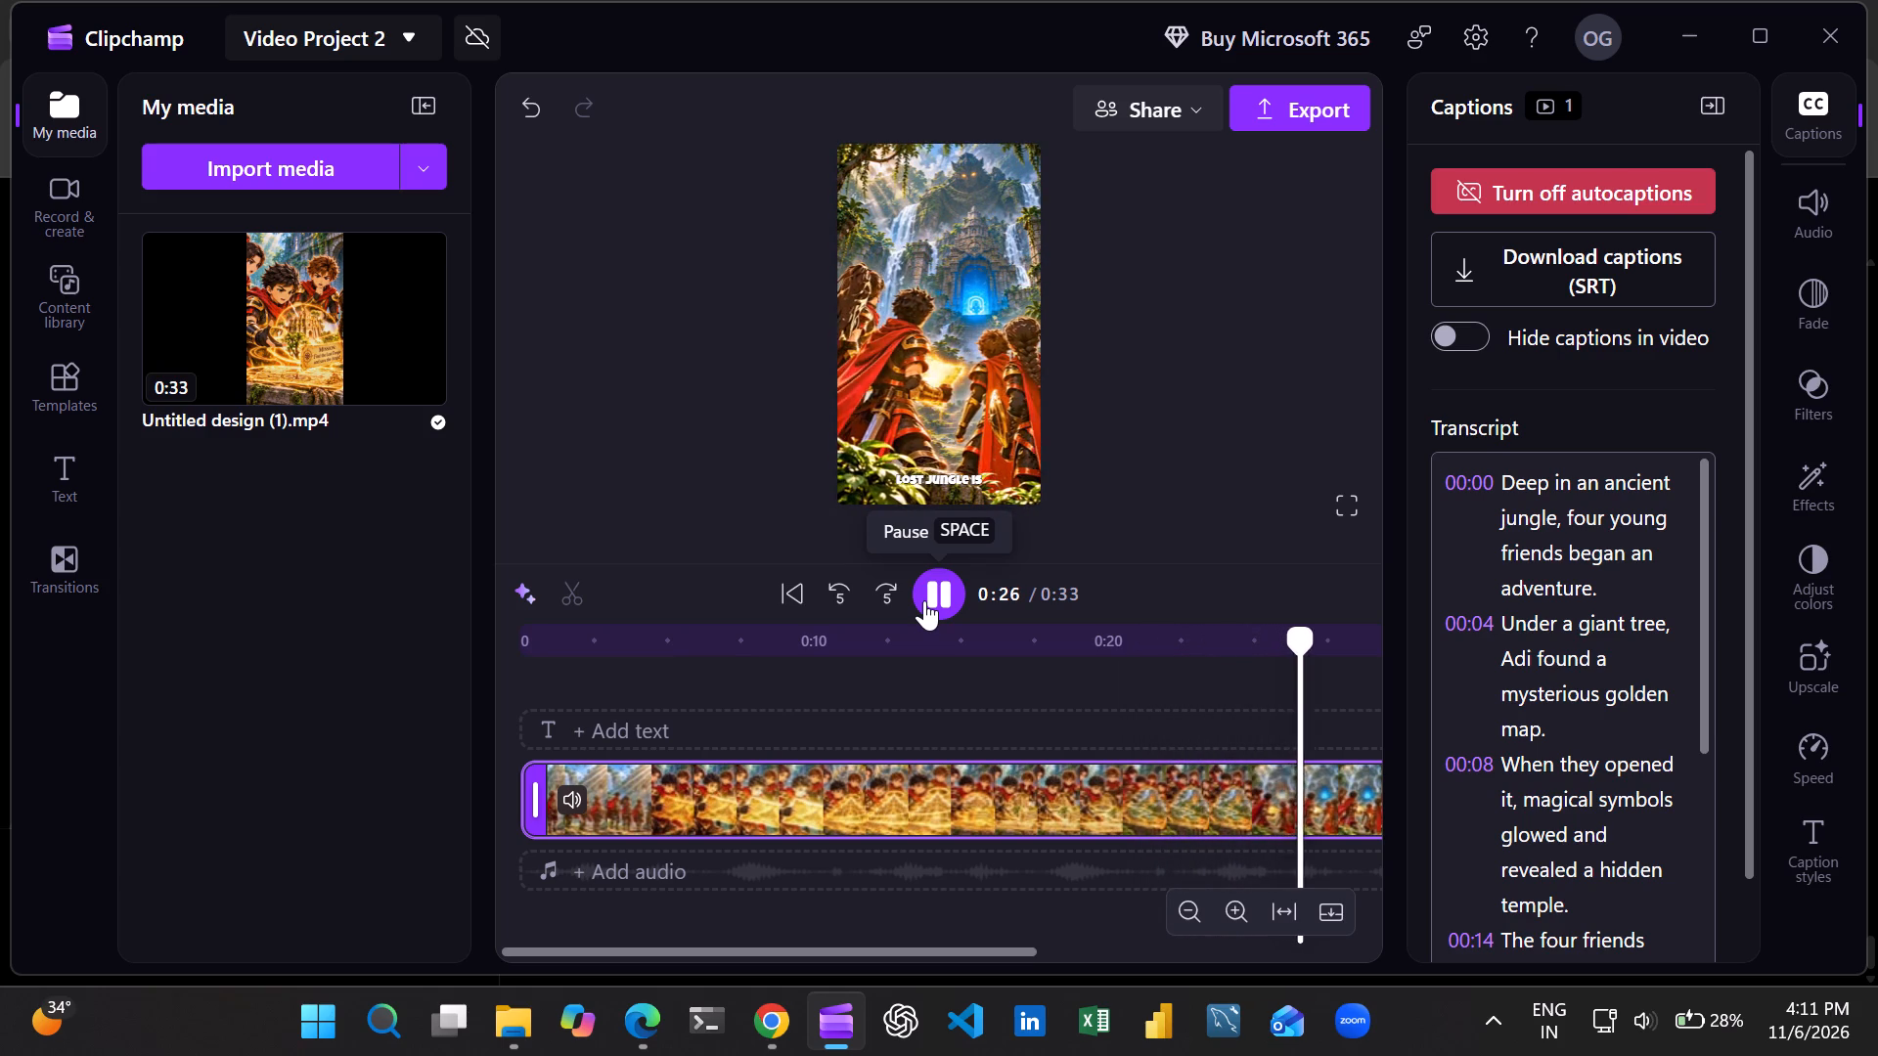
left_click(924, 600)
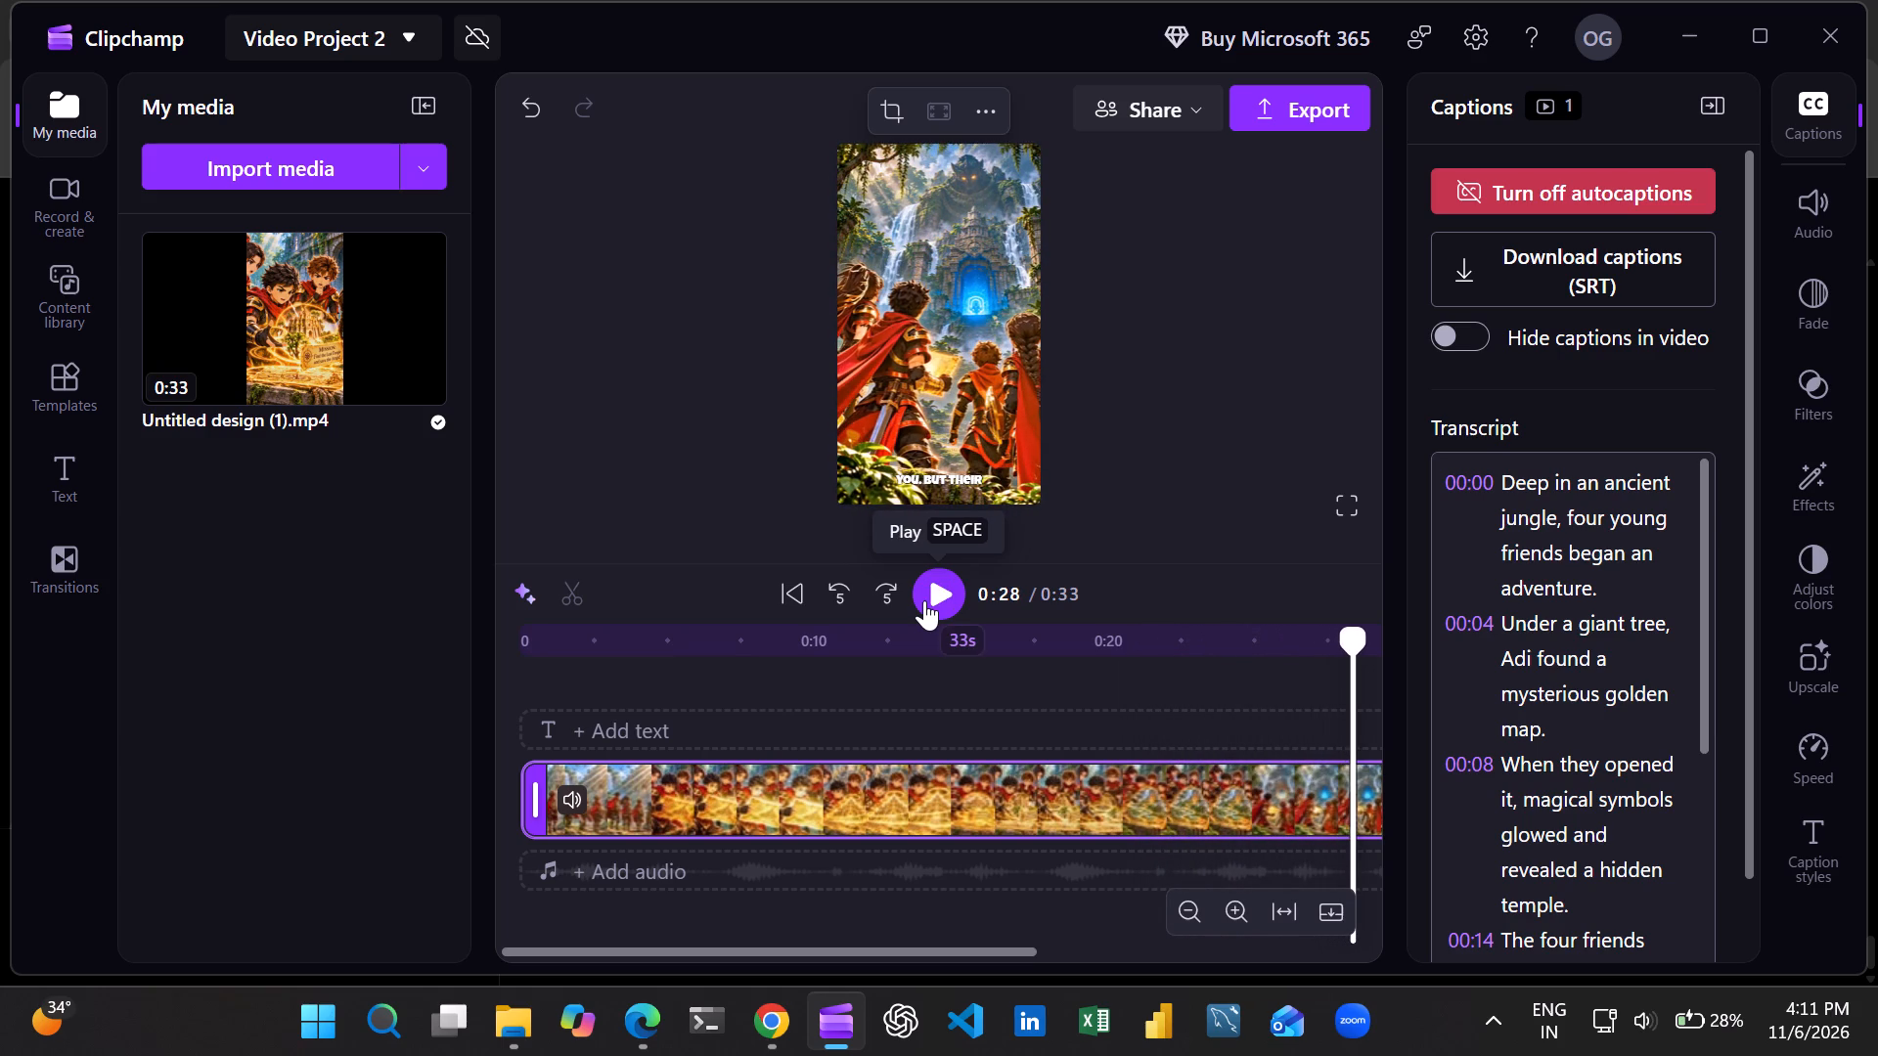
Enclose the whispered line "The lost jungle is waiting for you." in double quotation marks in the caption transcript.
scroll(1533, 666, "down", 2)
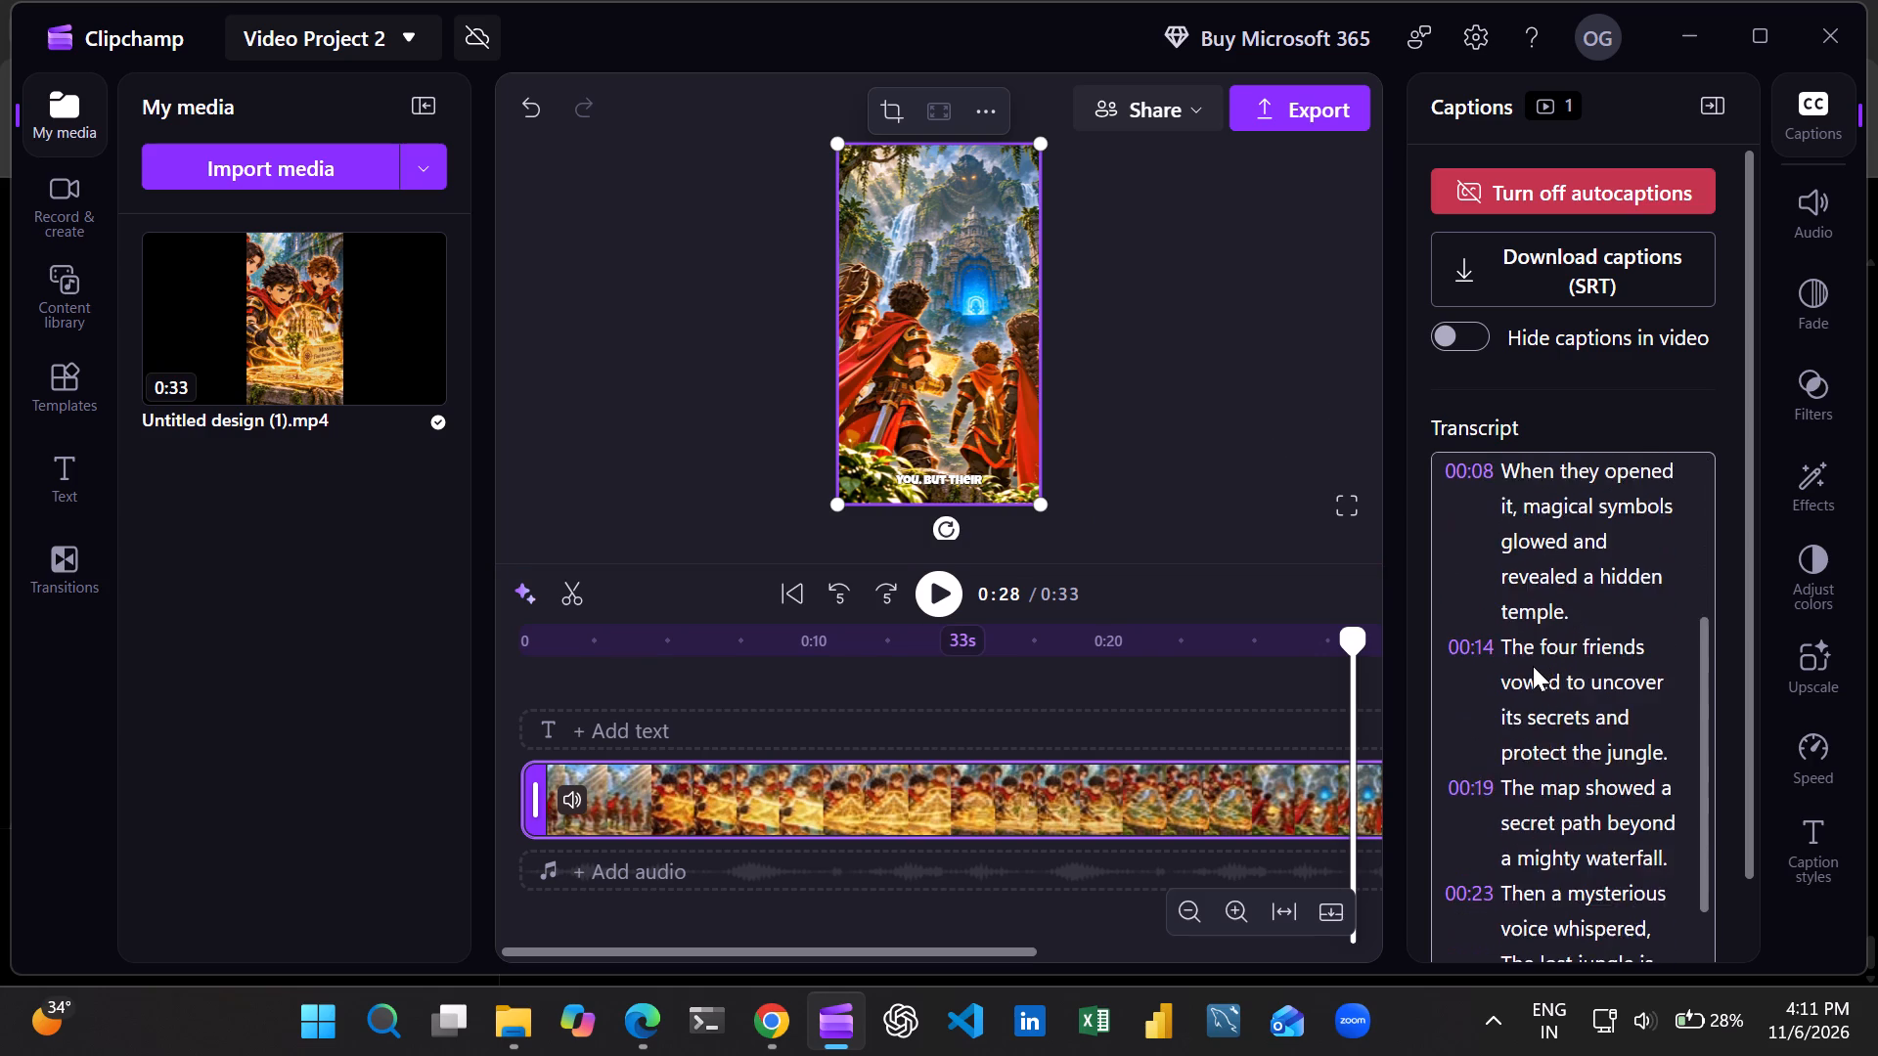
scroll(1533, 666, "down", 1)
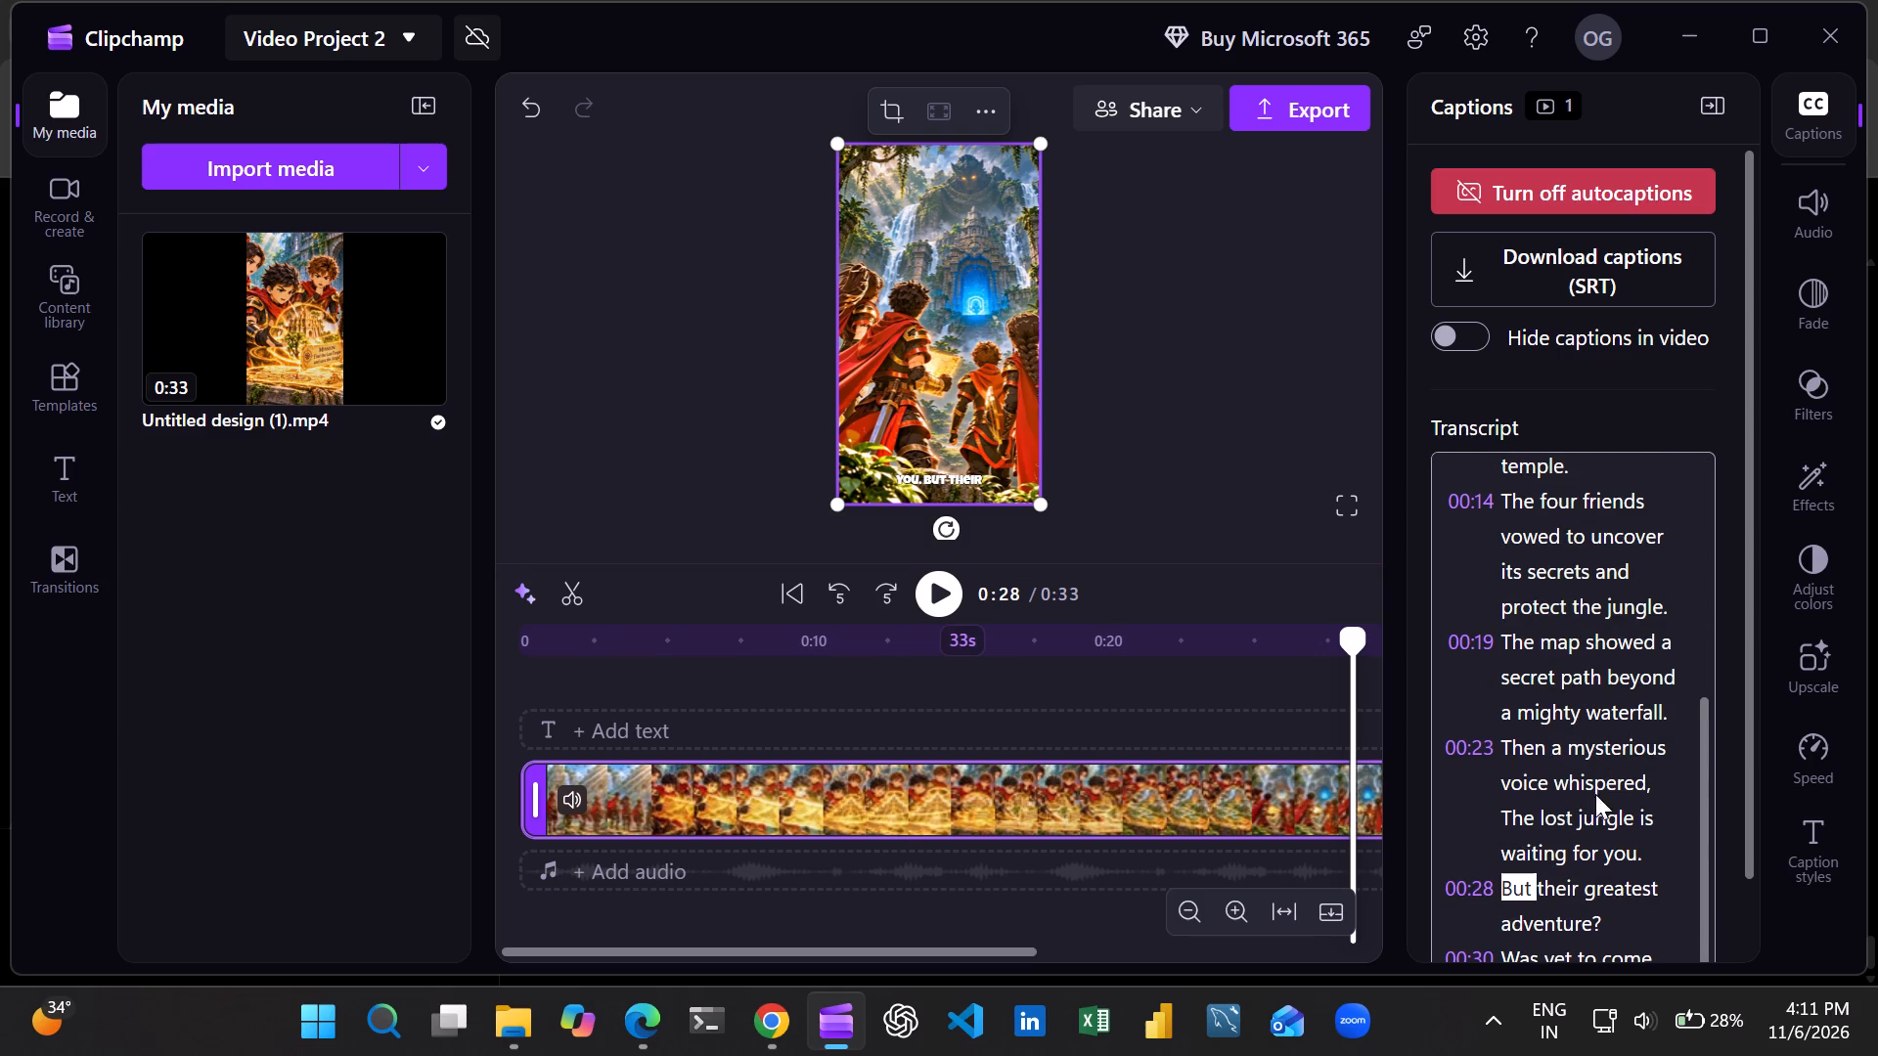
left_click(1500, 817)
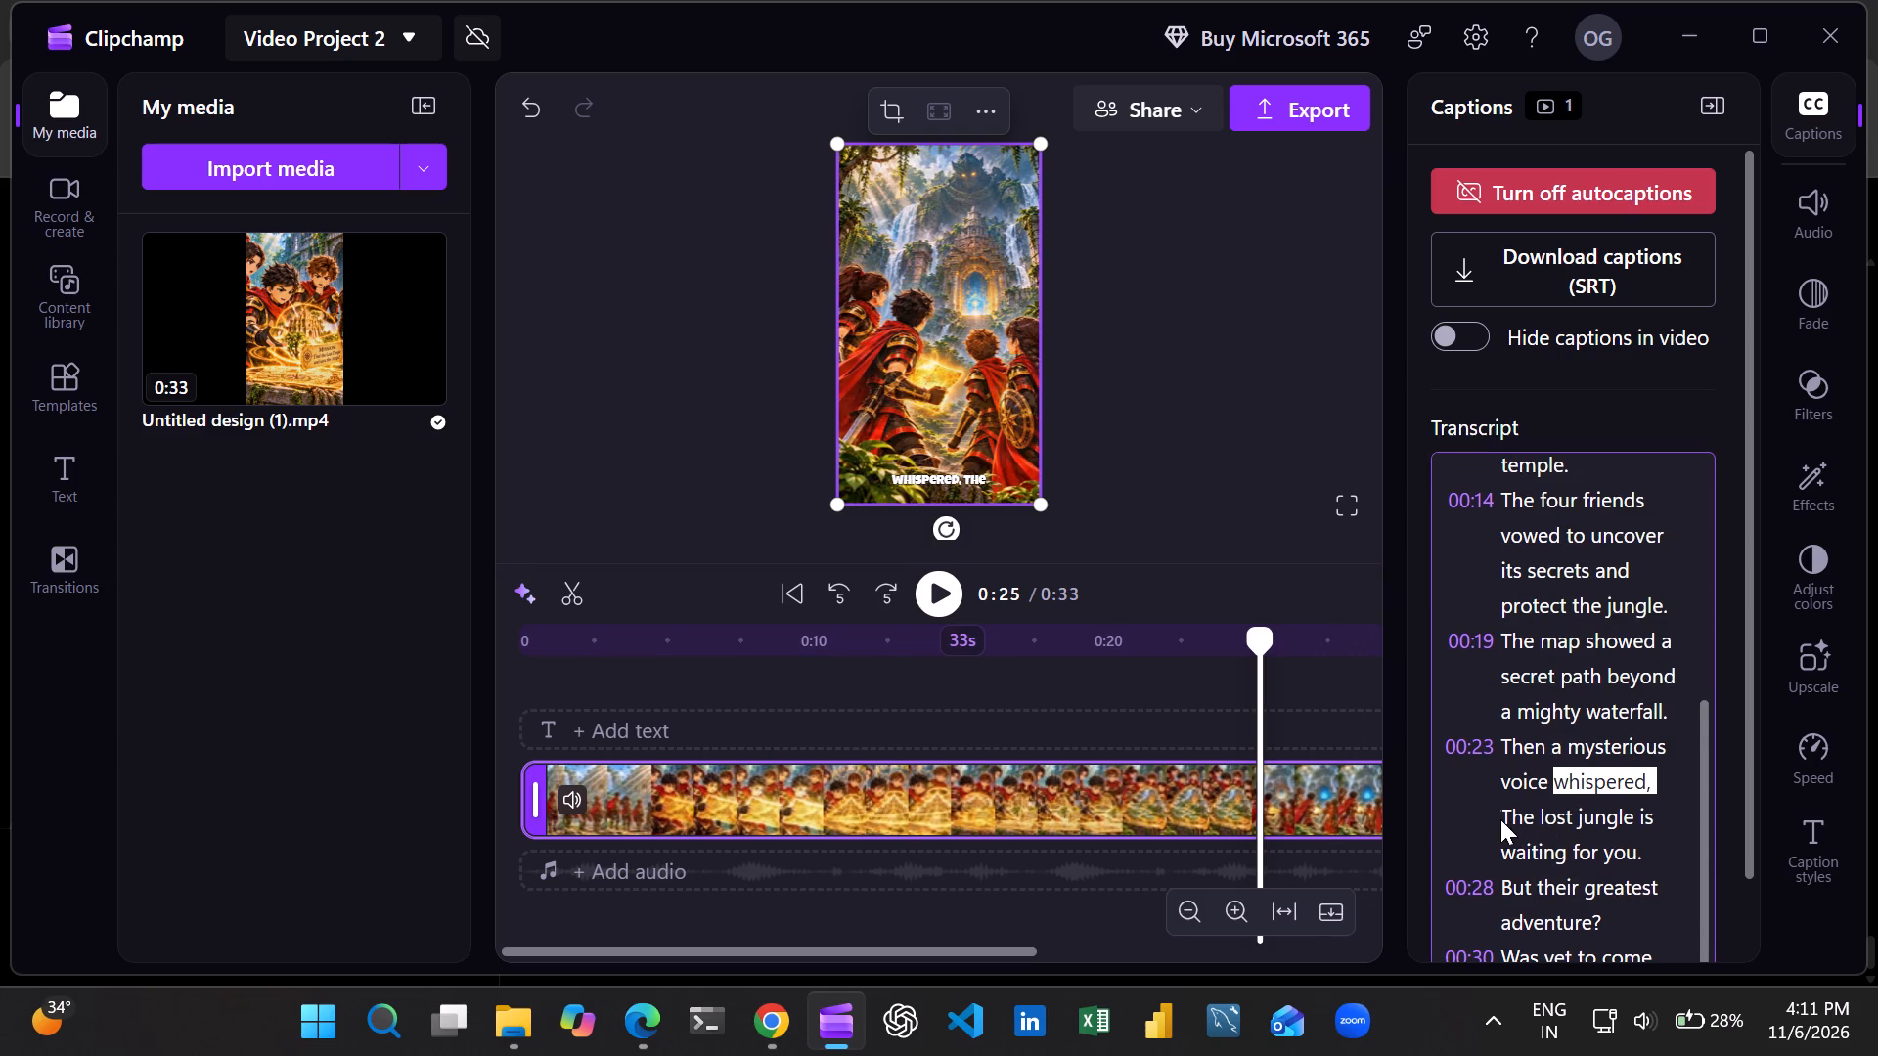
left_click(1509, 822)
left_click(1505, 820)
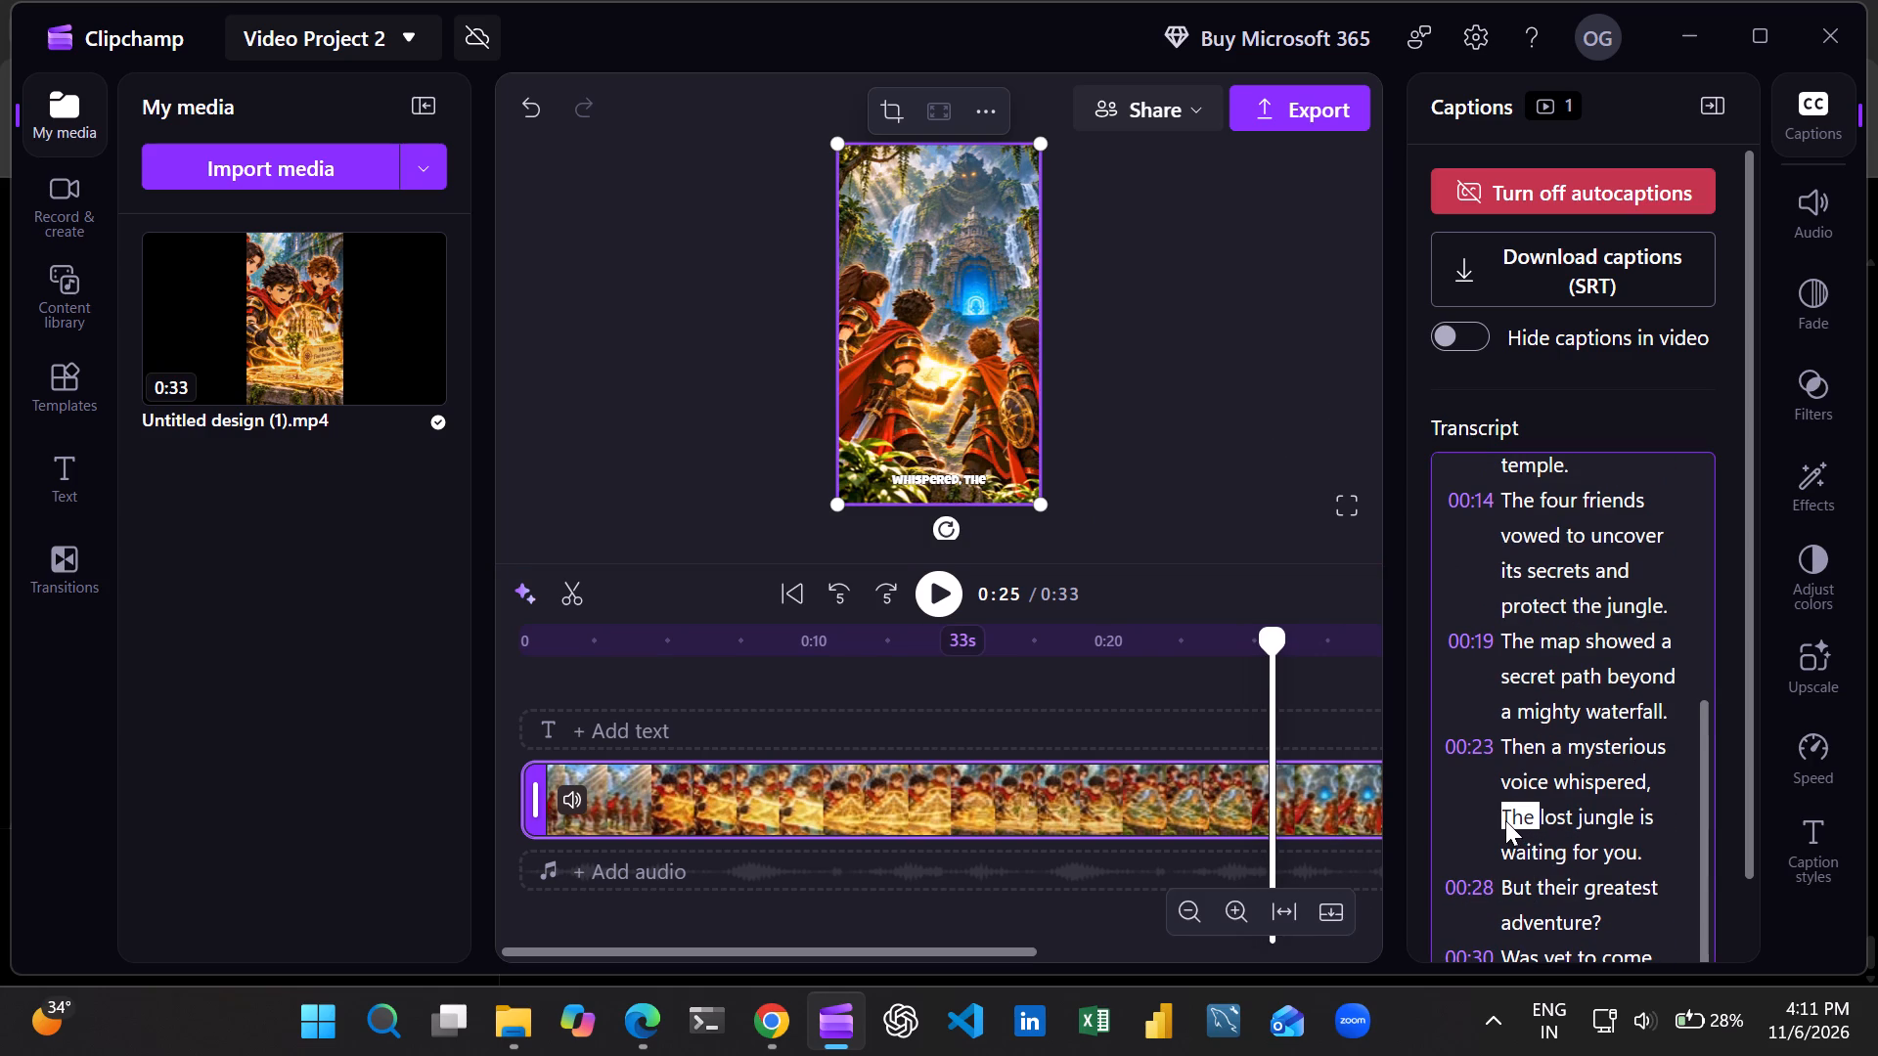
left_click(1505, 820)
left_click(1503, 820)
scroll(1592, 827, "up", 1)
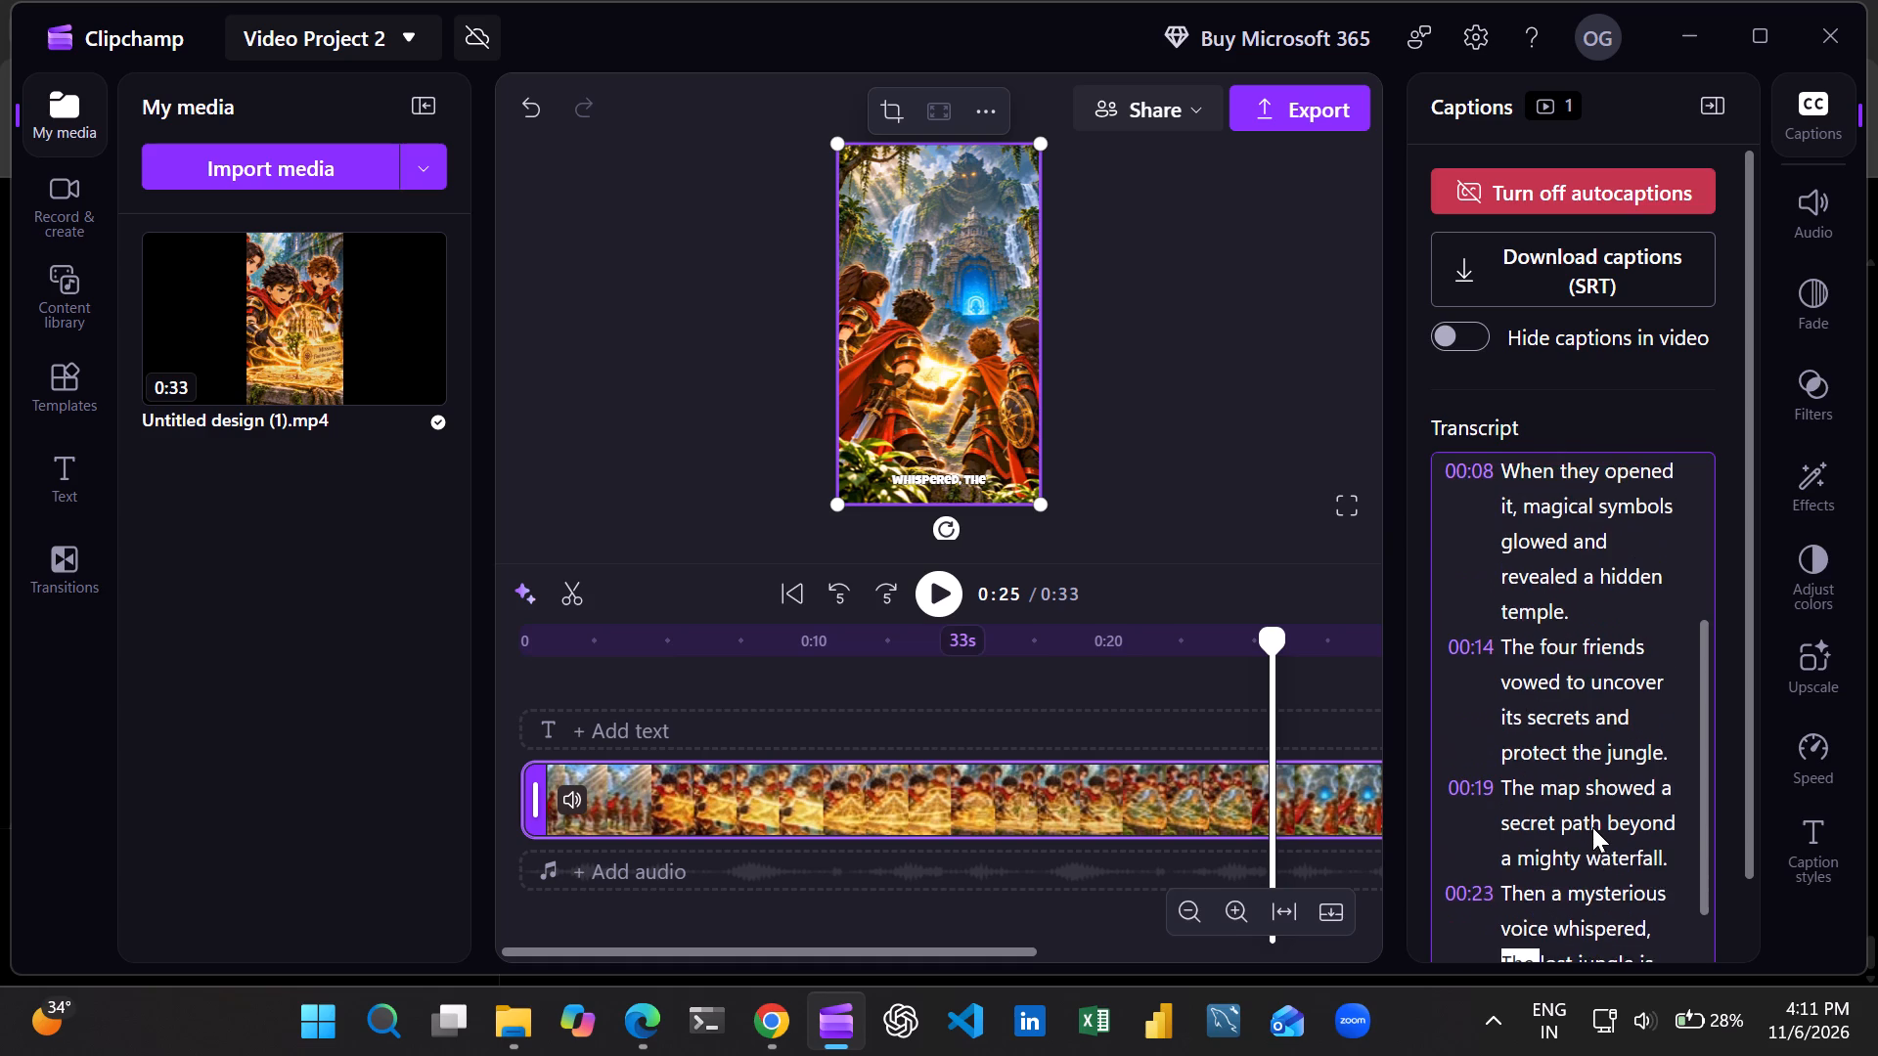
scroll(1596, 833, "down", 4)
key("shift+quotedbl")
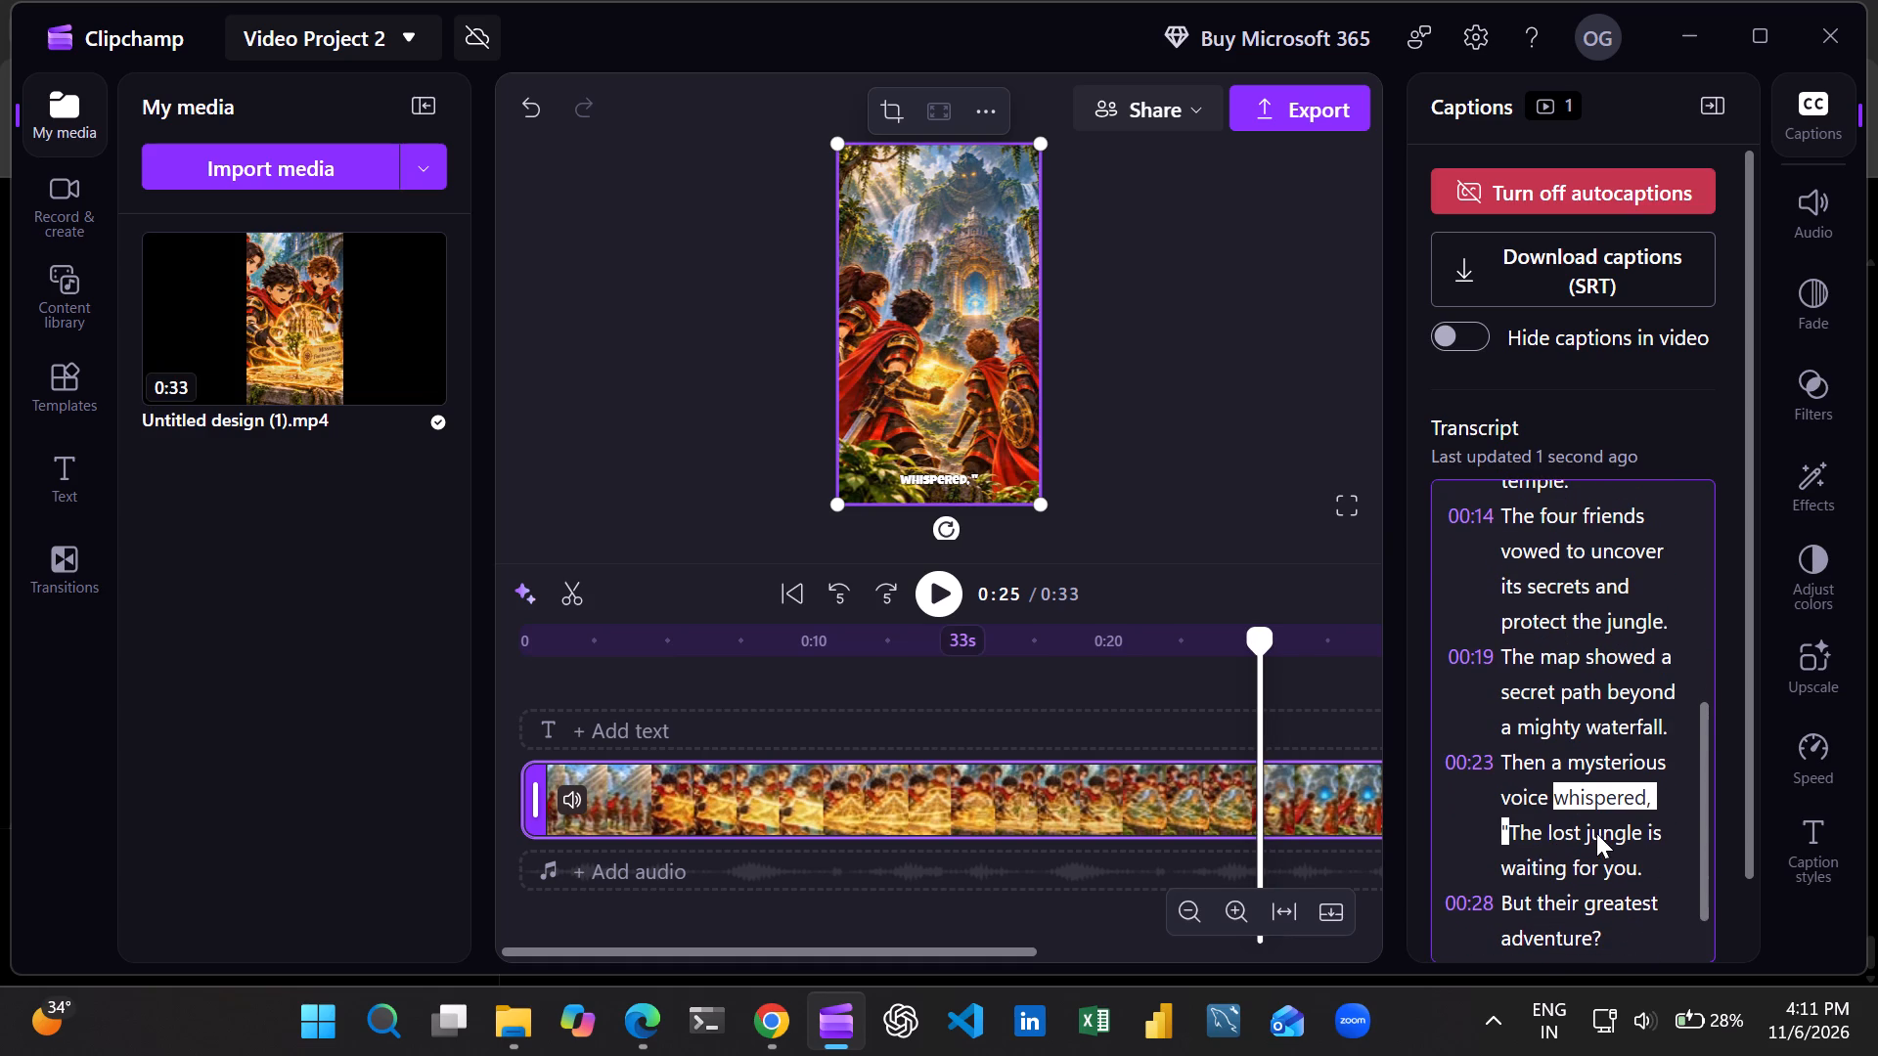
left_click(1638, 871)
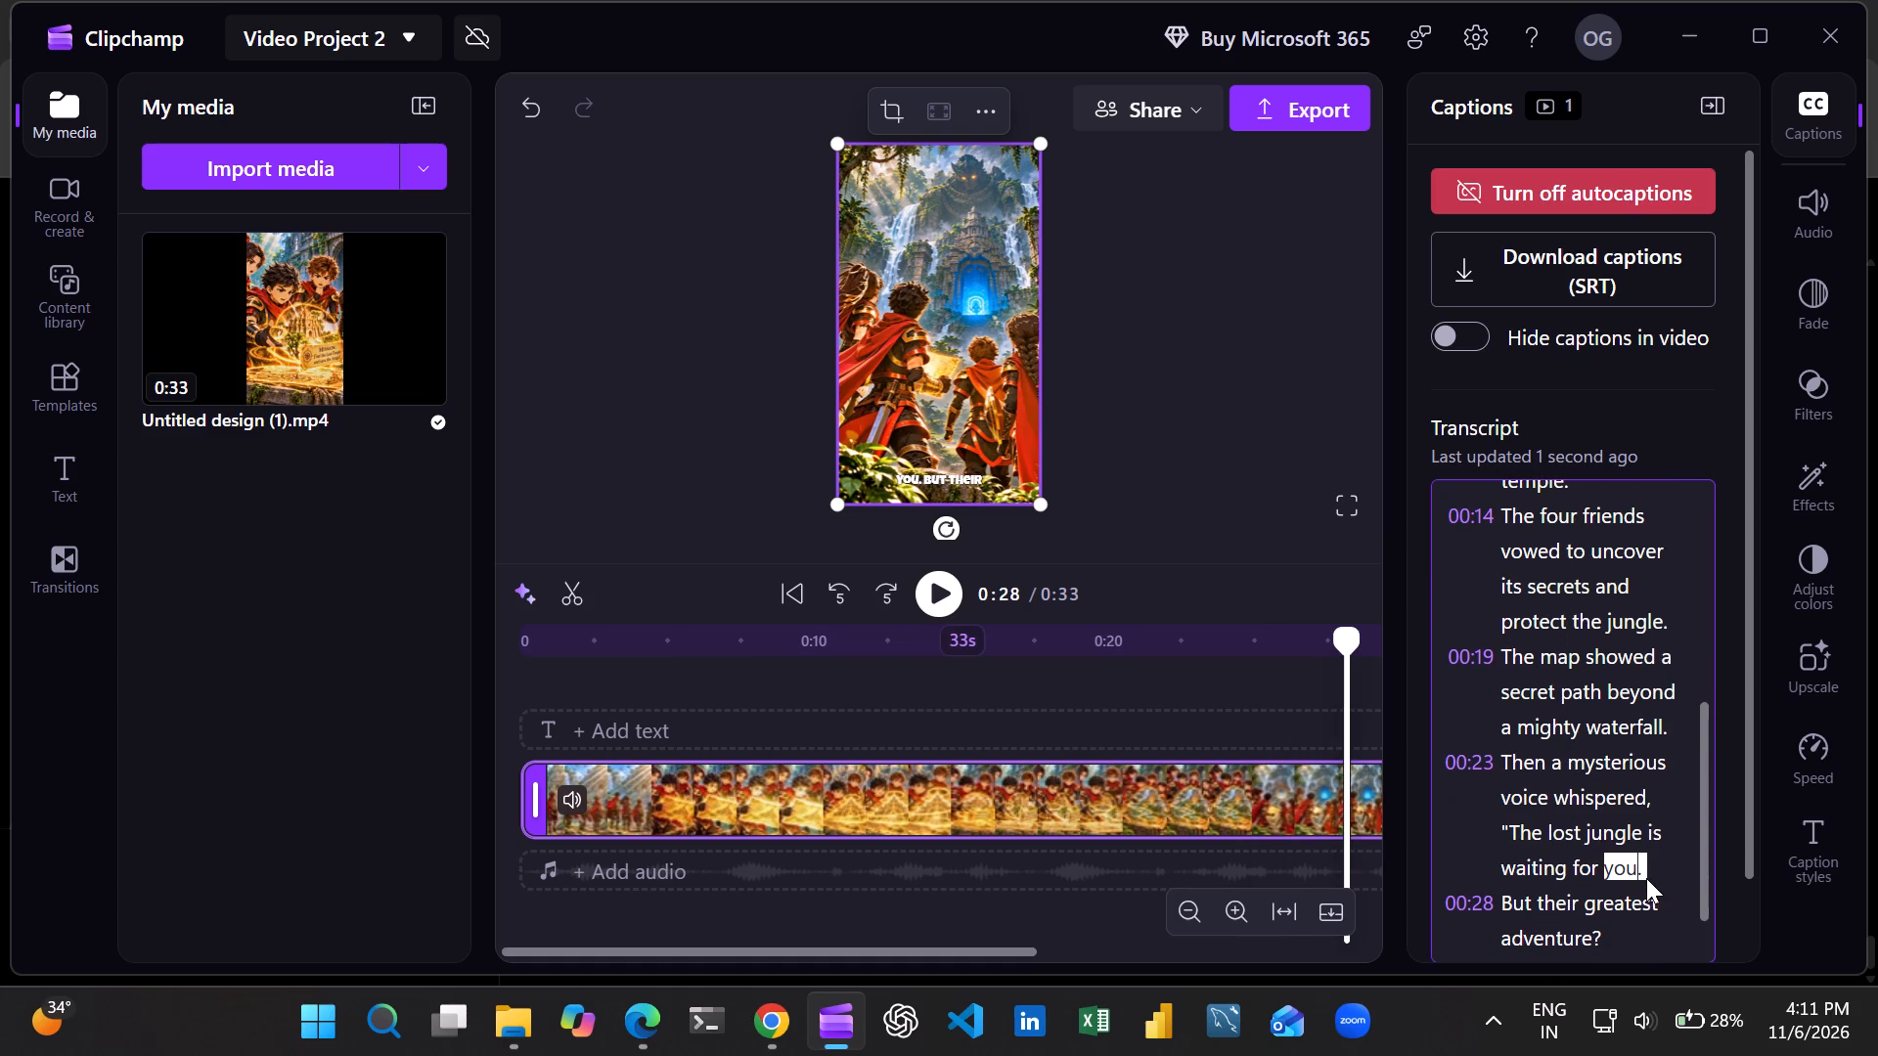
left_click(1642, 866)
key("shift+quotedbl")
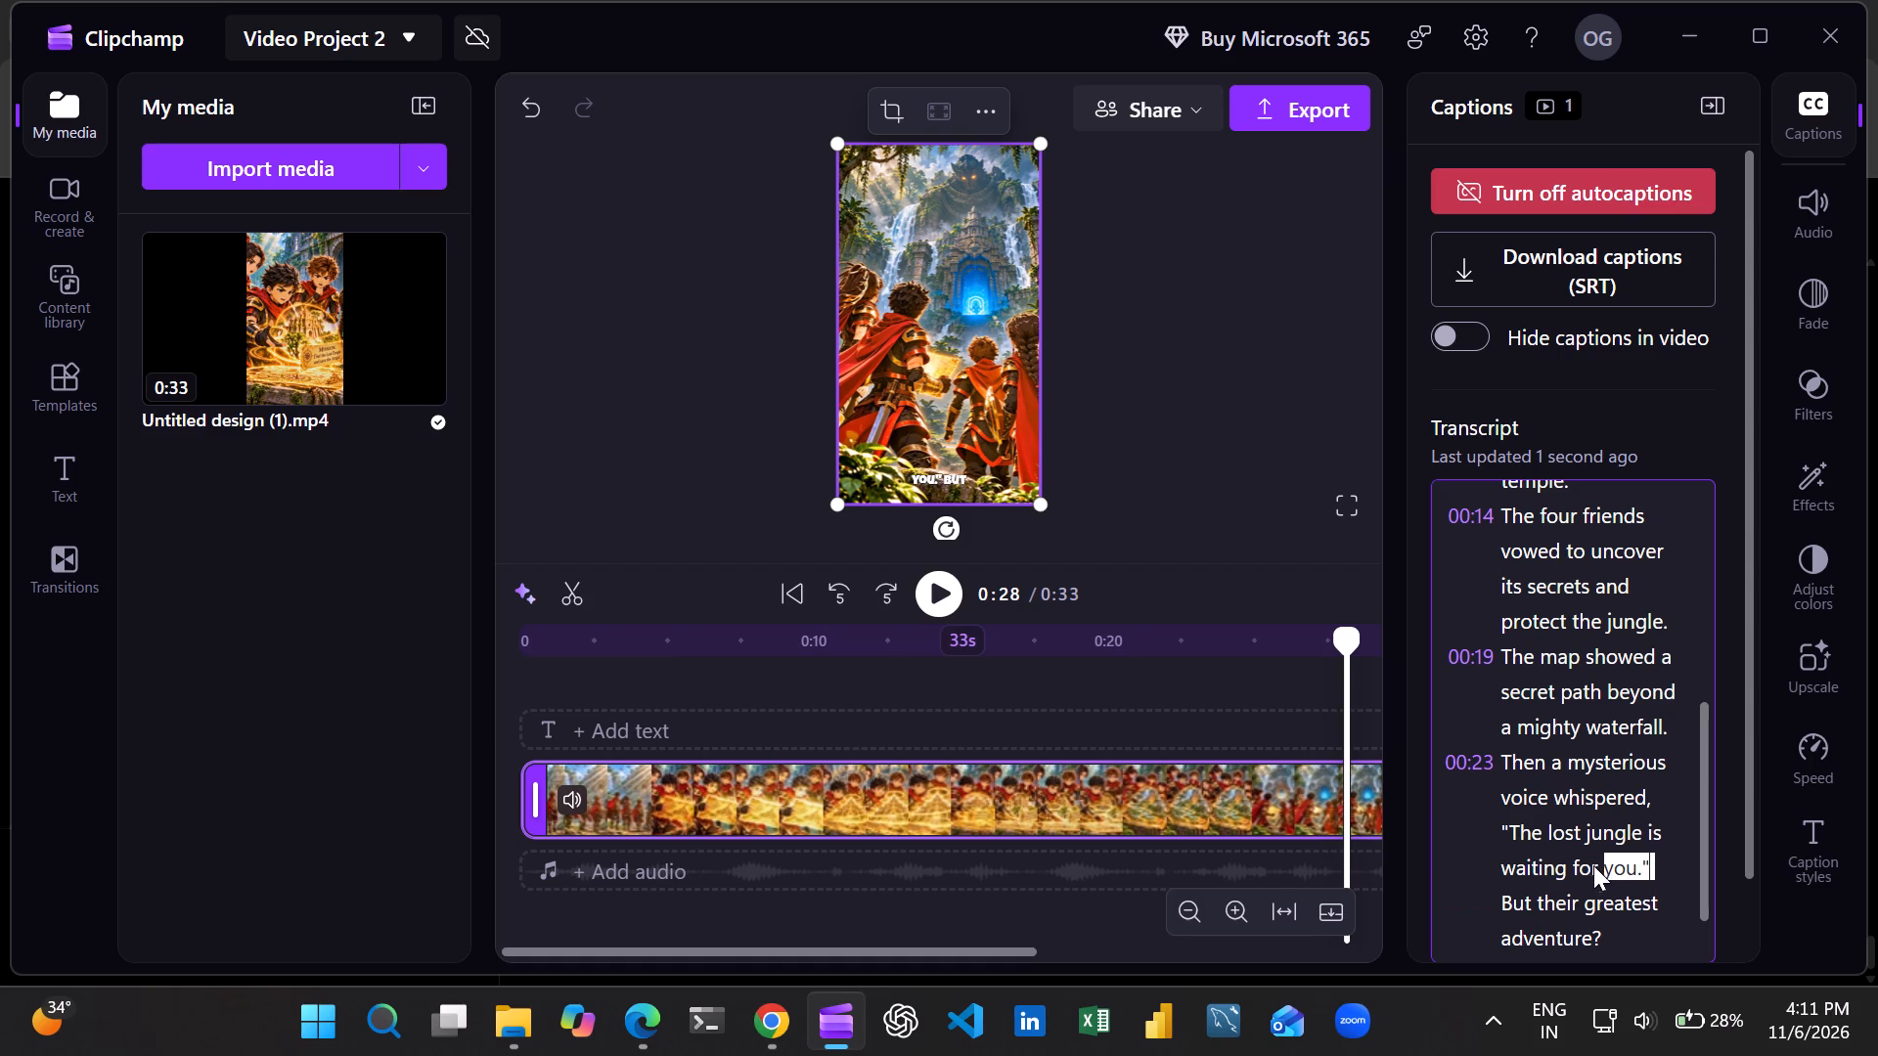
Play the ending of the video from 0:28 and reread the whole edited transcript.
scroll(1618, 841, "down", 4)
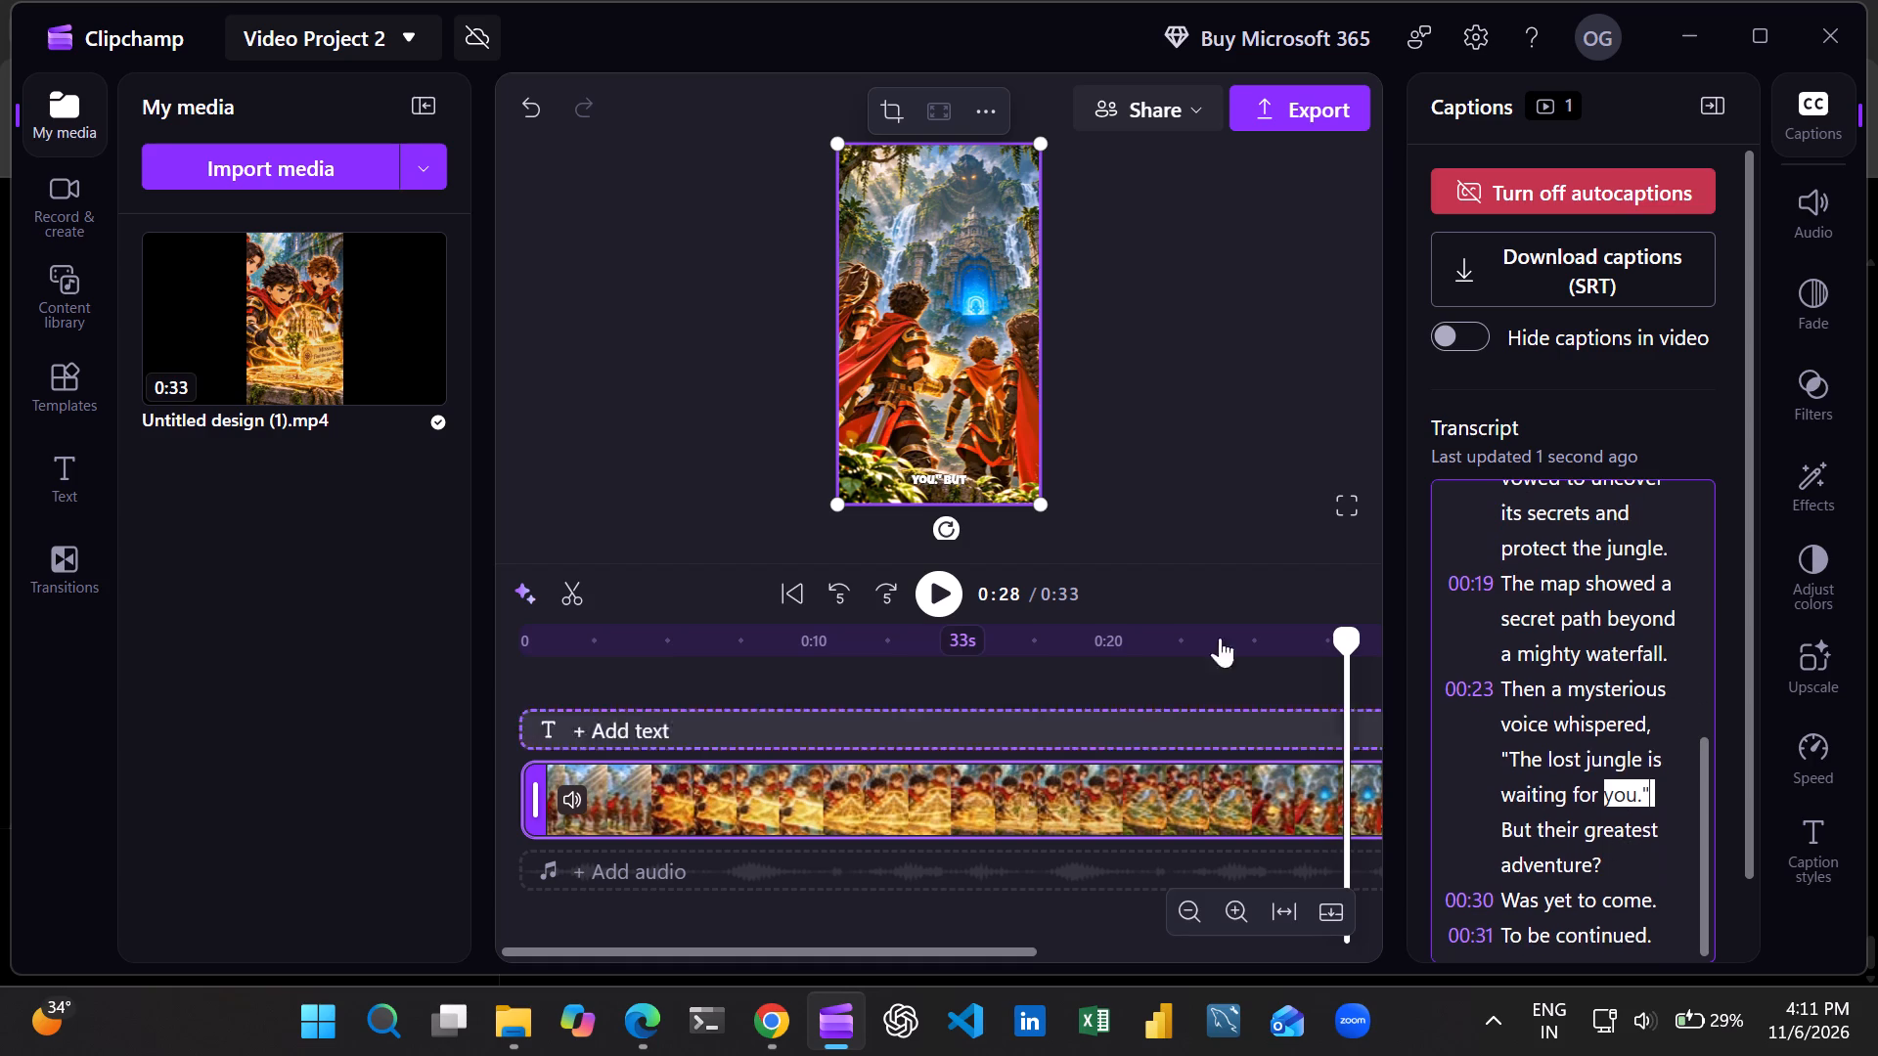
left_click(926, 596)
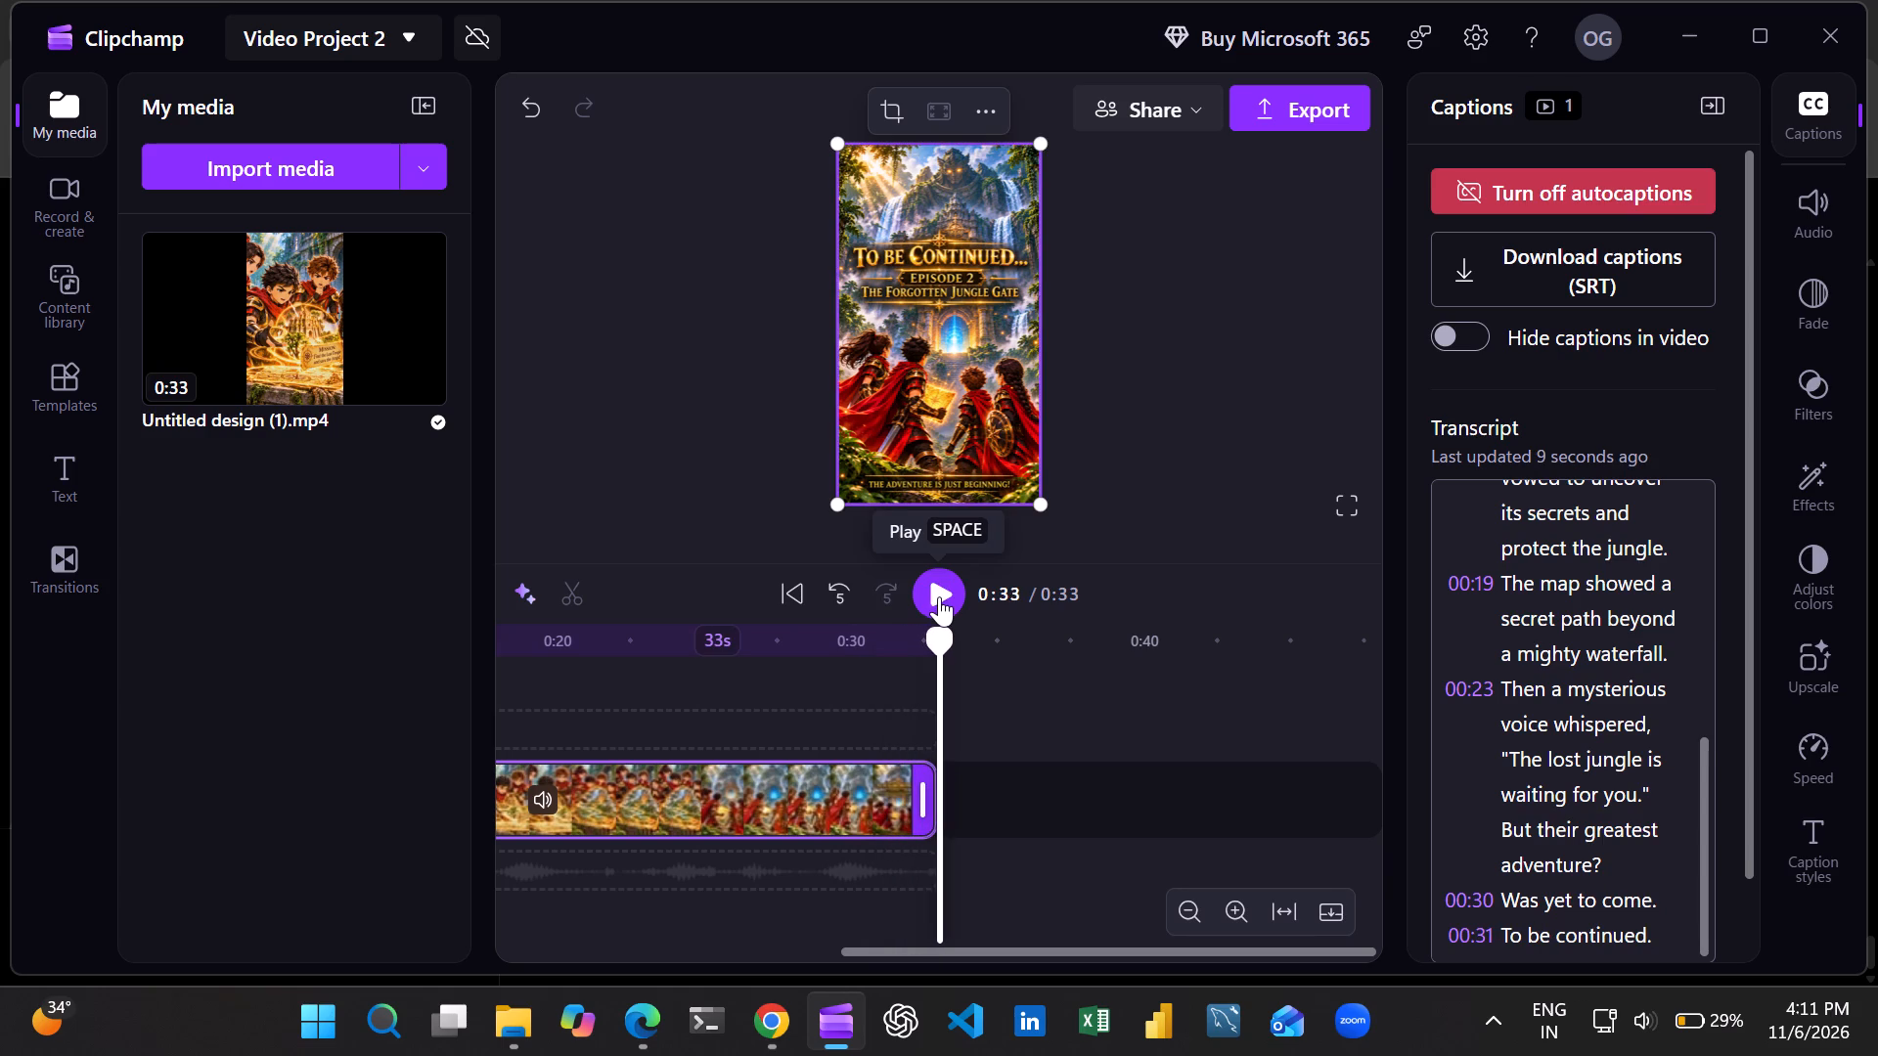
scroll(1527, 651, "down", 6)
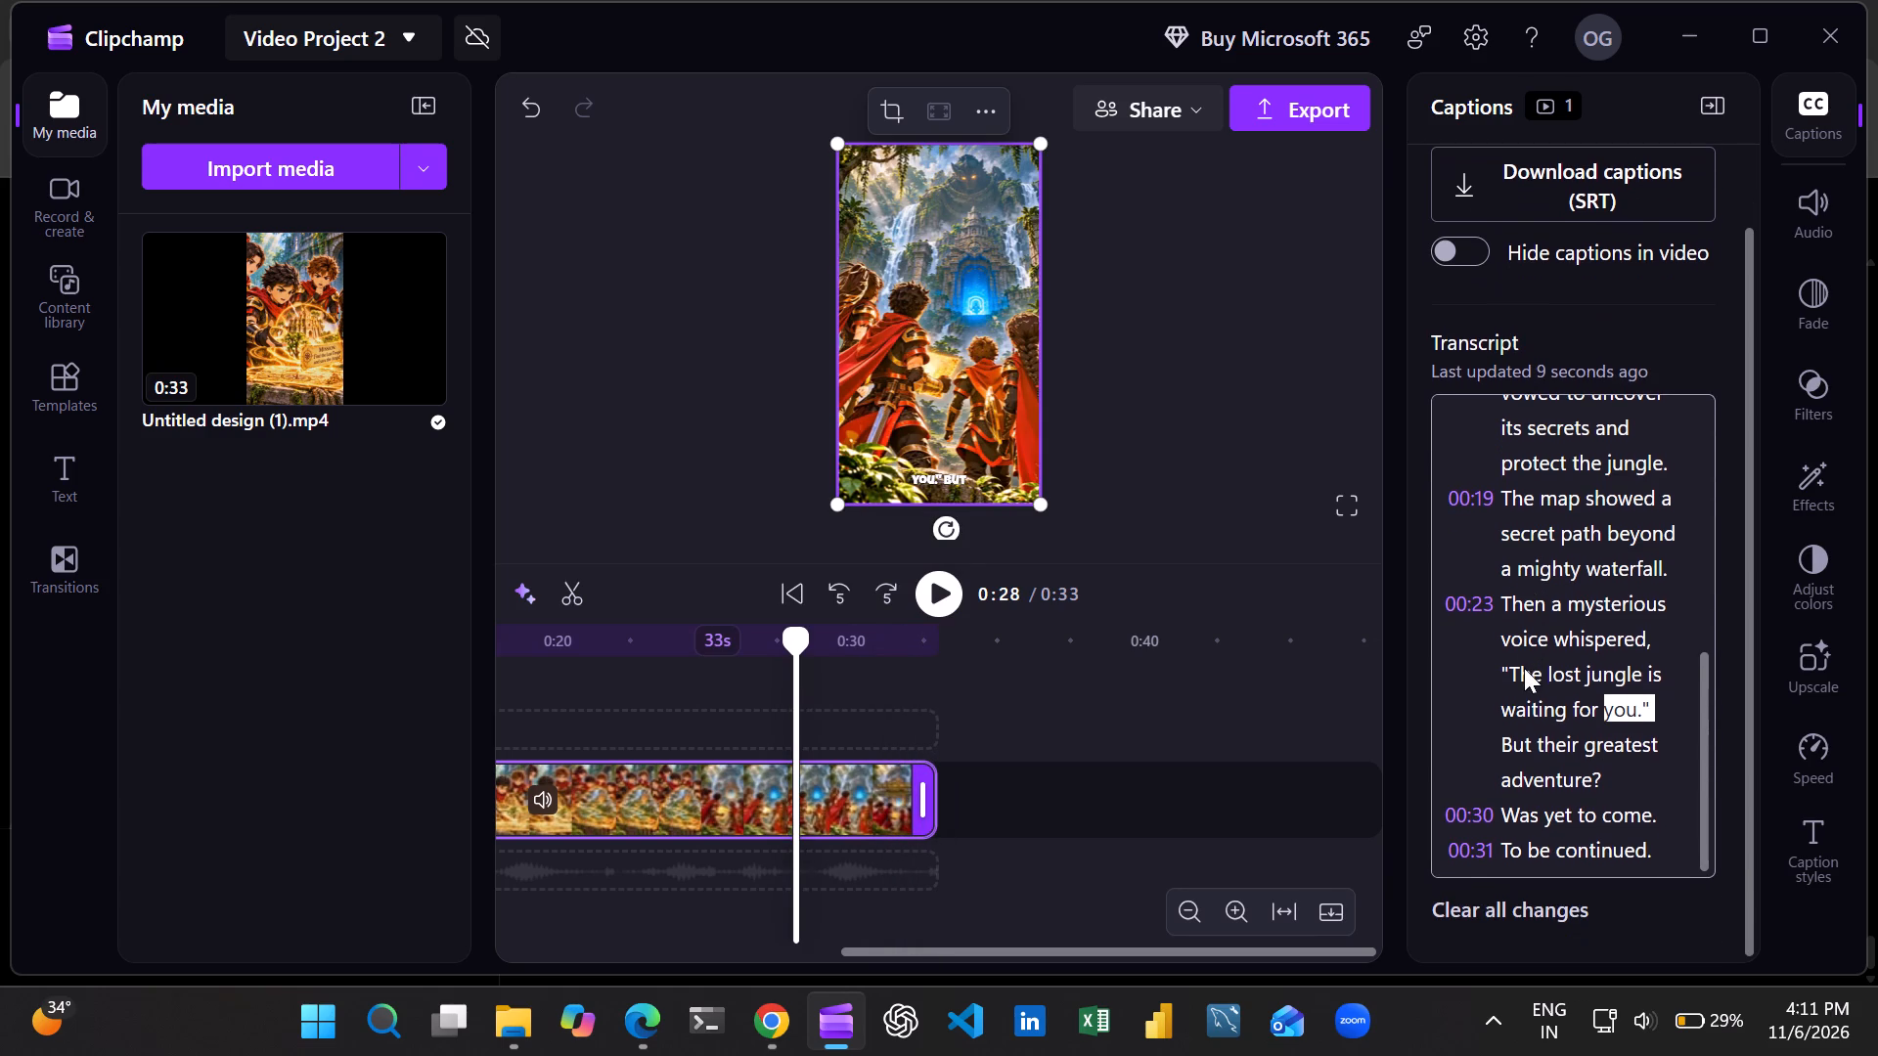
scroll(1549, 703, "up", 5)
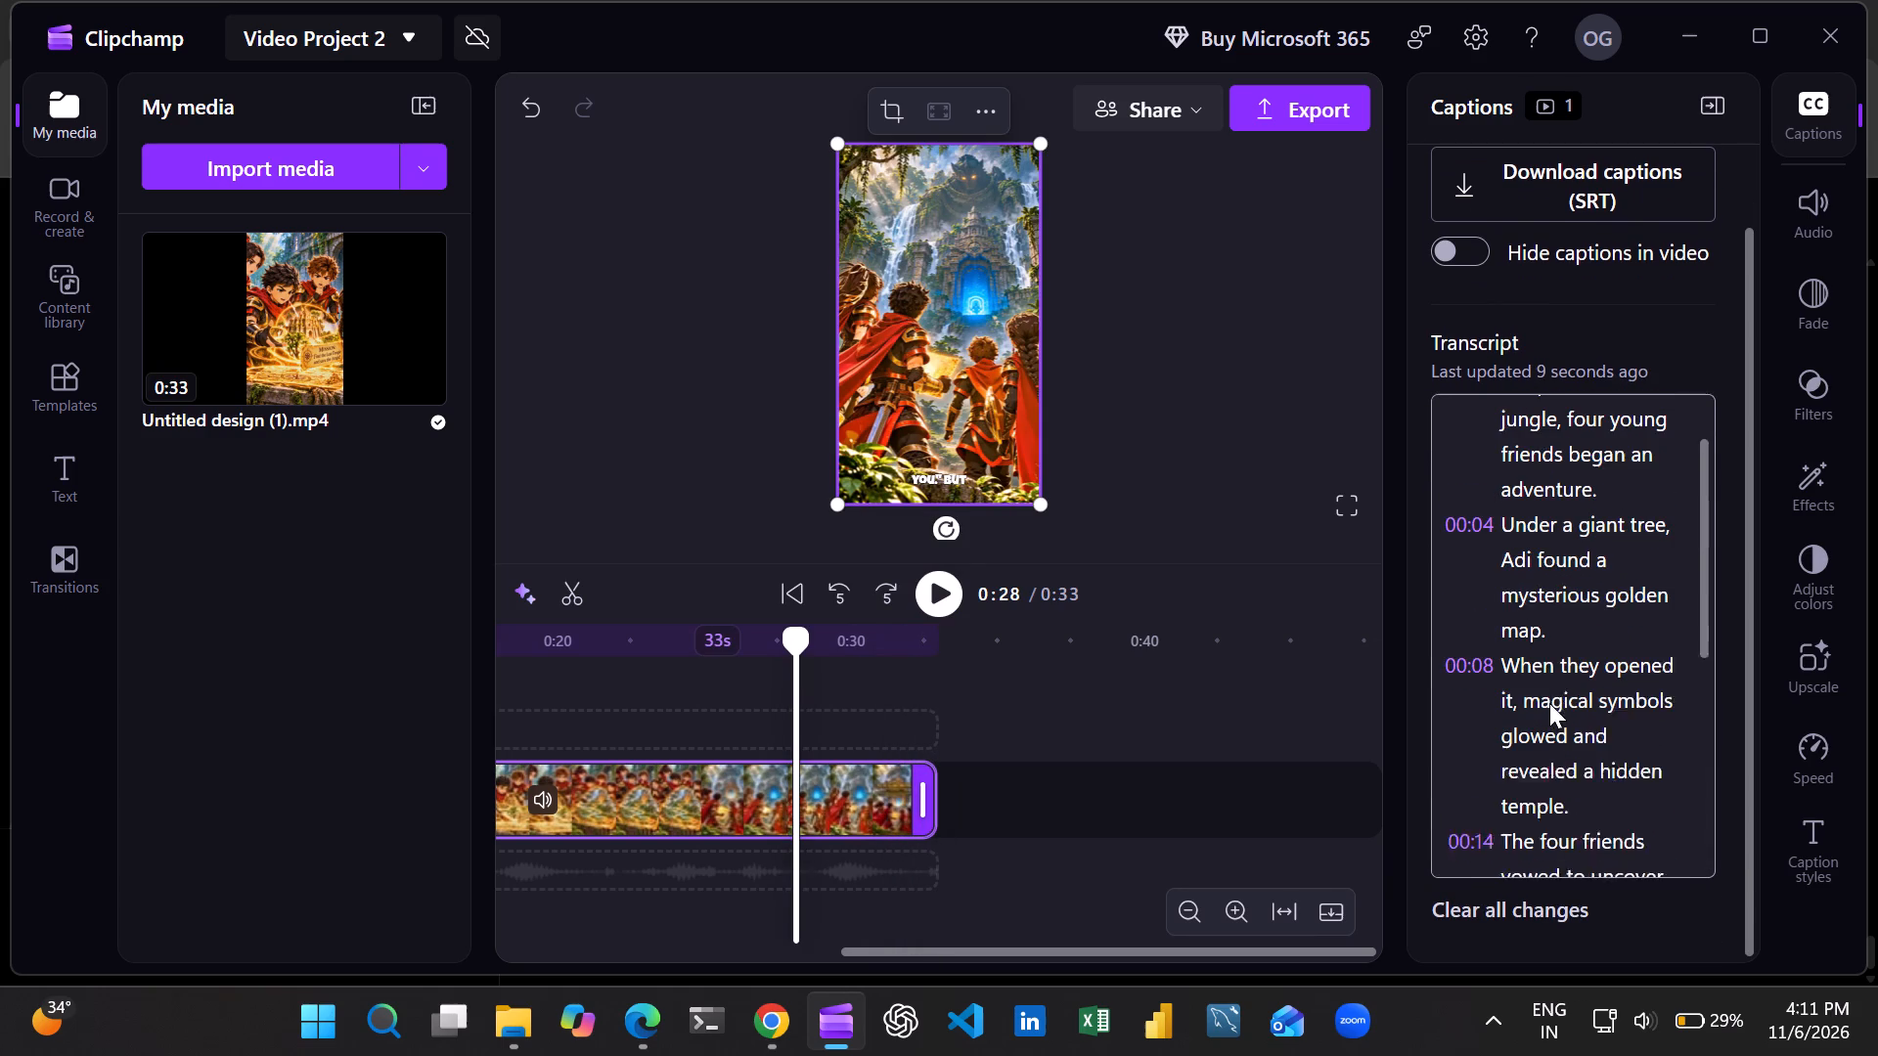
scroll(1549, 703, "up", 1)
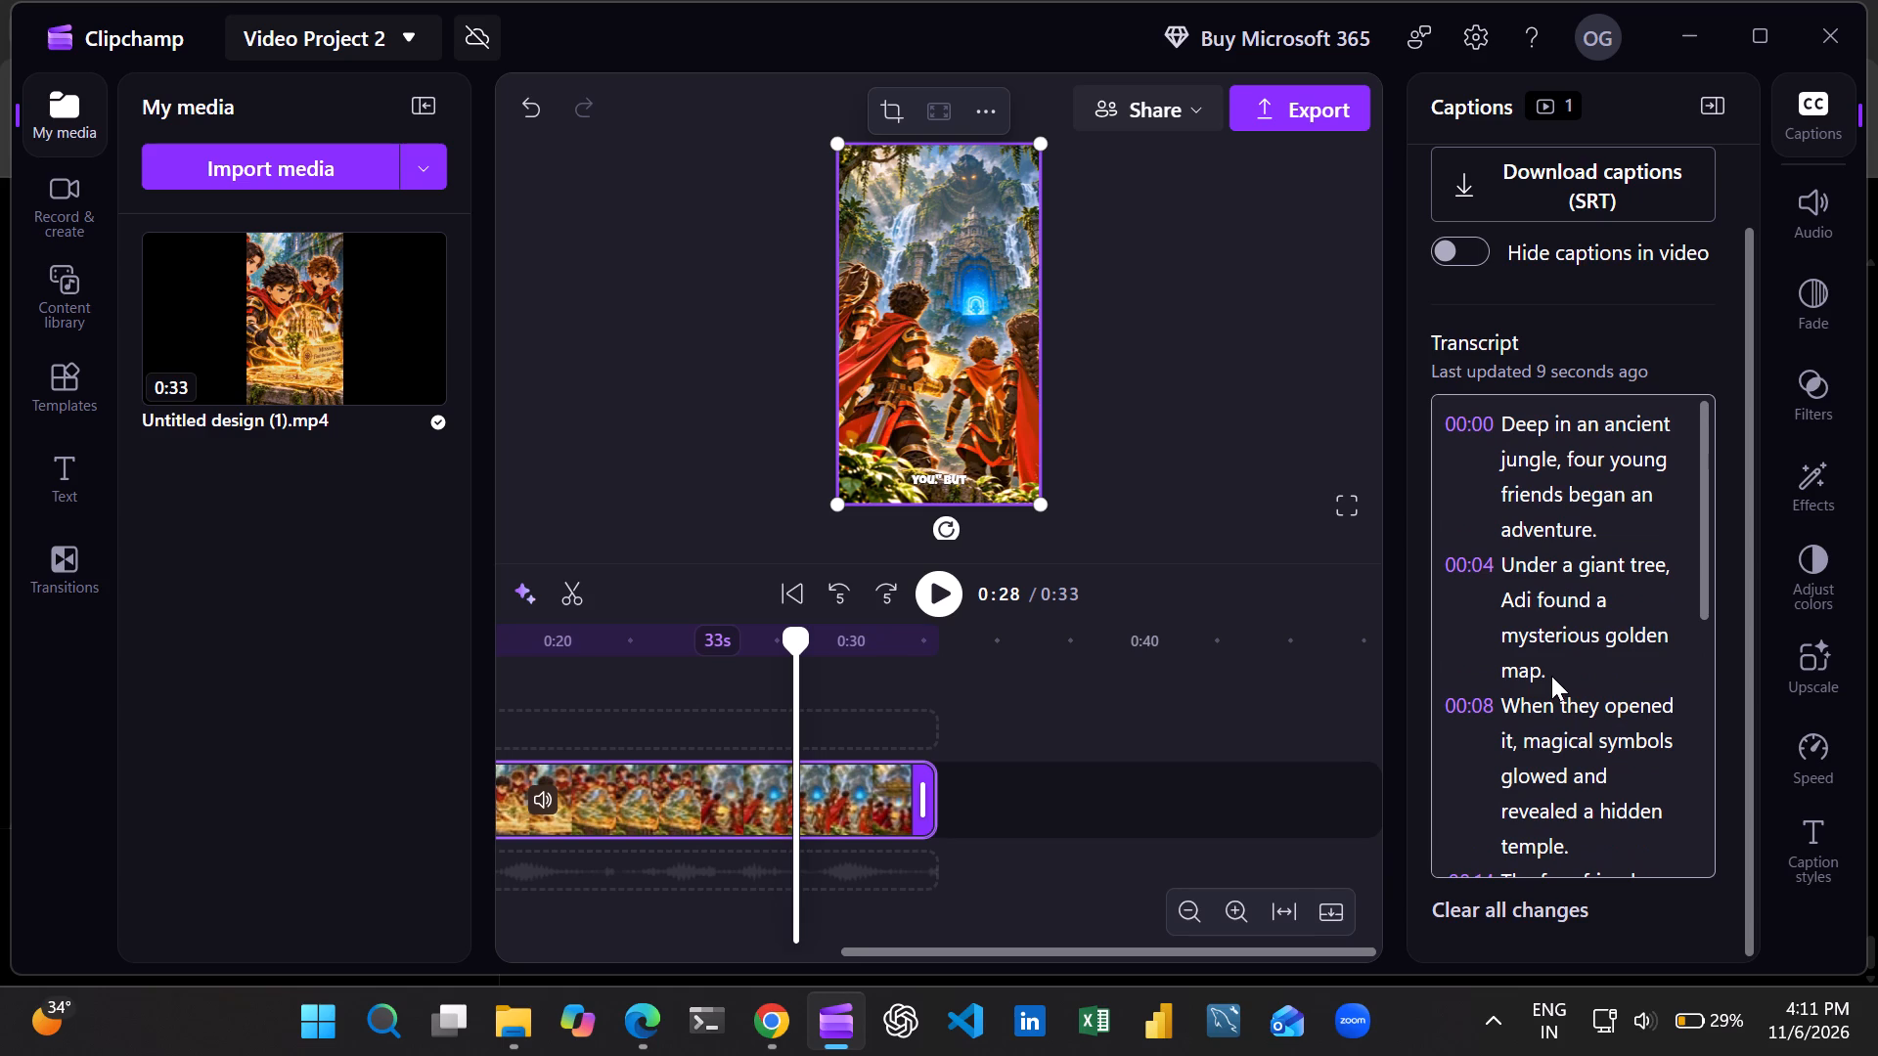
scroll(1586, 519, "down", 6)
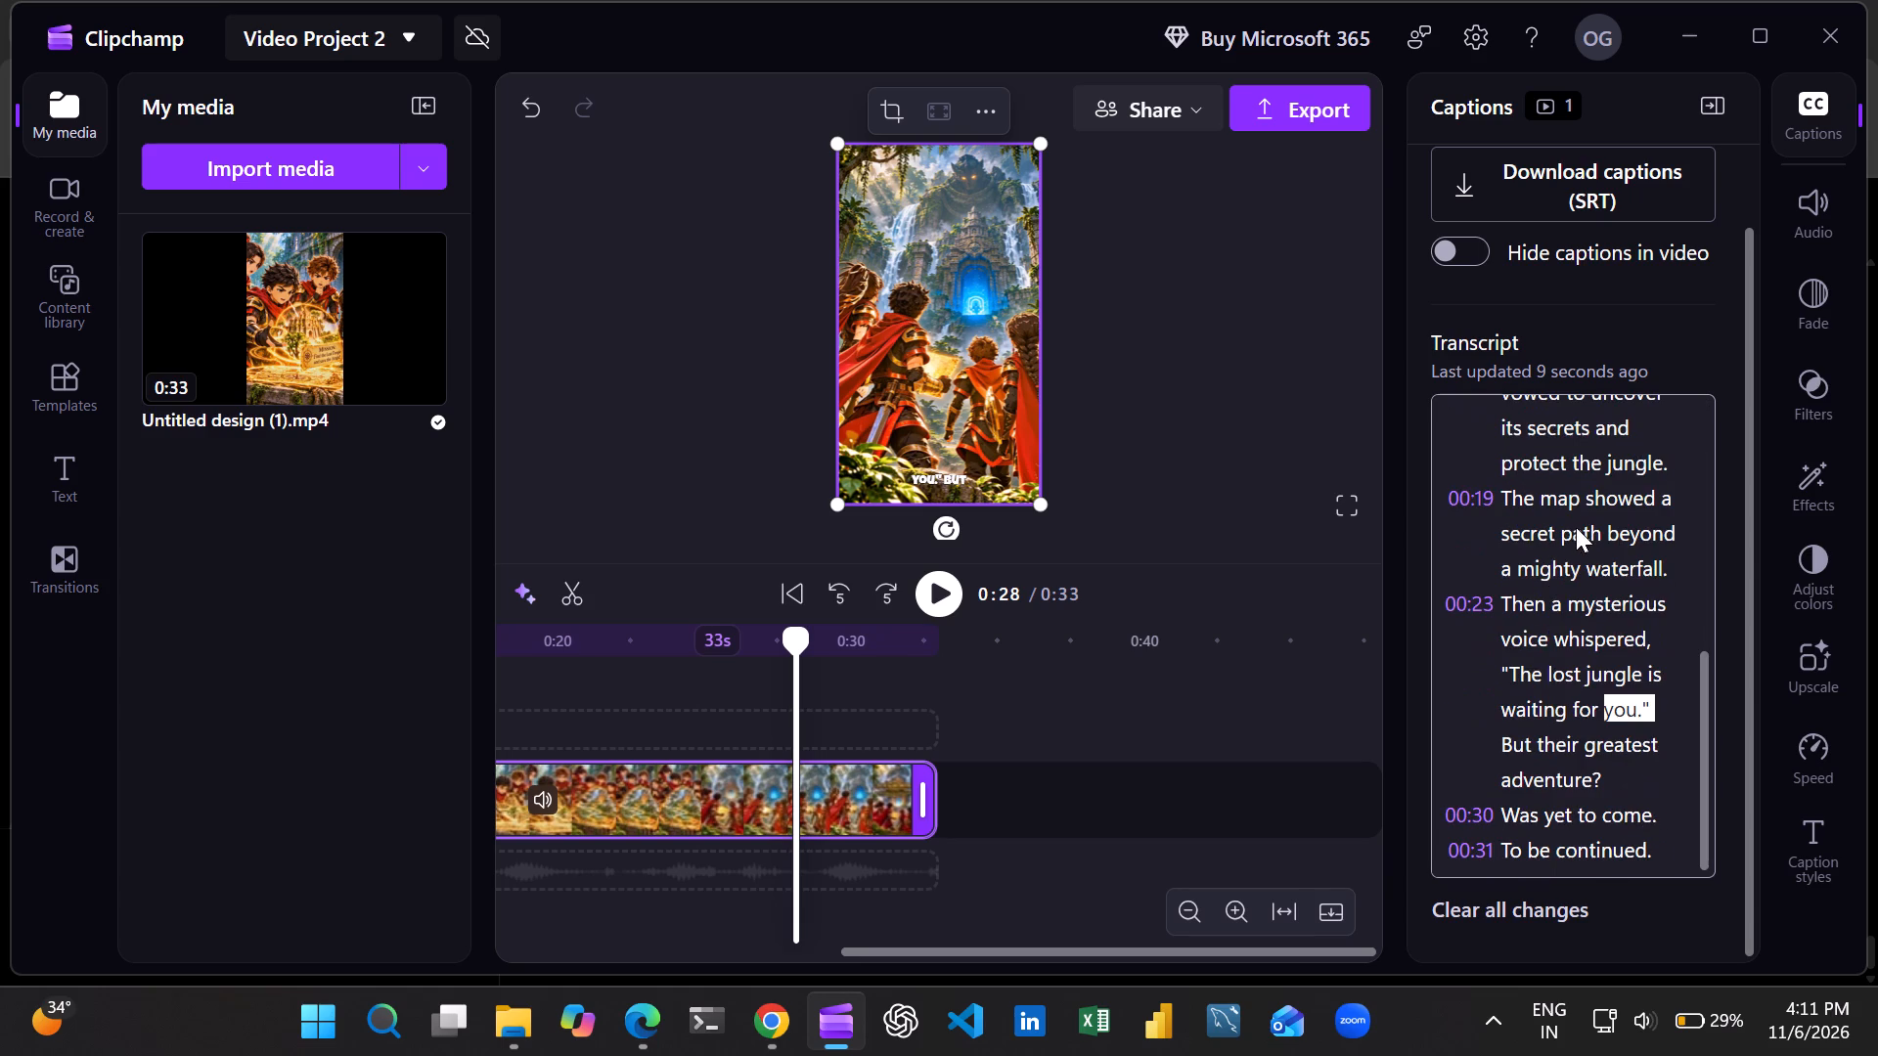
Return the playhead to the start and look at the AI suggestions offered for the clip.
left_click_drag(797, 636, 494, 678)
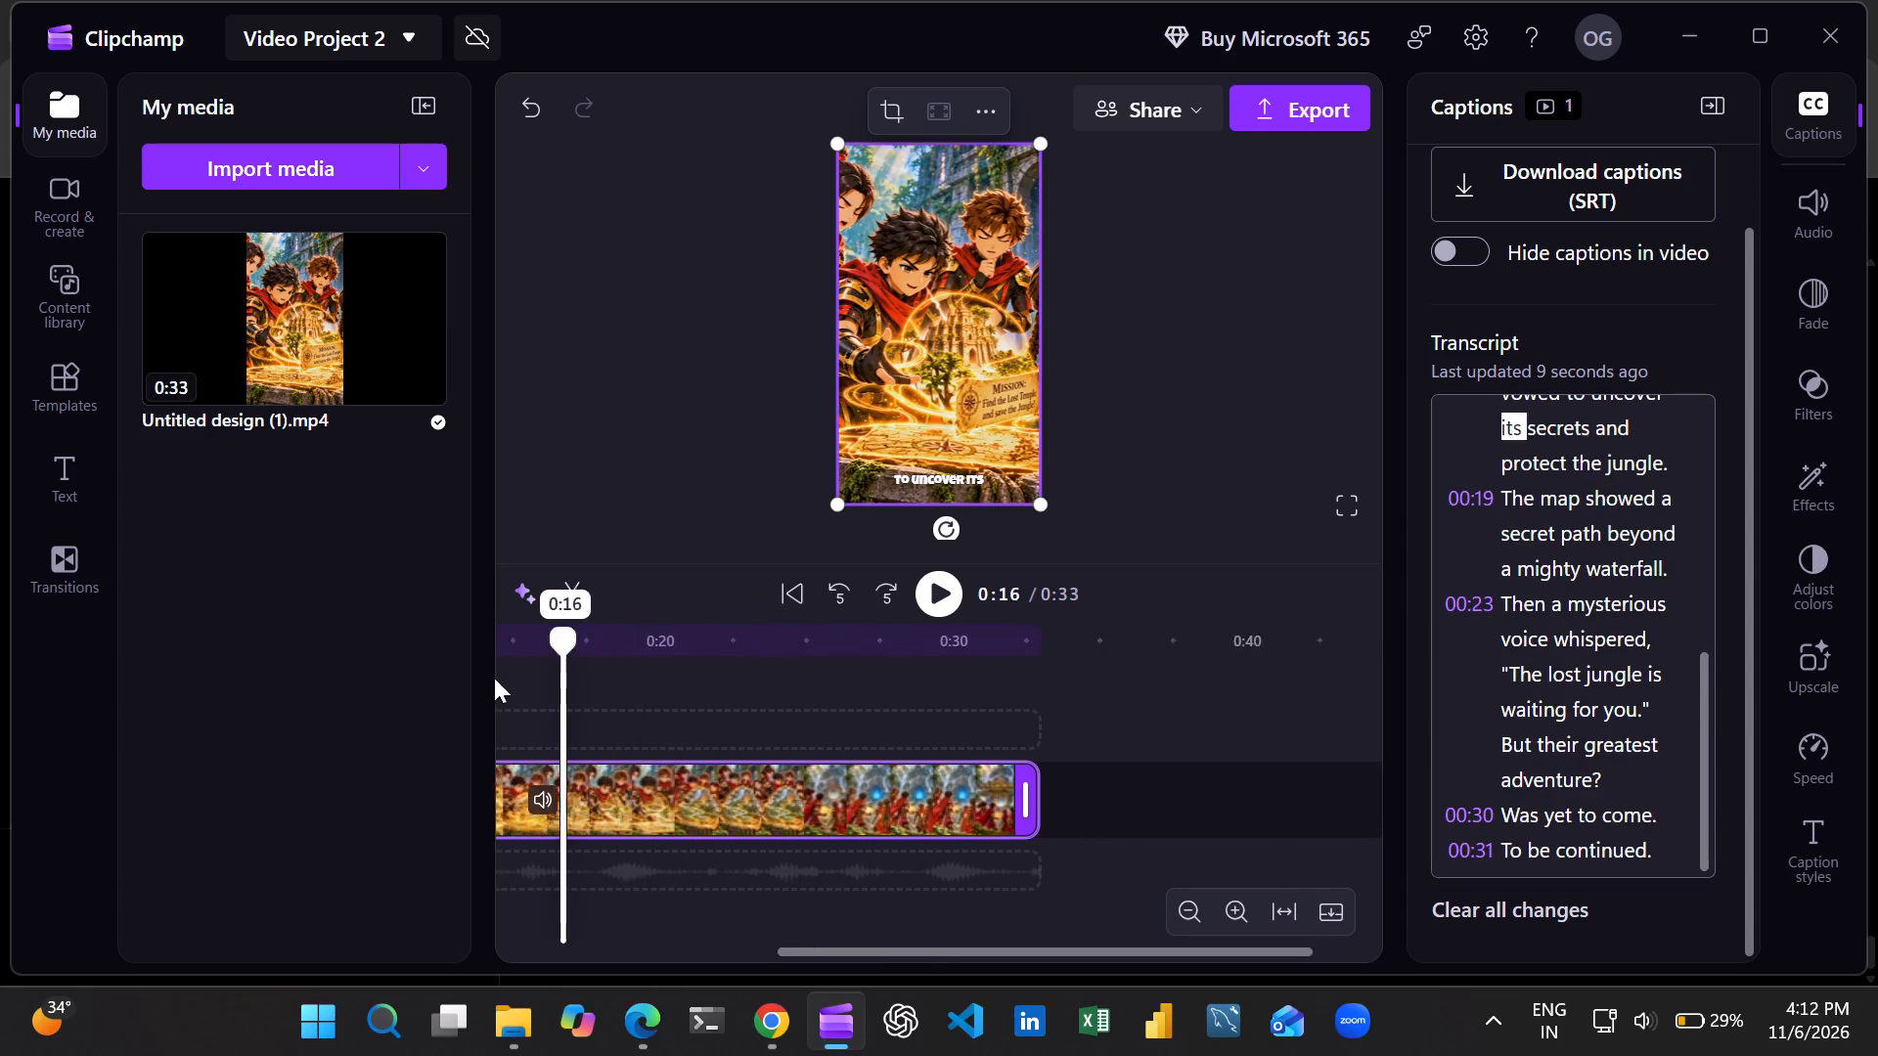
left_click_drag(494, 678, 490, 776)
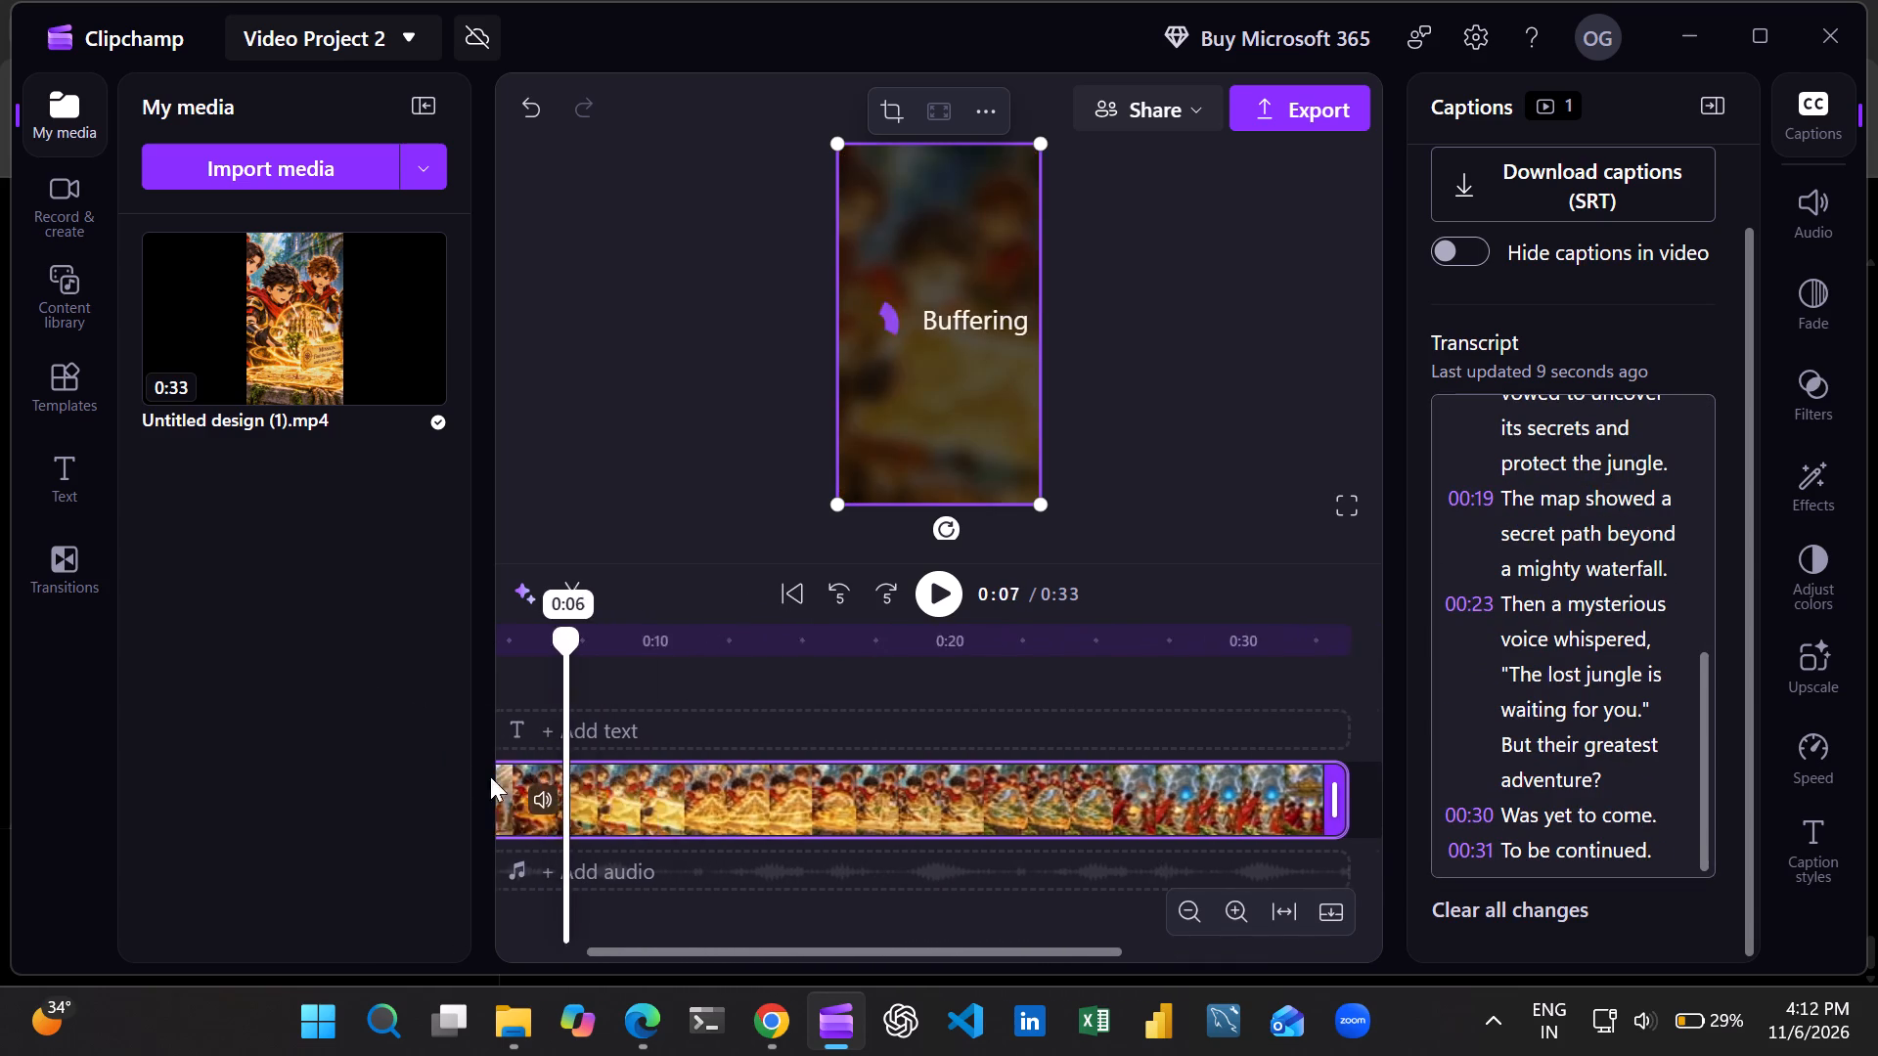
left_click_drag(490, 776, 398, 774)
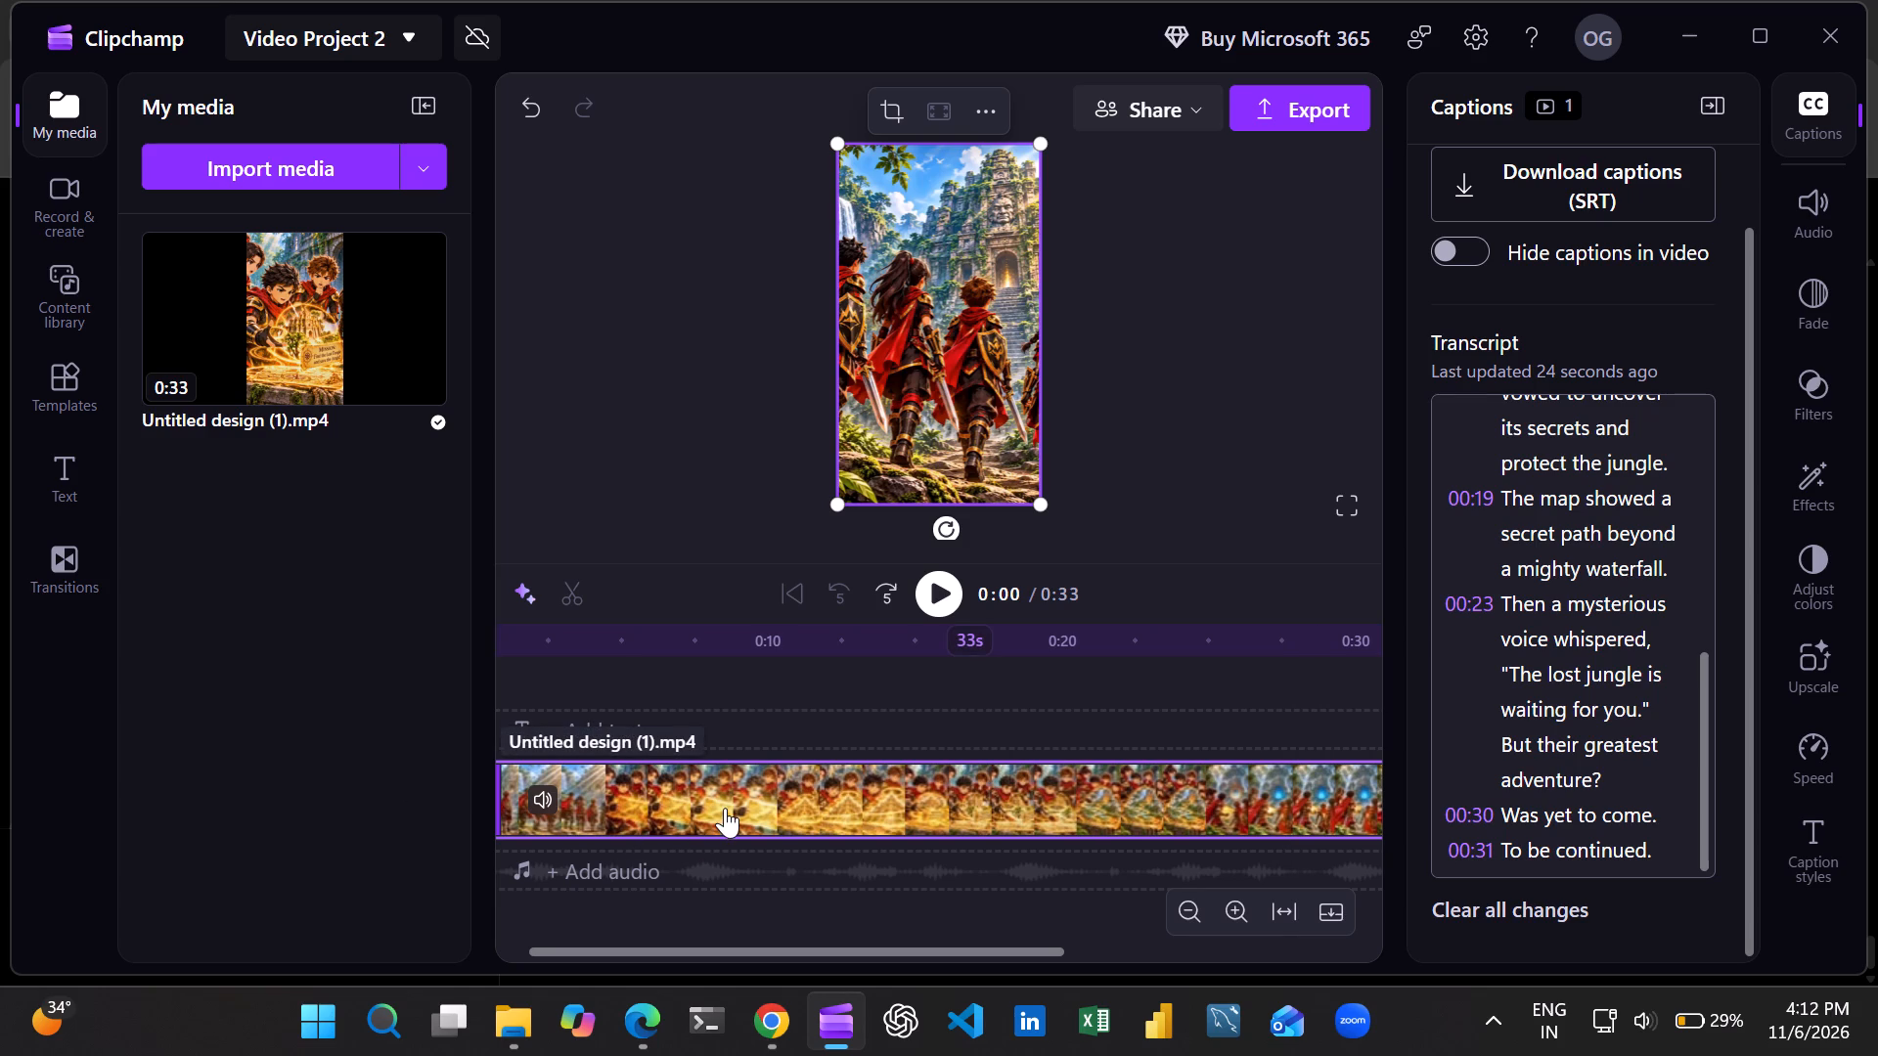
left_click(527, 595)
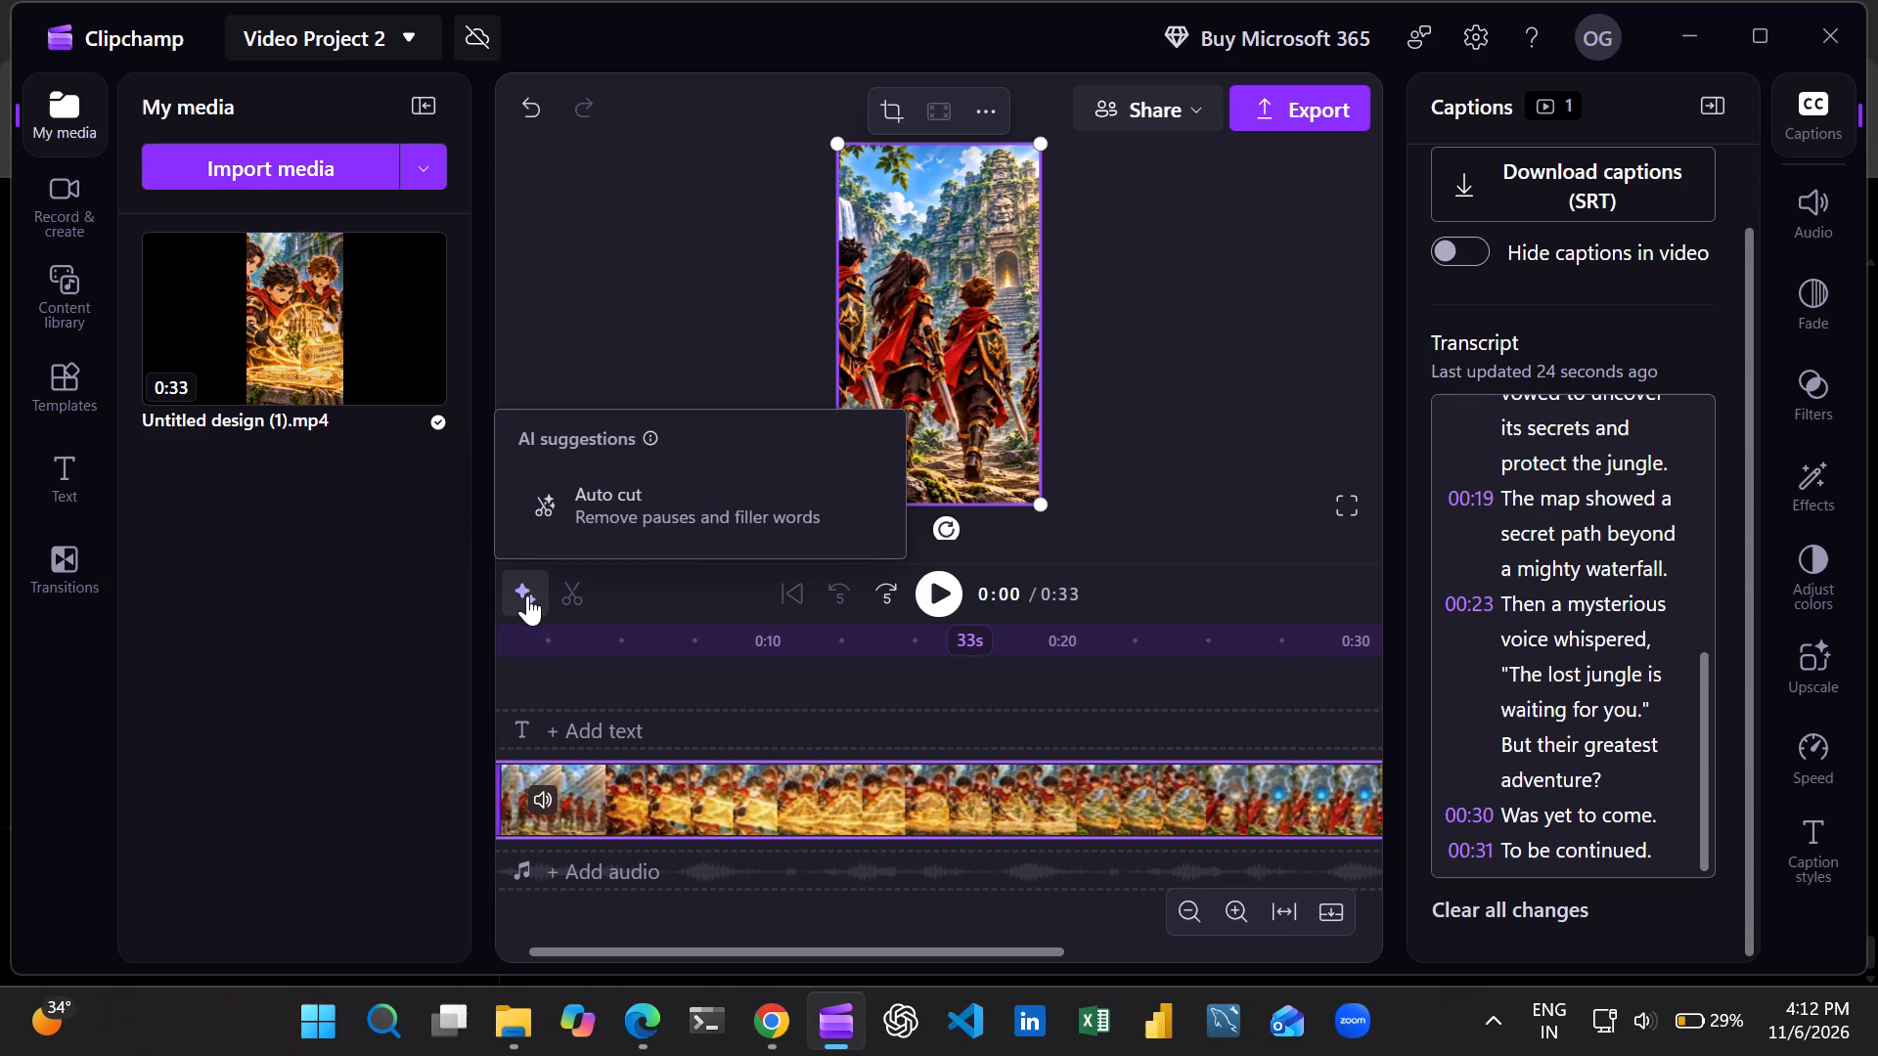
left_click(628, 369)
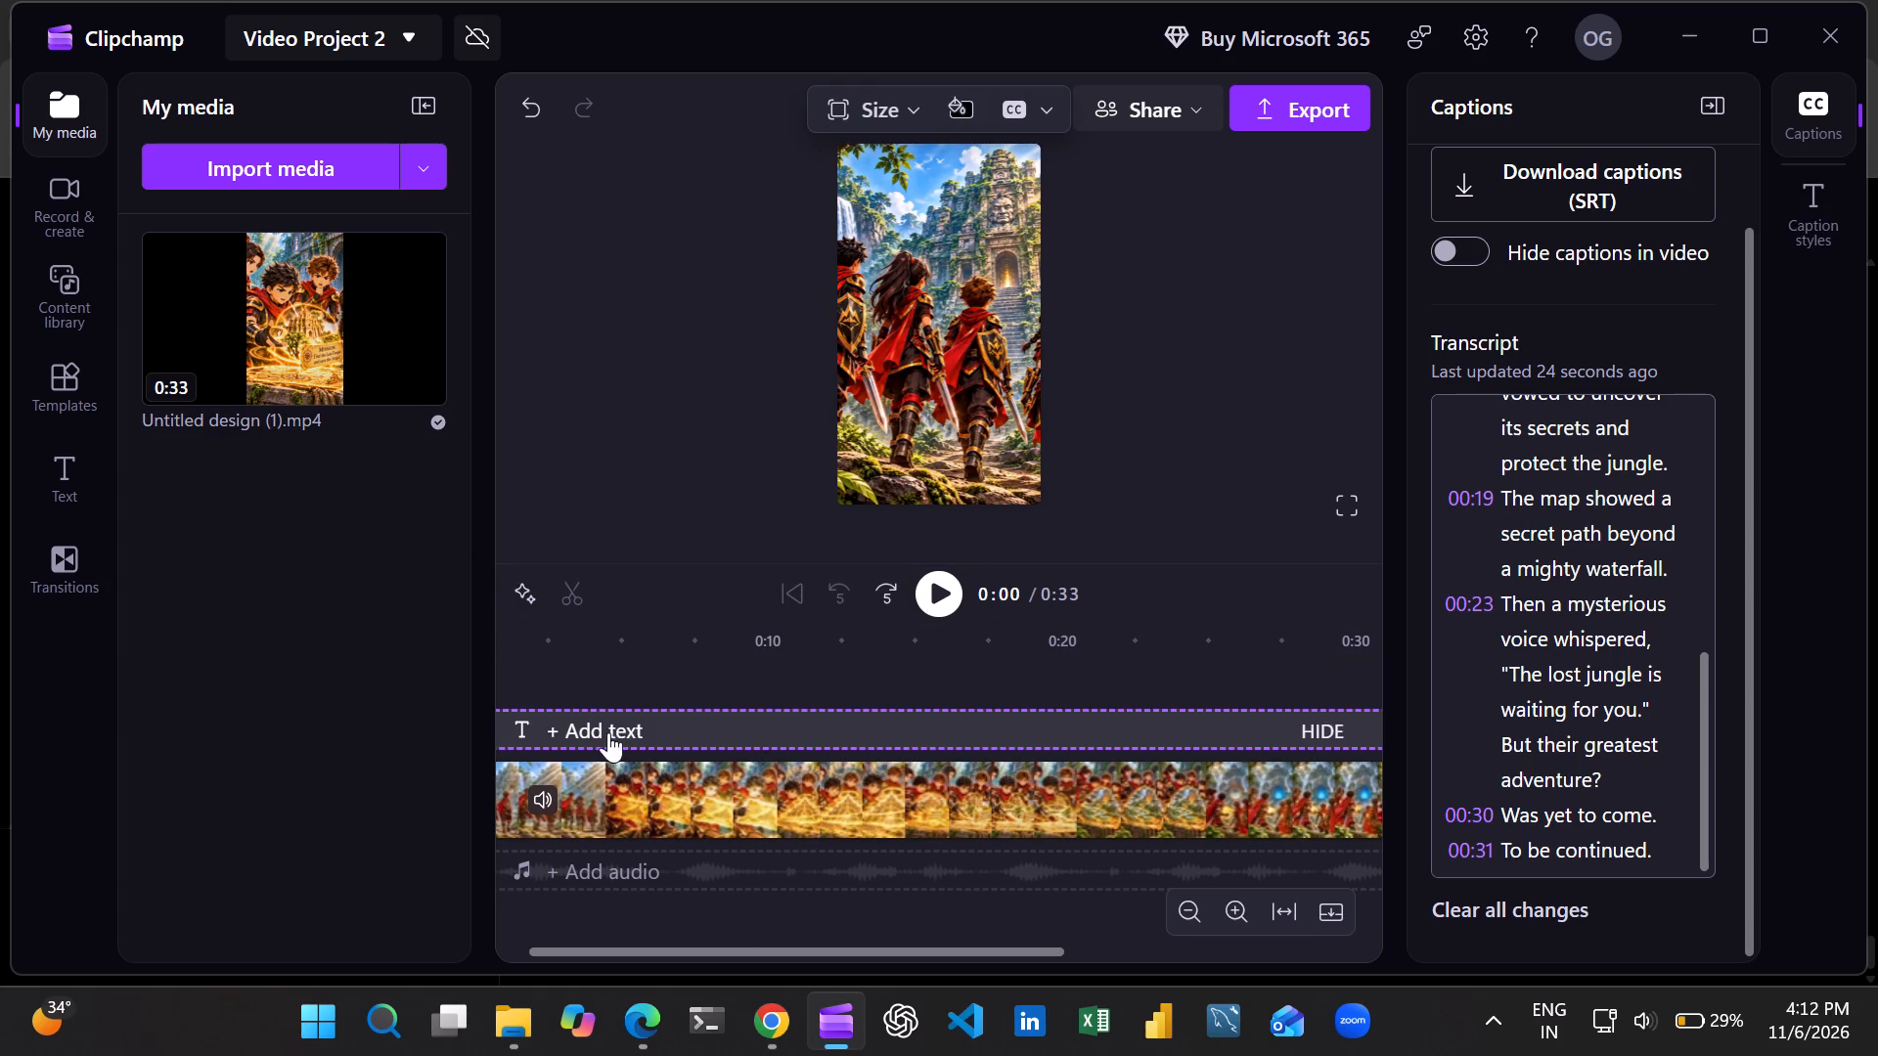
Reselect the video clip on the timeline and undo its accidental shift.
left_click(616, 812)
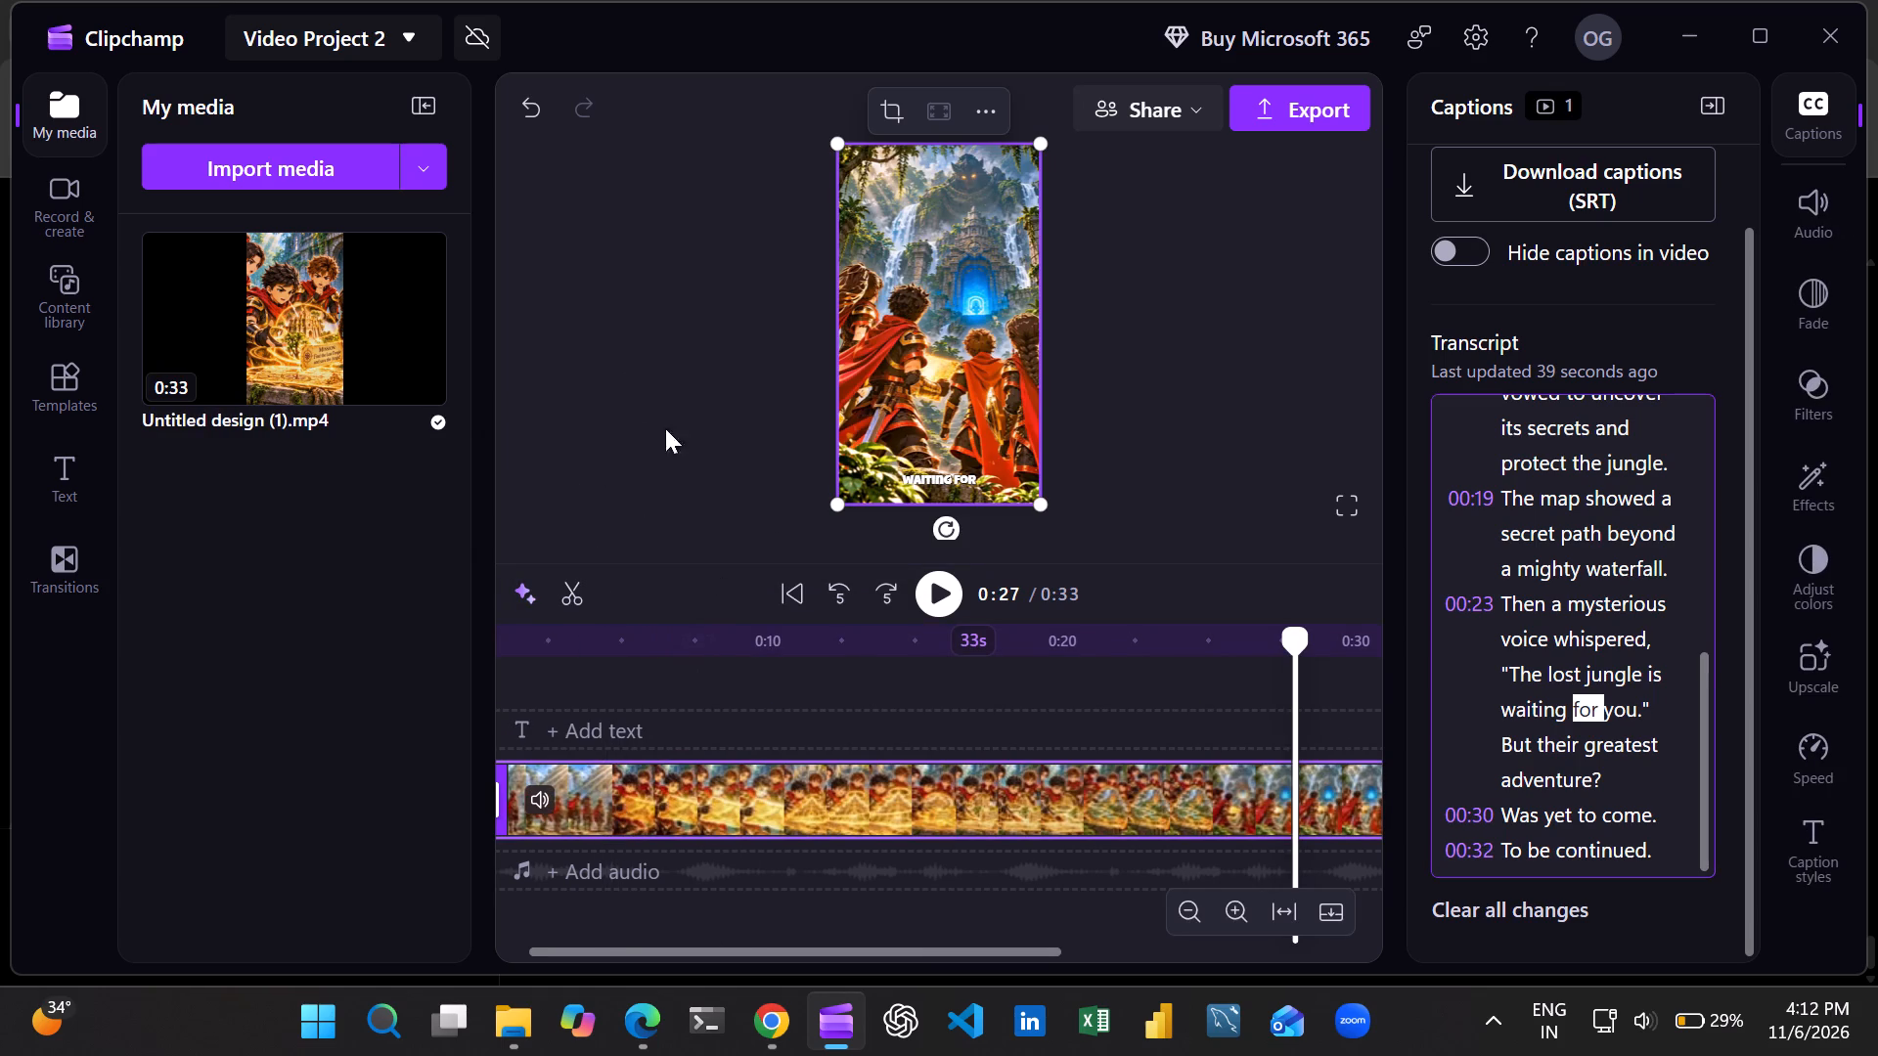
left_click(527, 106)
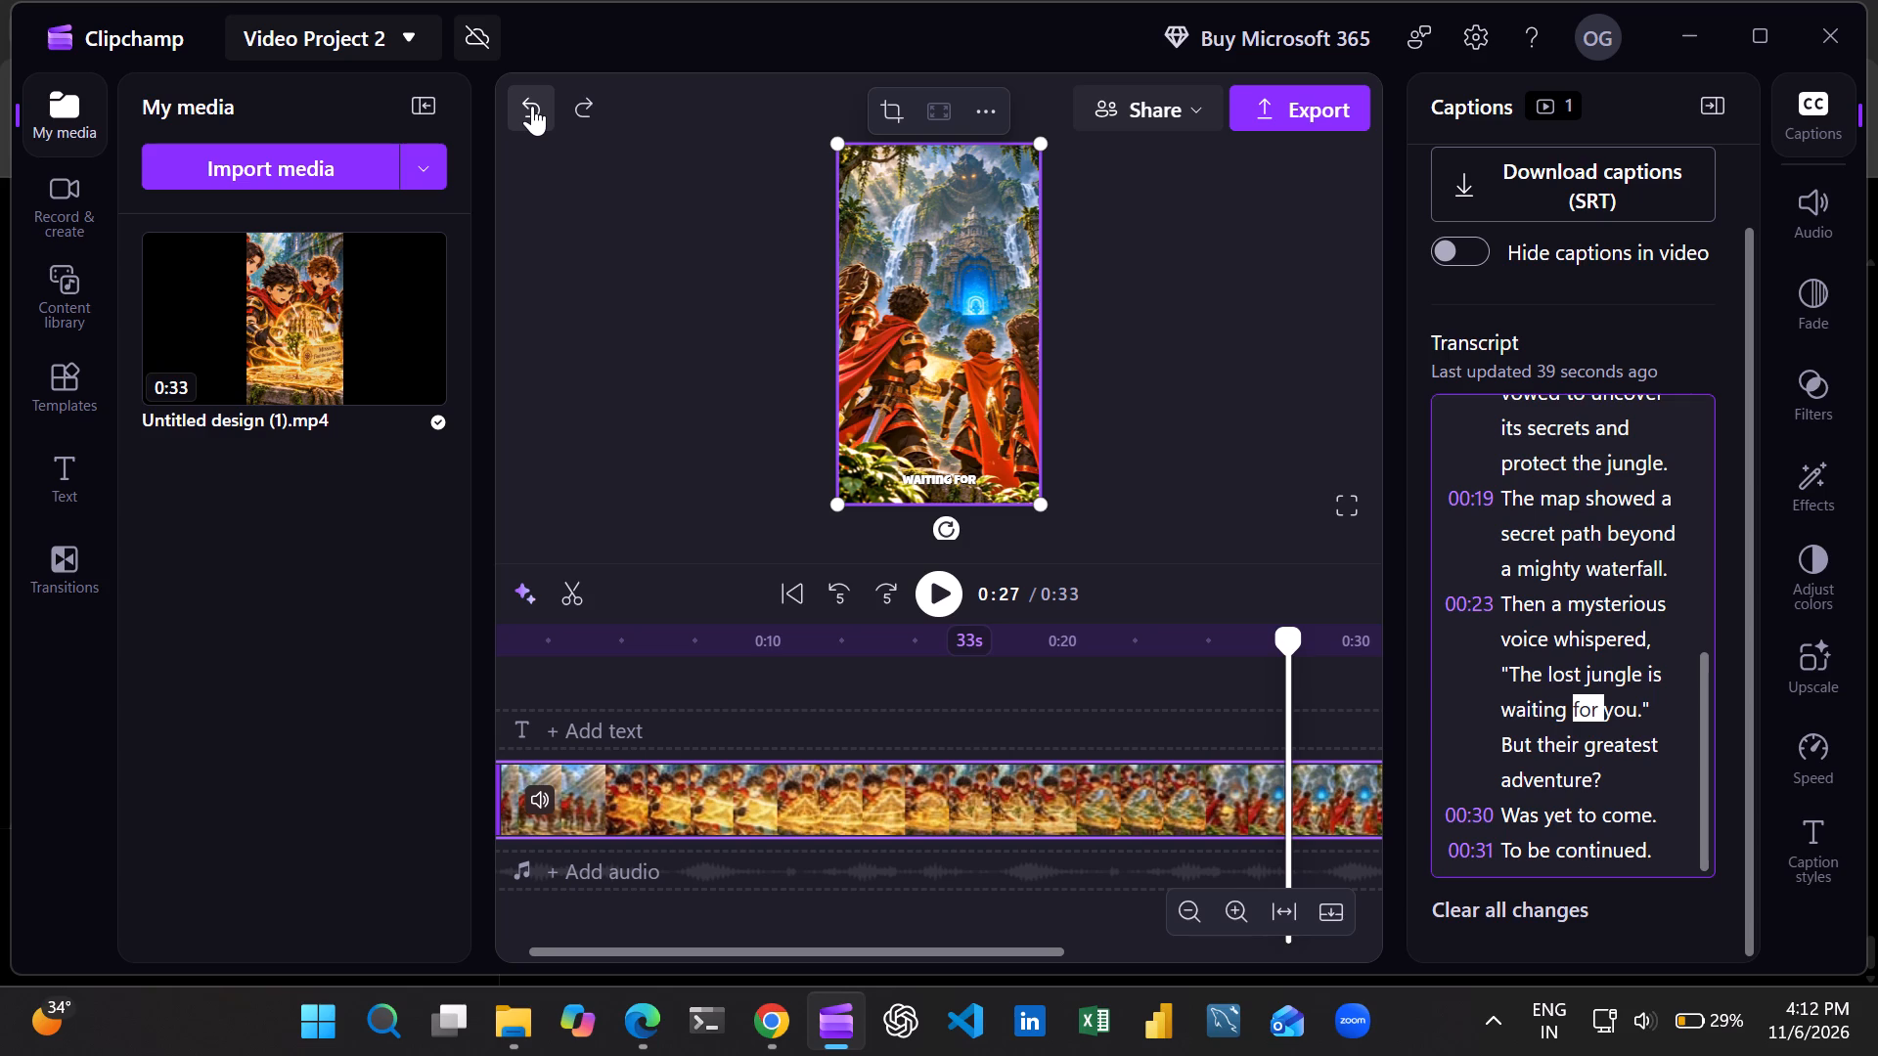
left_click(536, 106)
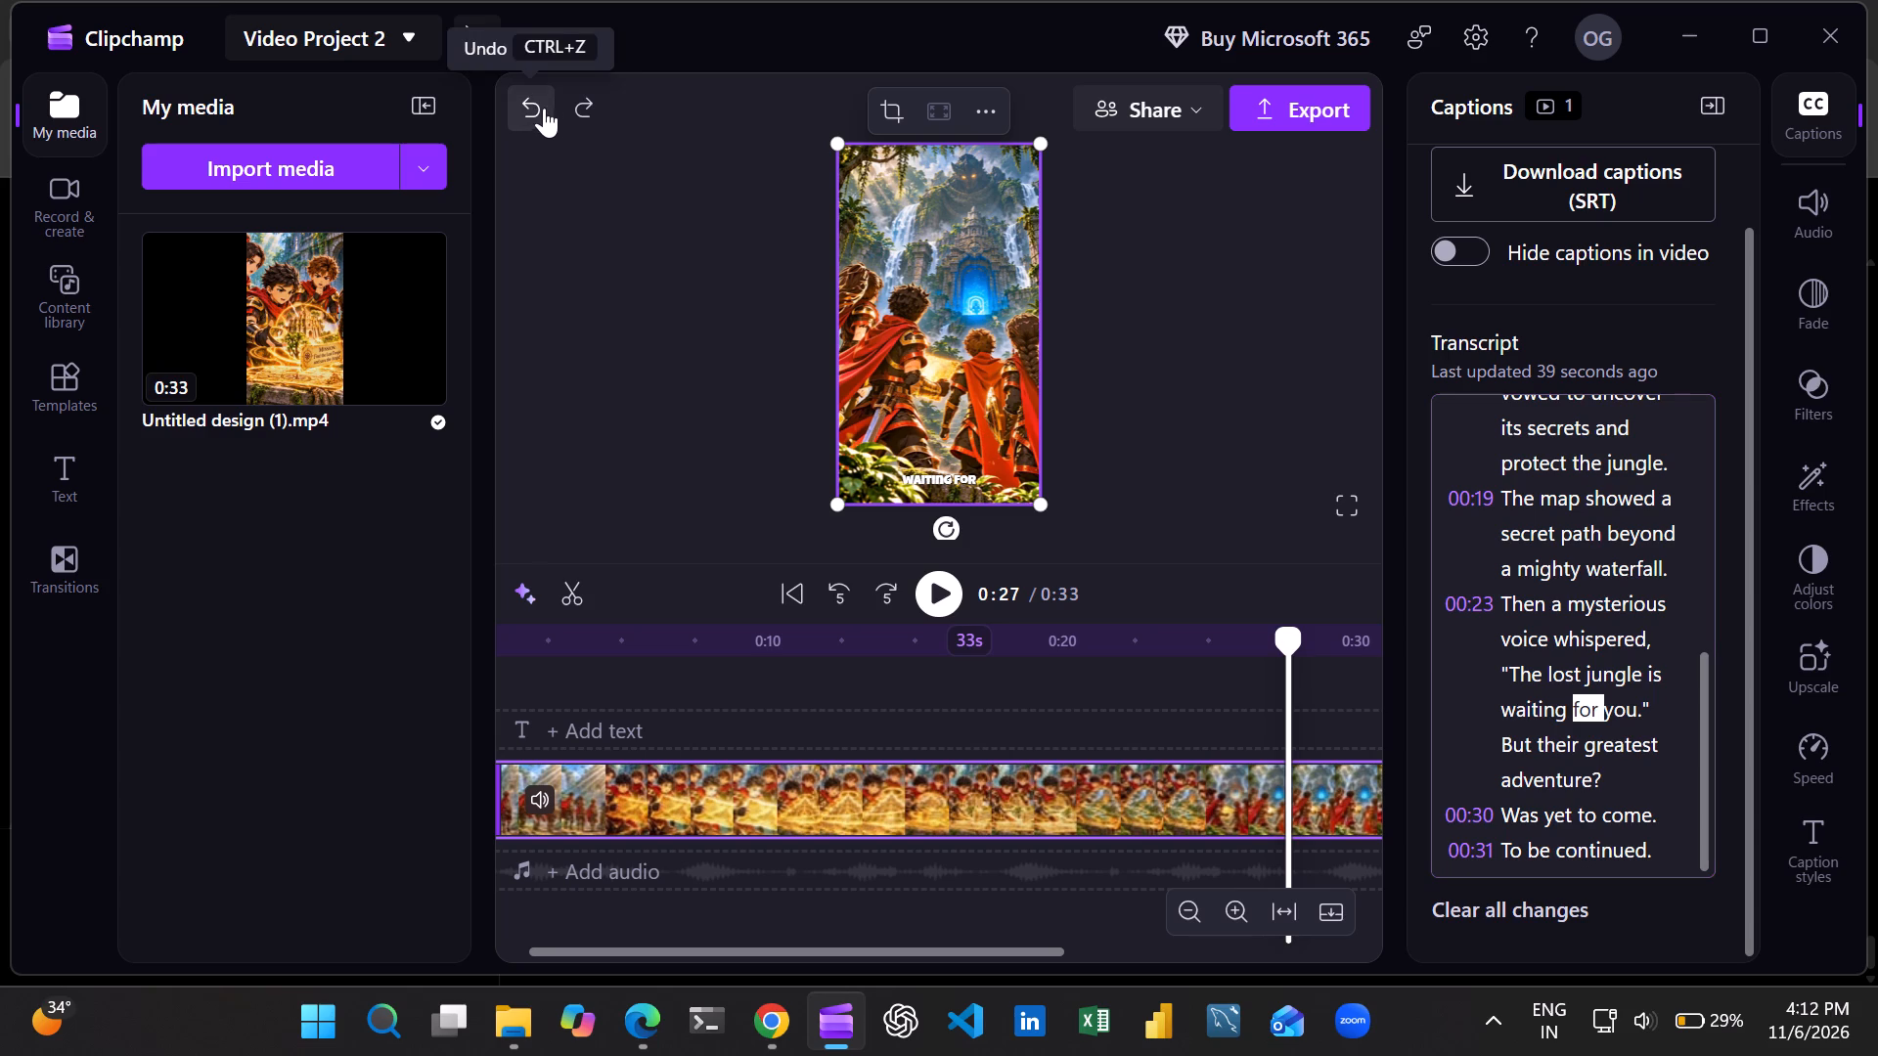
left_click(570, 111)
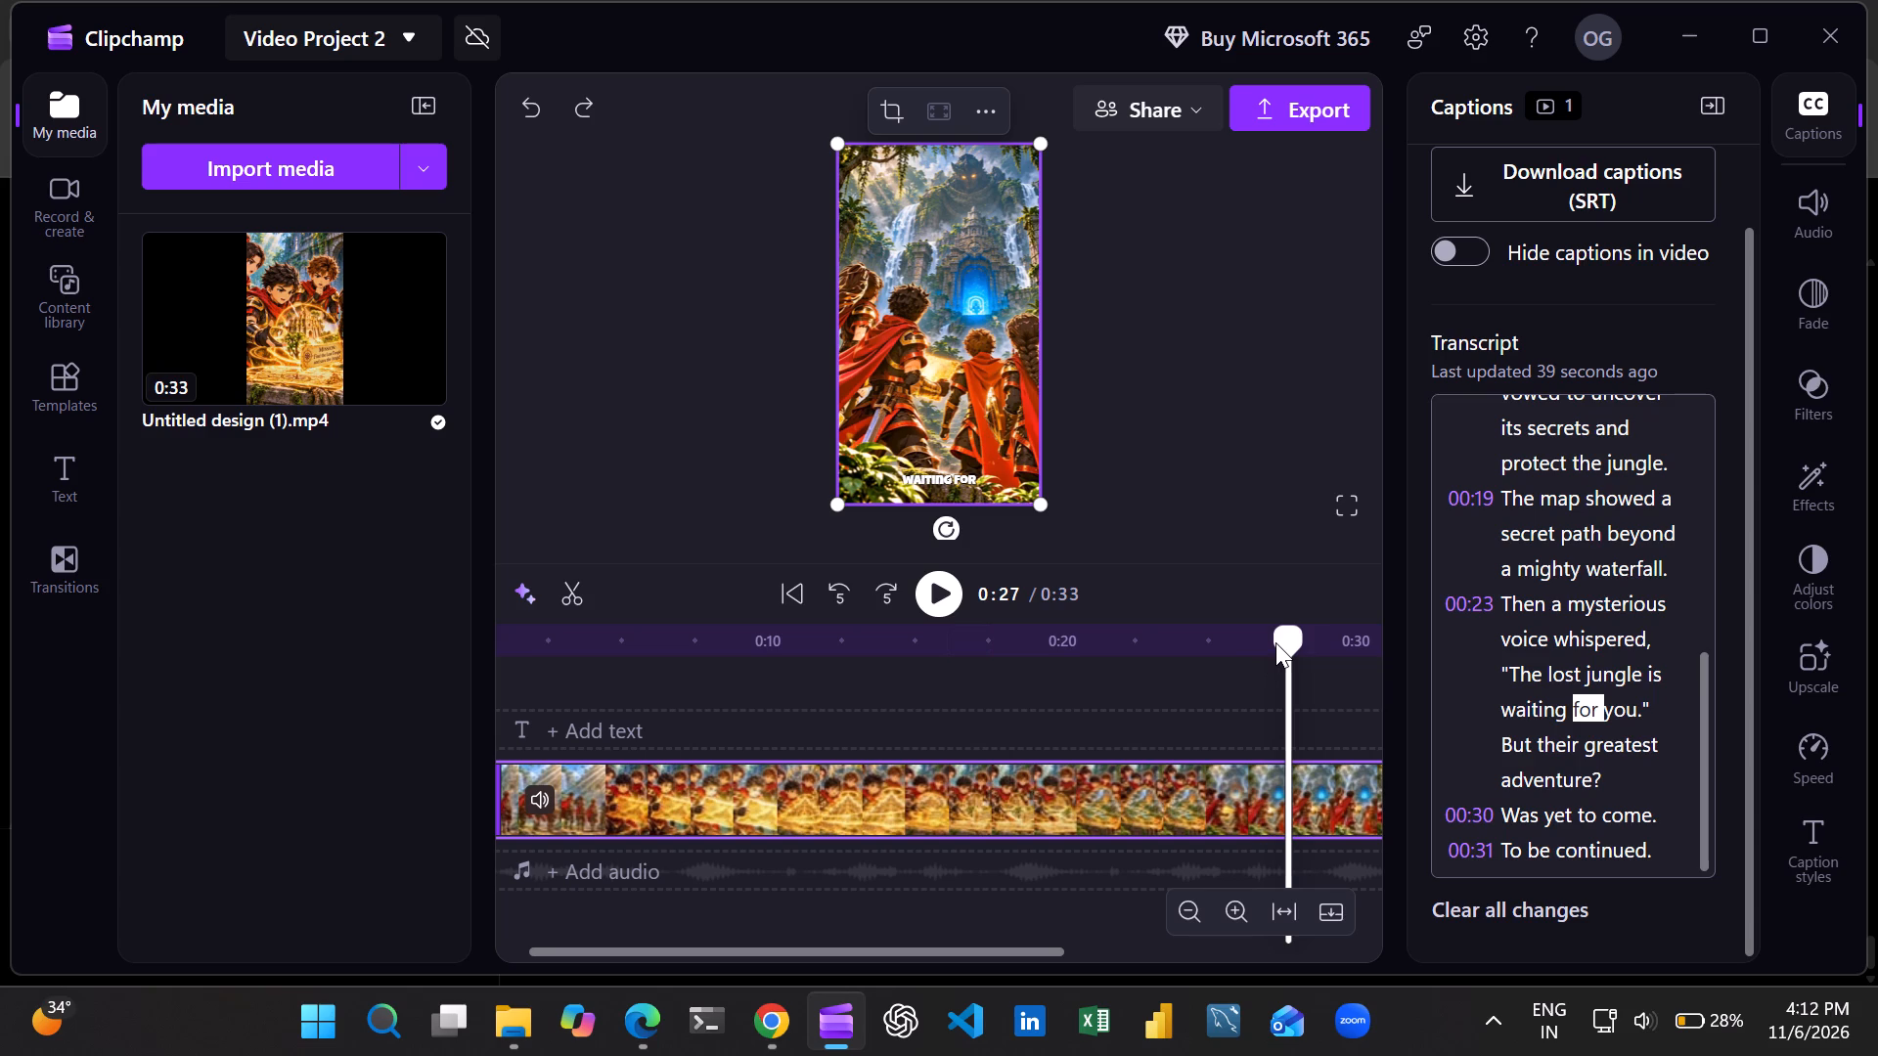
Play the whole video from 0:00 to the end to check the edited captions.
left_click_drag(1275, 642, 1137, 645)
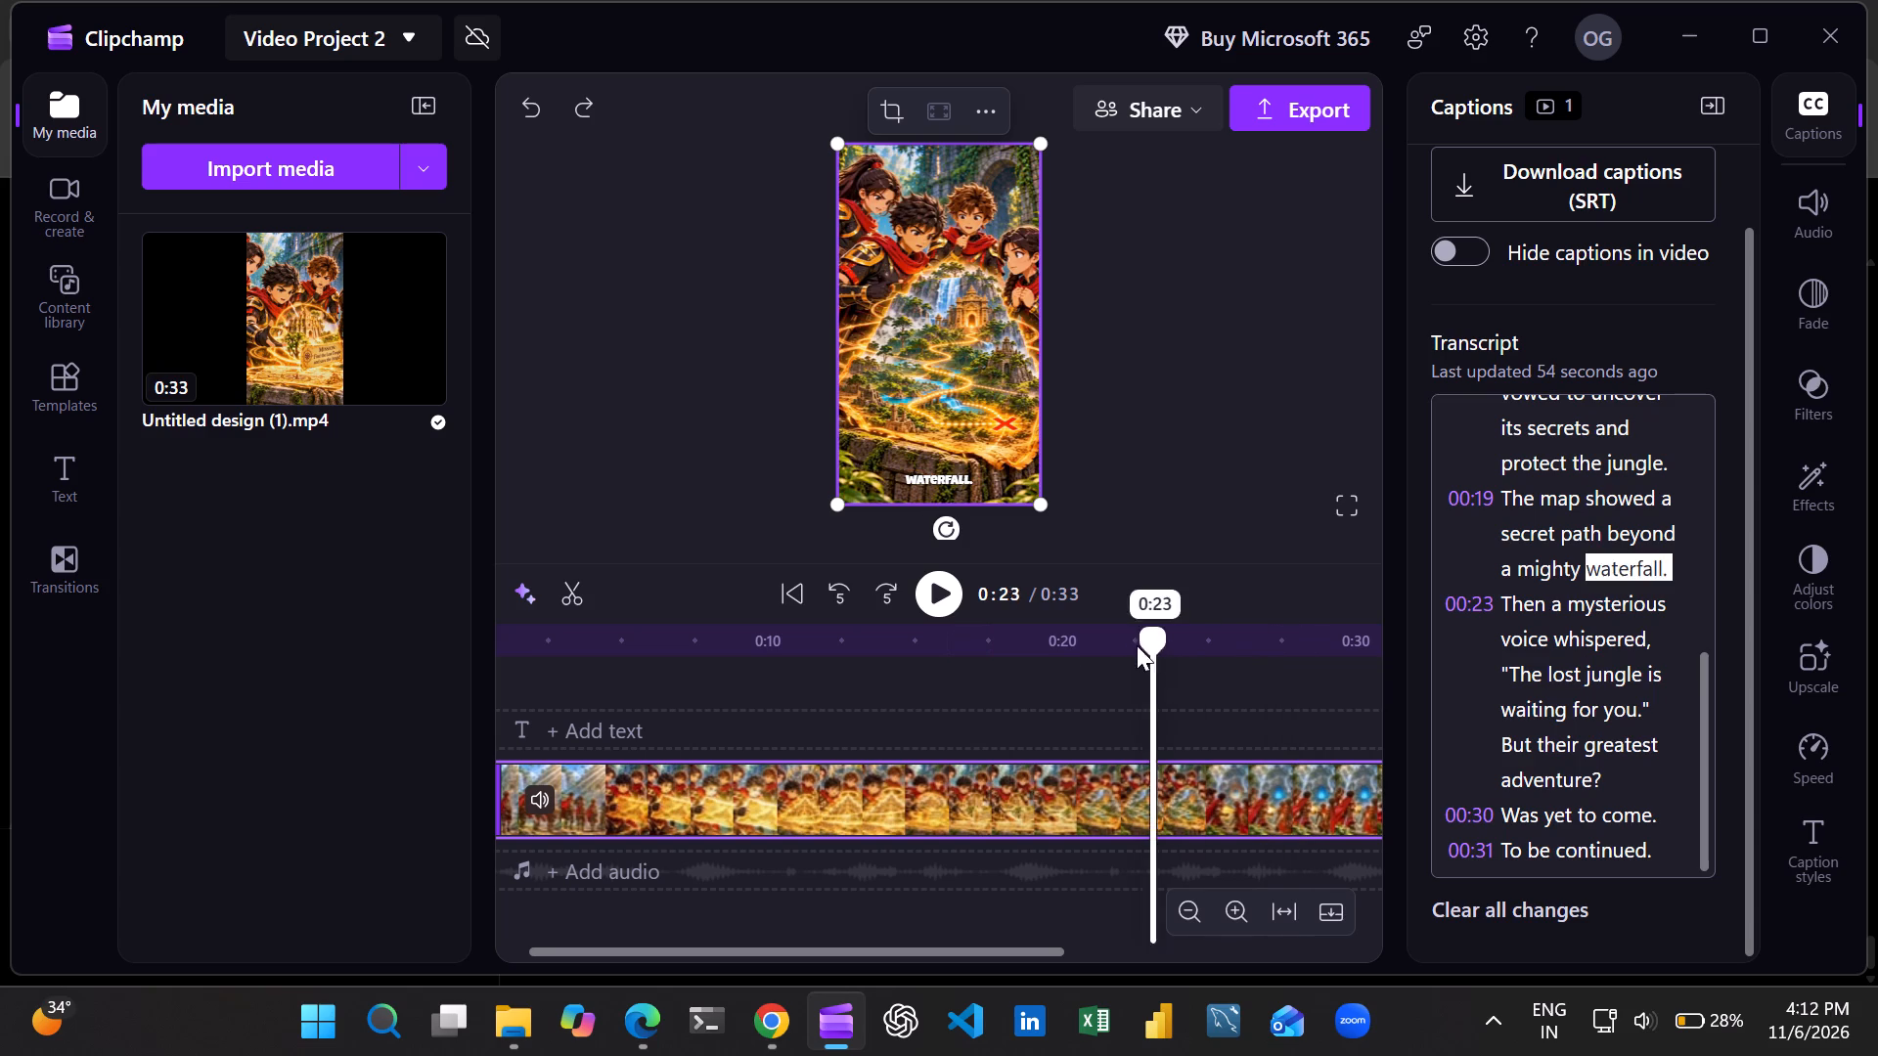
left_click_drag(1137, 645, 495, 620)
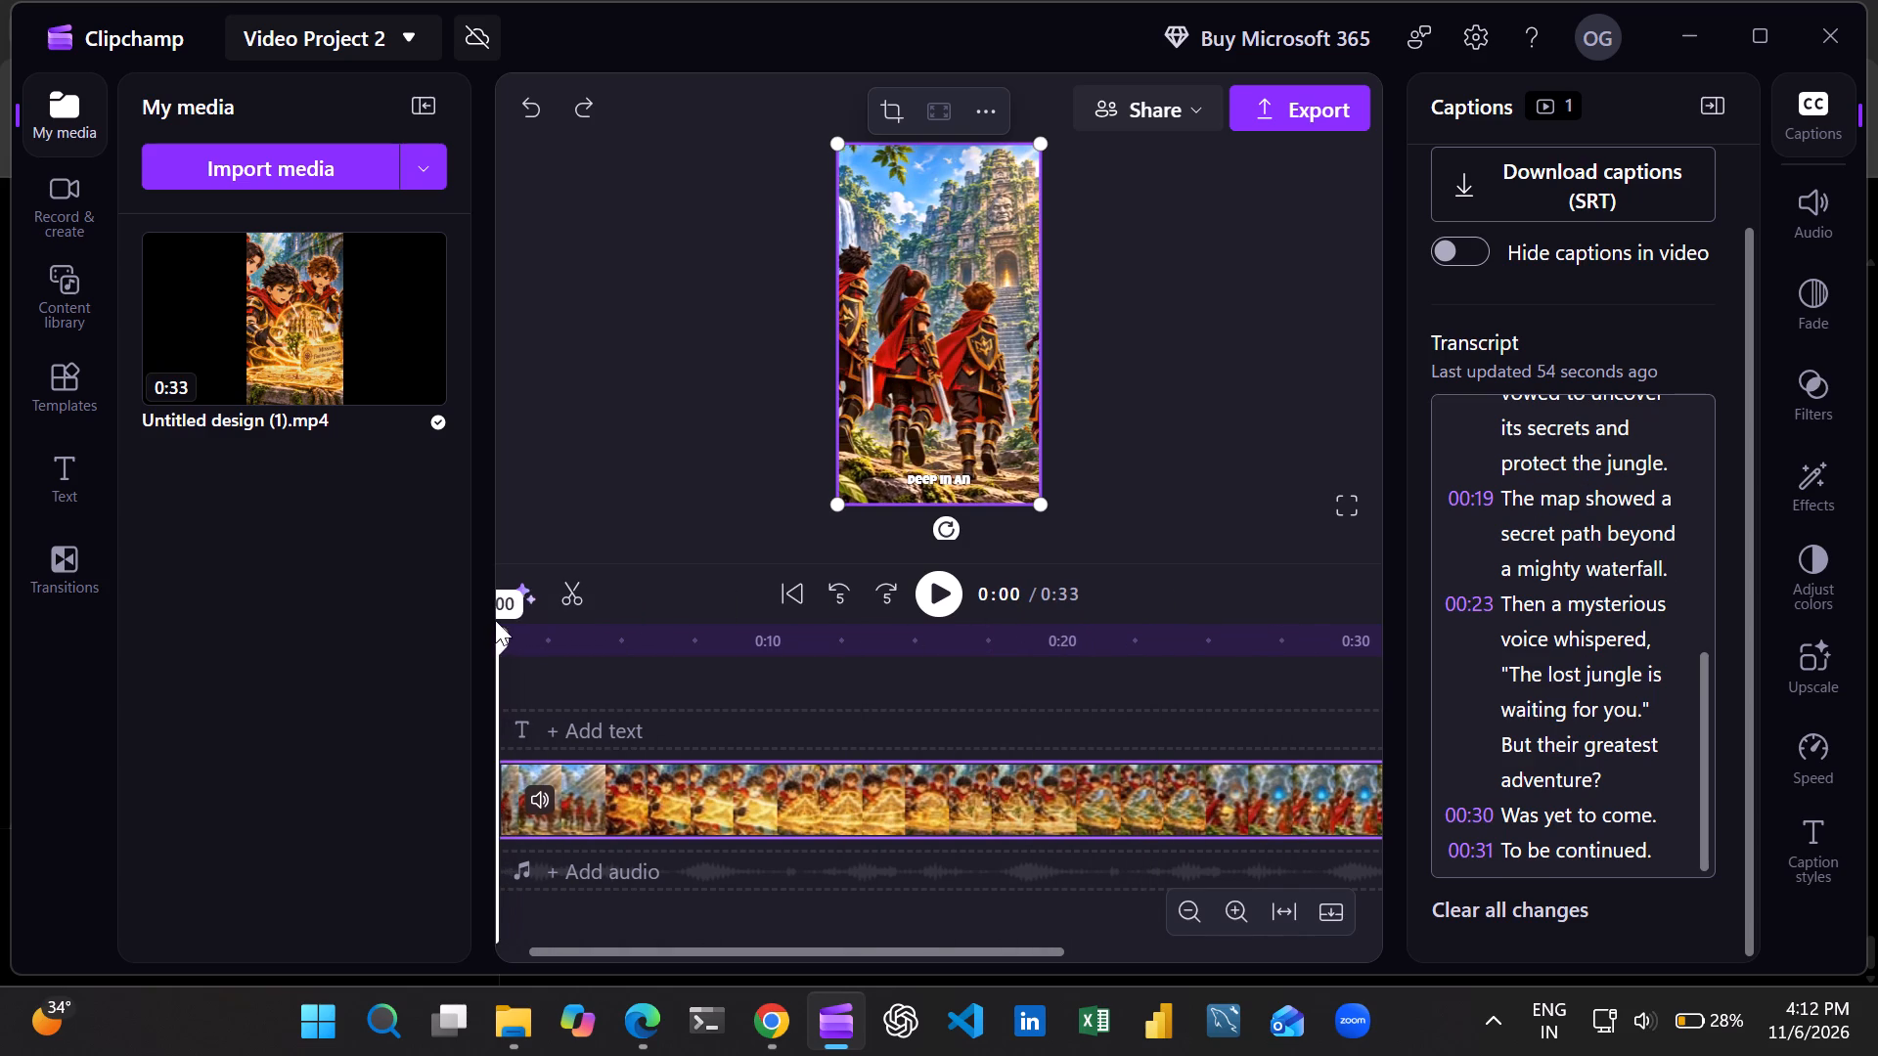
left_click(928, 588)
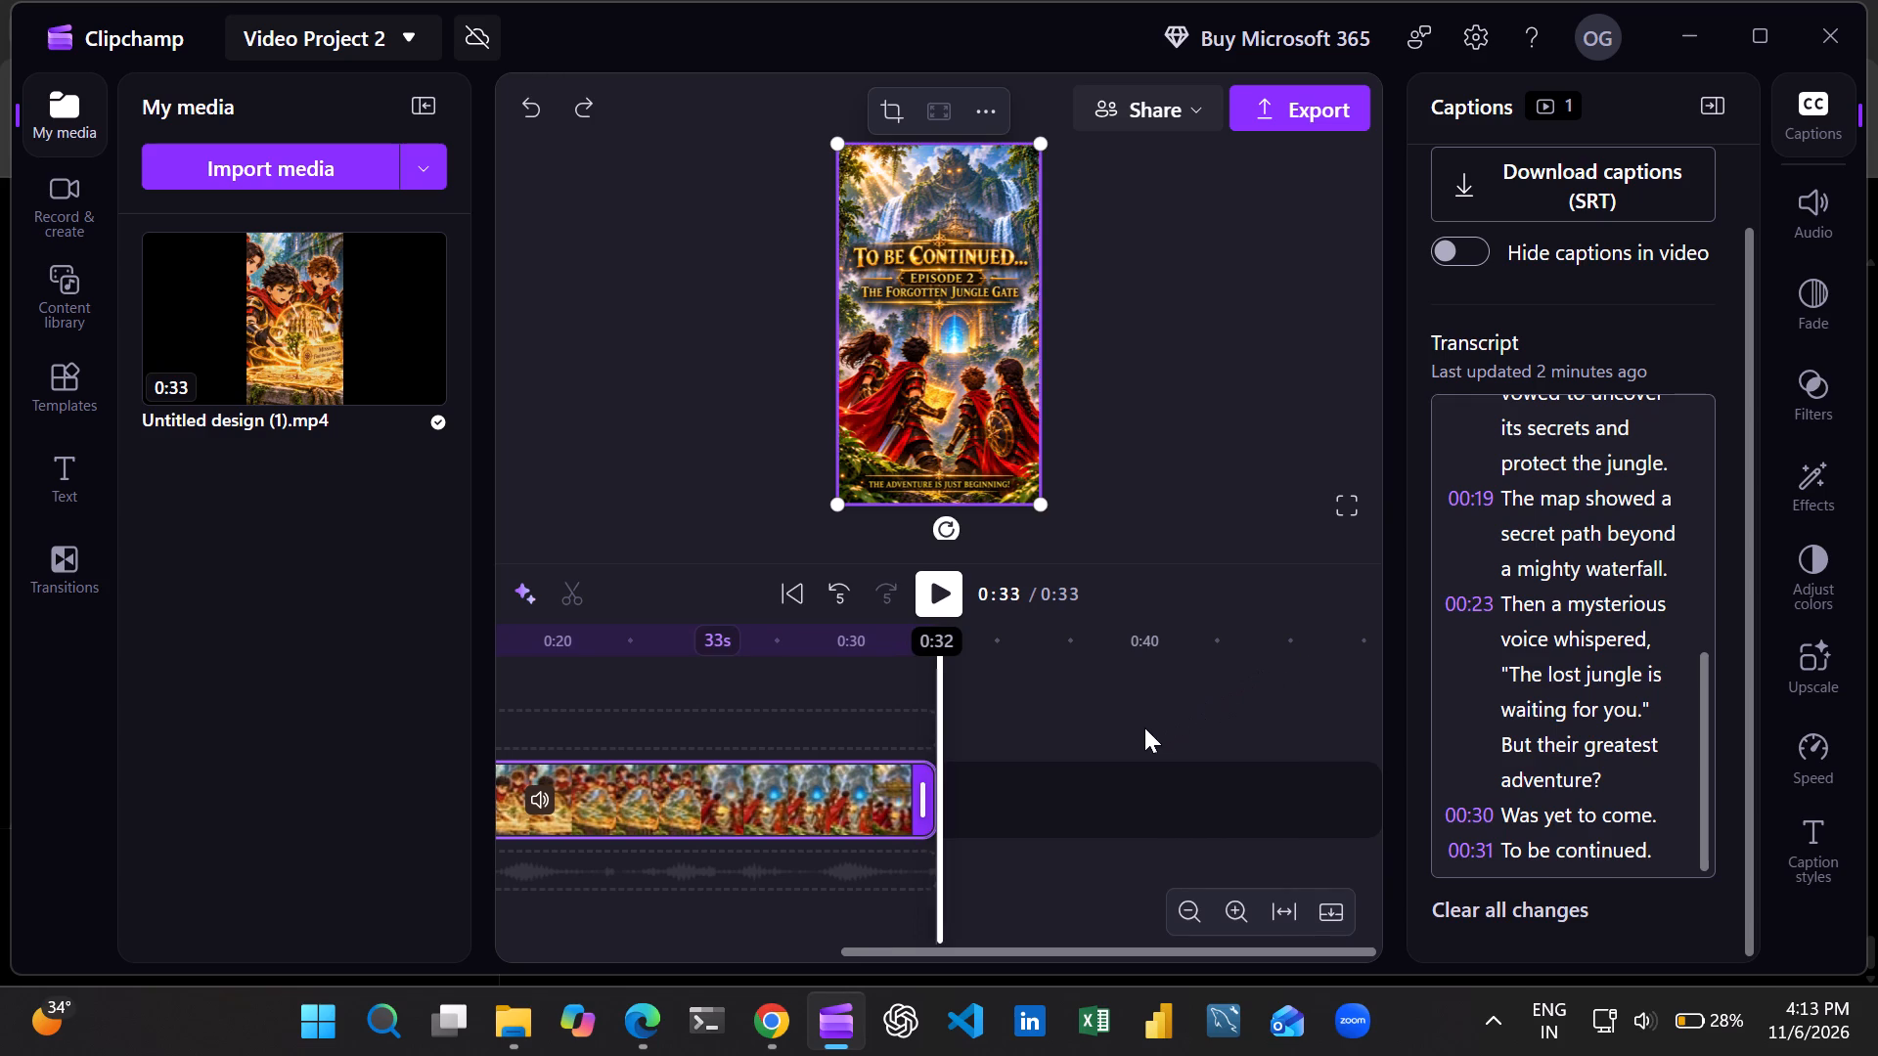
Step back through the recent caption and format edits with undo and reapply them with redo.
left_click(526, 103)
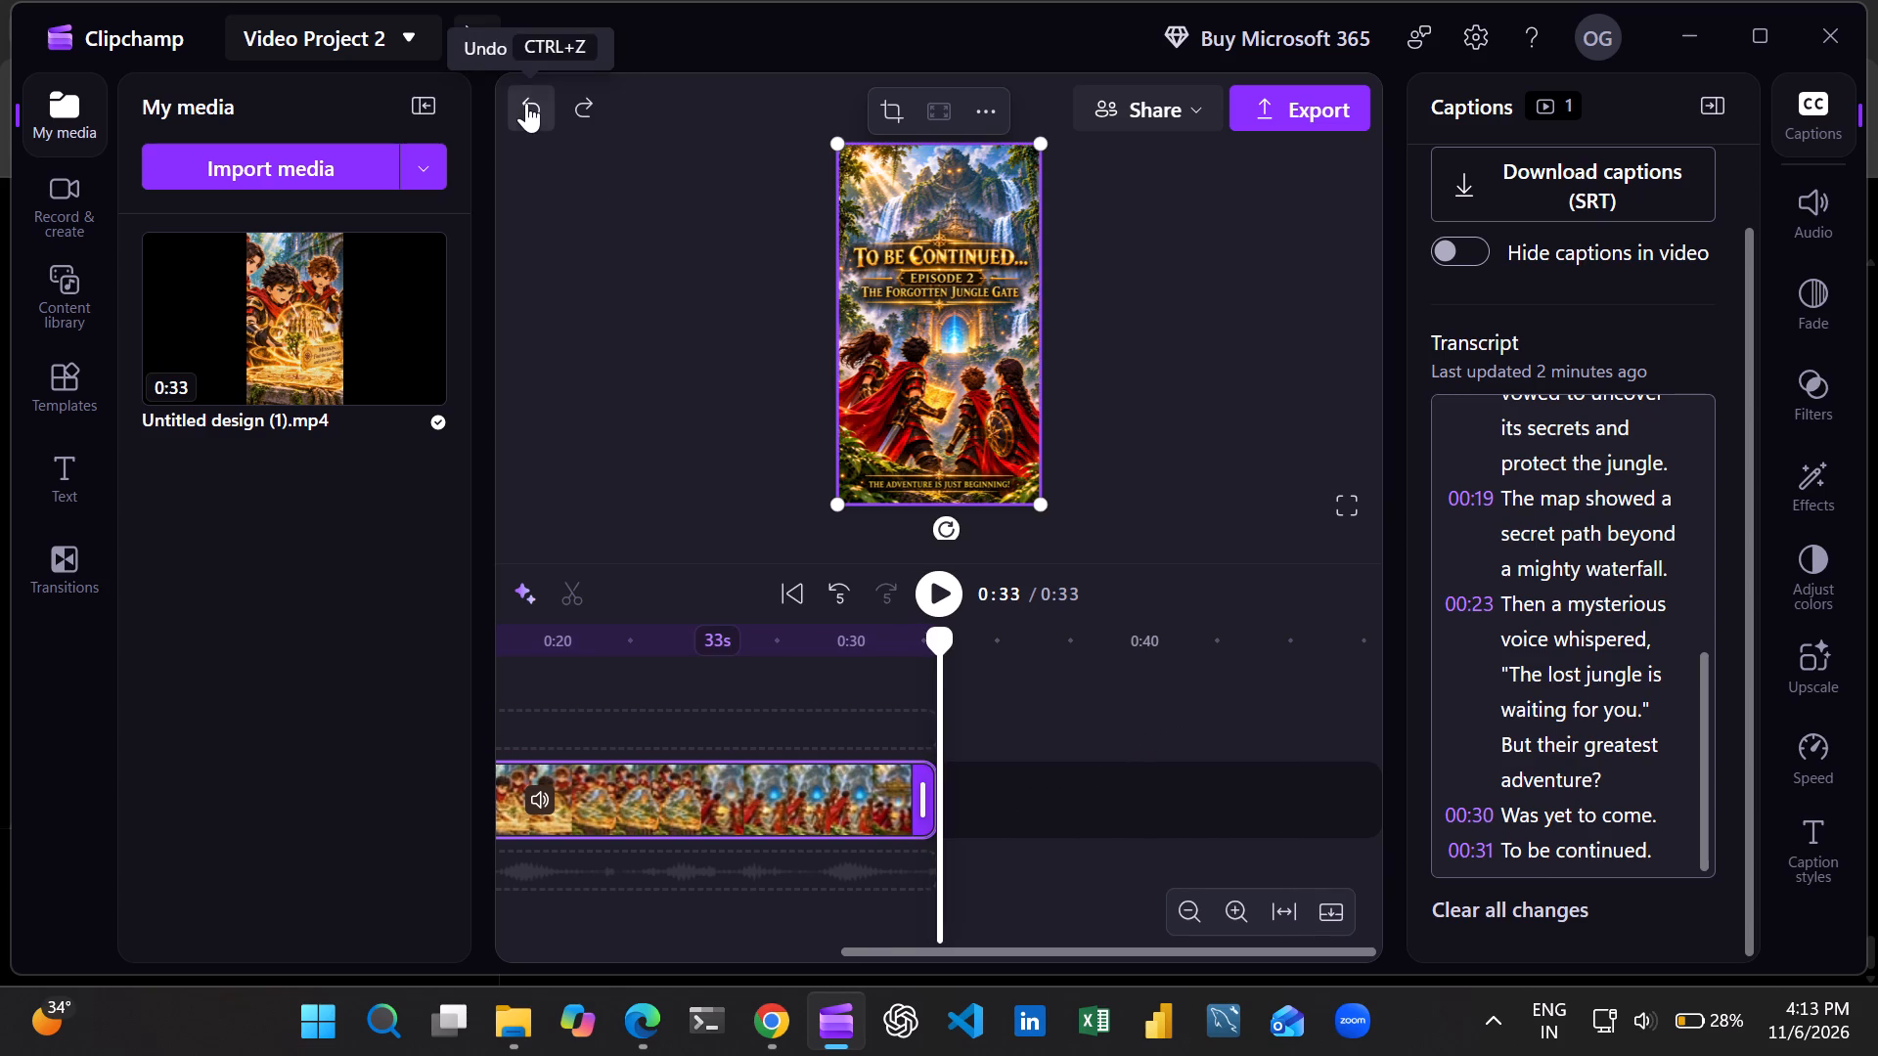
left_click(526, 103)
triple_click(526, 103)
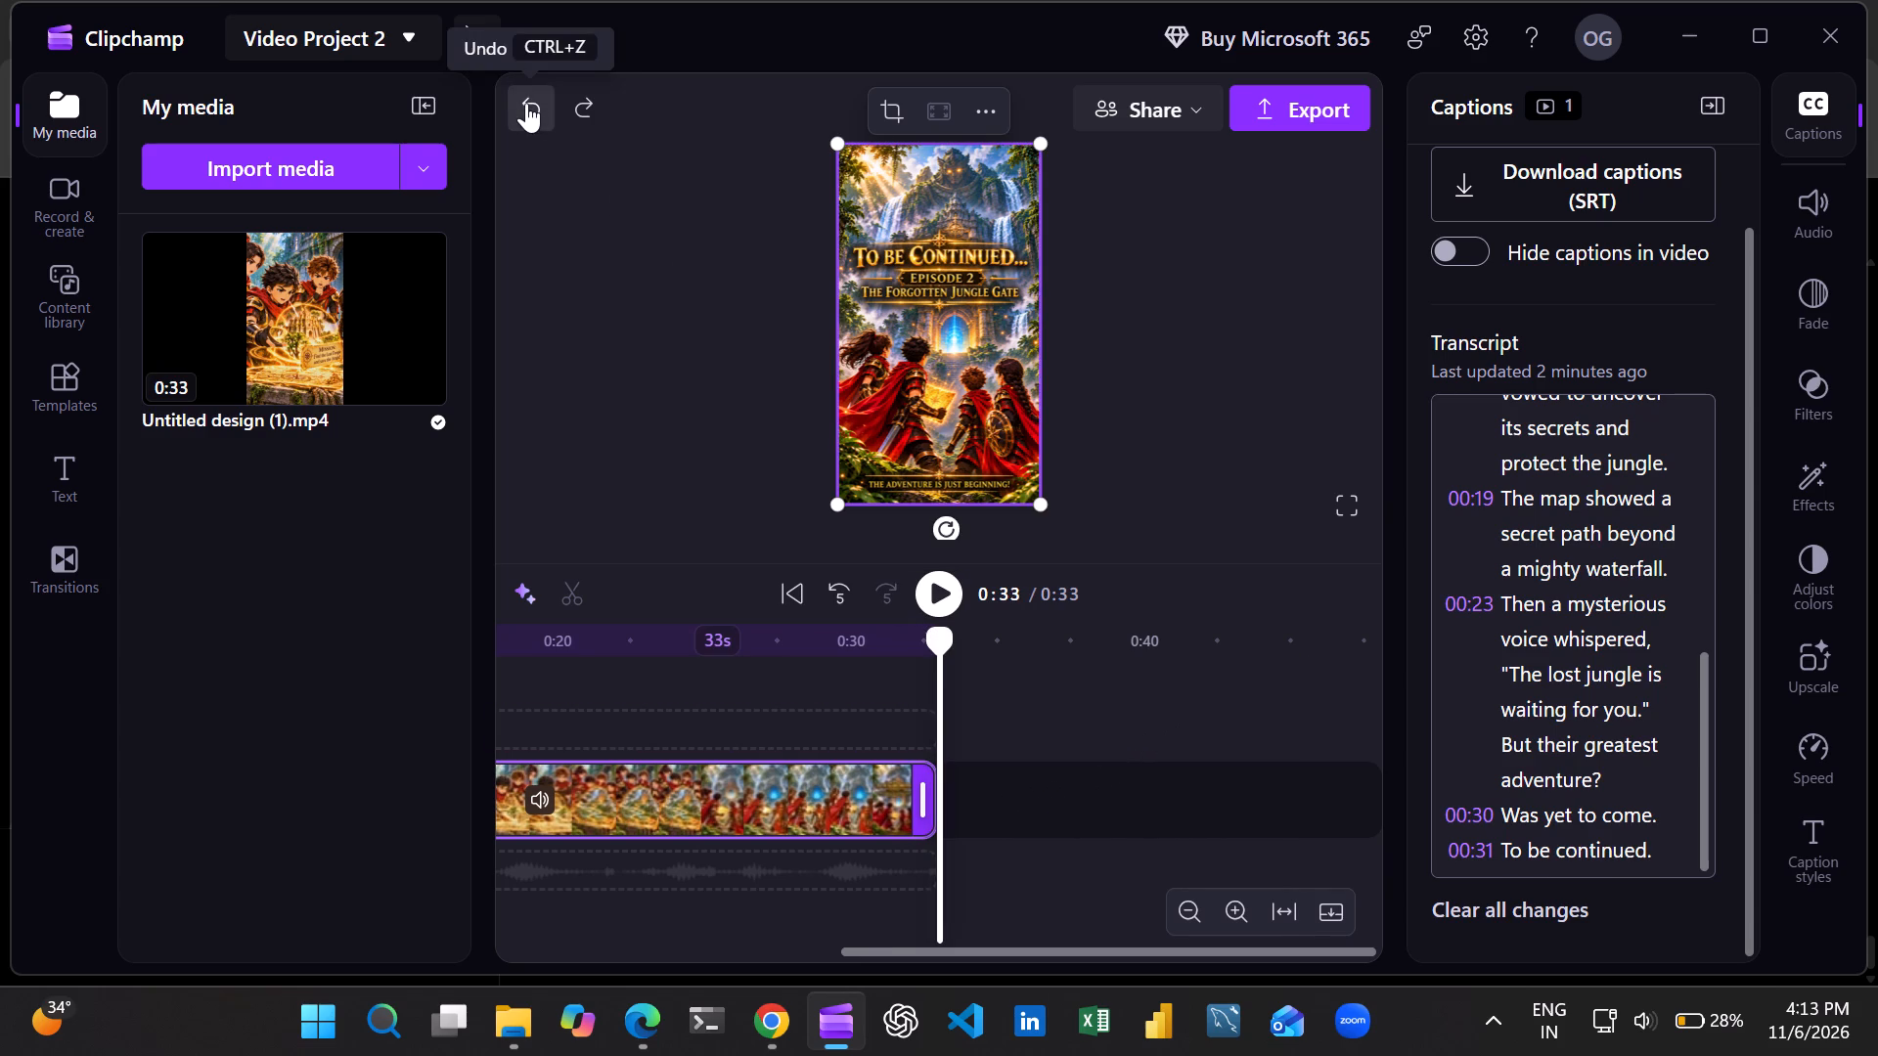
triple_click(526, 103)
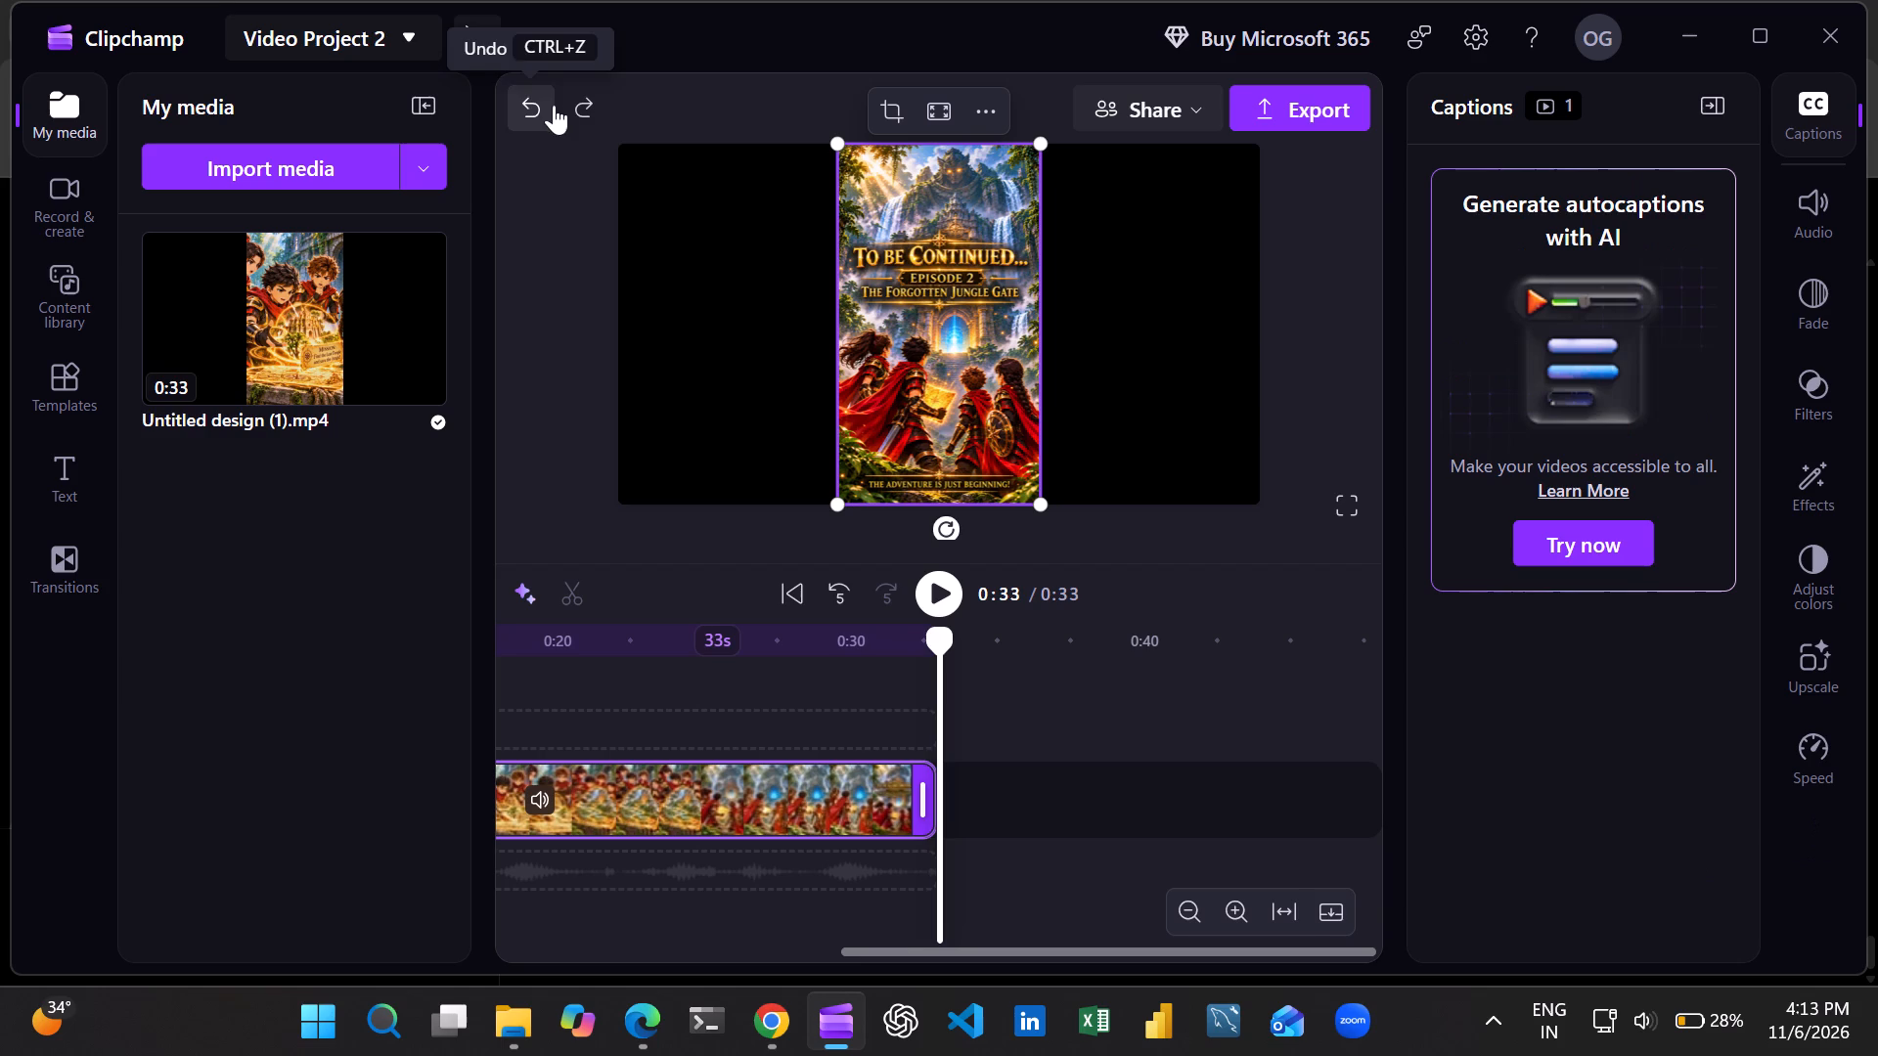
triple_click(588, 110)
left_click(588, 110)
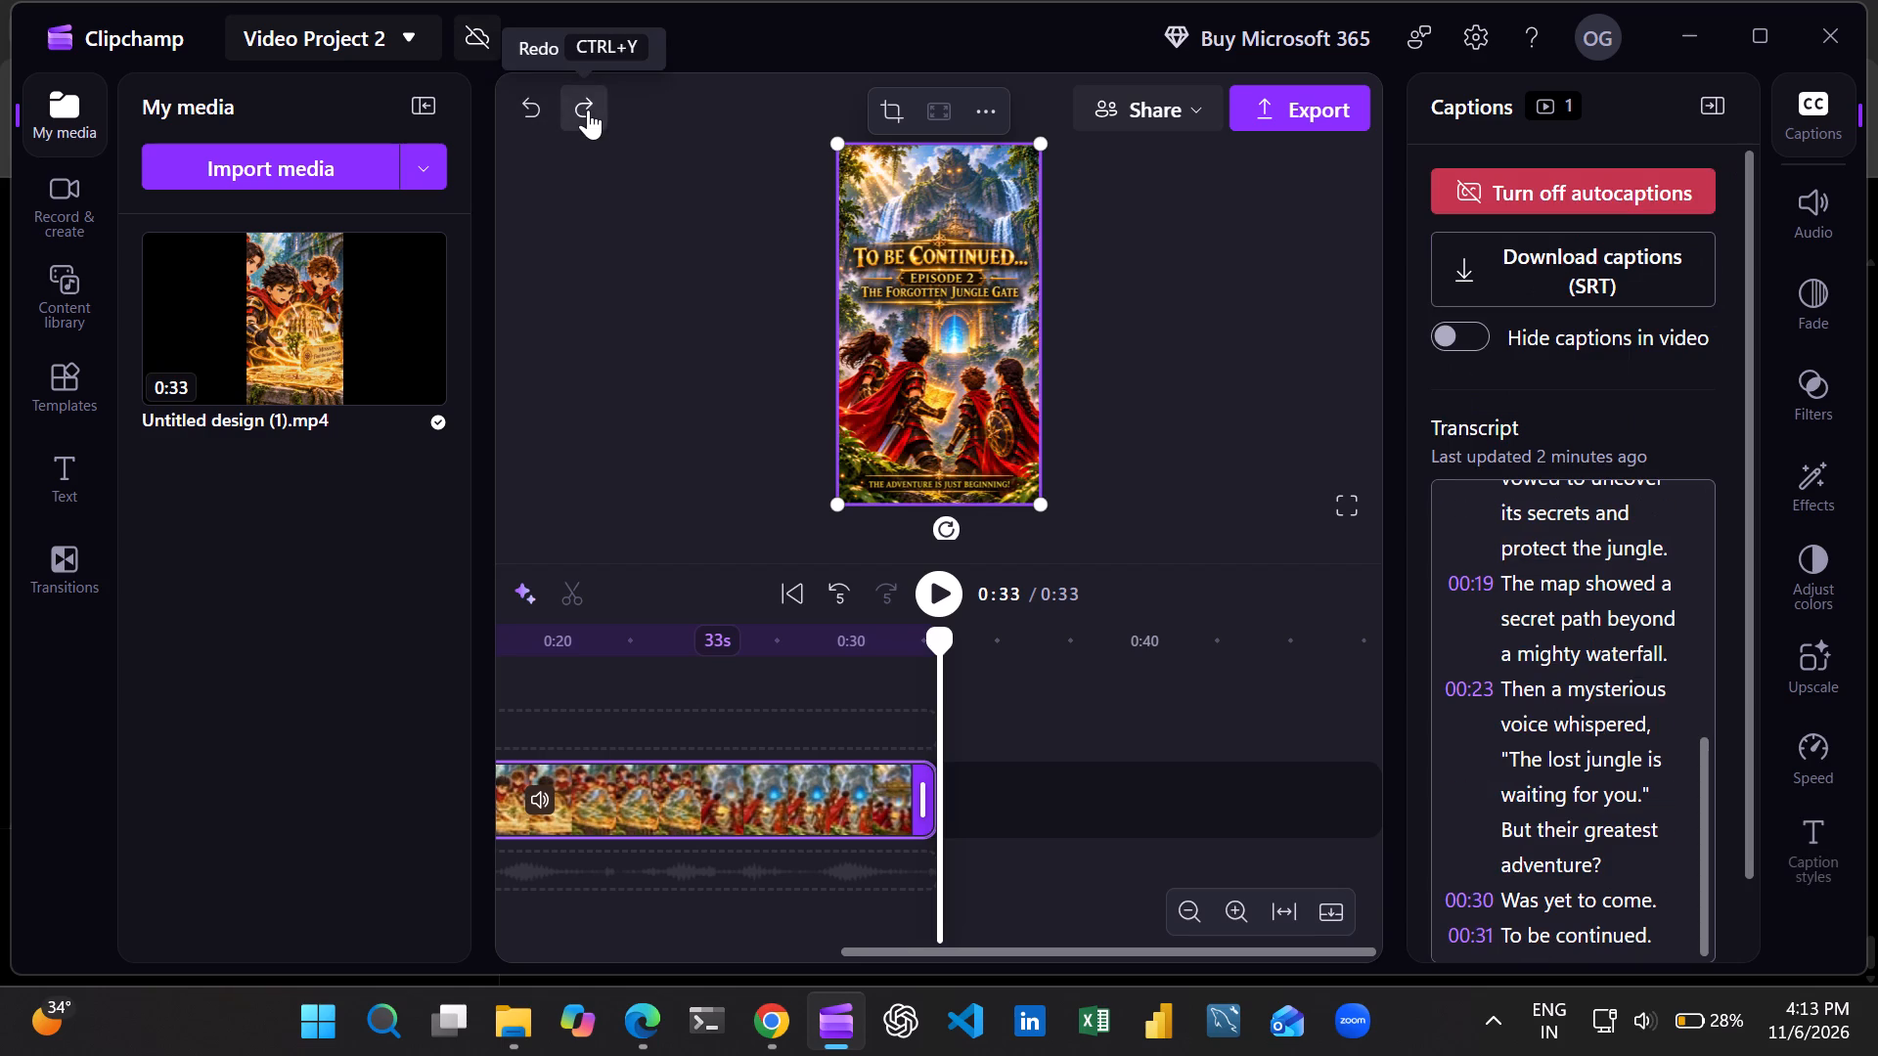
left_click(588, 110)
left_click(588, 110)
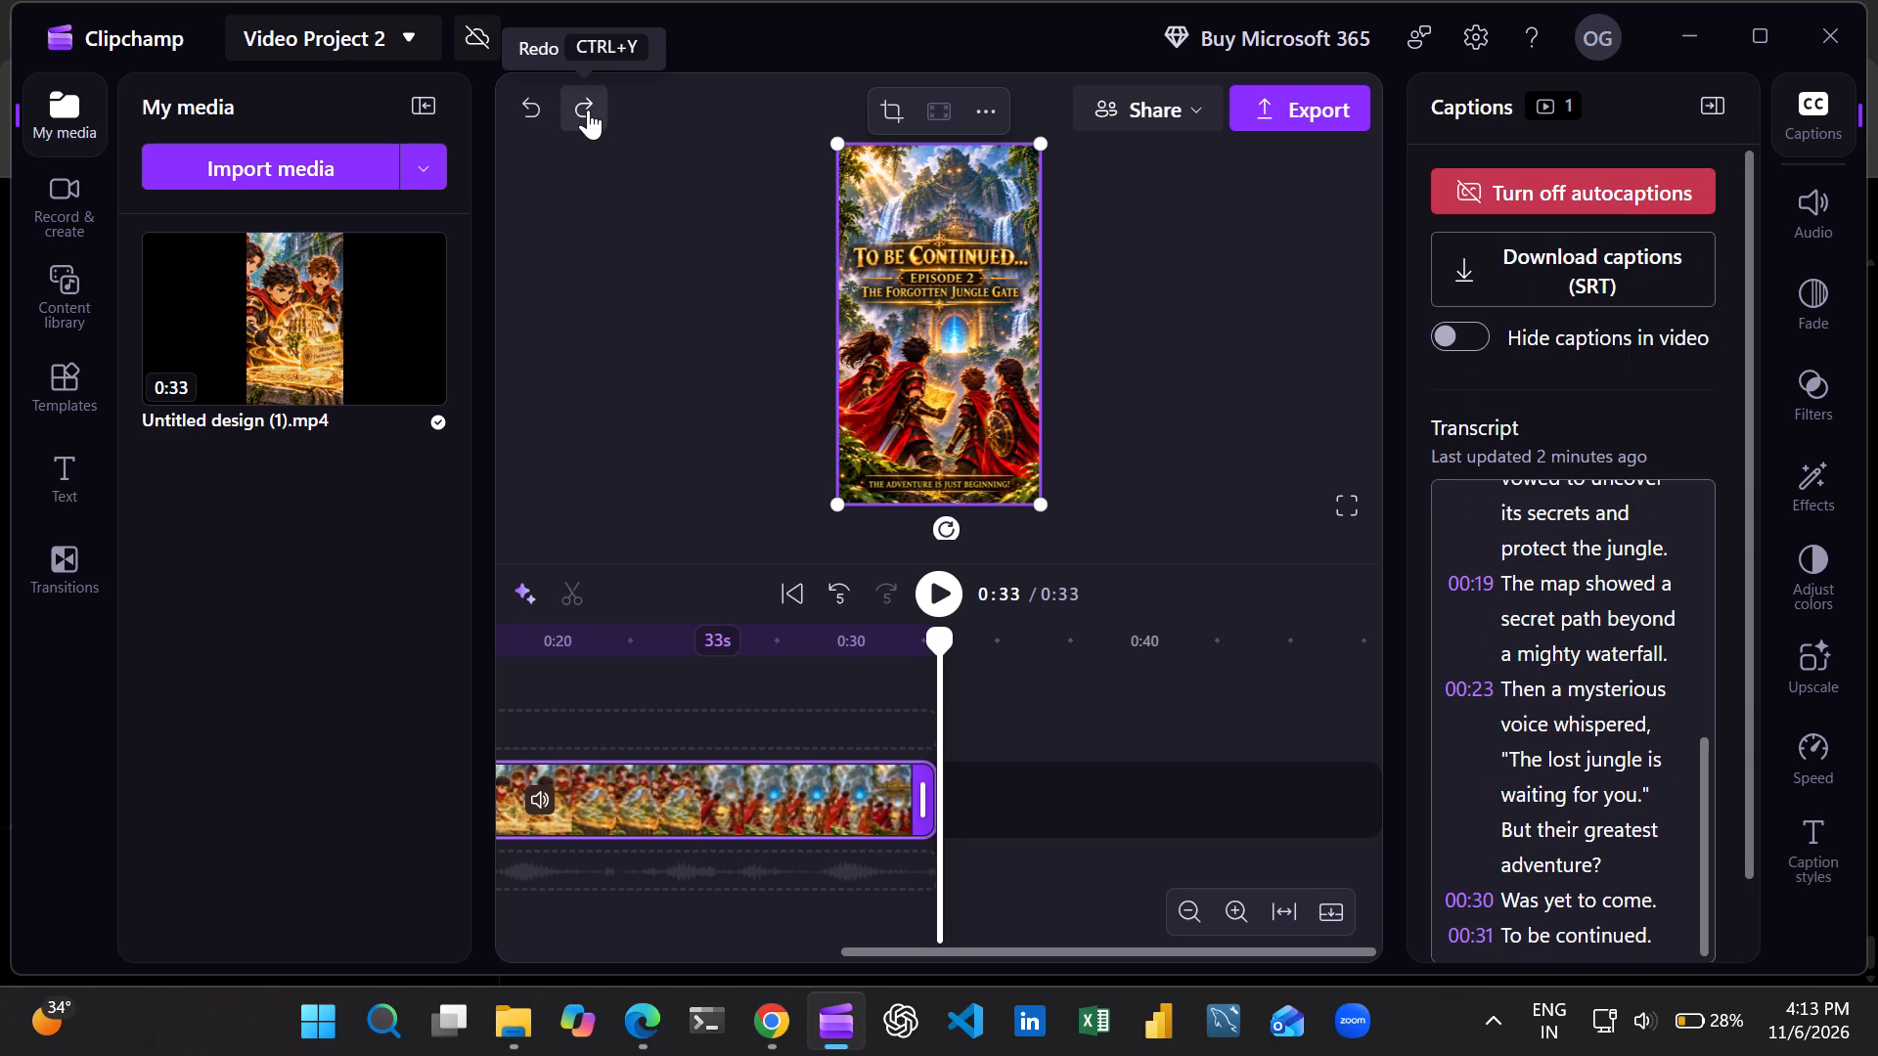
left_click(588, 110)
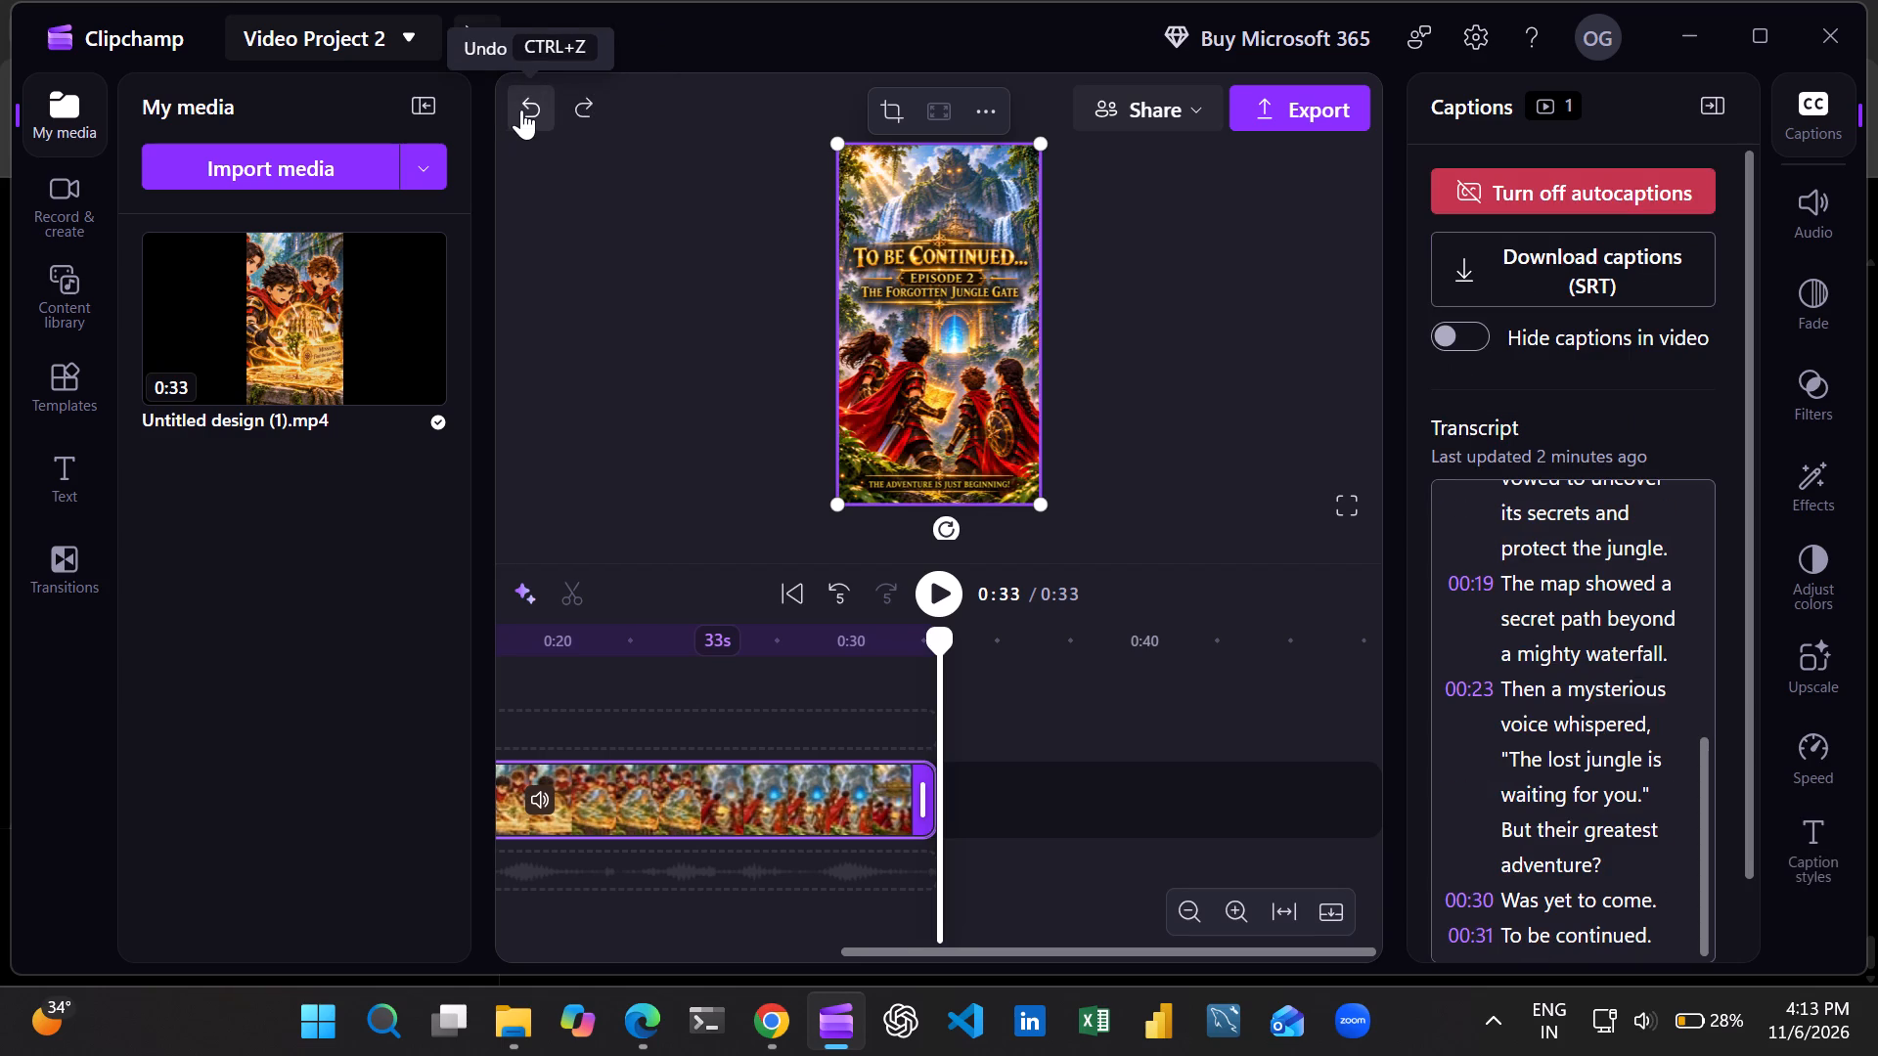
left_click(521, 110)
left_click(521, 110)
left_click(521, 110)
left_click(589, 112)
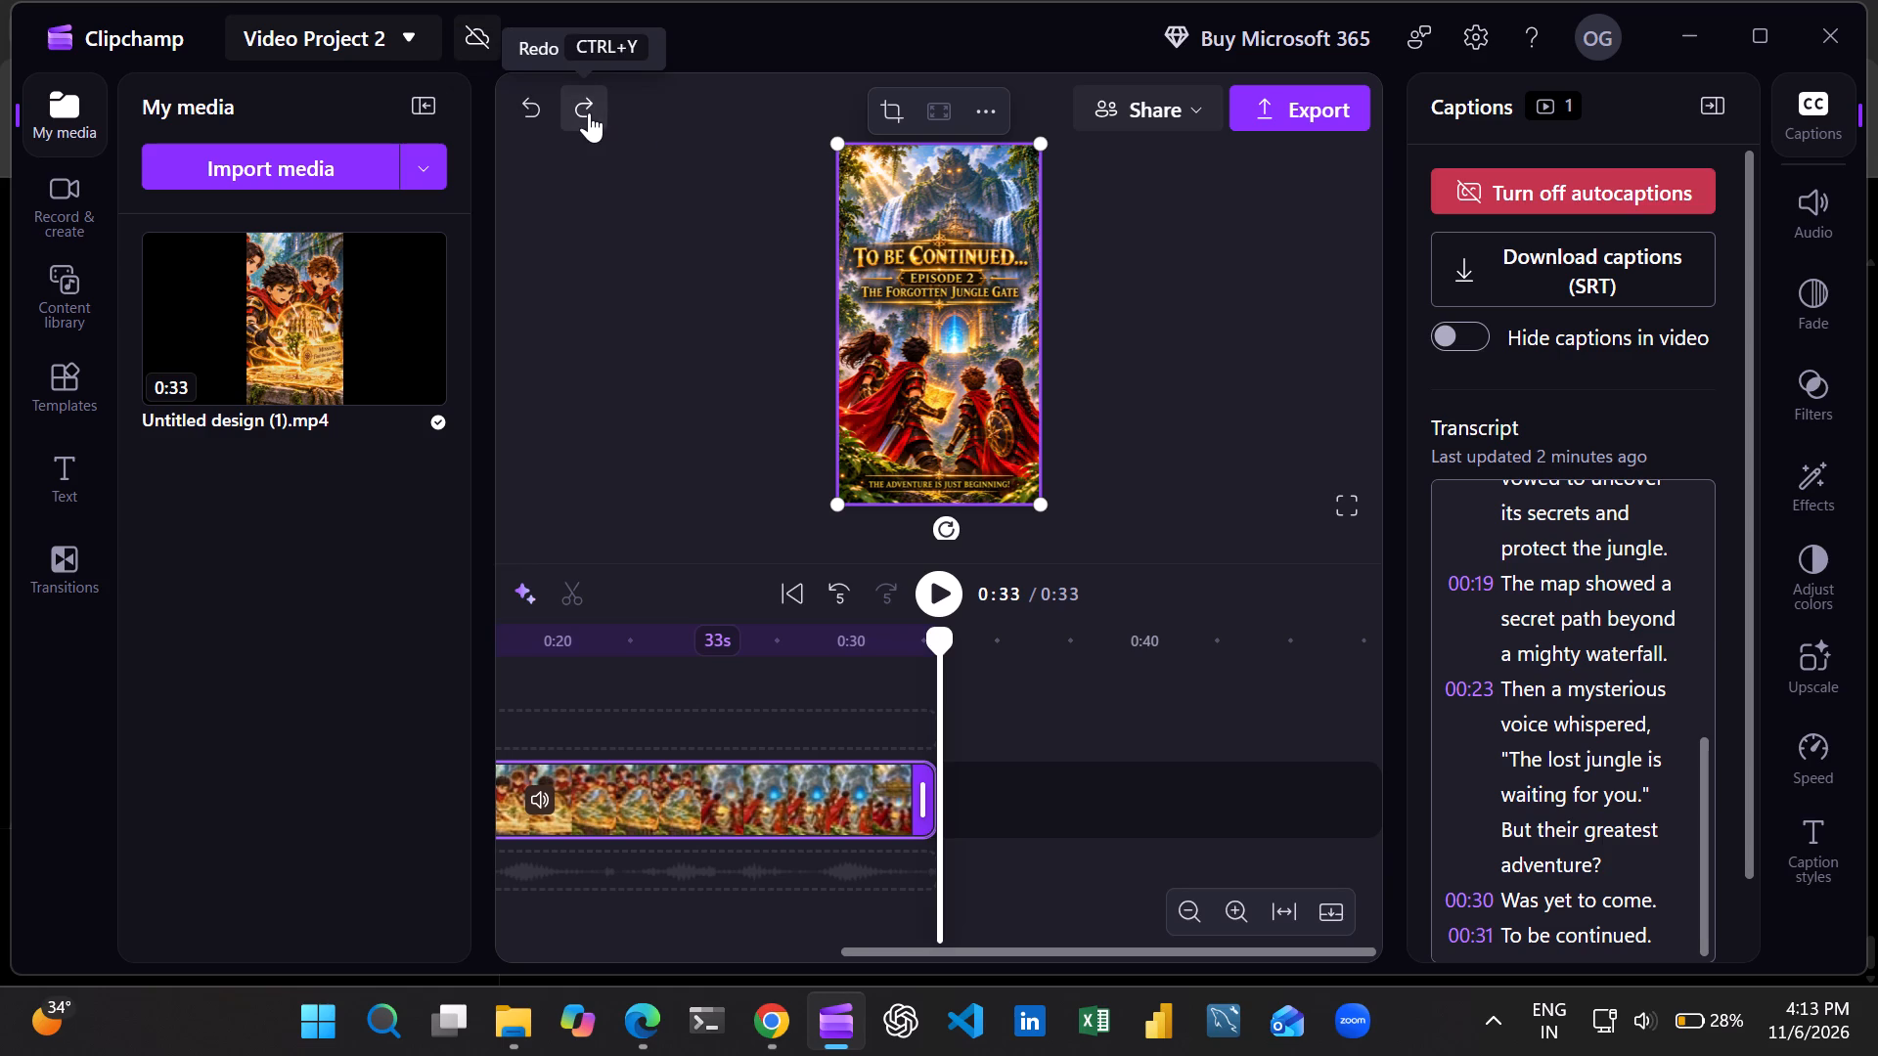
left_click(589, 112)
Play the ending of the video from about 0:30 and return the playhead to about 0:01.
scroll(1655, 555, "down", 7)
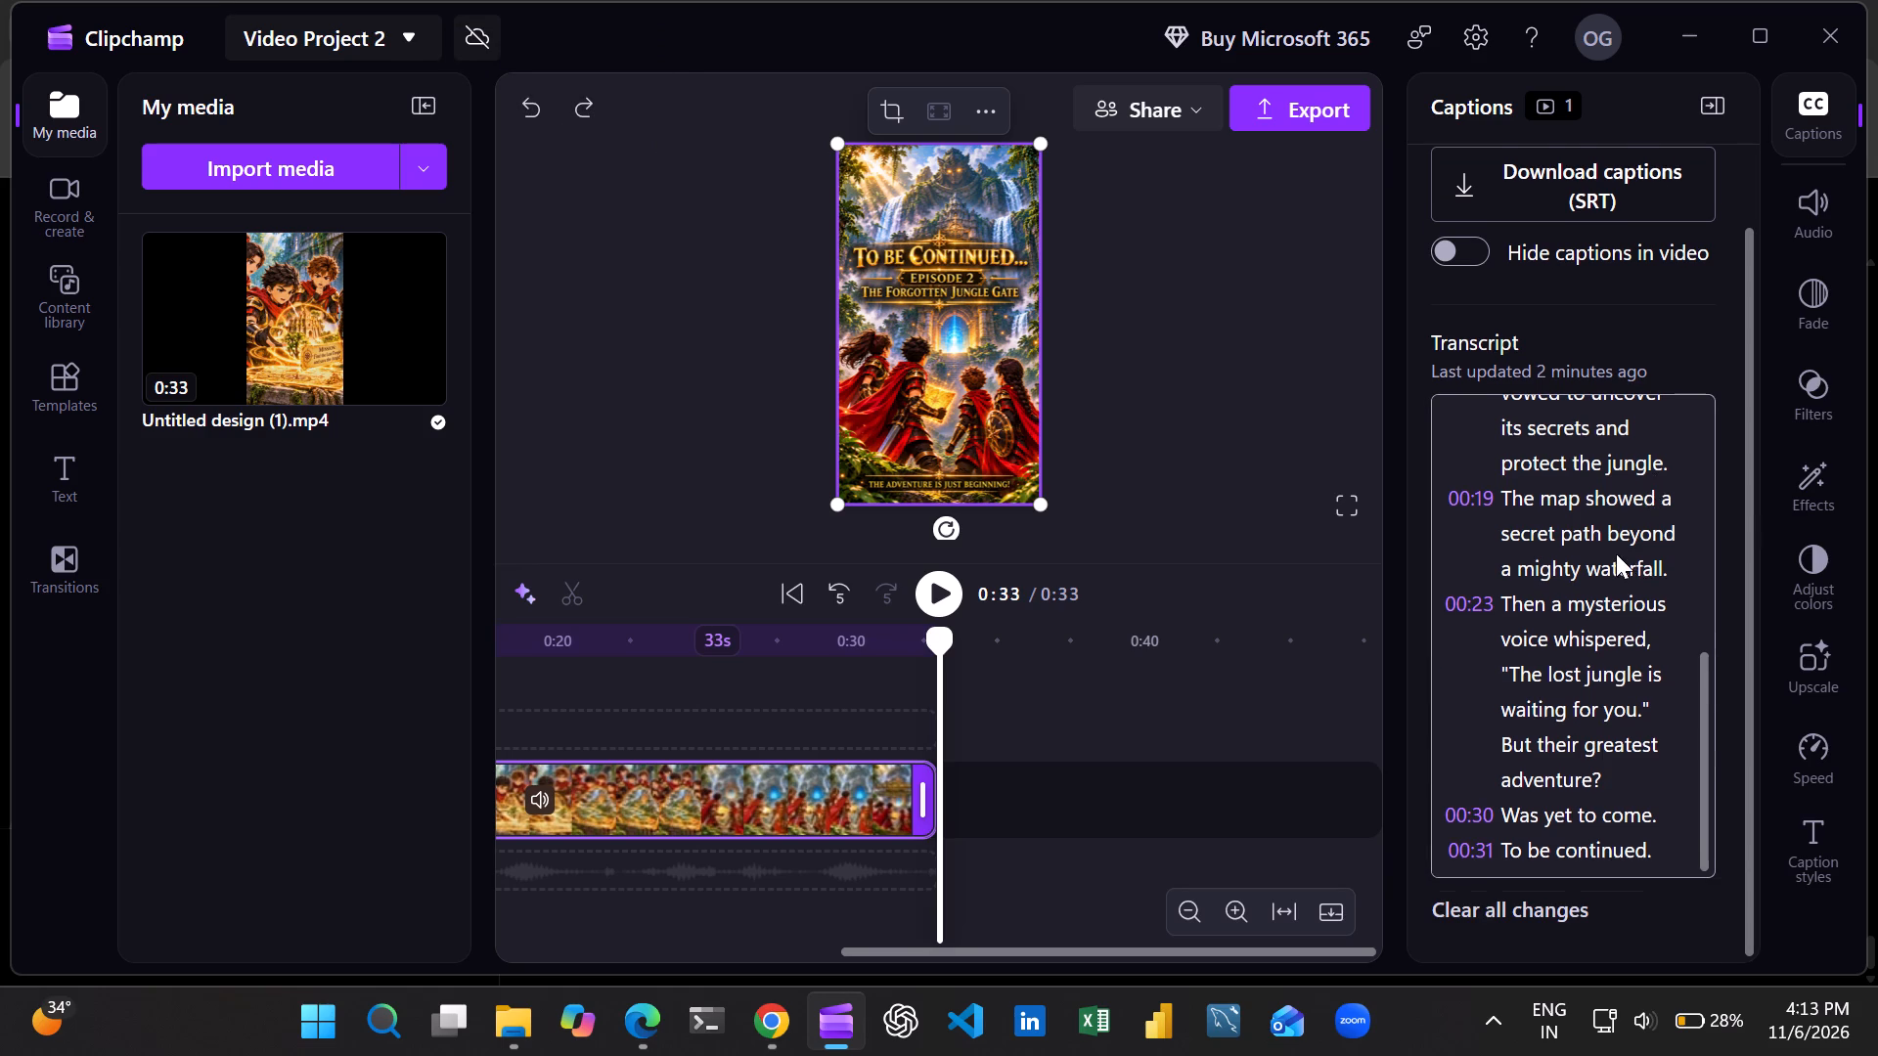
scroll(1616, 553, "up", 9)
left_click_drag(937, 642, 880, 643)
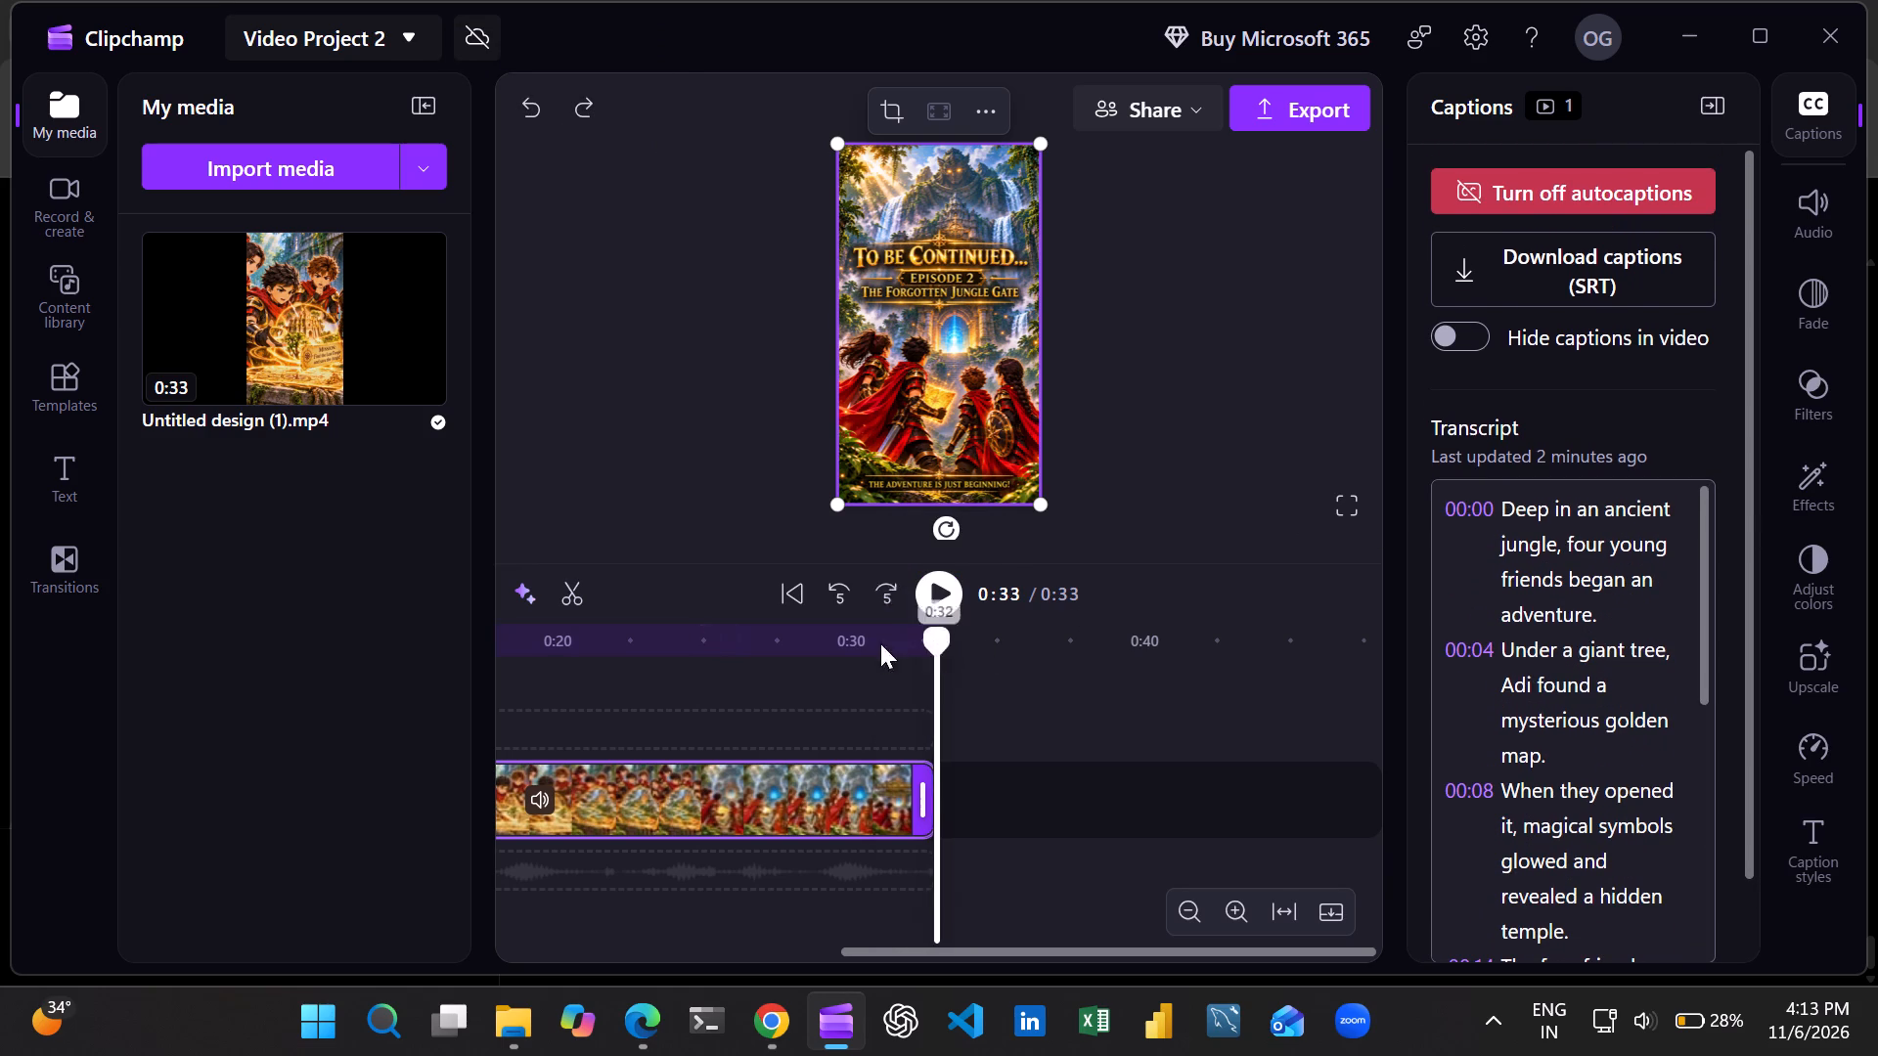
left_click_drag(880, 643, 845, 651)
left_click(939, 593)
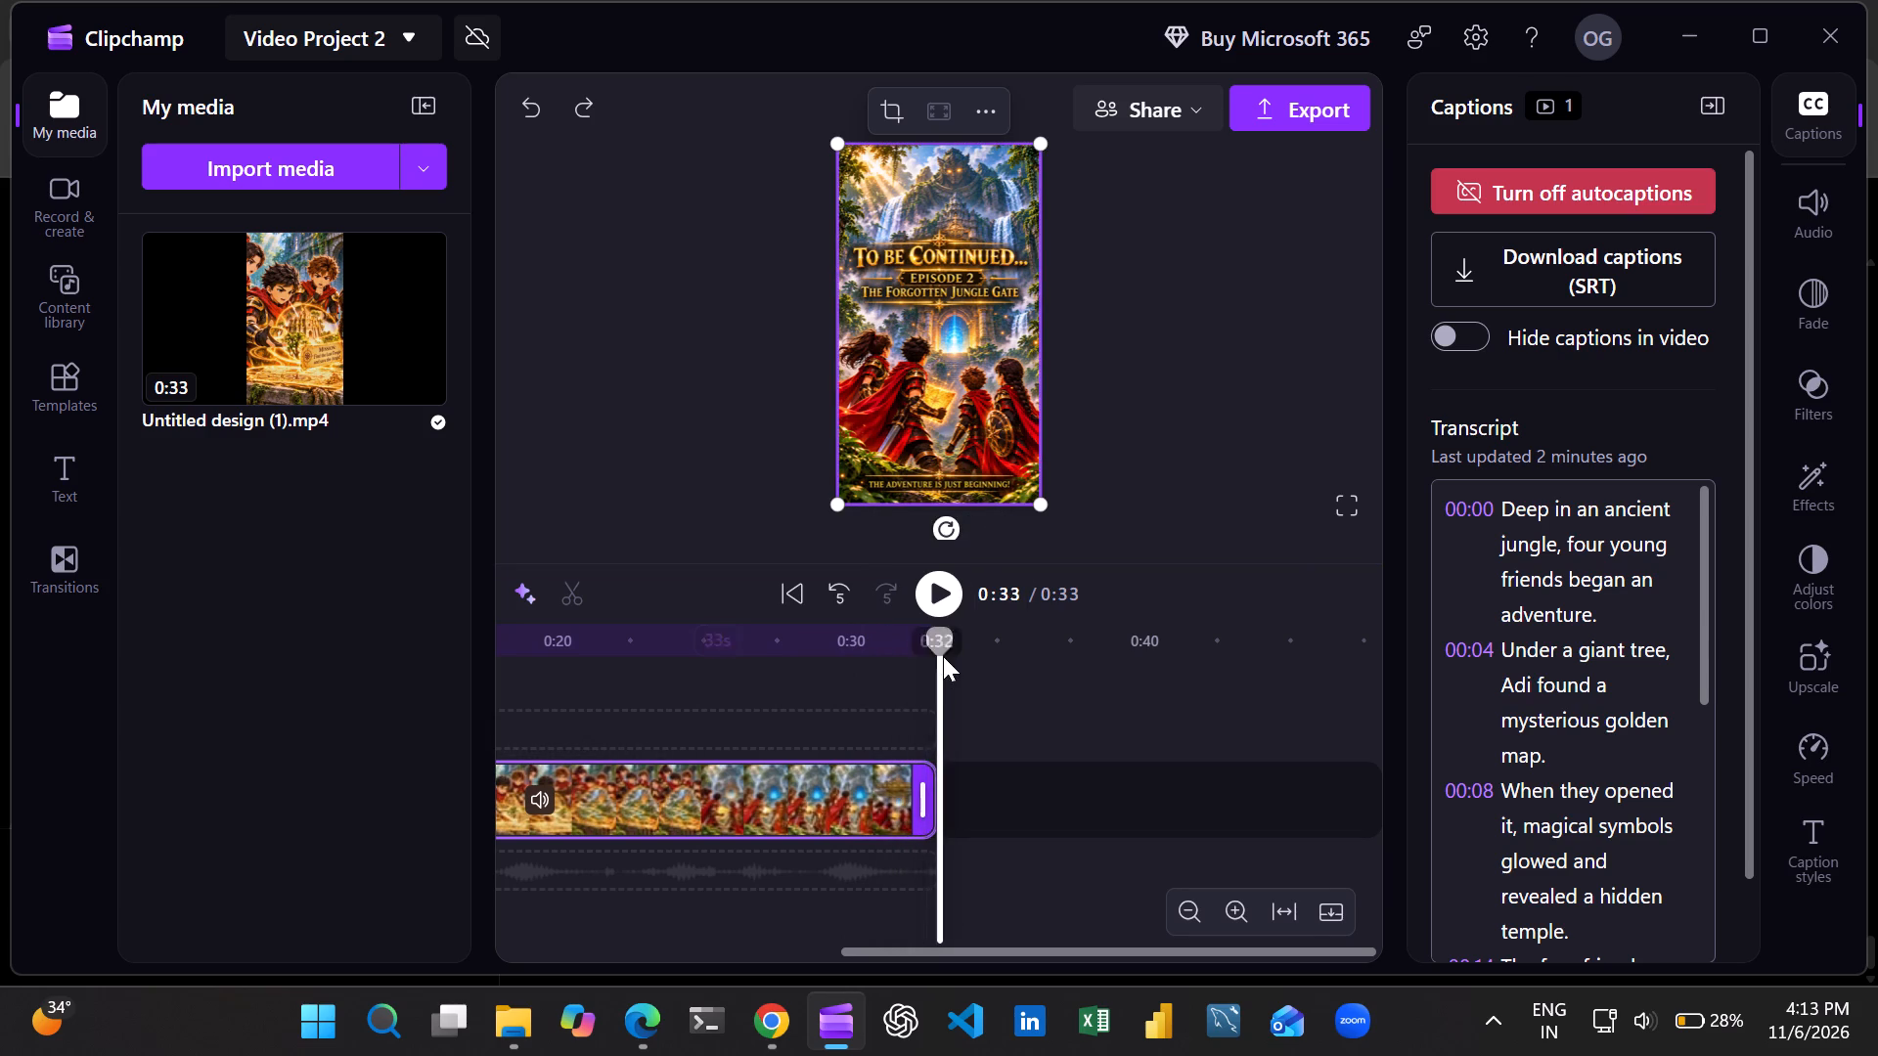
left_click_drag(942, 645, 200, 637)
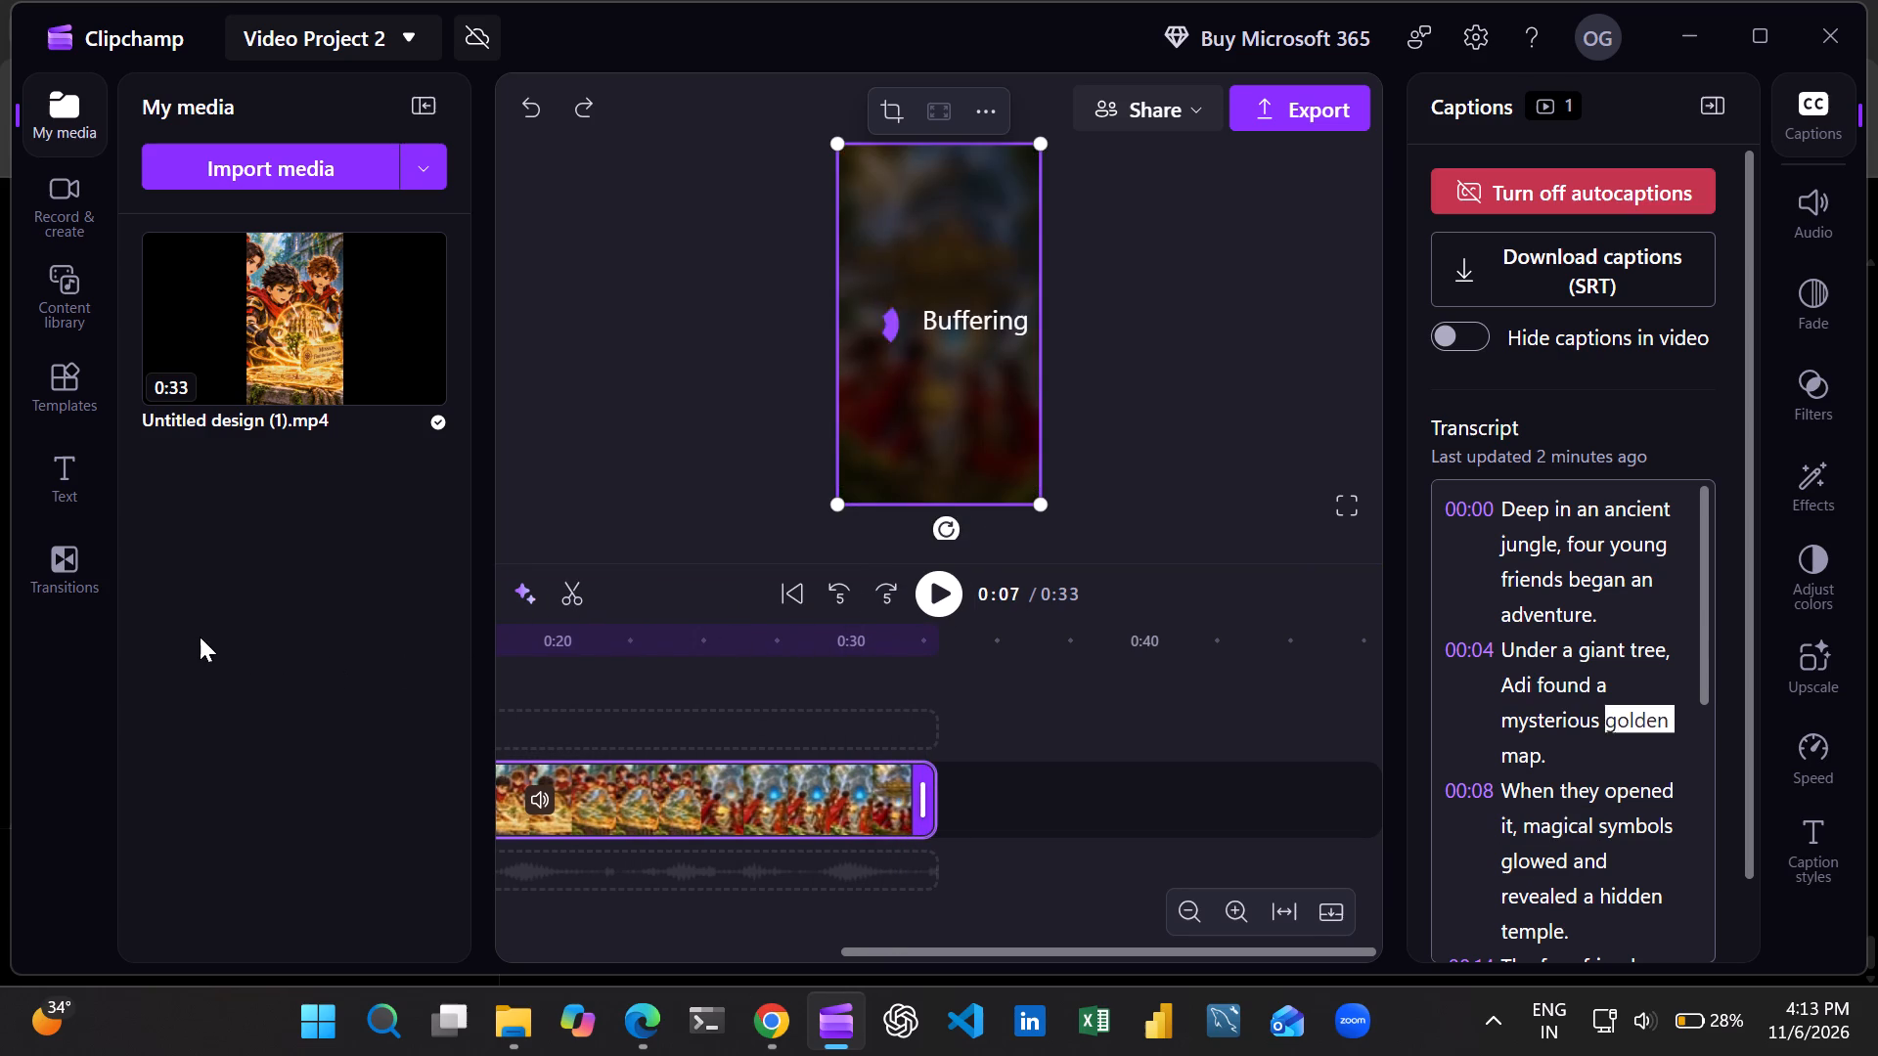
left_click_drag(200, 637, 0, 500)
scroll(759, 742, "up", 4)
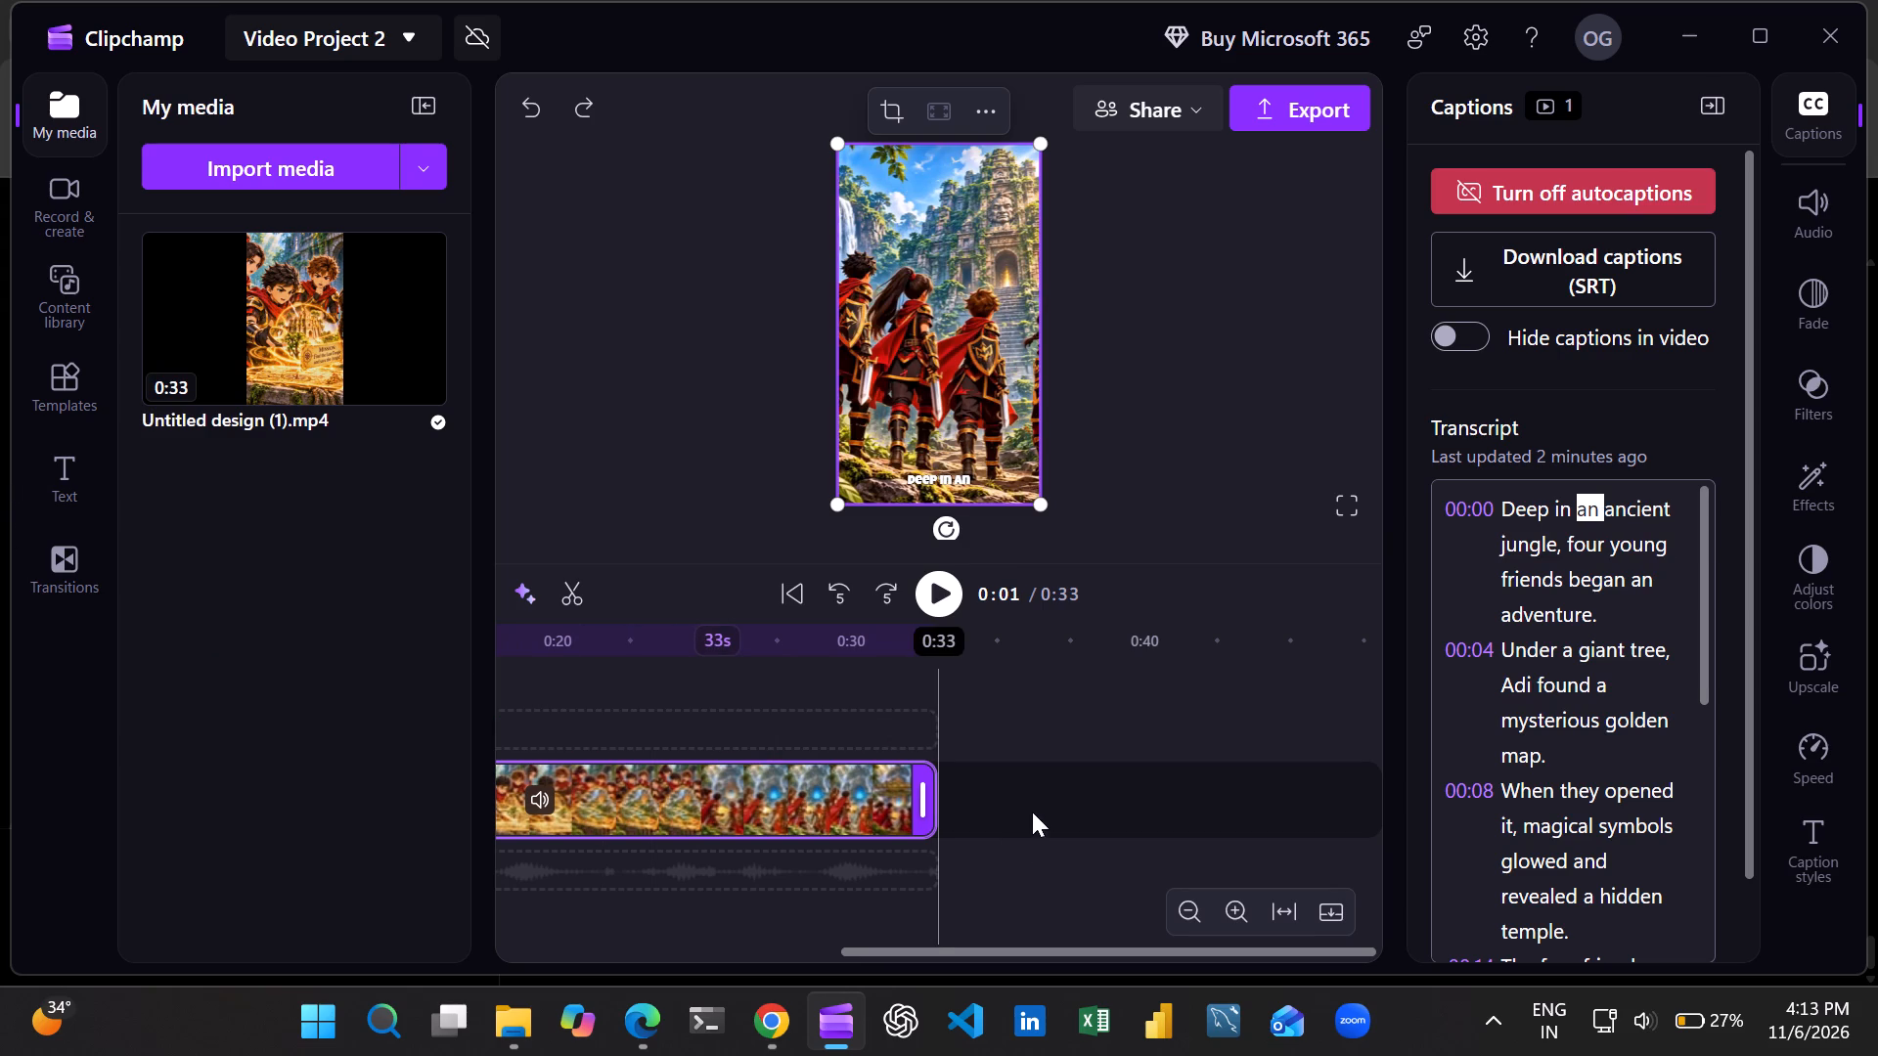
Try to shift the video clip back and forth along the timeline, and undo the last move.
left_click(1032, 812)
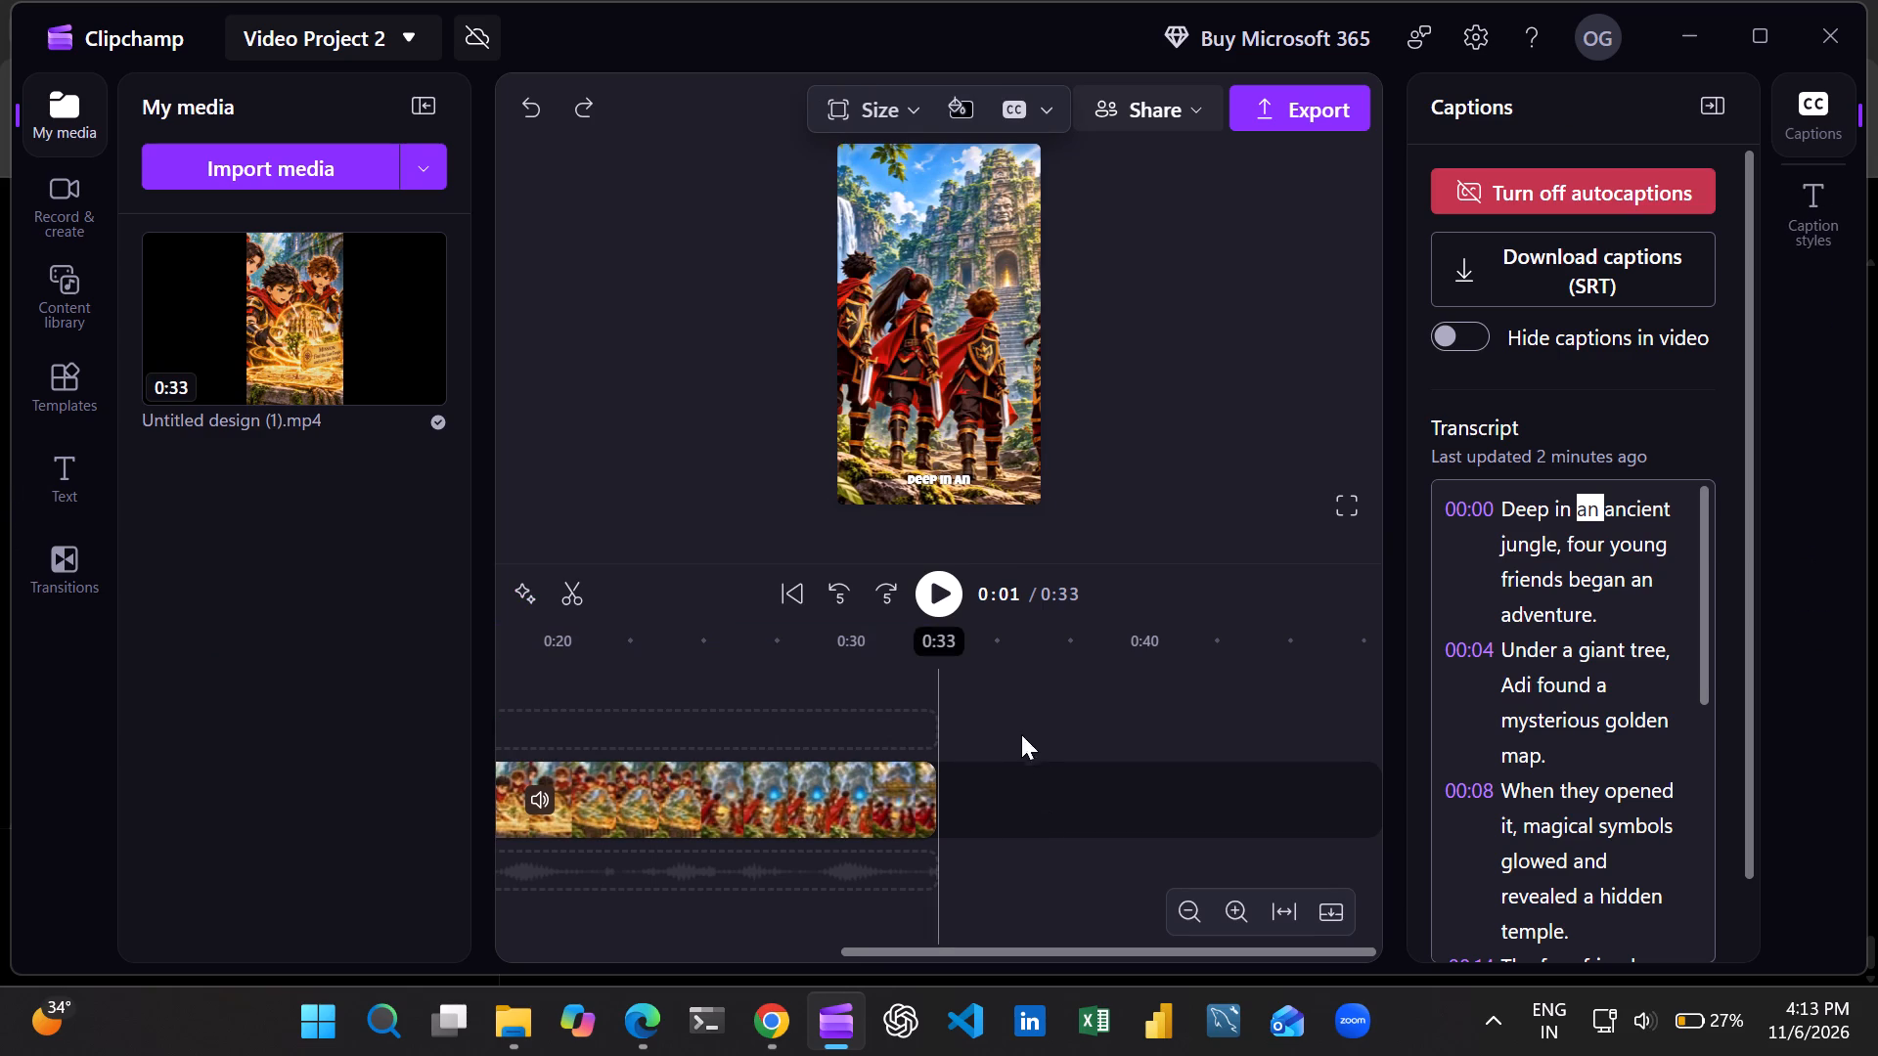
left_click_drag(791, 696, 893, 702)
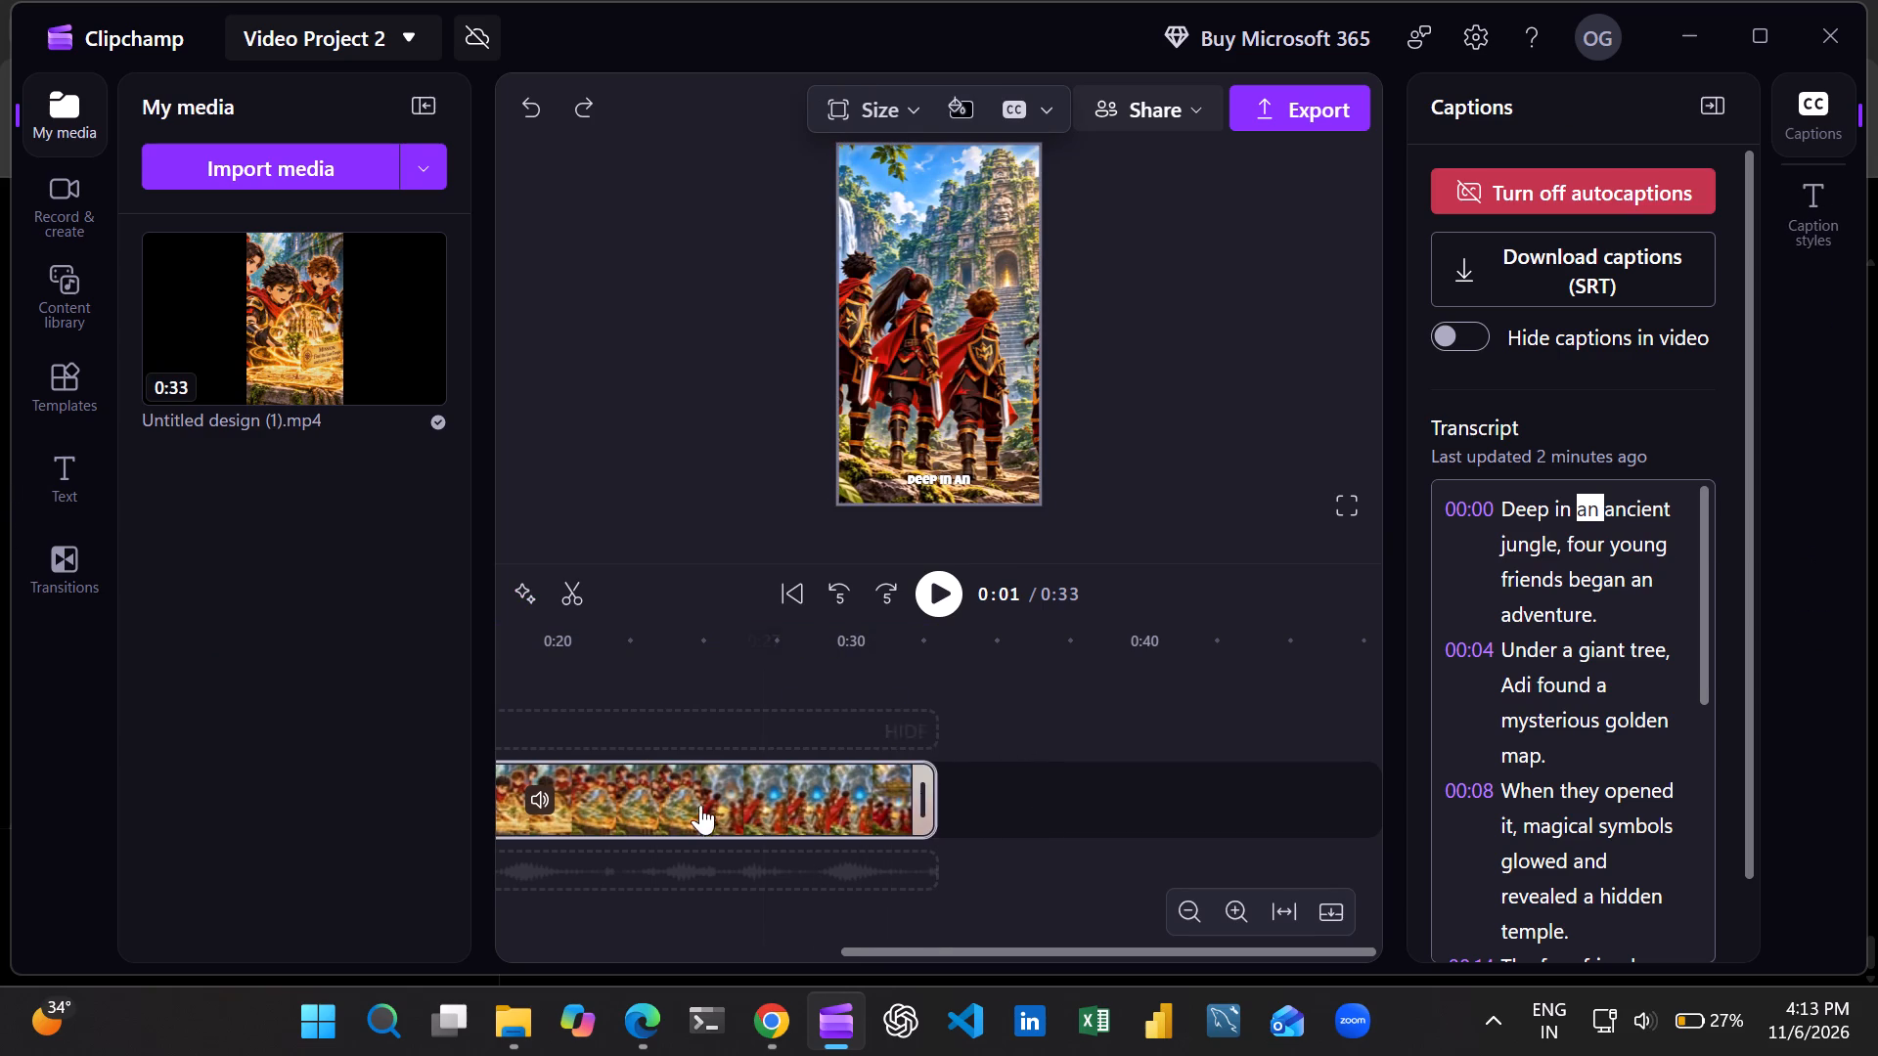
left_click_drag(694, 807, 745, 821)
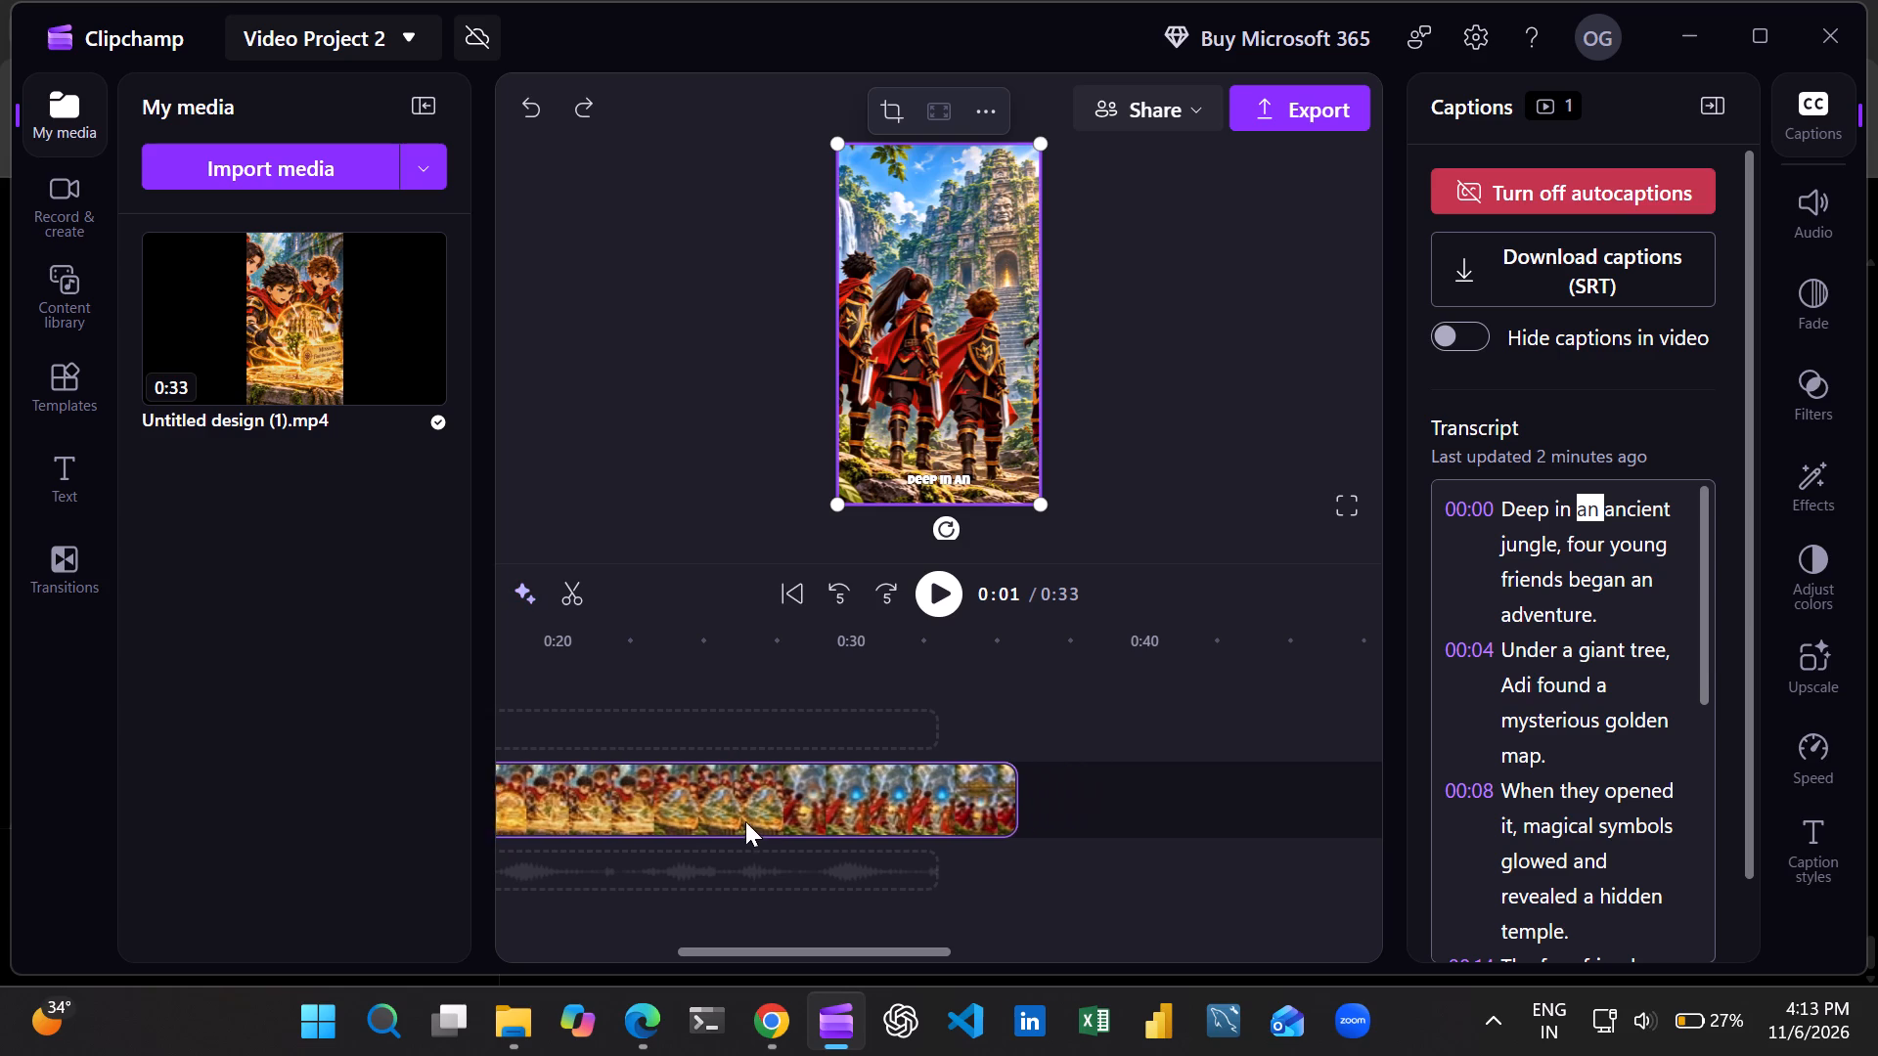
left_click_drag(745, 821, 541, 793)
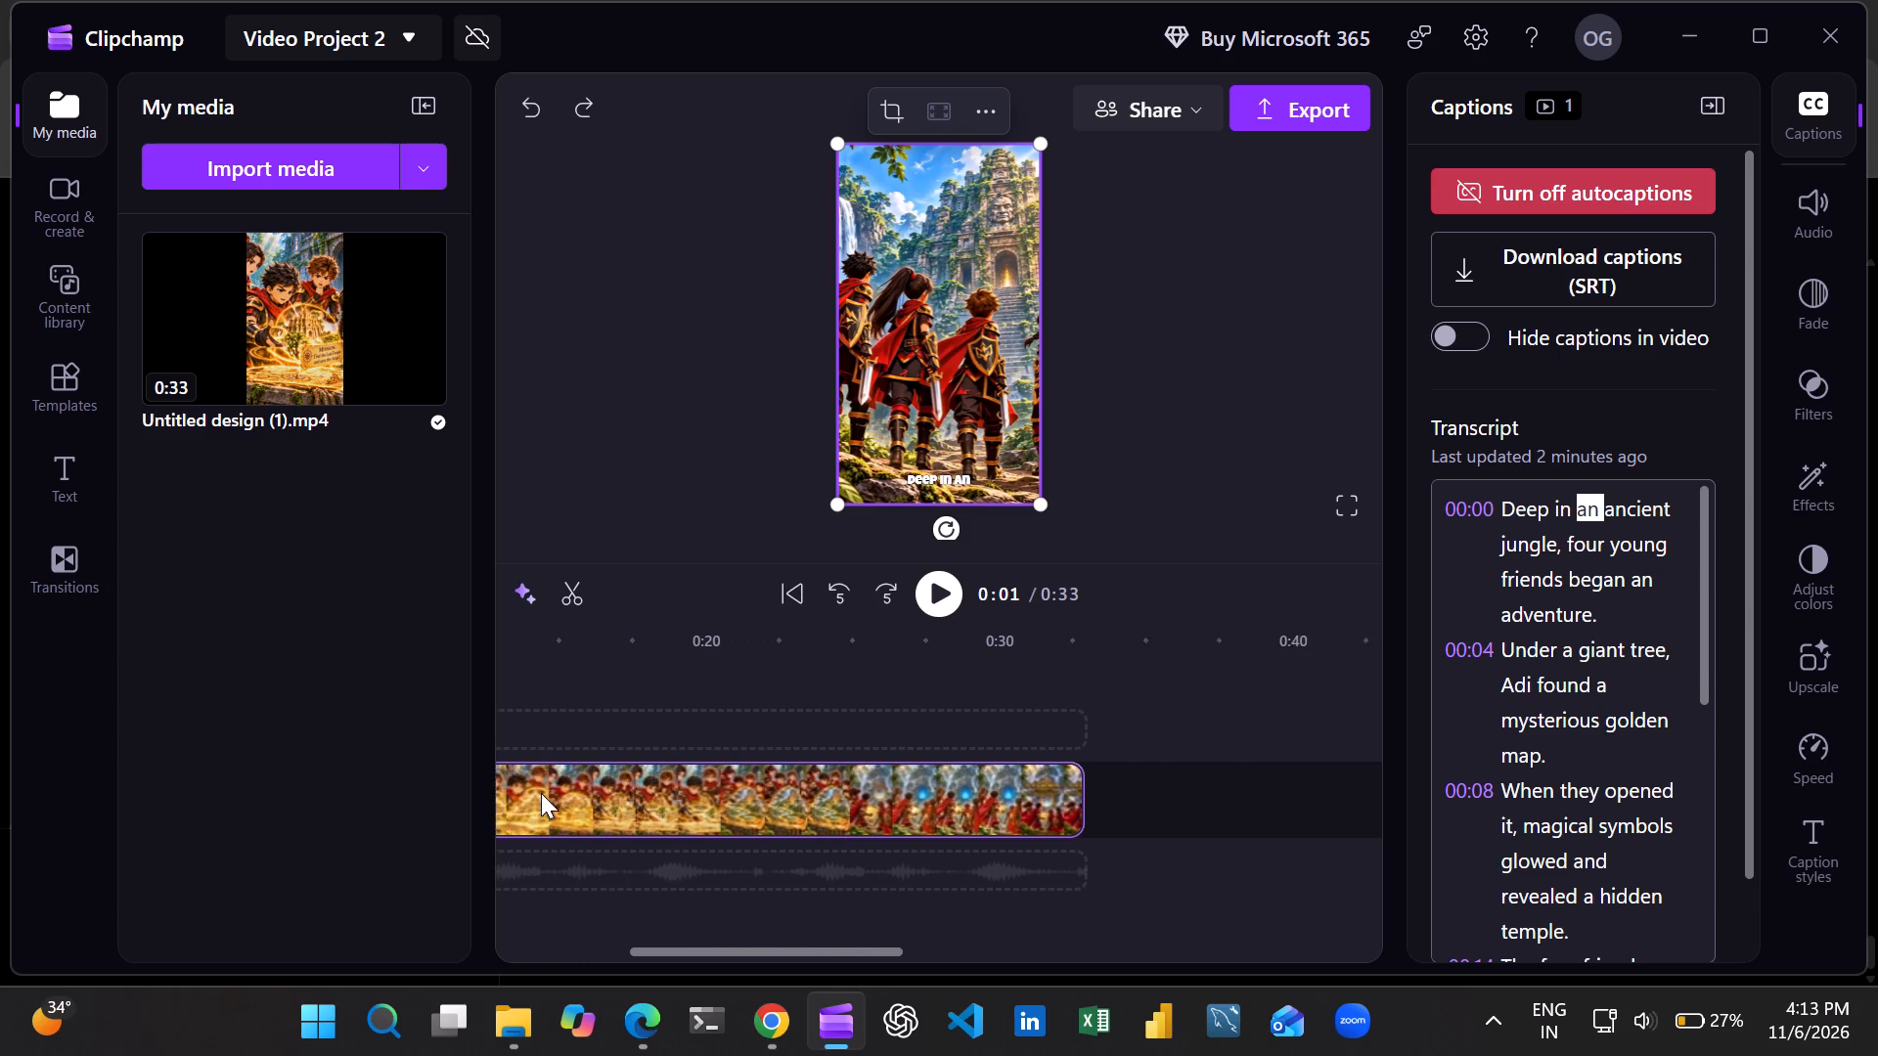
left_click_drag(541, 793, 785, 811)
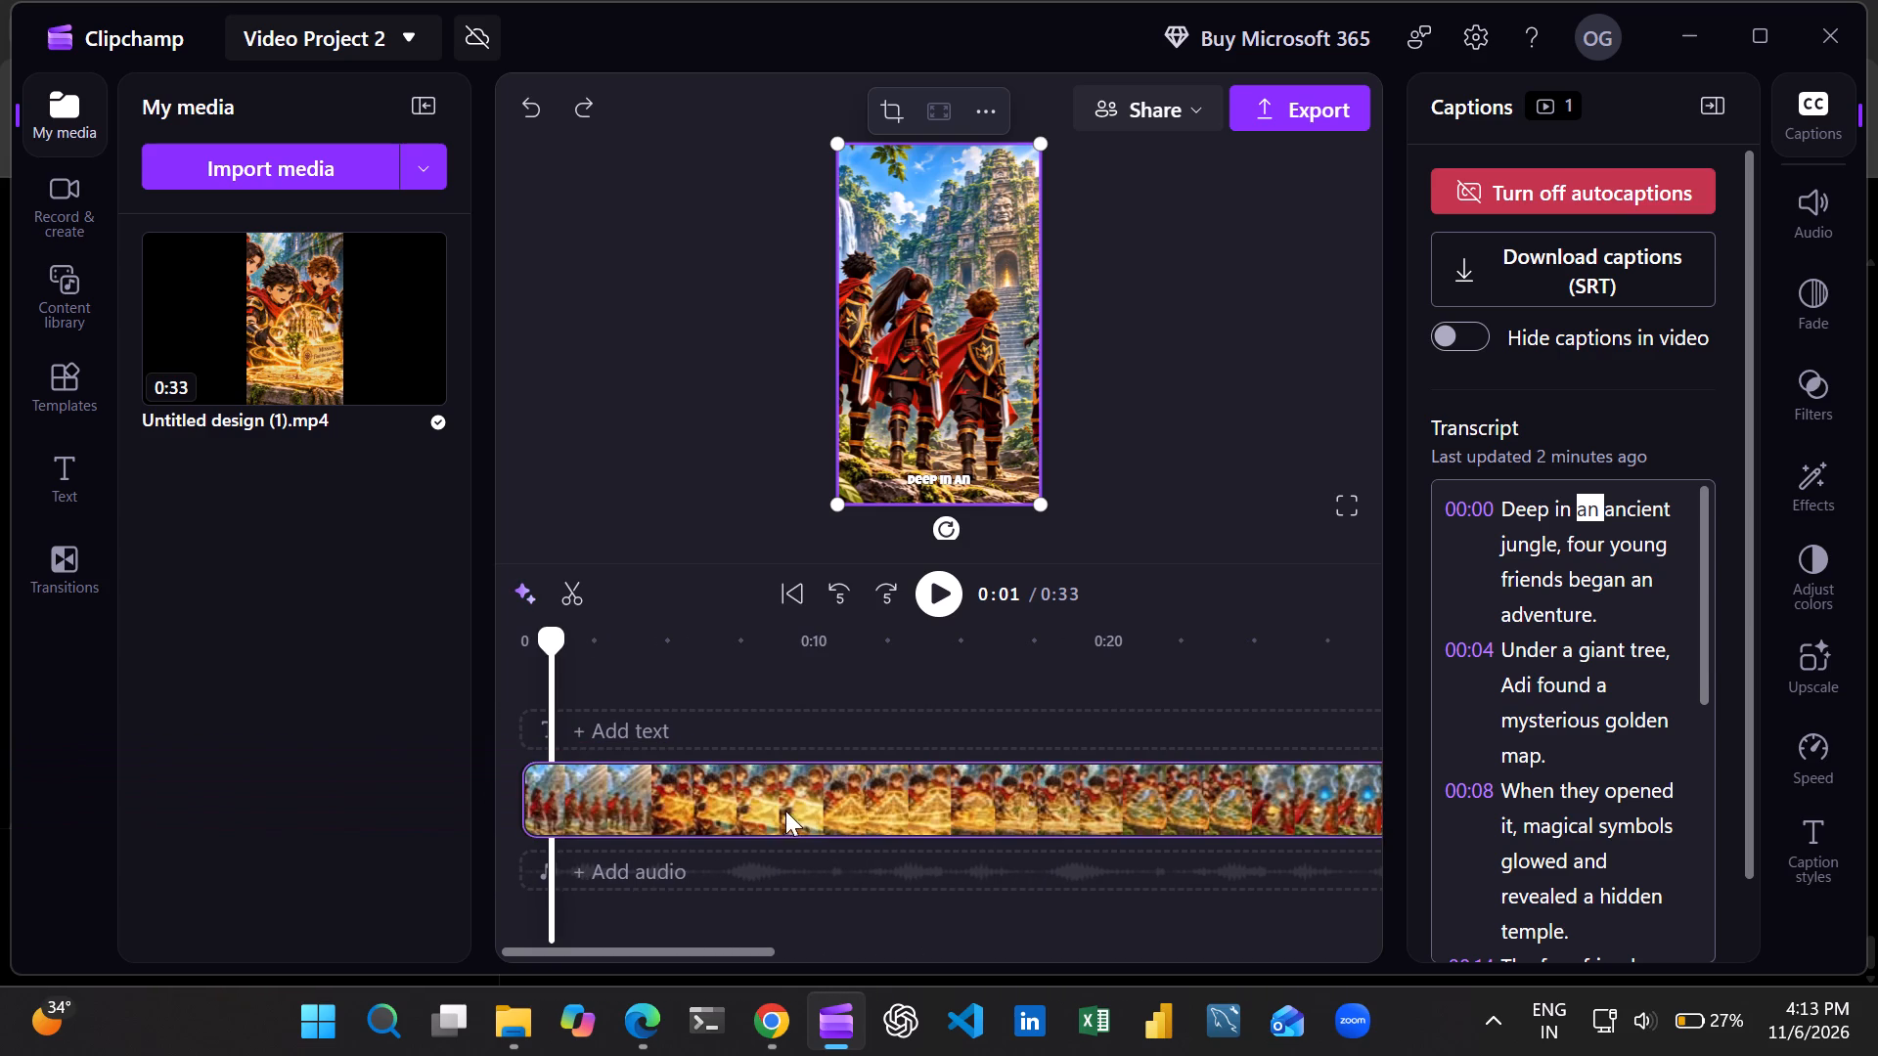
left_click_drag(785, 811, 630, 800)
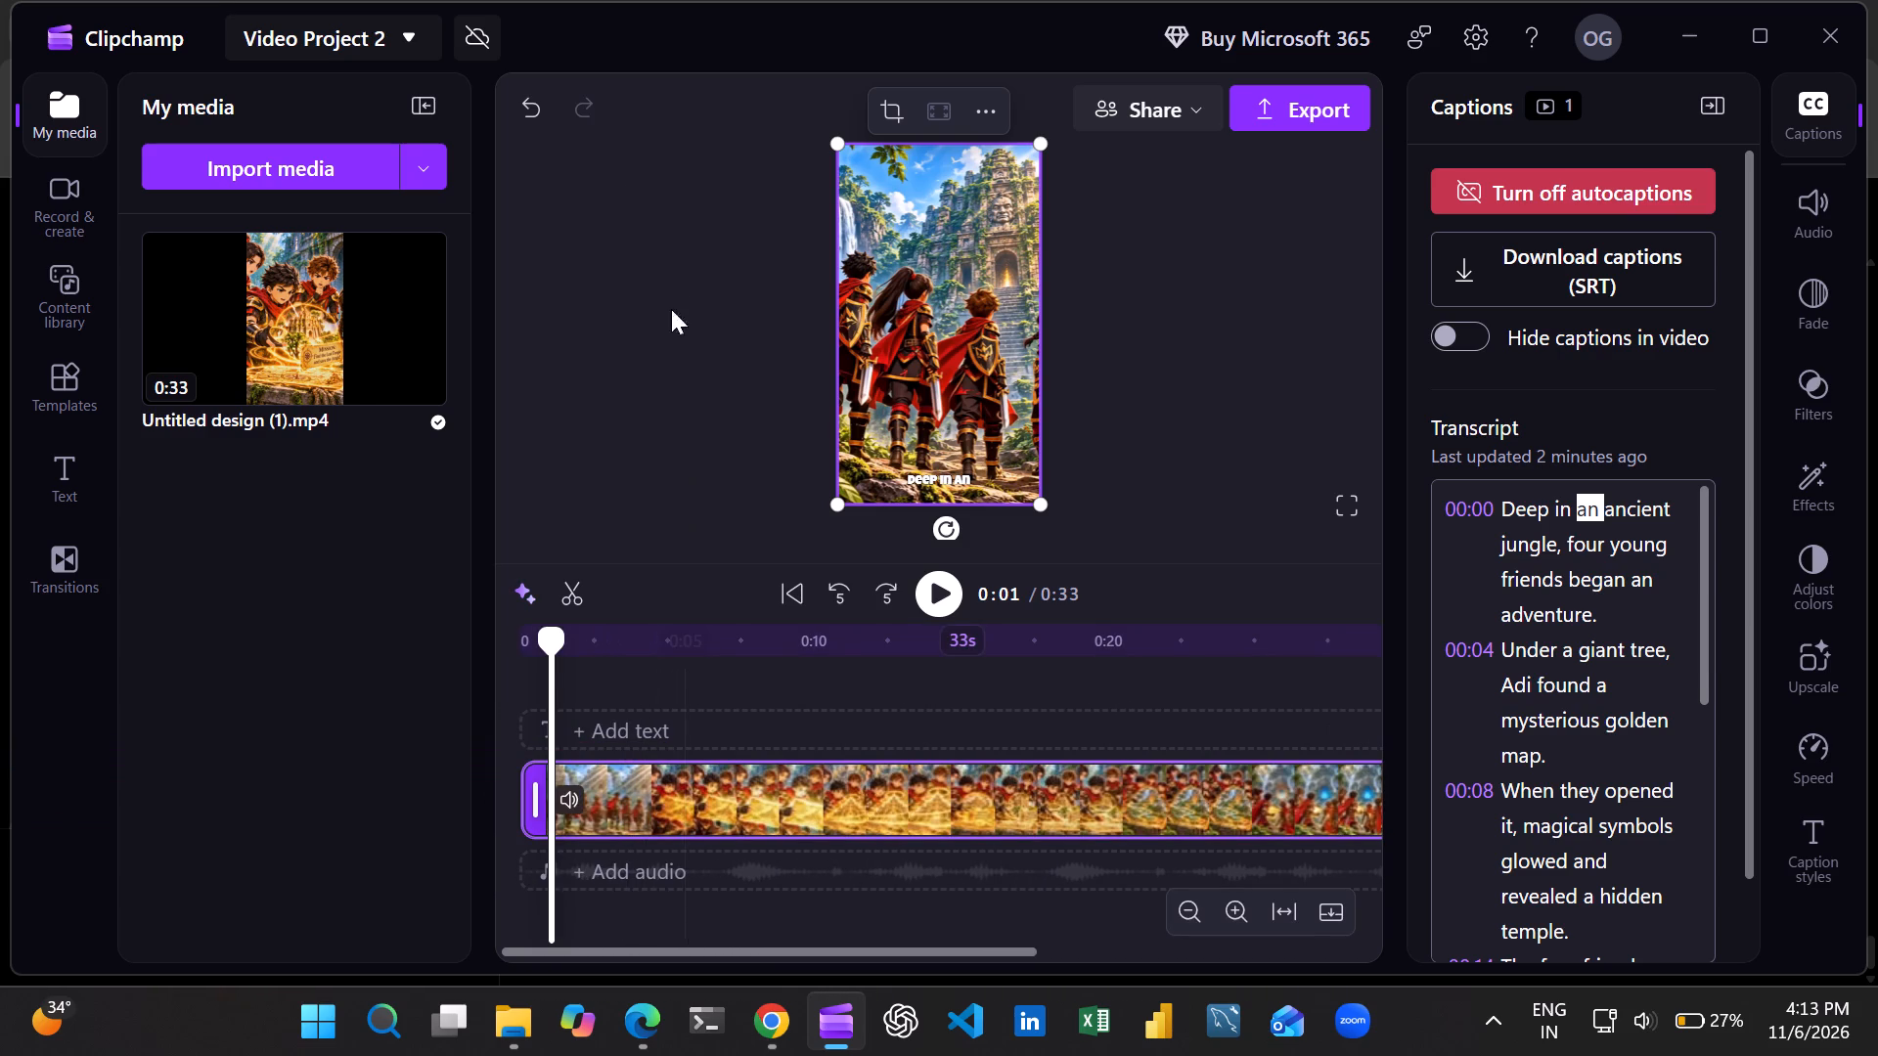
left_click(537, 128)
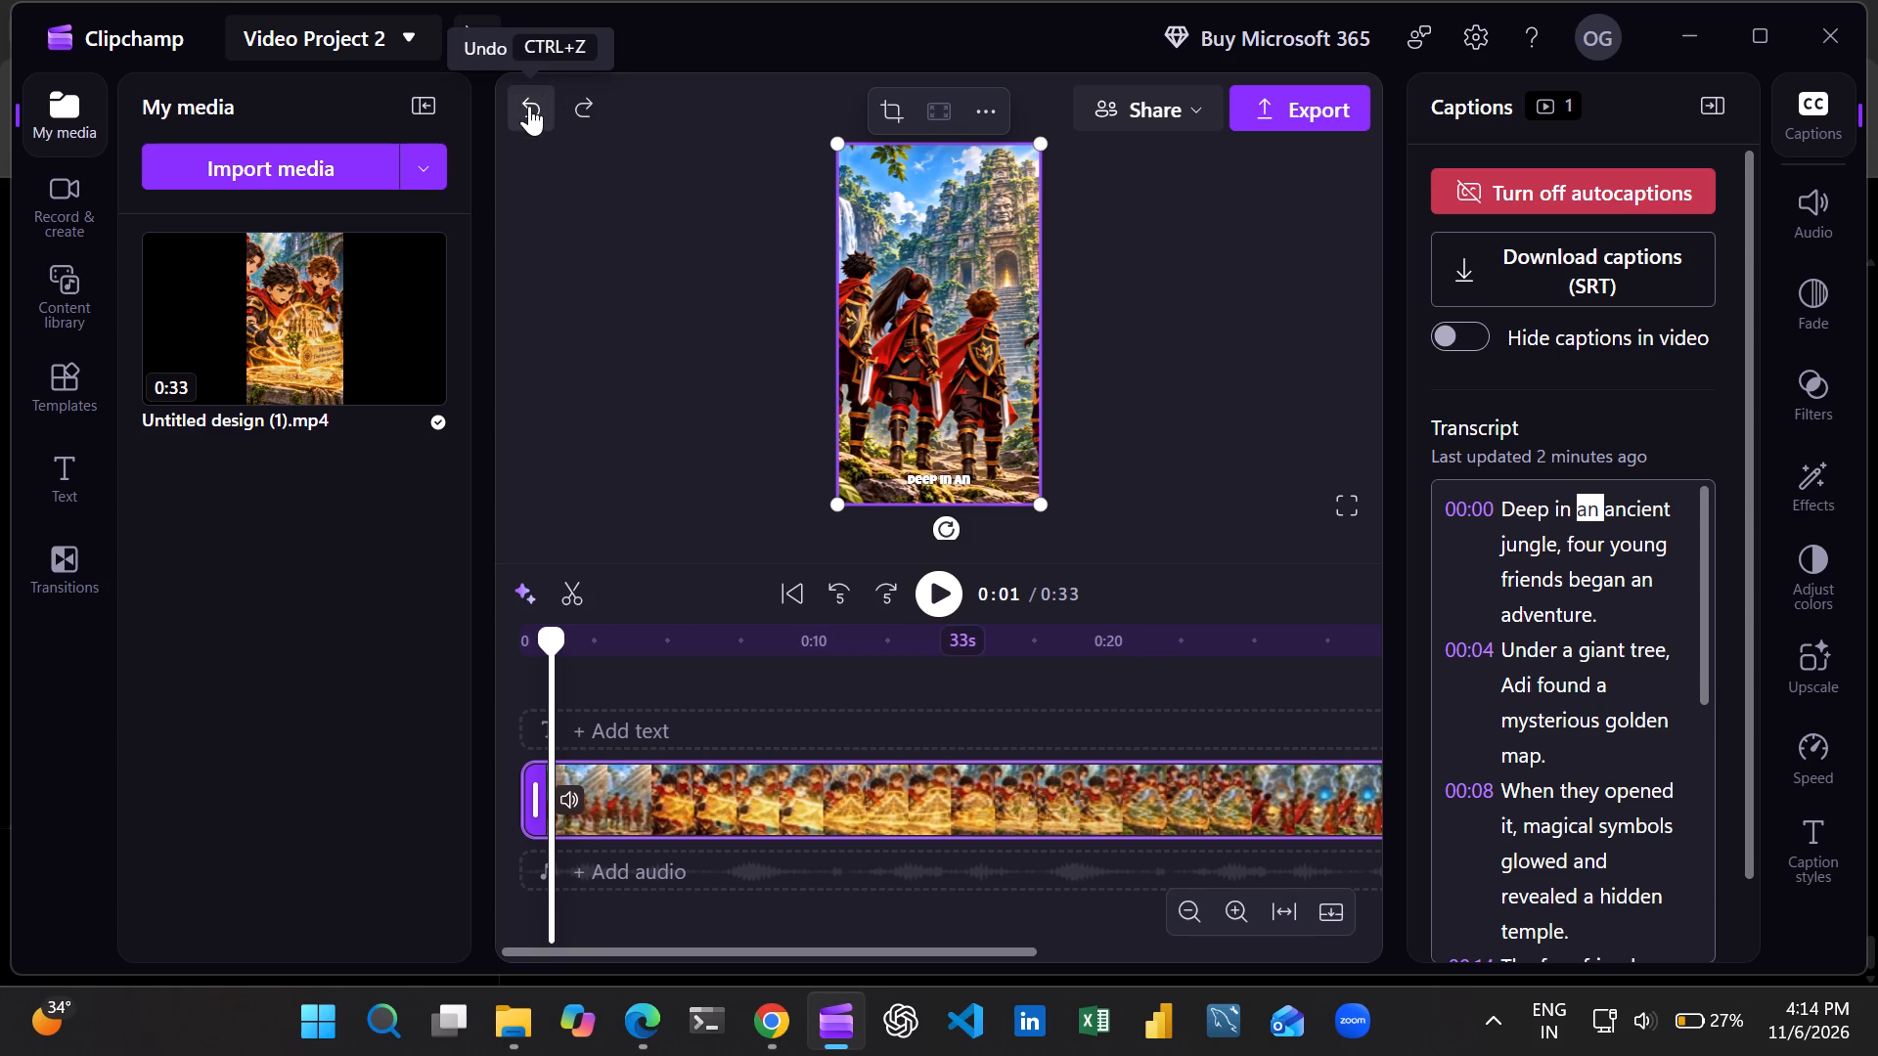
Undo the last two caption style changes.
left_click(529, 106)
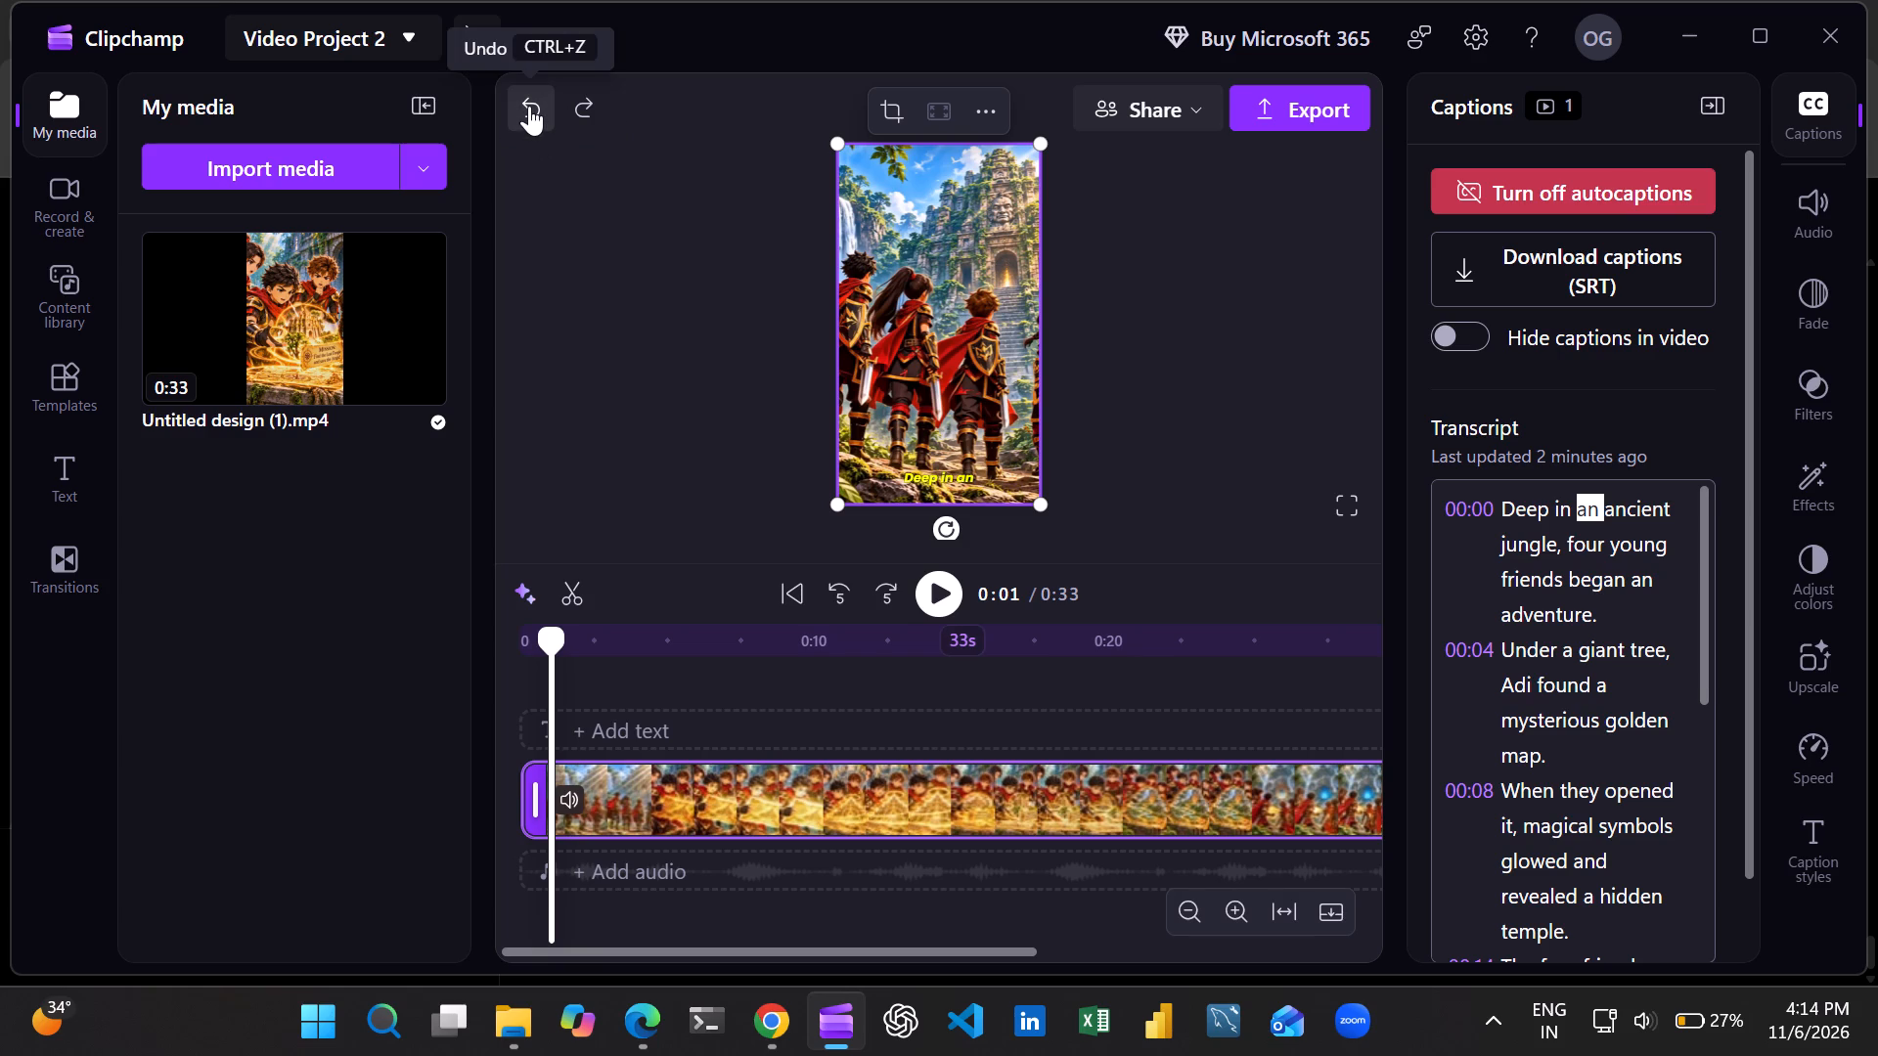
left_click(542, 106)
Reread the transcript and play the whole video from 0:00 to check the captions.
scroll(1677, 692, "down", 2)
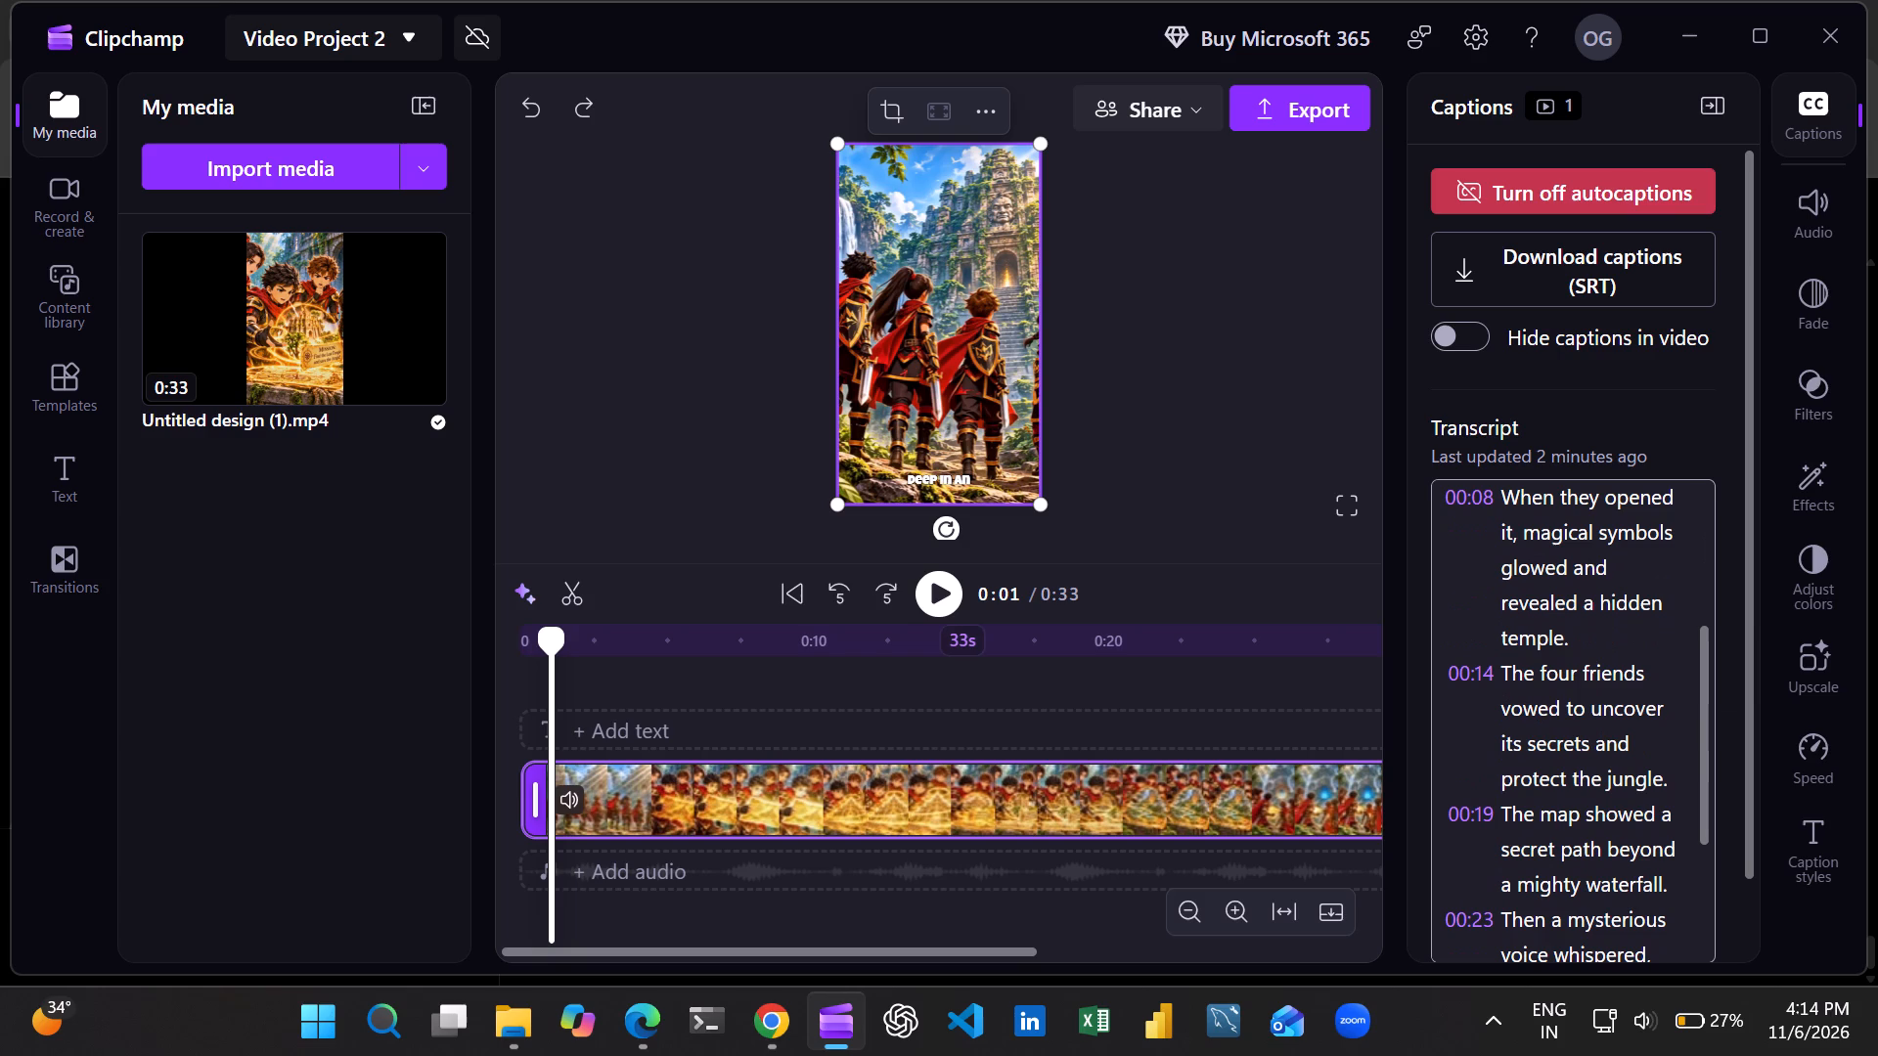
scroll(1606, 746, "down", 1)
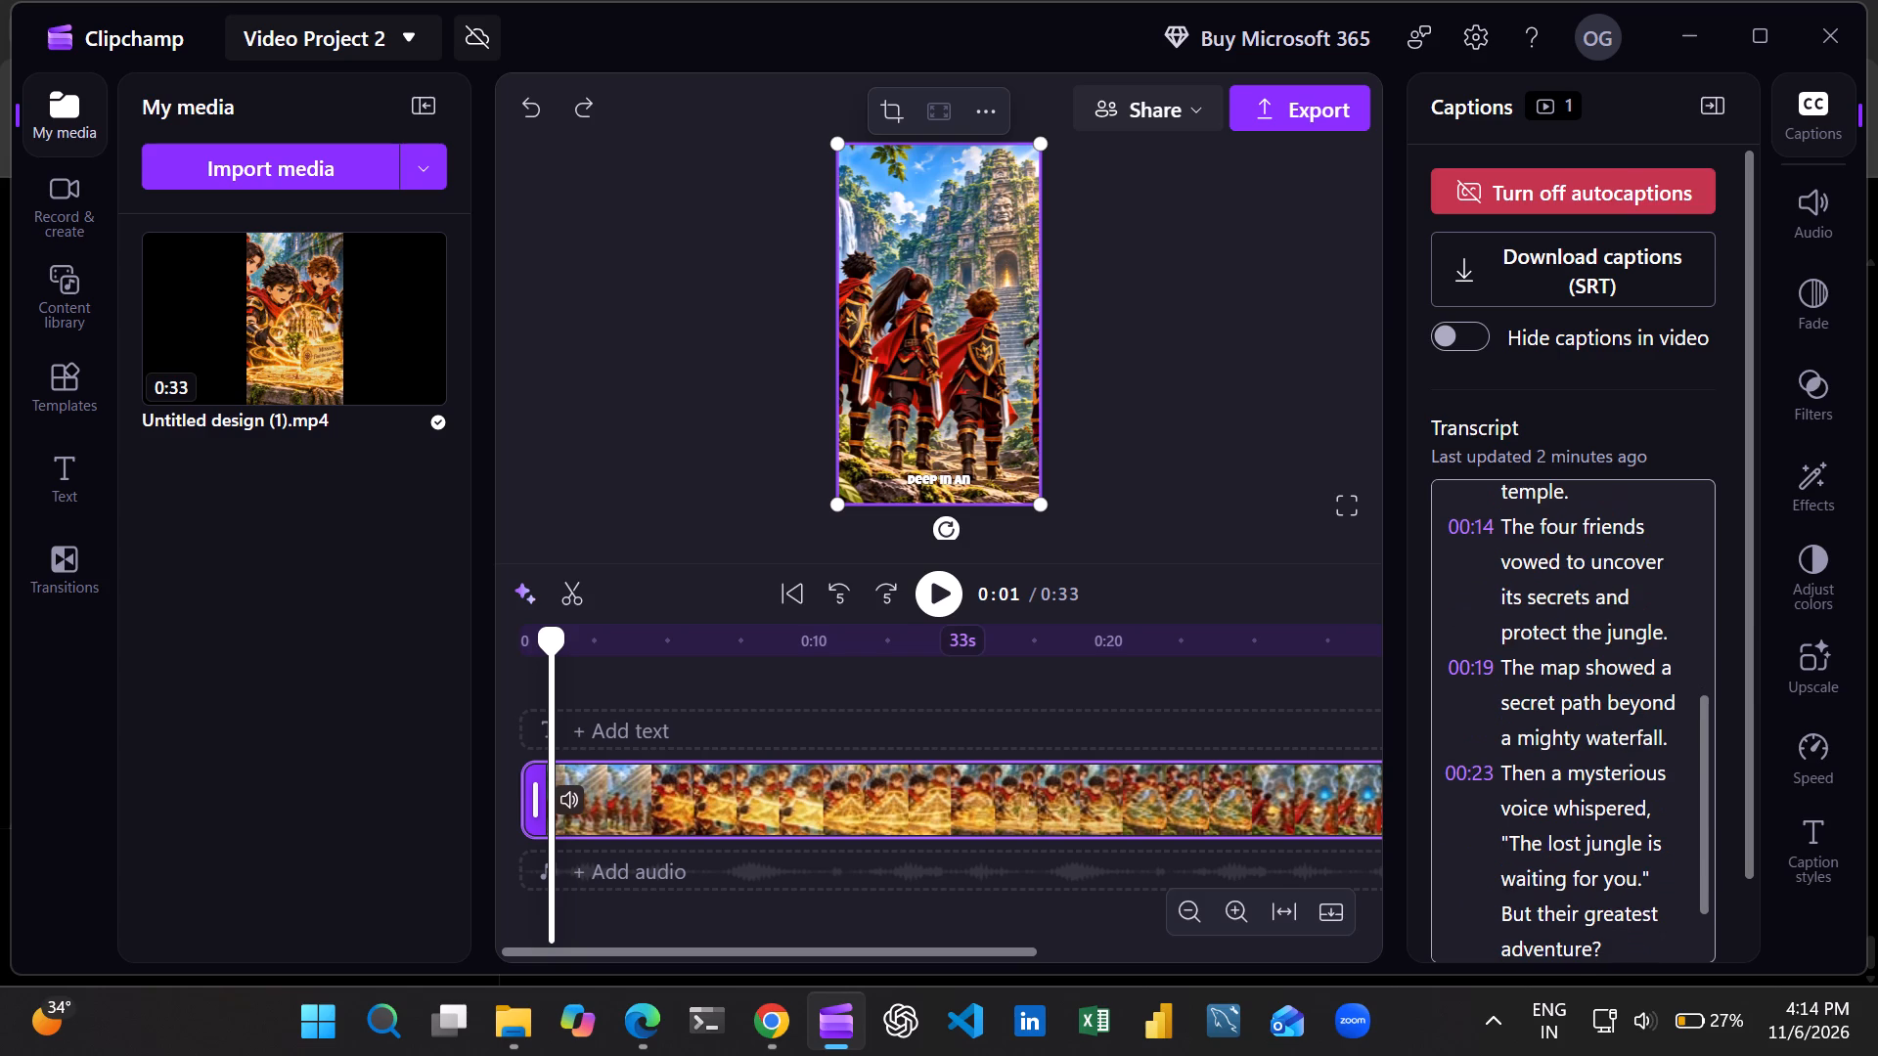
left_click(943, 594)
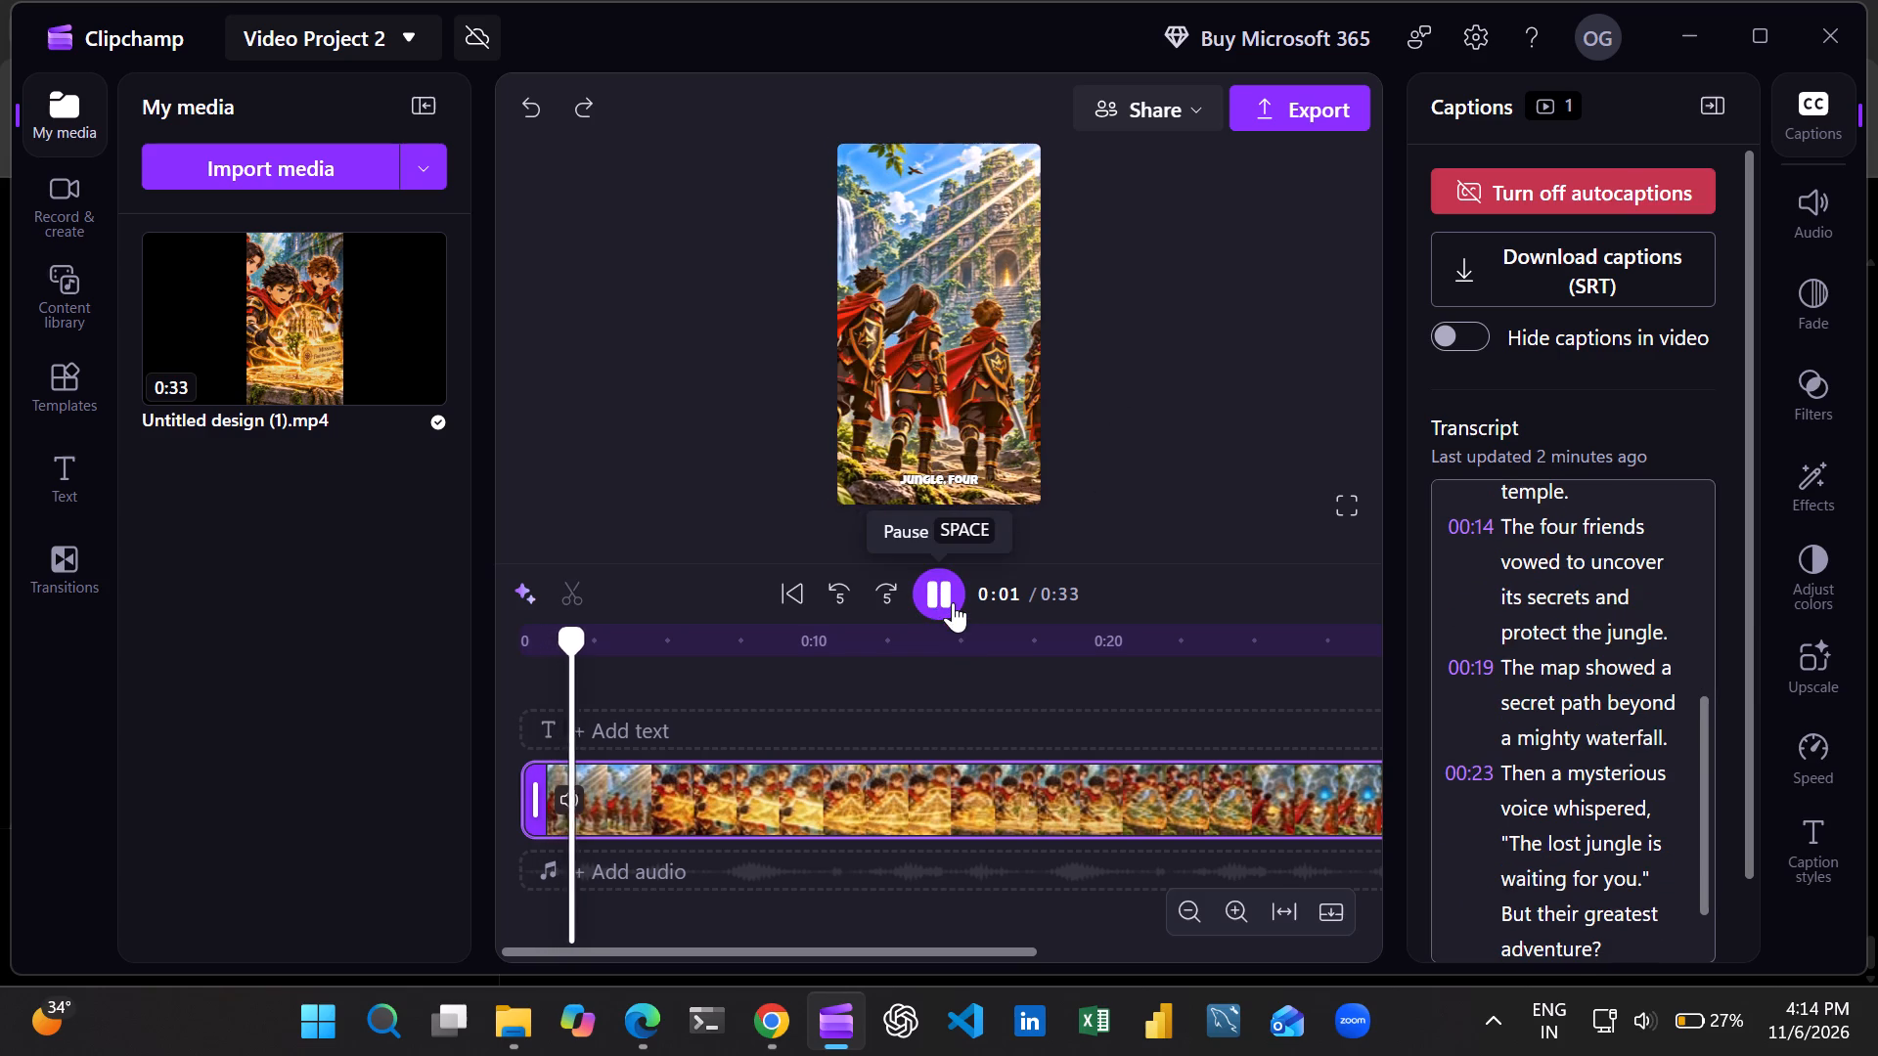
left_click_drag(604, 637, 488, 663)
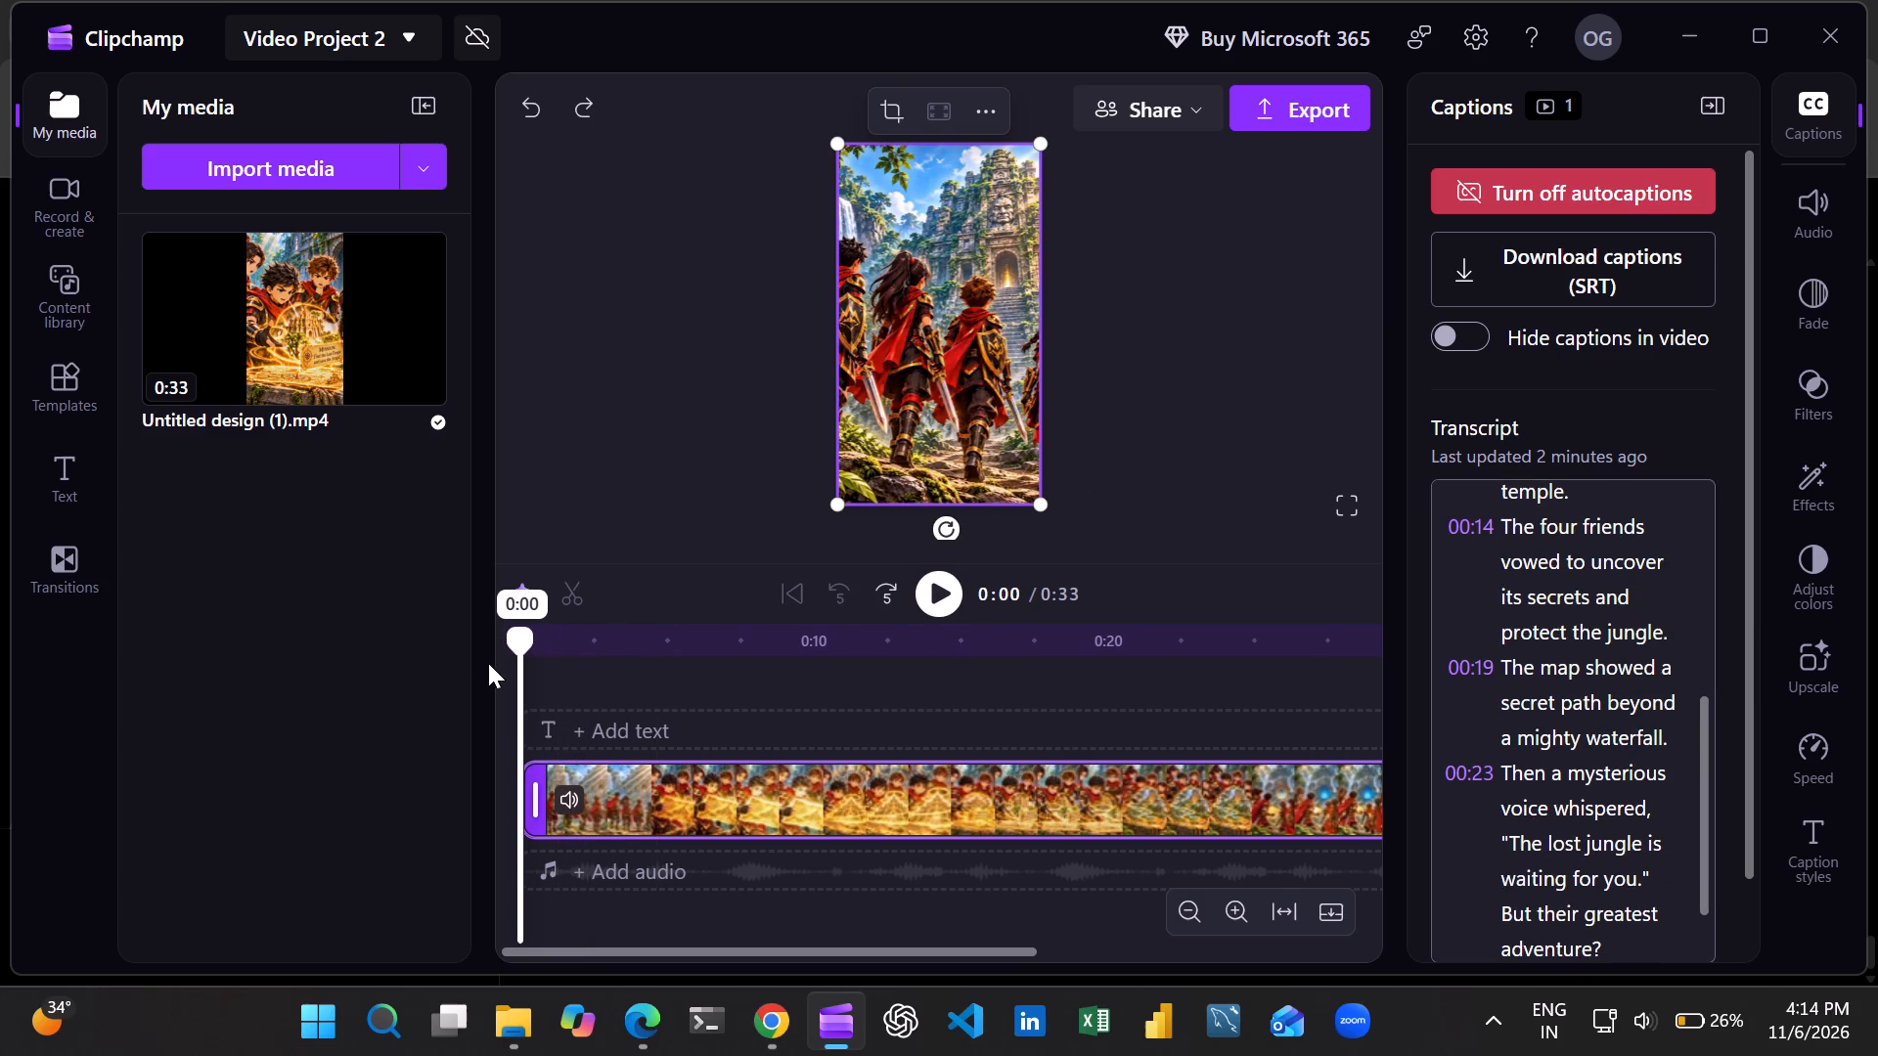
left_click_drag(488, 663, 487, 663)
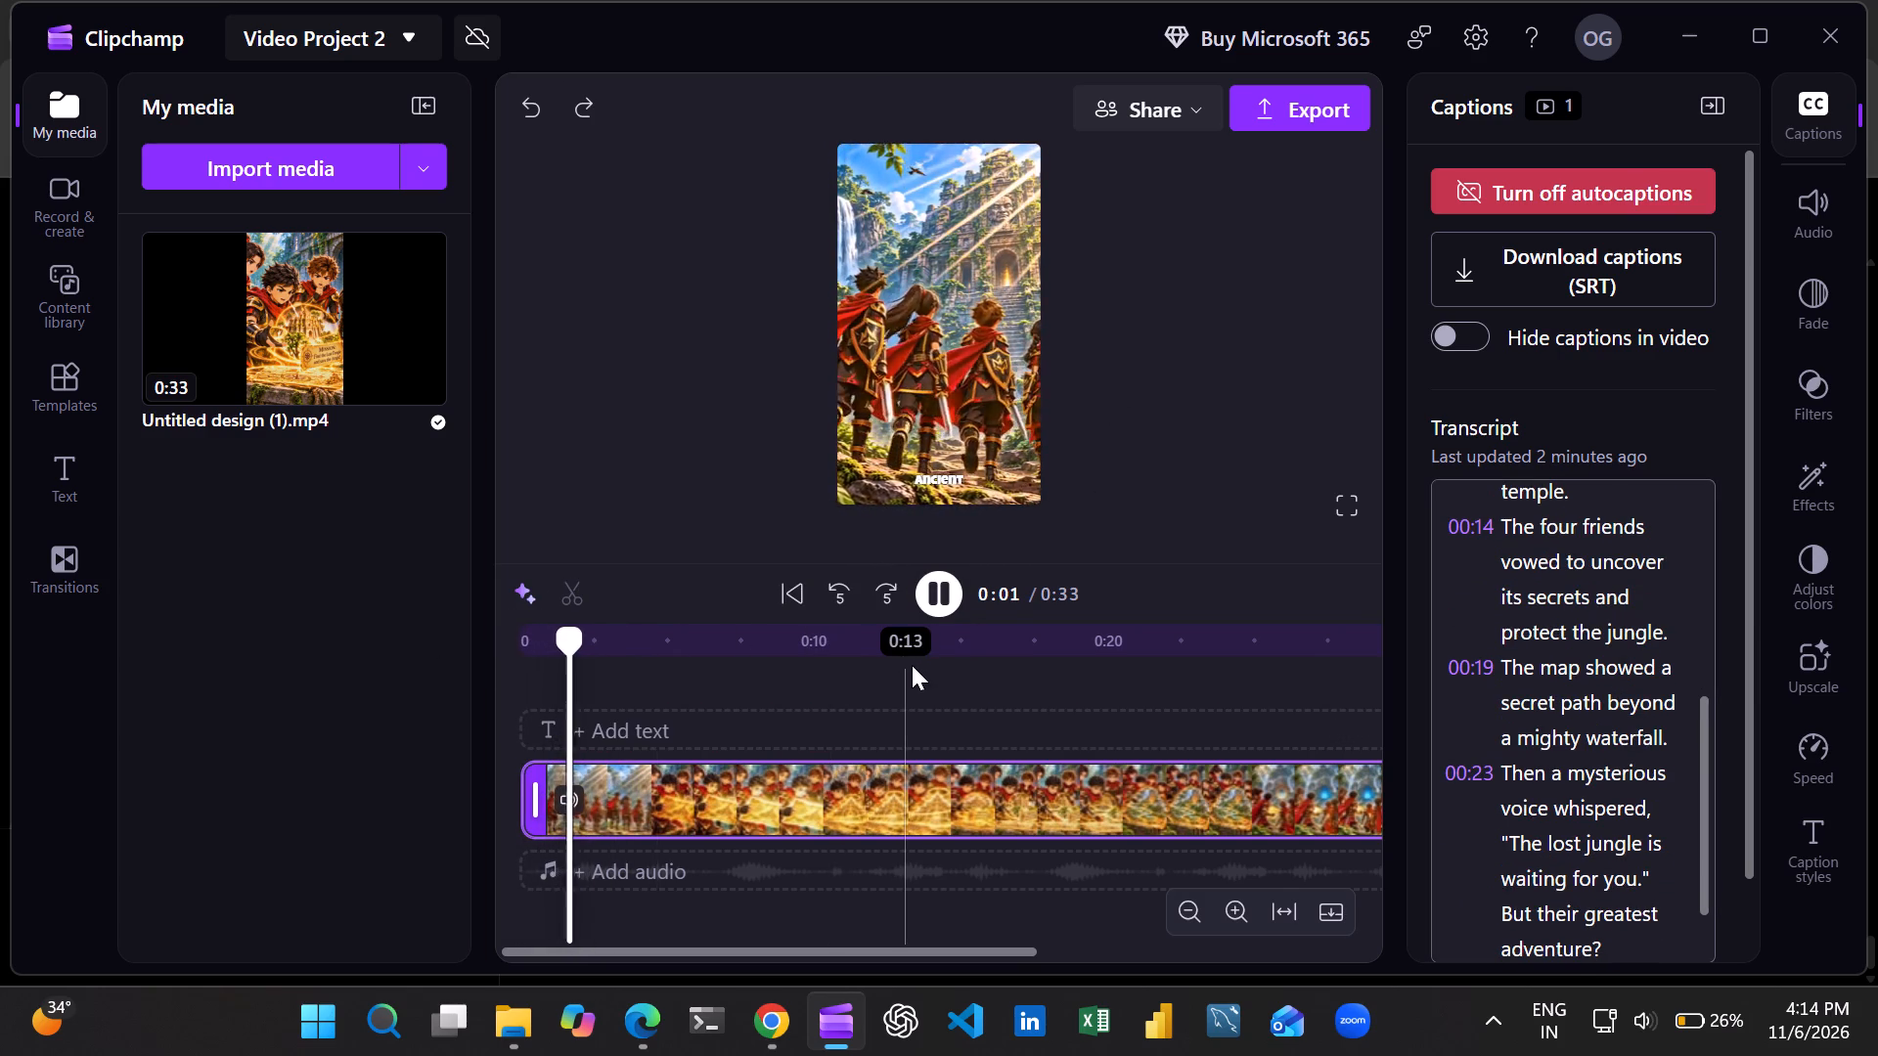
left_click_drag(596, 639, 415, 634)
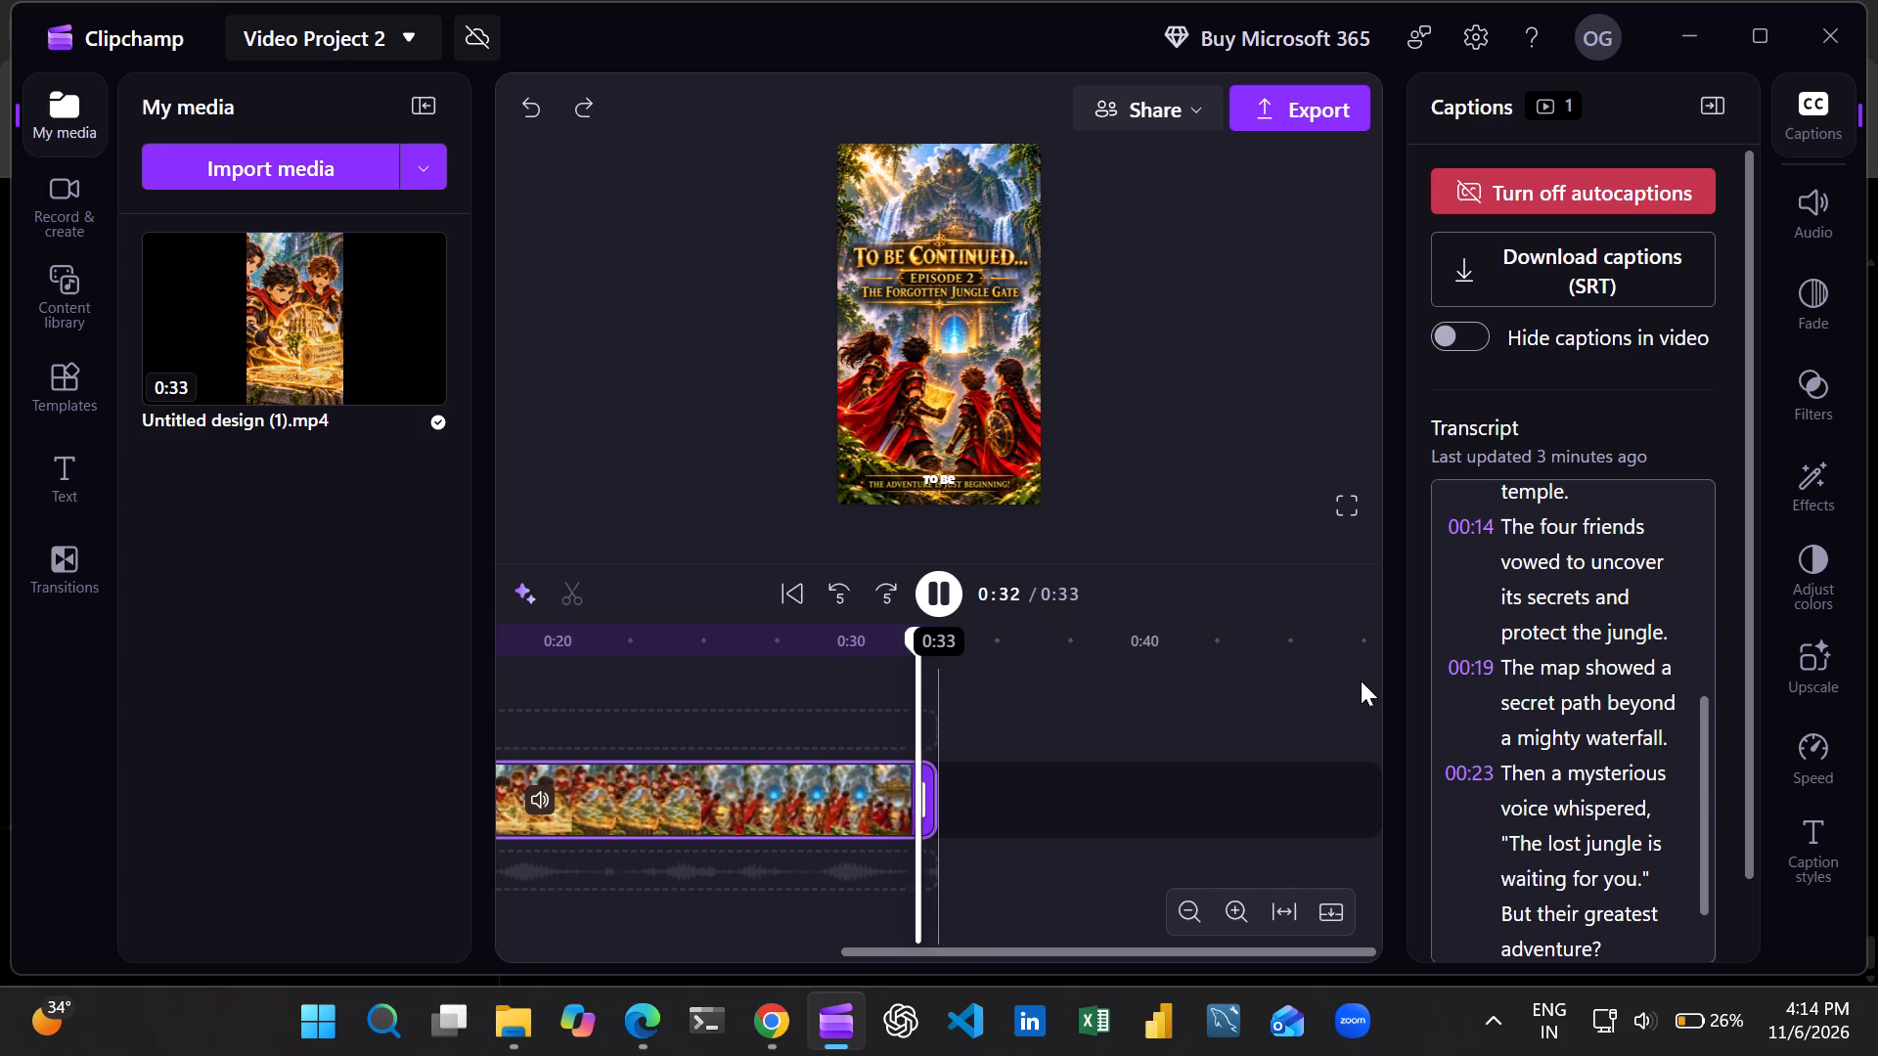
Retype the closing quotation mark after "waiting for you." in the transcript's 00:23 sentence.
left_click(1631, 856)
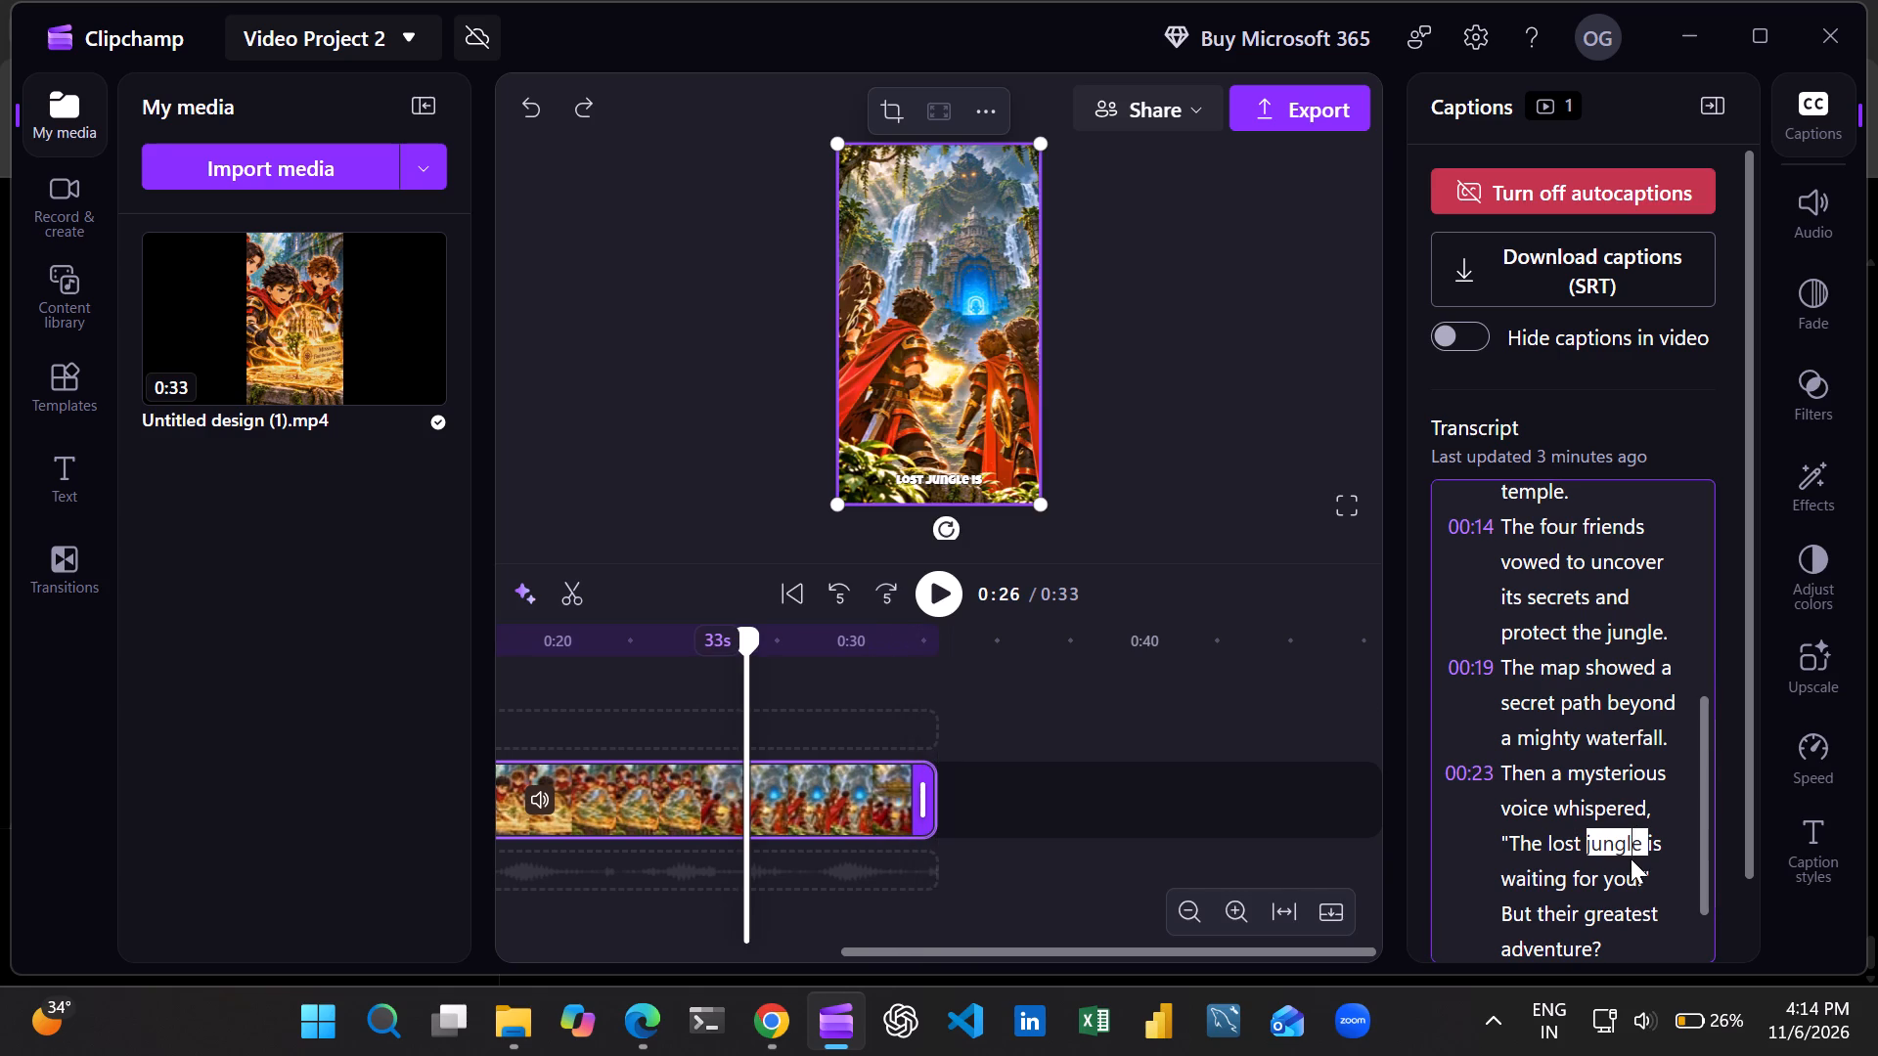
left_click(1524, 844)
left_click(1500, 844)
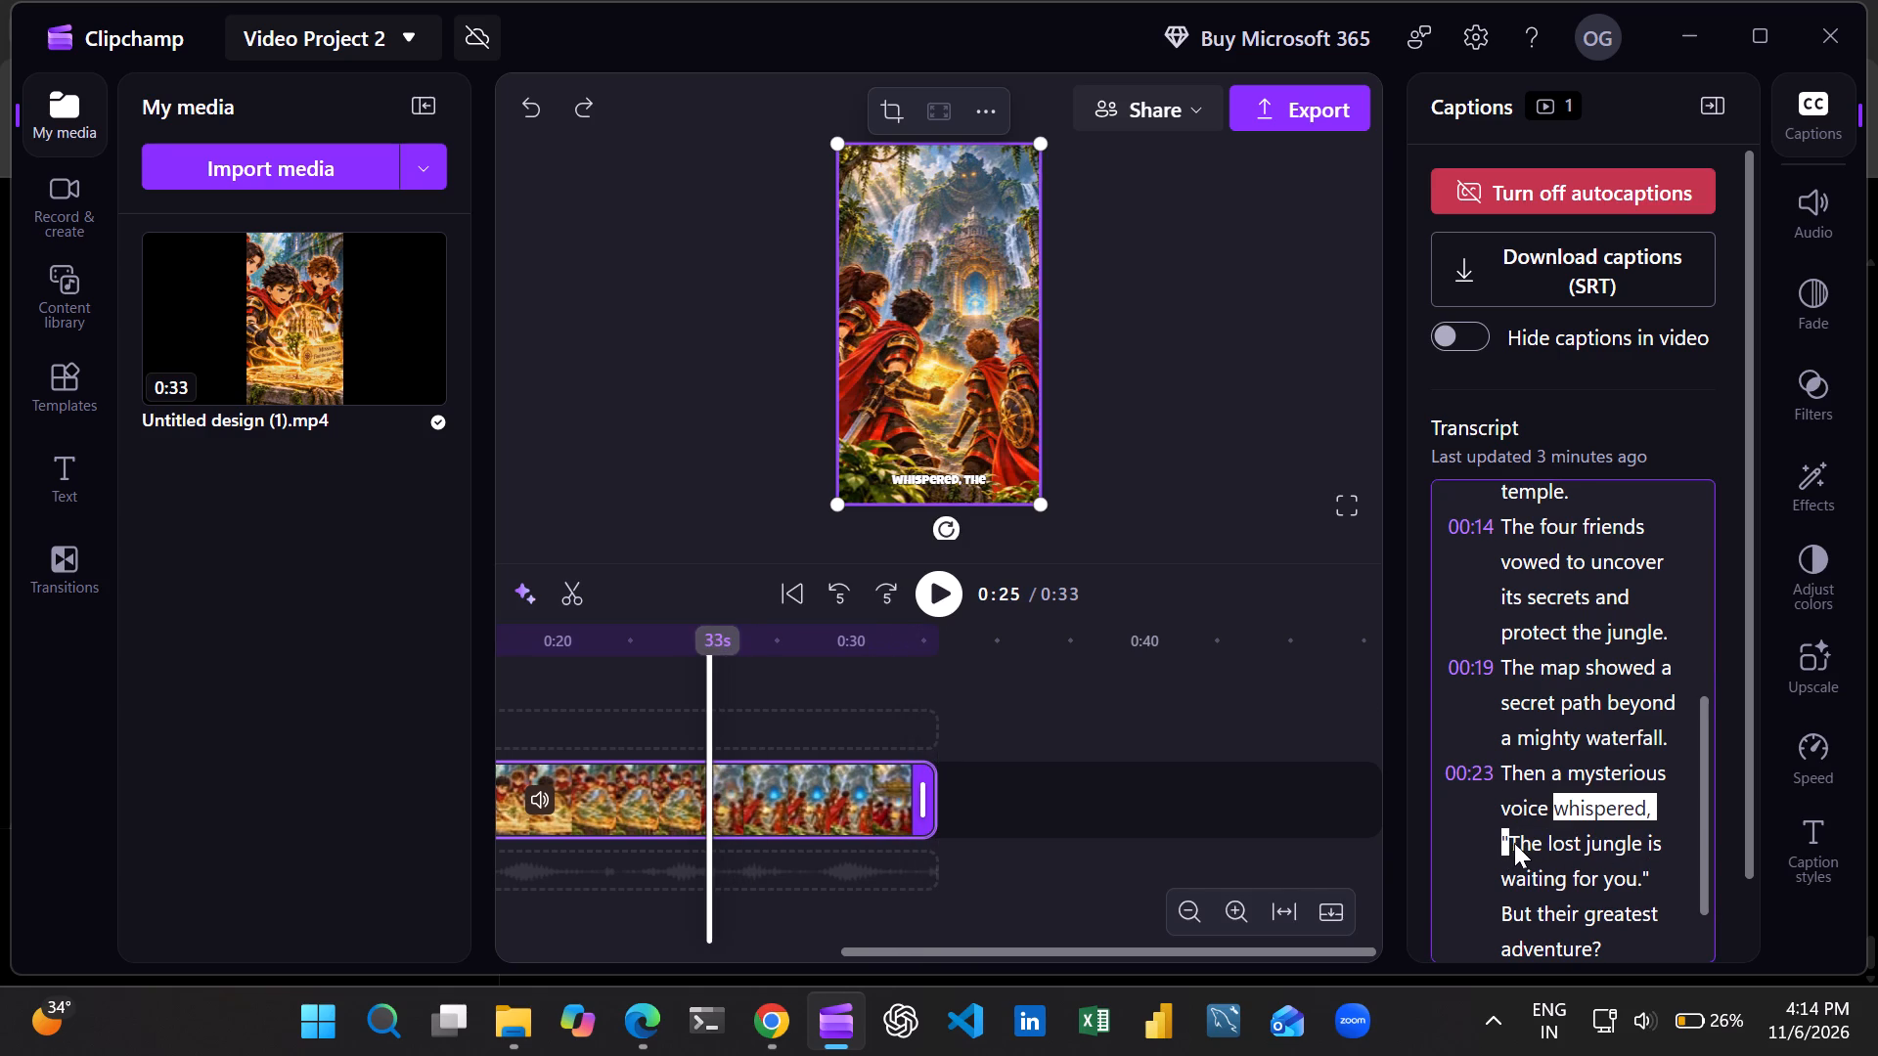
left_click(1521, 842)
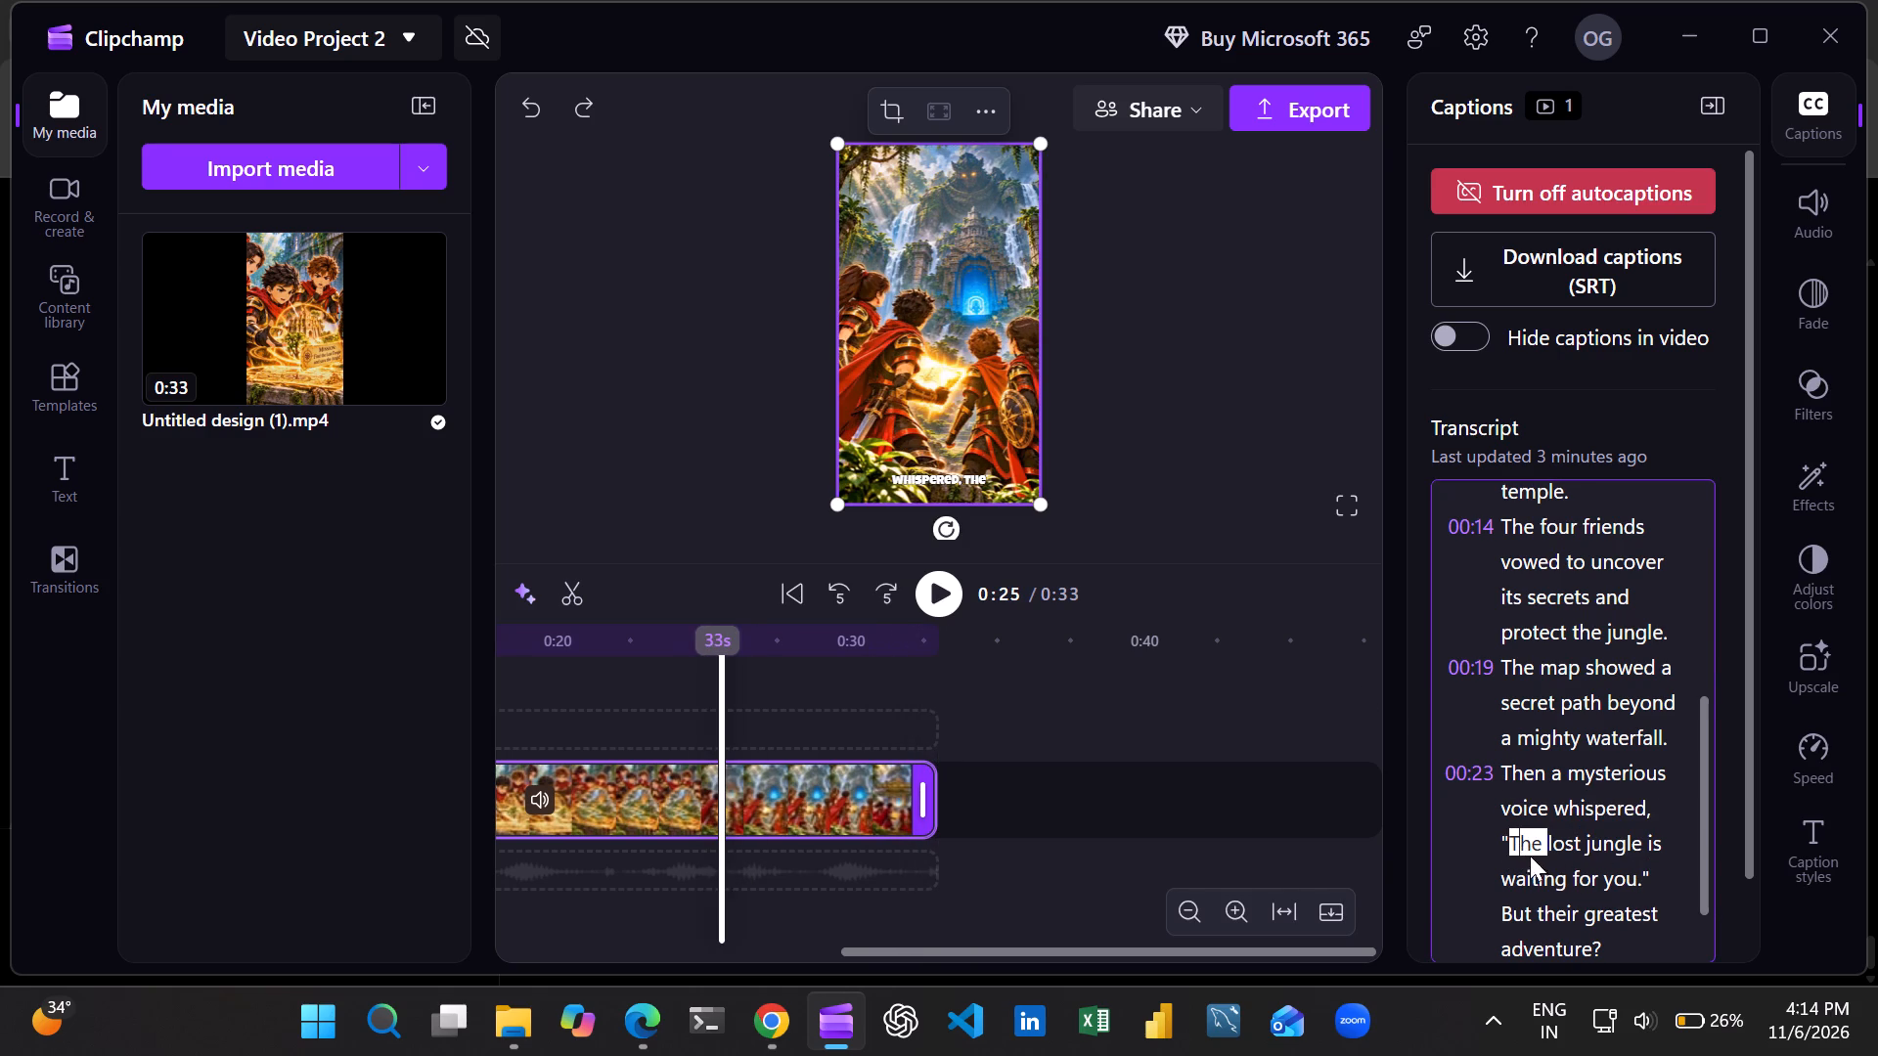
left_click(1514, 876)
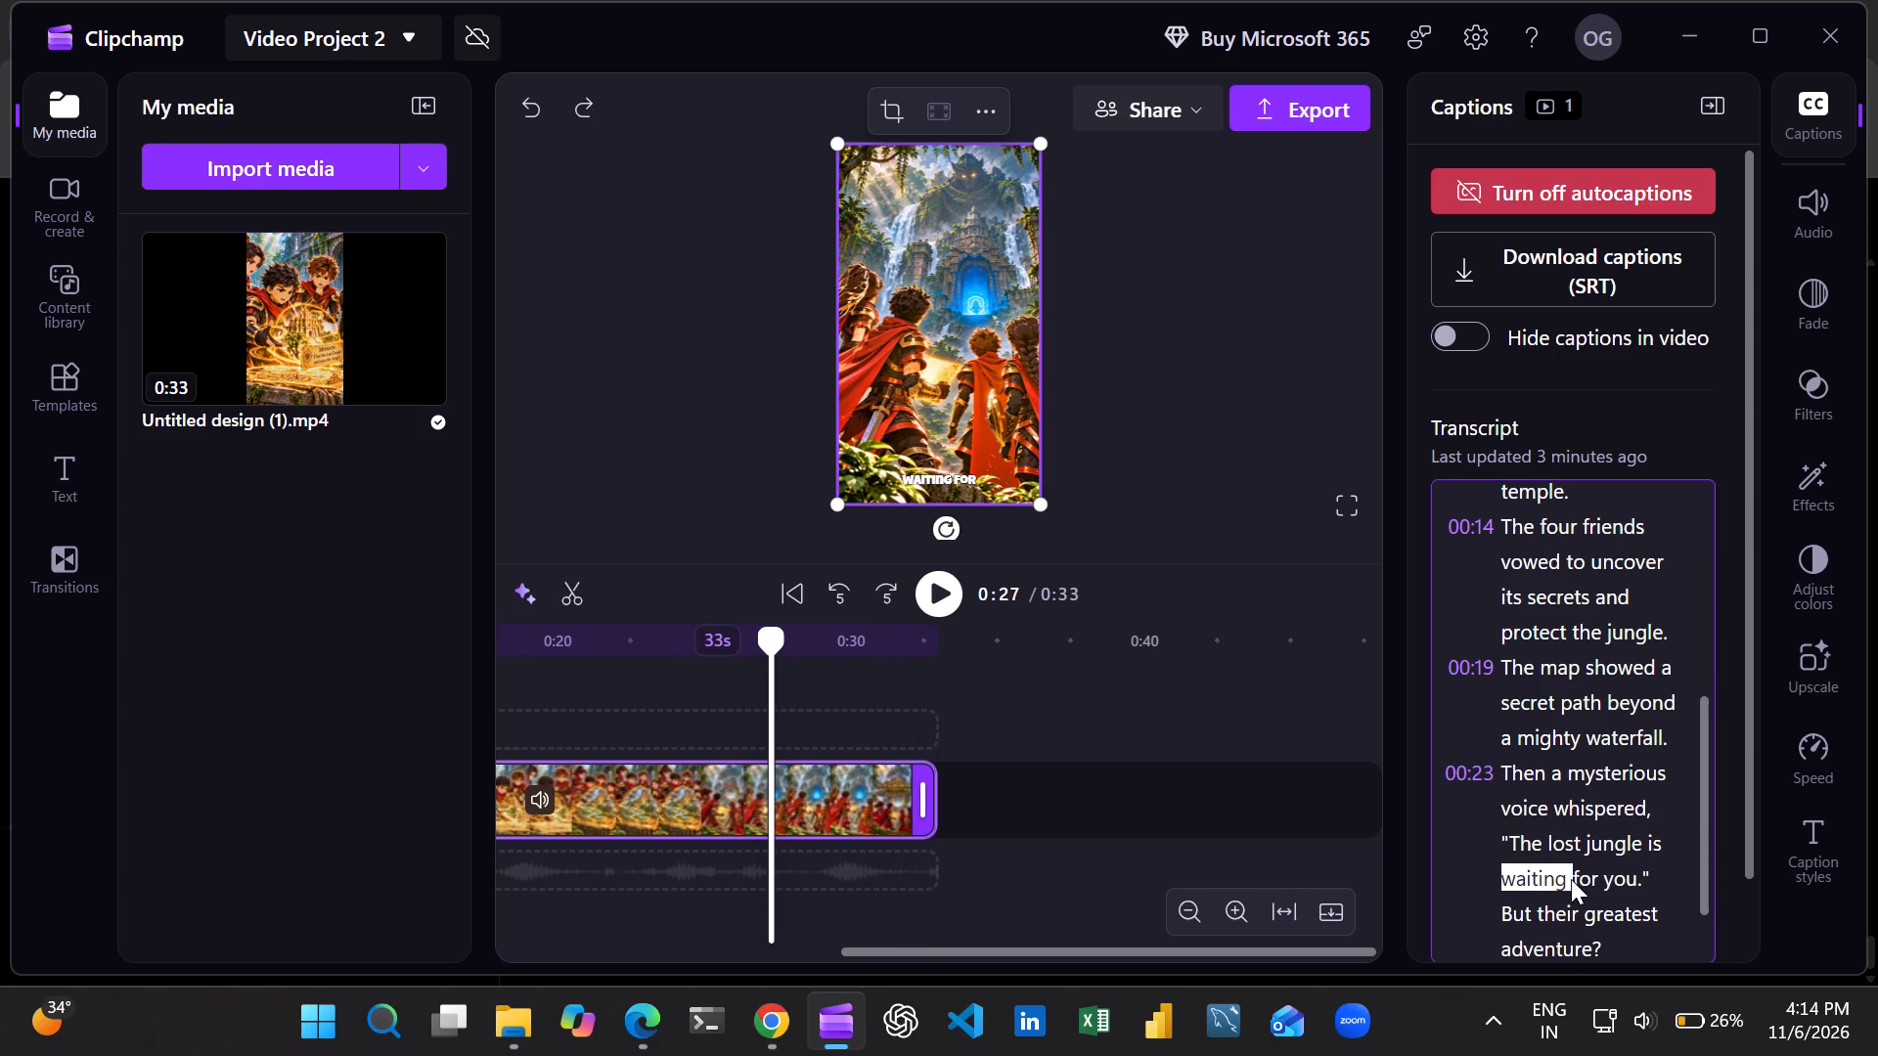
left_click(1633, 885)
left_click(1646, 877)
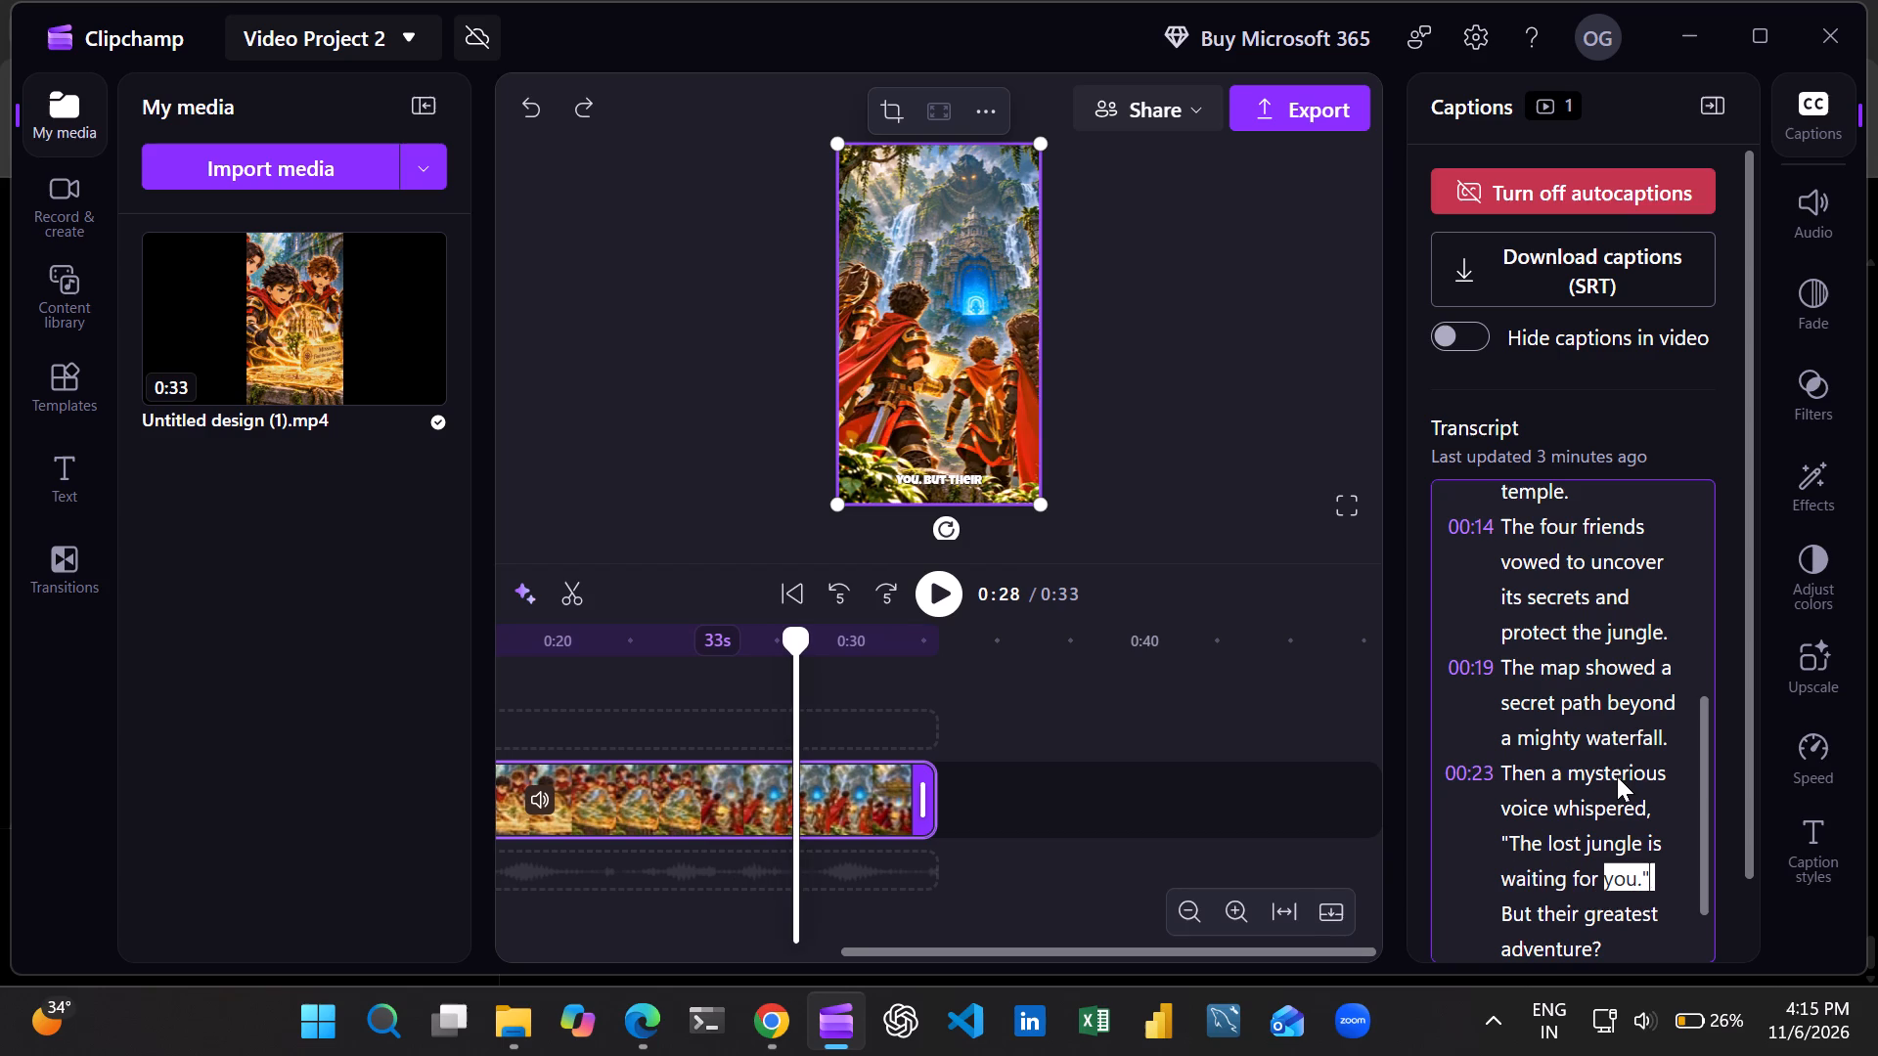
key("BackSpace")
key("shift+quotedbl")
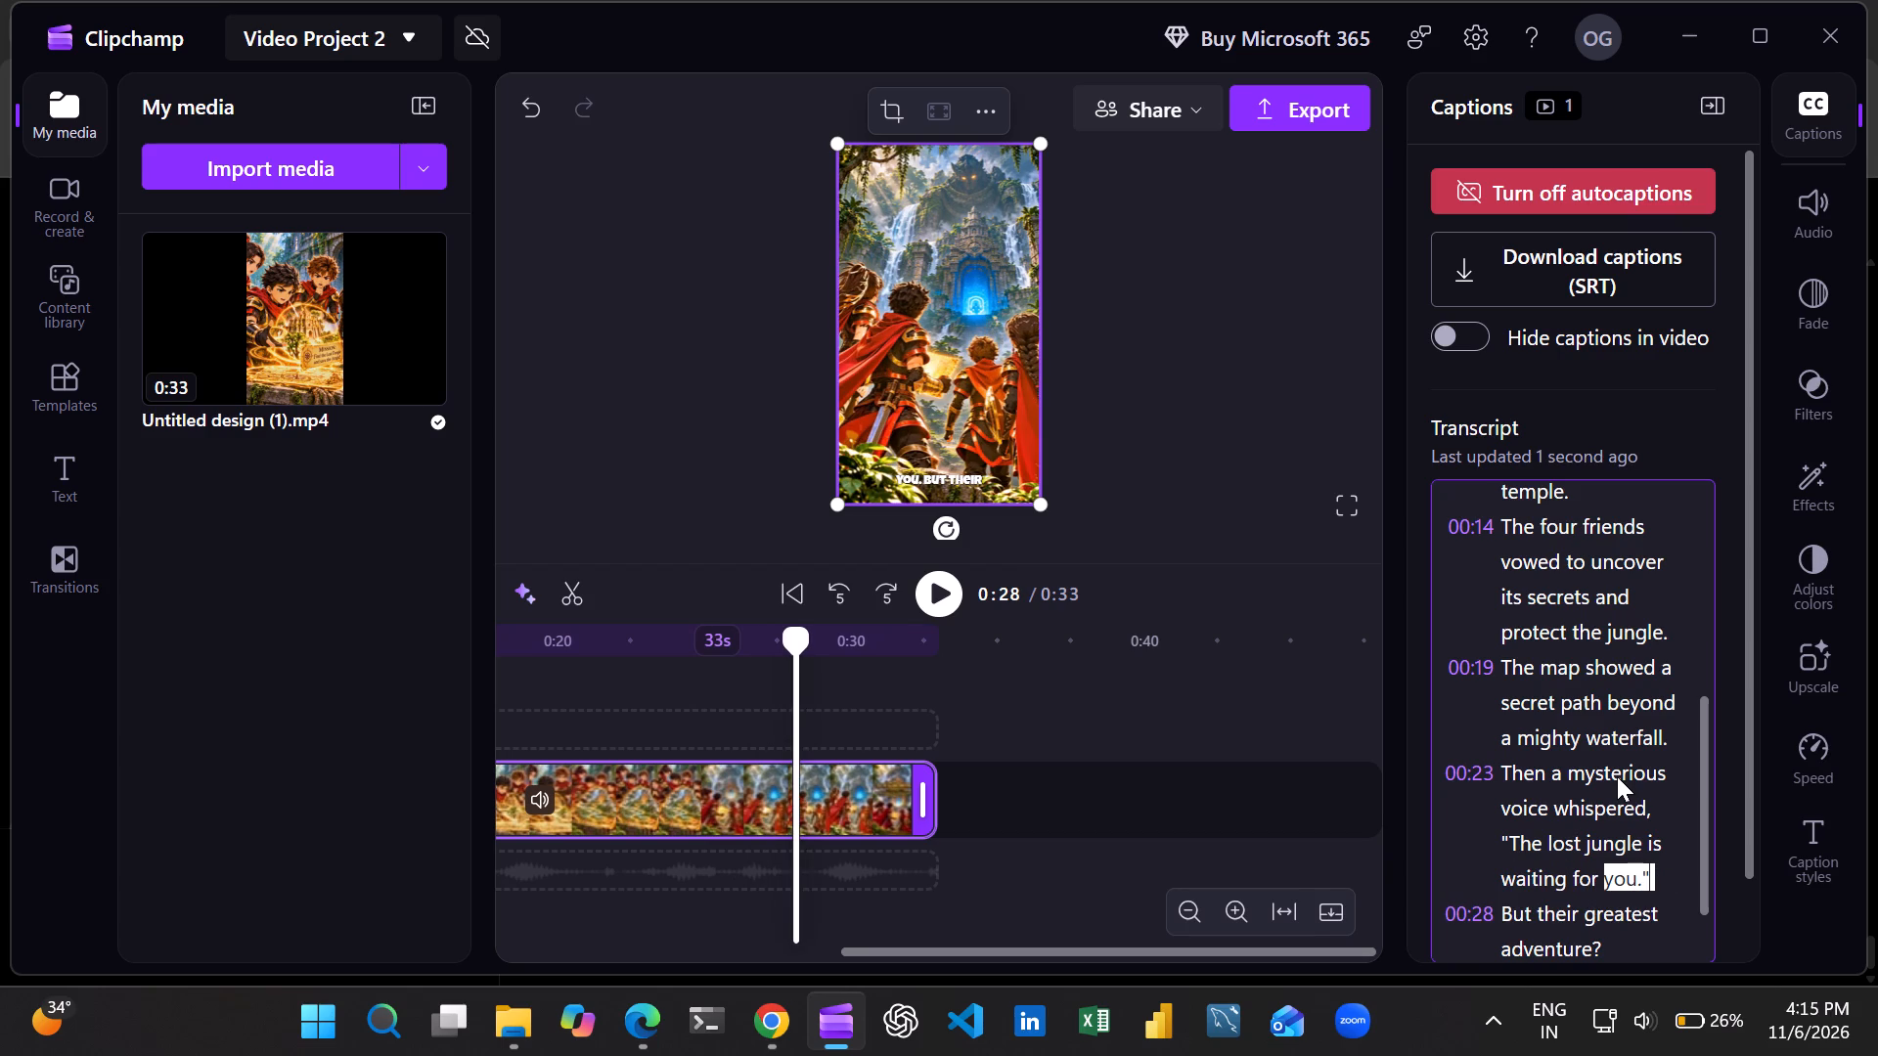
Retype the opening quotation mark before "The lost jungle" in the 00:23 sentence and play that part of the video.
left_click(1511, 845)
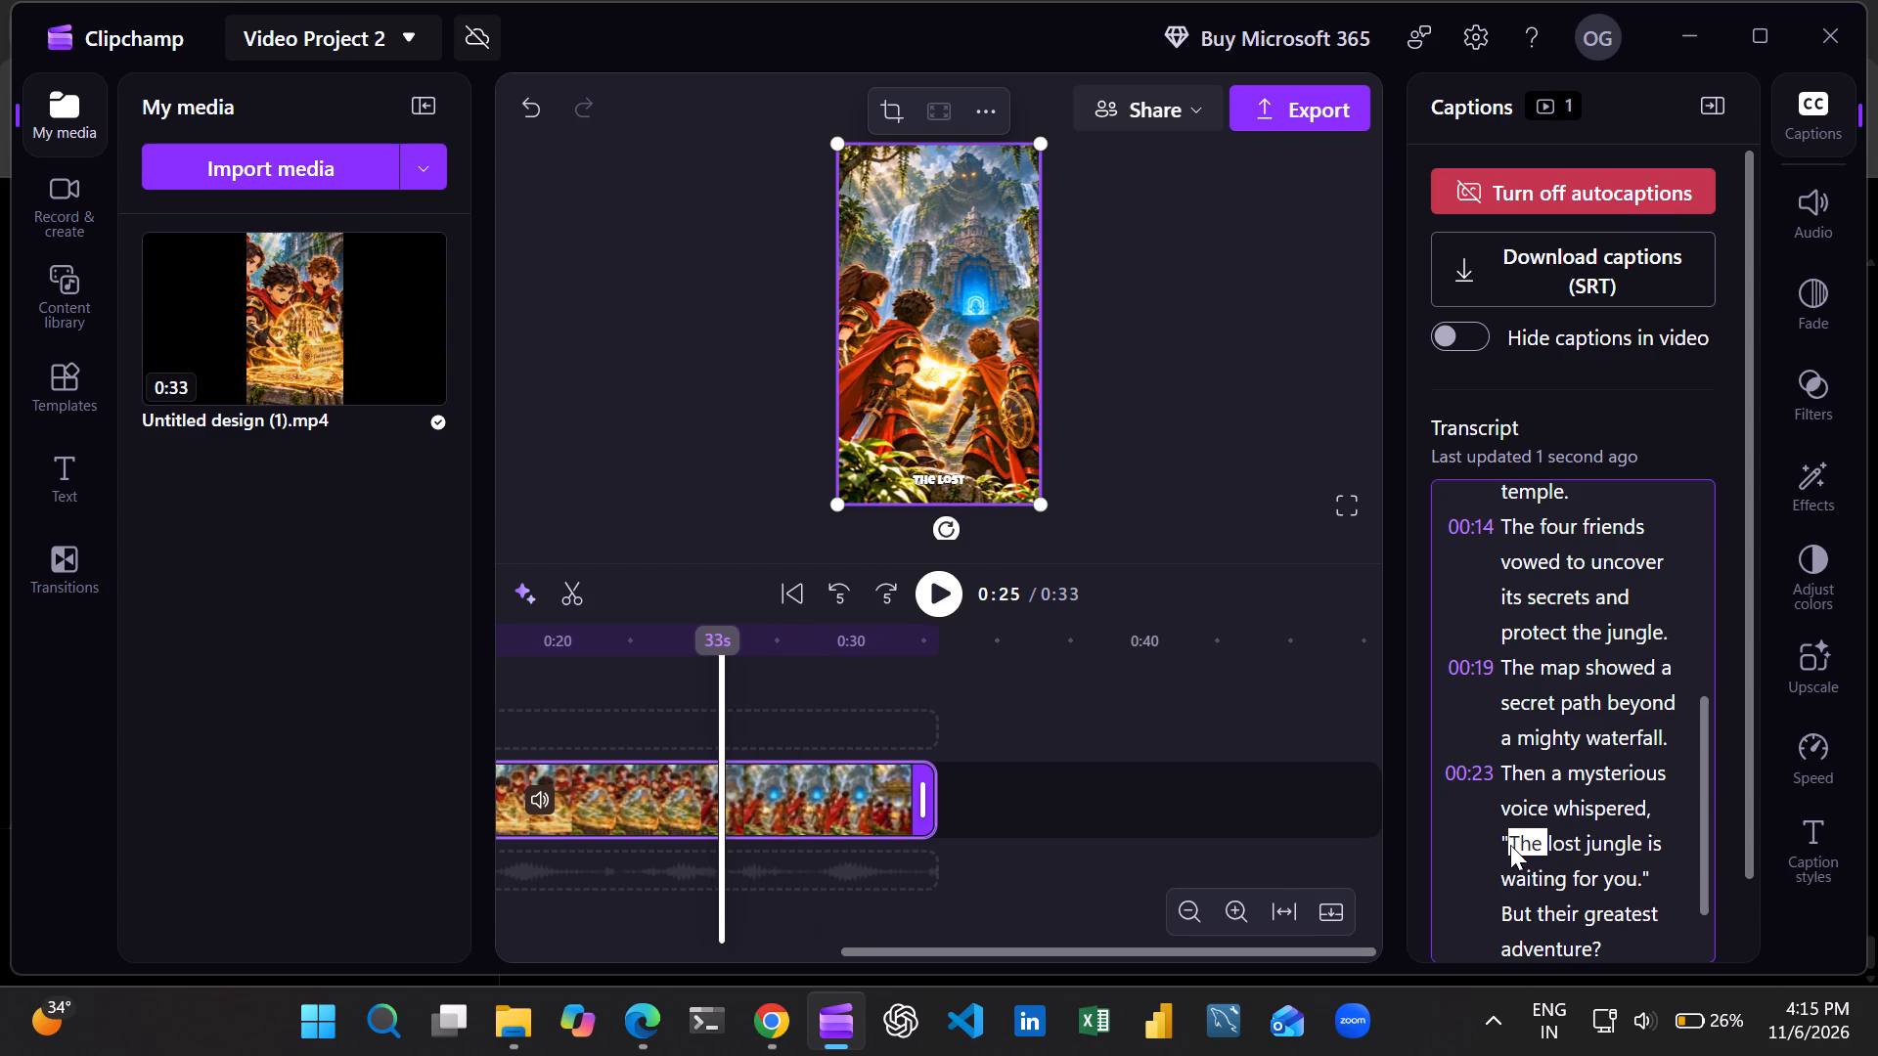
key("BackSpace")
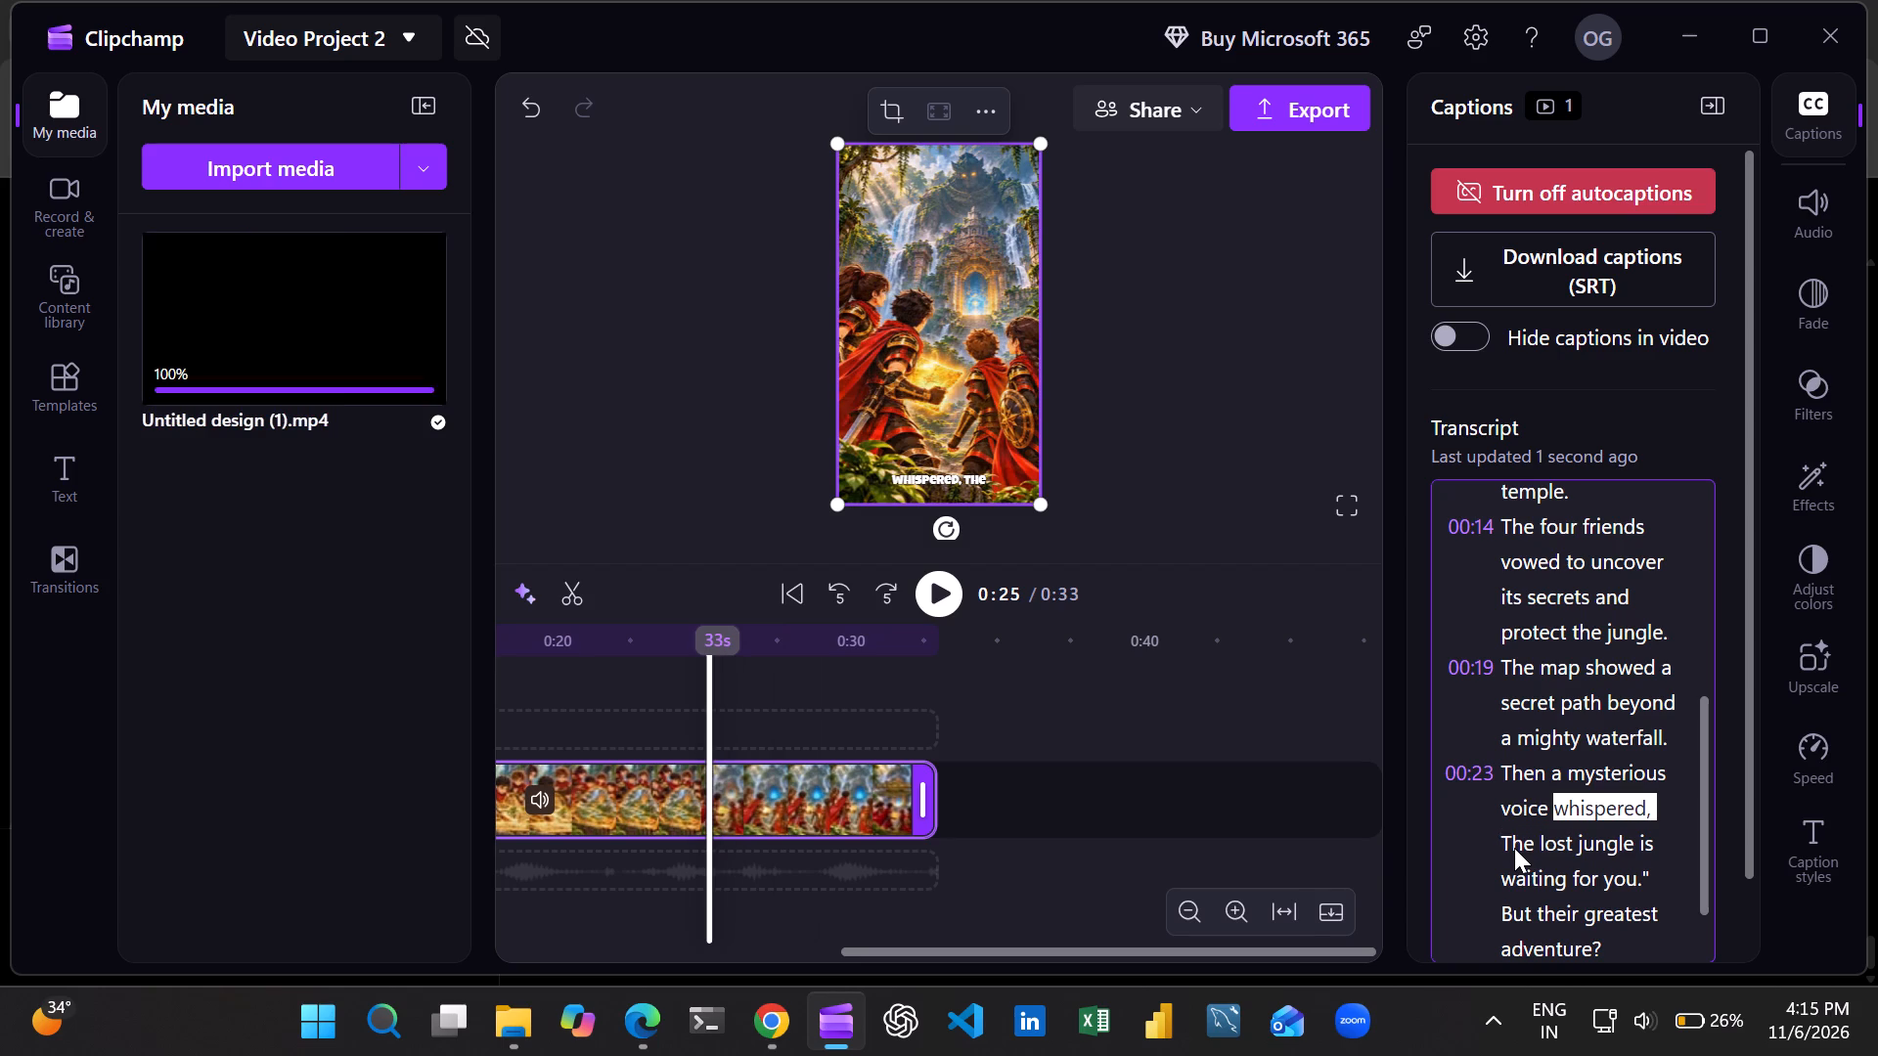
key("shift+quotedbl")
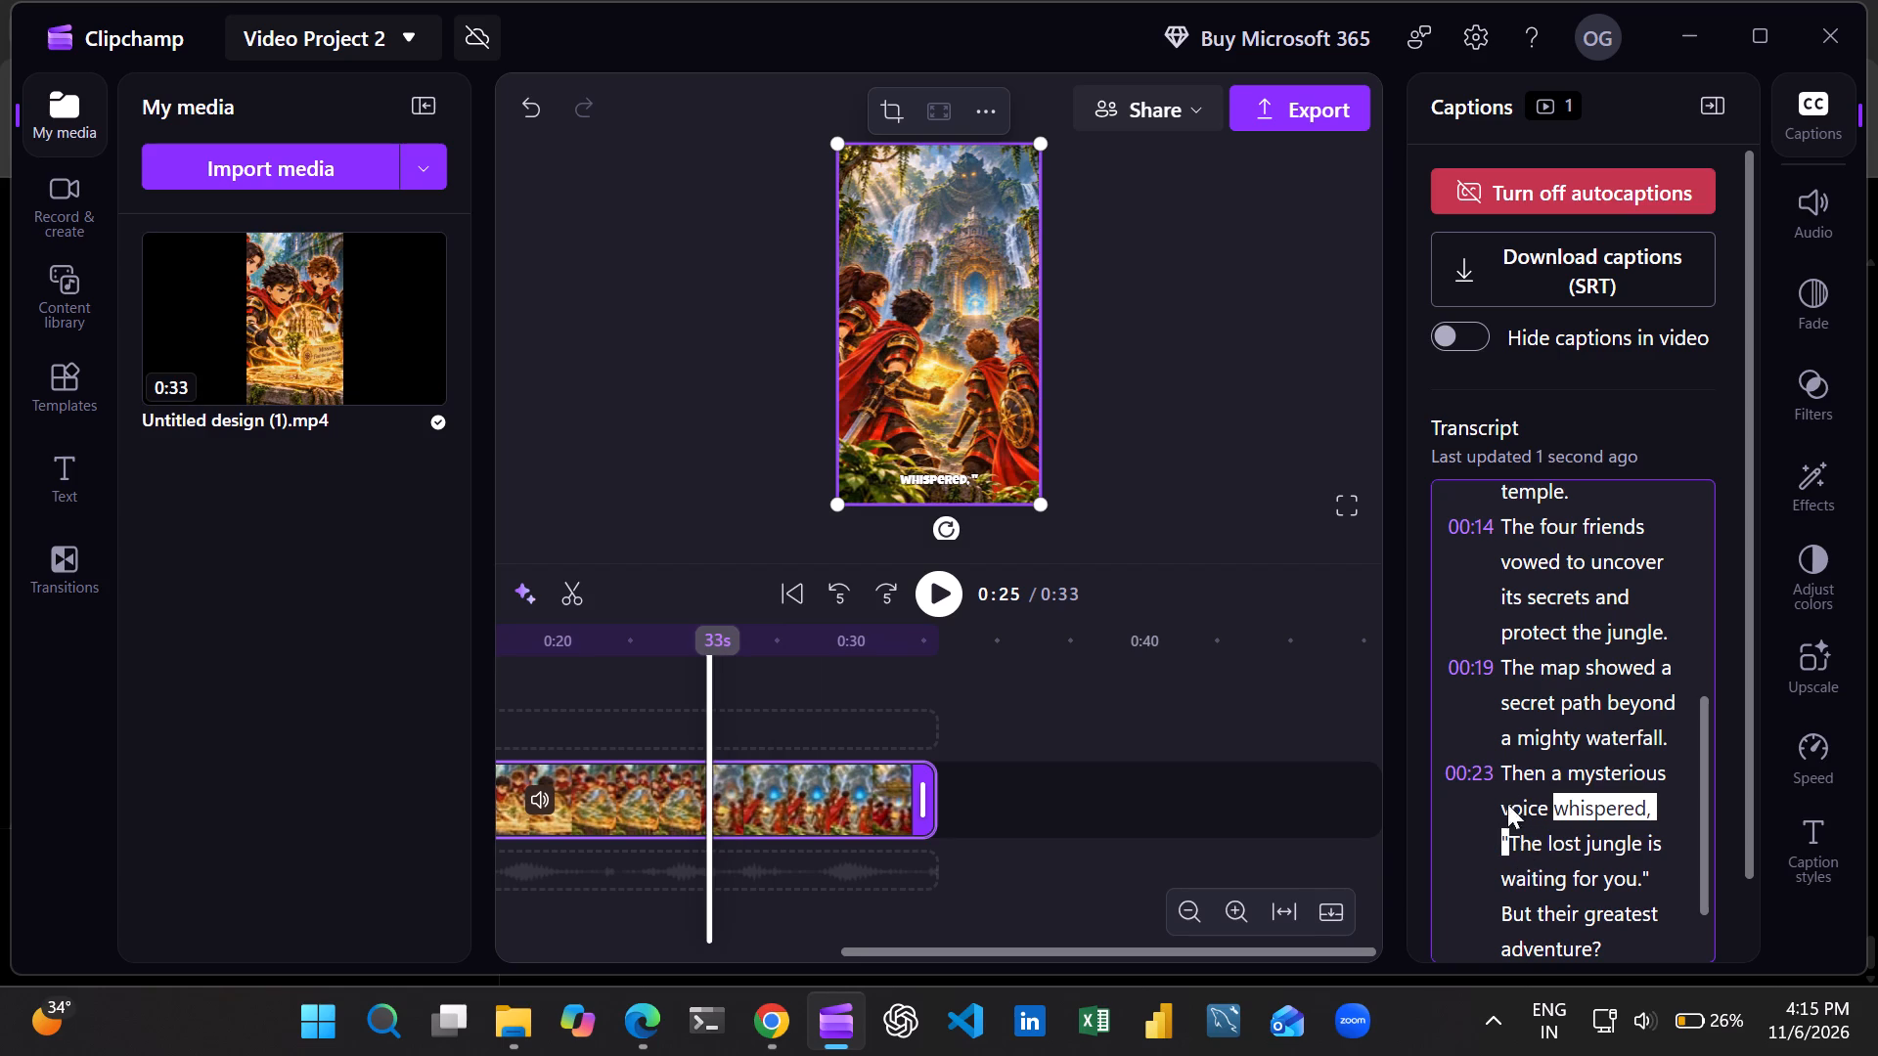
left_click(935, 595)
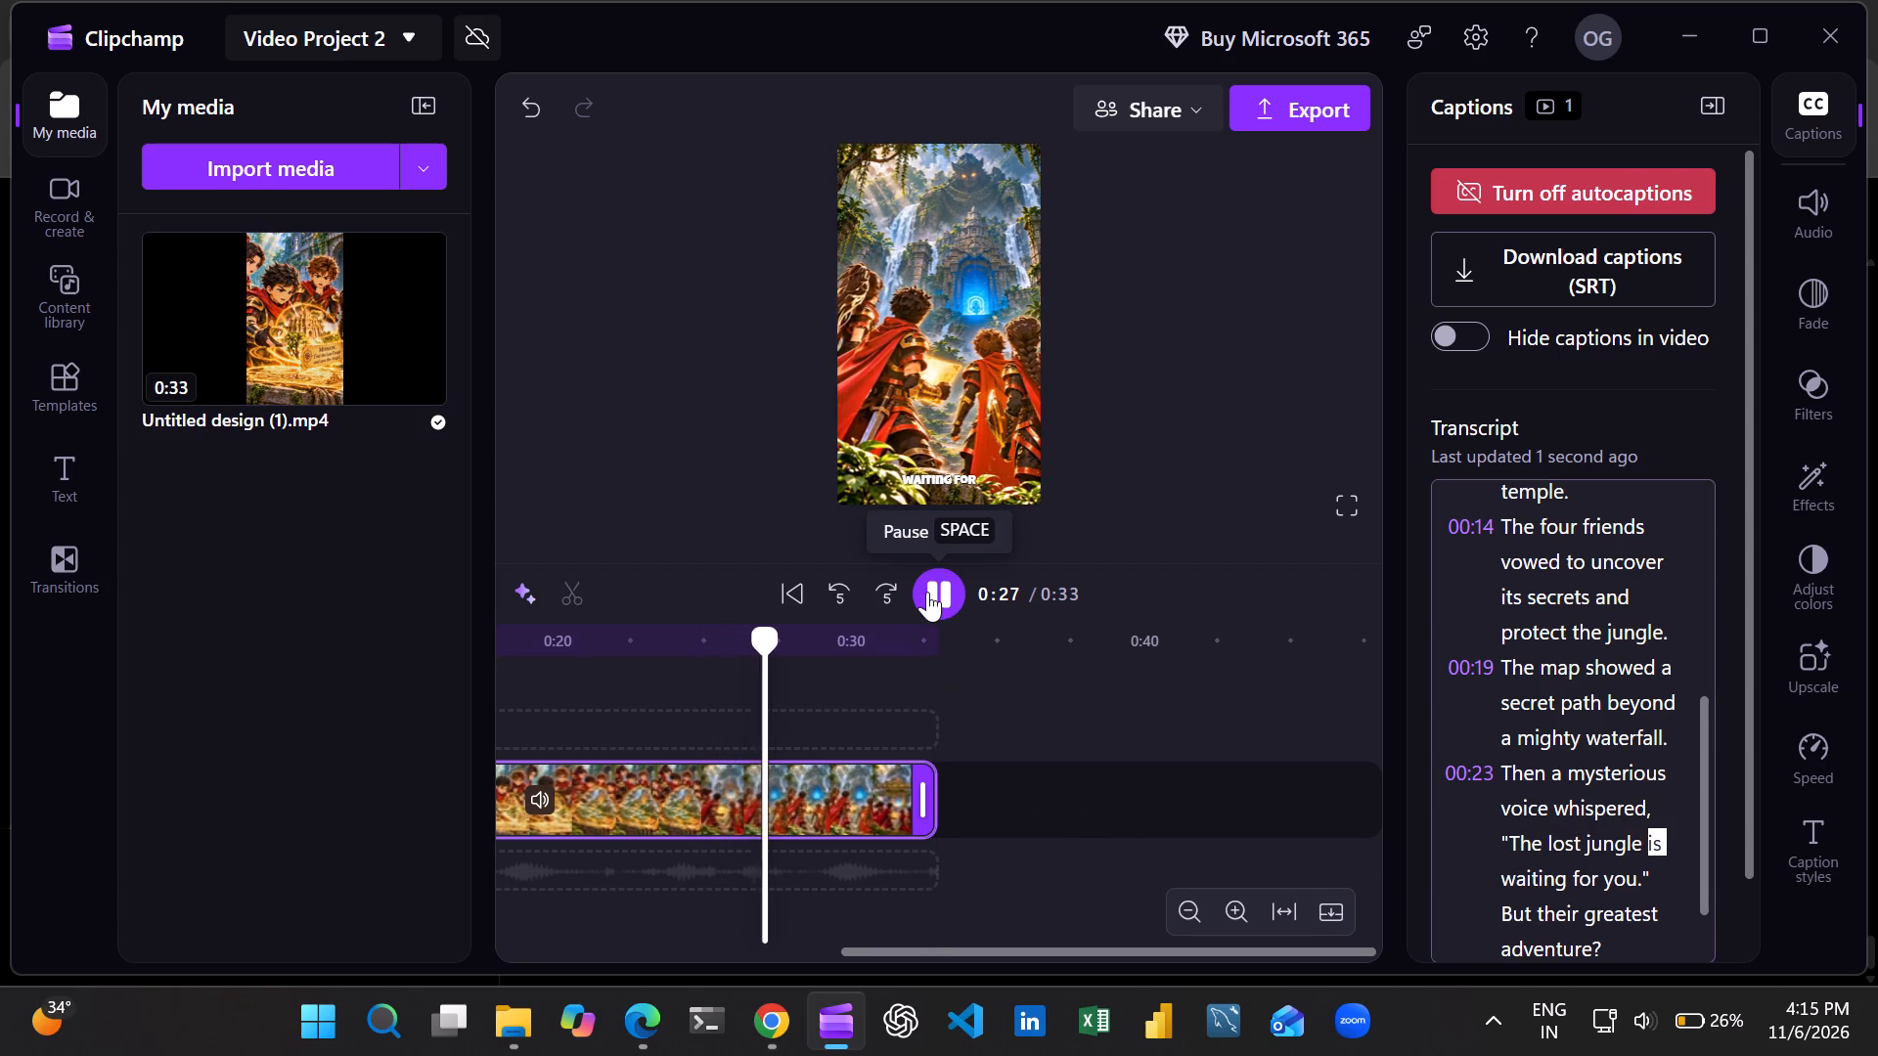
left_click(927, 592)
Remove the space between "whispered," and the opening quotation mark in the transcript's 00:23 sentence.
left_click(1502, 845)
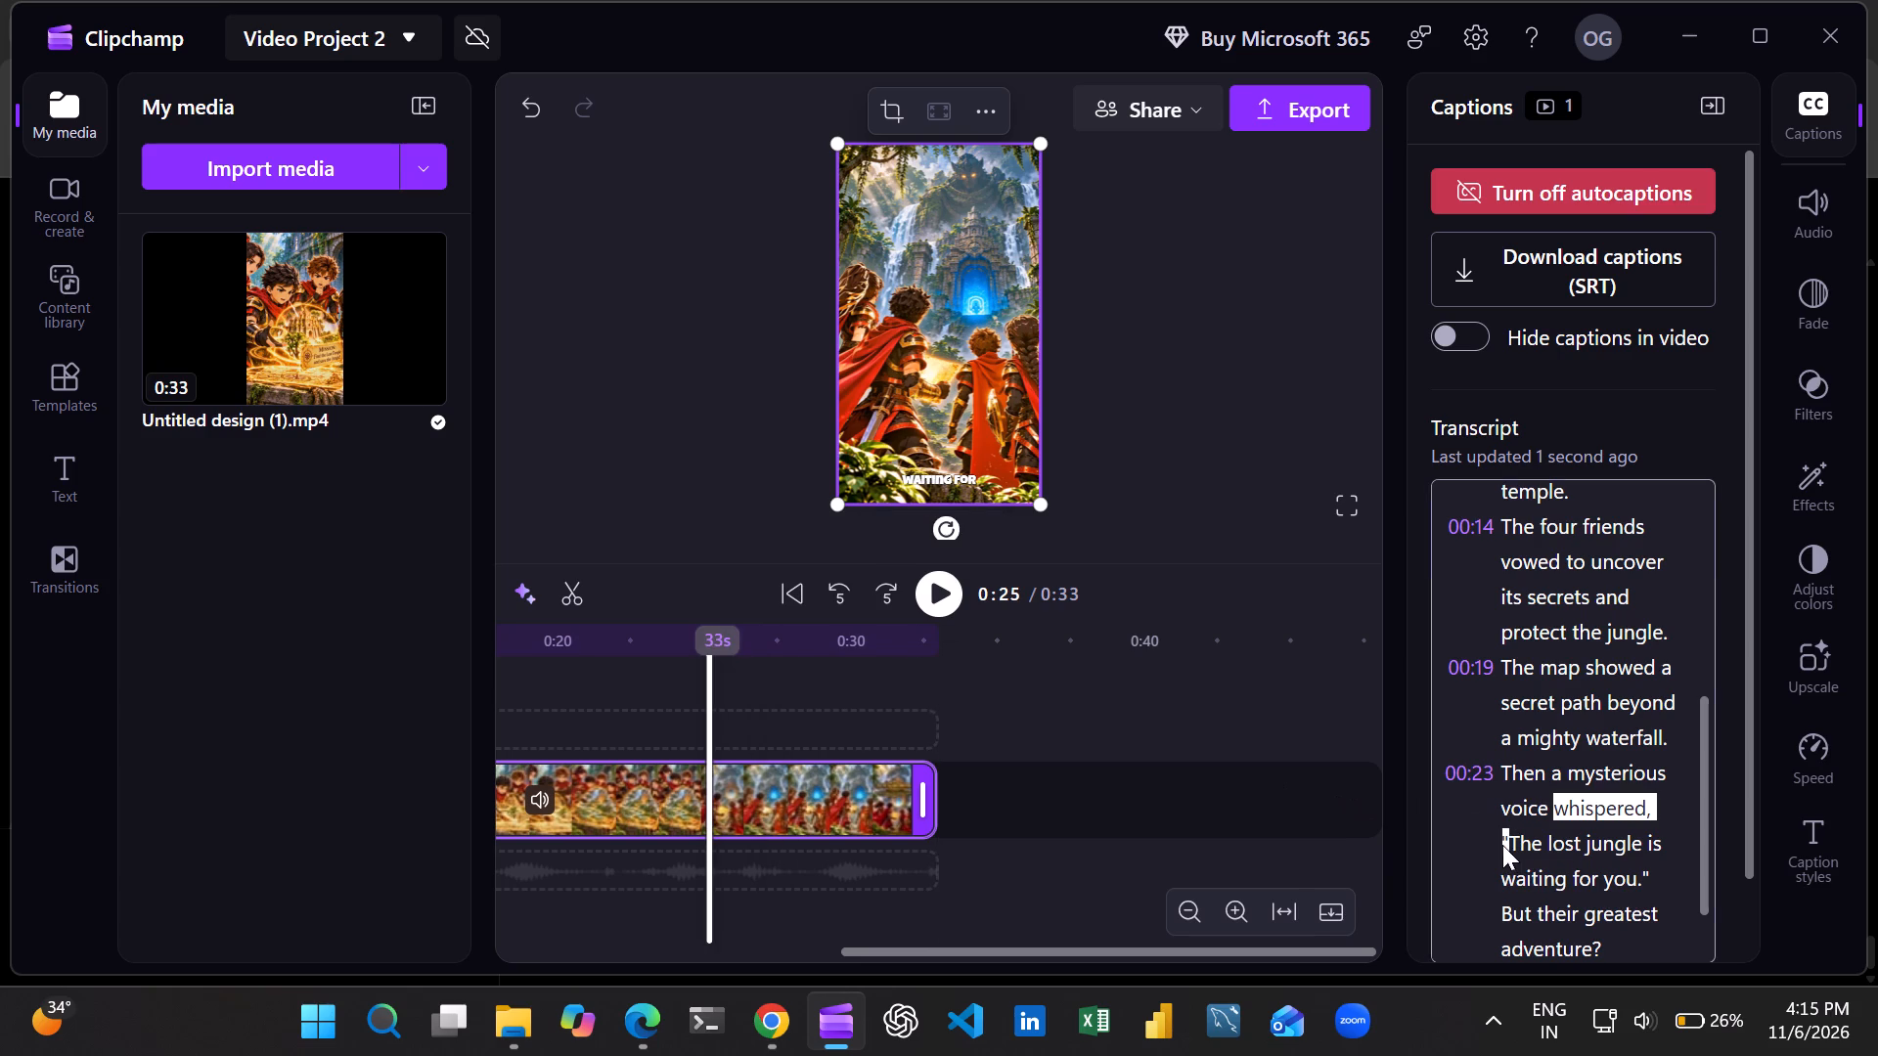
key("space")
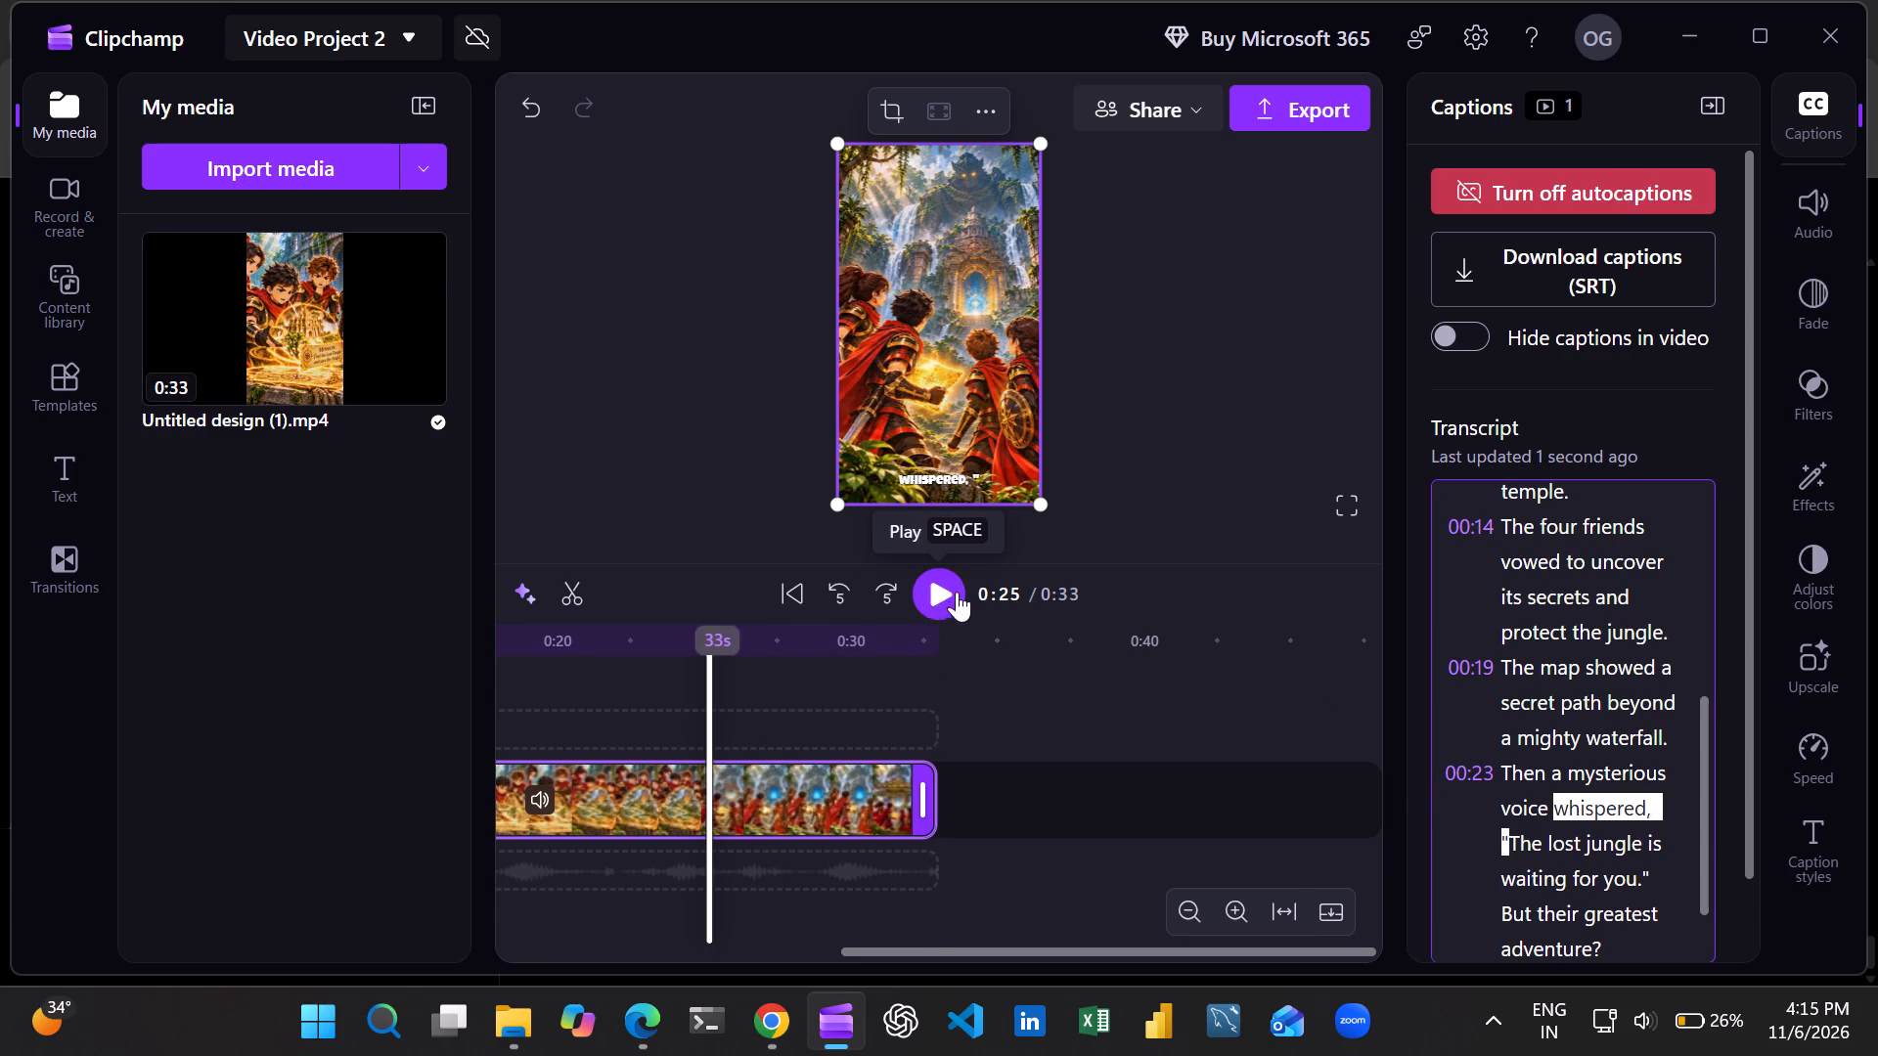
key("BackSpace")
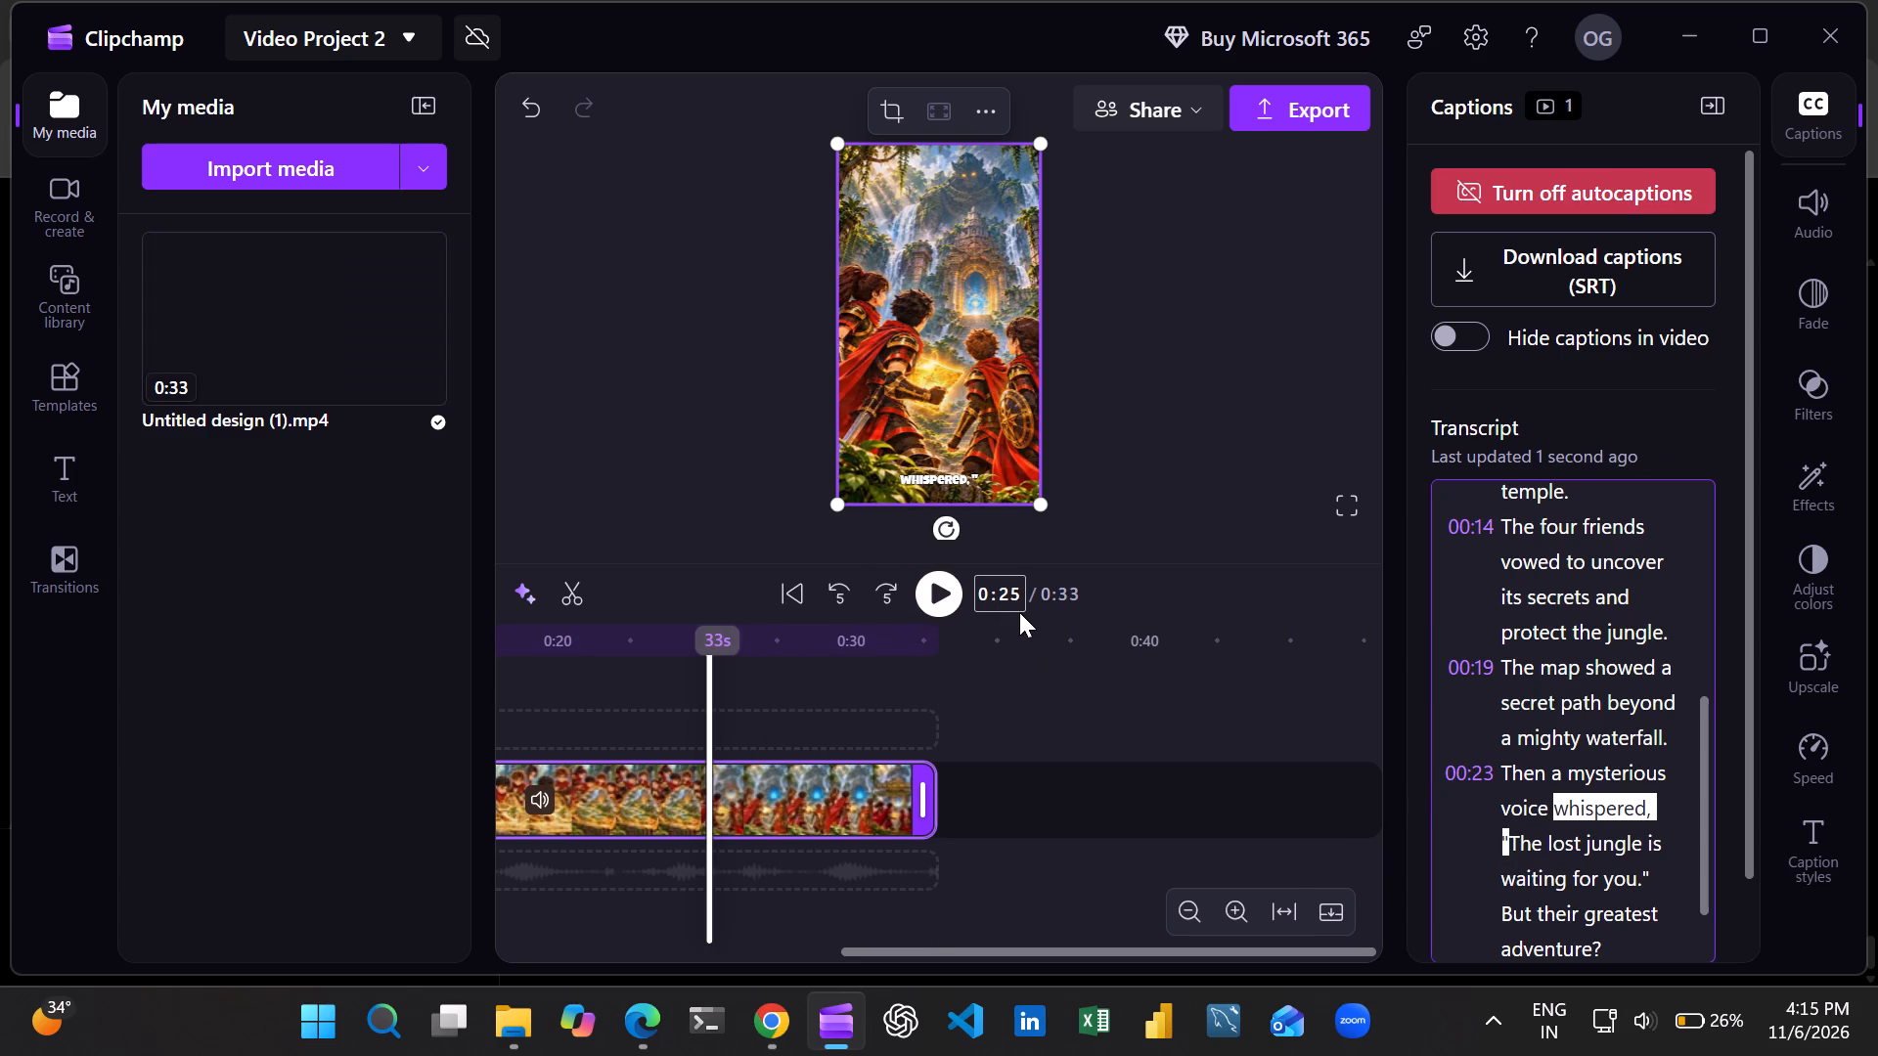
key("BackSpace")
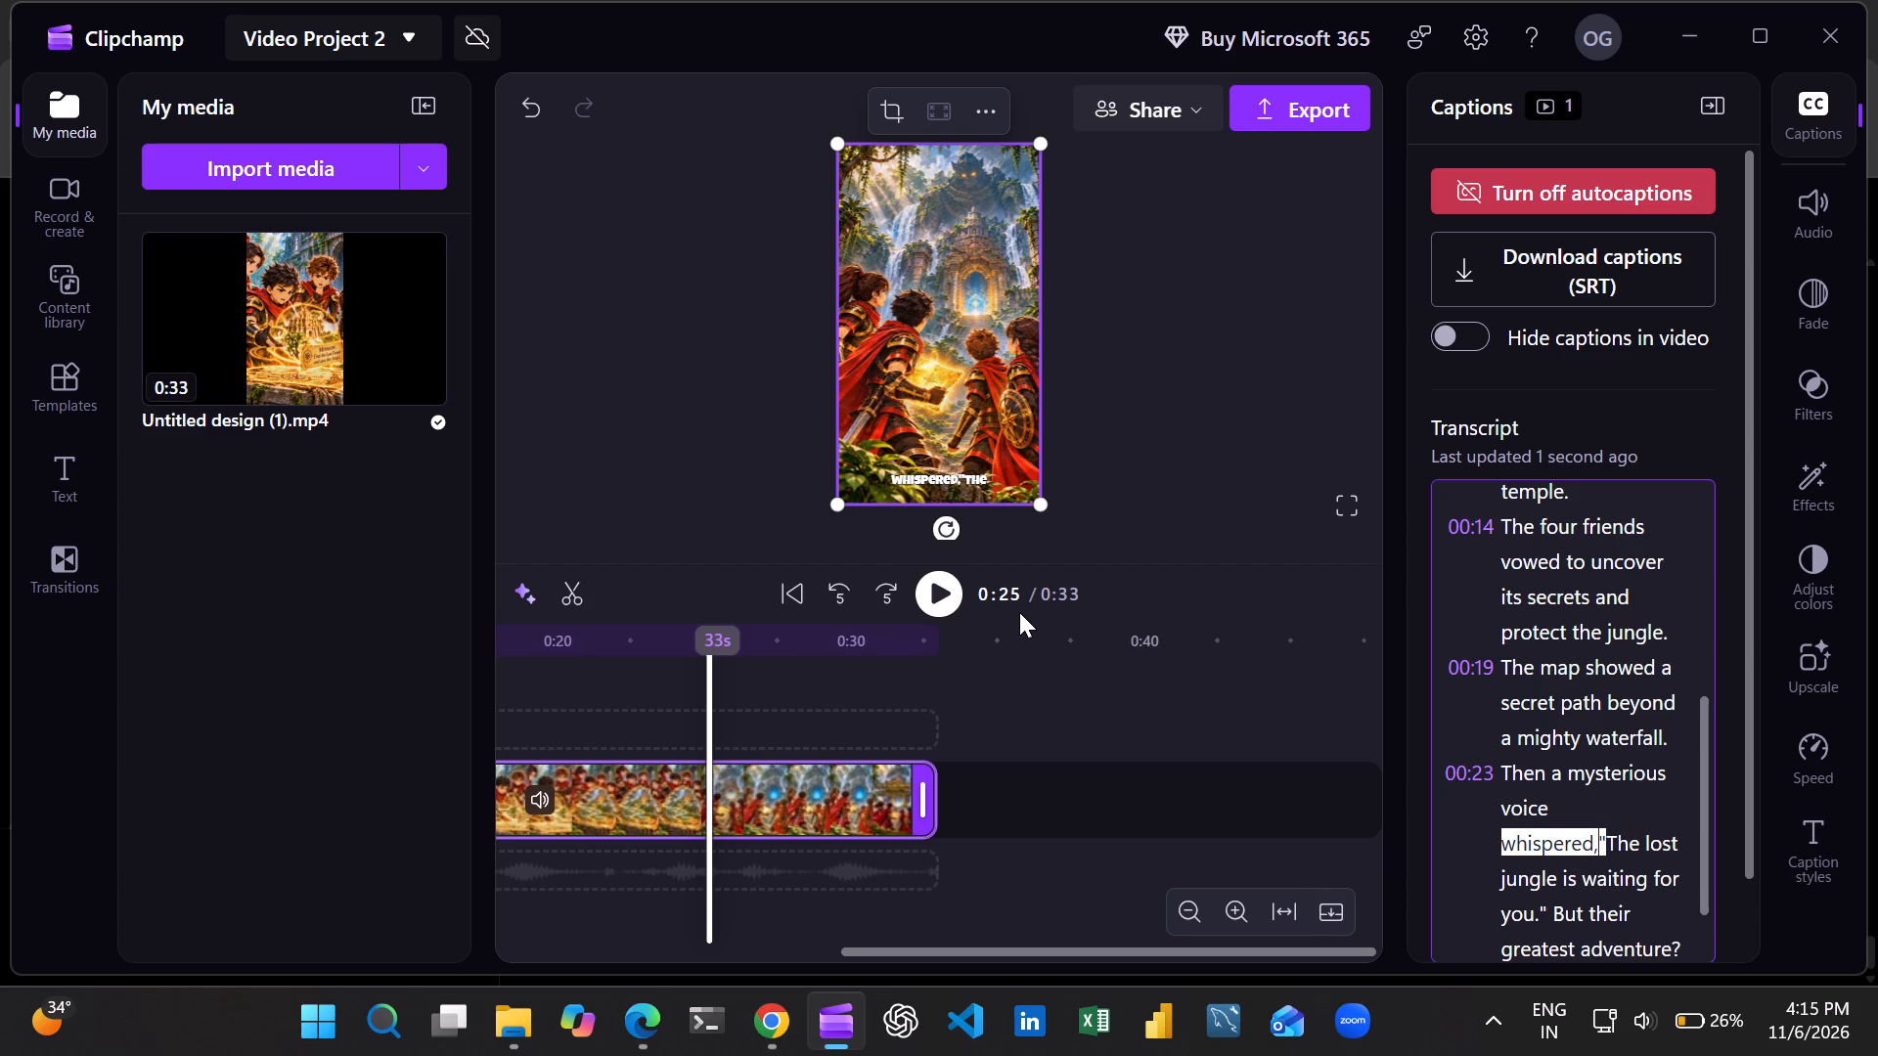
key("space")
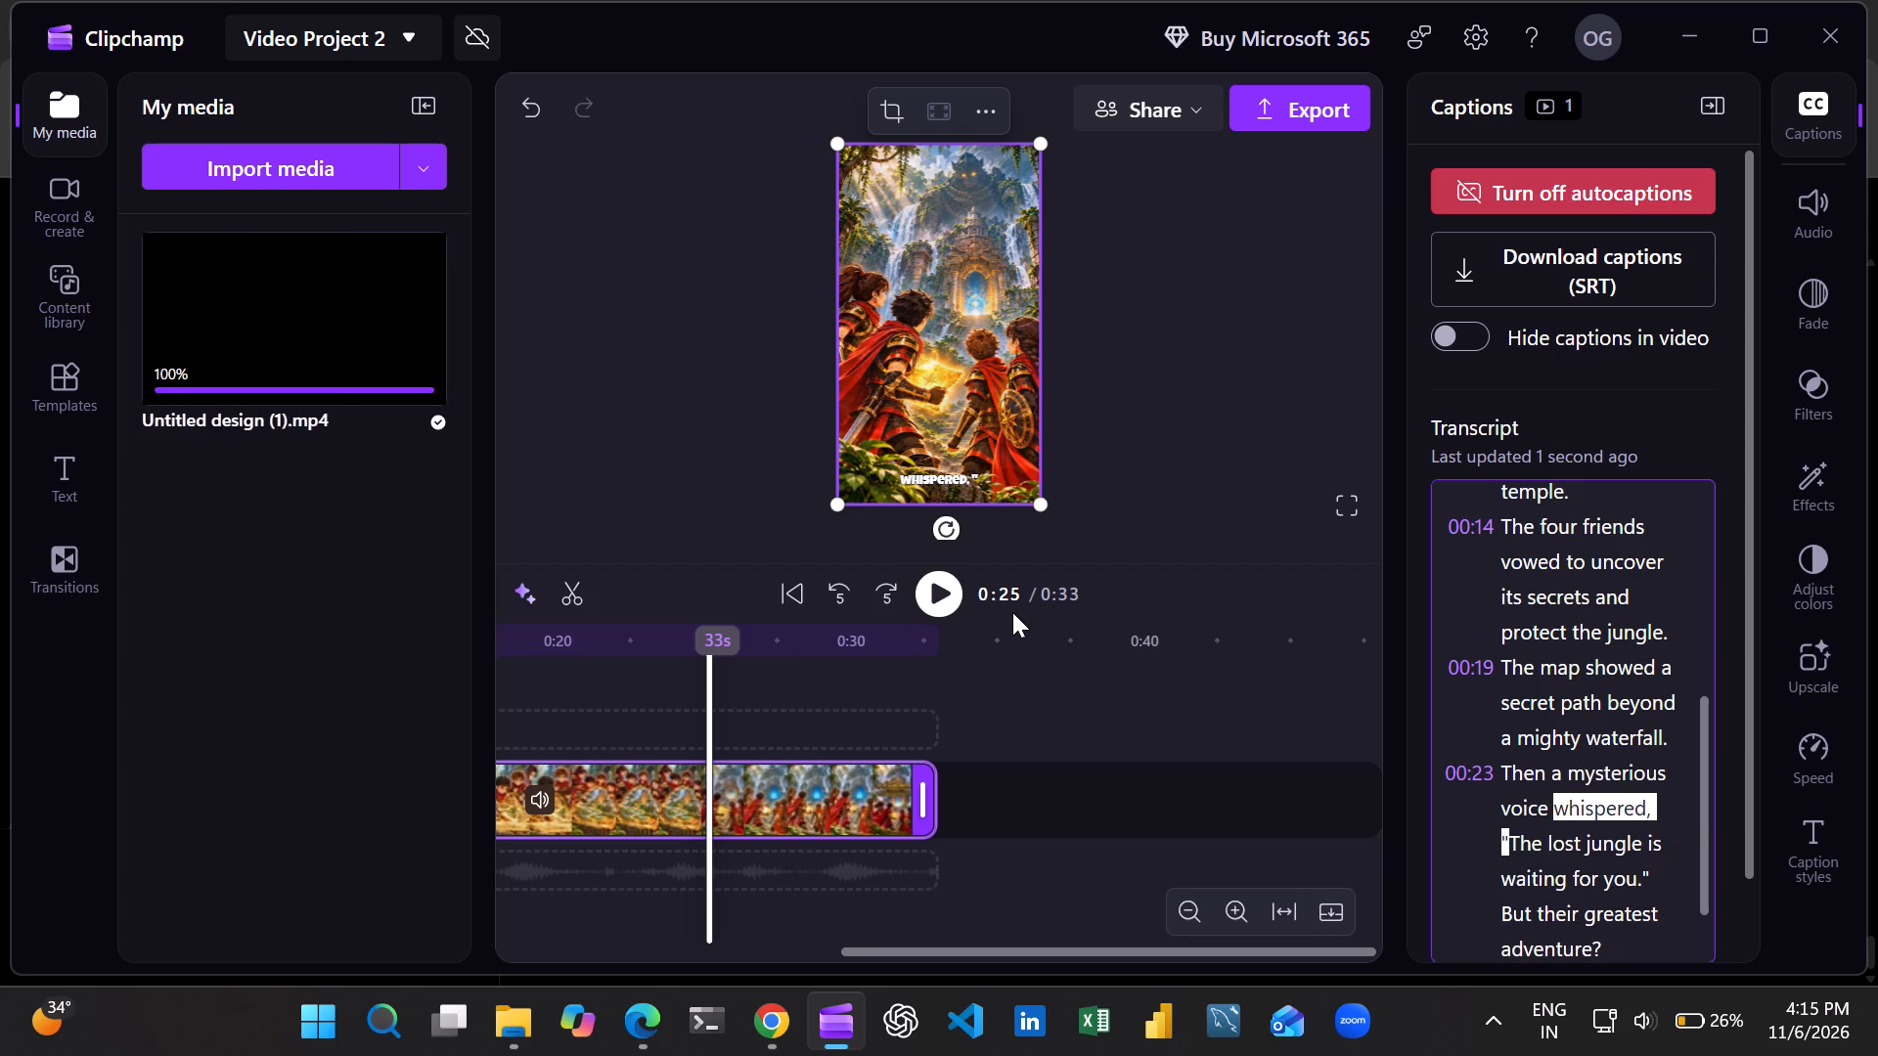
key("BackSpace")
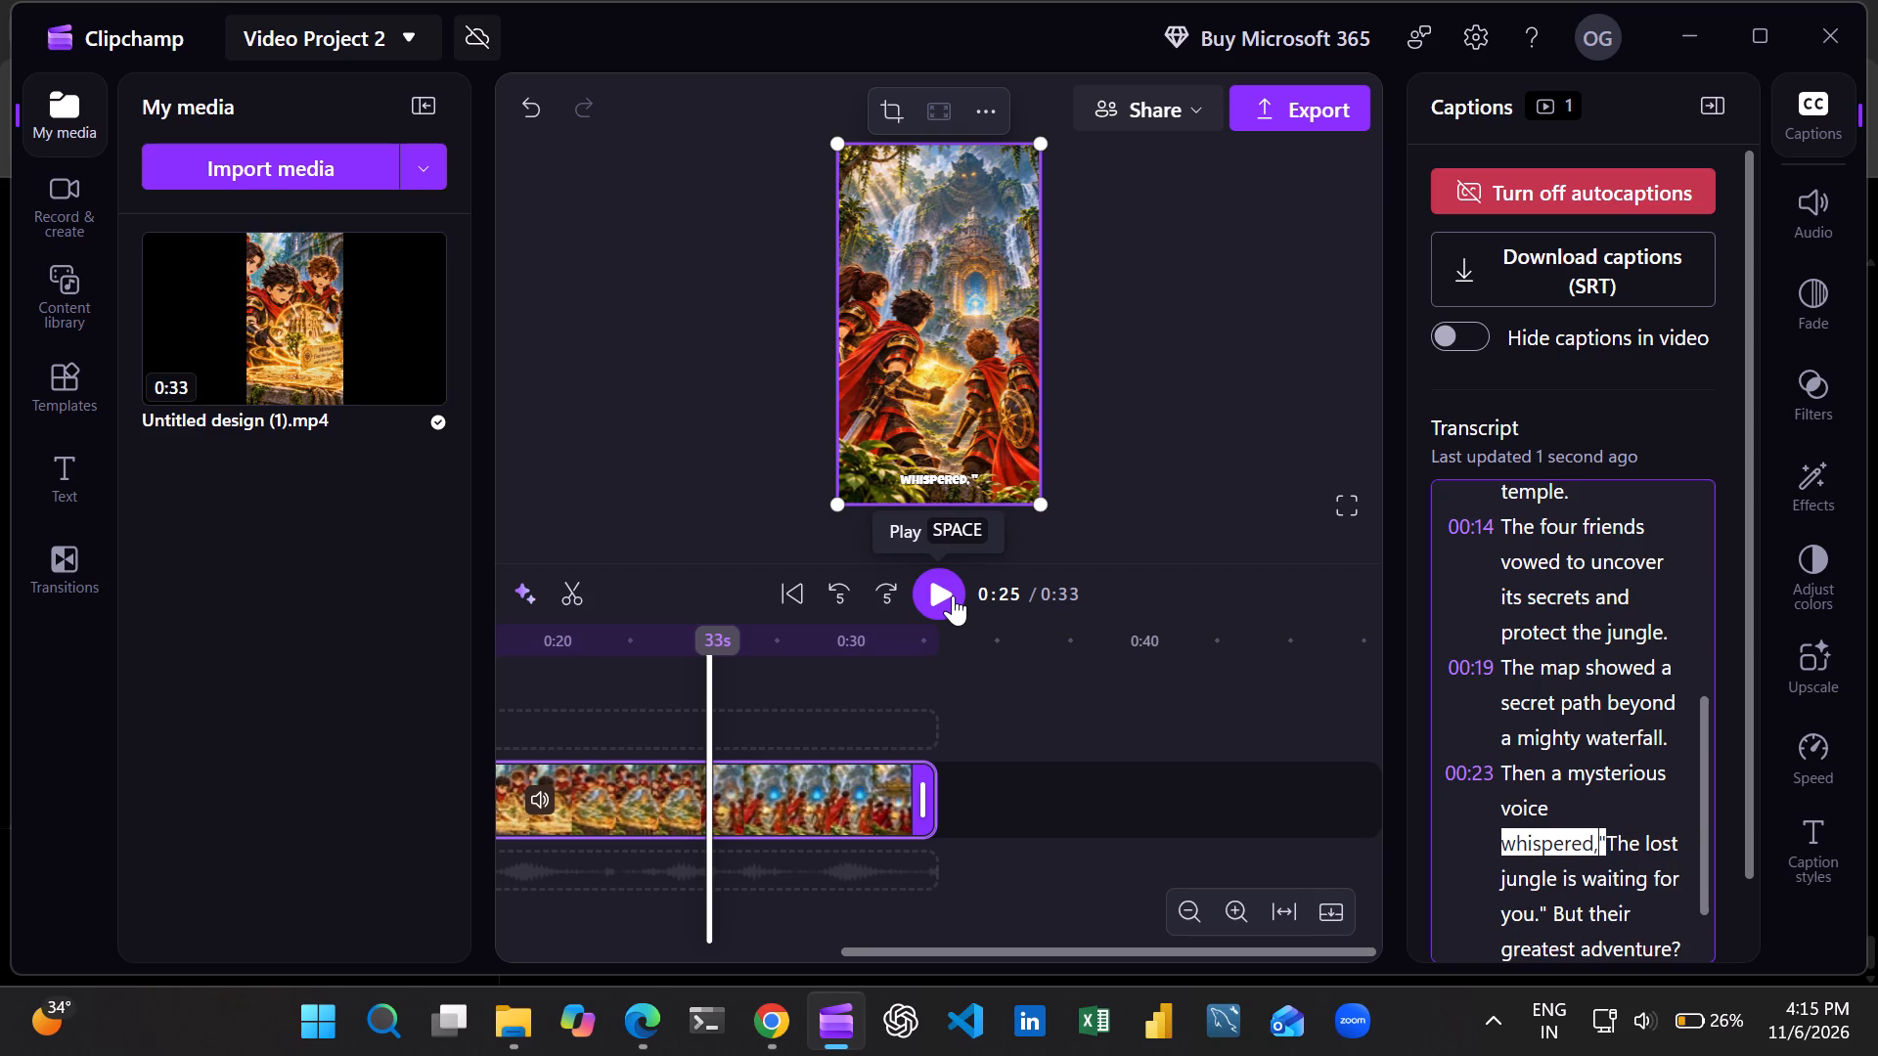
Play the video from 0:25 to the end and move the playhead back to about 0:11.
left_click(941, 590)
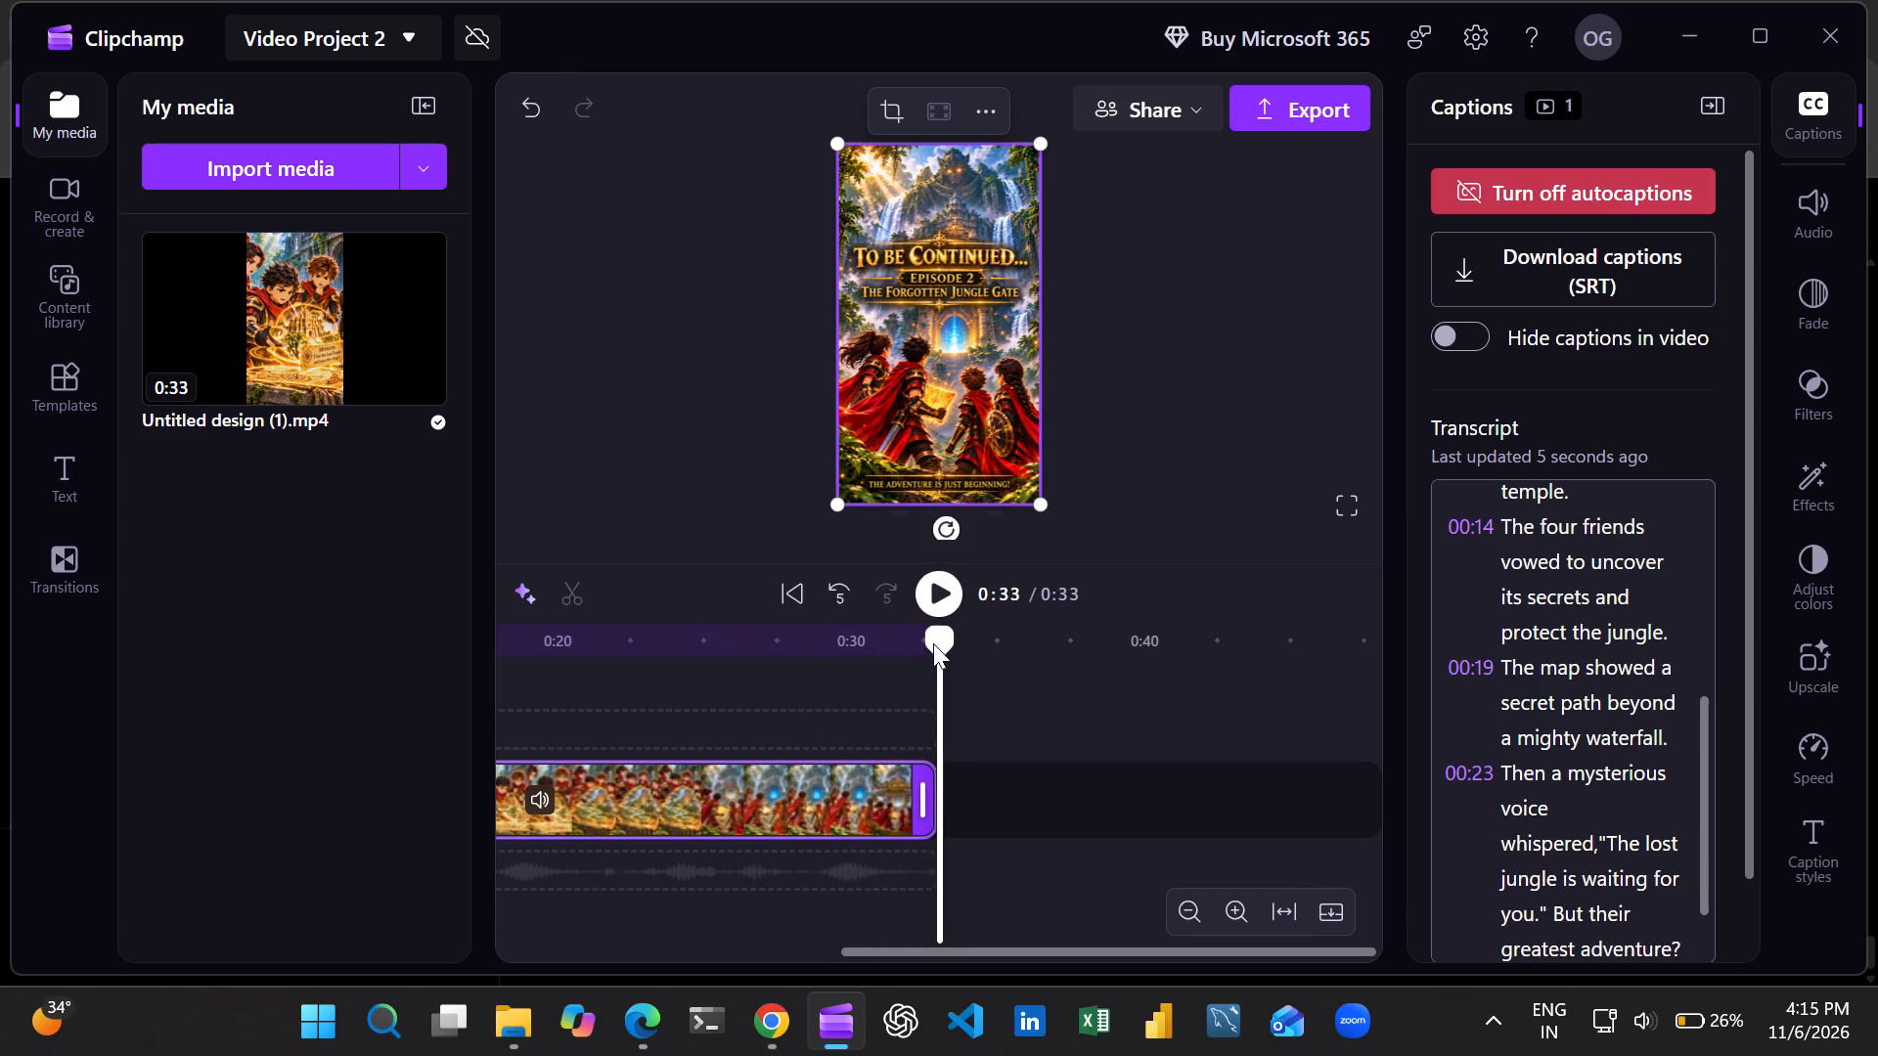
left_click_drag(933, 643, 315, 618)
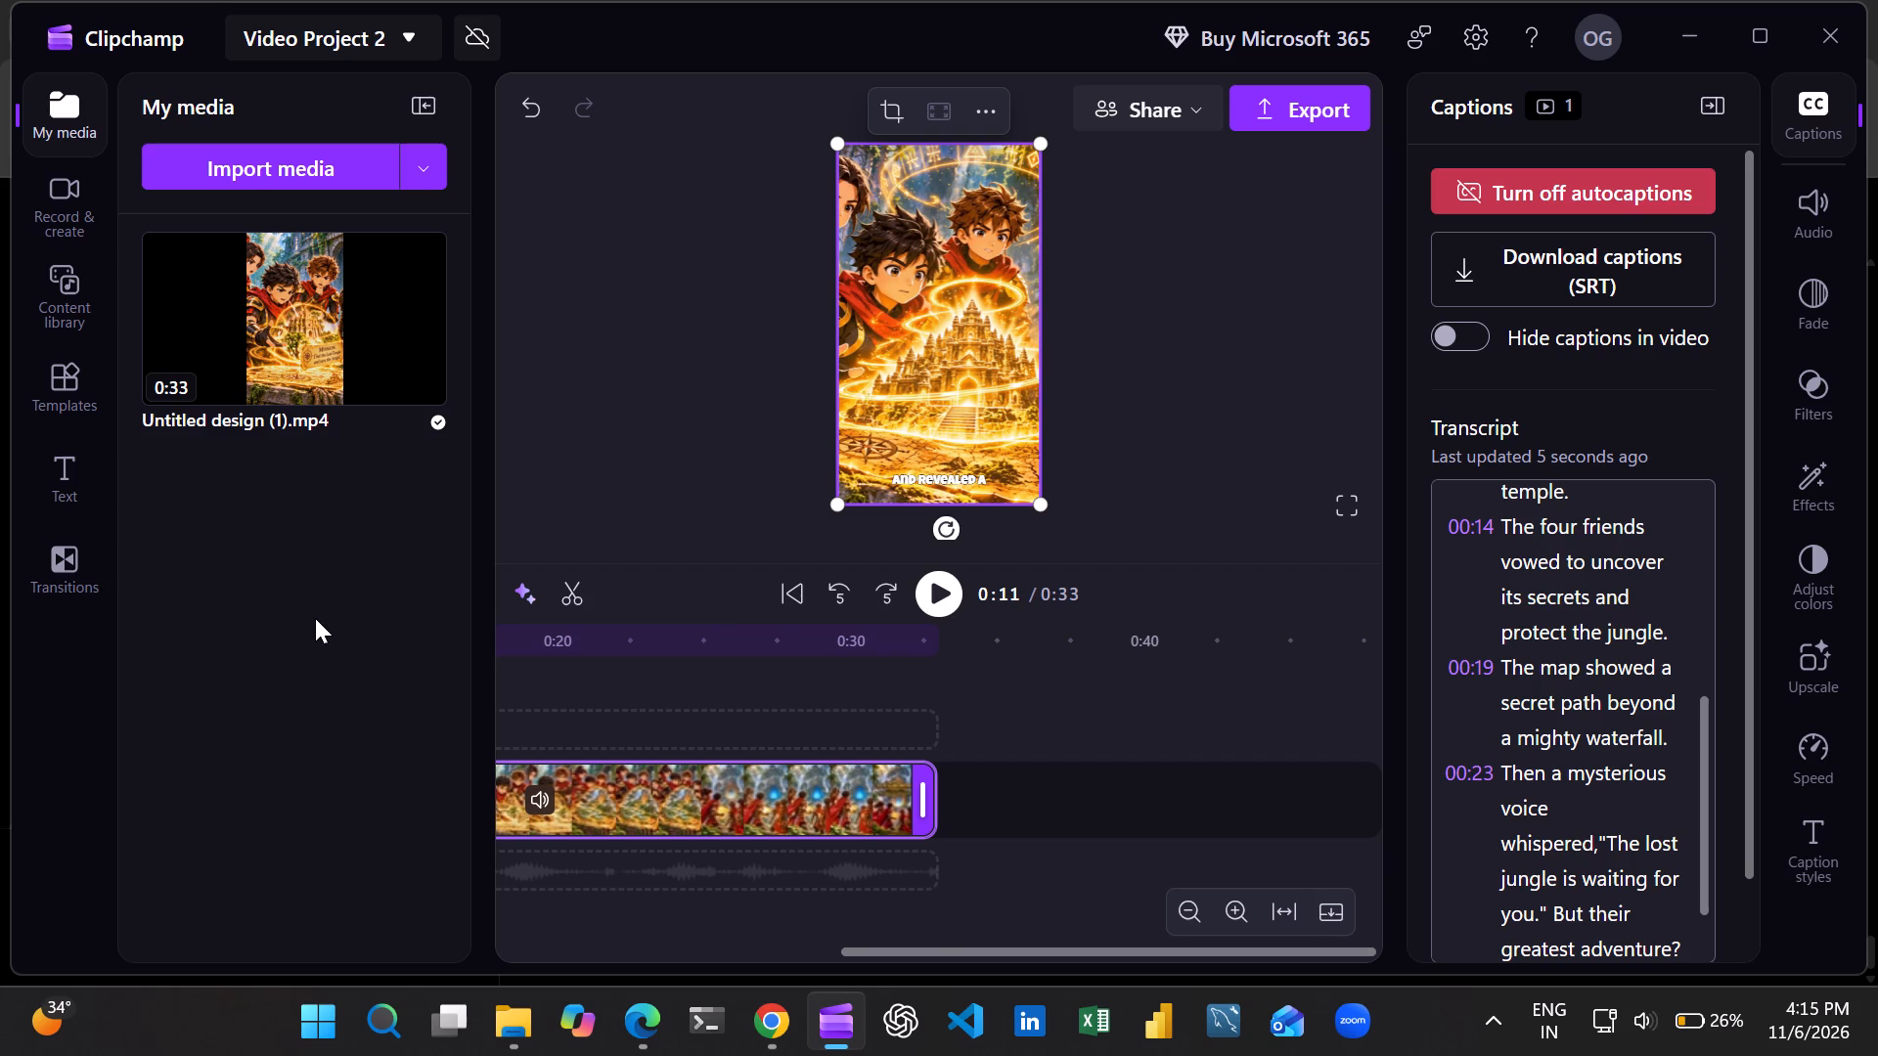
left_click_drag(315, 618, 300, 618)
scroll(1051, 727, "up", 2)
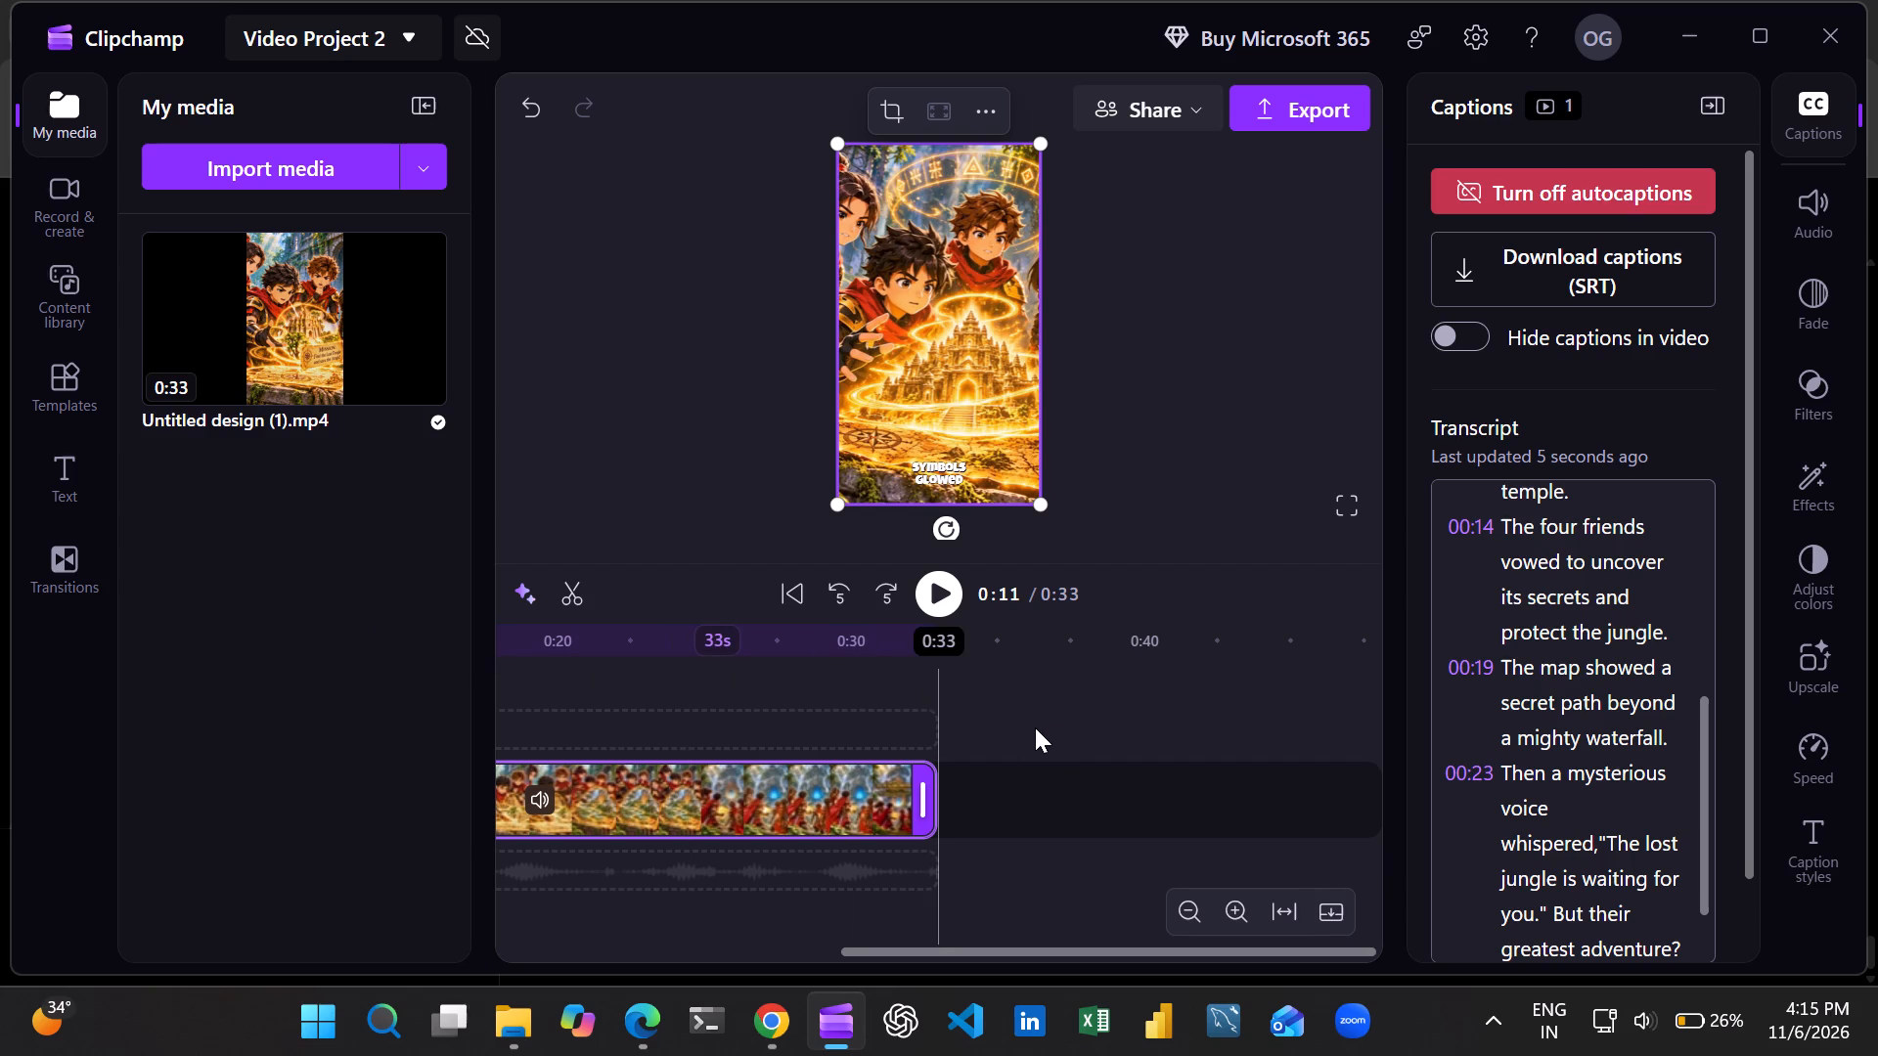
scroll(1035, 727, "up", 2)
scroll(920, 738, "down", 8)
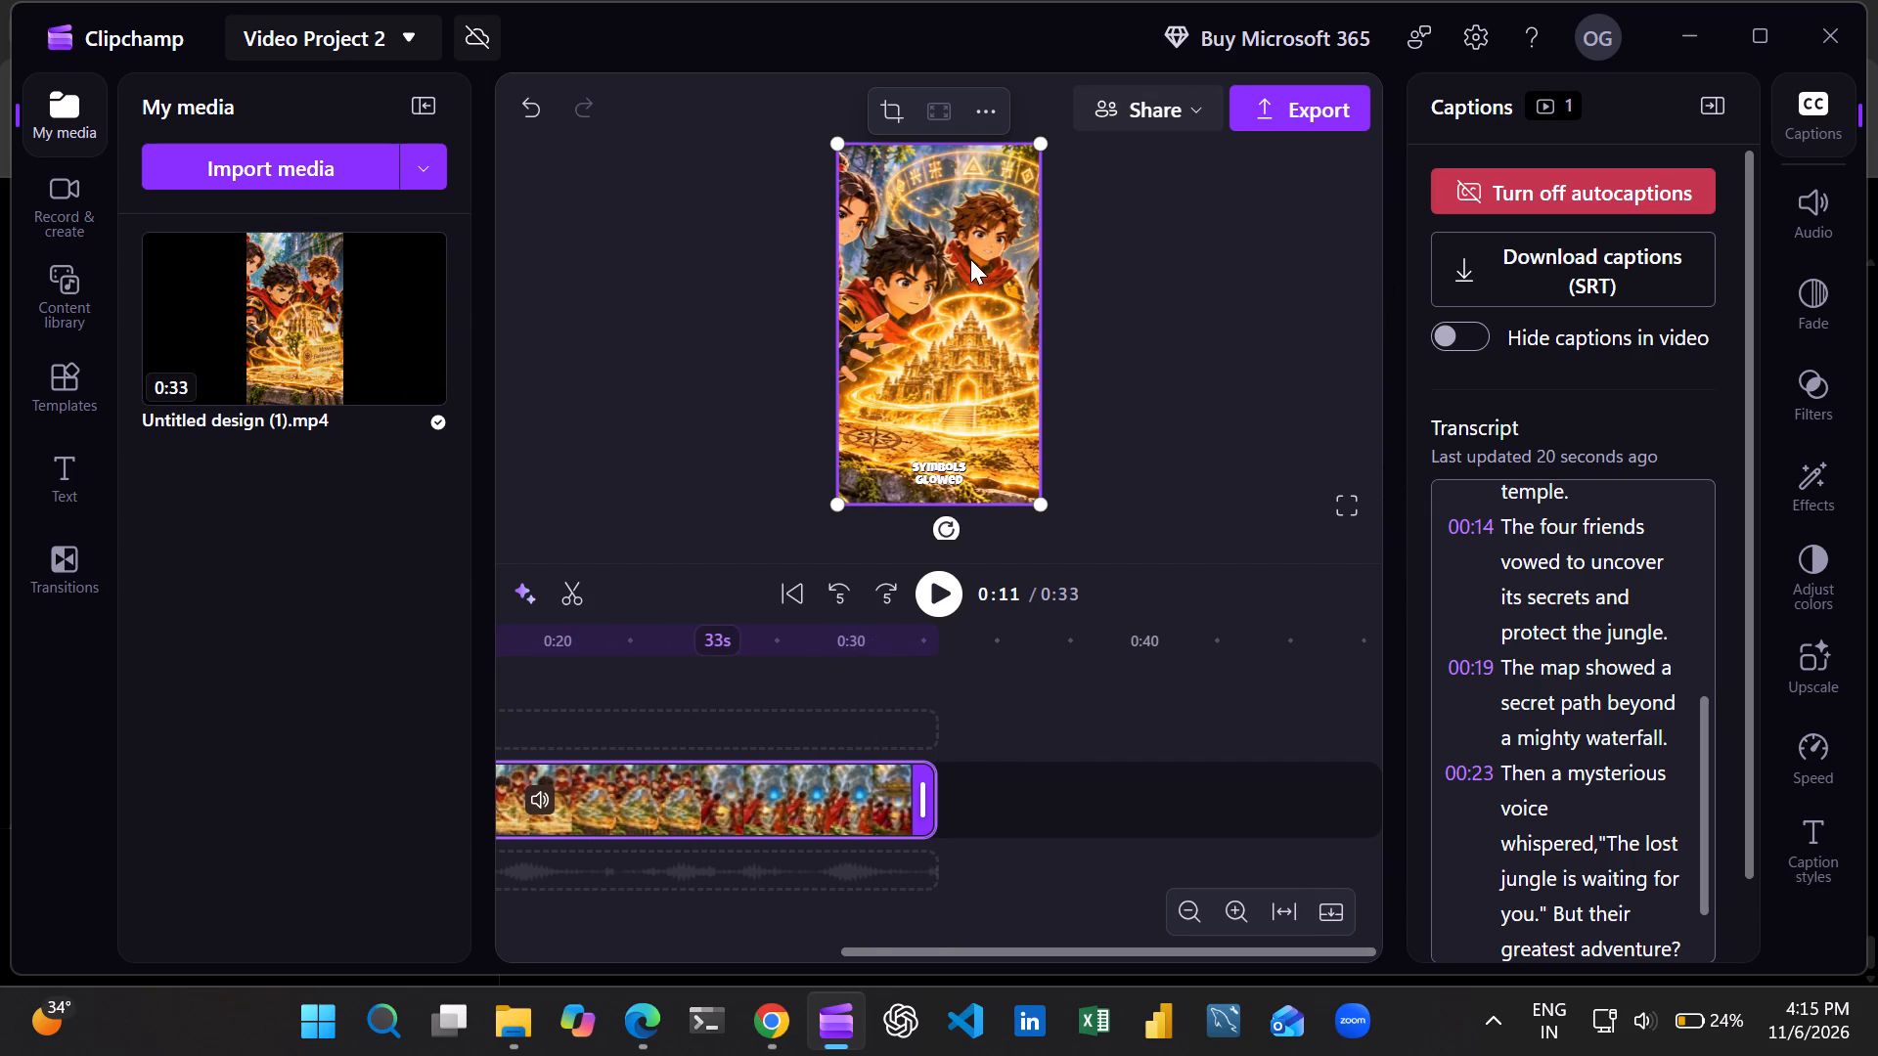
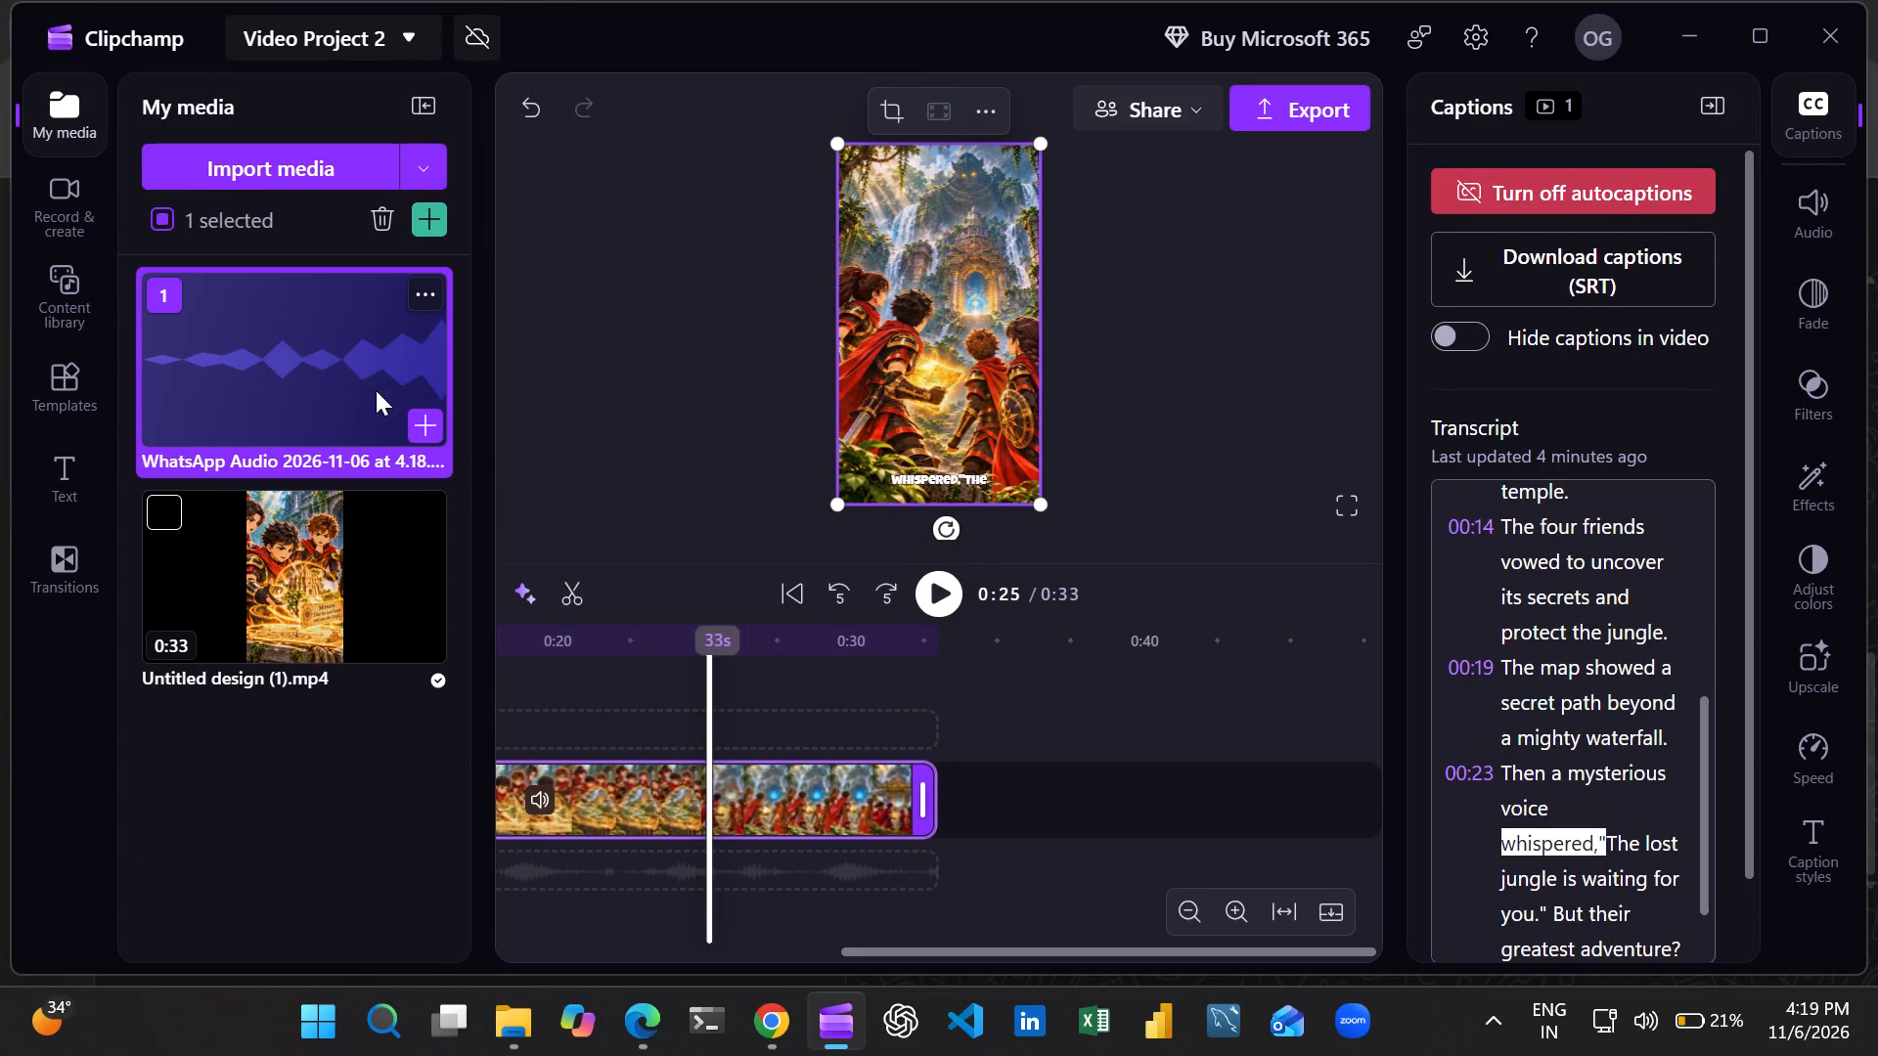
Add the 0:30 WhatsApp audio to the timeline on a track beneath the video, starting at 0:00.
left_click(426, 420)
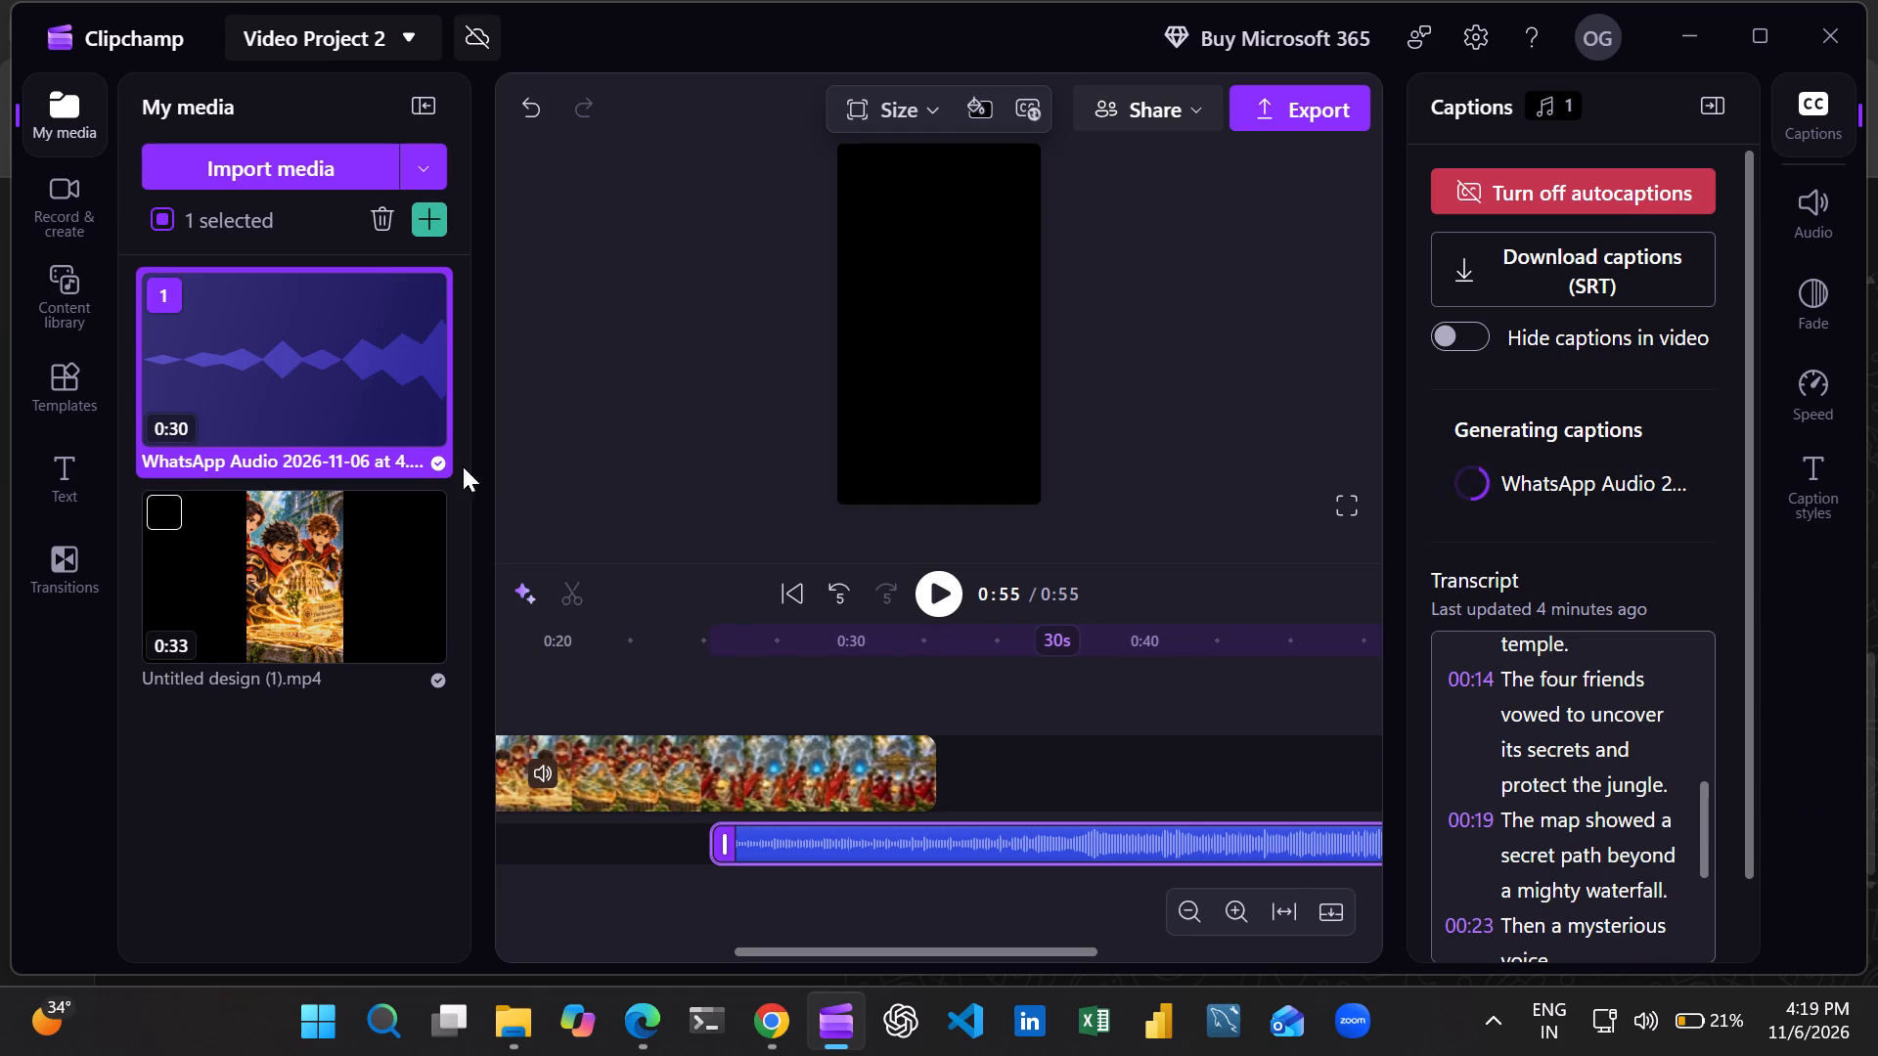
left_click_drag(753, 836, 357, 820)
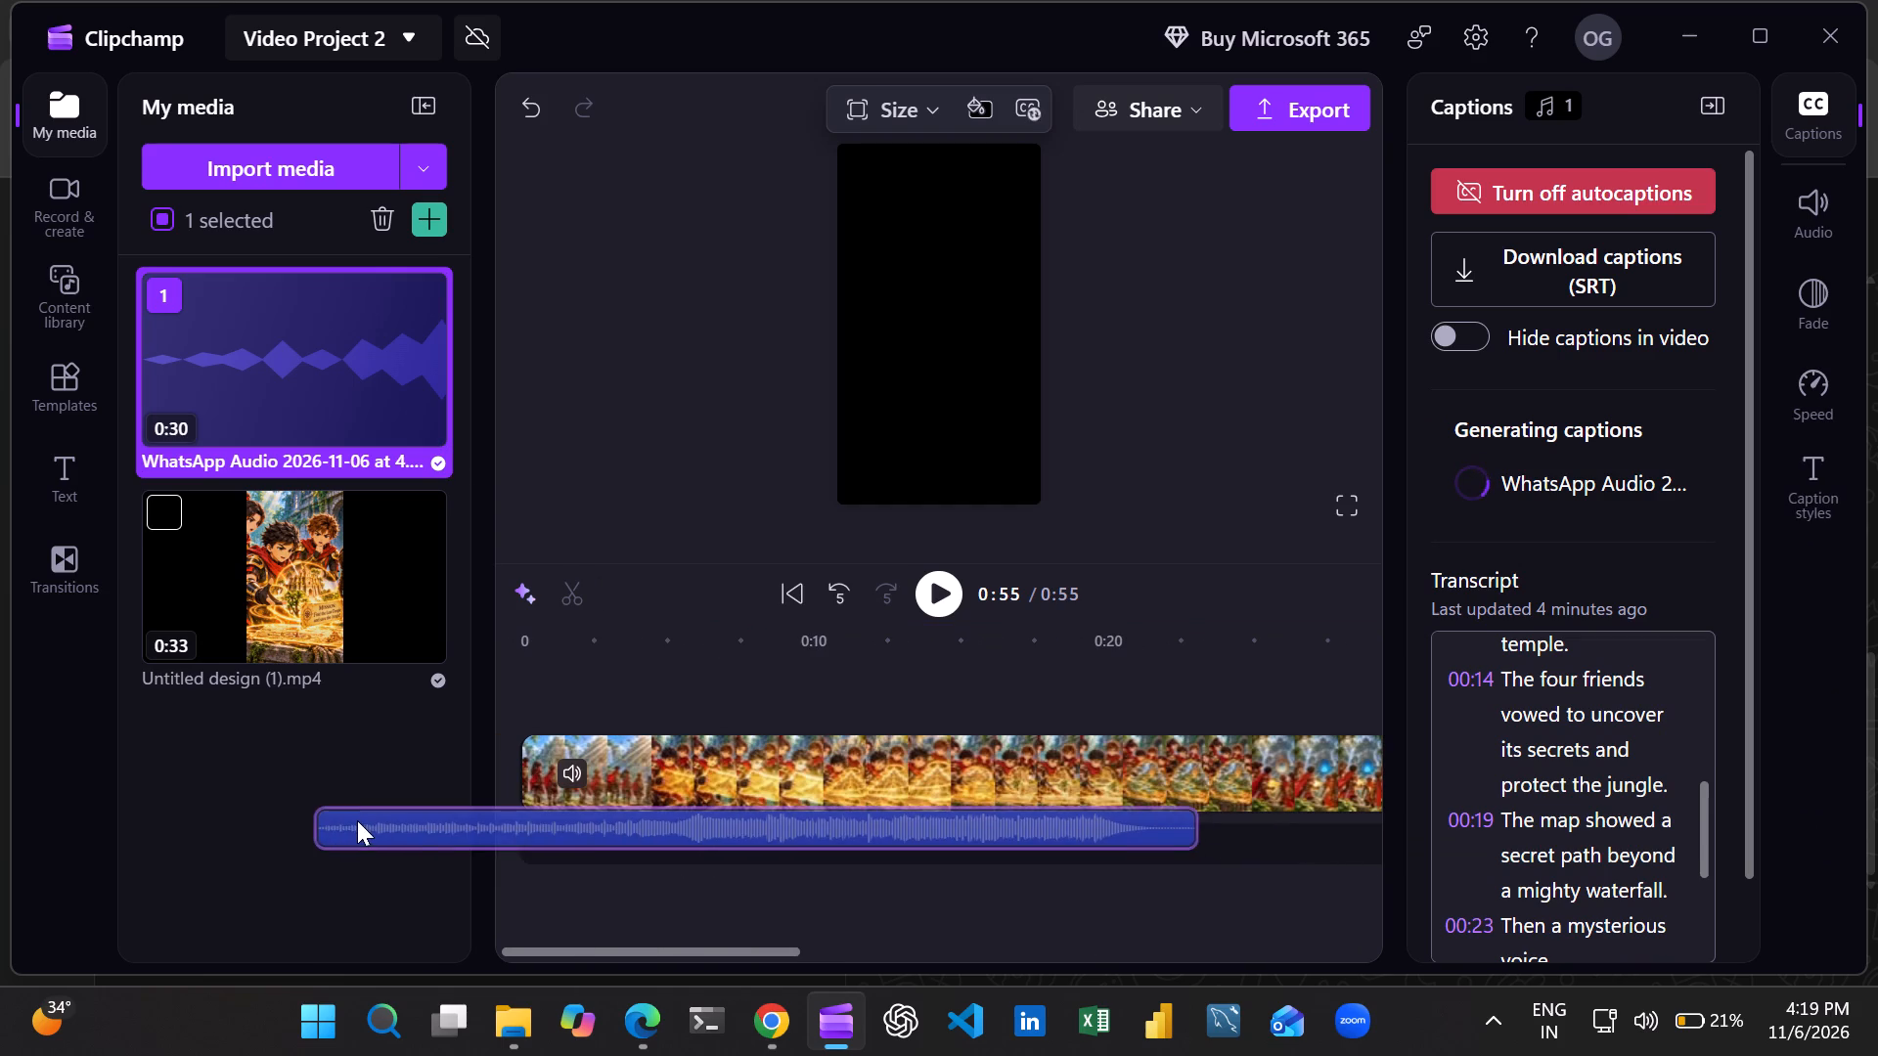
left_click_drag(357, 820, 551, 854)
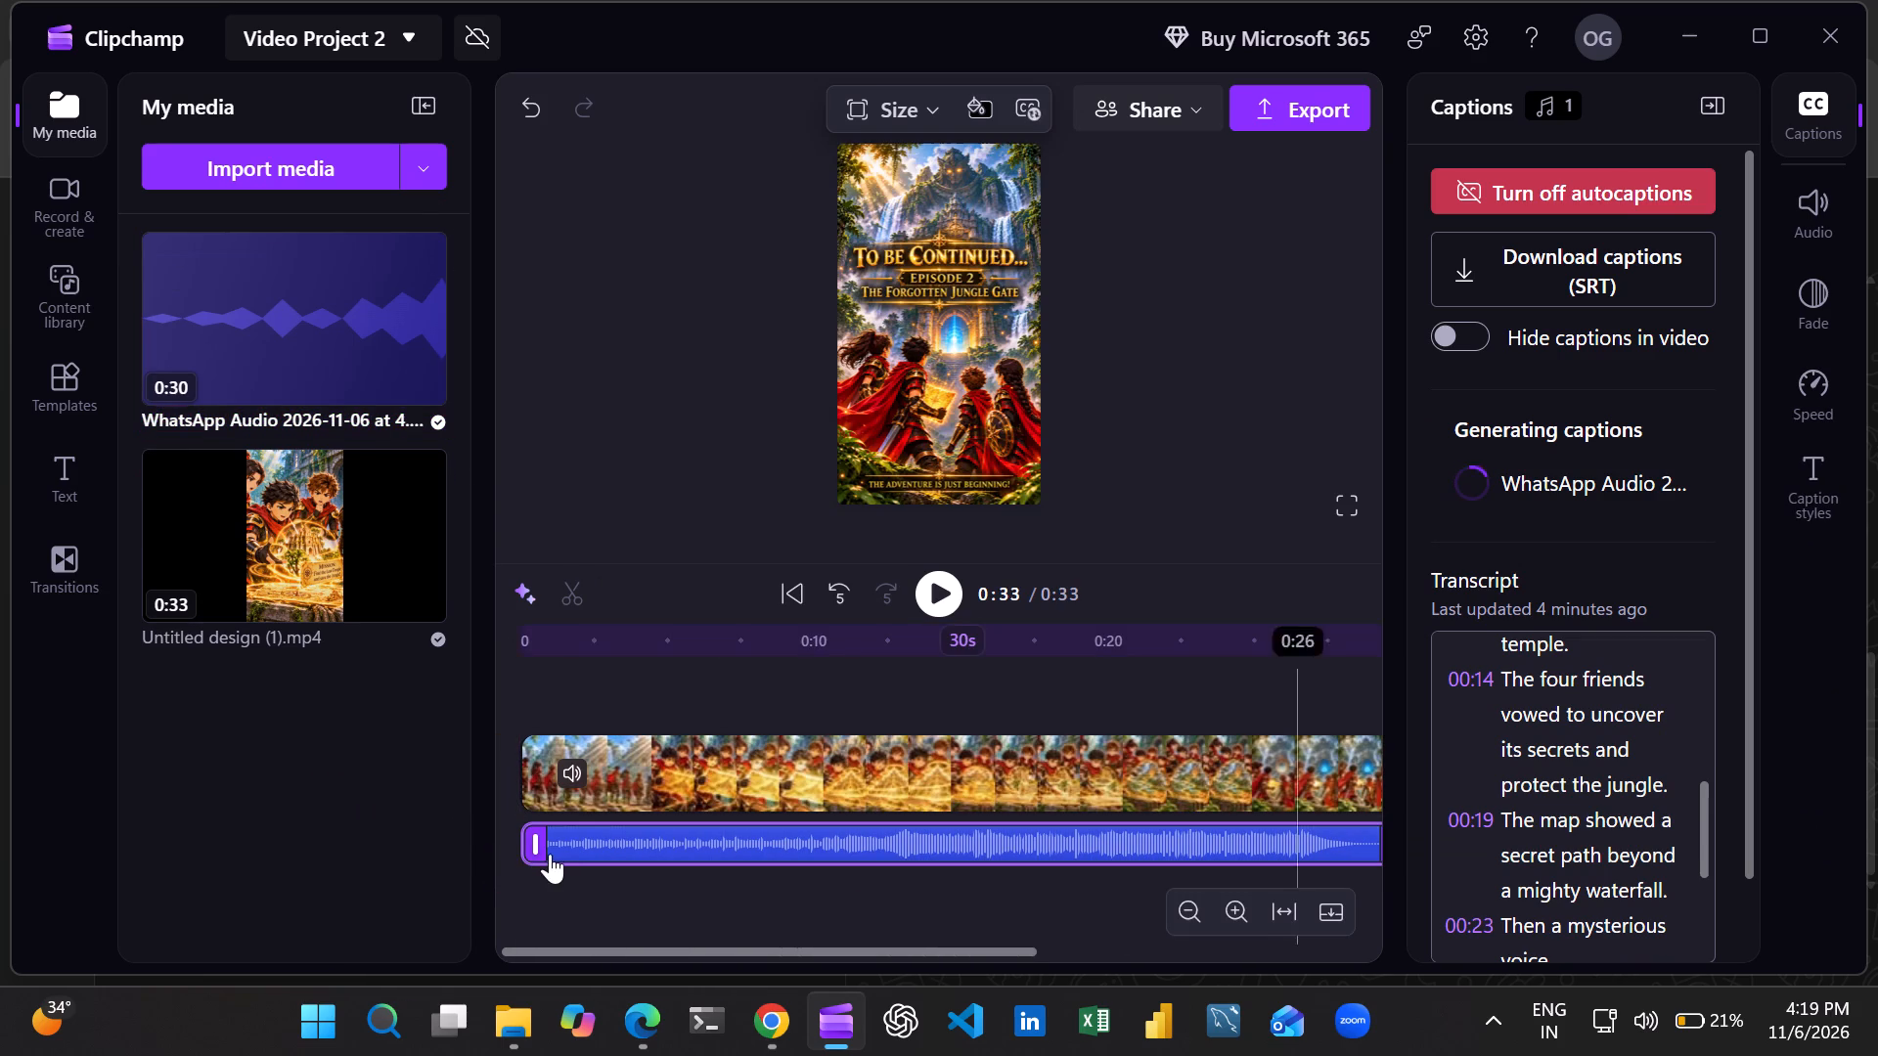
Play the opening of the video with the added audio and return the playhead to 0:00.
left_click(934, 595)
left_click(934, 595)
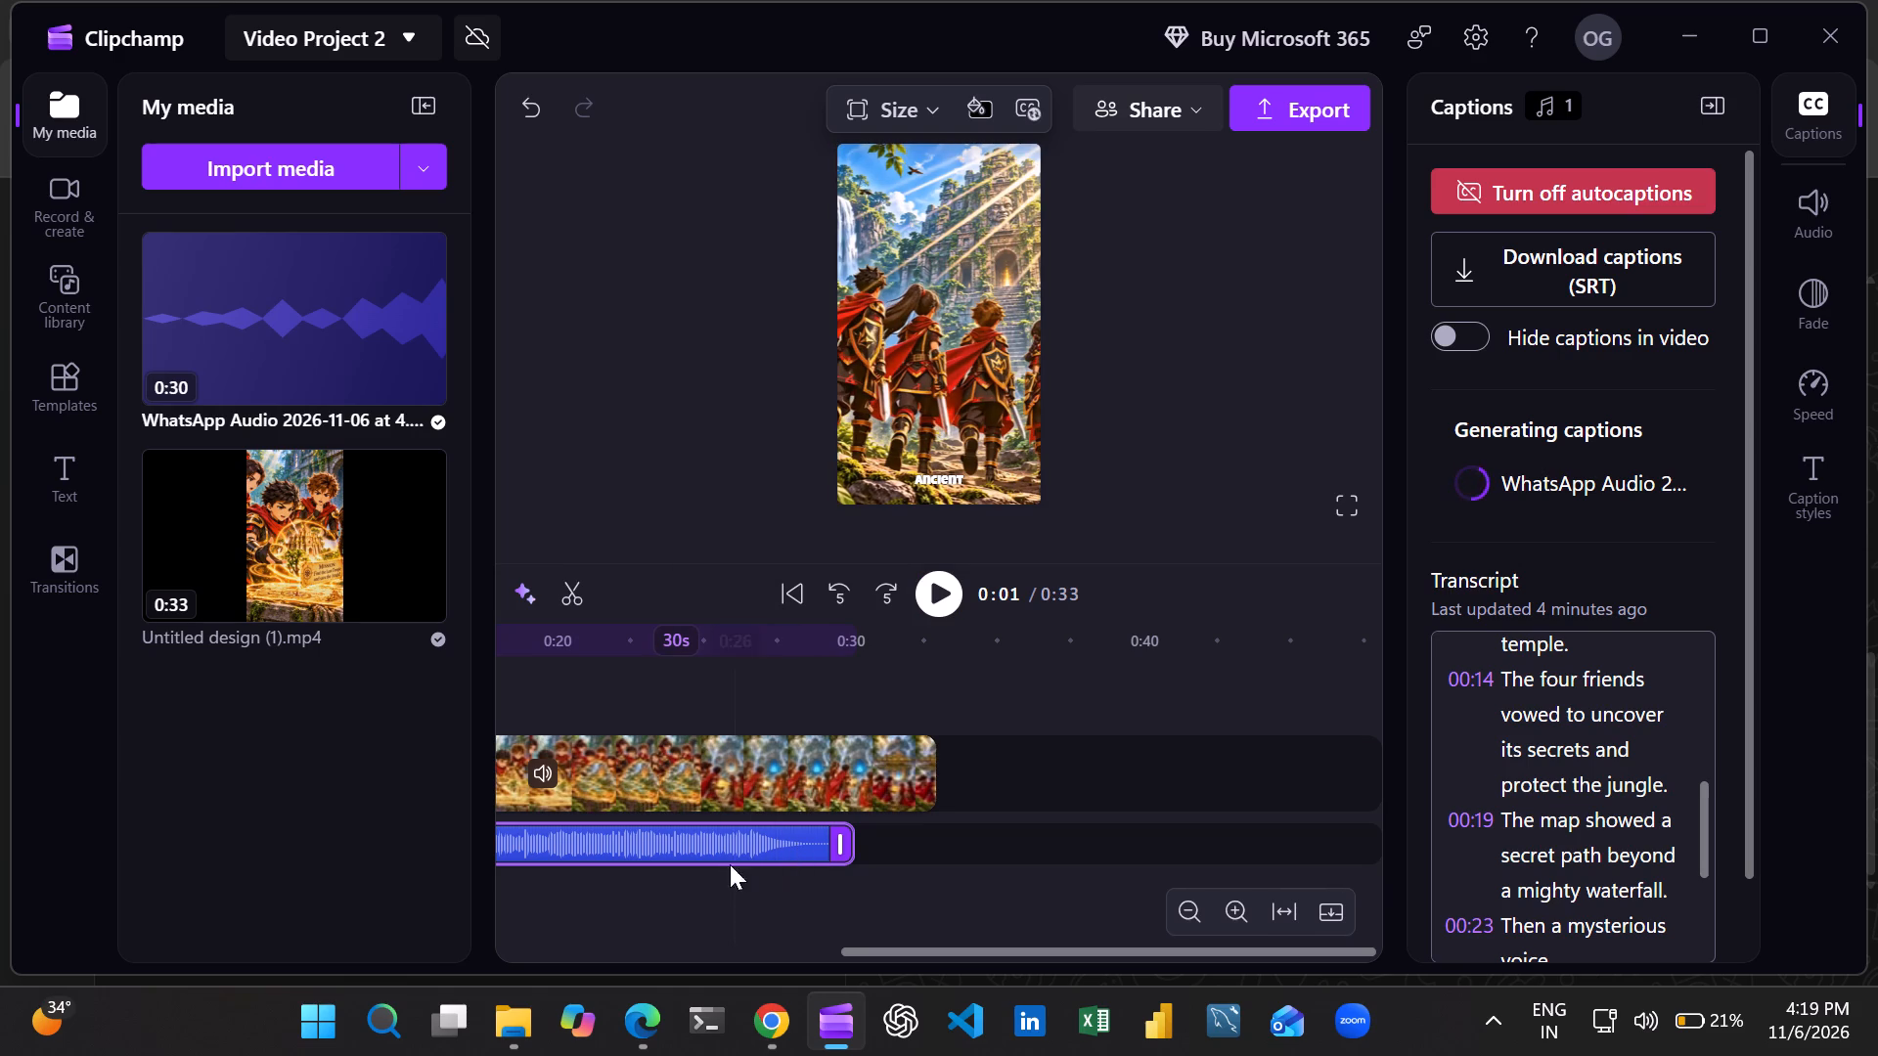
left_click_drag(738, 637, 165, 606)
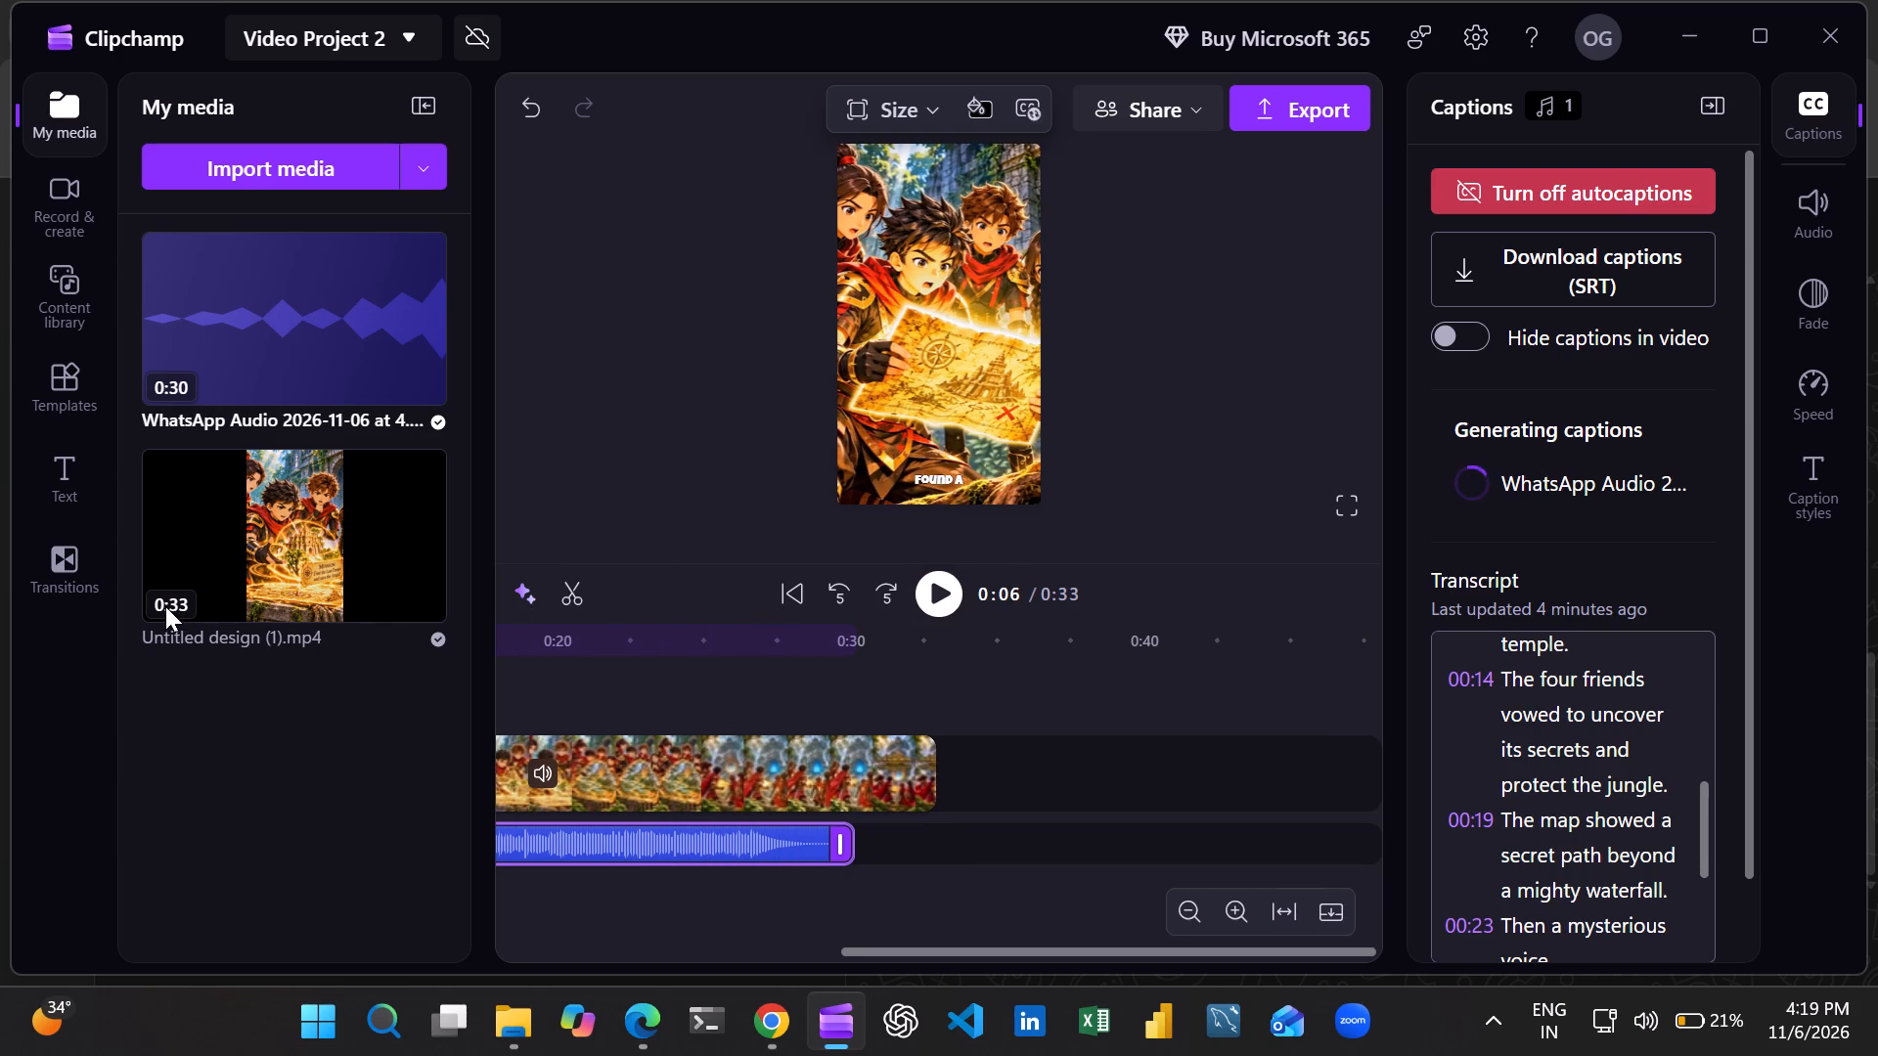
left_click_drag(165, 606, 0, 603)
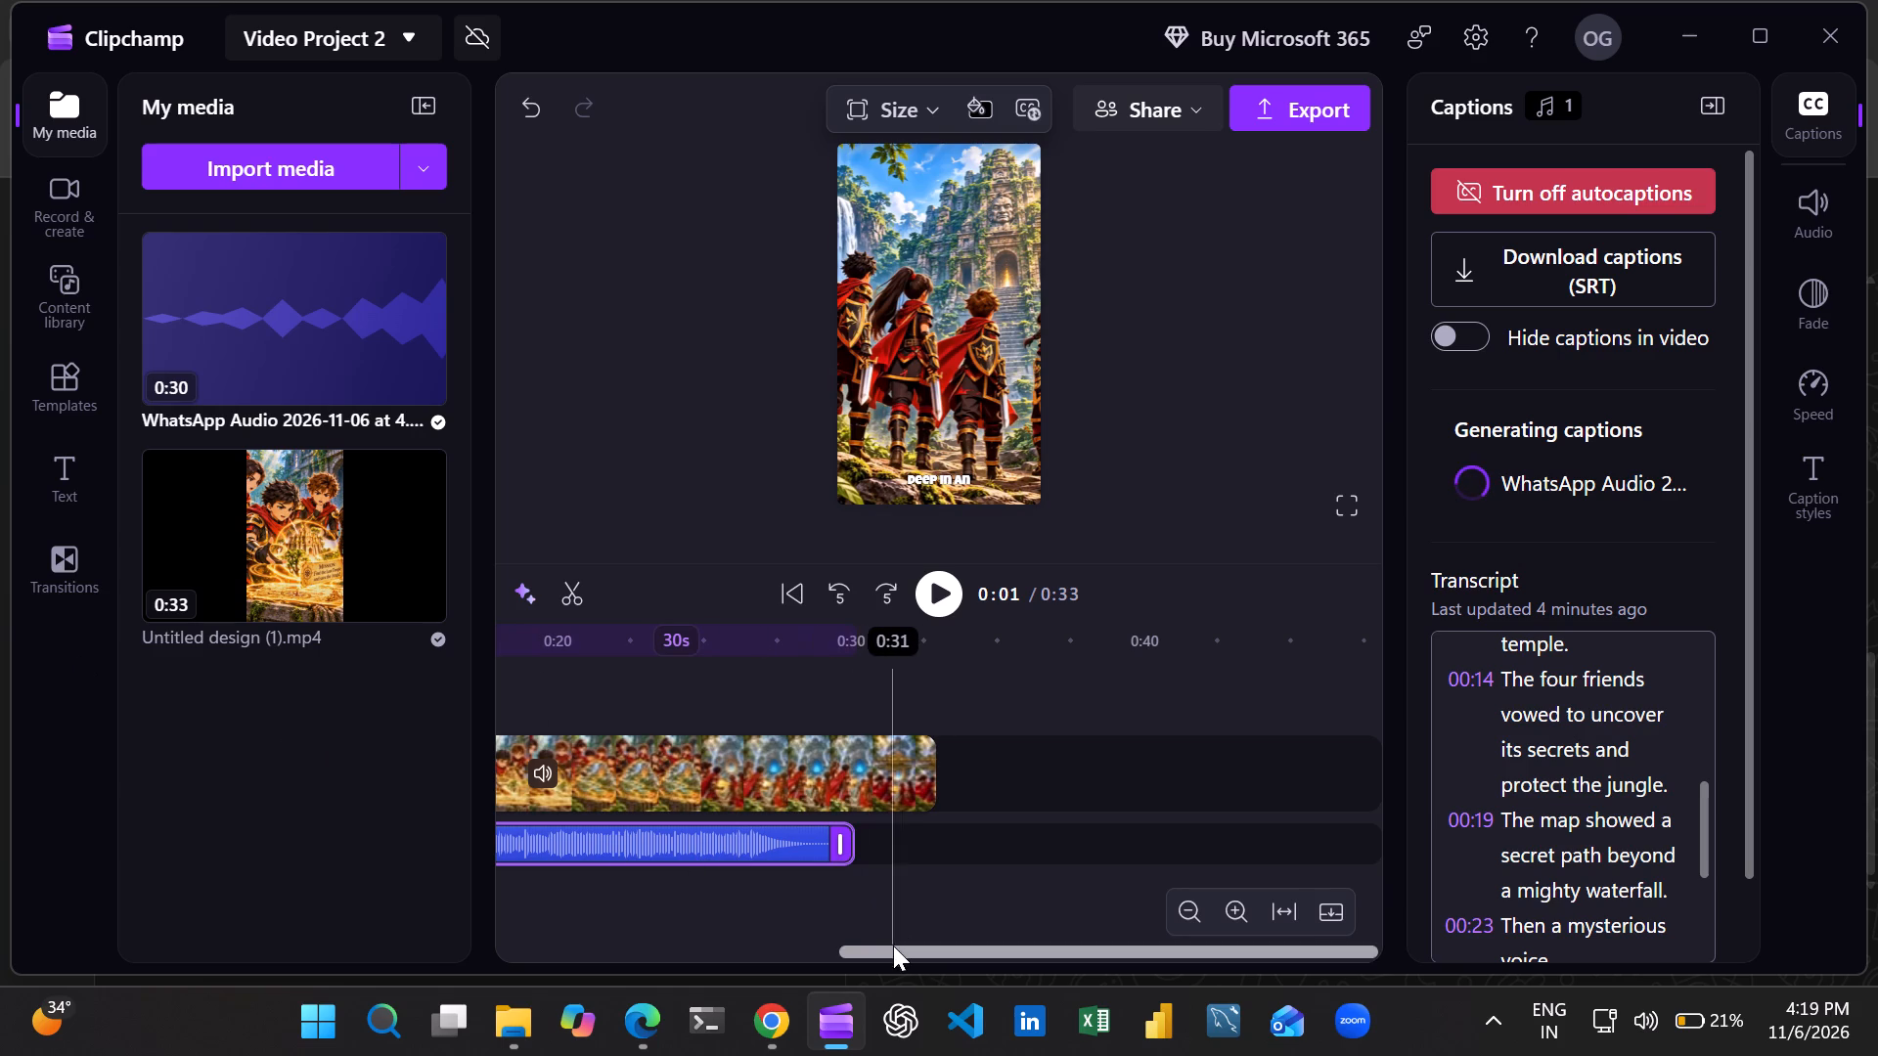
left_click_drag(893, 946, 468, 917)
left_click_drag(555, 631, 543, 637)
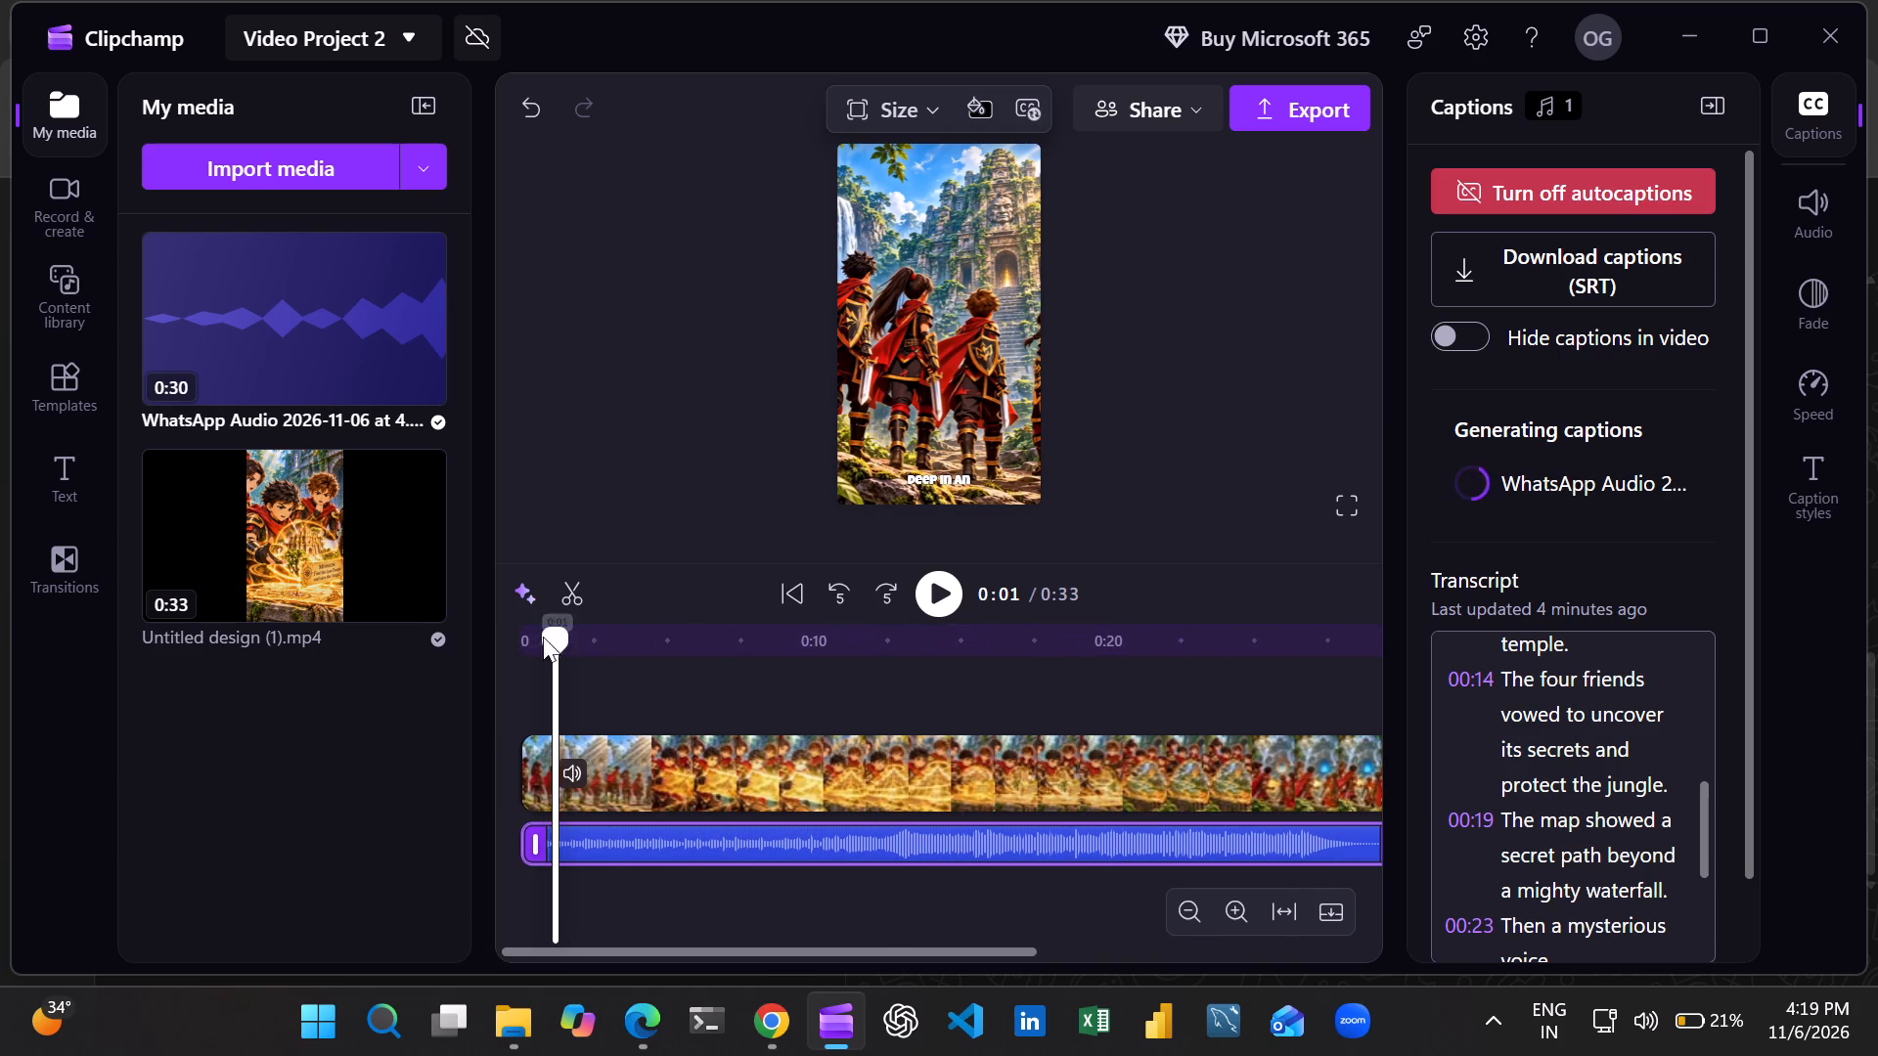
left_click_drag(543, 637, 504, 642)
Open the editing options for the audio clip beneath the video.
right_click(601, 842)
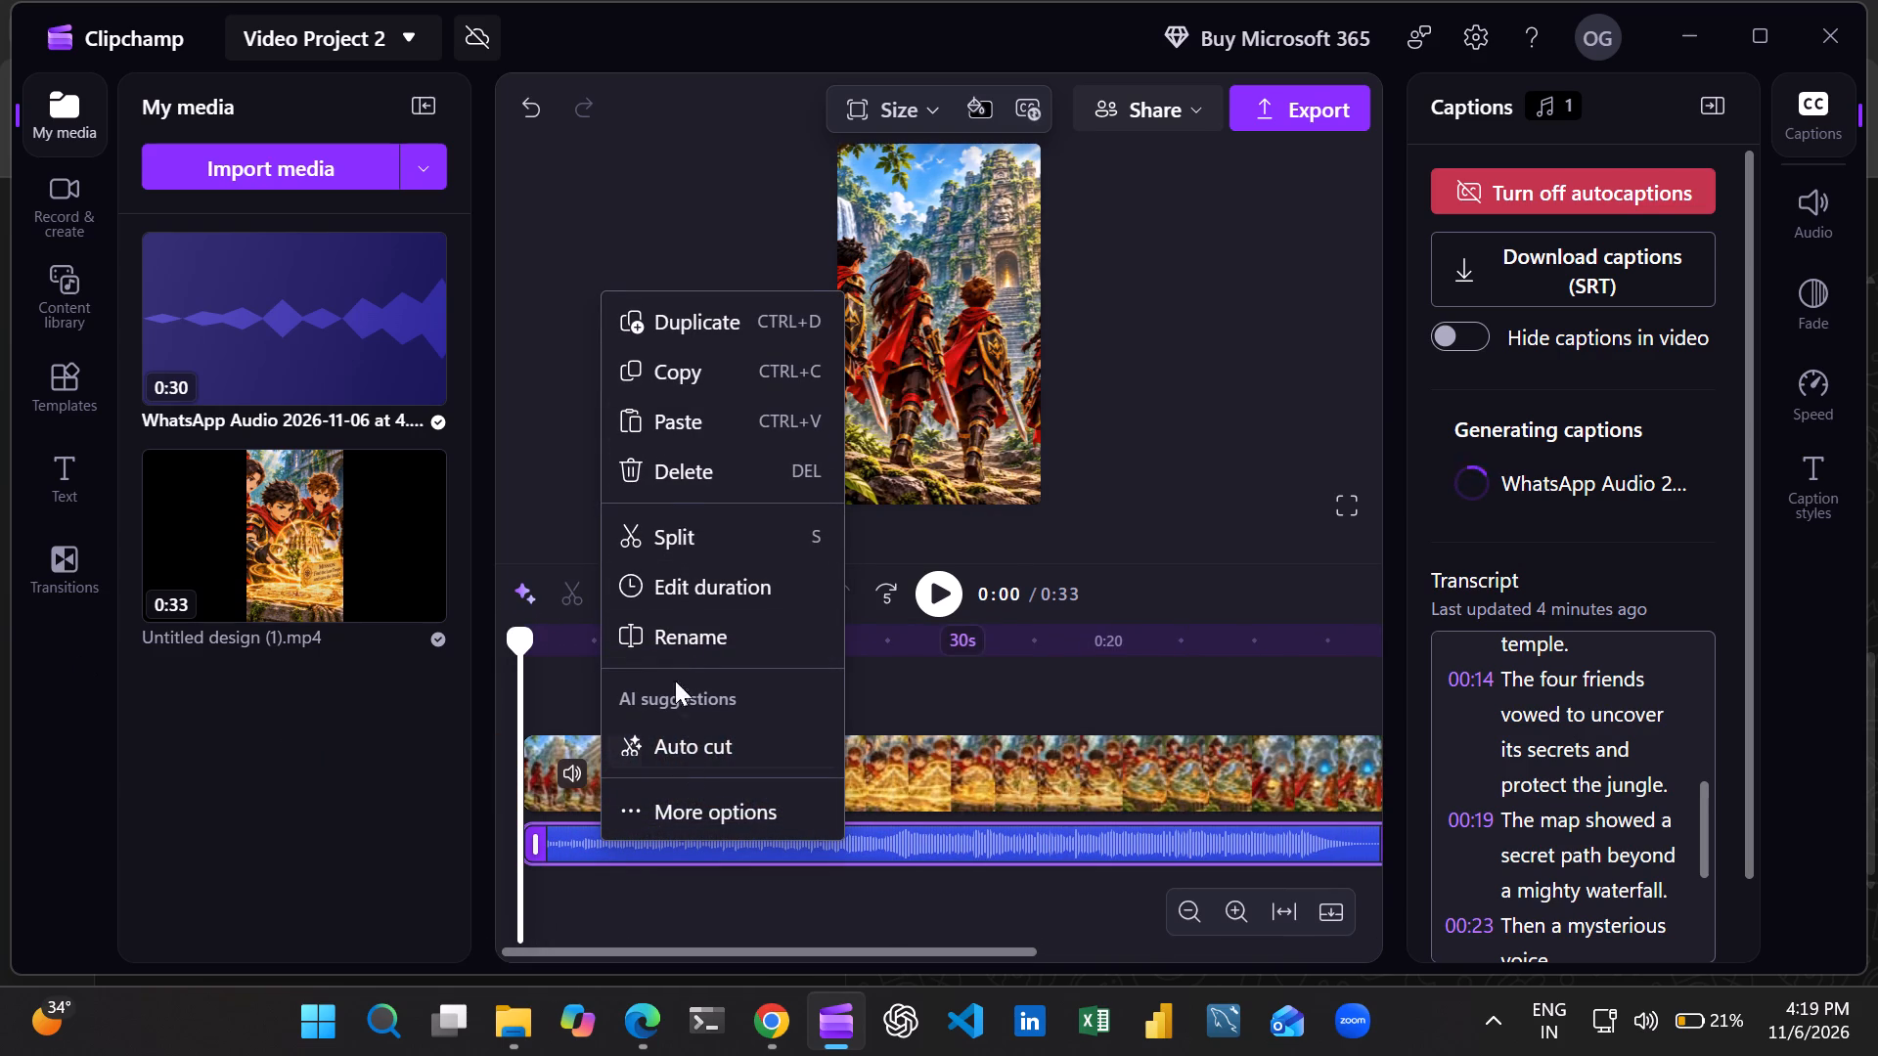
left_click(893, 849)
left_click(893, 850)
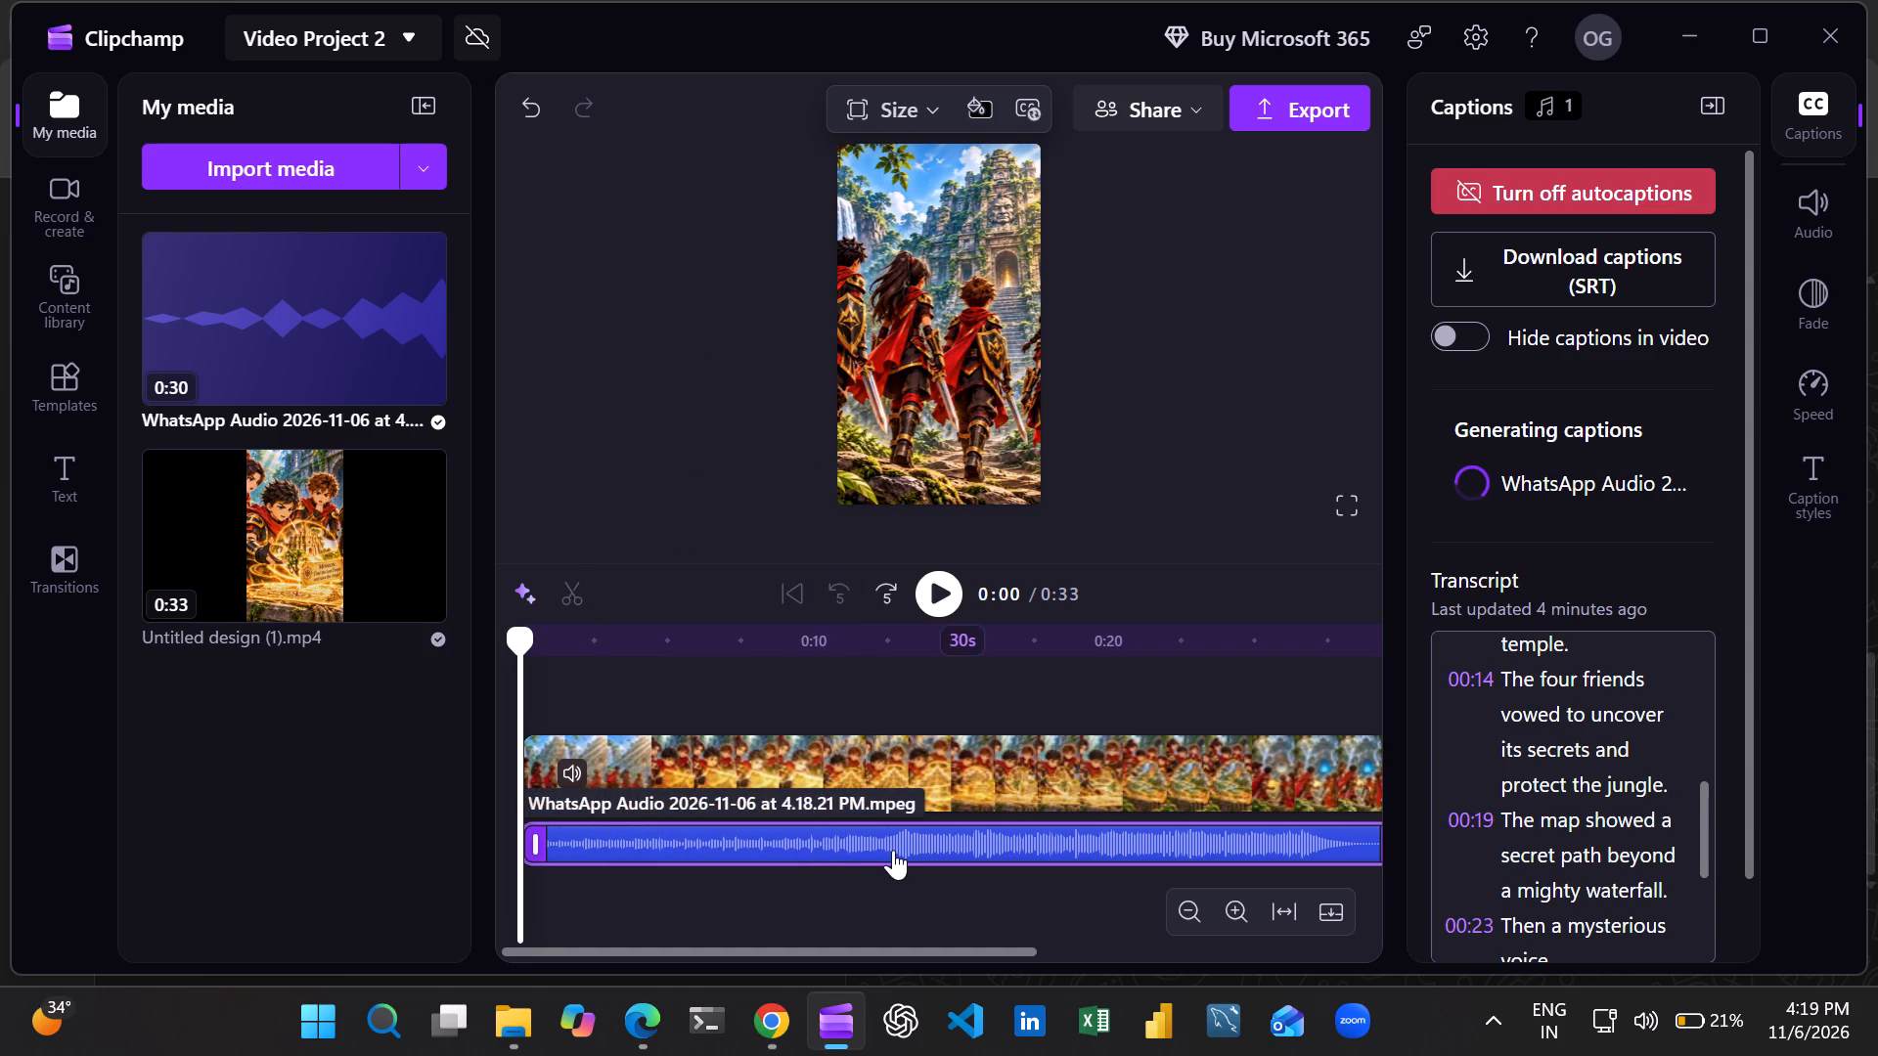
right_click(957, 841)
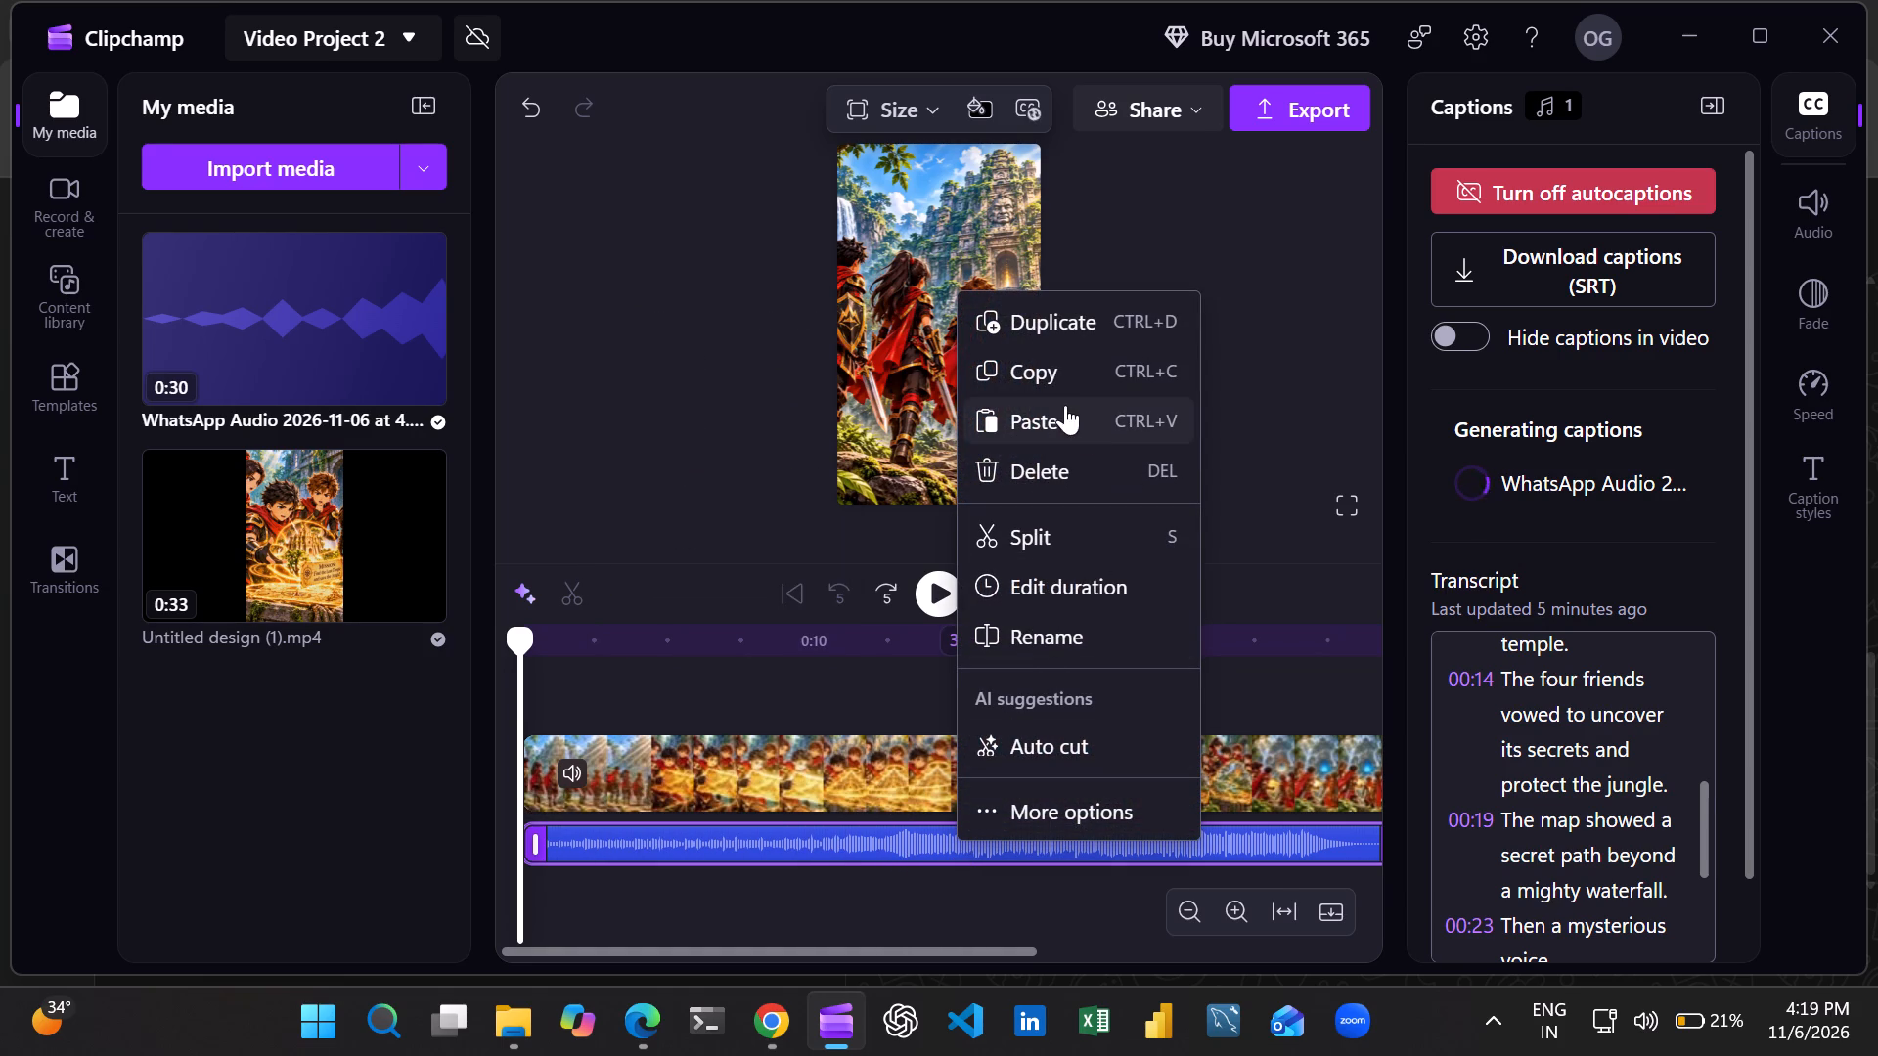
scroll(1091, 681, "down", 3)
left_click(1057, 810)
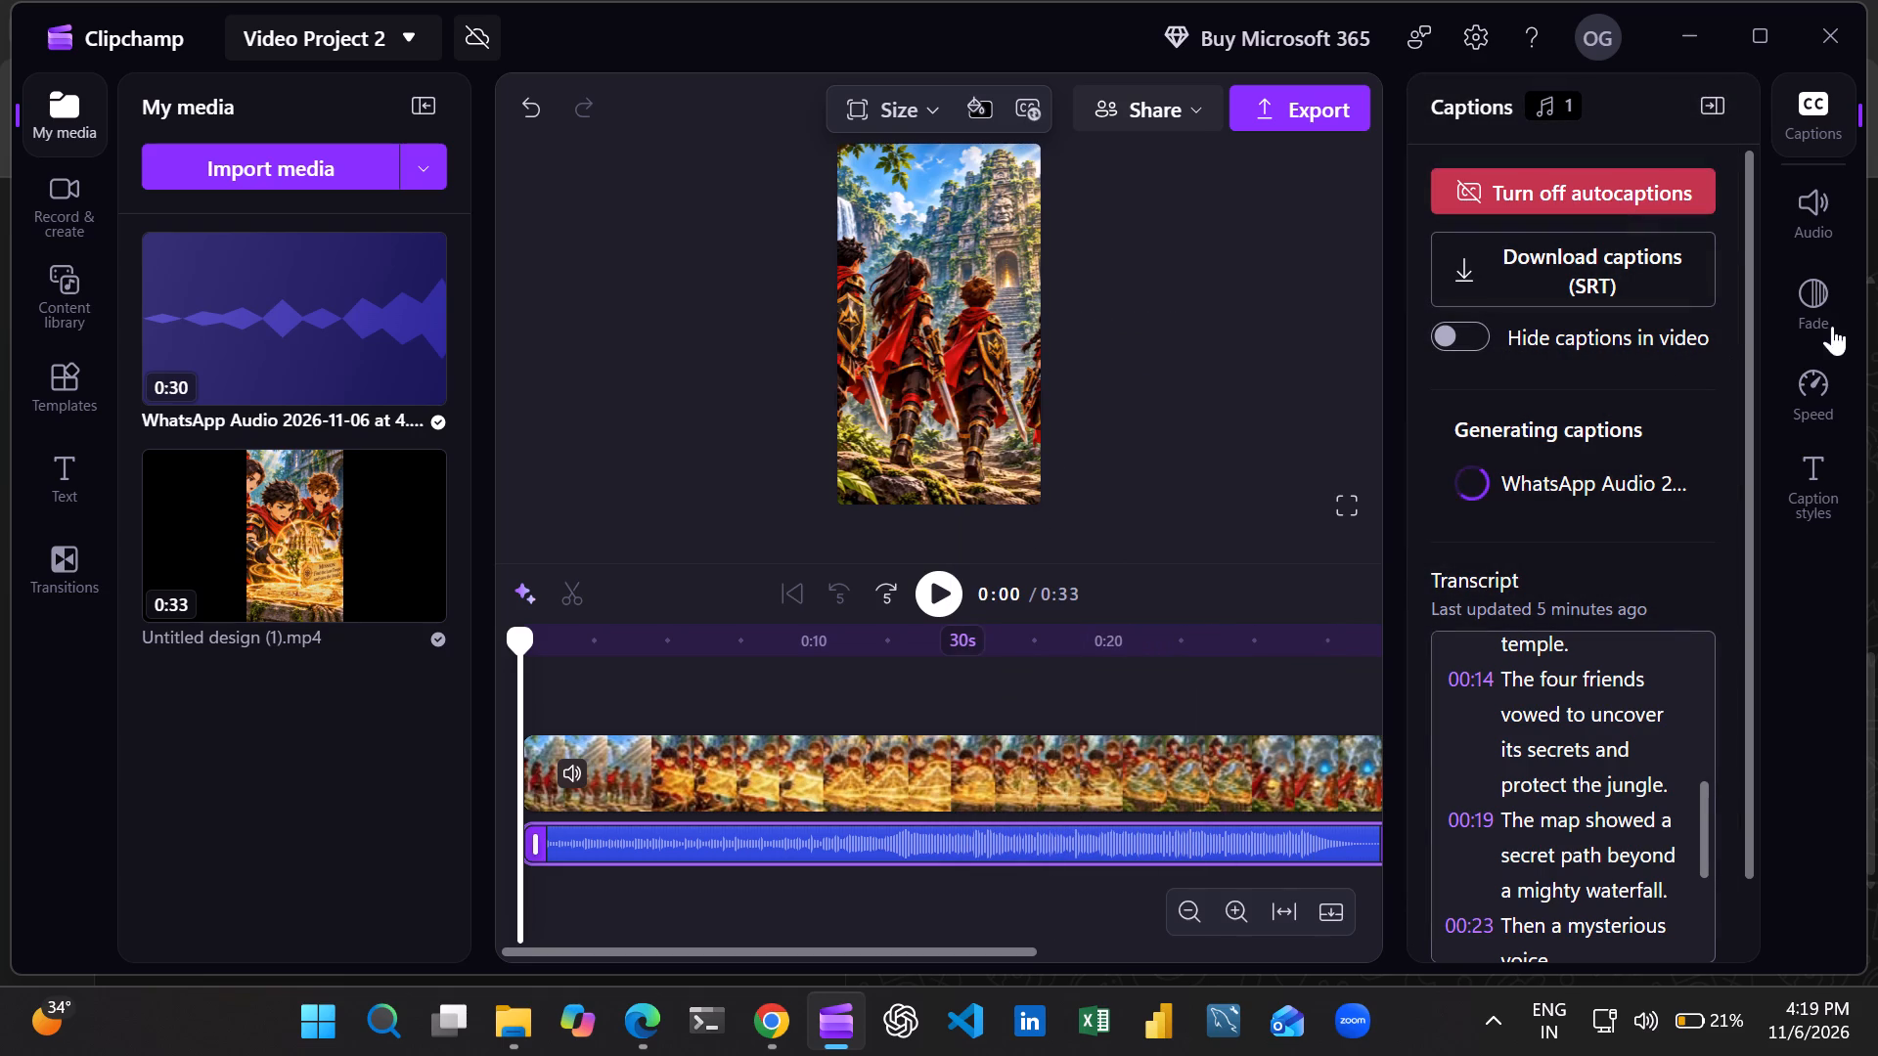
Lower the volume of the WhatsApp Audio background music clip to 30%.
left_click(1818, 214)
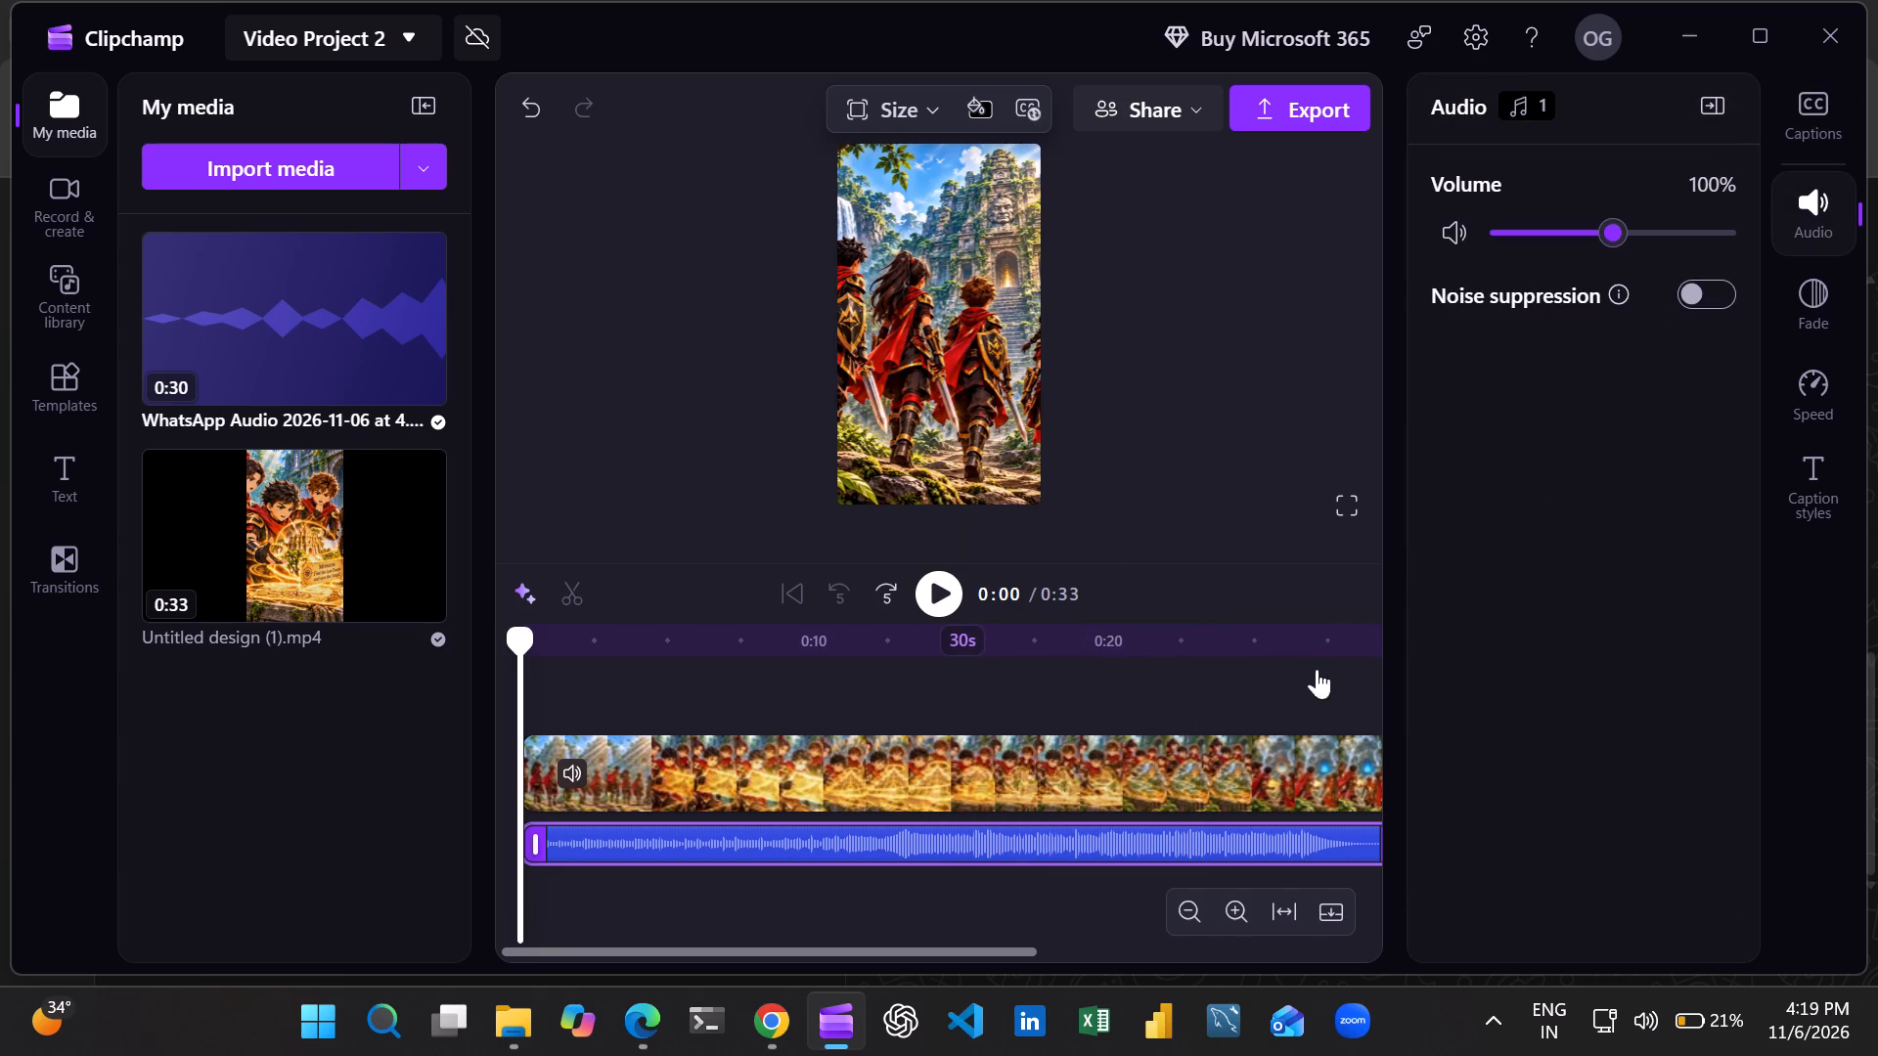
left_click(1217, 845)
left_click_drag(1603, 228, 1588, 230)
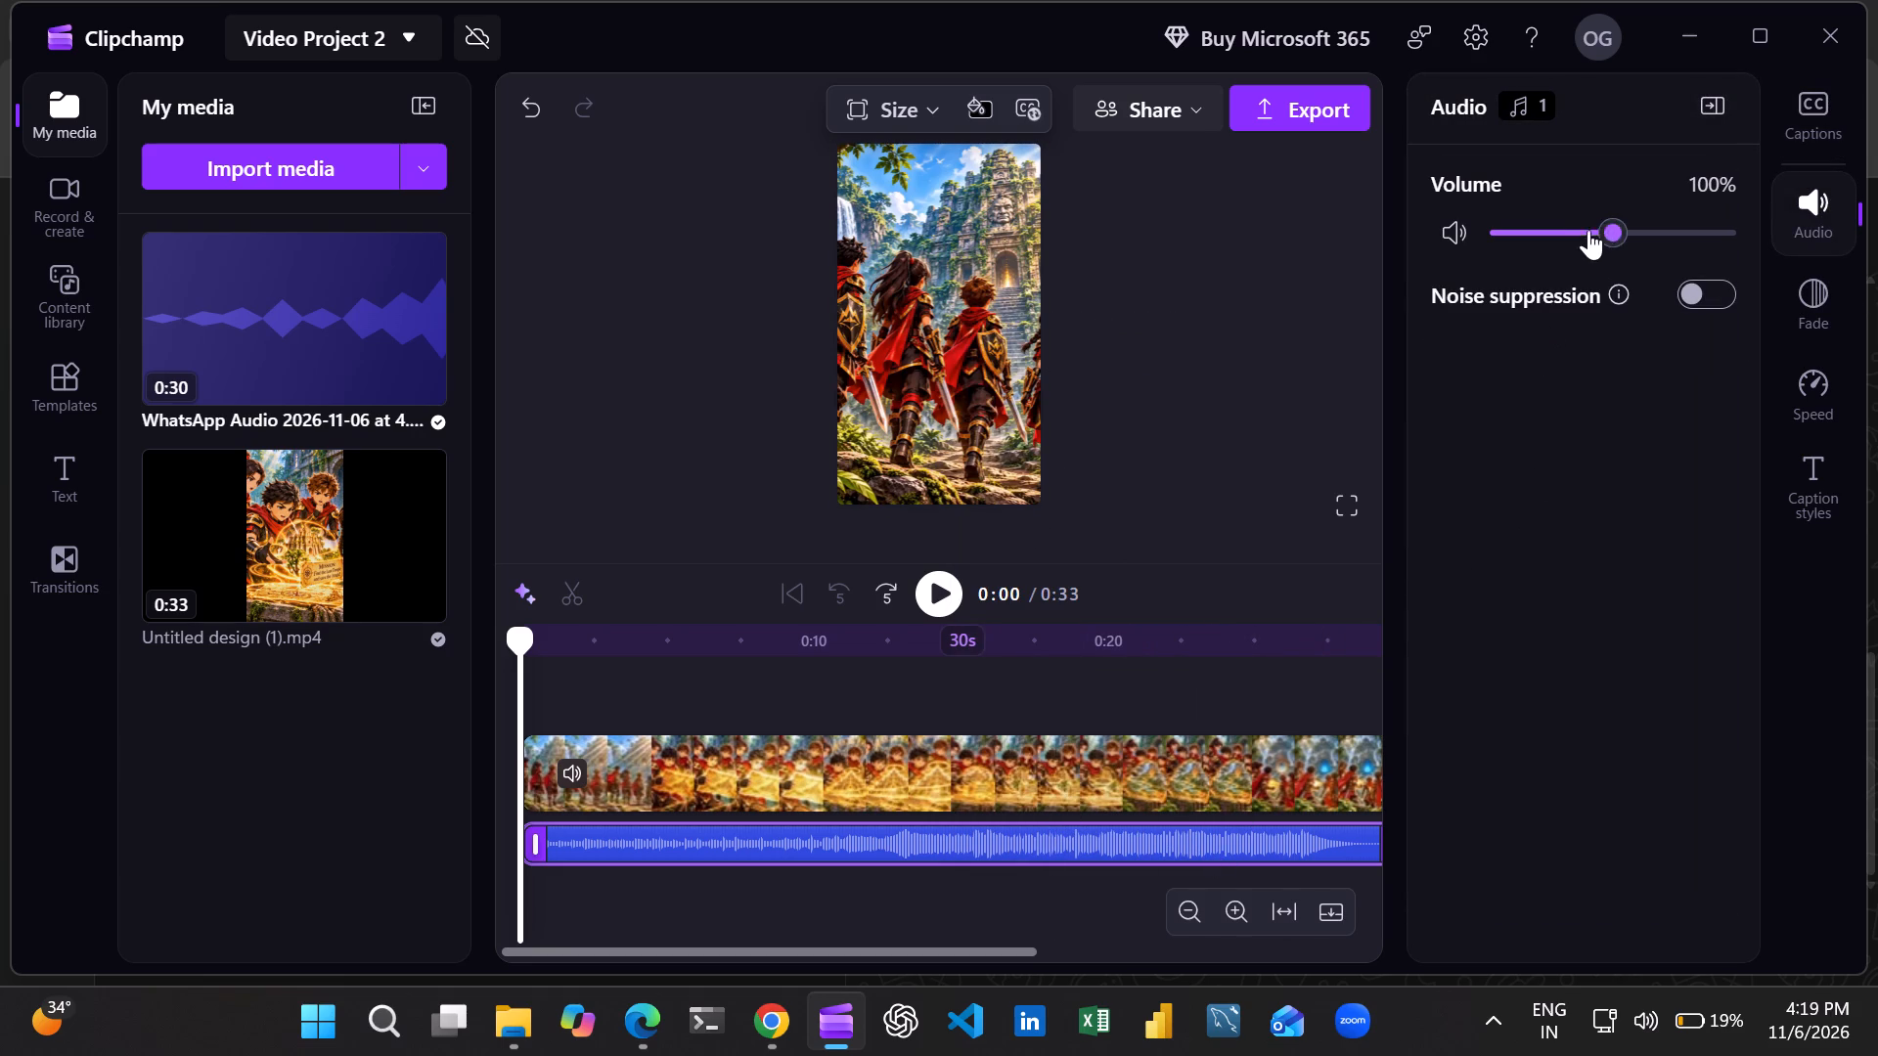
left_click_drag(1588, 230, 1552, 235)
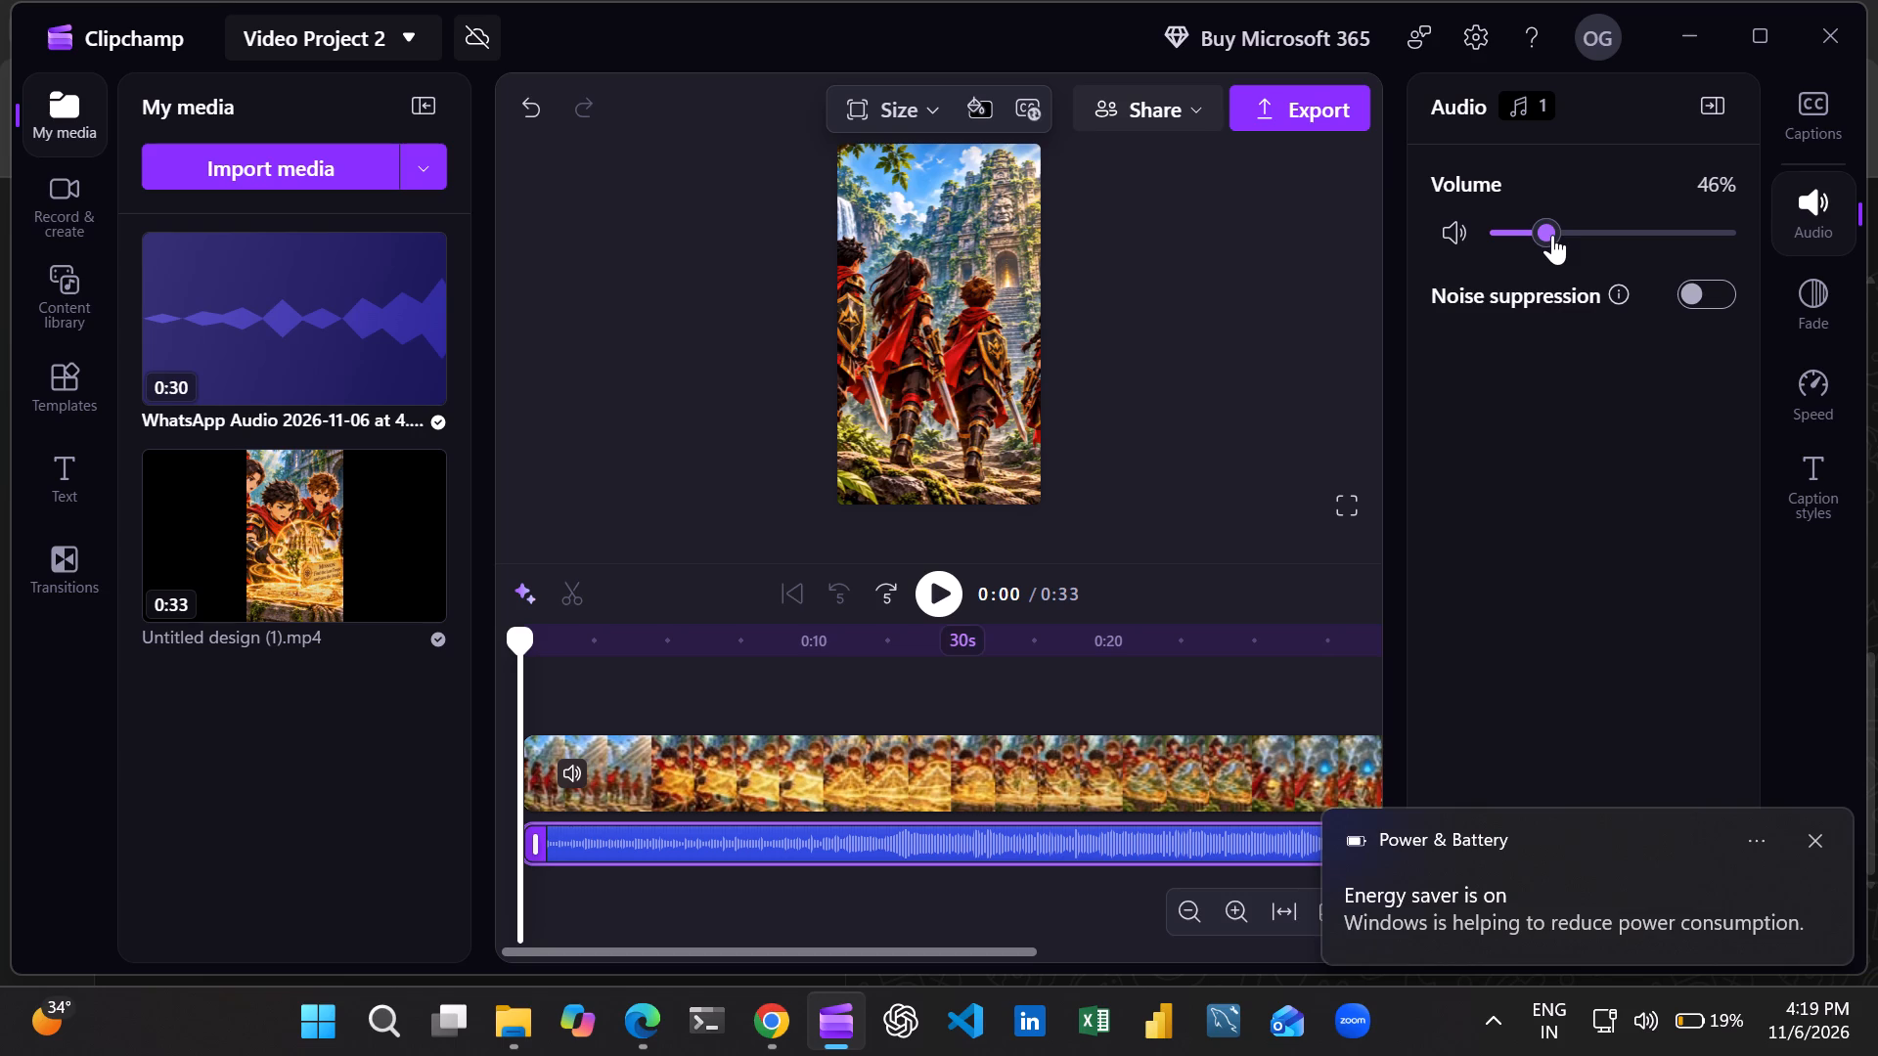
left_click_drag(1552, 235, 1535, 237)
Play the video to judge the music level and lower the music clip's volume to 25%.
left_click(965, 591)
left_click(954, 591)
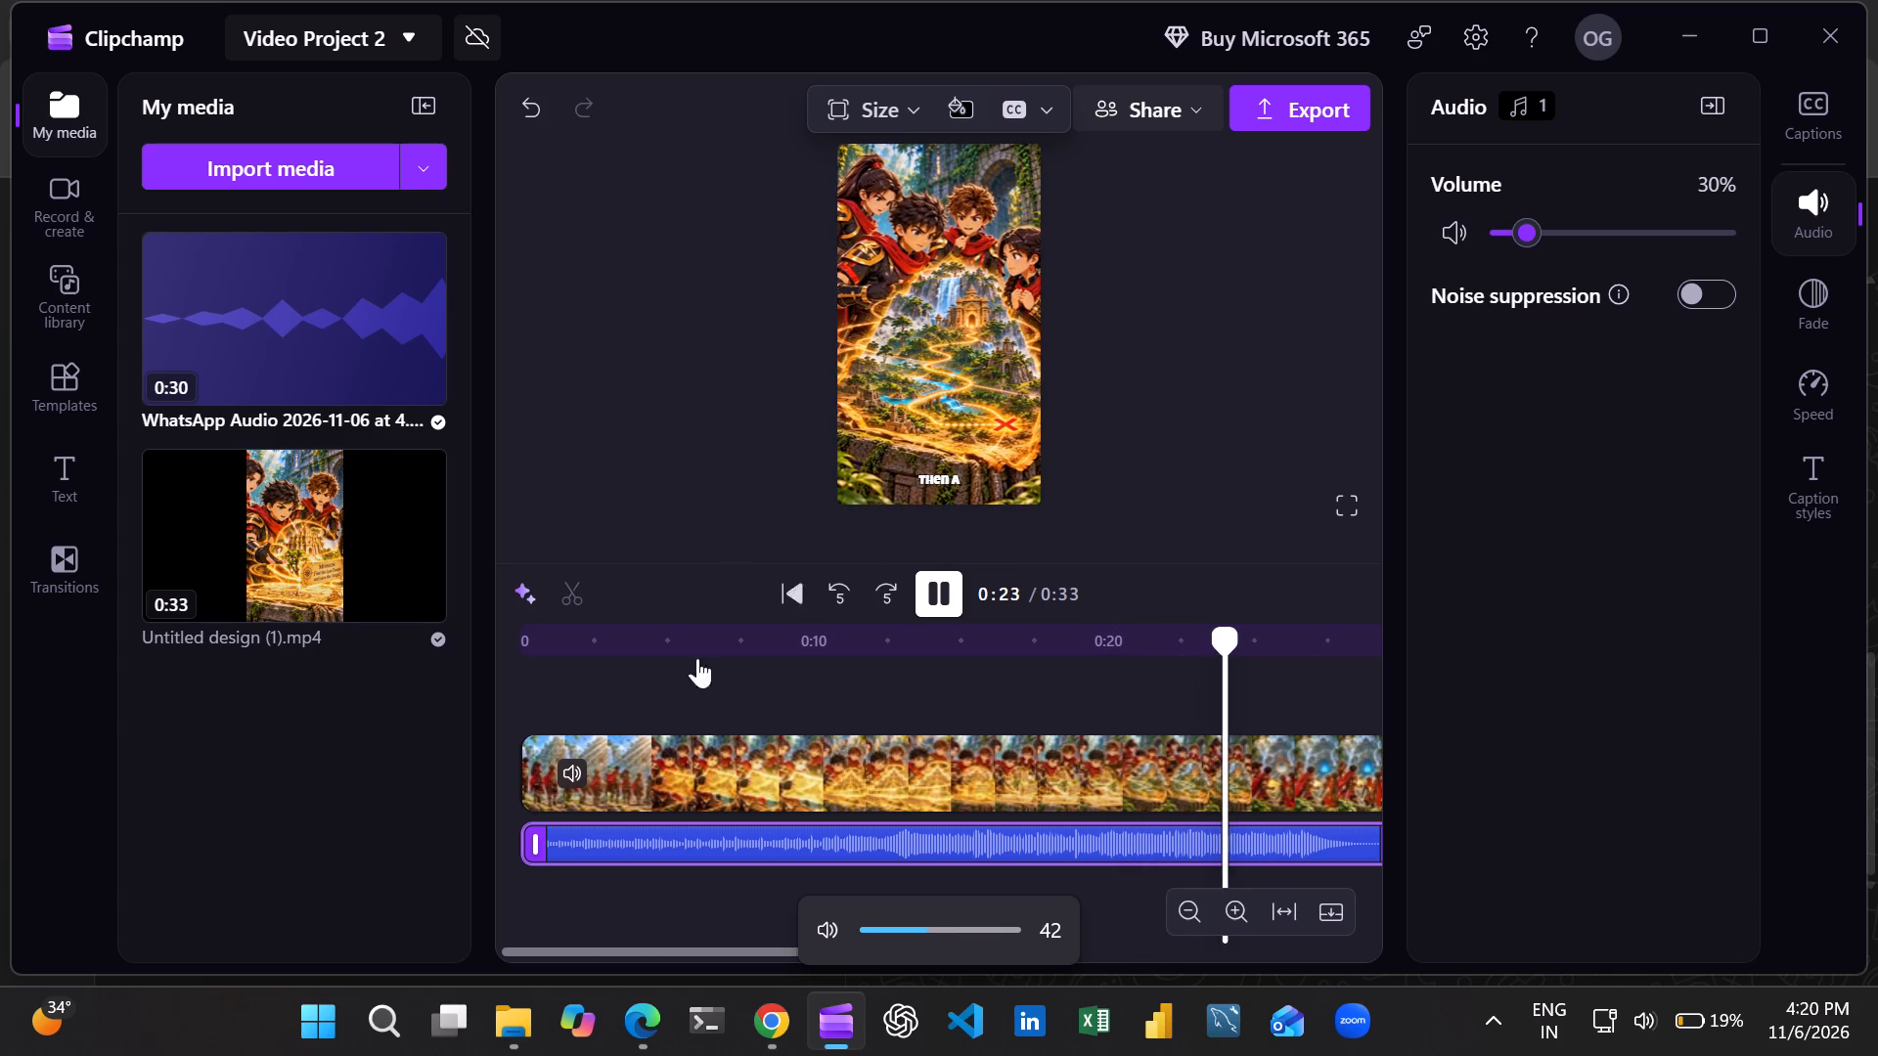
left_click(1522, 231)
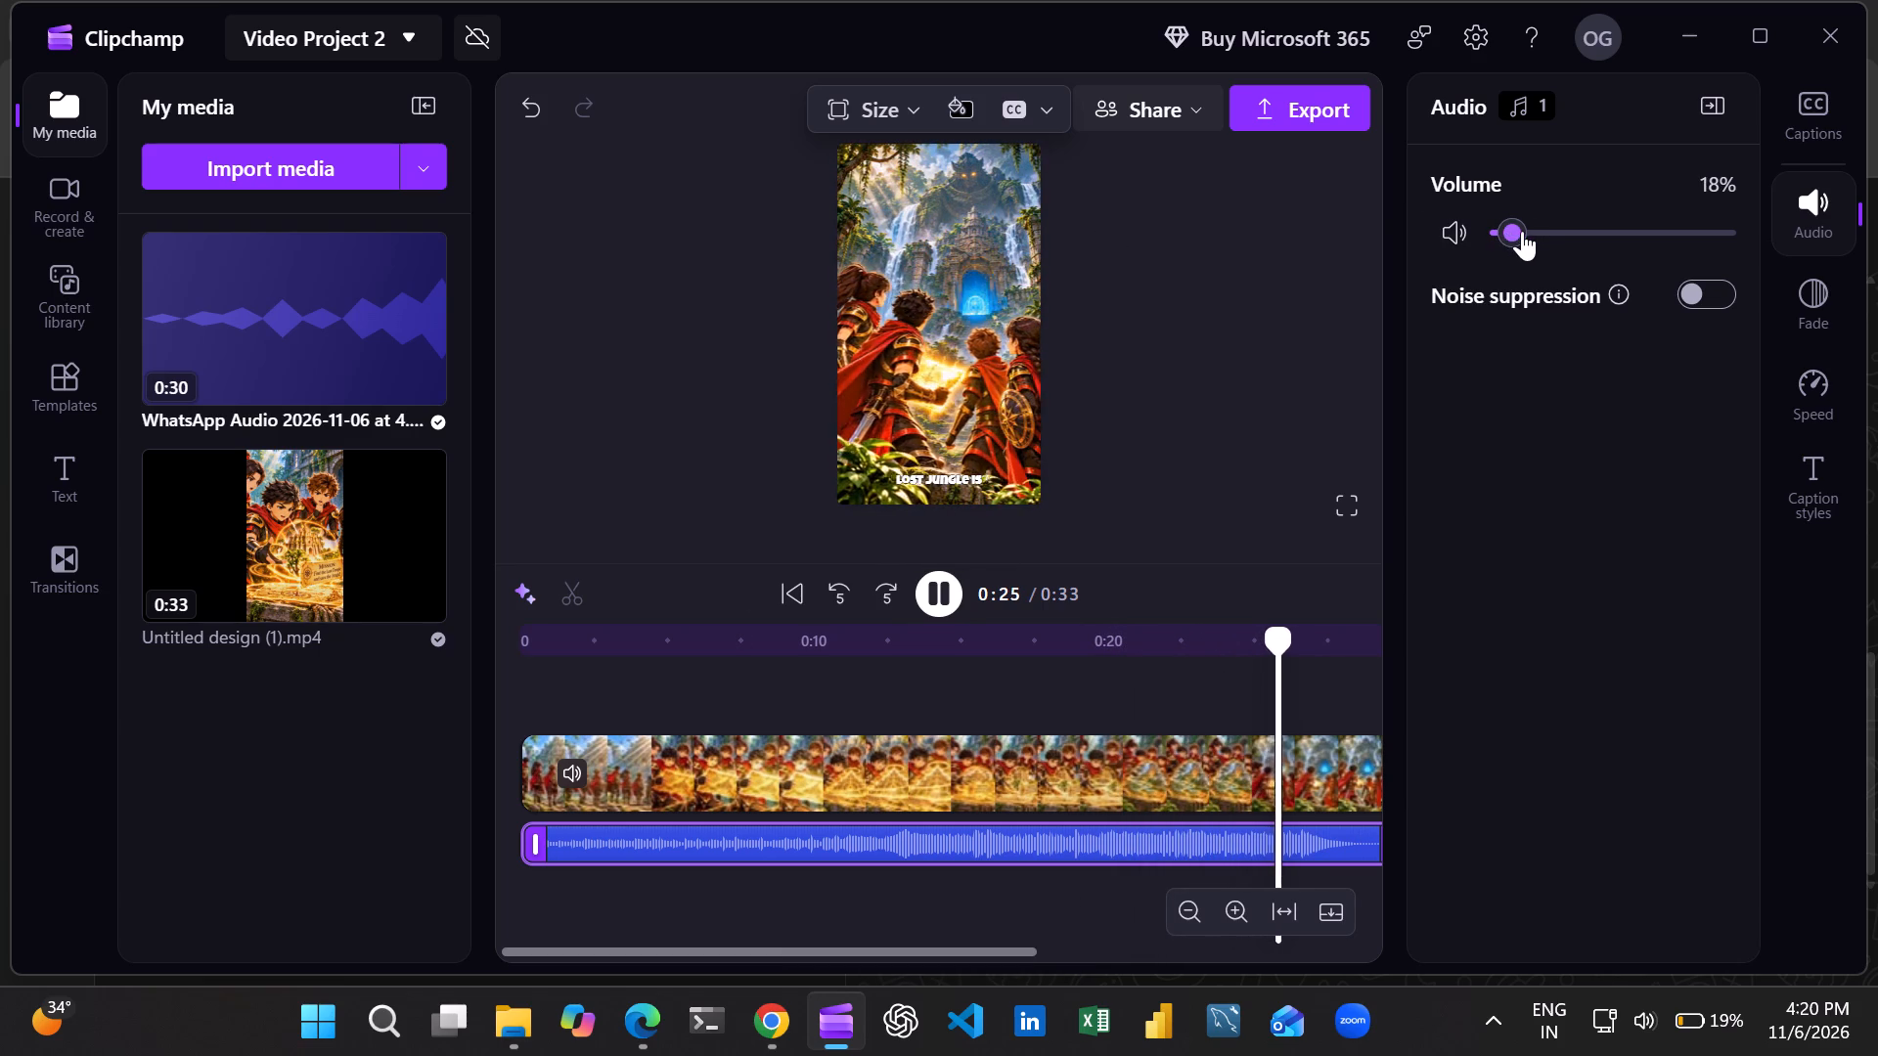
left_click(1515, 231)
left_click(1522, 231)
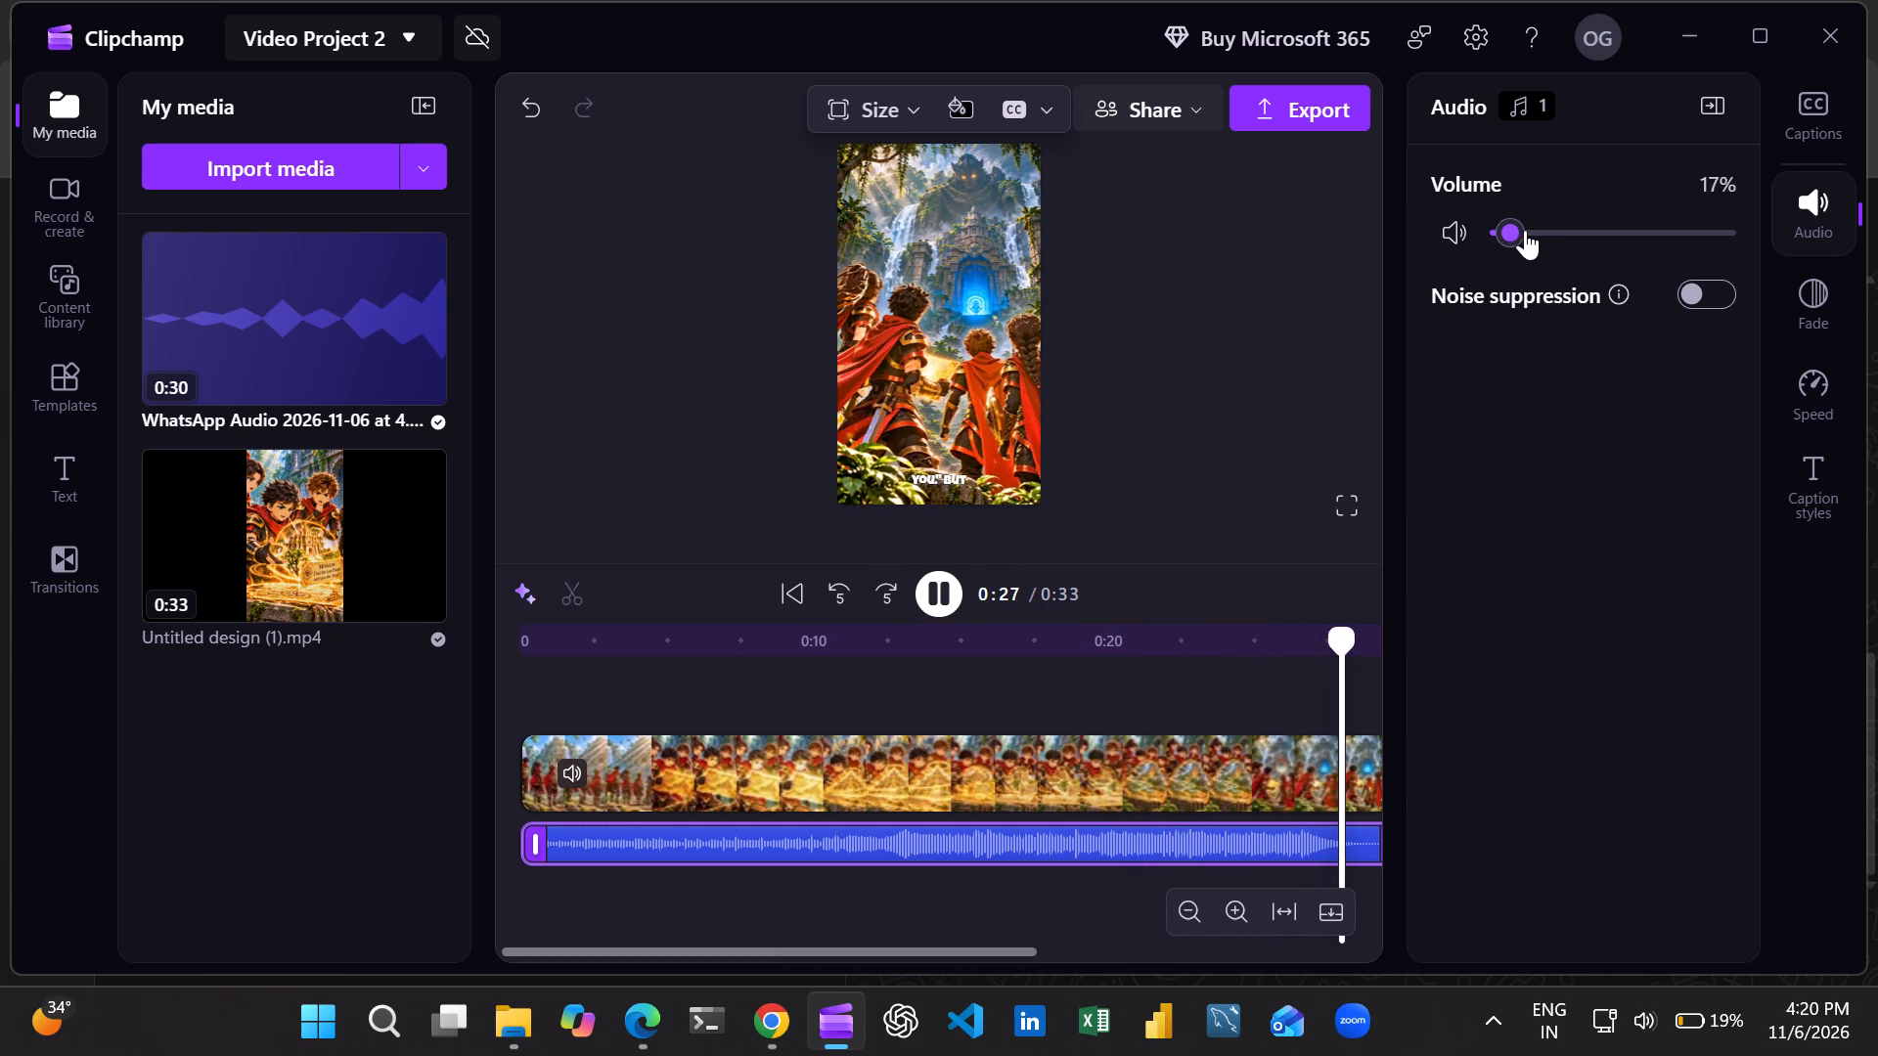
left_click(1527, 228)
left_click(1534, 229)
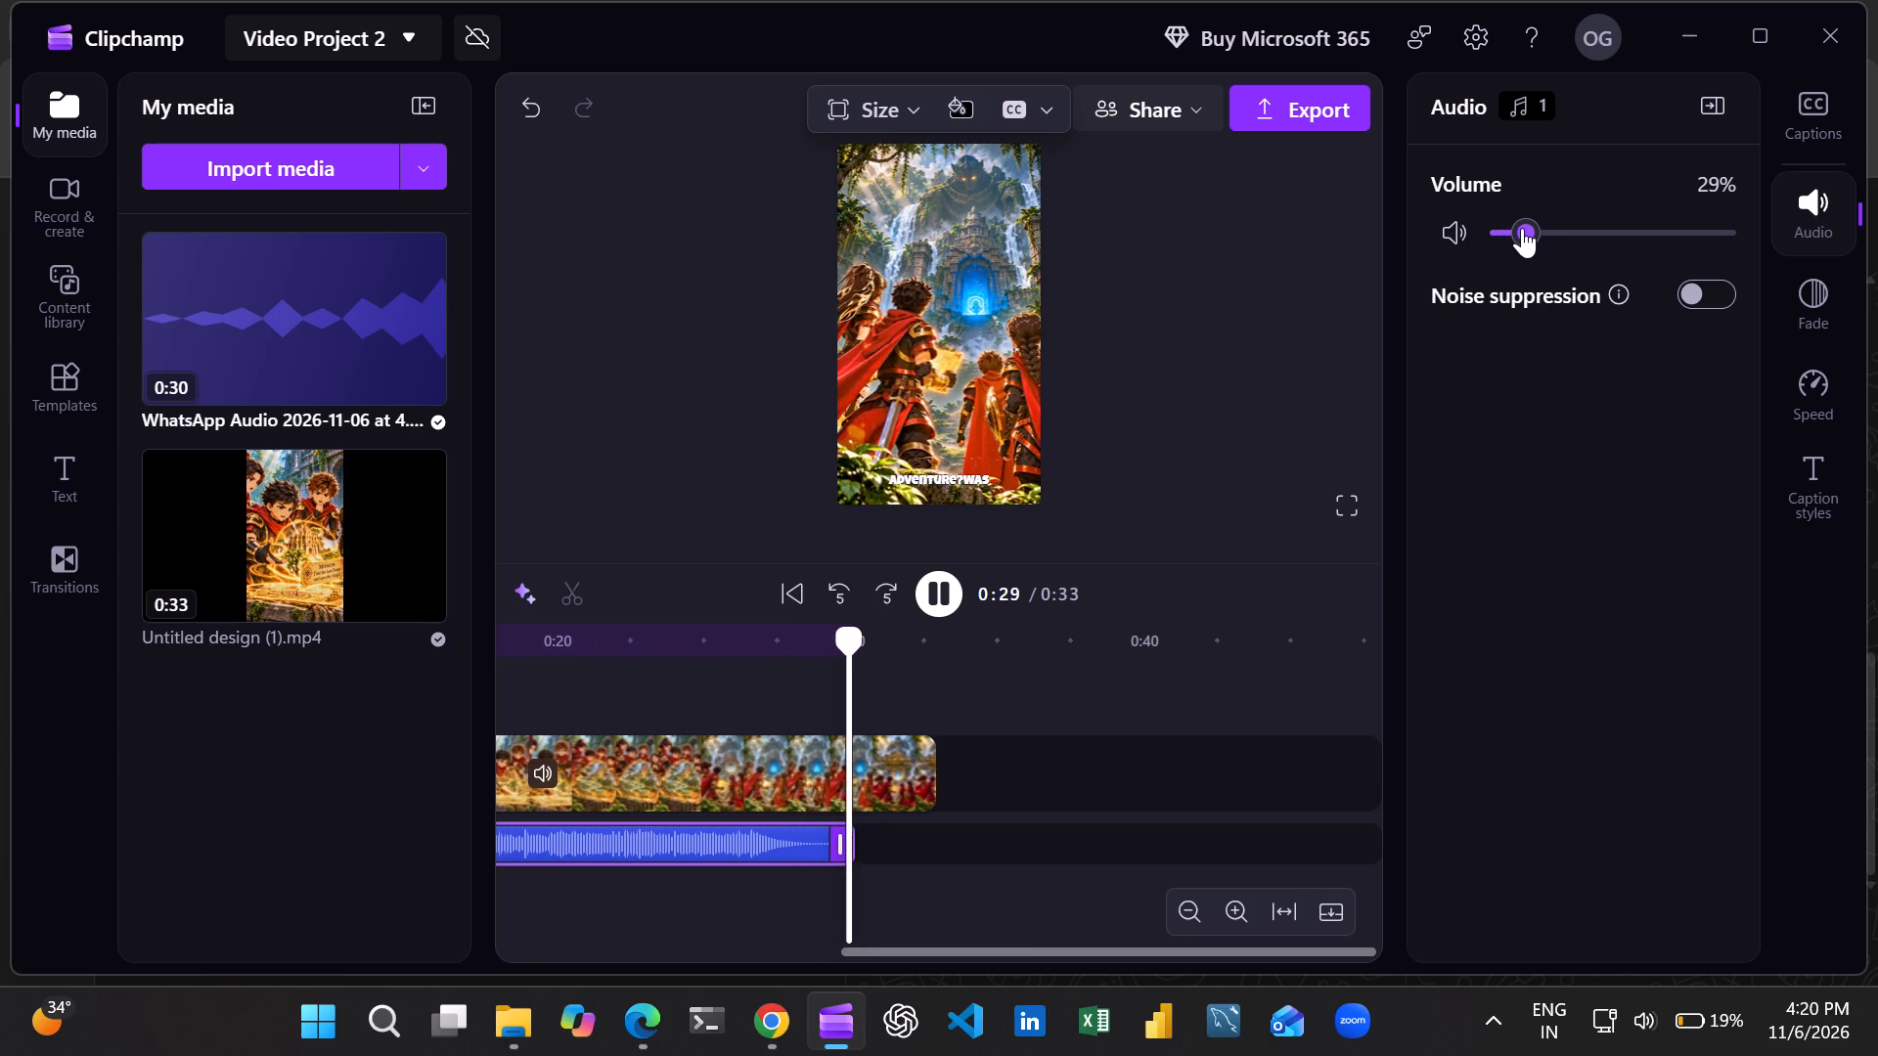
left_click(1522, 227)
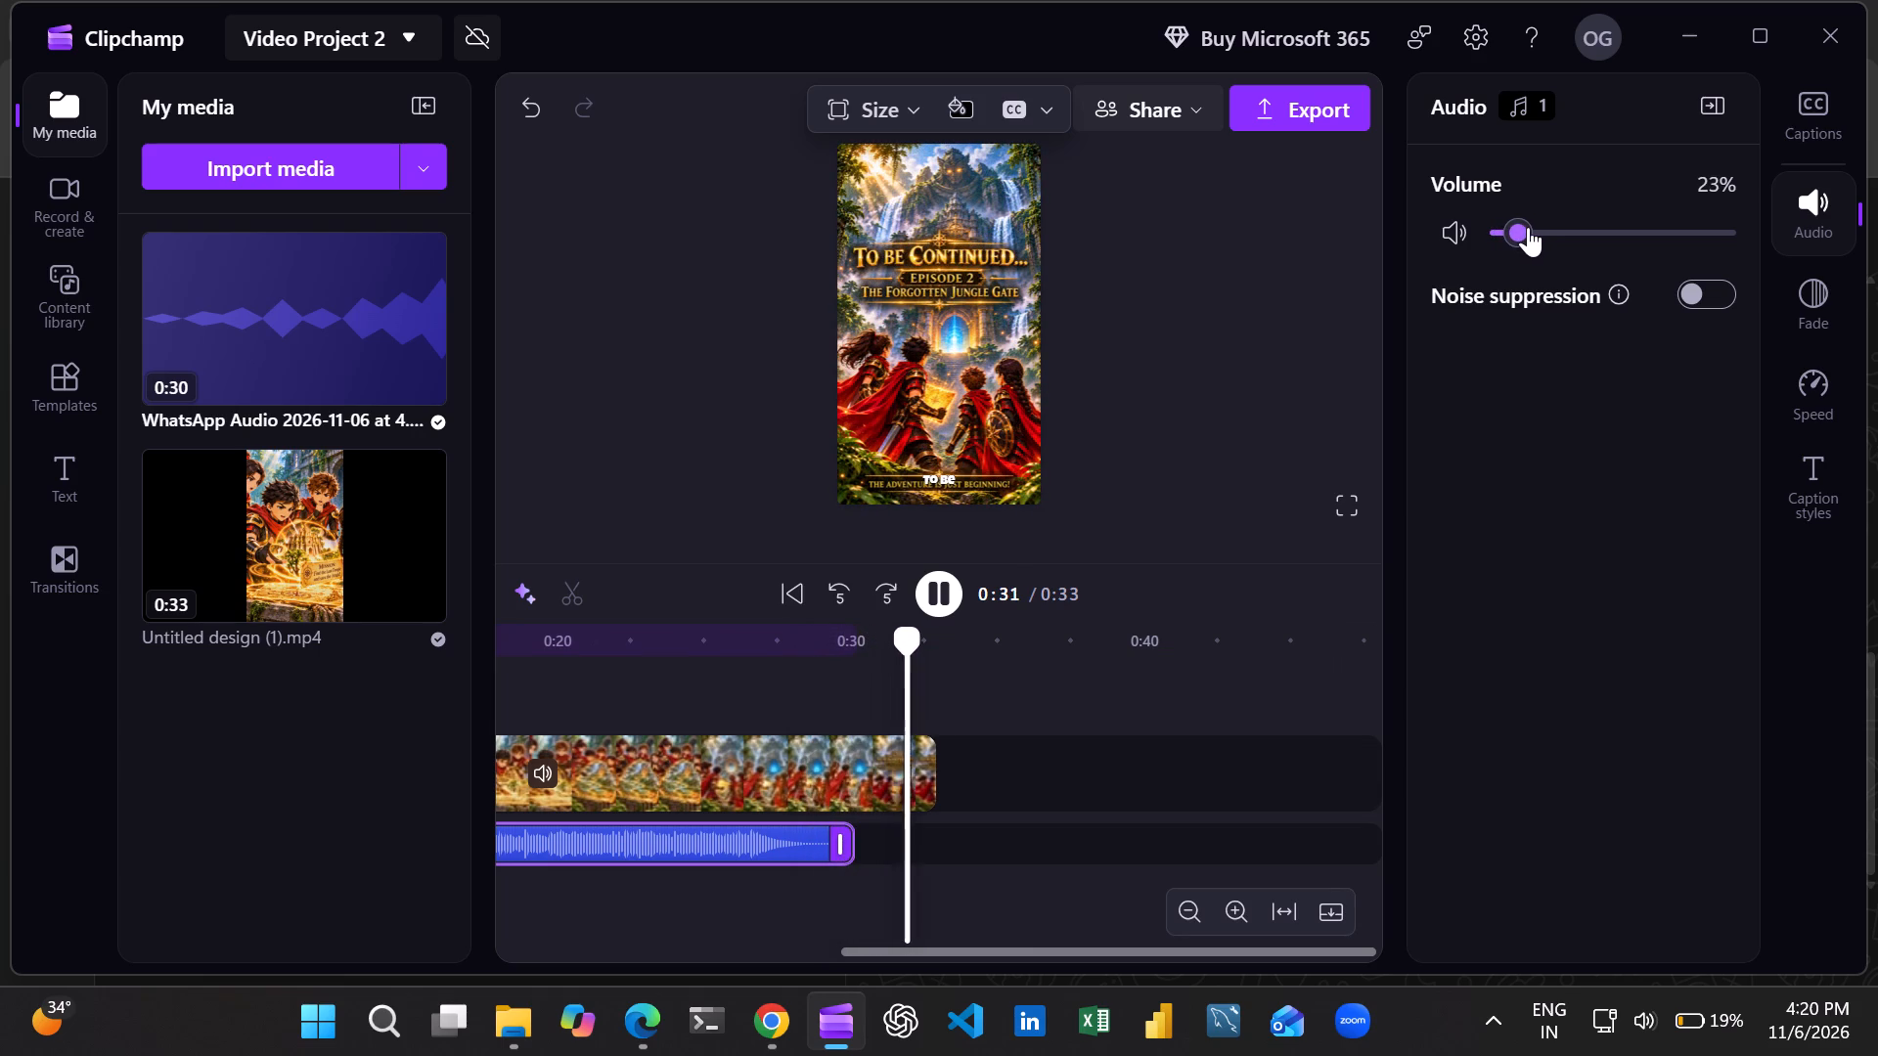
Replay the video from the beginning to about 0:08 to check the music balance.
left_click(950, 638)
left_click_drag(904, 951, 481, 941)
left_click(528, 632)
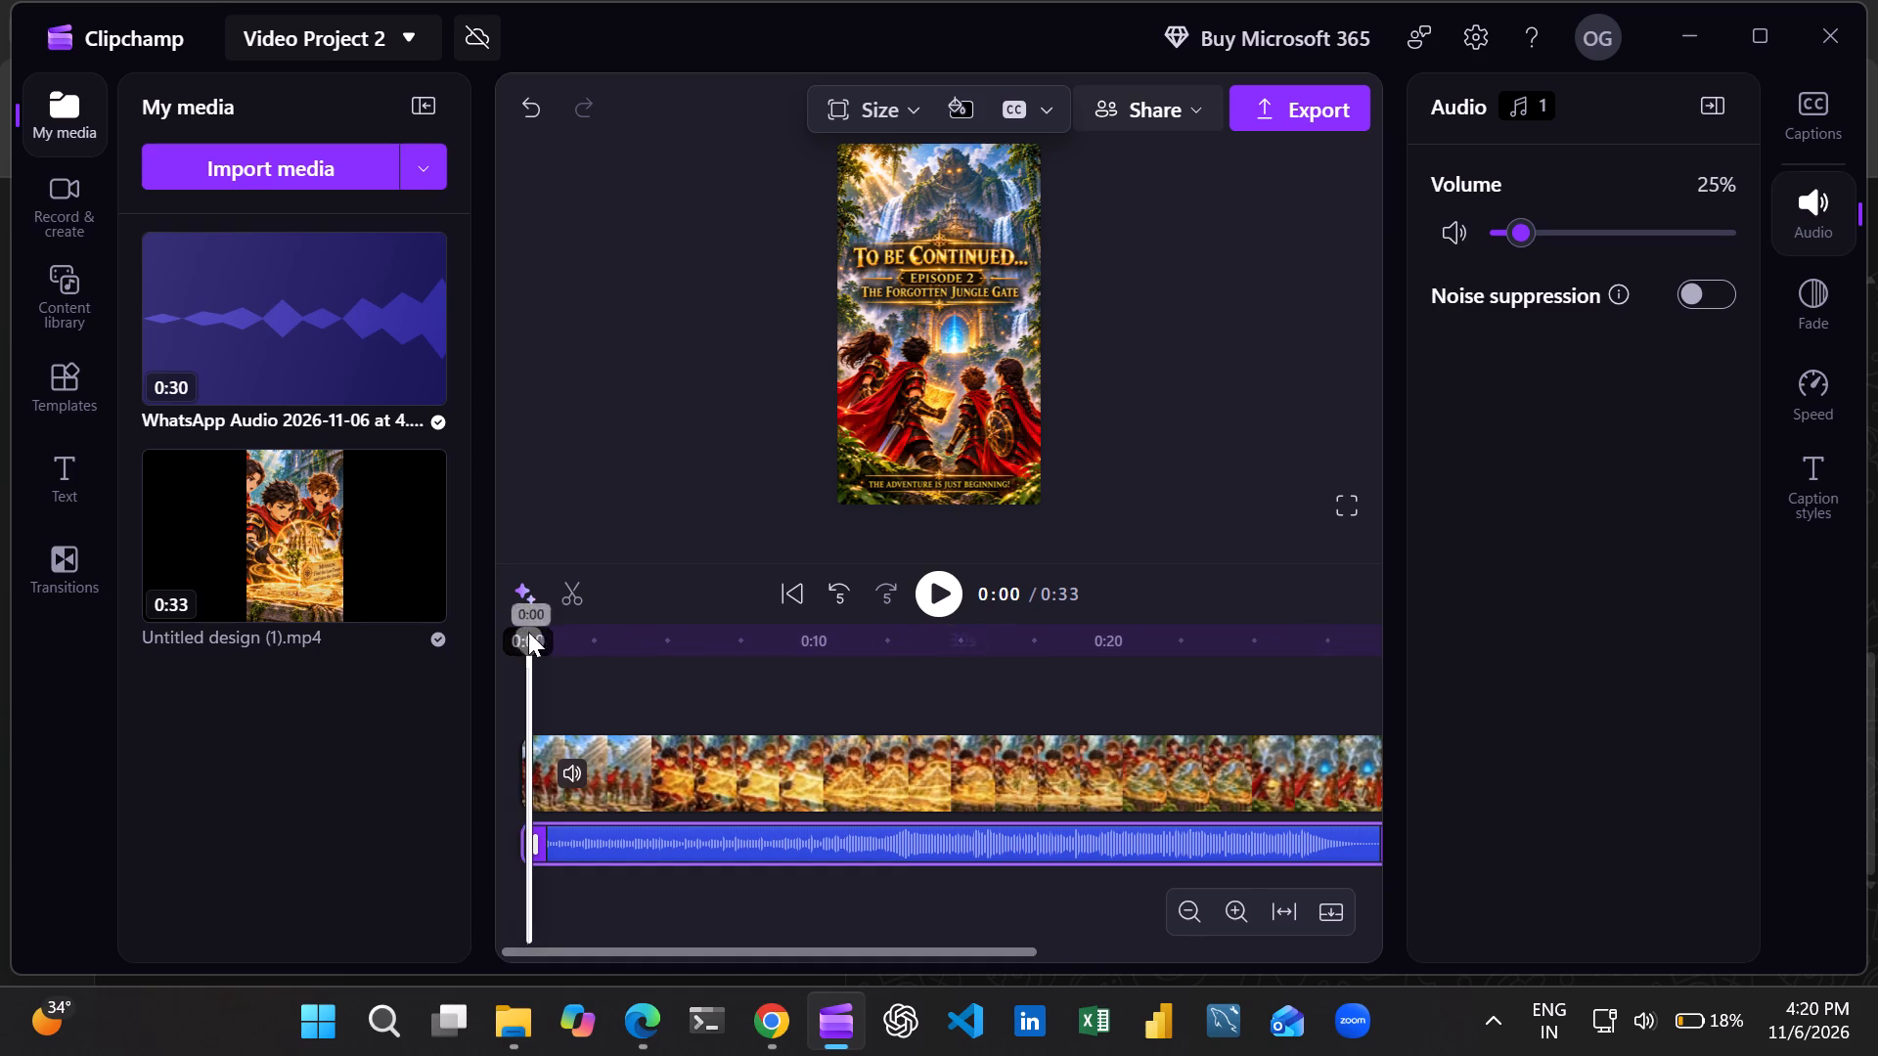
left_click(936, 599)
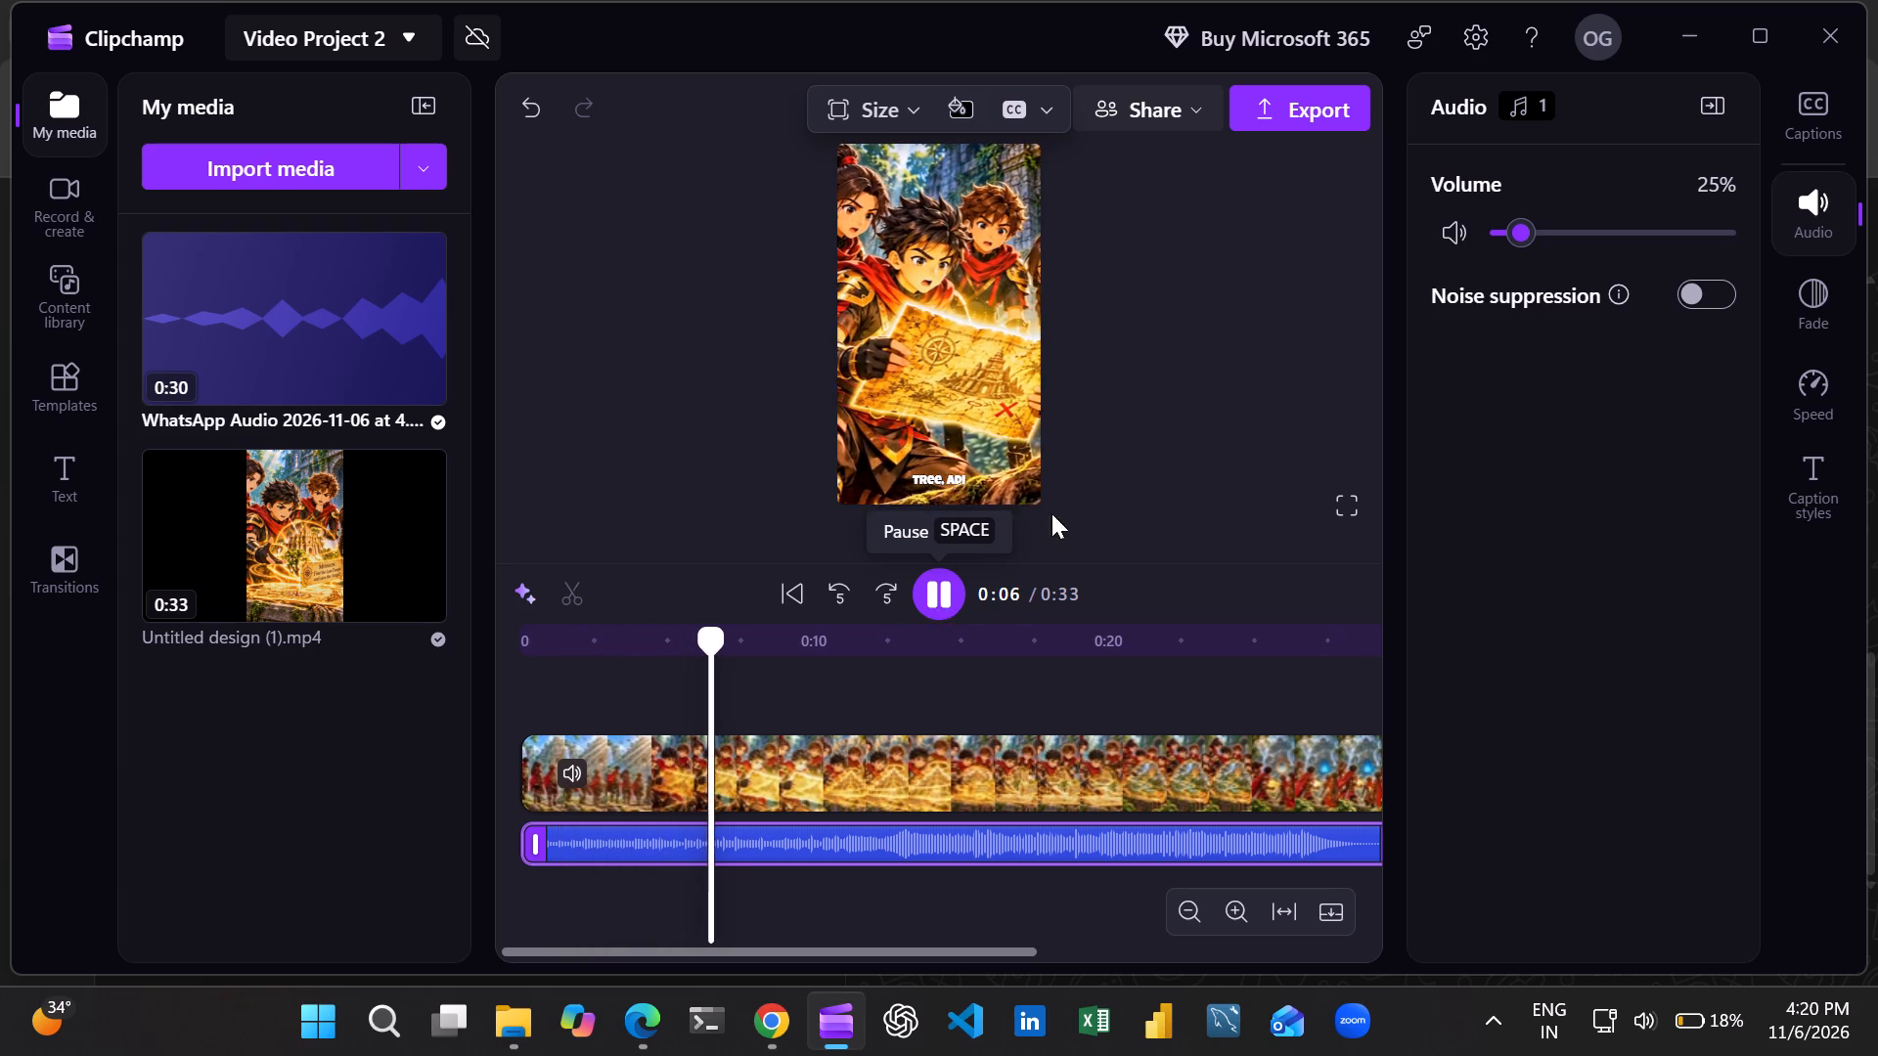
left_click(949, 598)
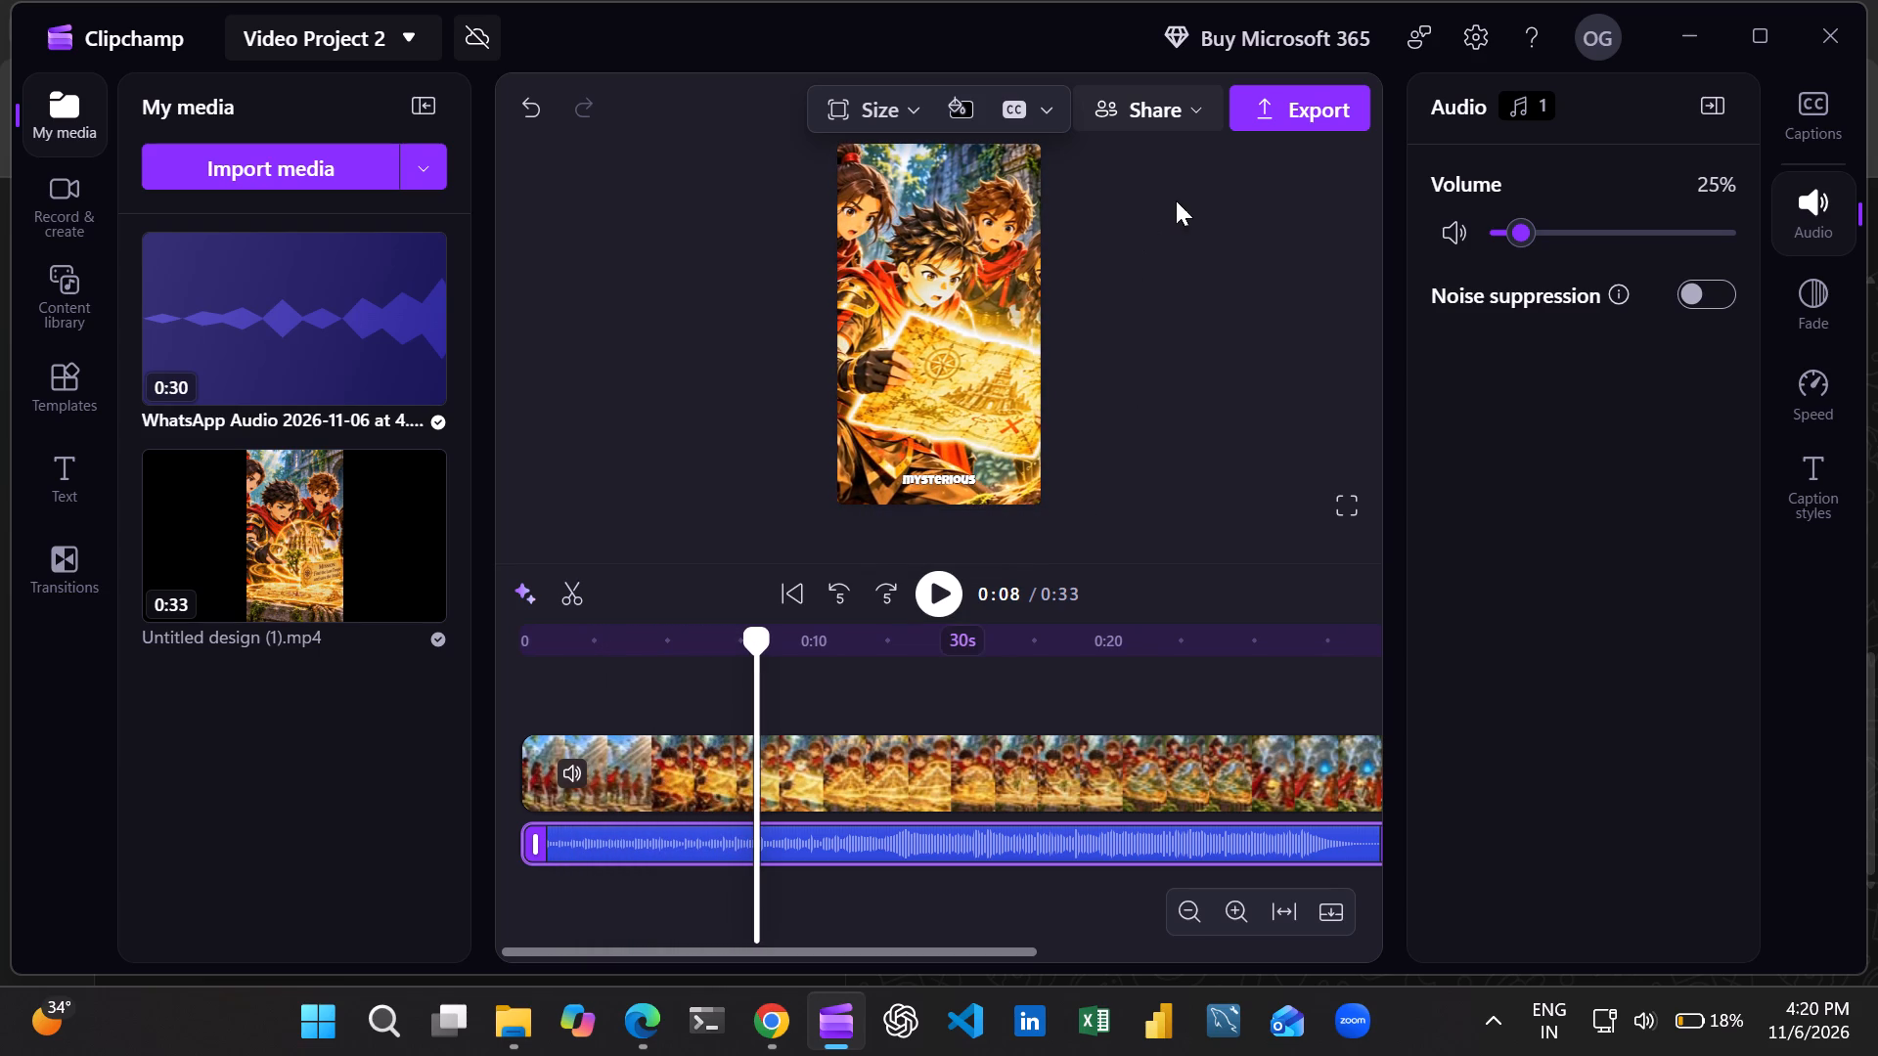
Export the video in 1080p with the file name Episode 1.
left_click(1256, 108)
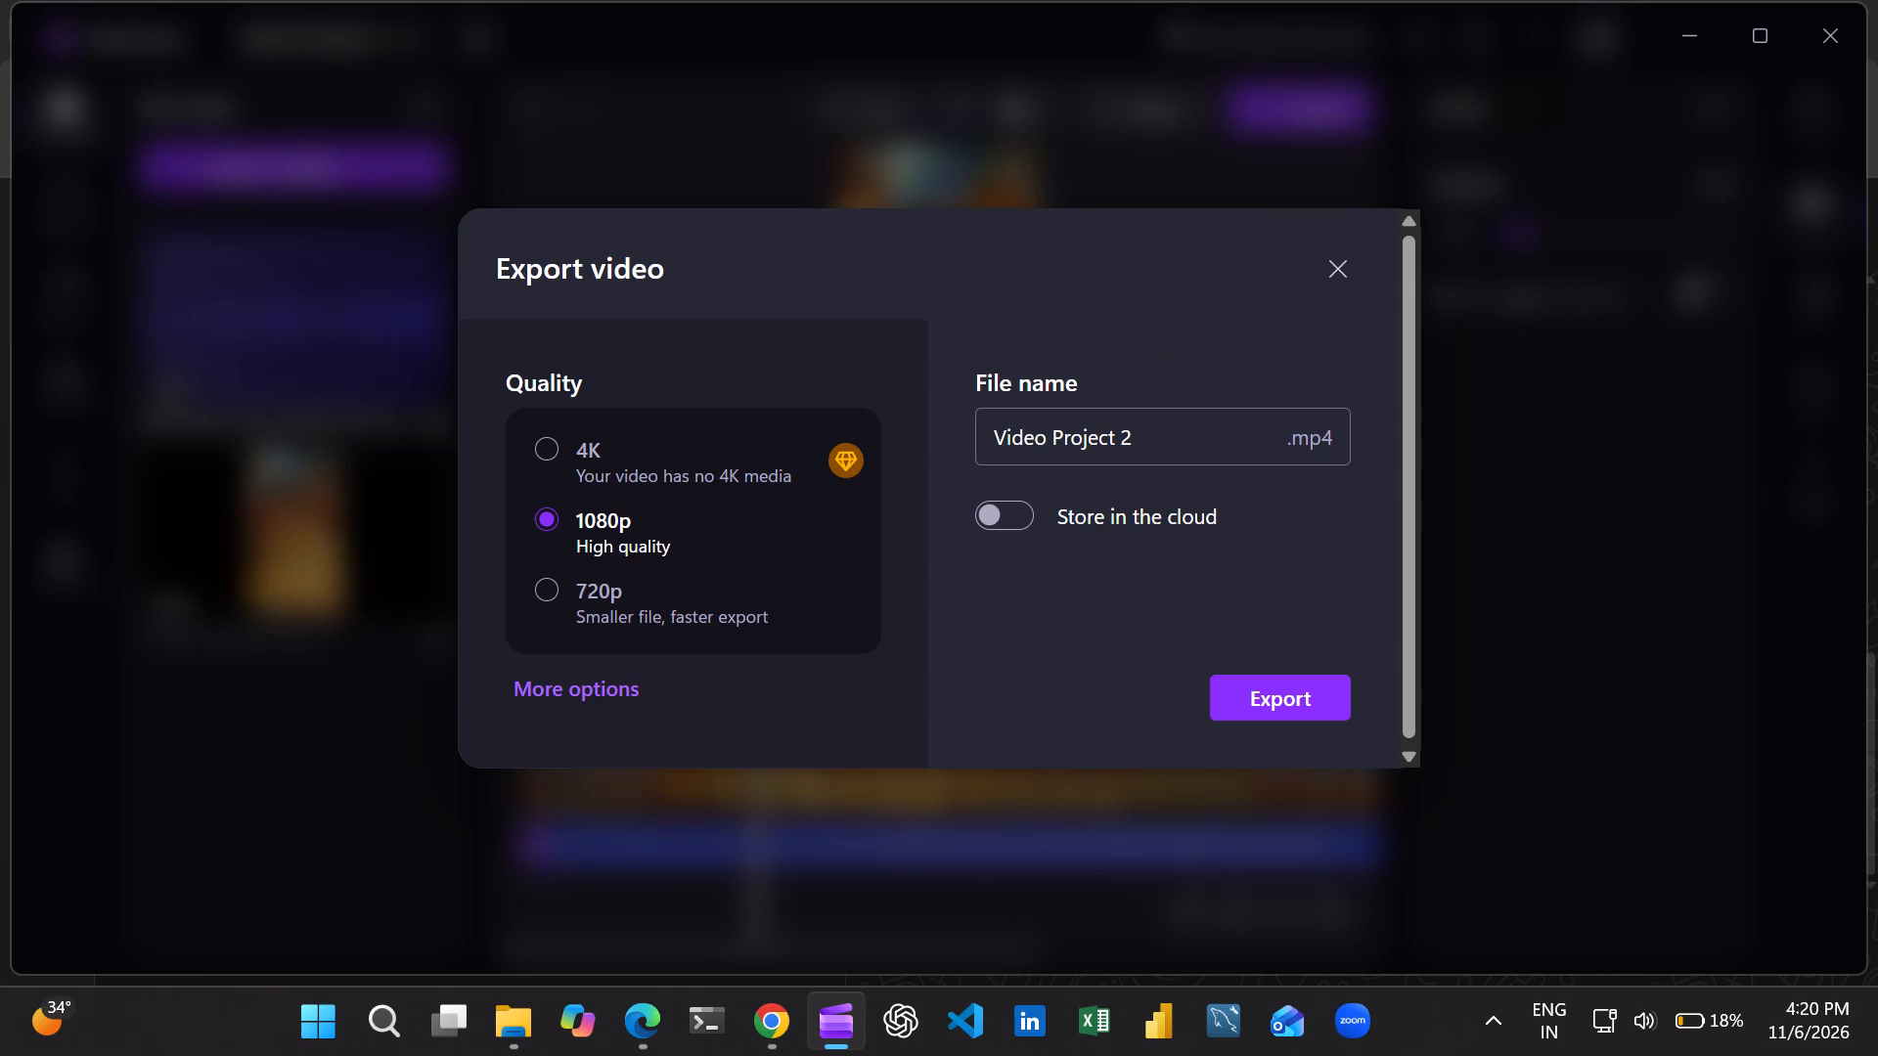
left_click(1171, 436)
key("BackSpace")
key("BackSpace")
key("BackSpace")
key("BackSpace")
key("BackSpace")
key("BackSpace")
key("BackSpace")
key("BackSpace")
key("BackSpace")
key("BackSpace")
key("BackSpace")
key("BackSpace")
key("BackSpace")
key("BackSpace")
key("BackSpace")
key("BackSpace")
key("BackSpace")
key("BackSpace")
key("BackSpace")
key("BackSpace")
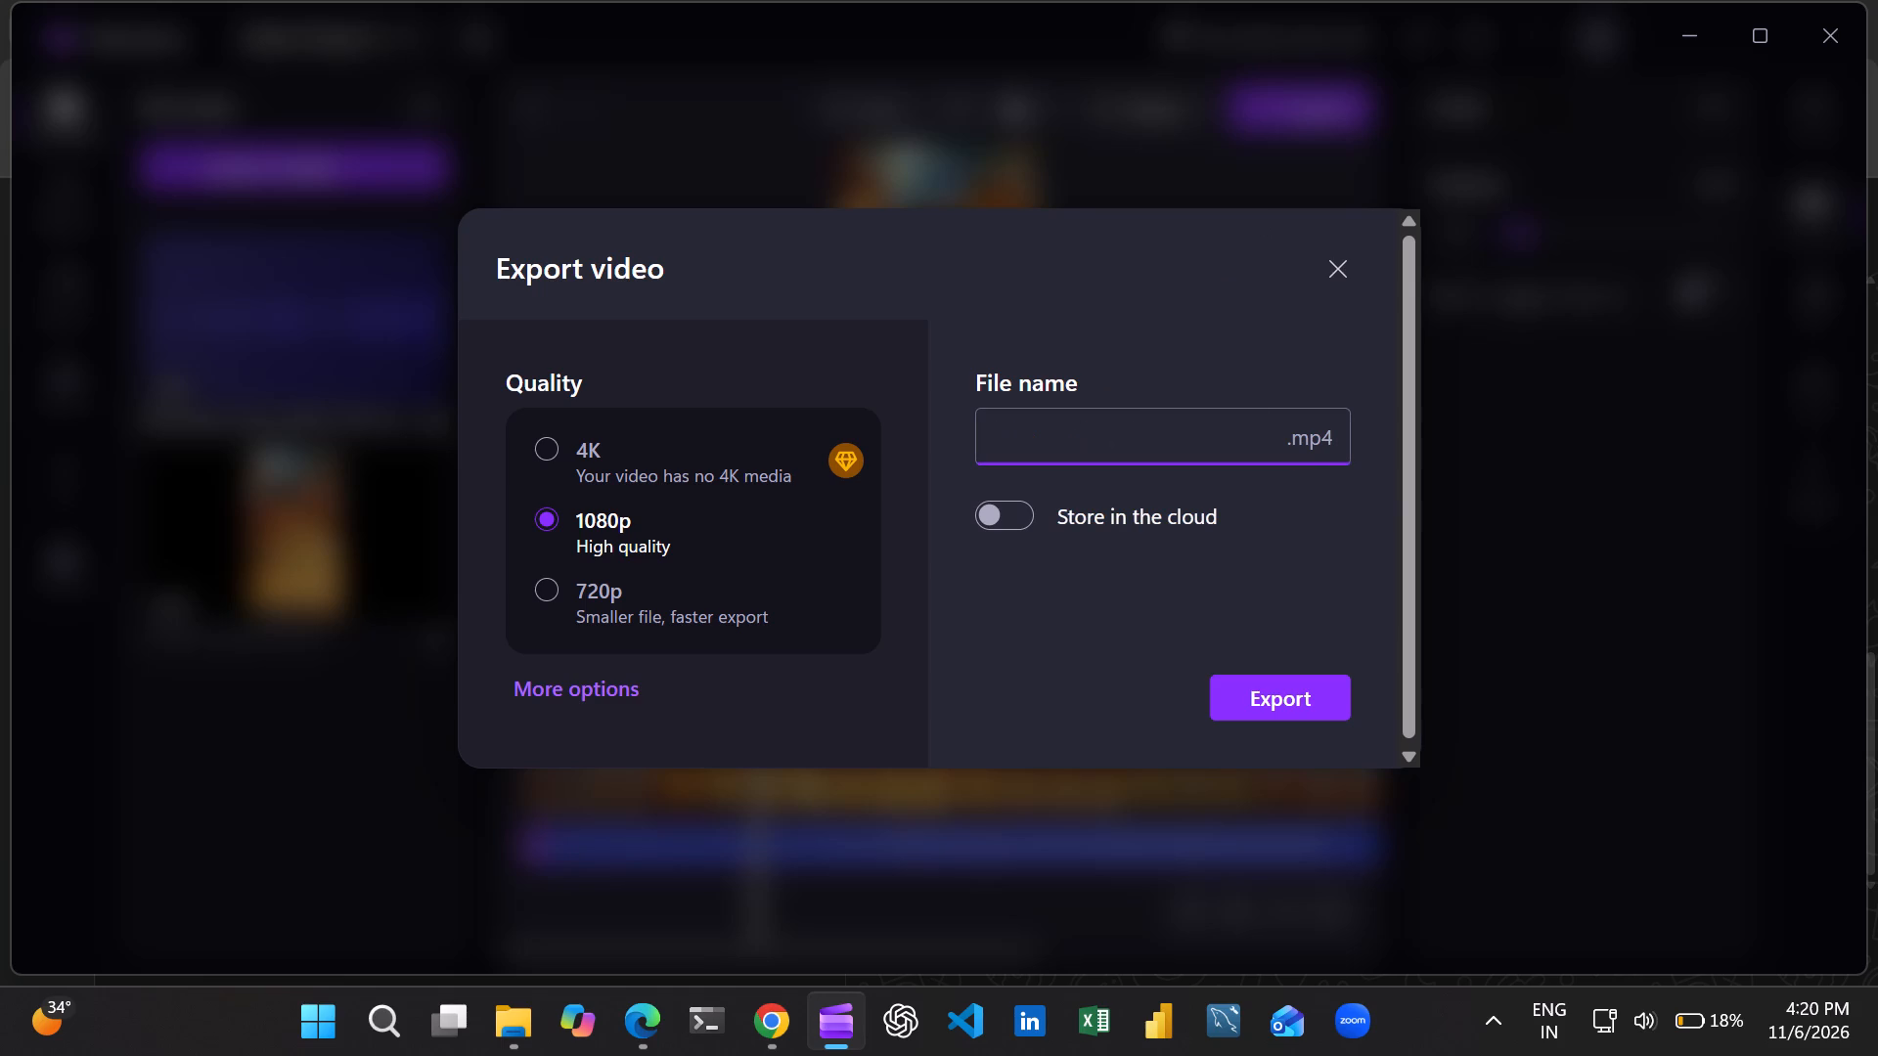
type("Episode 1")
left_click(1290, 708)
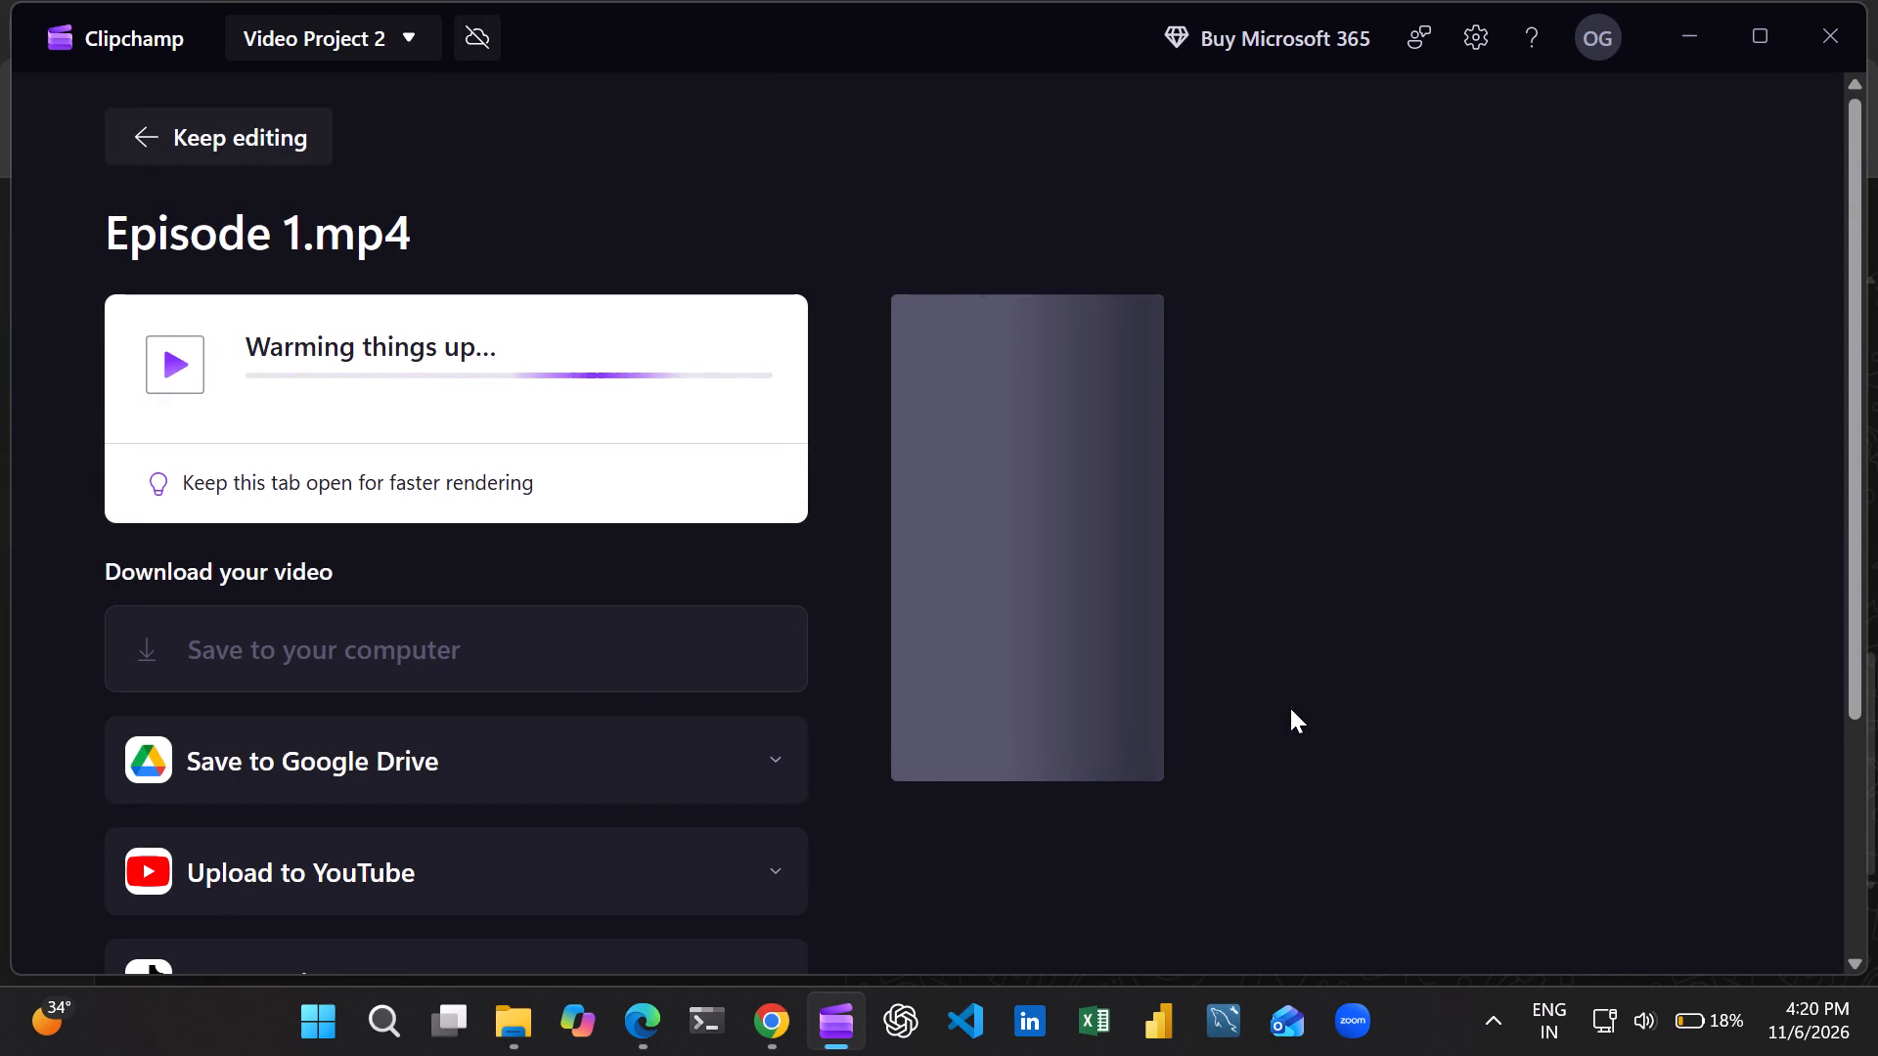
Switch to the Downloads folder in File Explorer and preview yesterday's Fox Beneath the Glowing Moon Bell image and Untitled design video.
left_click(499, 1032)
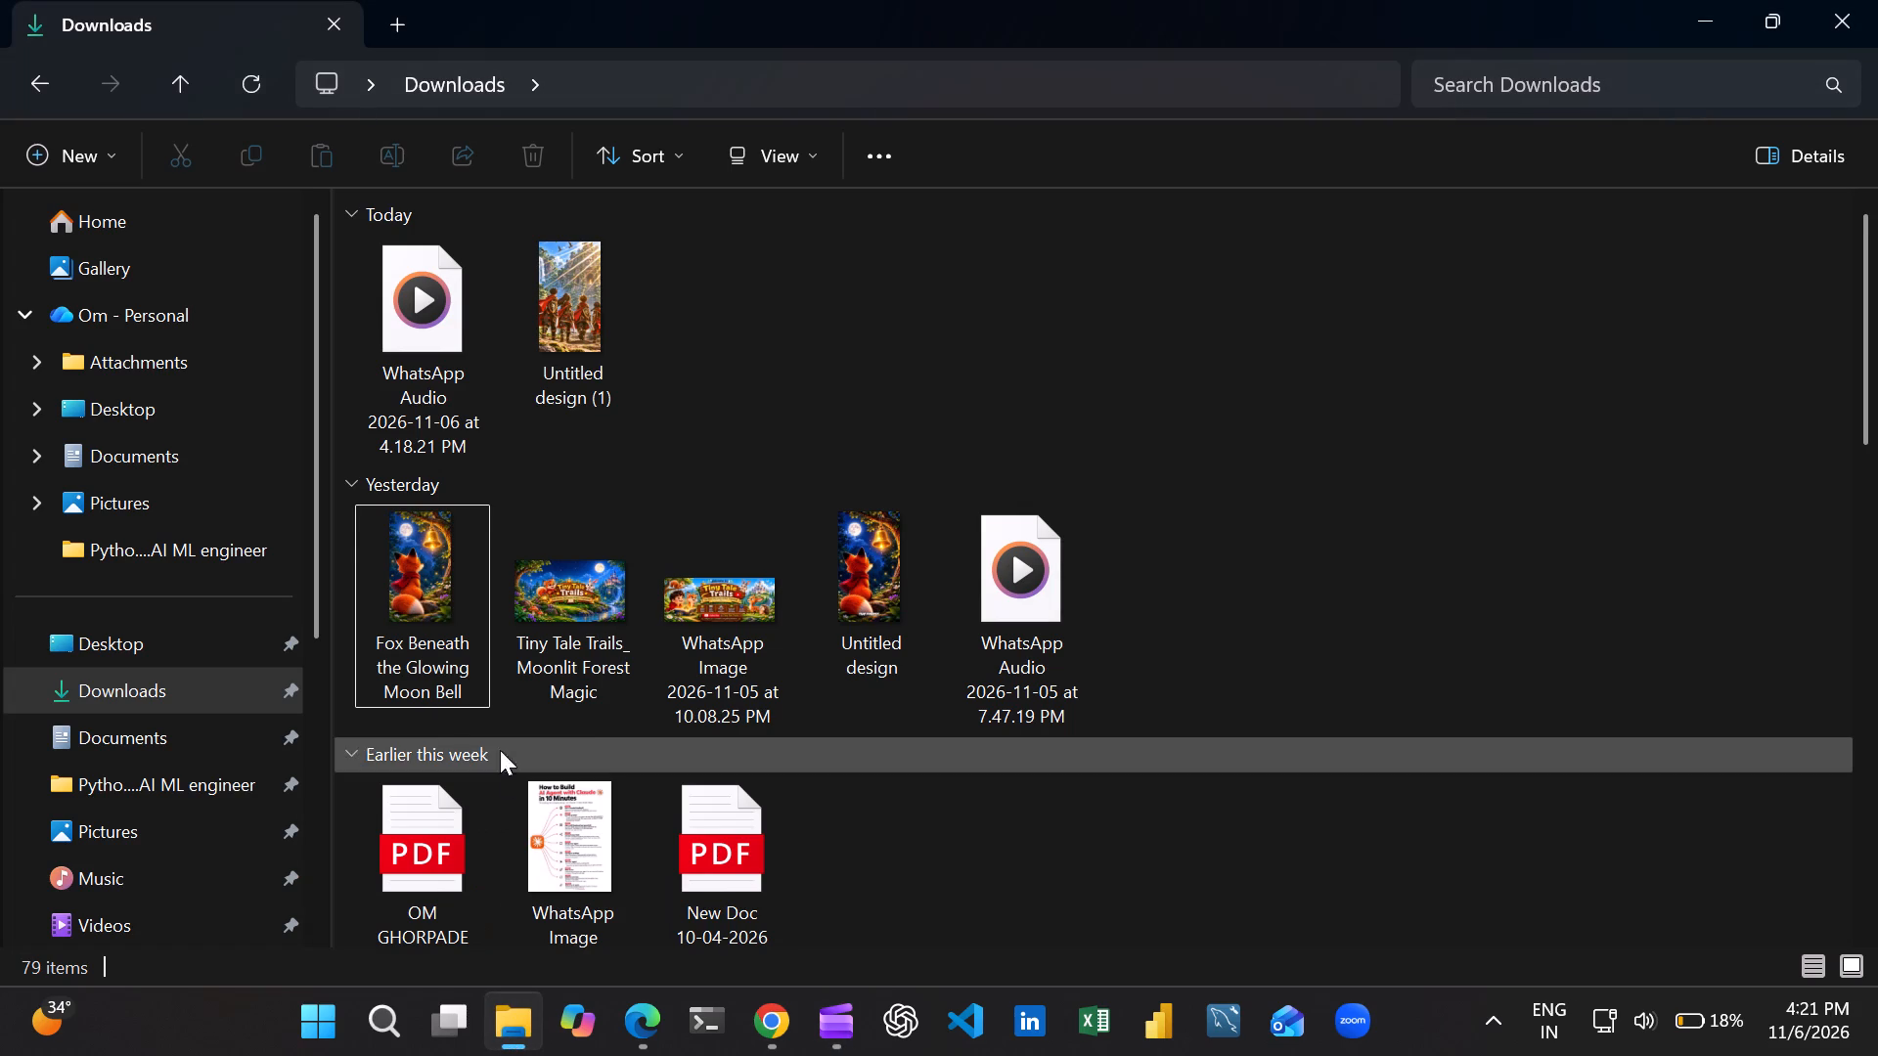
double_click(431, 594)
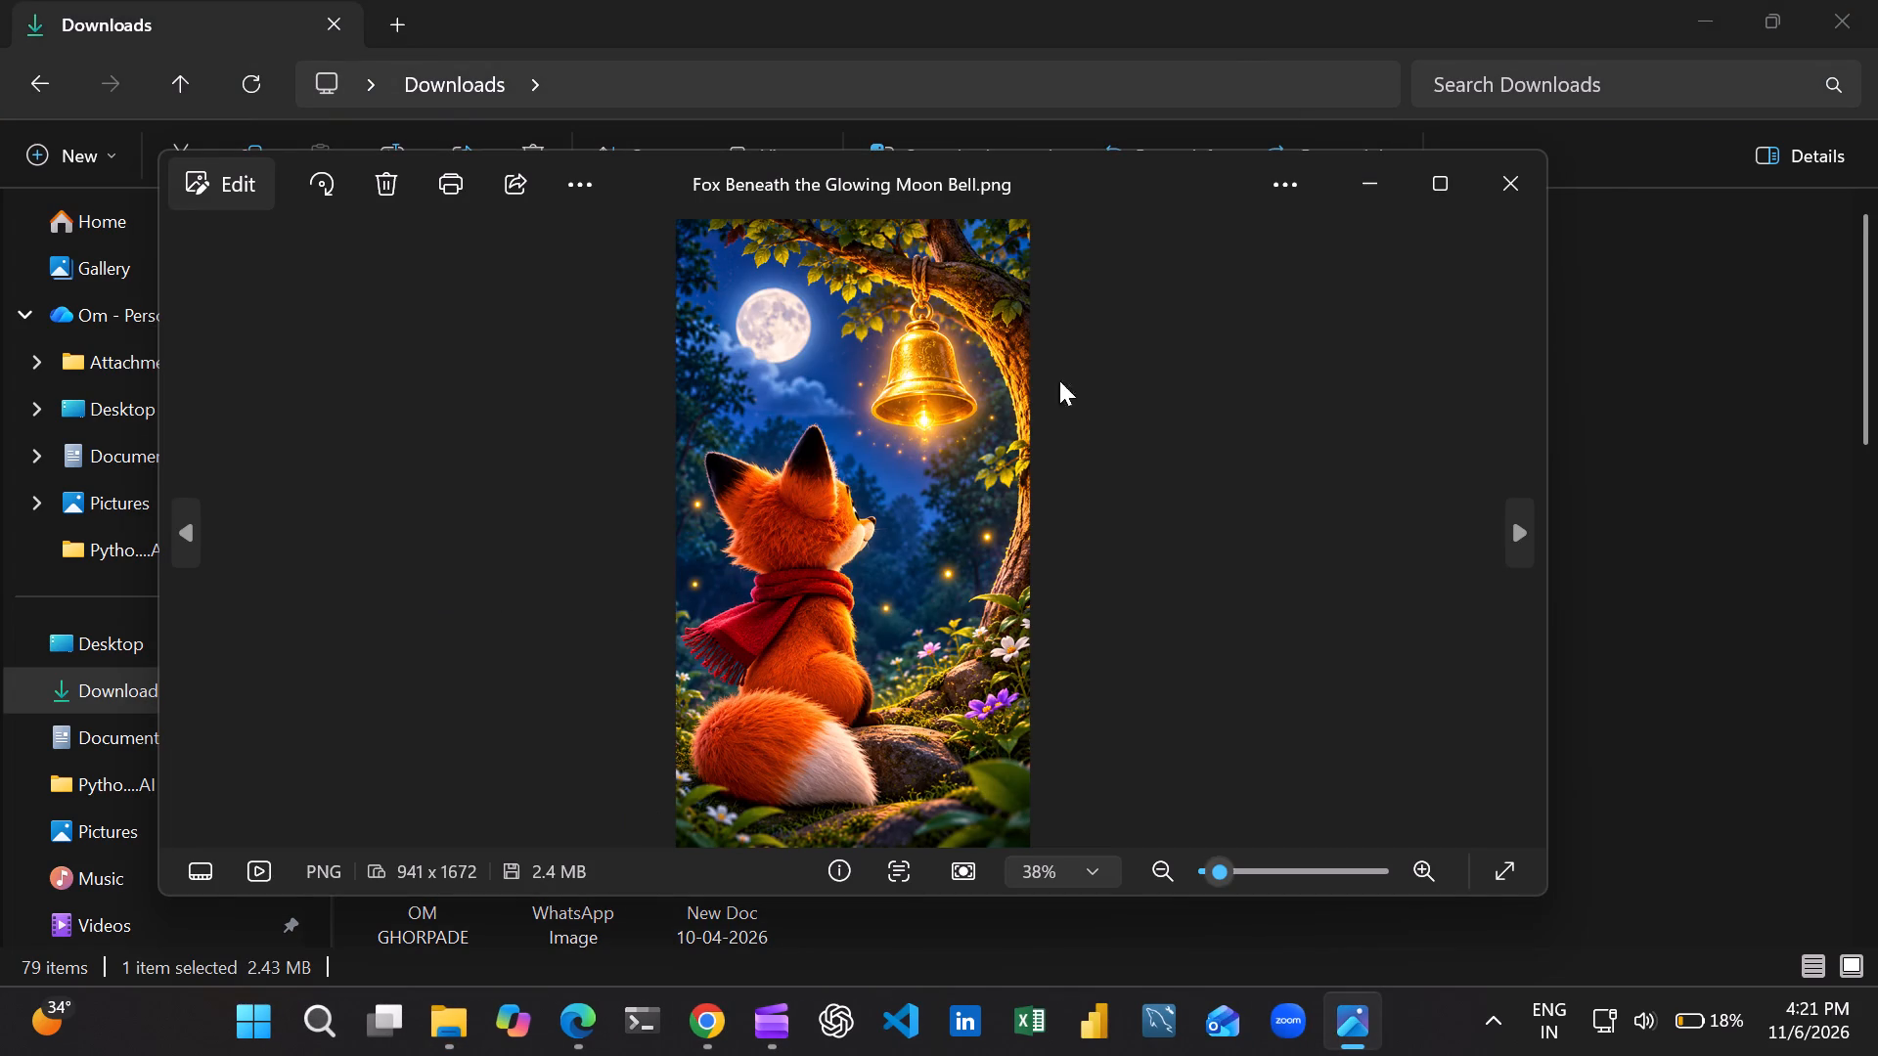
left_click(865, 631)
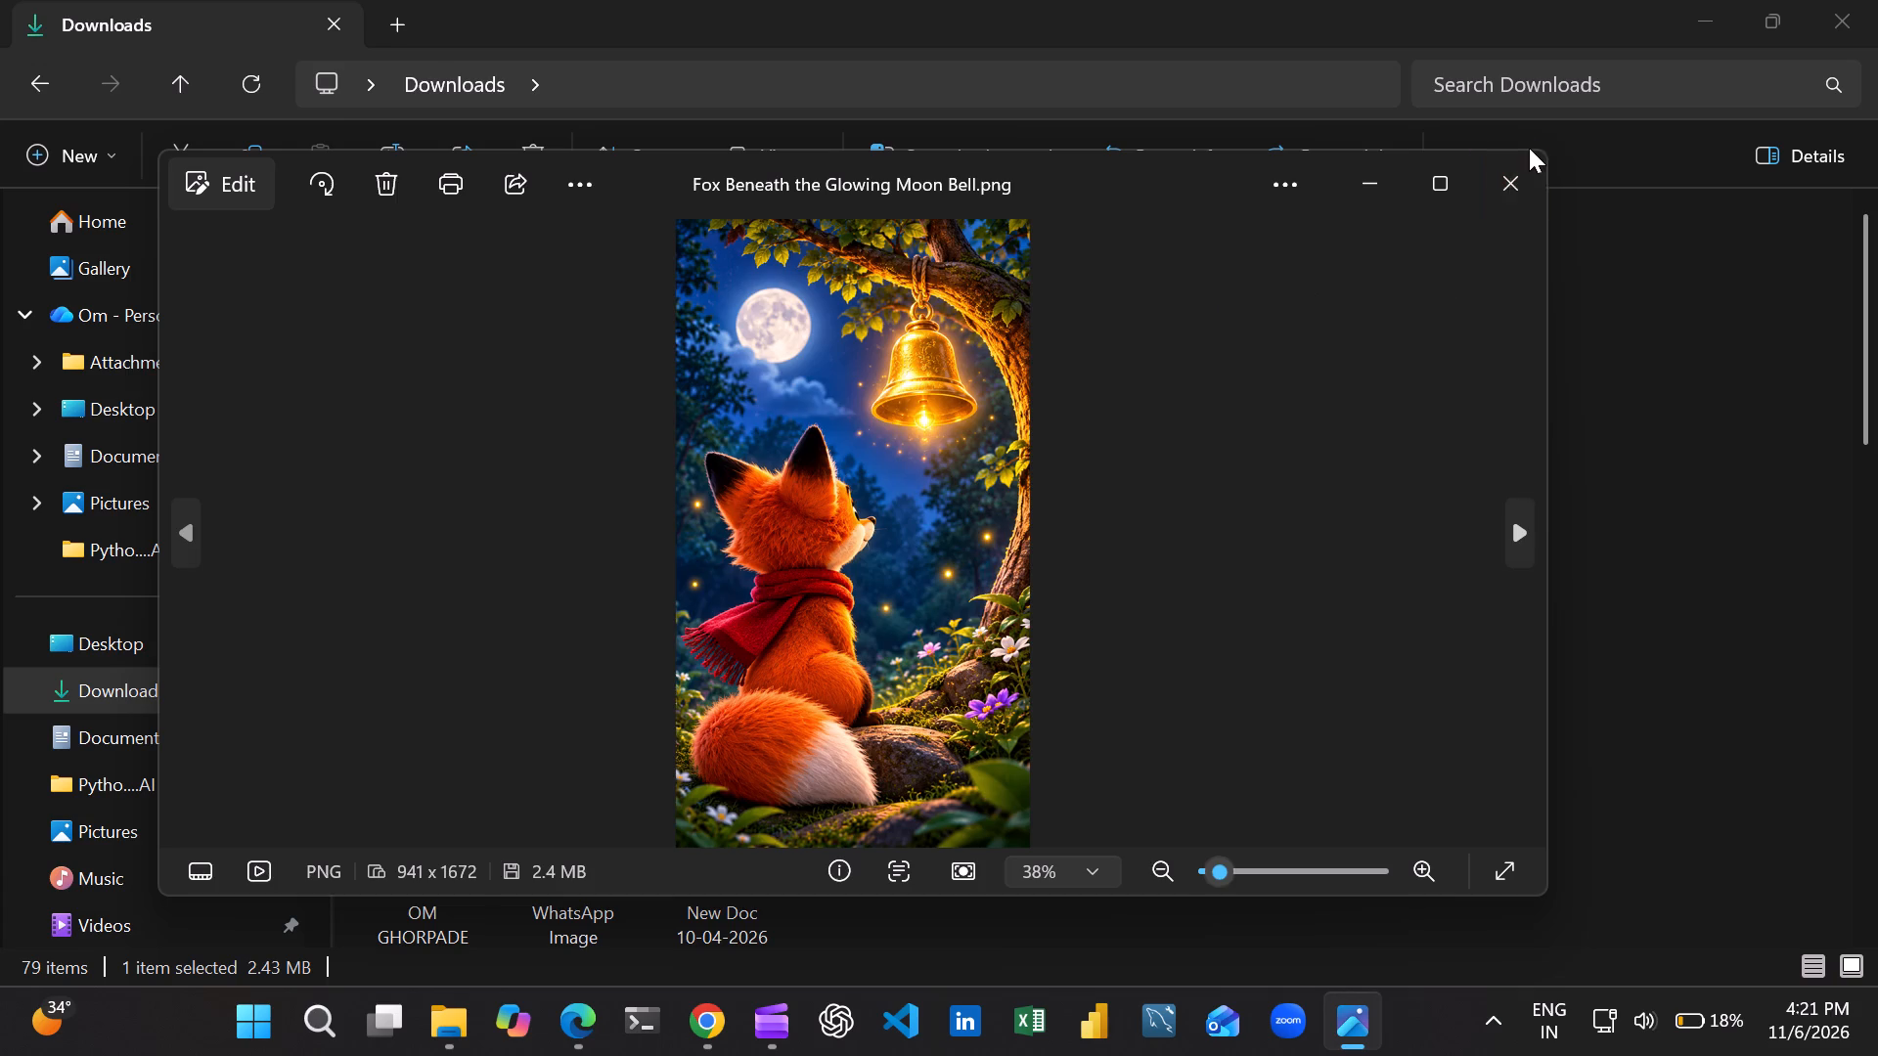
left_click(1529, 148)
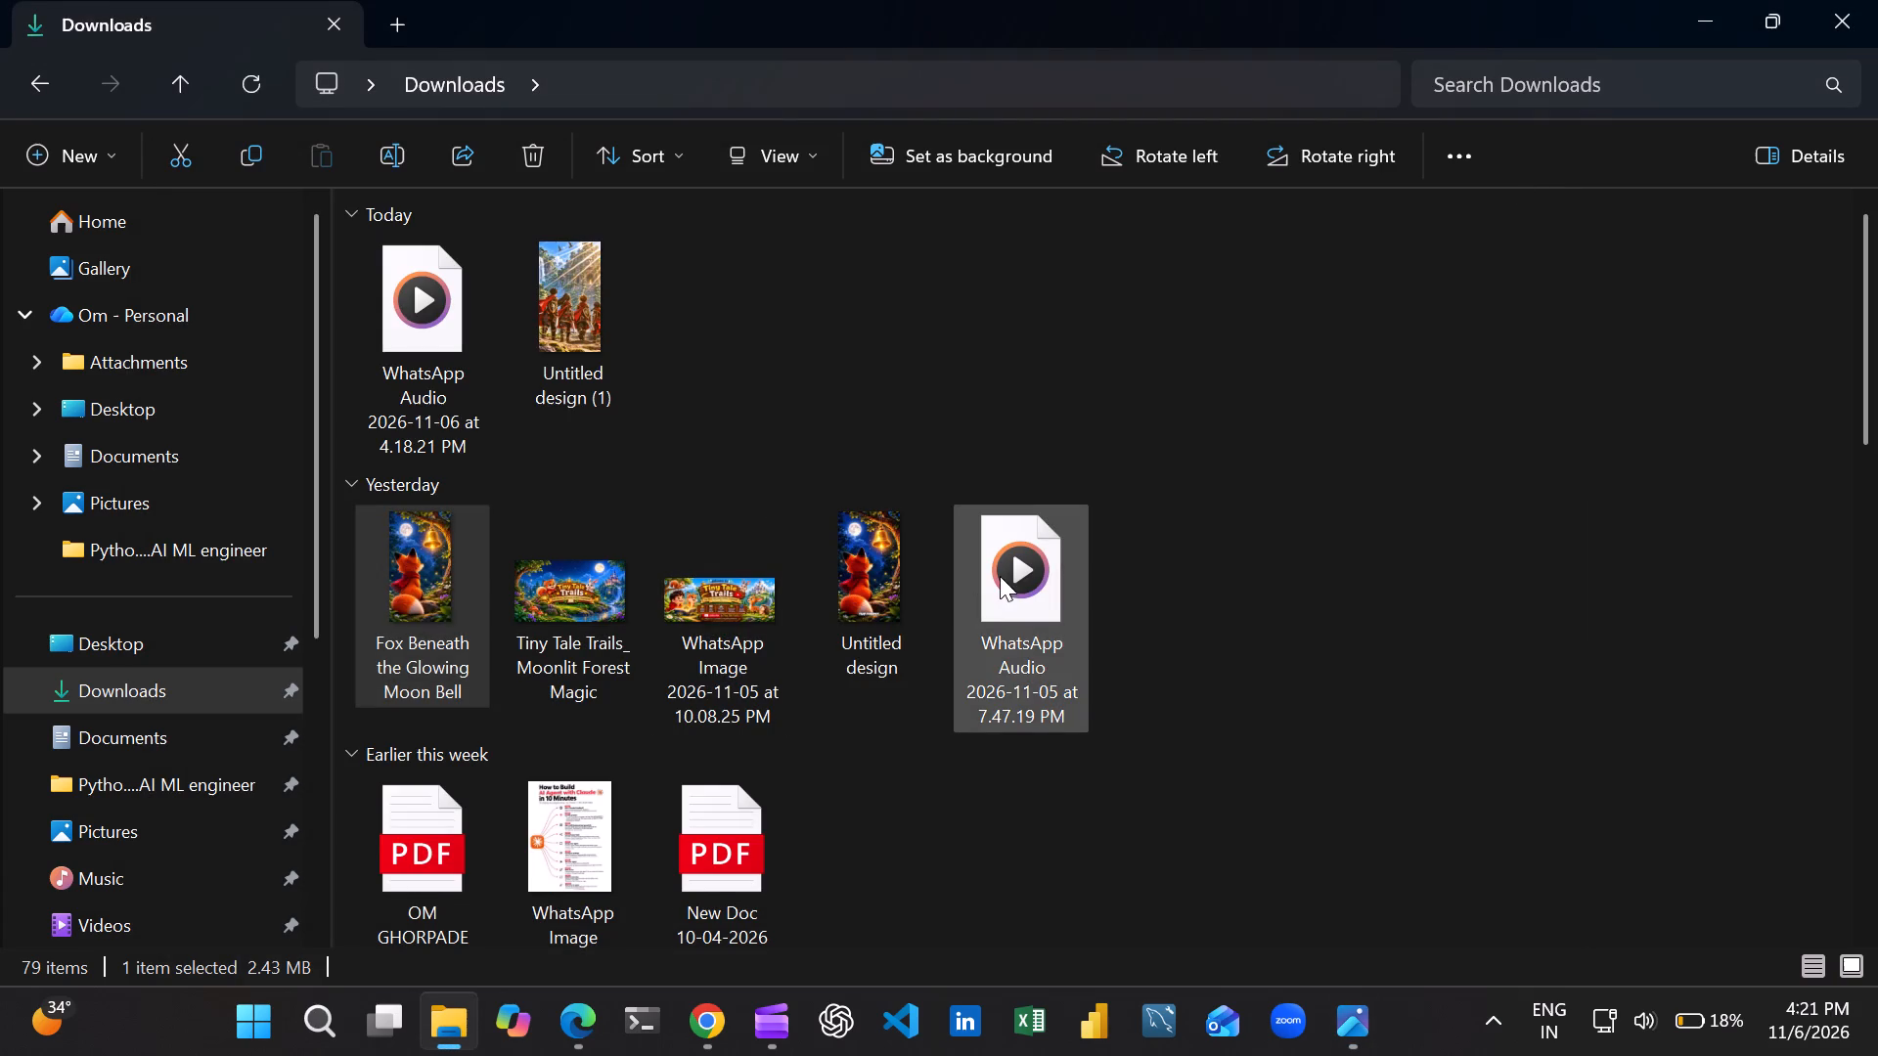
left_click(889, 574)
double_click(889, 573)
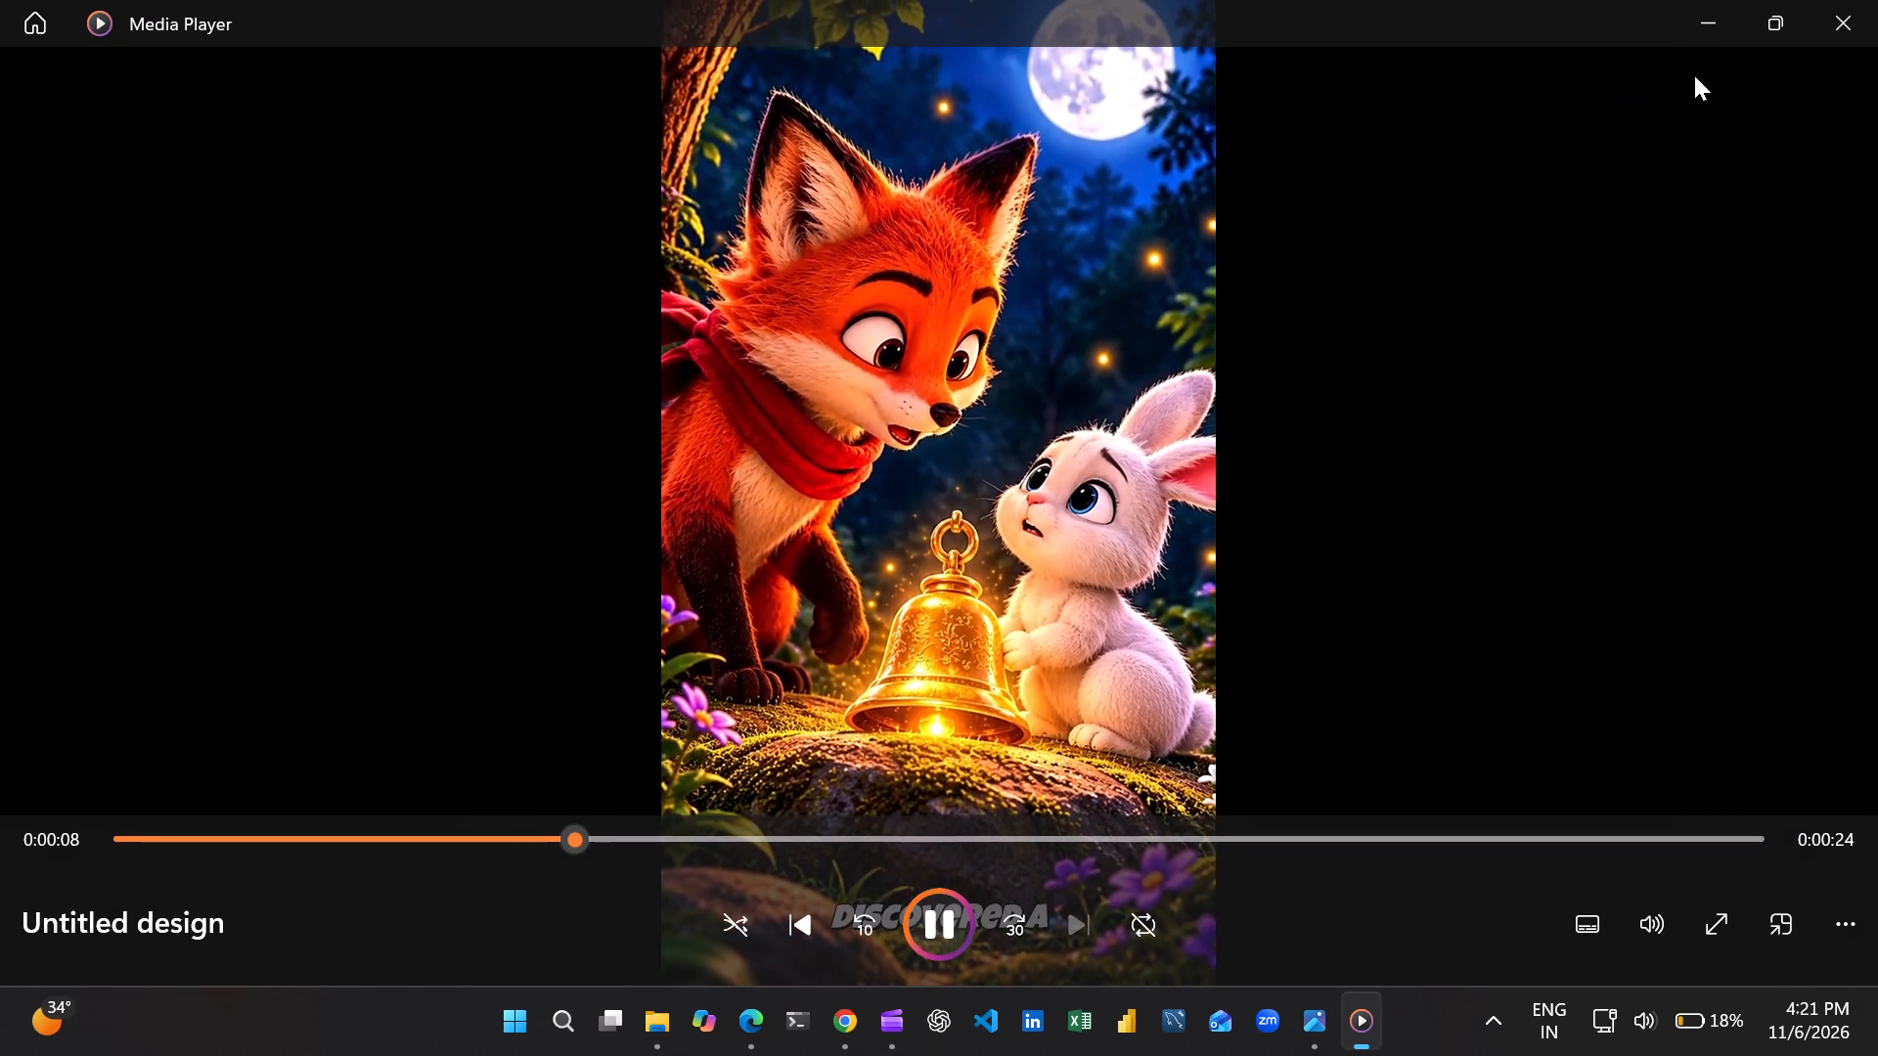
left_click(1869, 0)
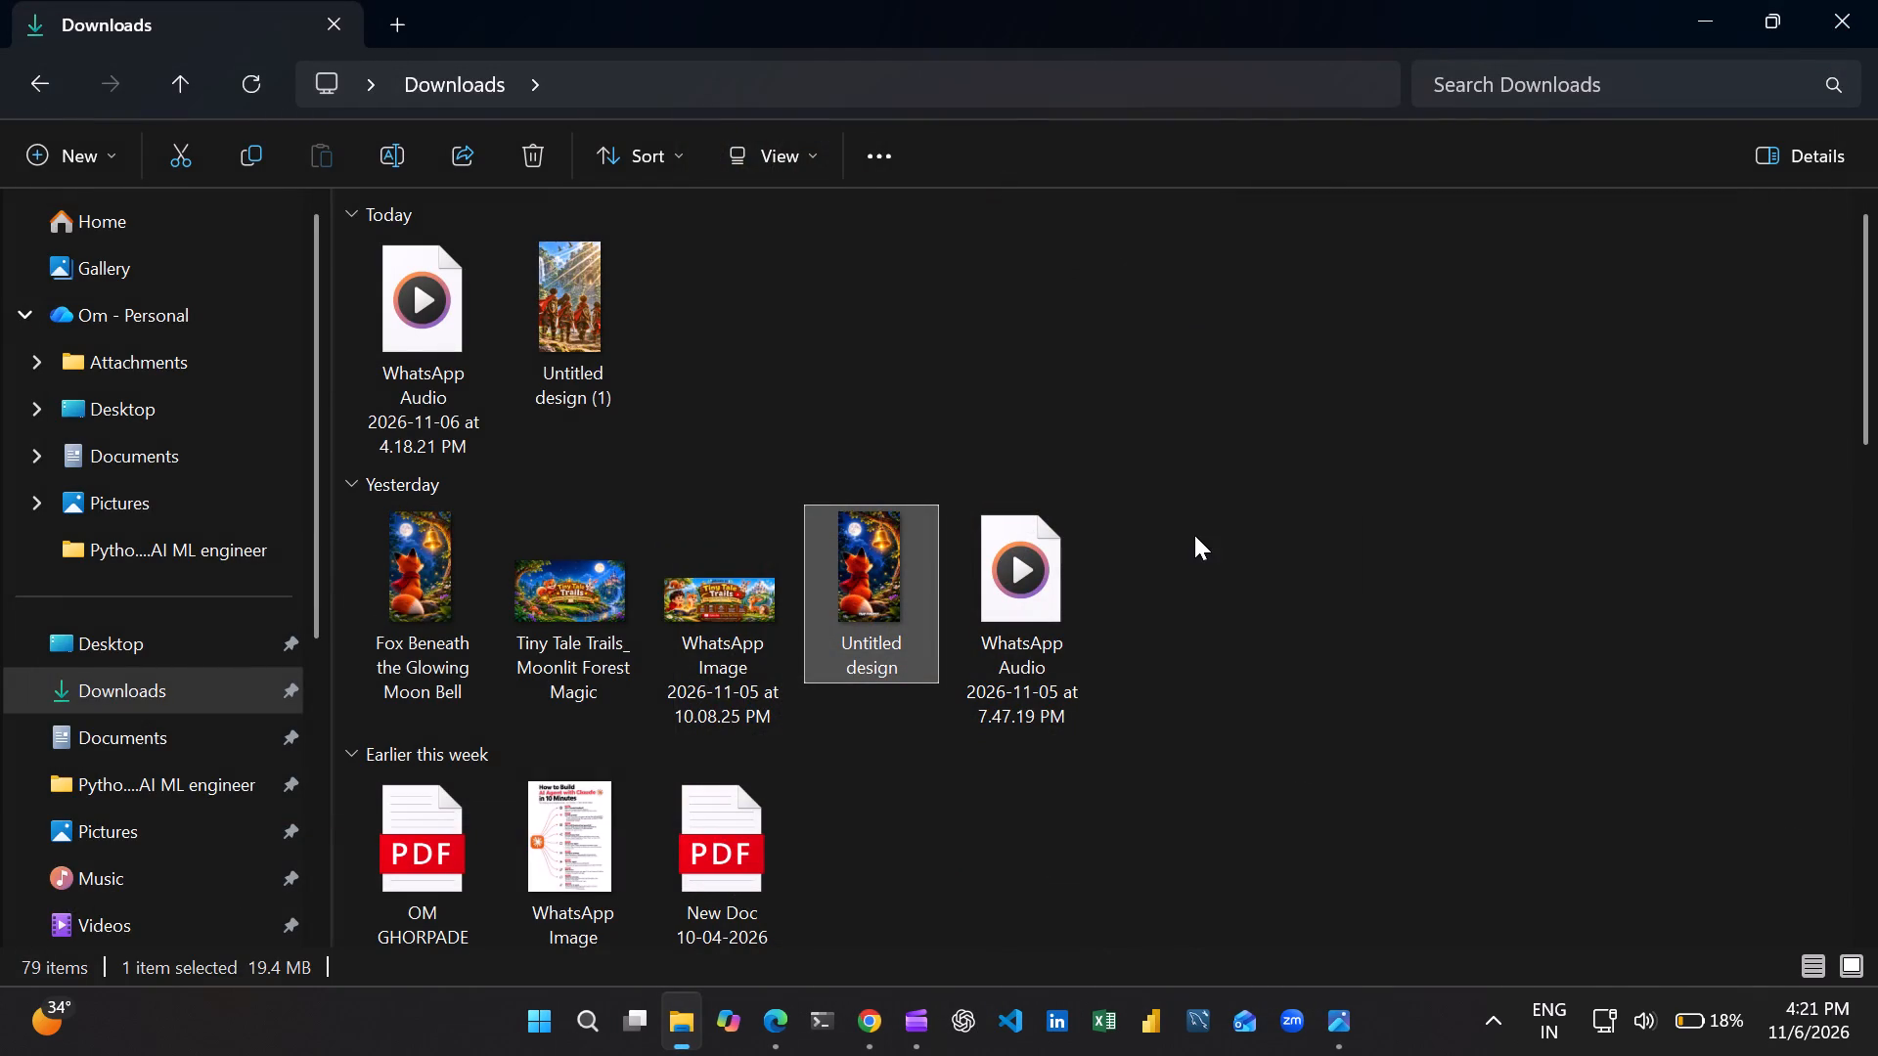
Delete all five files in the Yesterday group of the Downloads folder, including the Untitled design video and Tiny Tale Trails image.
left_click(1044, 580, "ctrl")
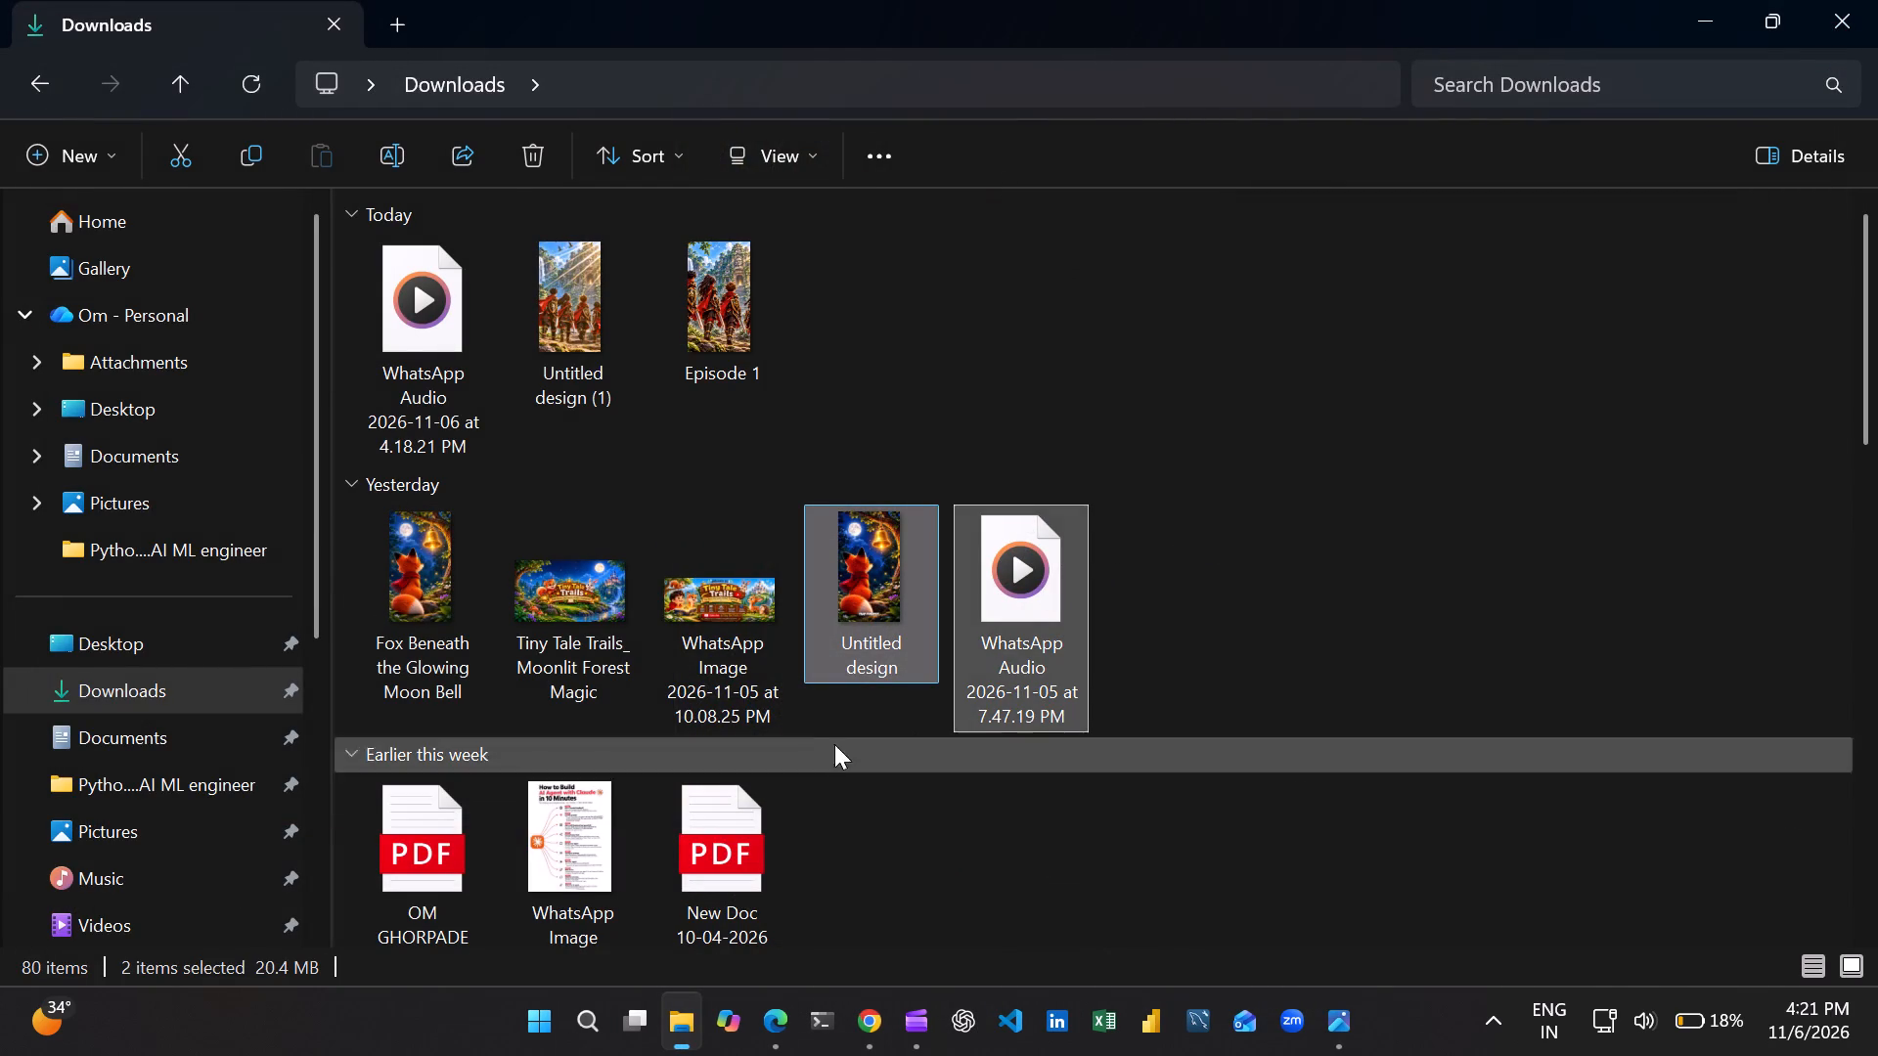
left_click(739, 643, "ctrl")
left_click(588, 646, "ctrl")
left_click(434, 598, "ctrl")
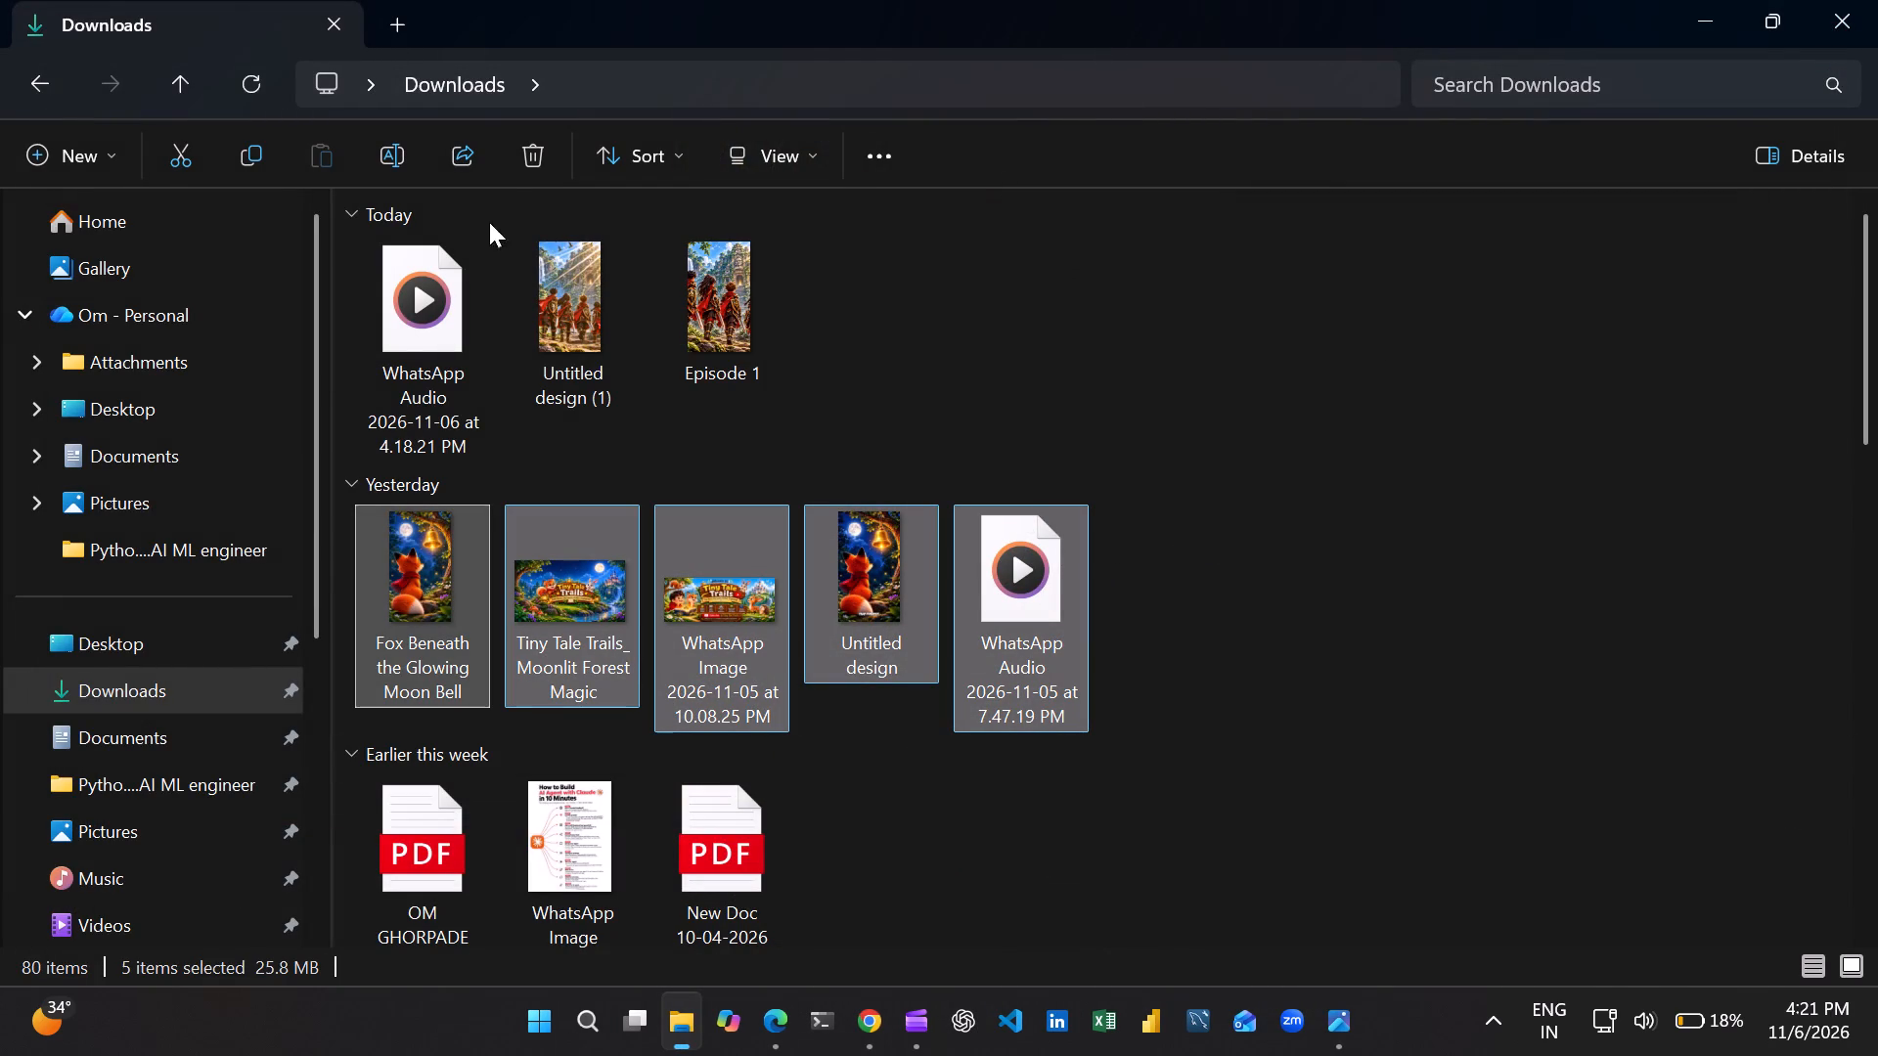
left_click(546, 155)
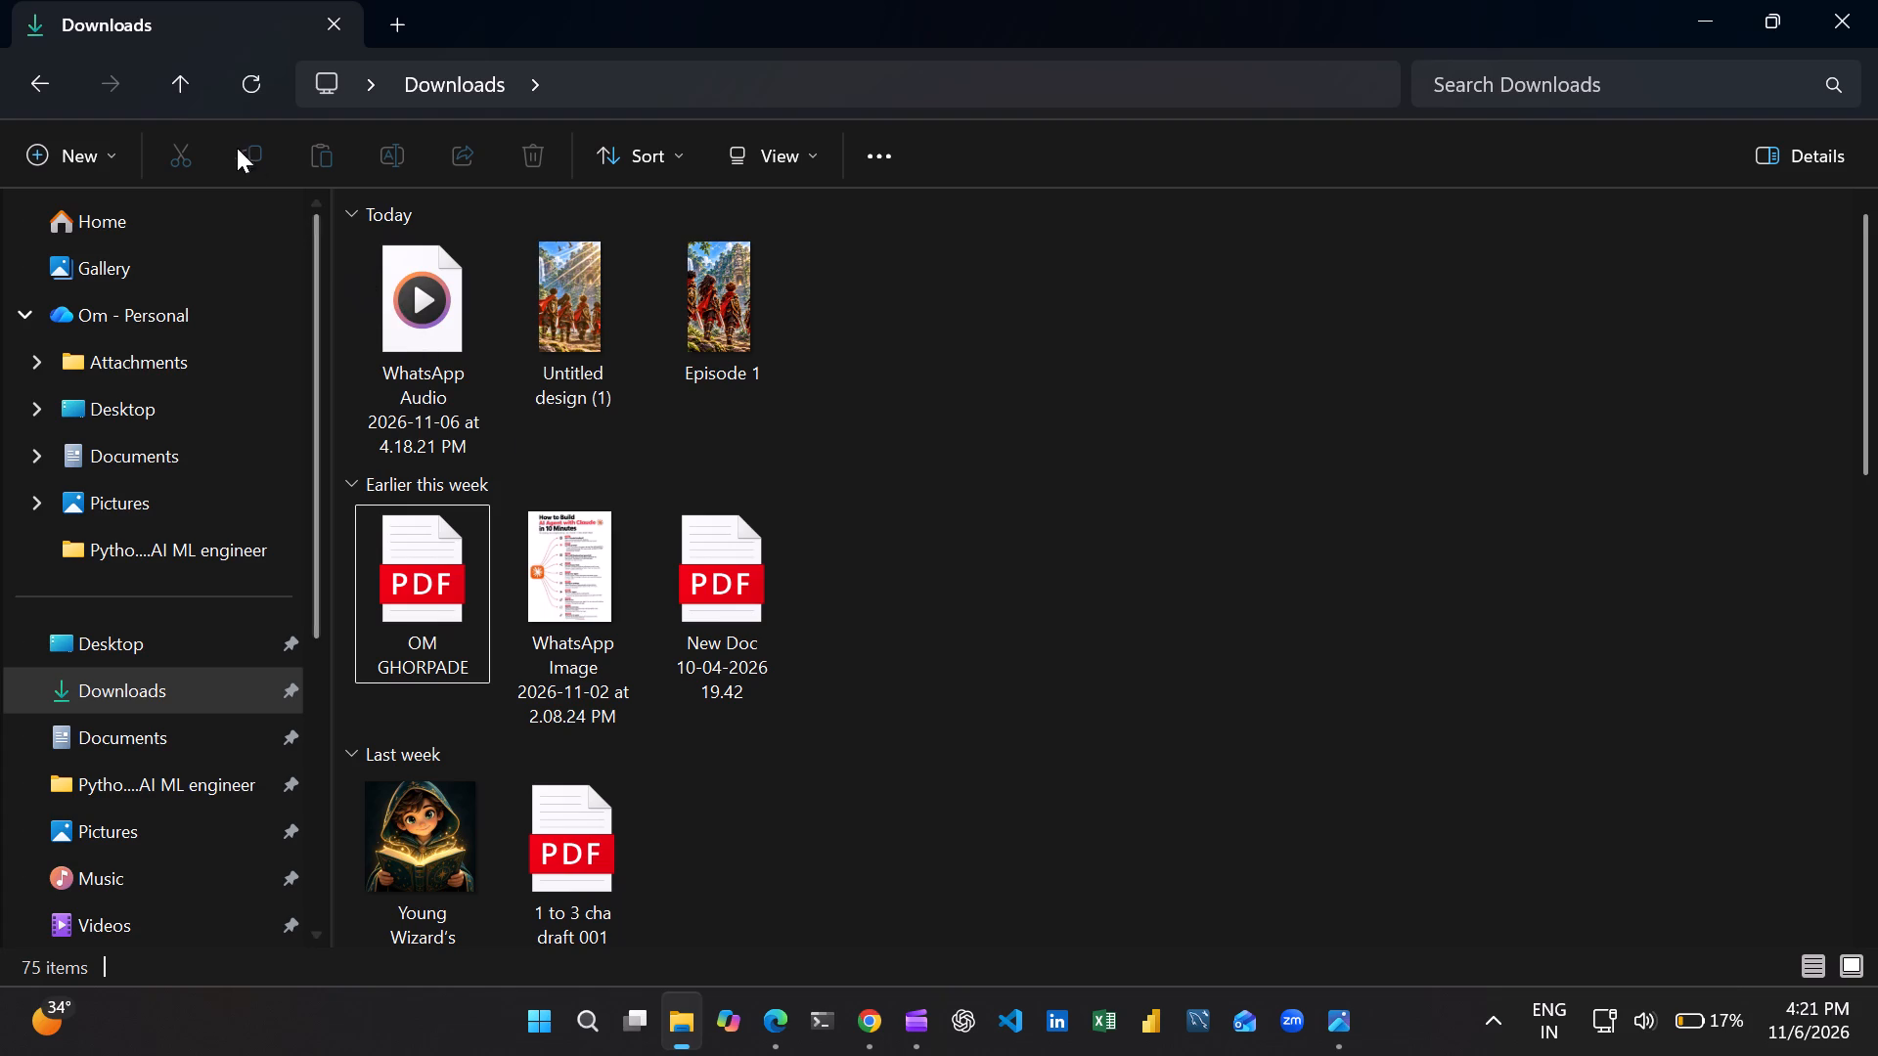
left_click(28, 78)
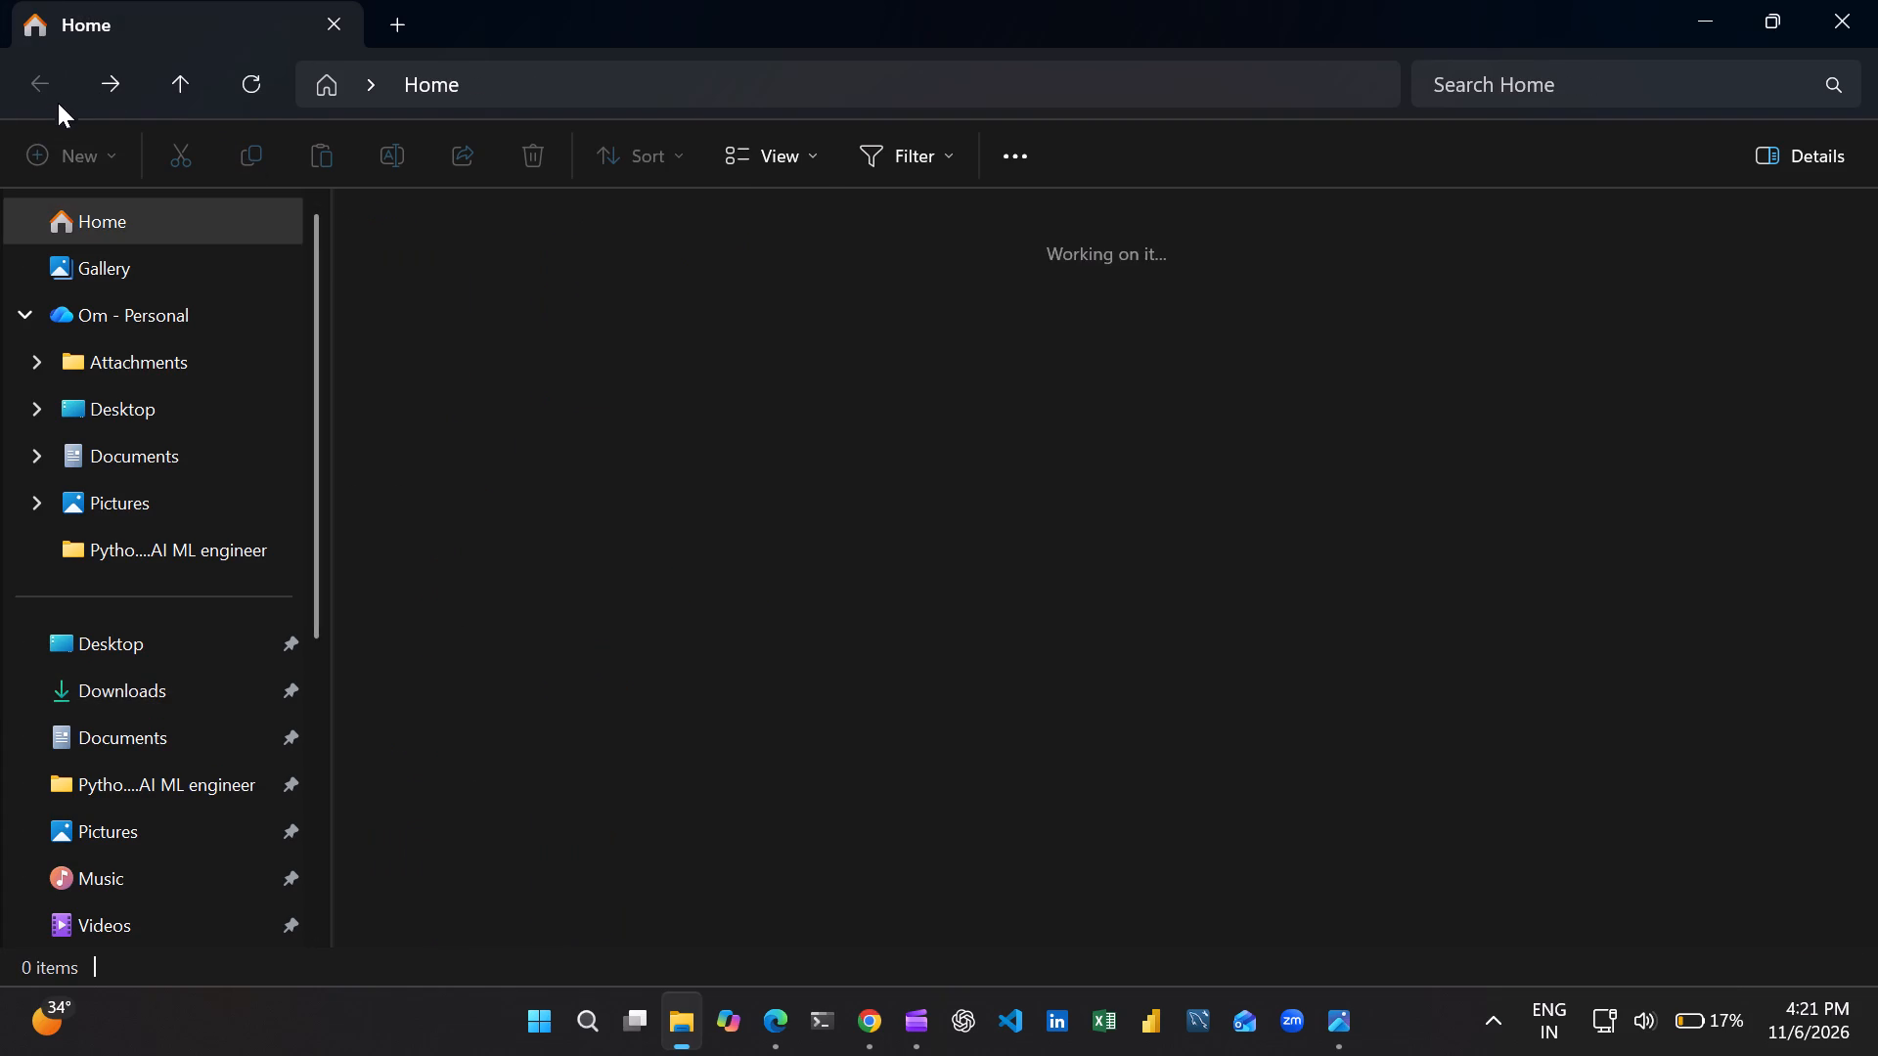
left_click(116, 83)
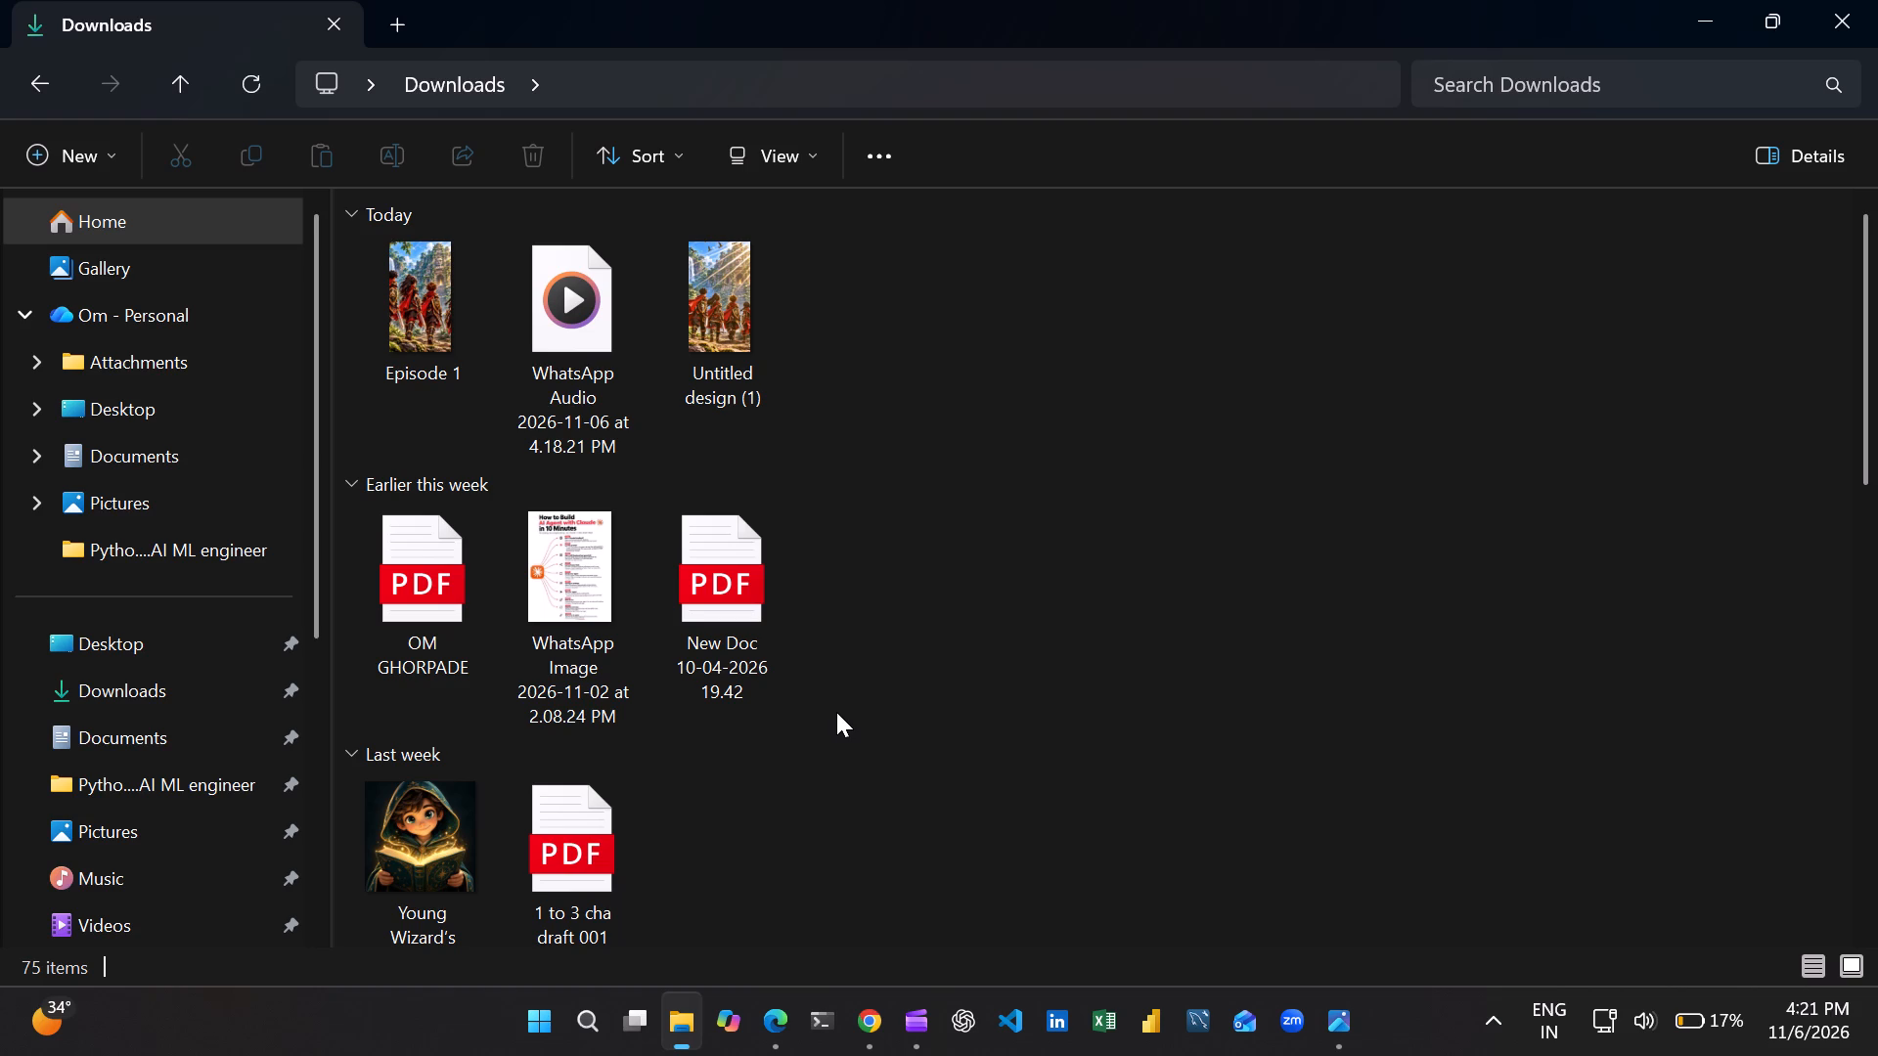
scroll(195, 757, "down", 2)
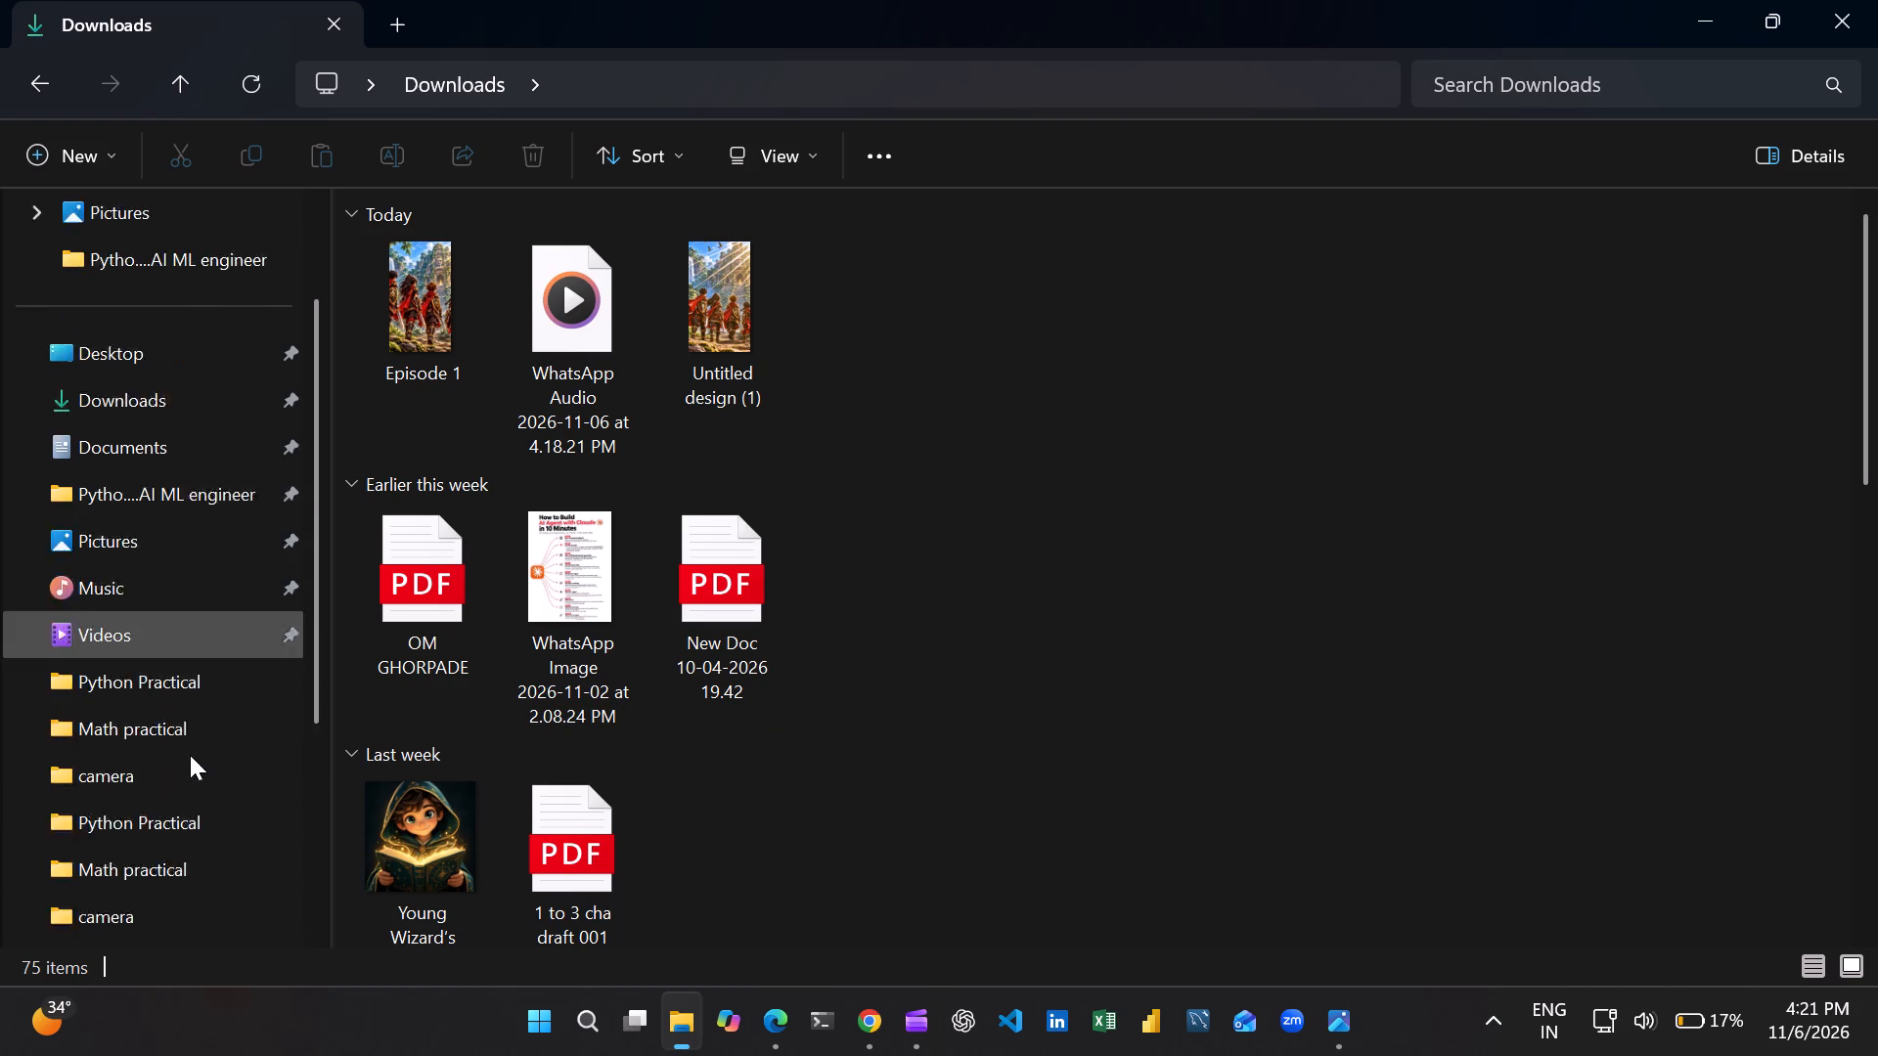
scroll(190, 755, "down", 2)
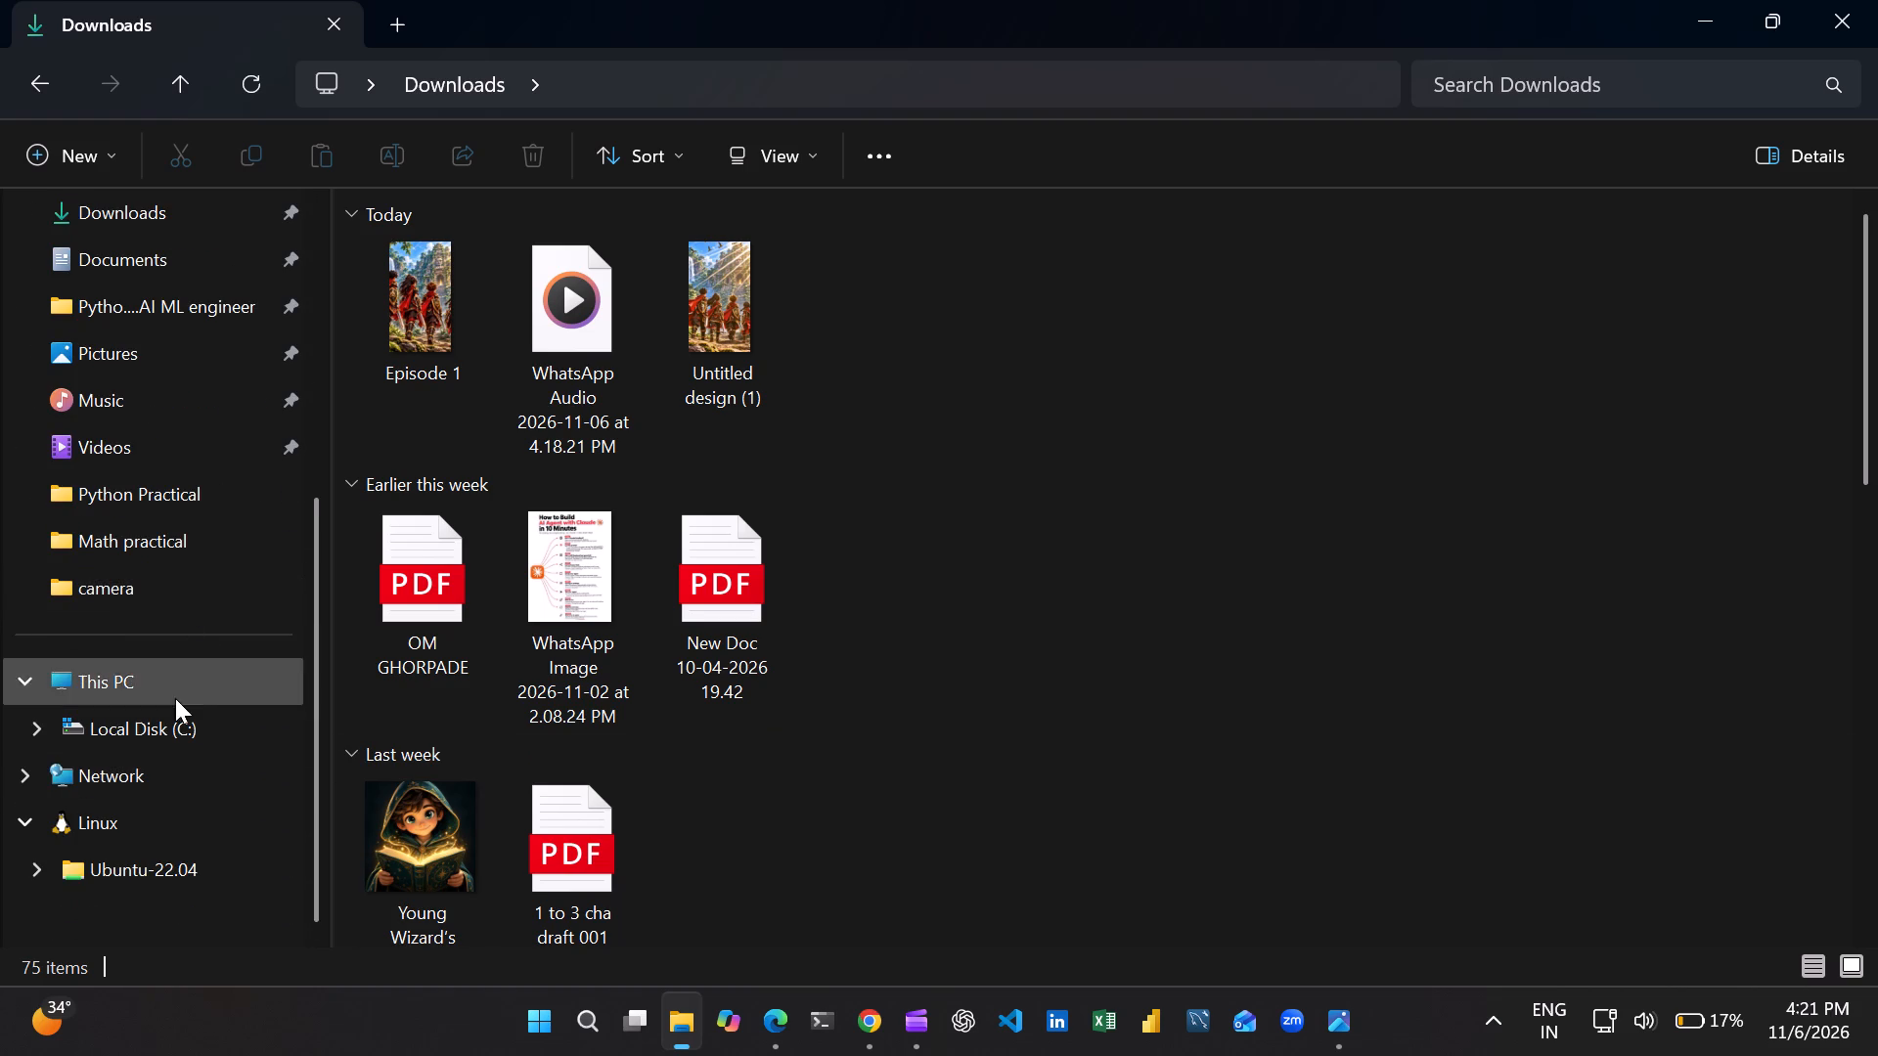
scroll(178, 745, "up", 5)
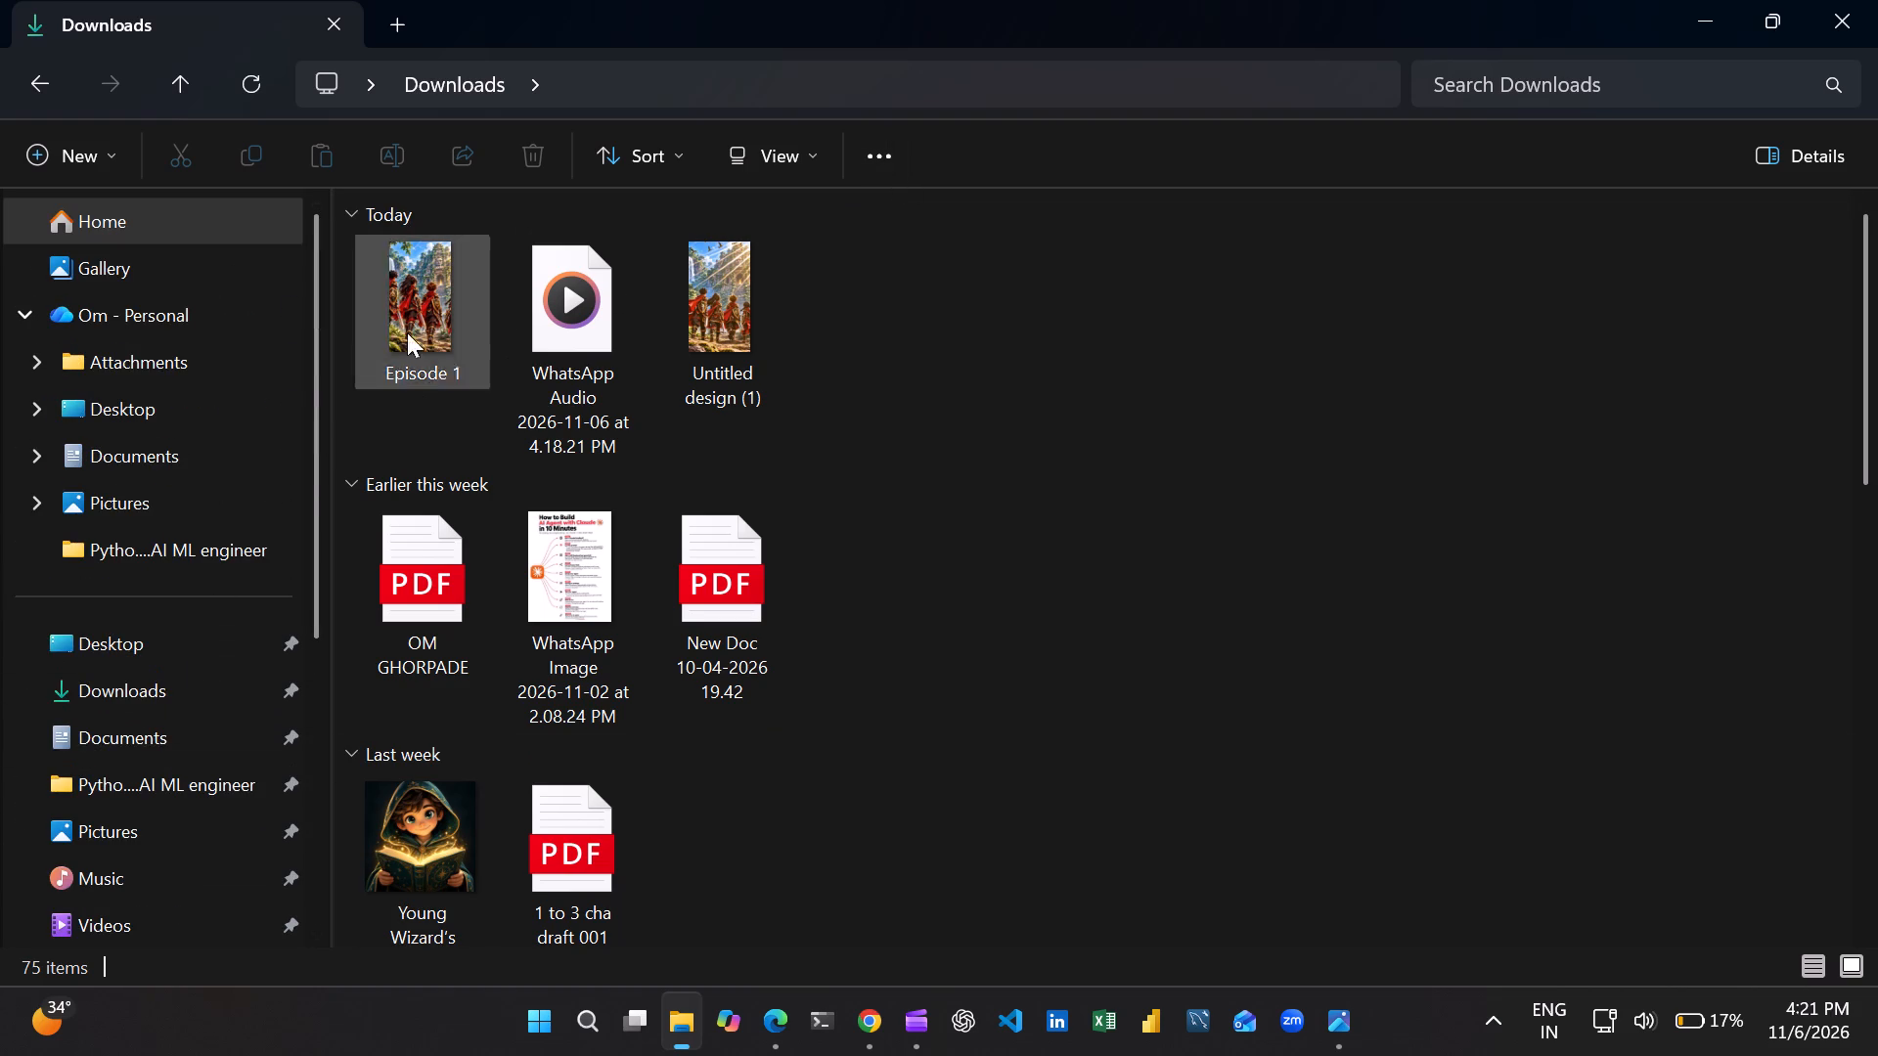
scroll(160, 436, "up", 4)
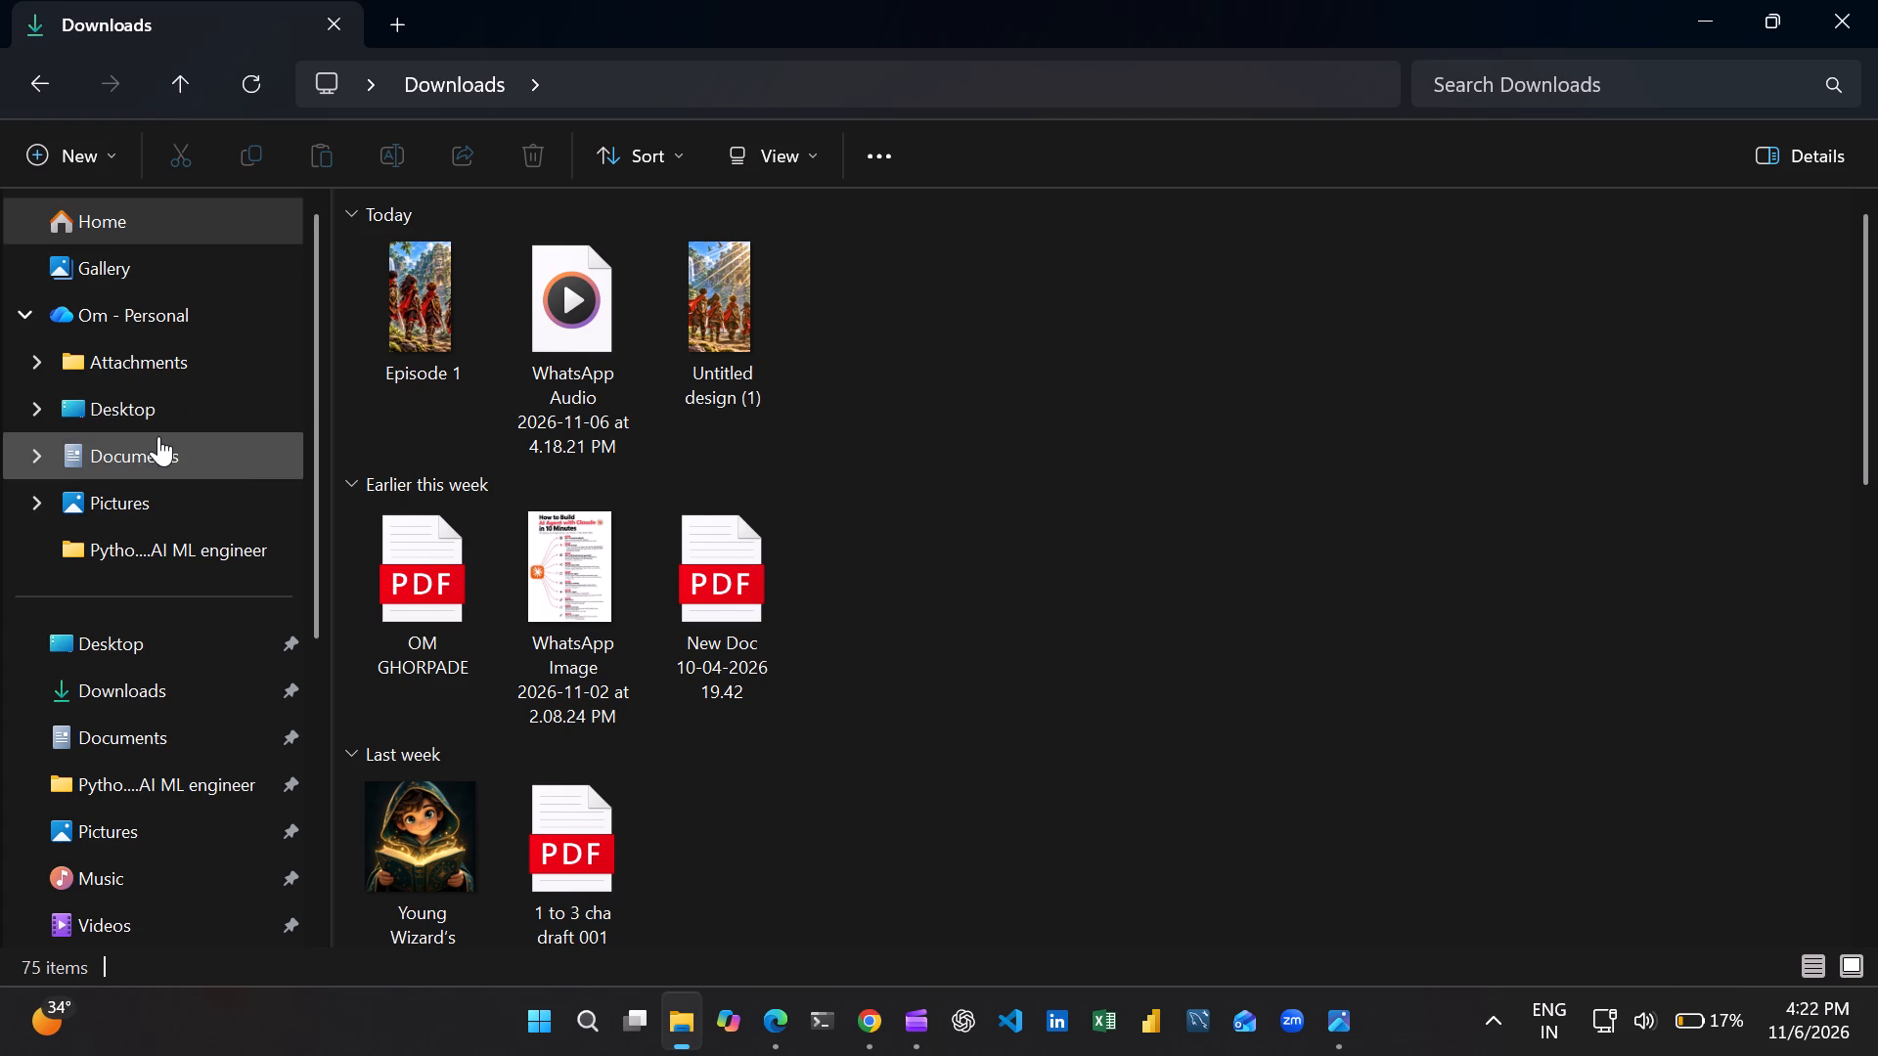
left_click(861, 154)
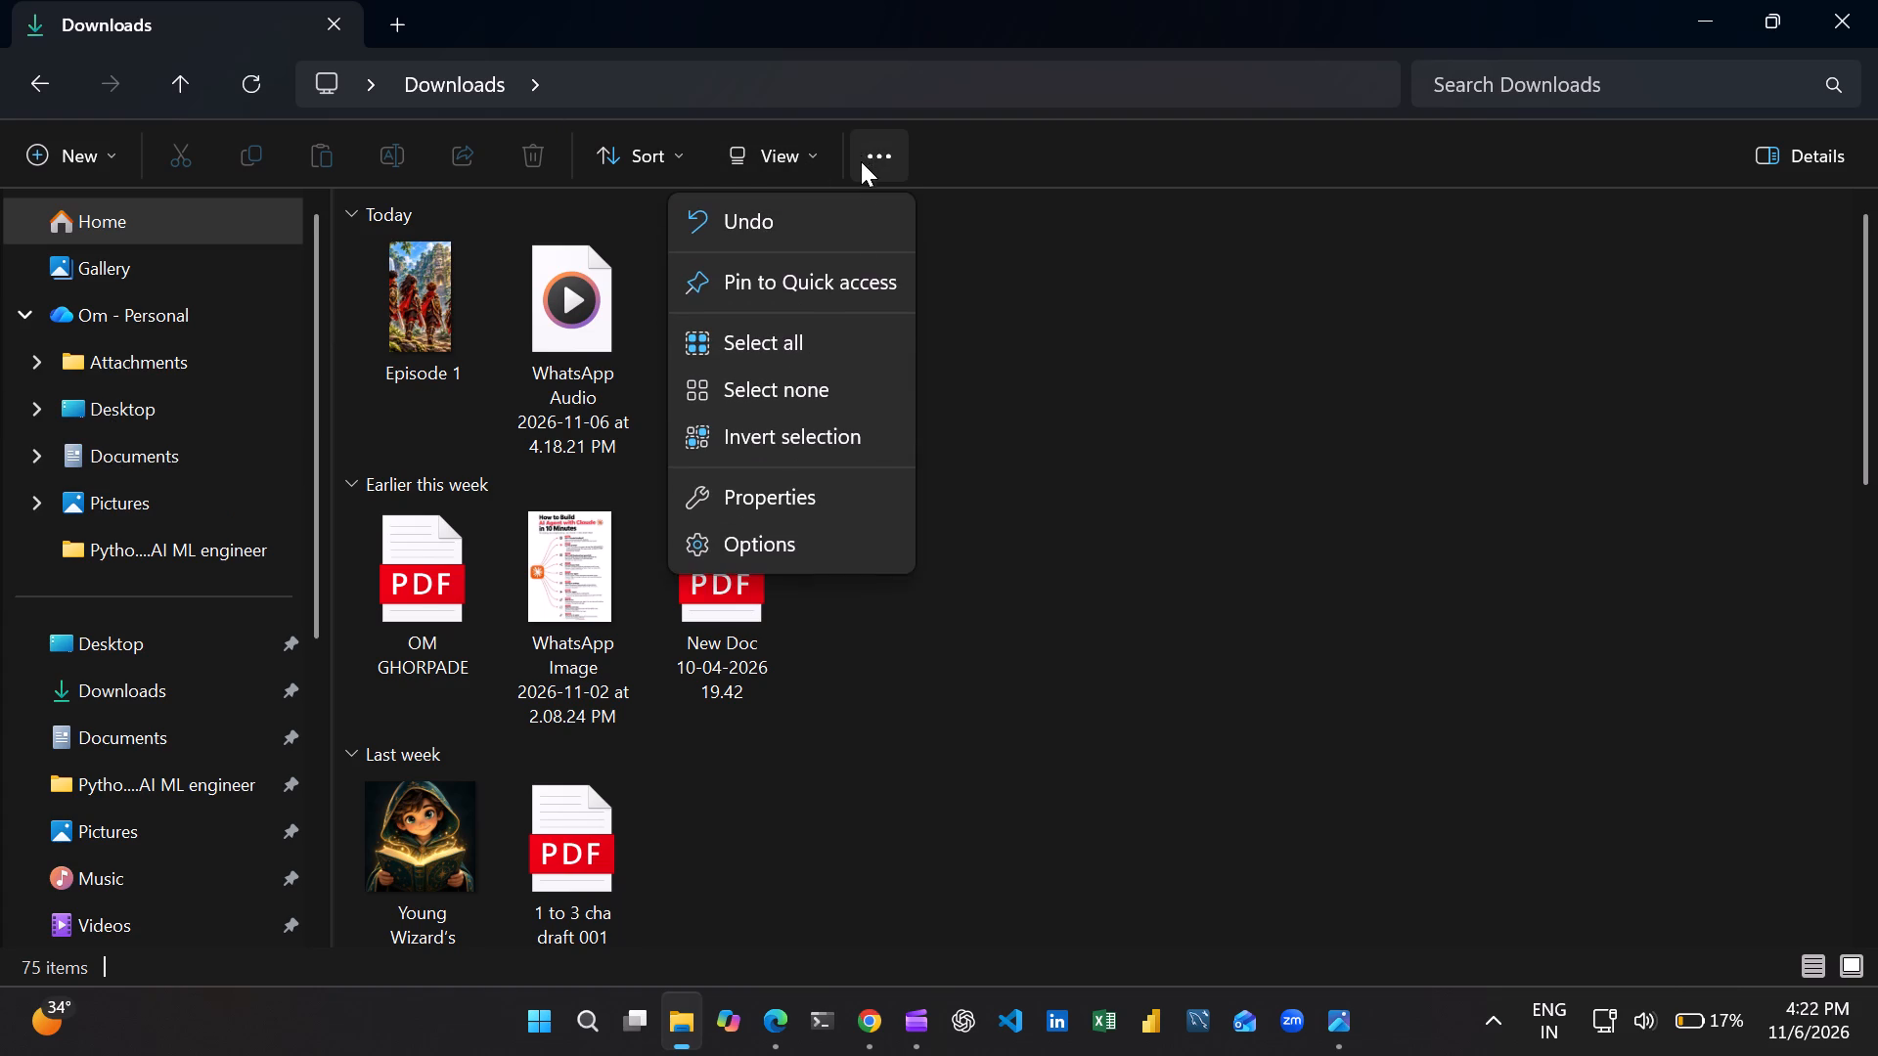
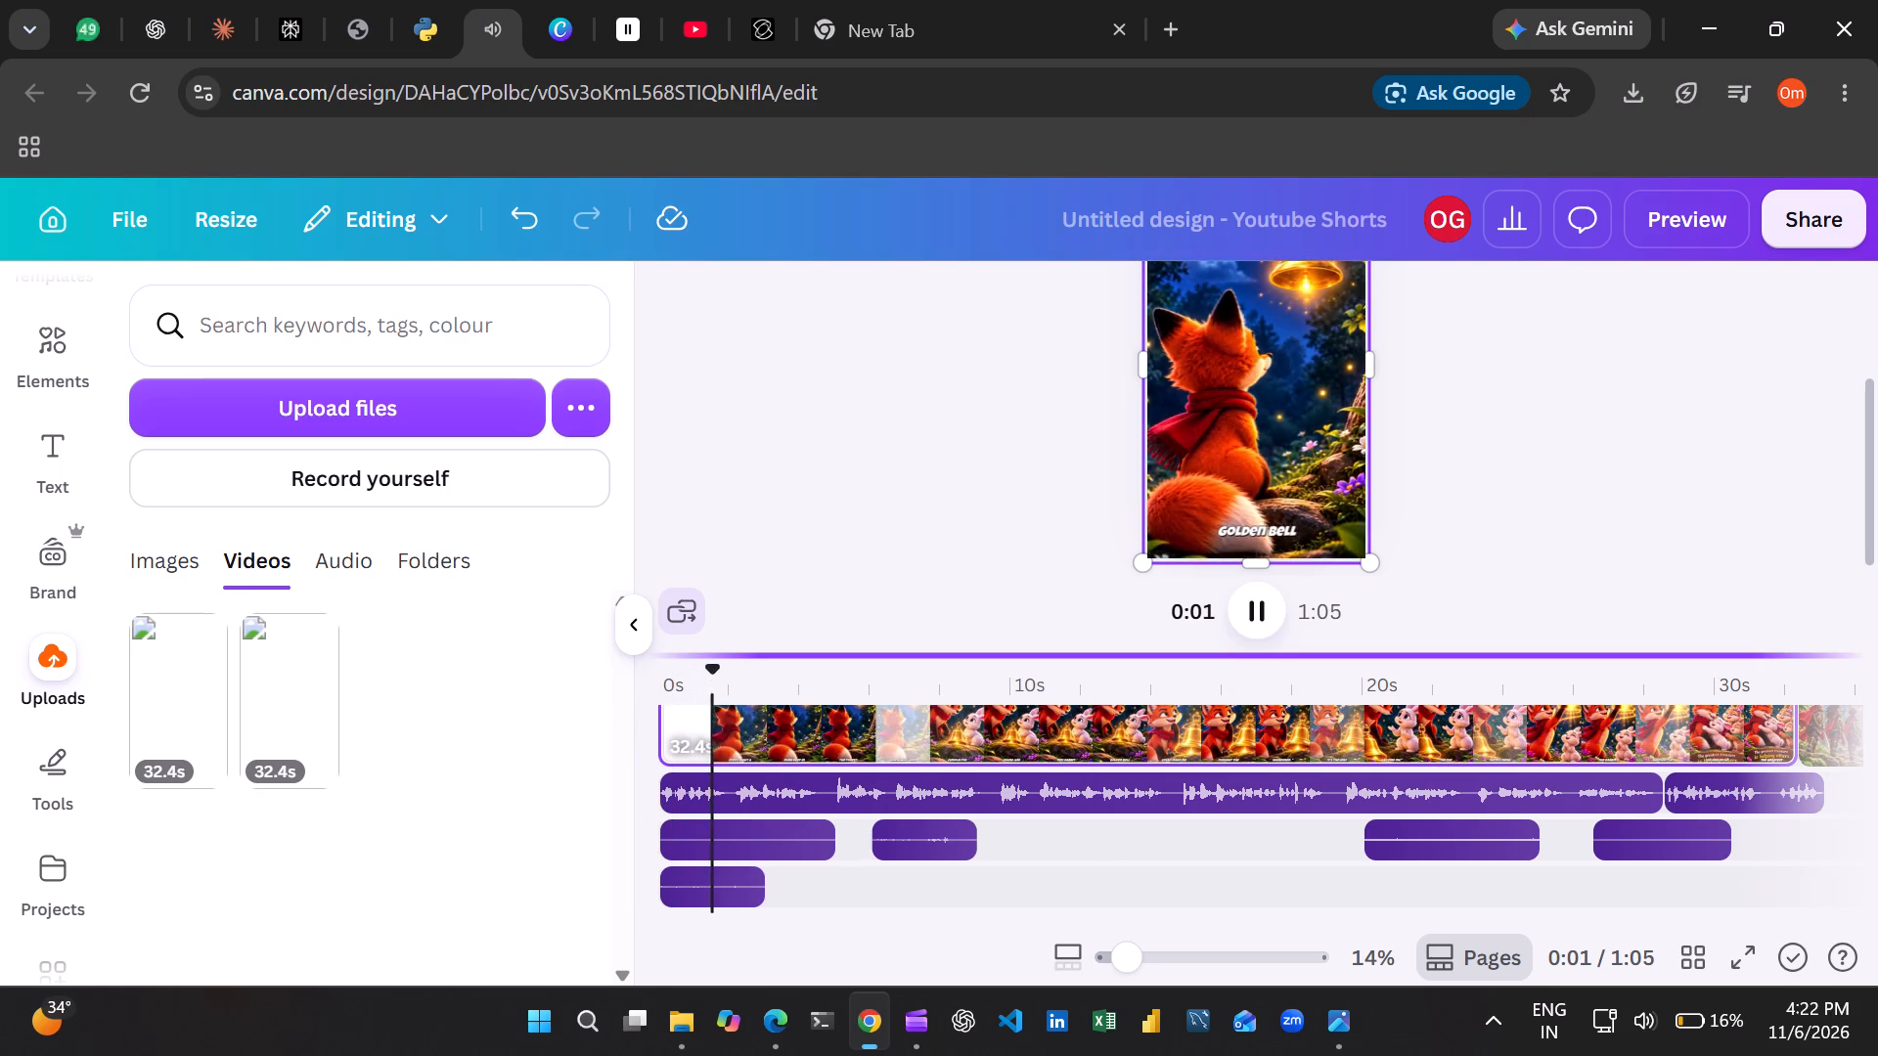
Stop playback, return to the start, and delete the fox video and all jungle clips from the Canva timeline.
left_click(1261, 610)
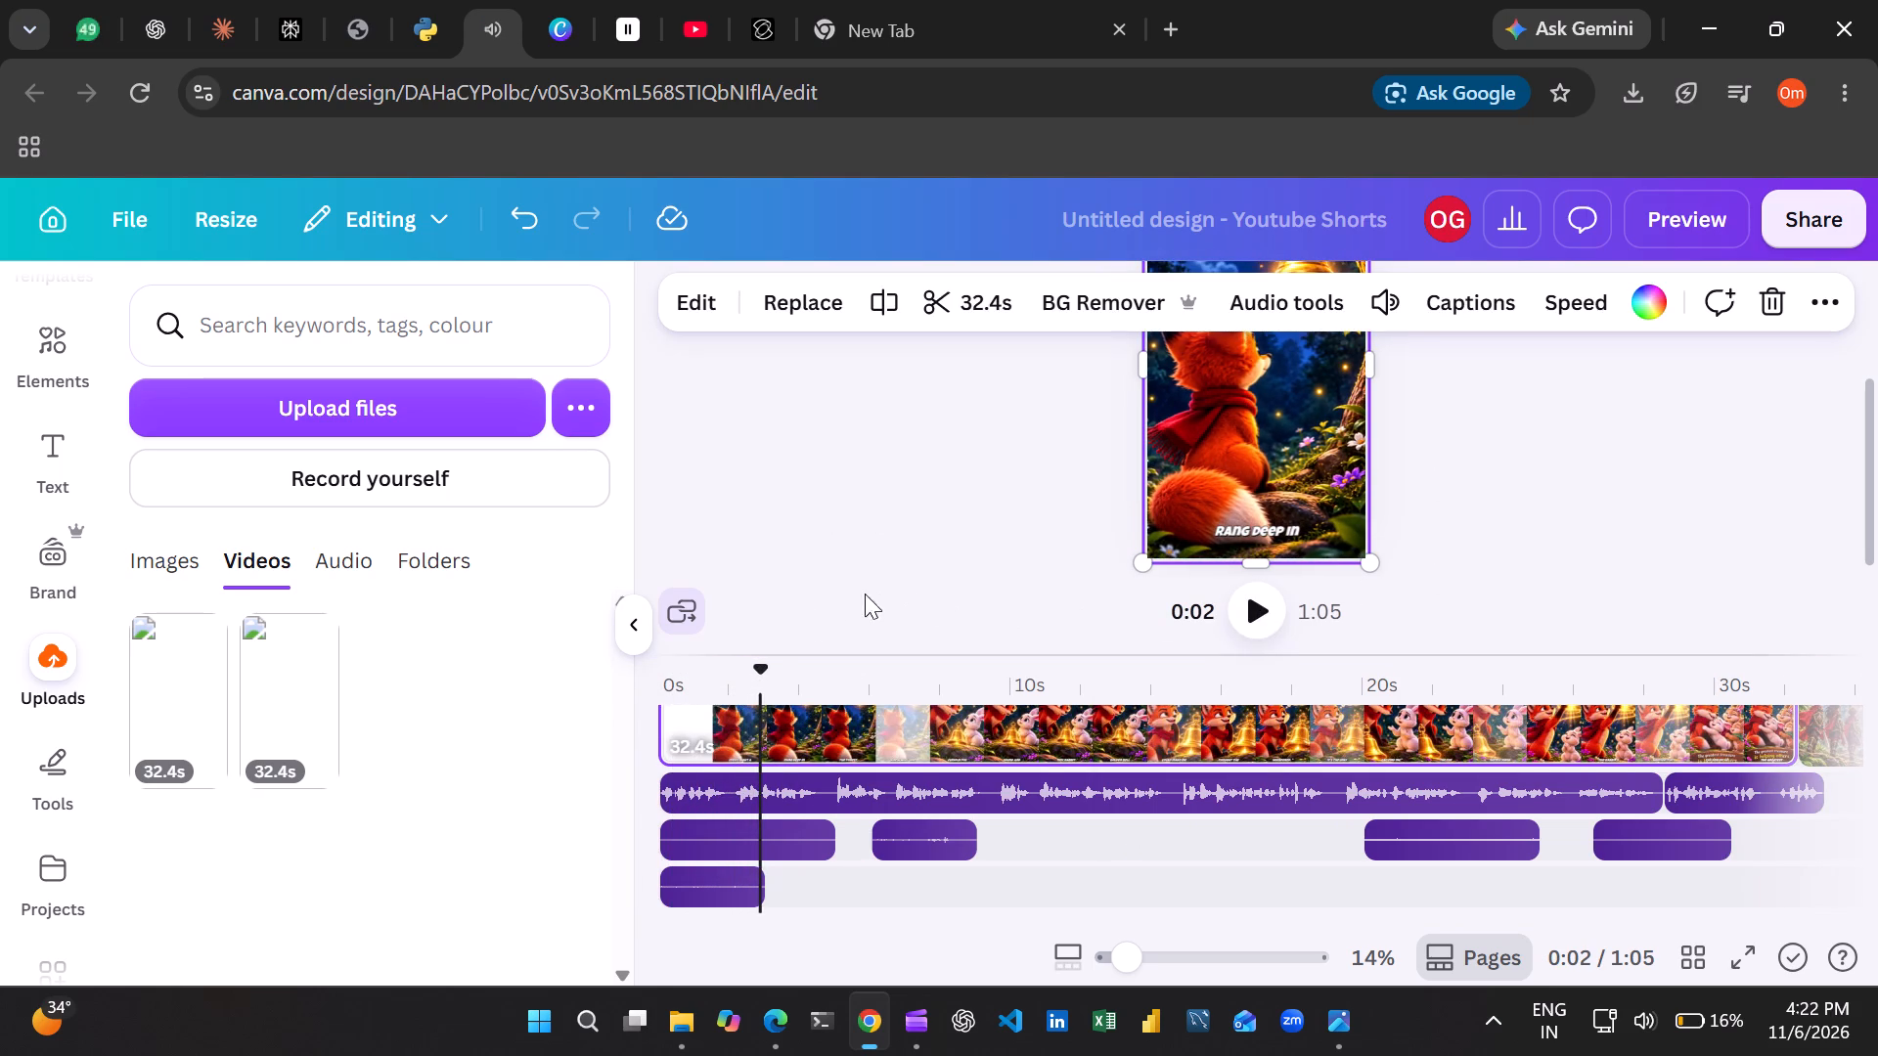
left_click_drag(765, 666, 646, 657)
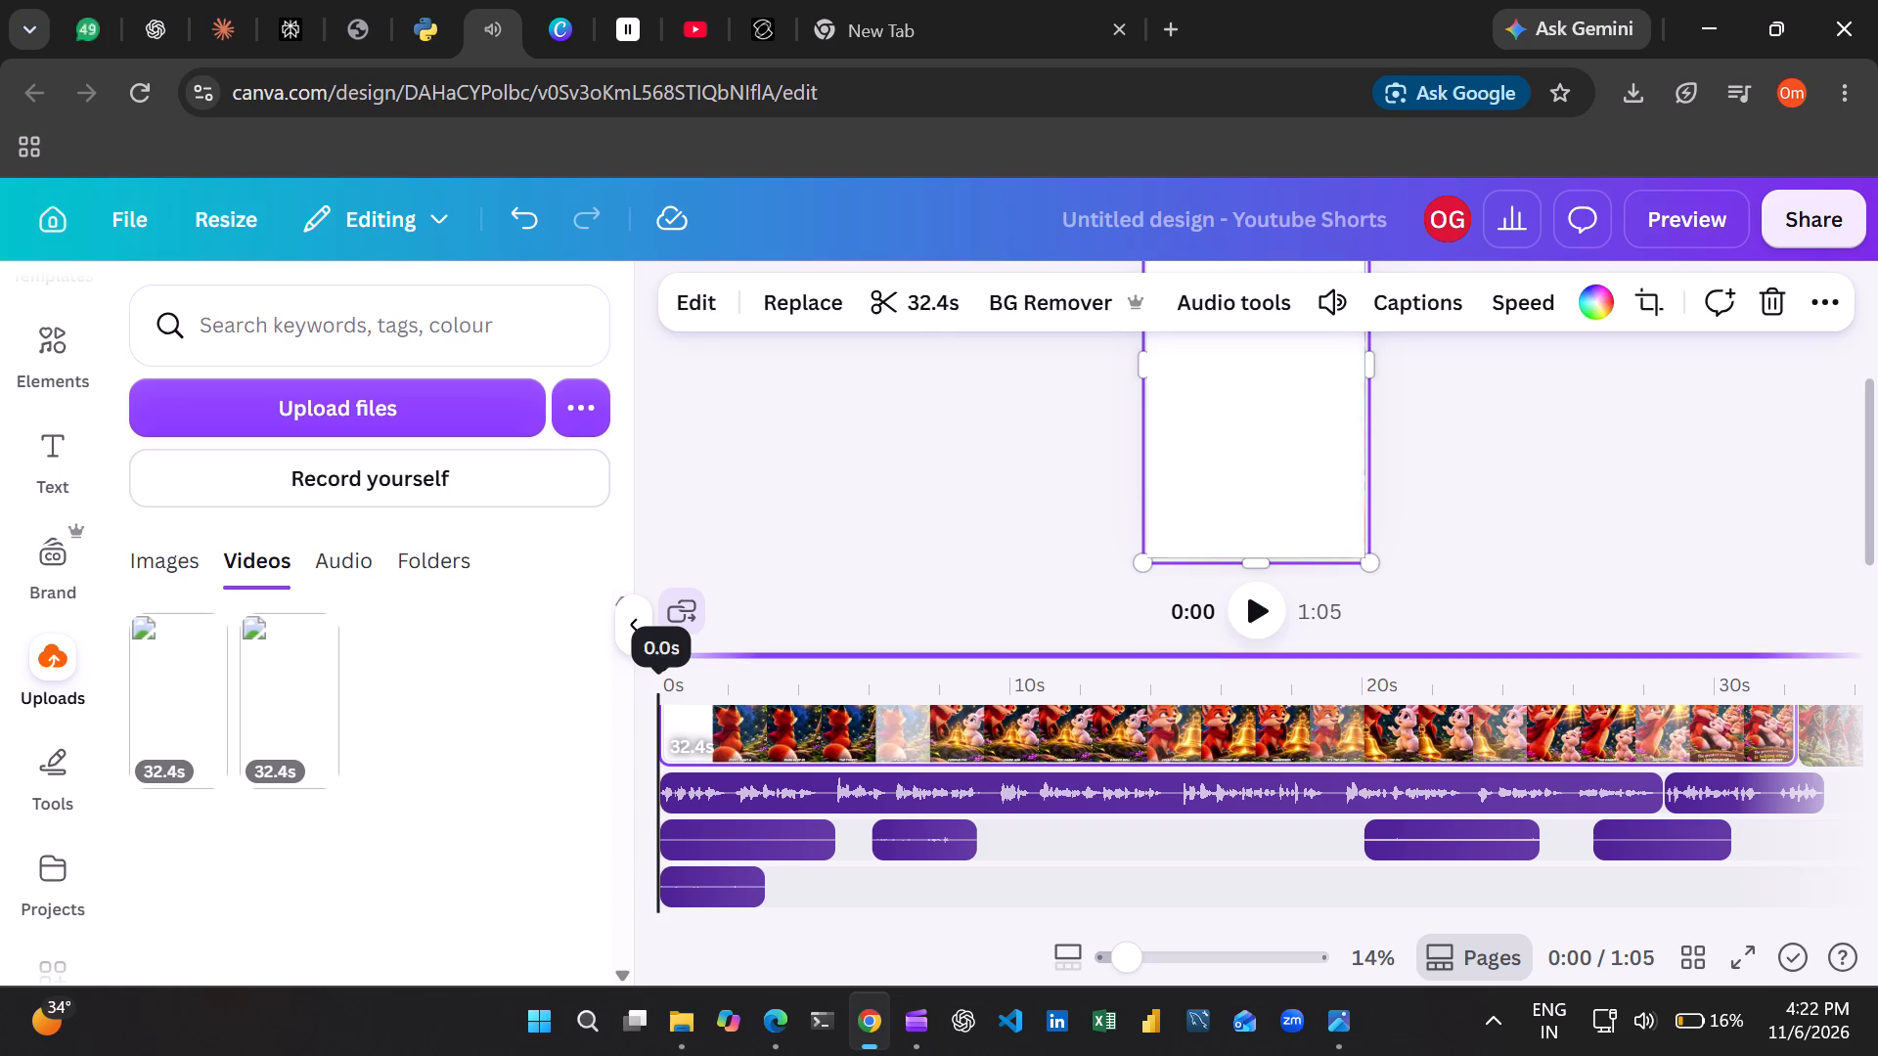
left_click_drag(646, 657, 643, 657)
left_click(1771, 311)
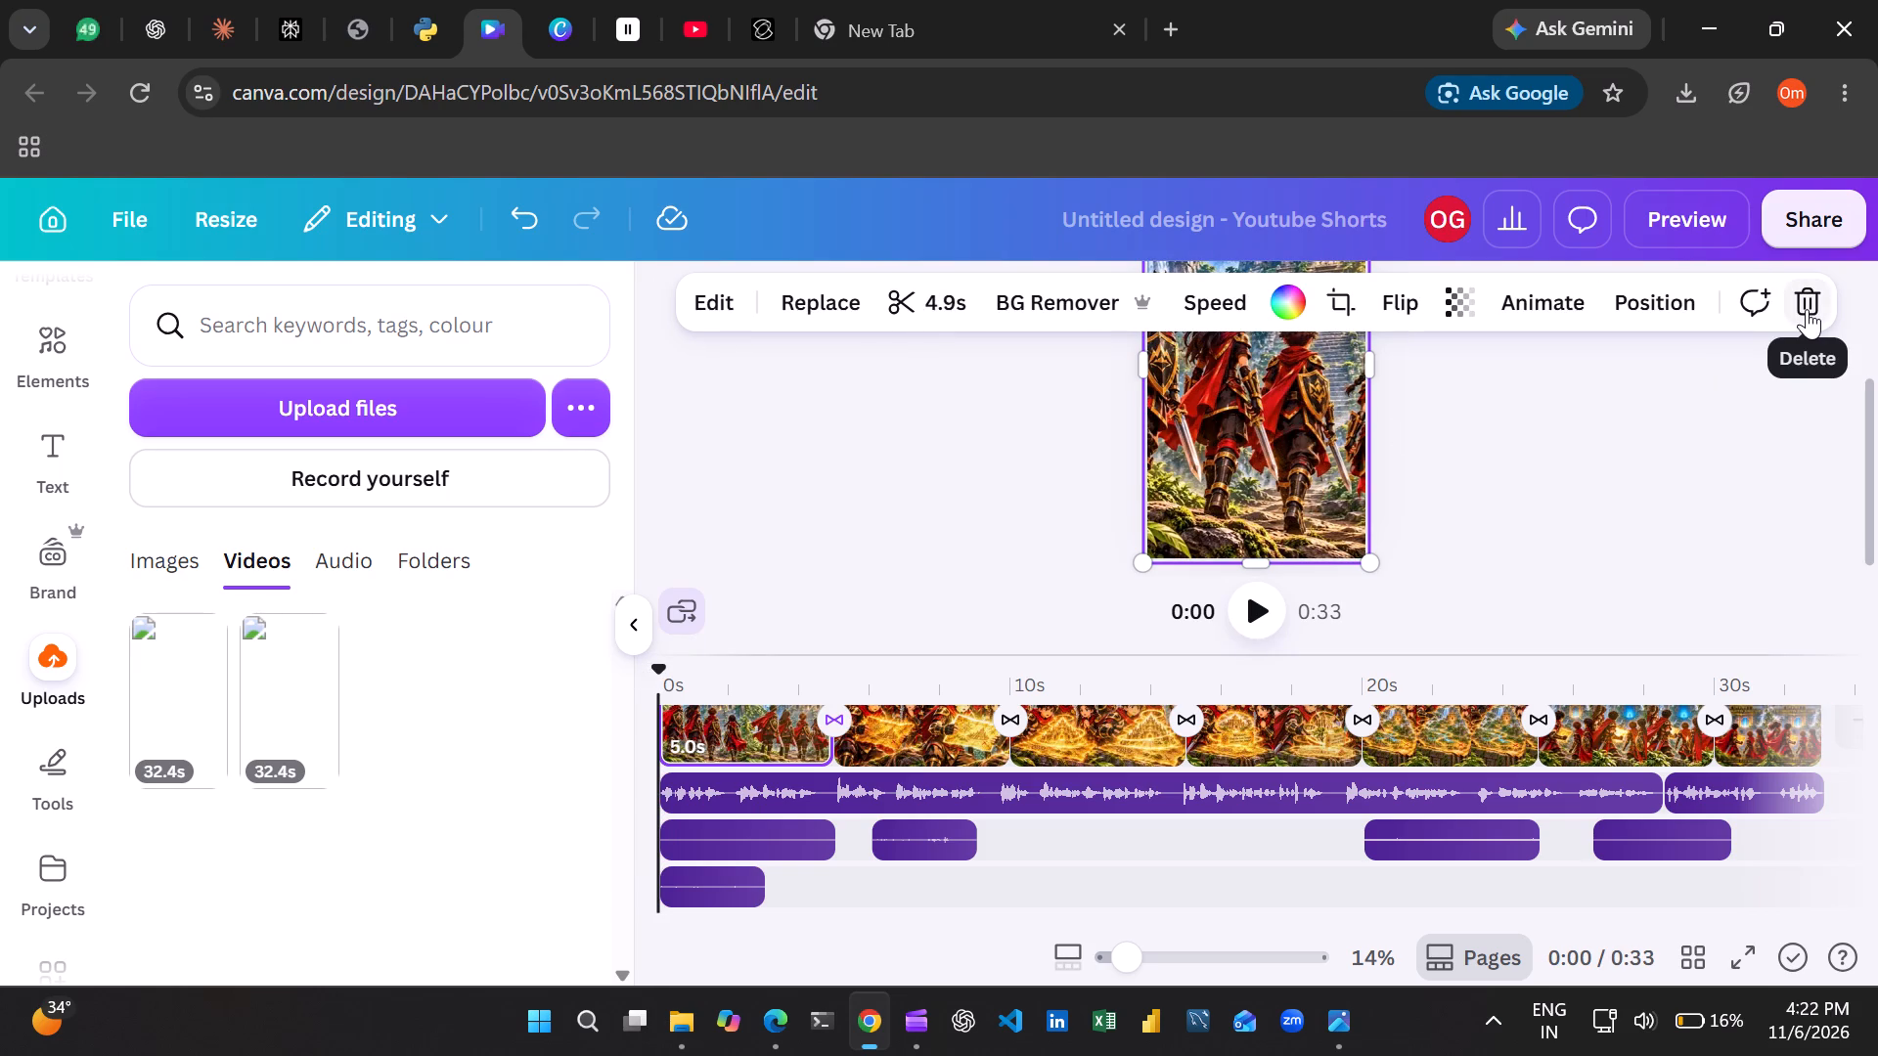
left_click(1807, 309)
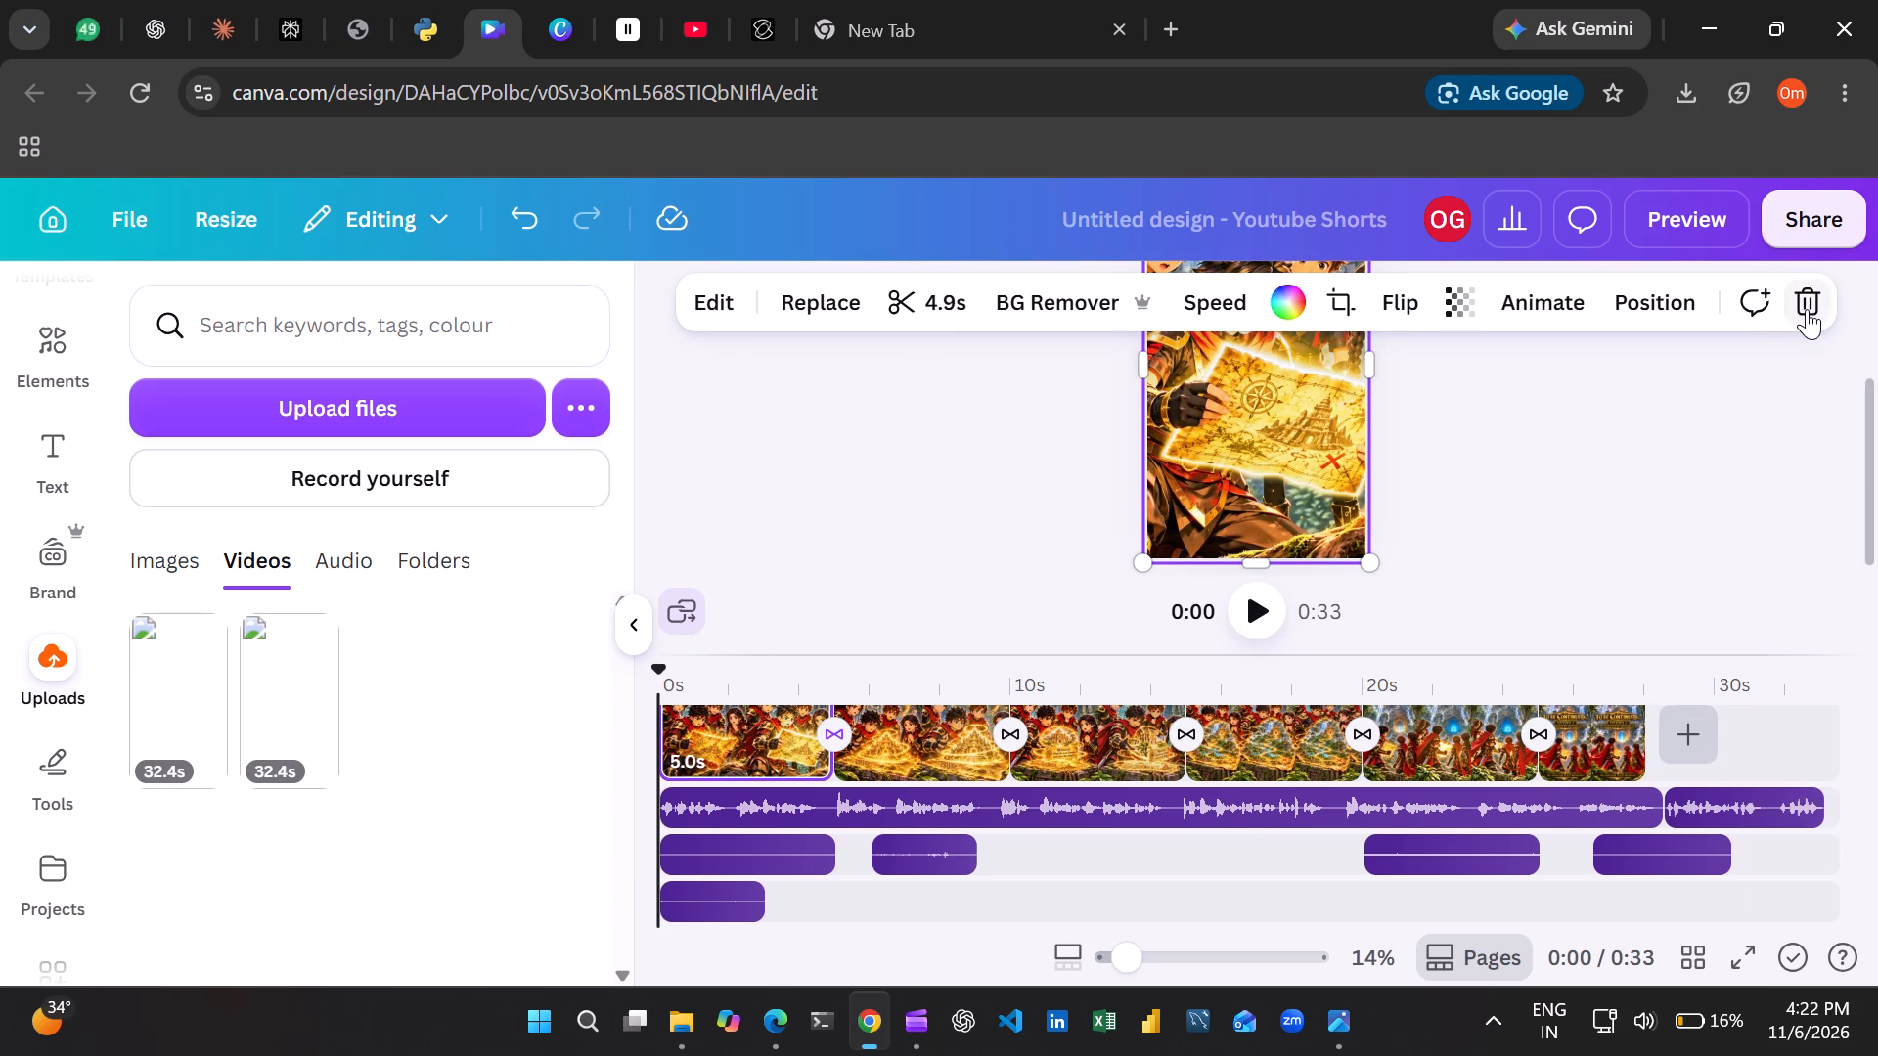
left_click(1807, 309)
triple_click(1807, 309)
triple_click(1807, 309)
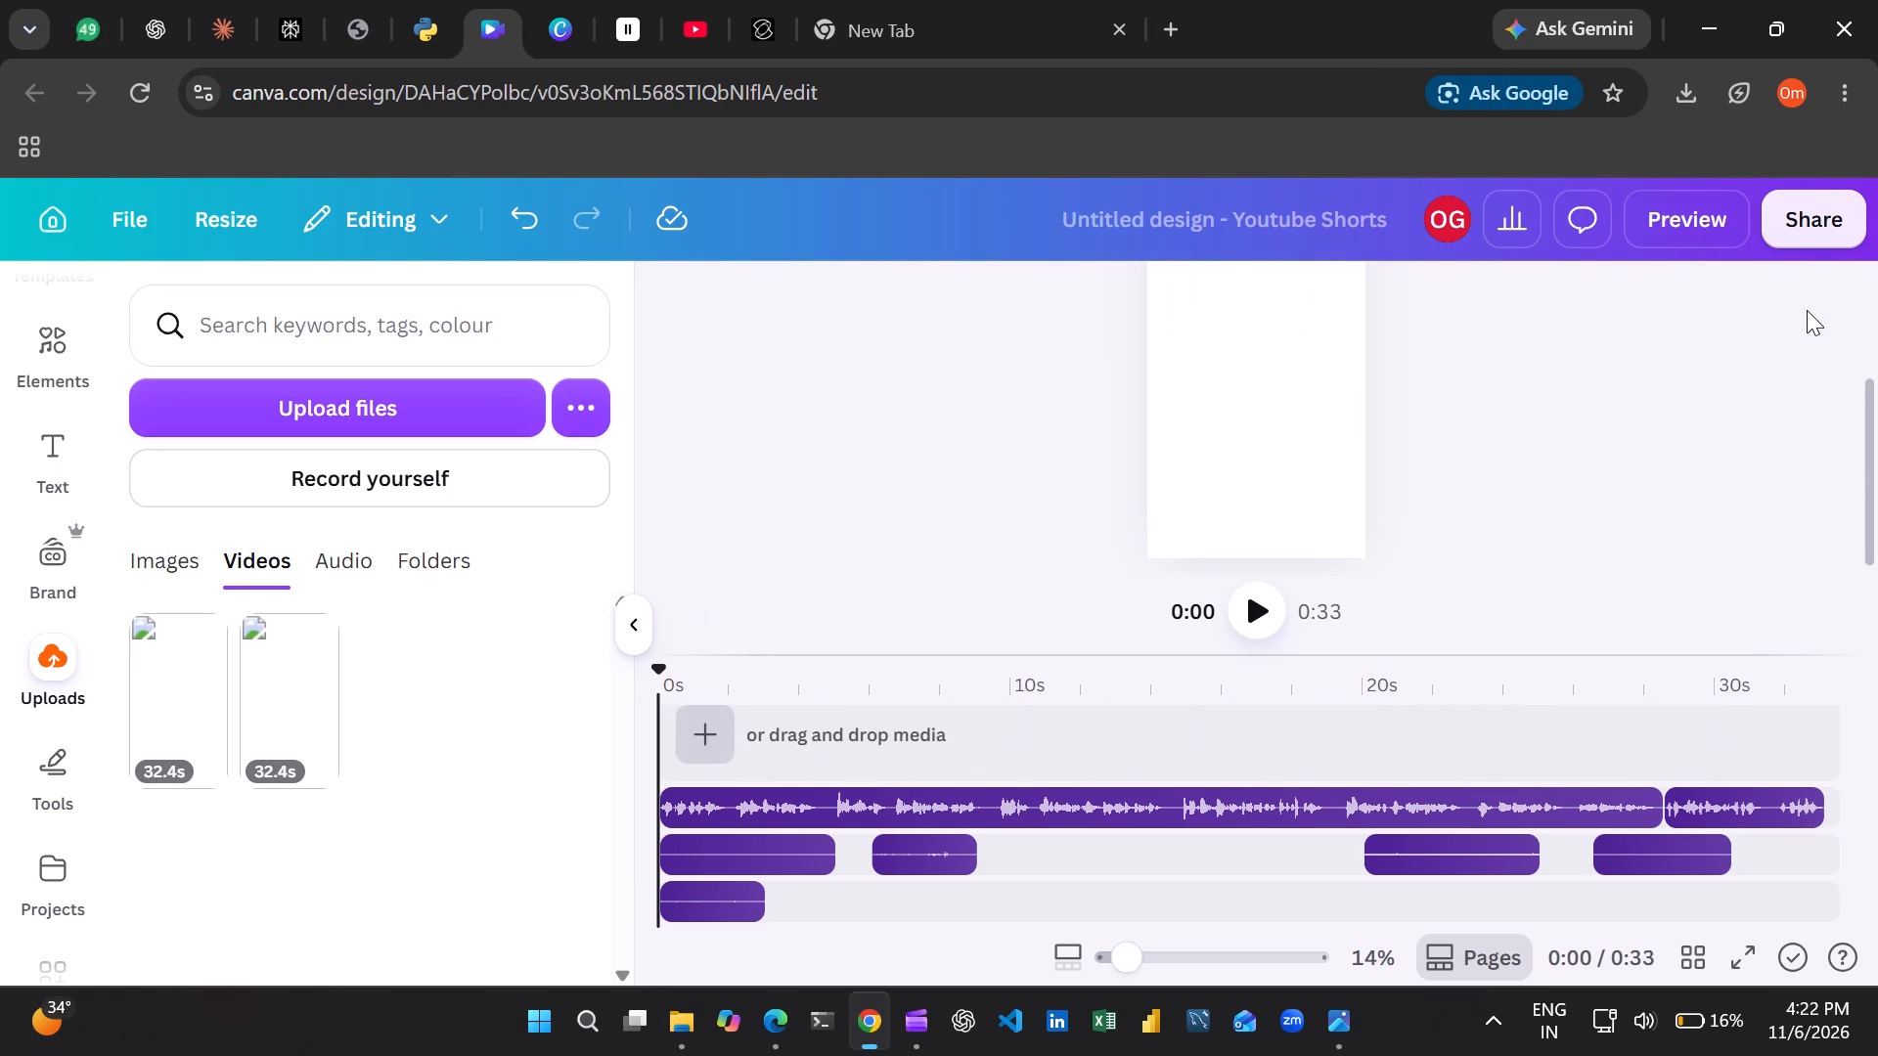
Delete all the voice-over and sound-effect clips from the audio tracks of the timeline.
left_click(1288, 818)
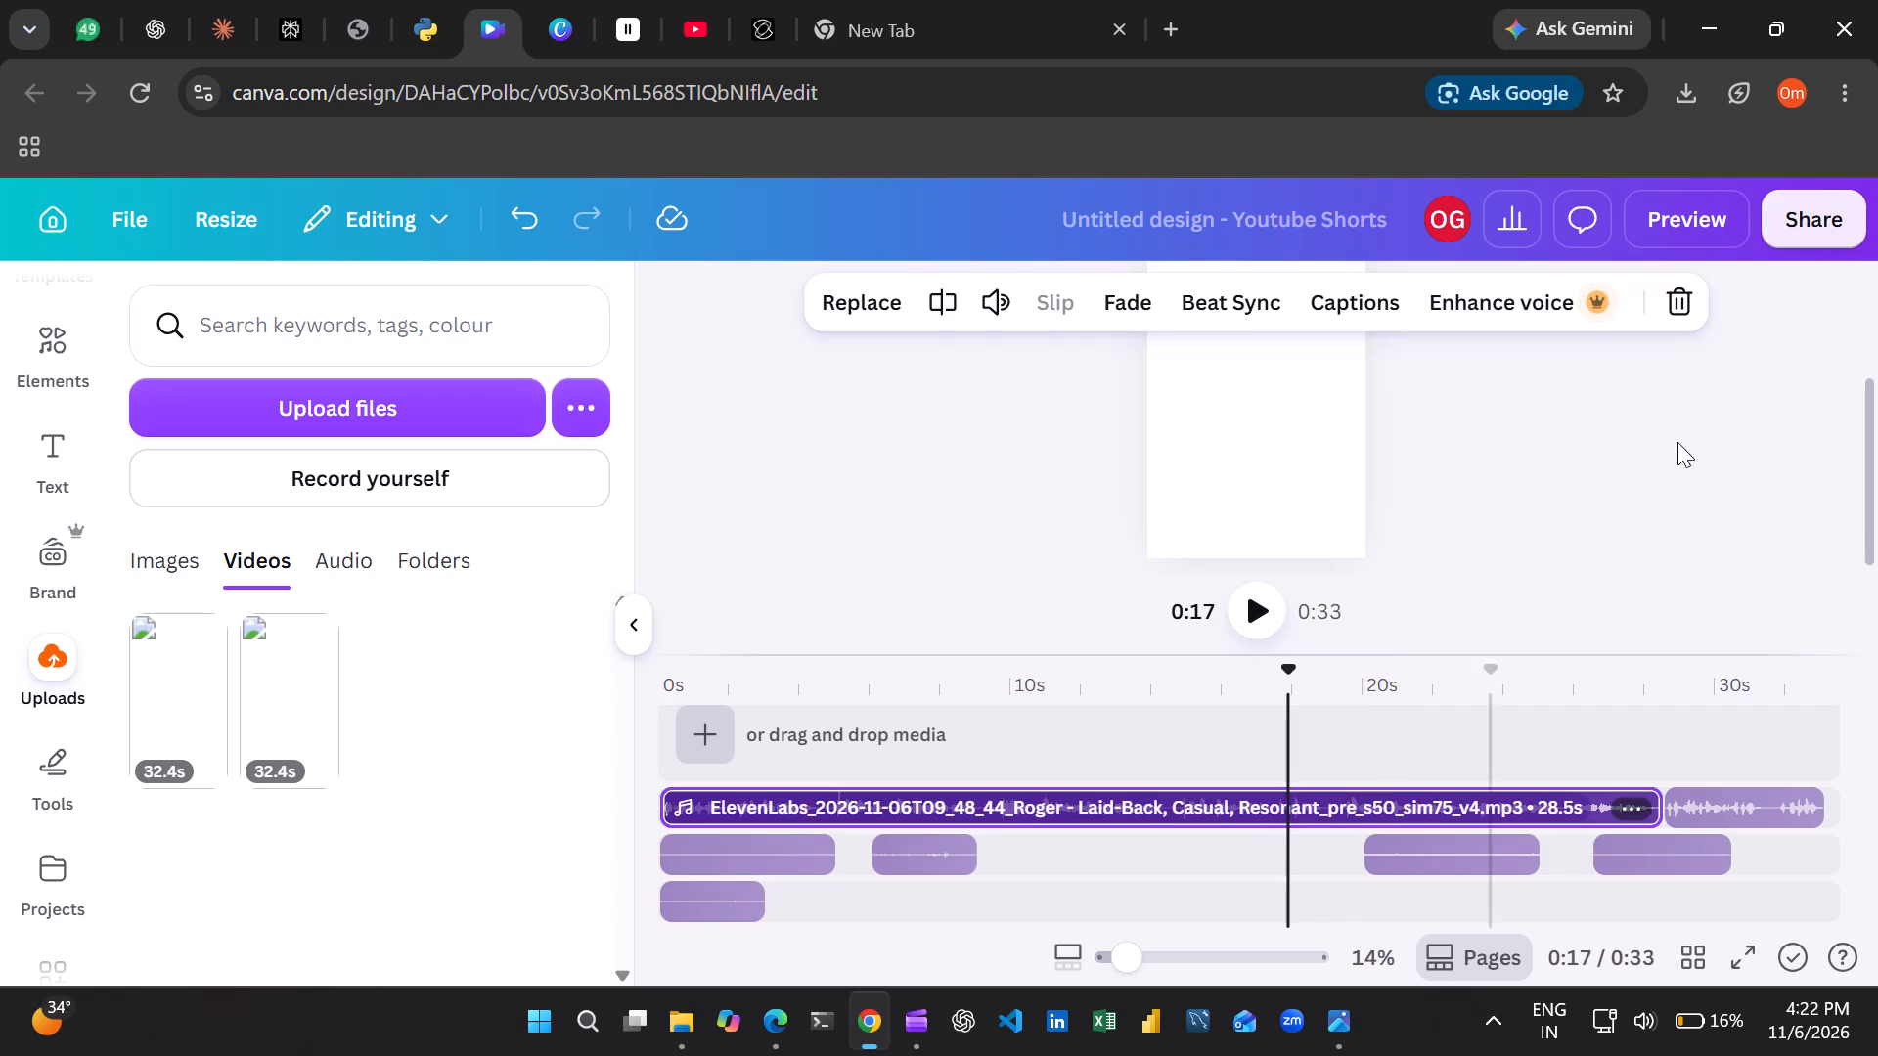
left_click(1690, 305)
left_click(1460, 859)
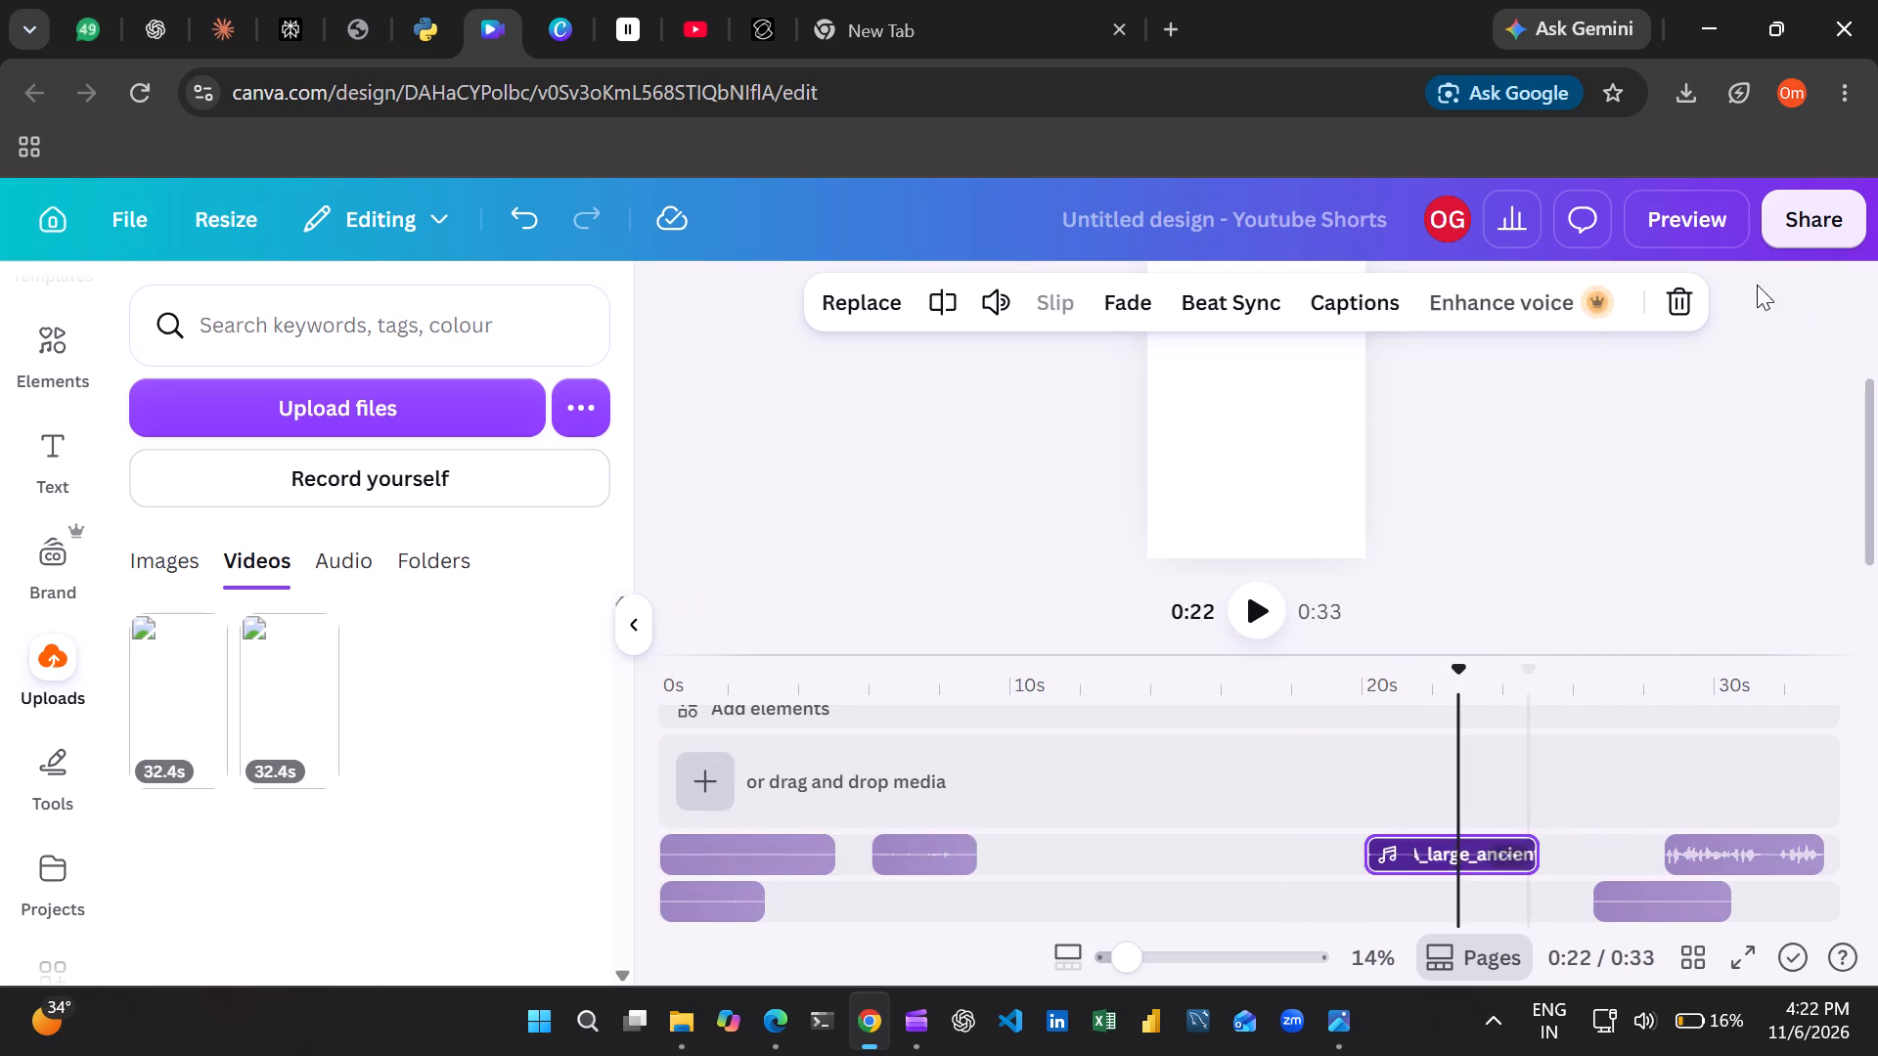
left_click(1691, 295)
left_click(1755, 861)
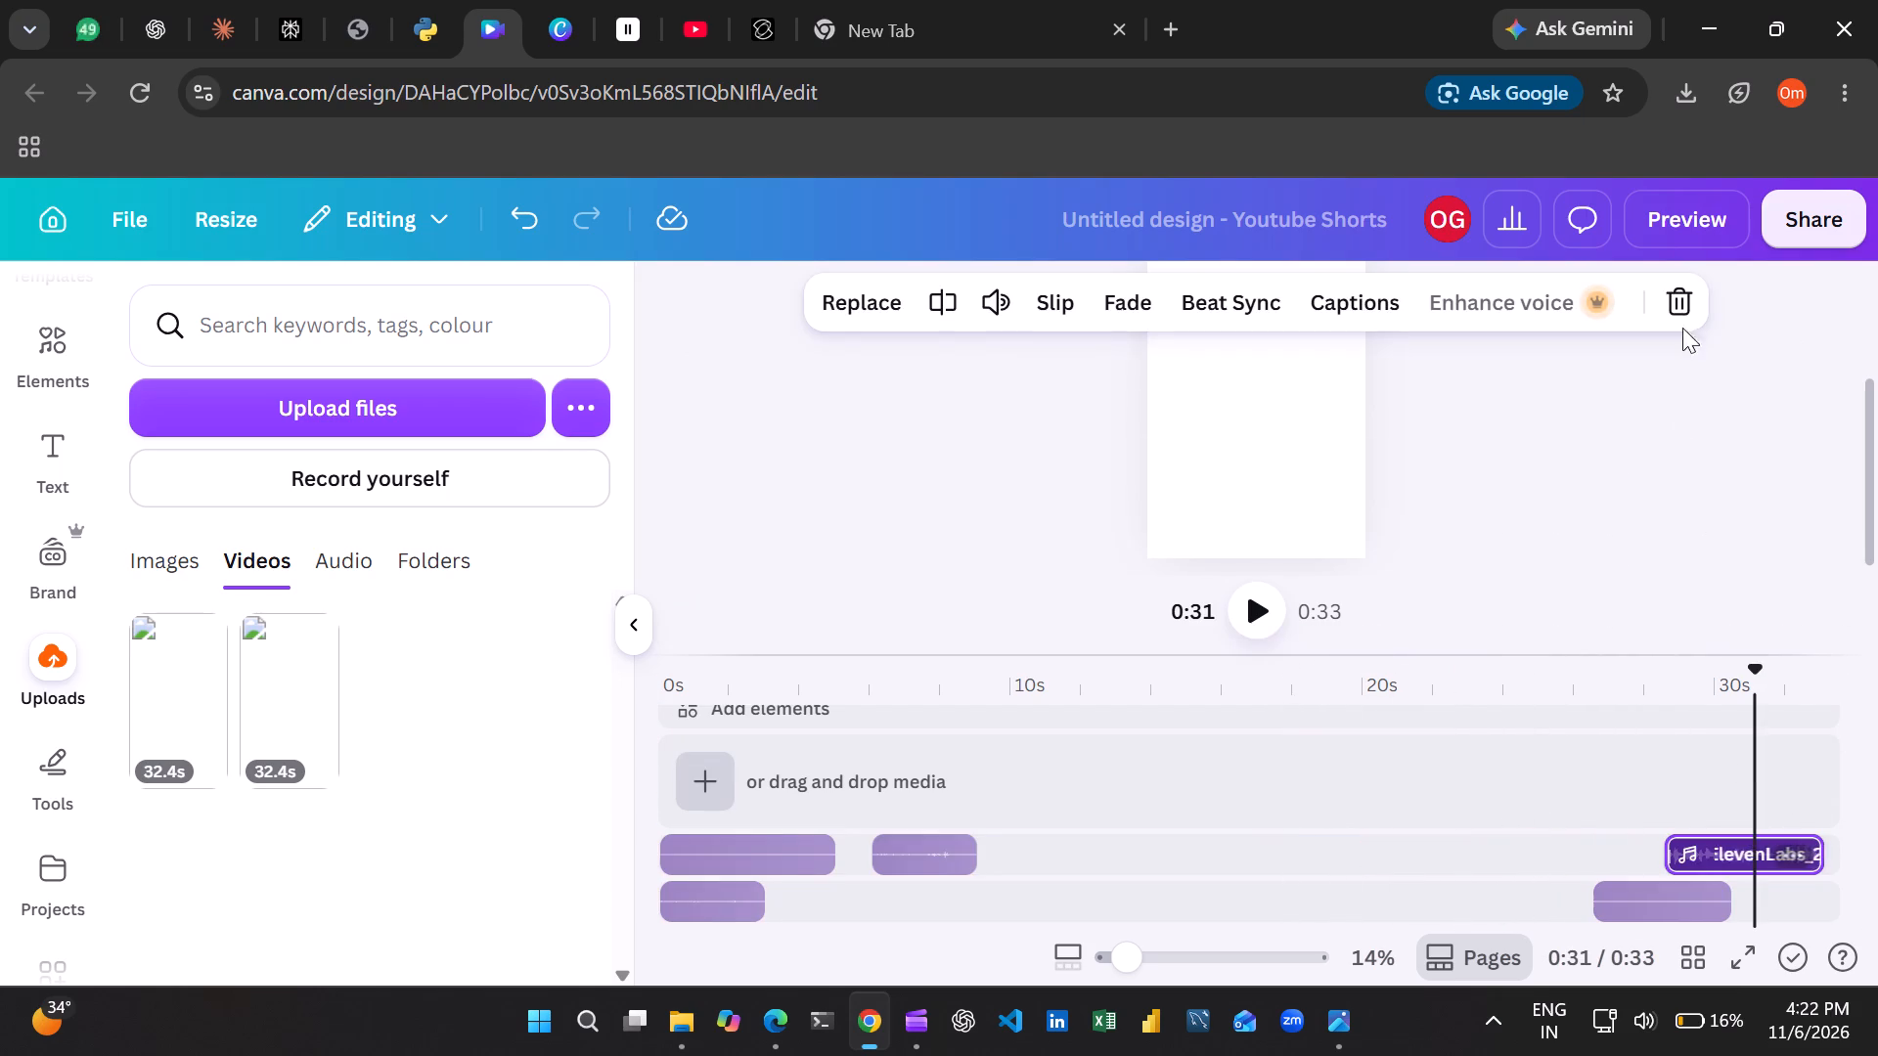
left_click(1674, 299)
left_click(900, 861)
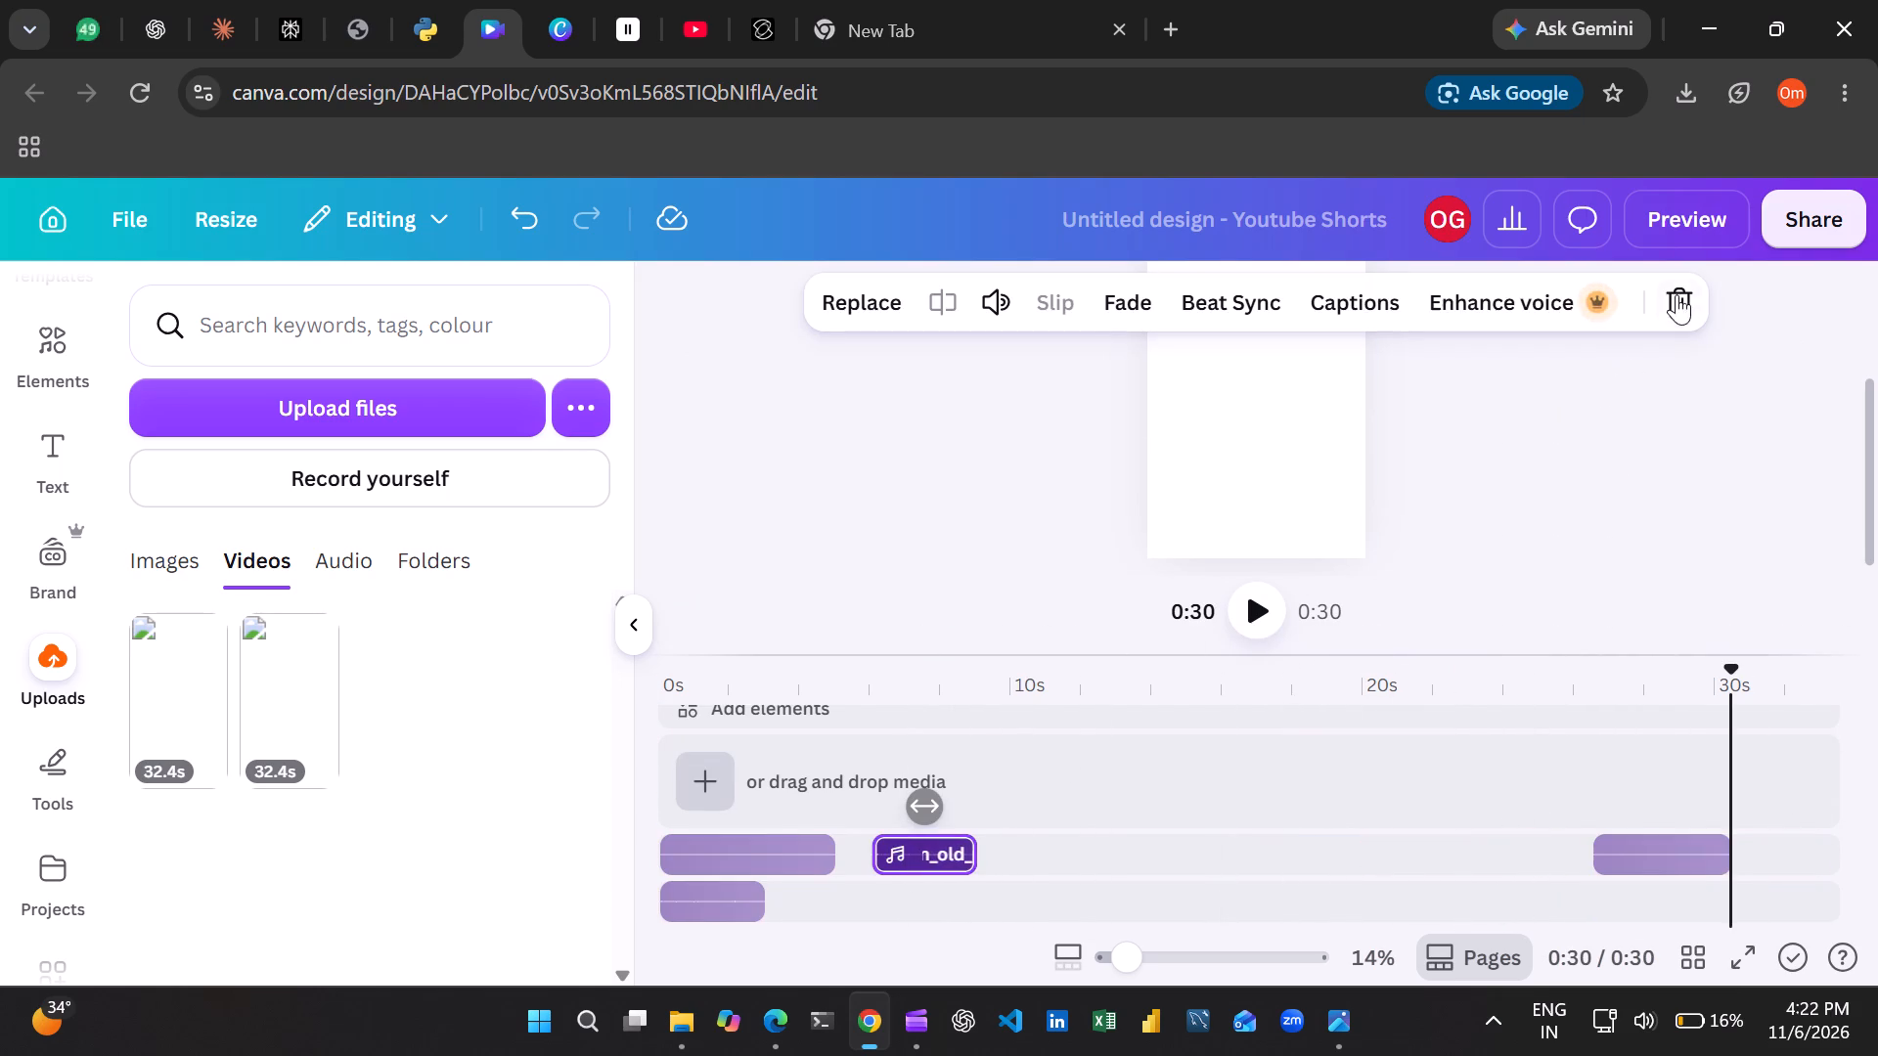
left_click(1677, 290)
left_click(794, 837)
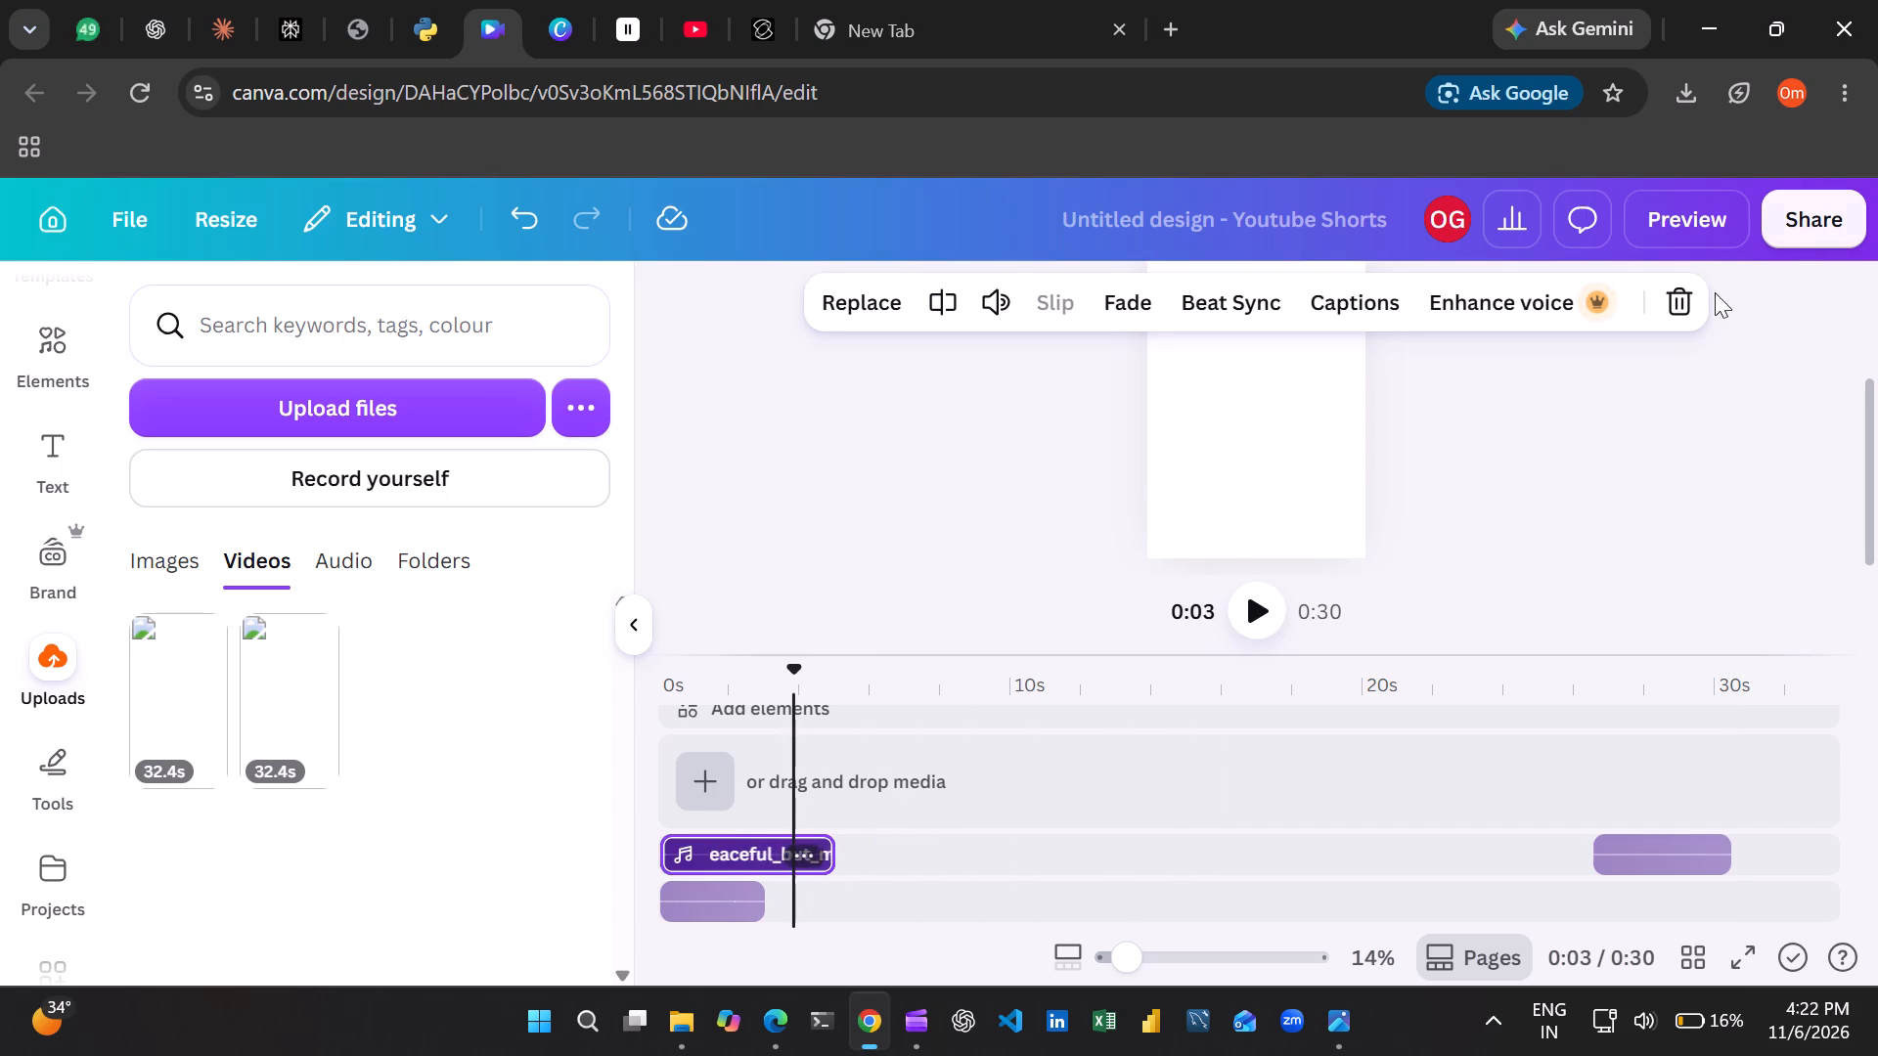
left_click(1679, 309)
left_click(1662, 869)
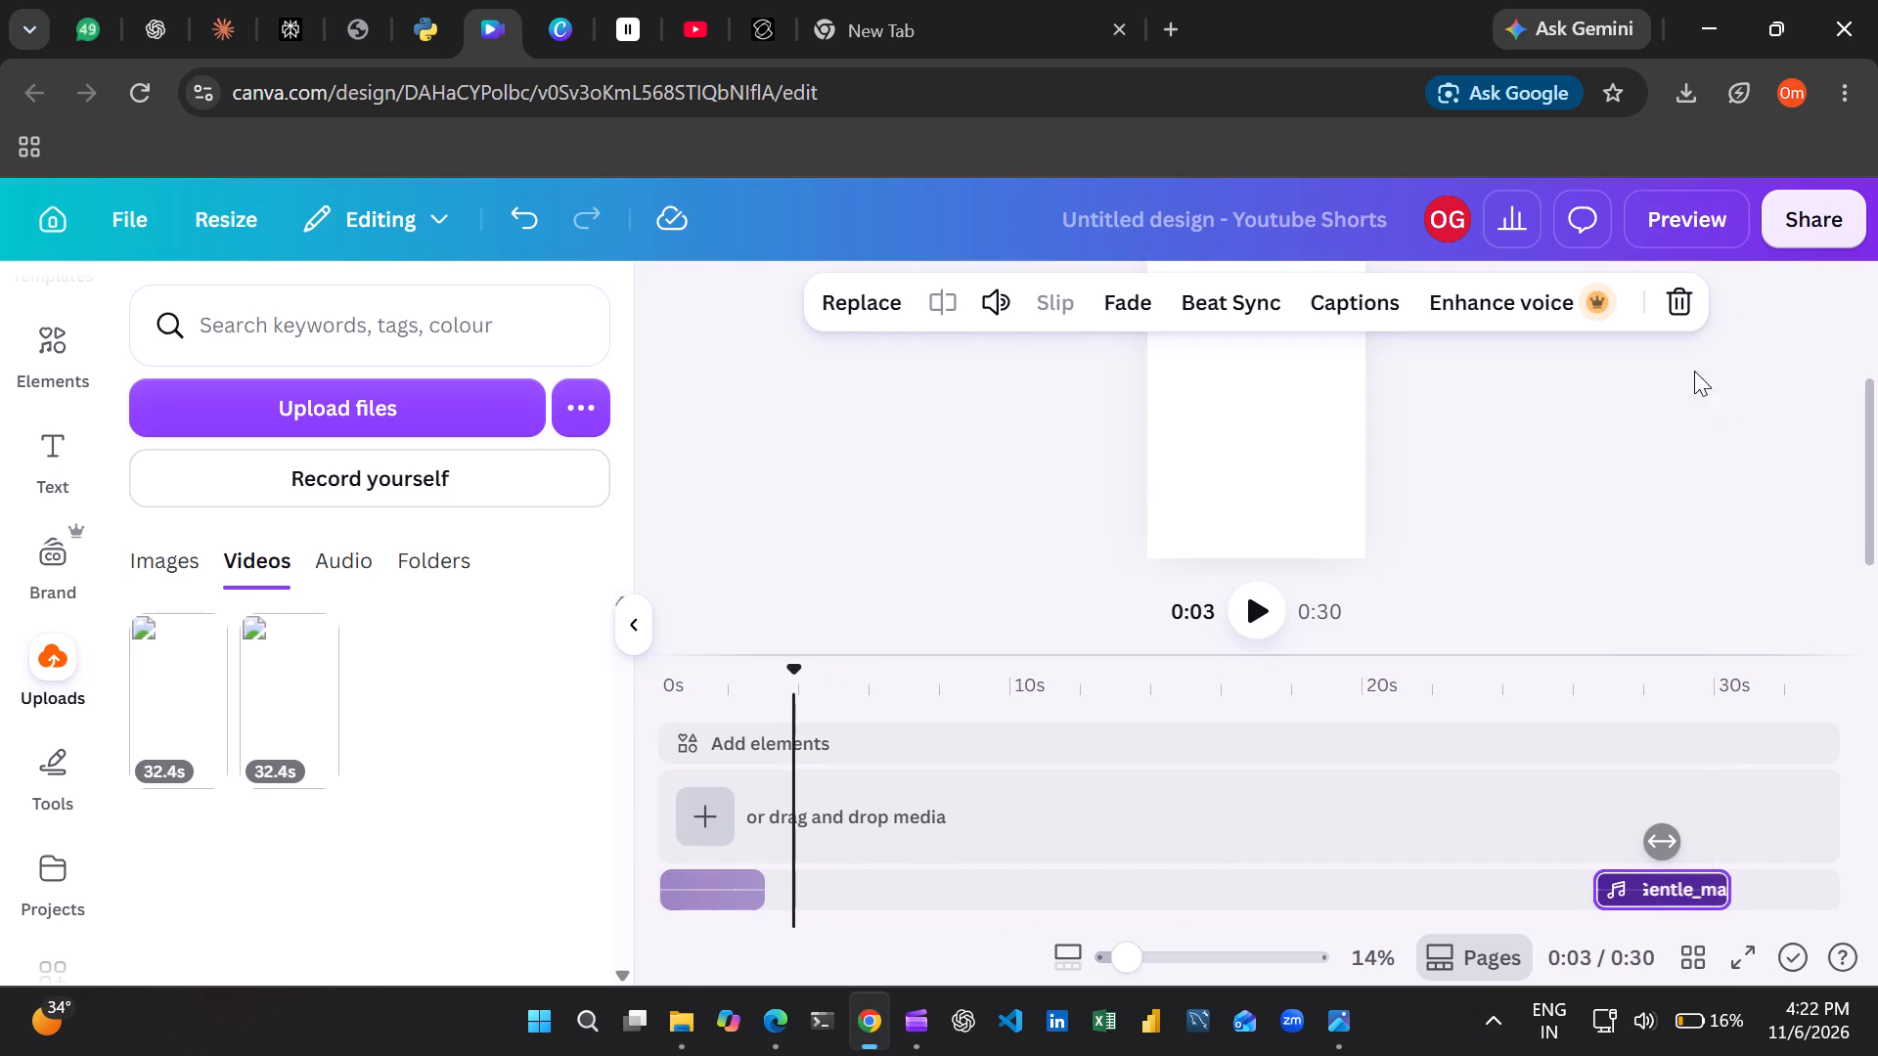
left_click(1678, 294)
left_click(726, 893)
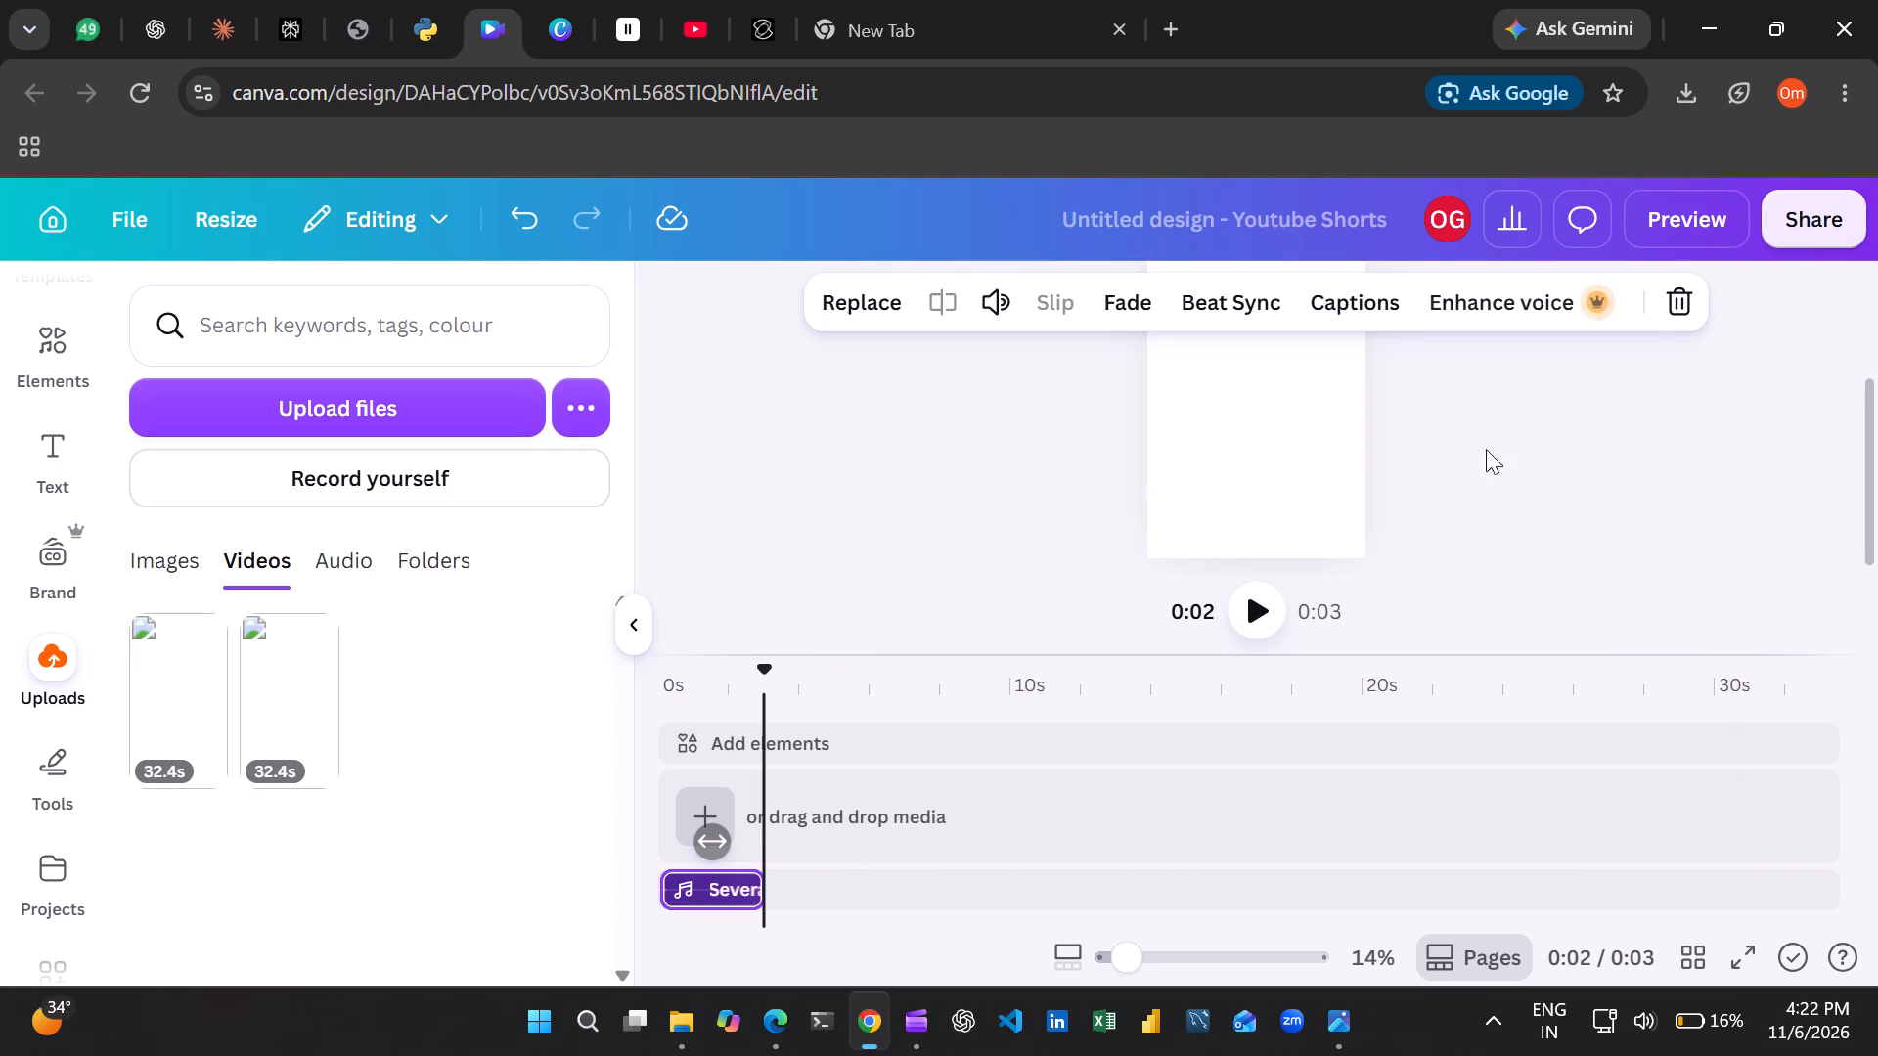
left_click(1683, 298)
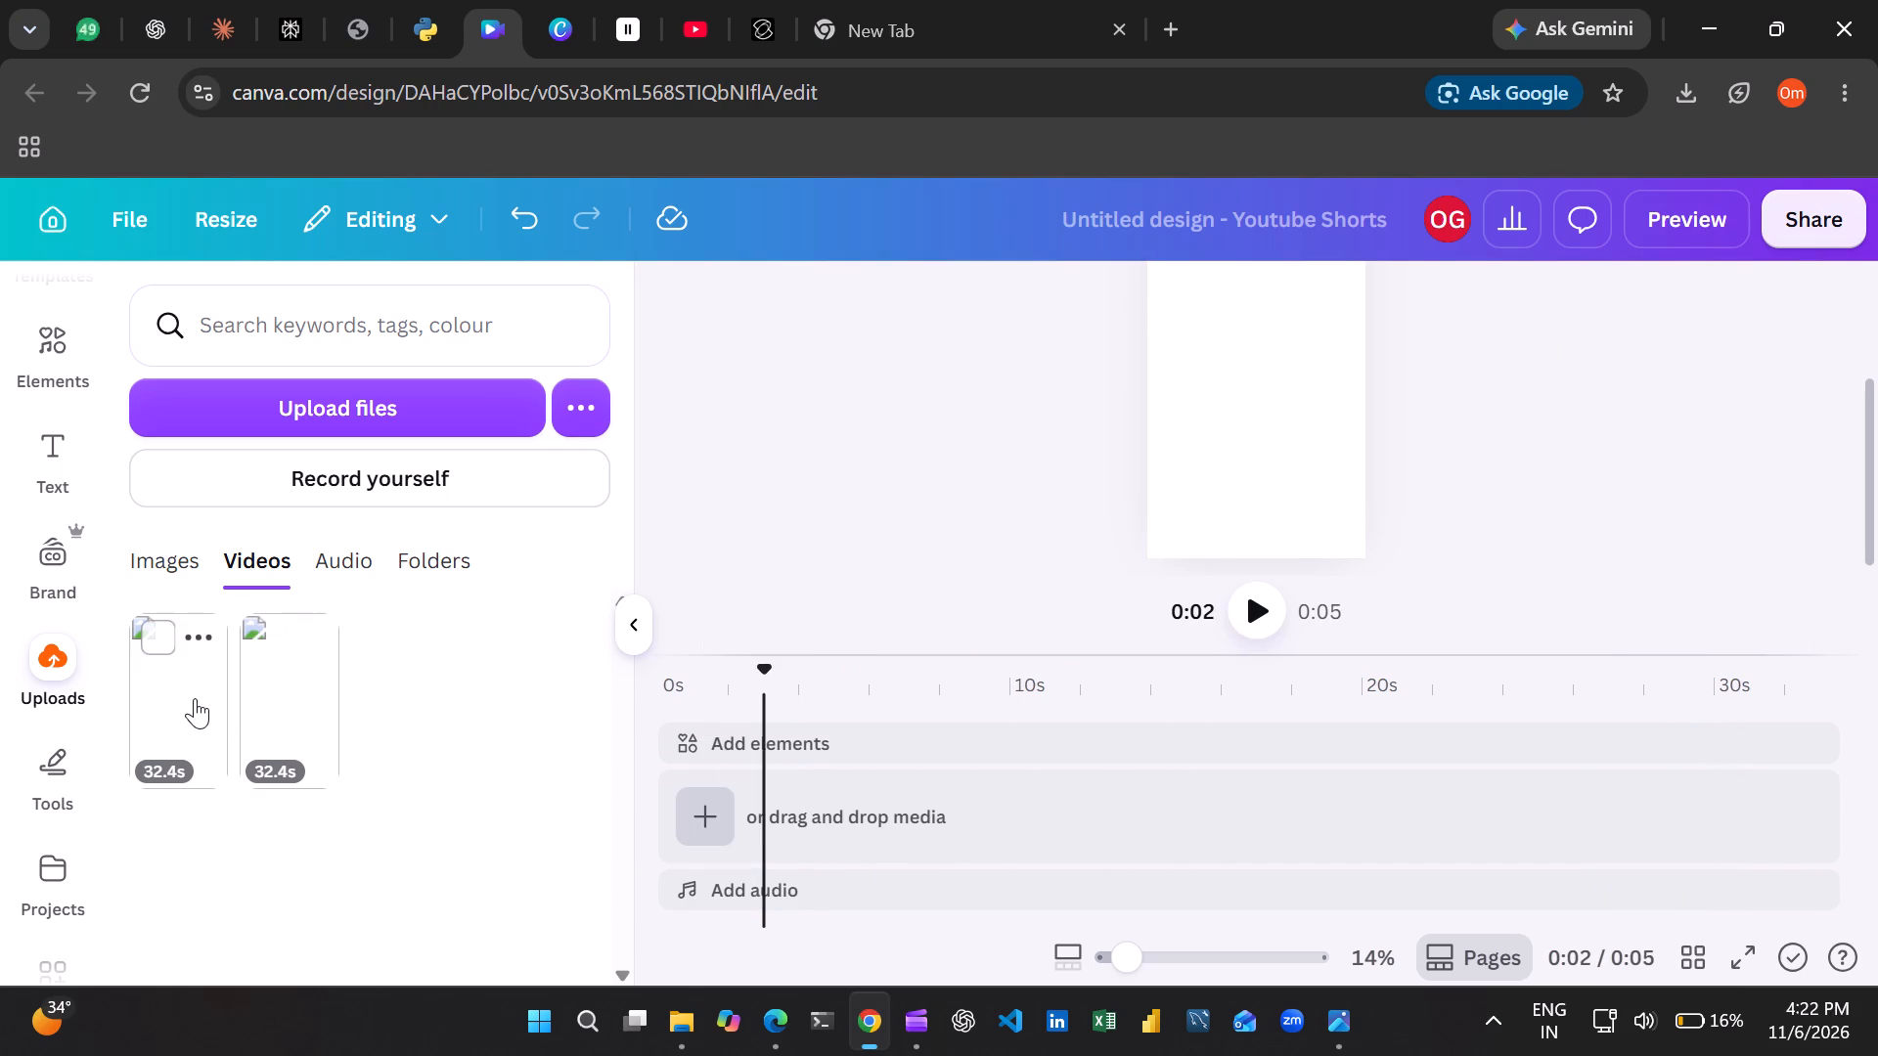
Add the first 32.4-second uploaded video to the empty timeline and play its opening seconds from the start.
left_click(194, 698)
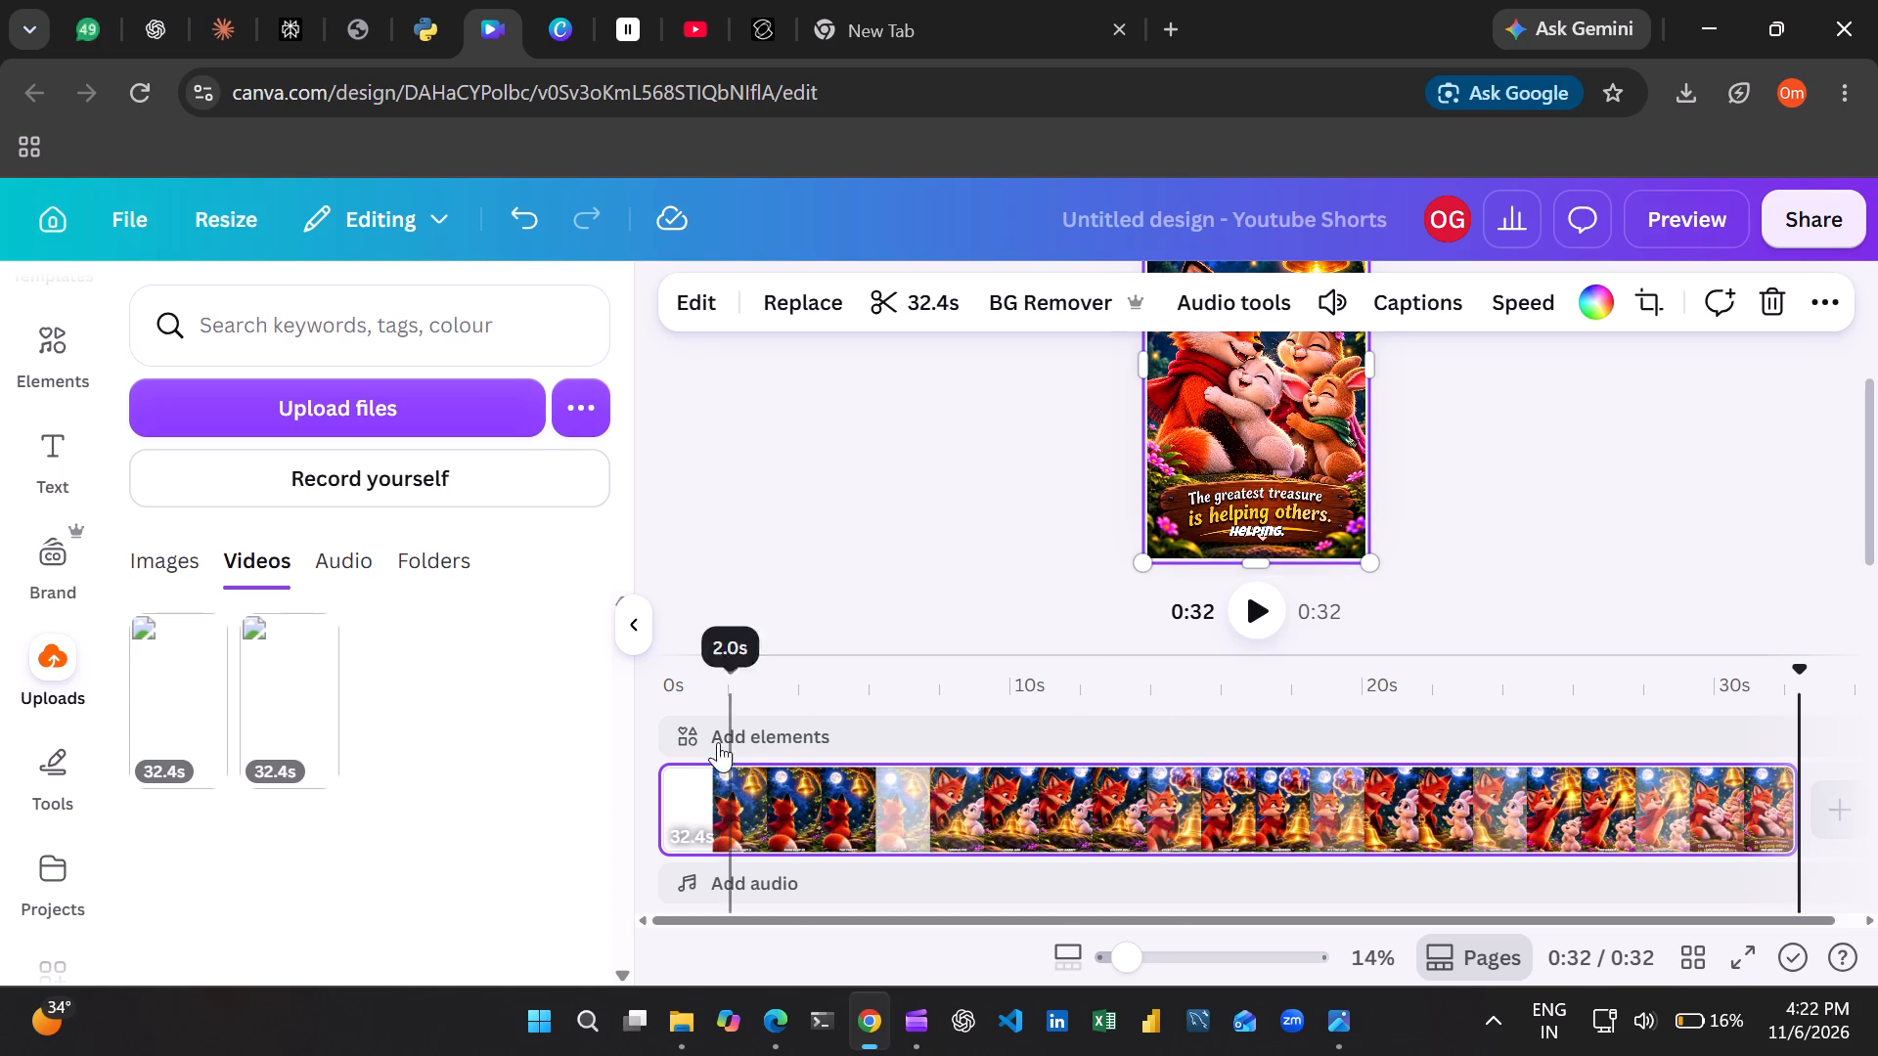
left_click(660, 658)
left_click(664, 650)
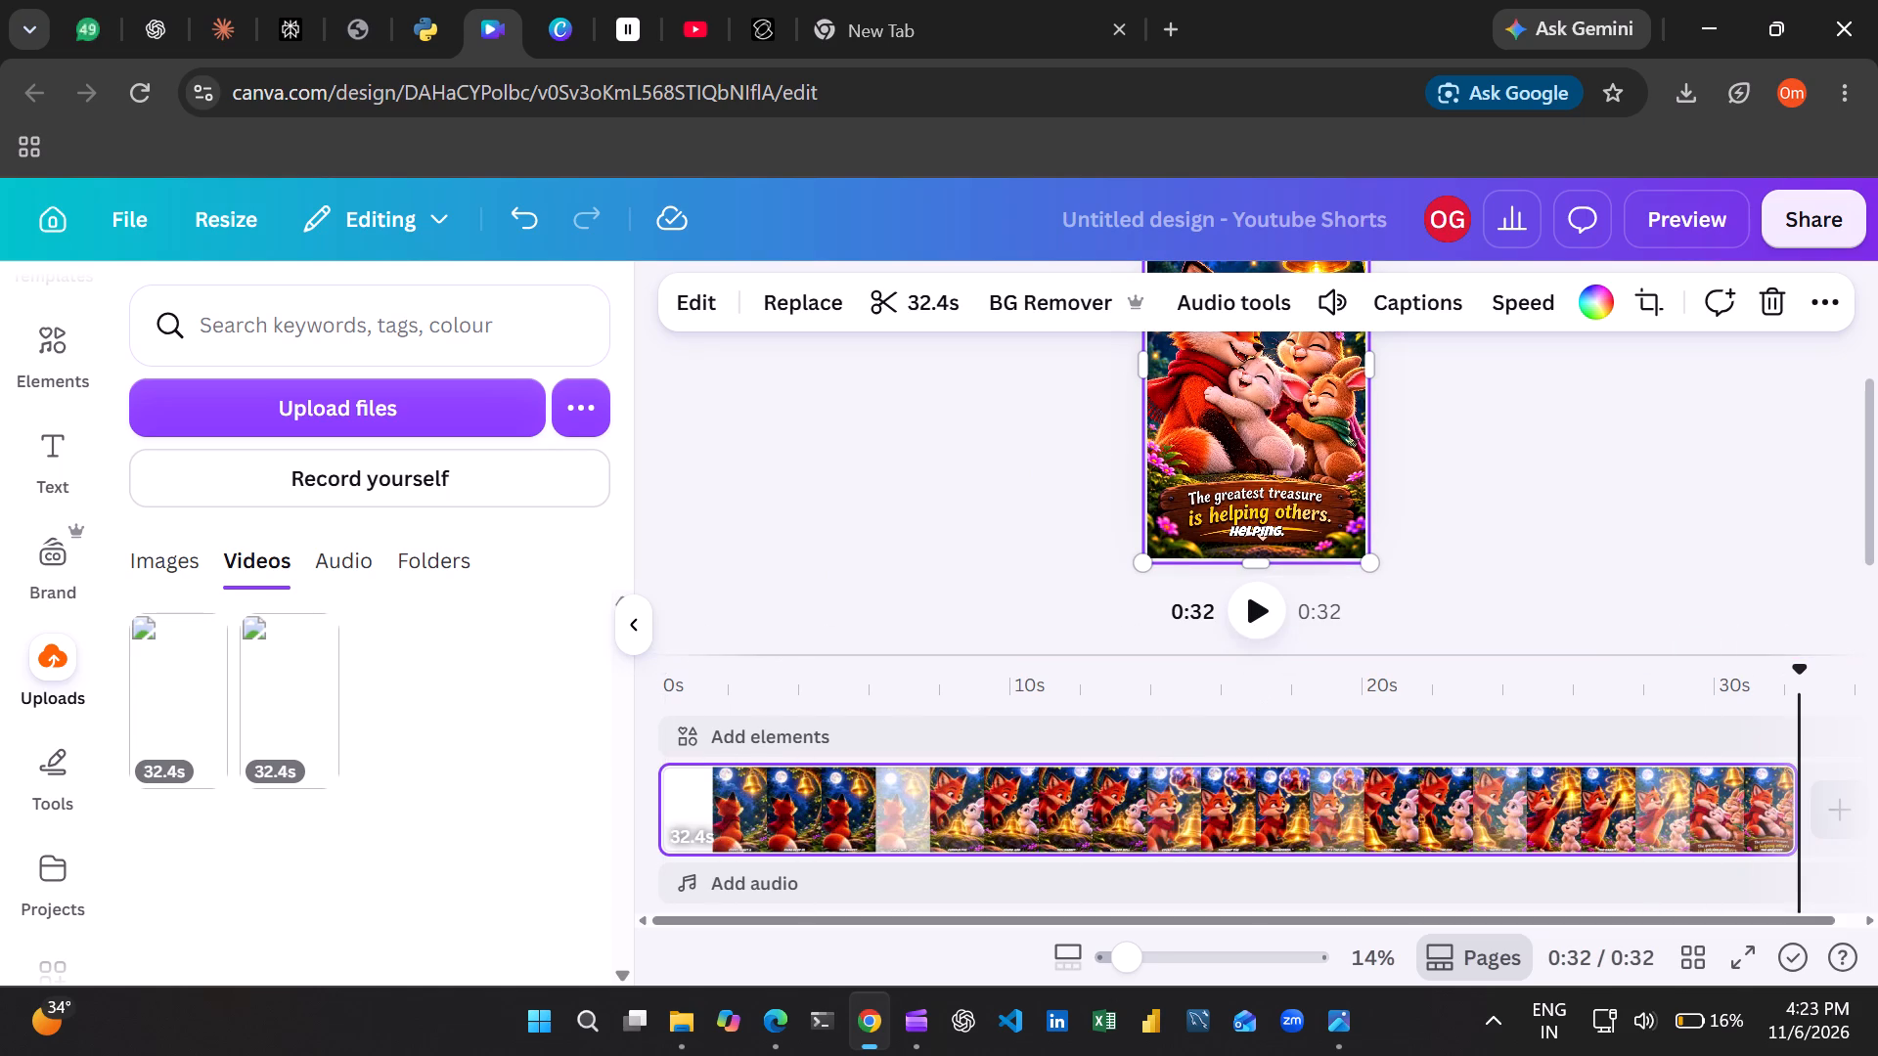
left_click_drag(1802, 664, 655, 636)
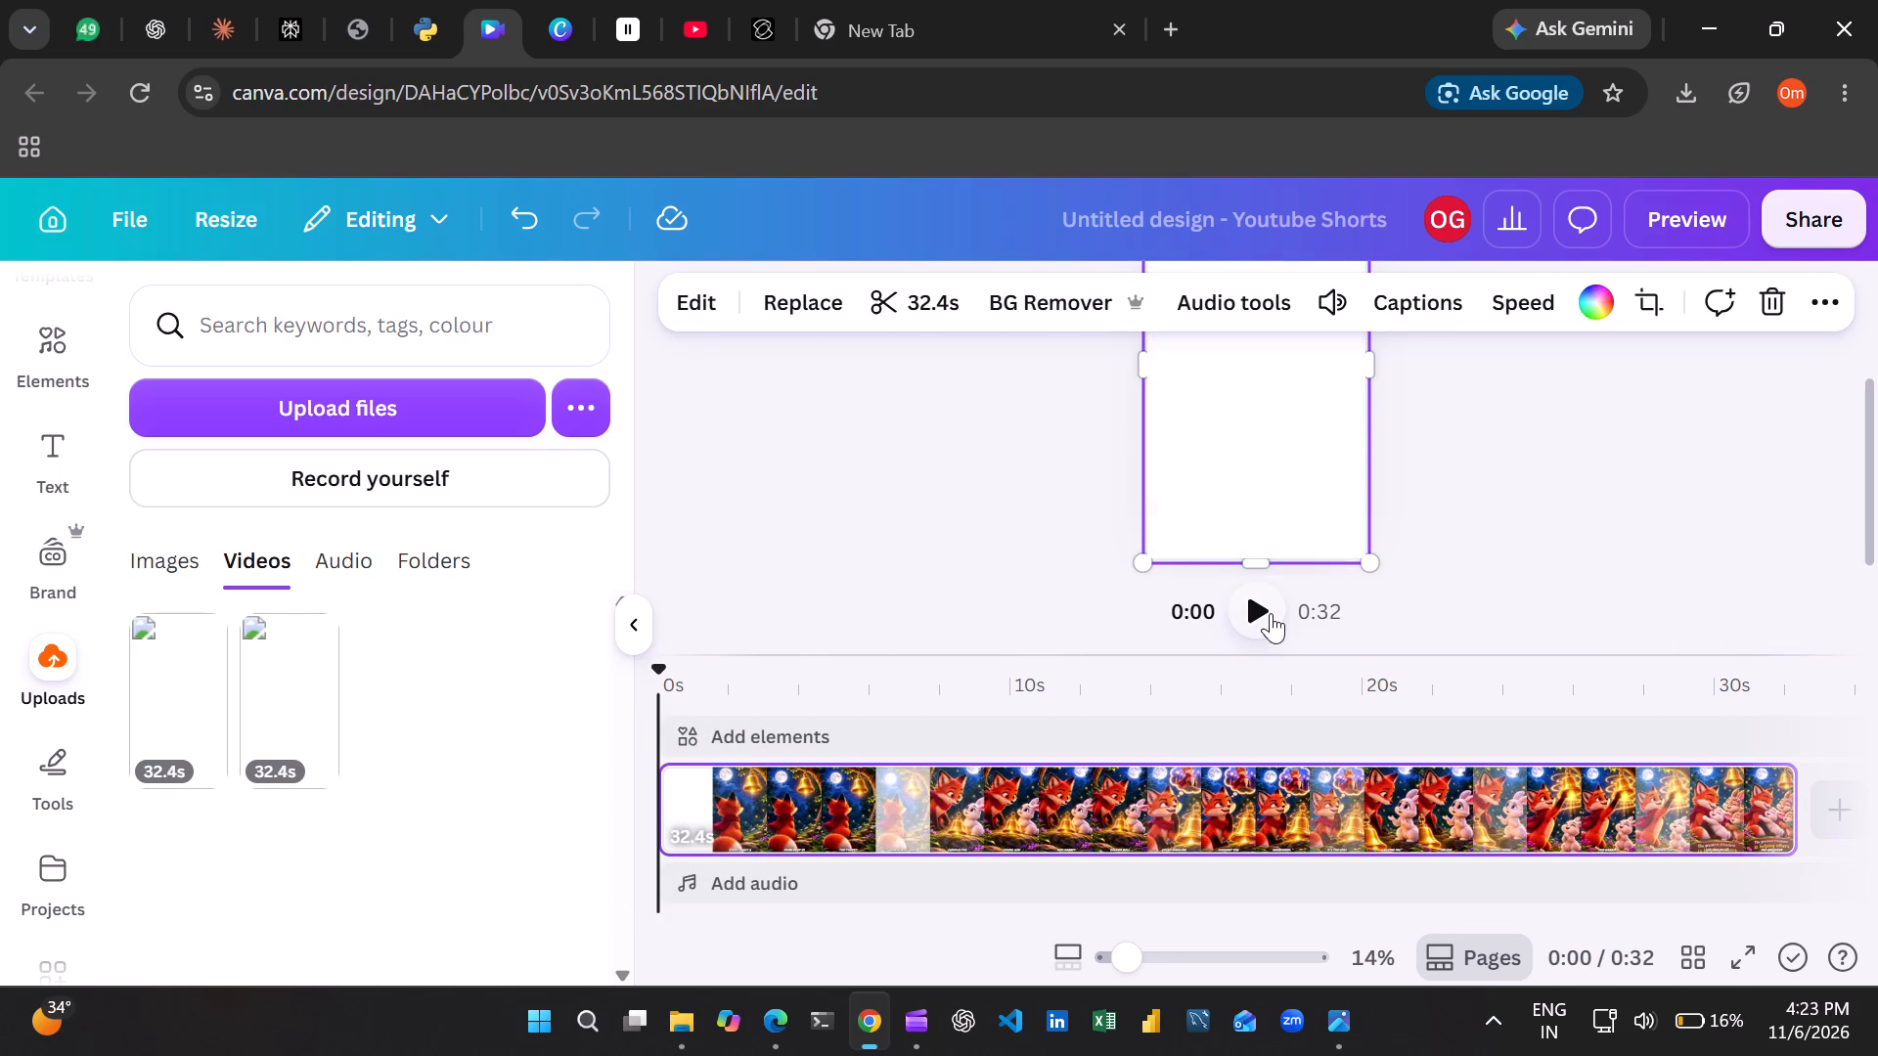
left_click(1273, 613)
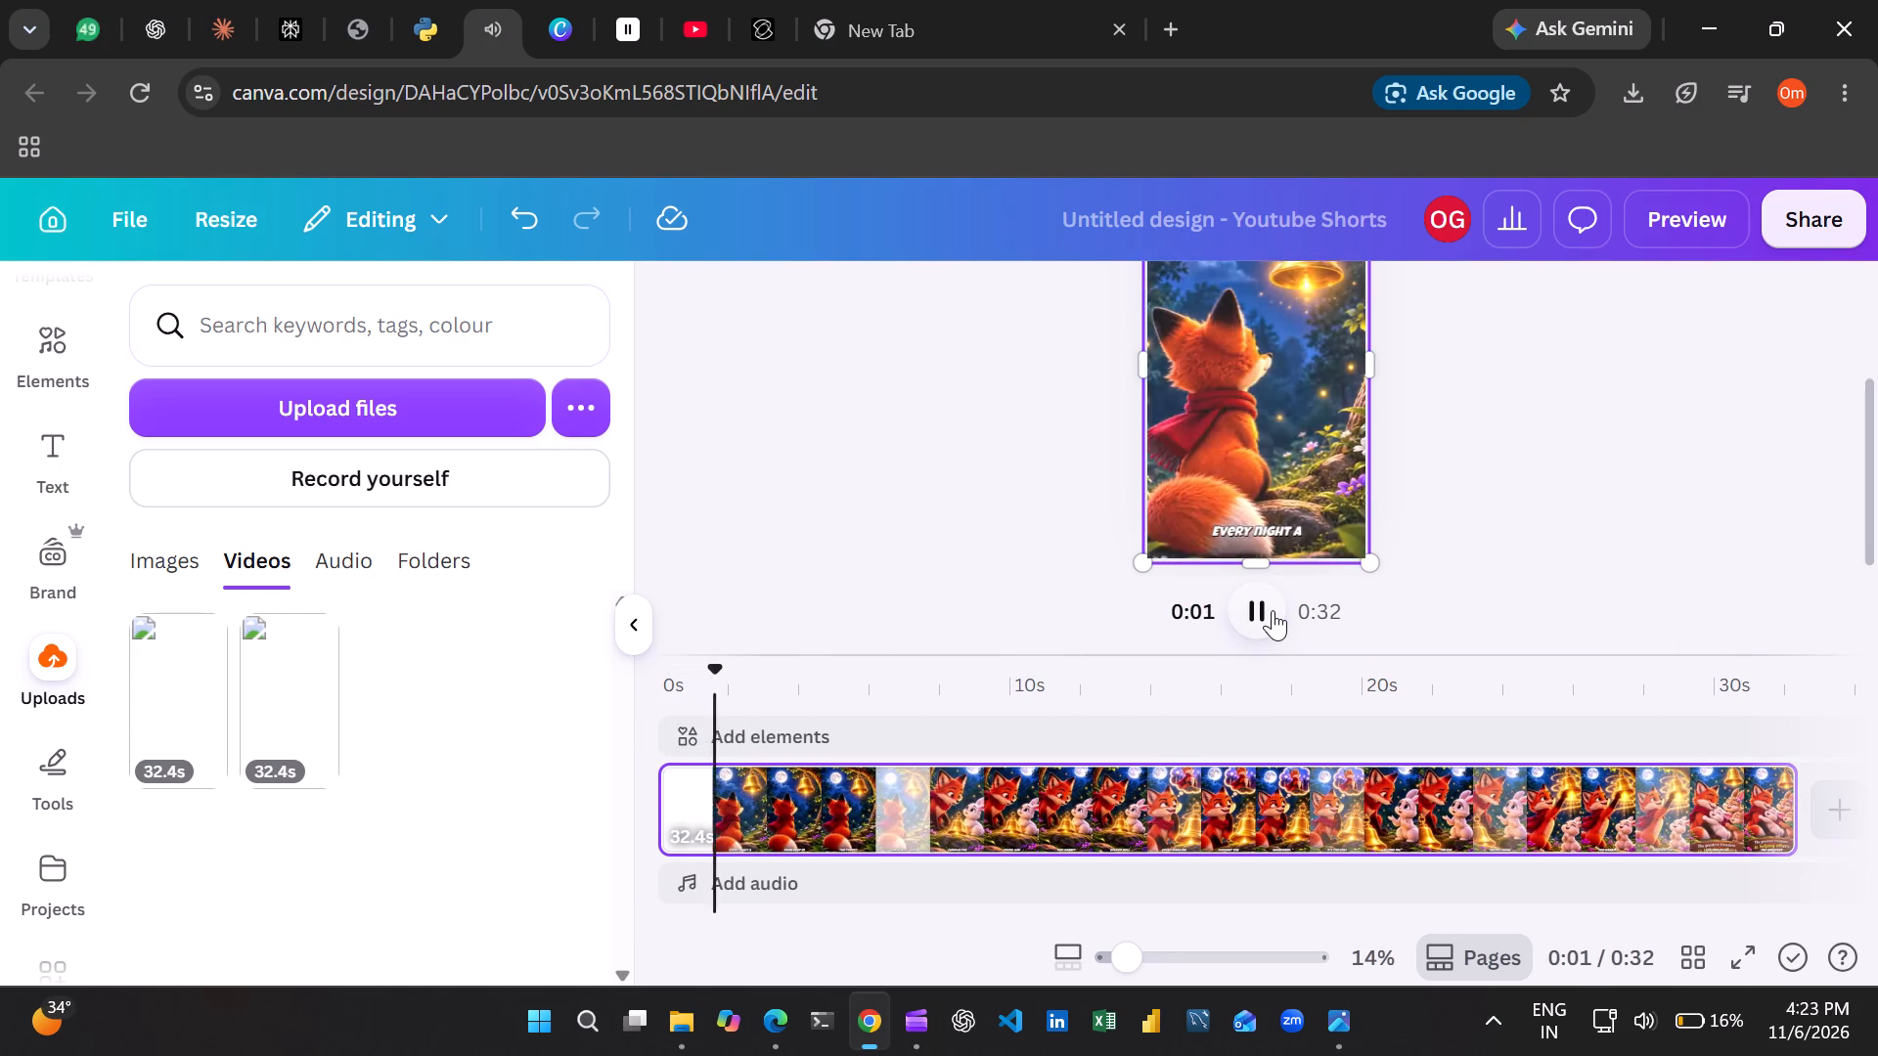
left_click(1273, 610)
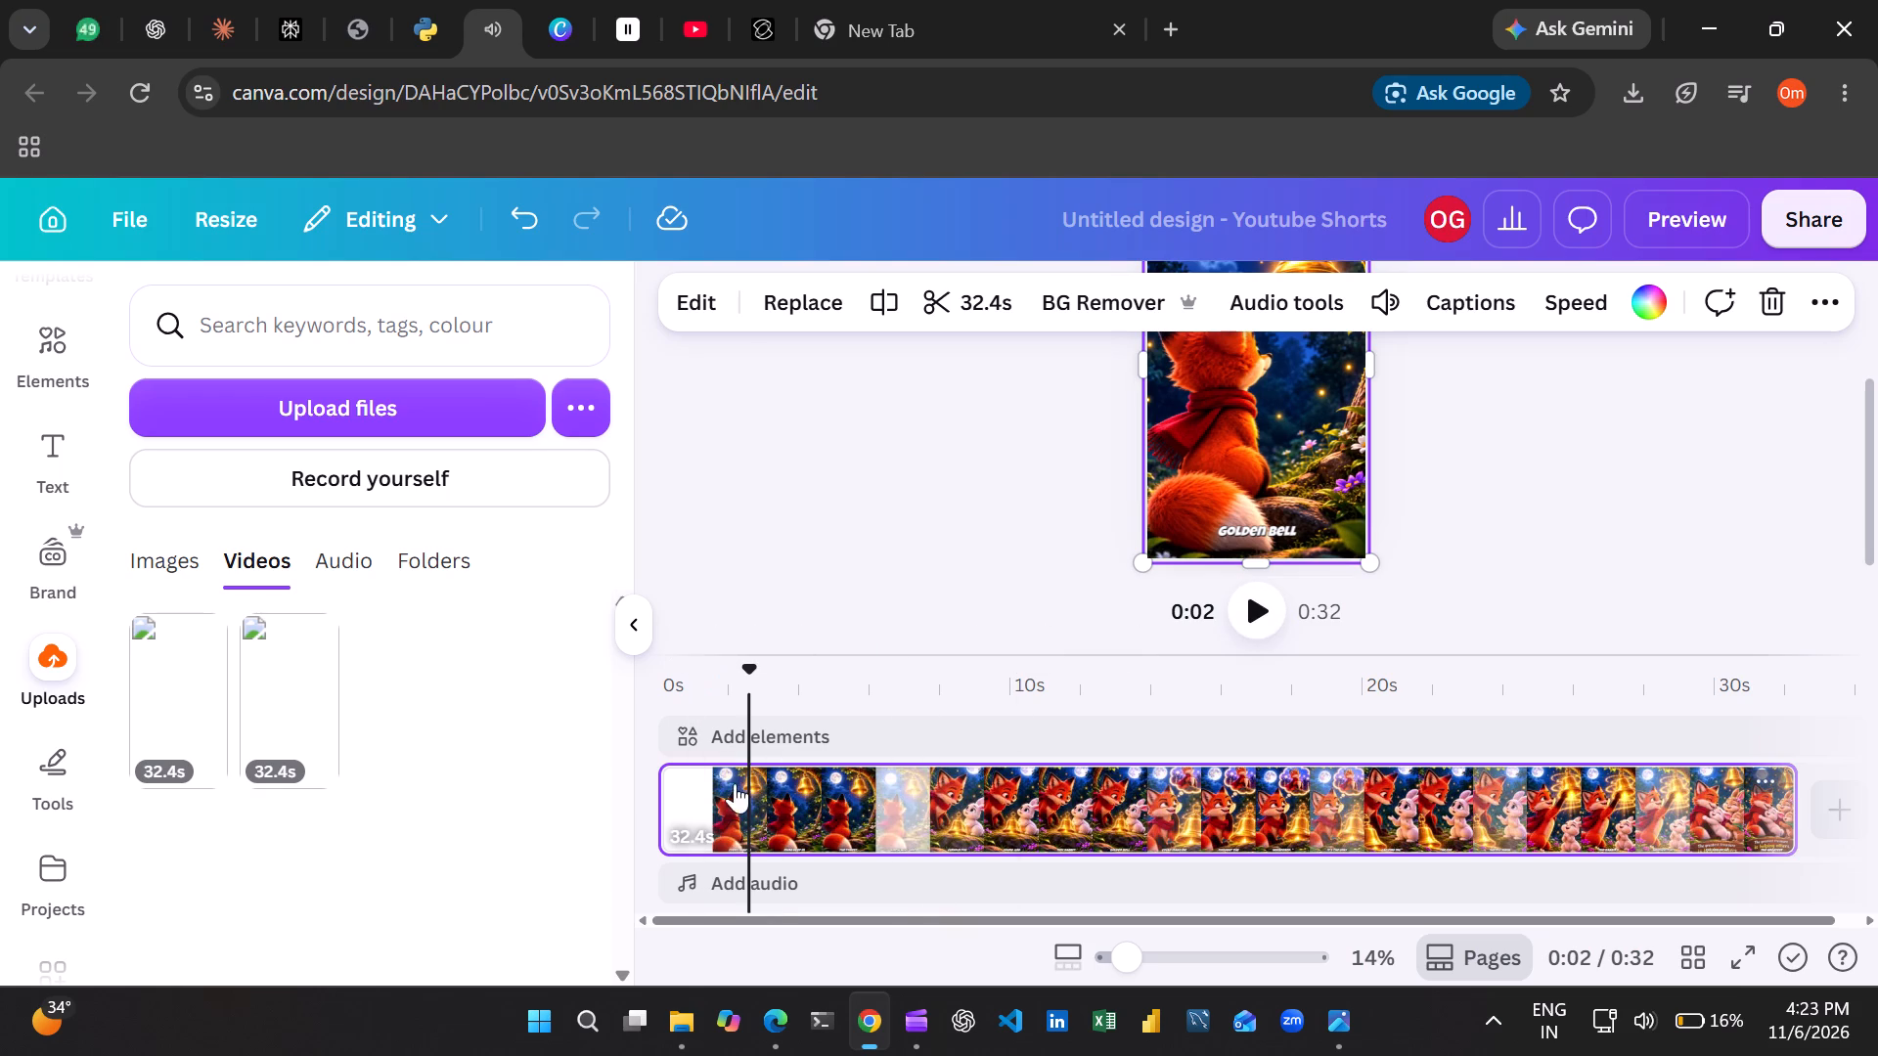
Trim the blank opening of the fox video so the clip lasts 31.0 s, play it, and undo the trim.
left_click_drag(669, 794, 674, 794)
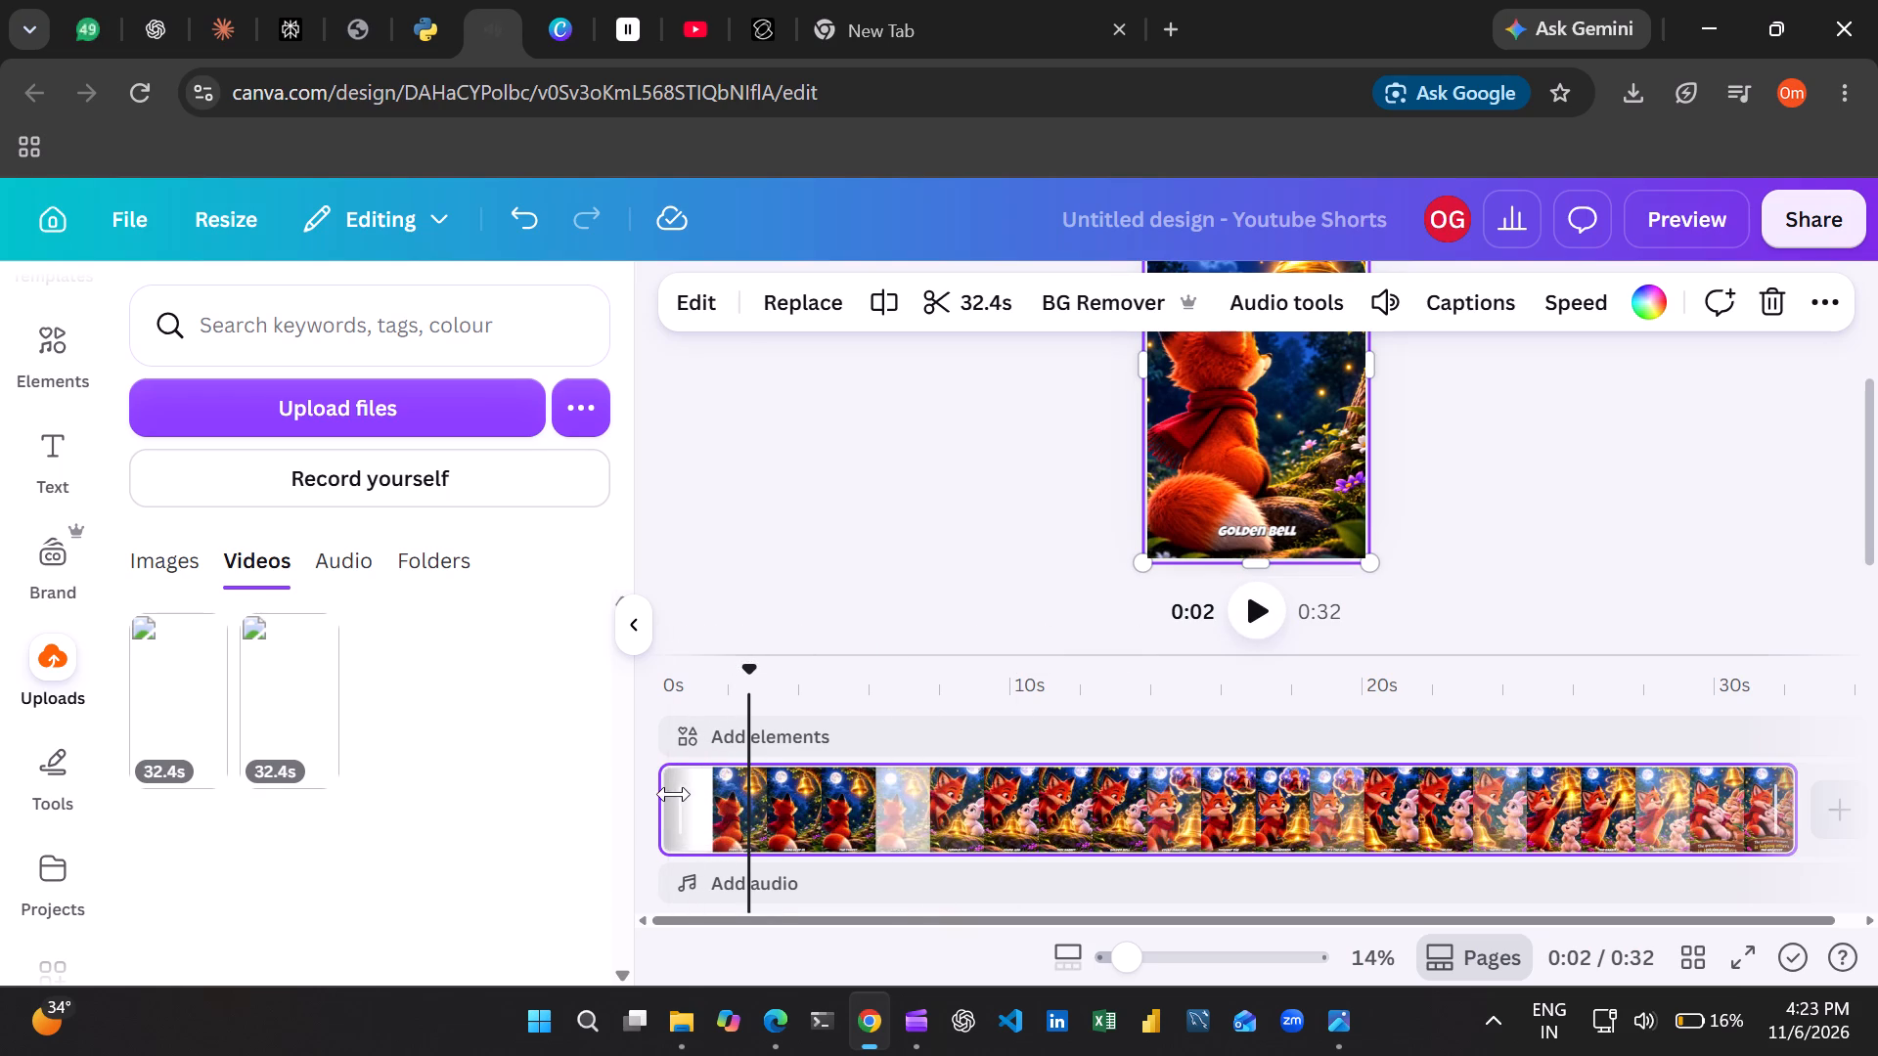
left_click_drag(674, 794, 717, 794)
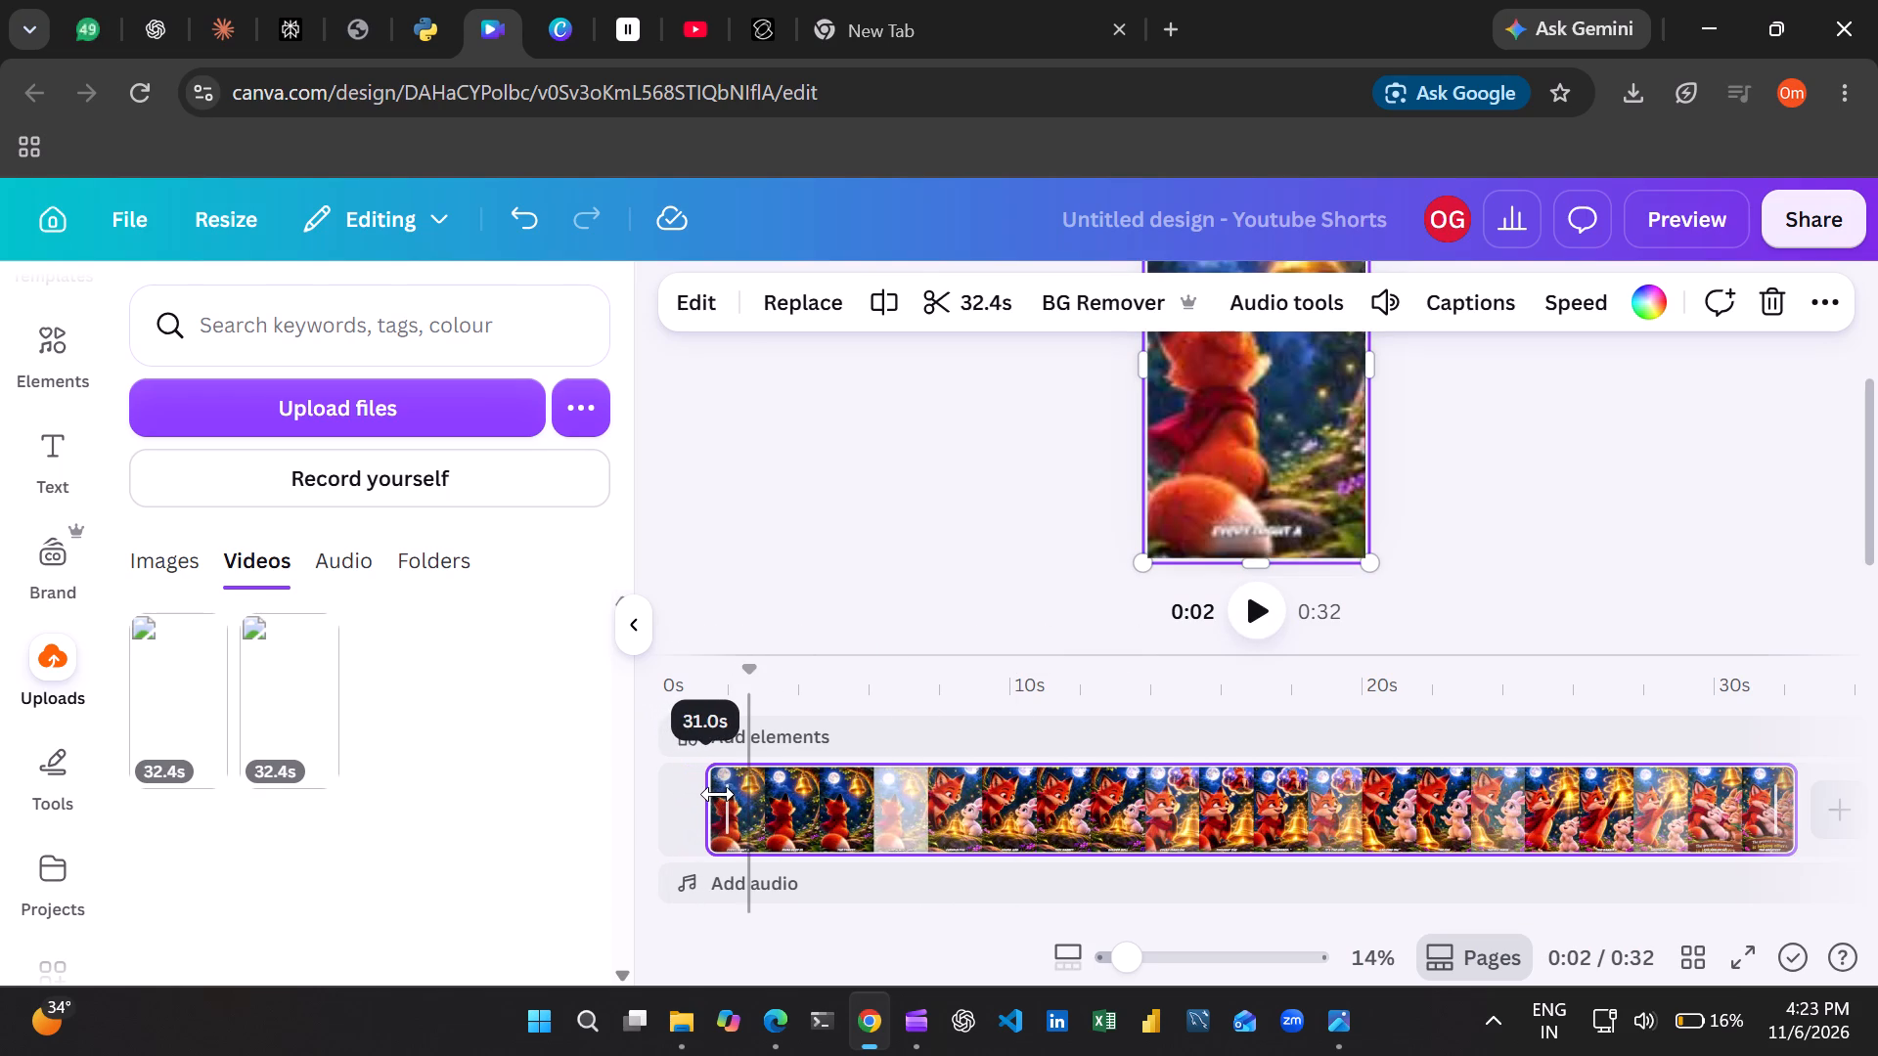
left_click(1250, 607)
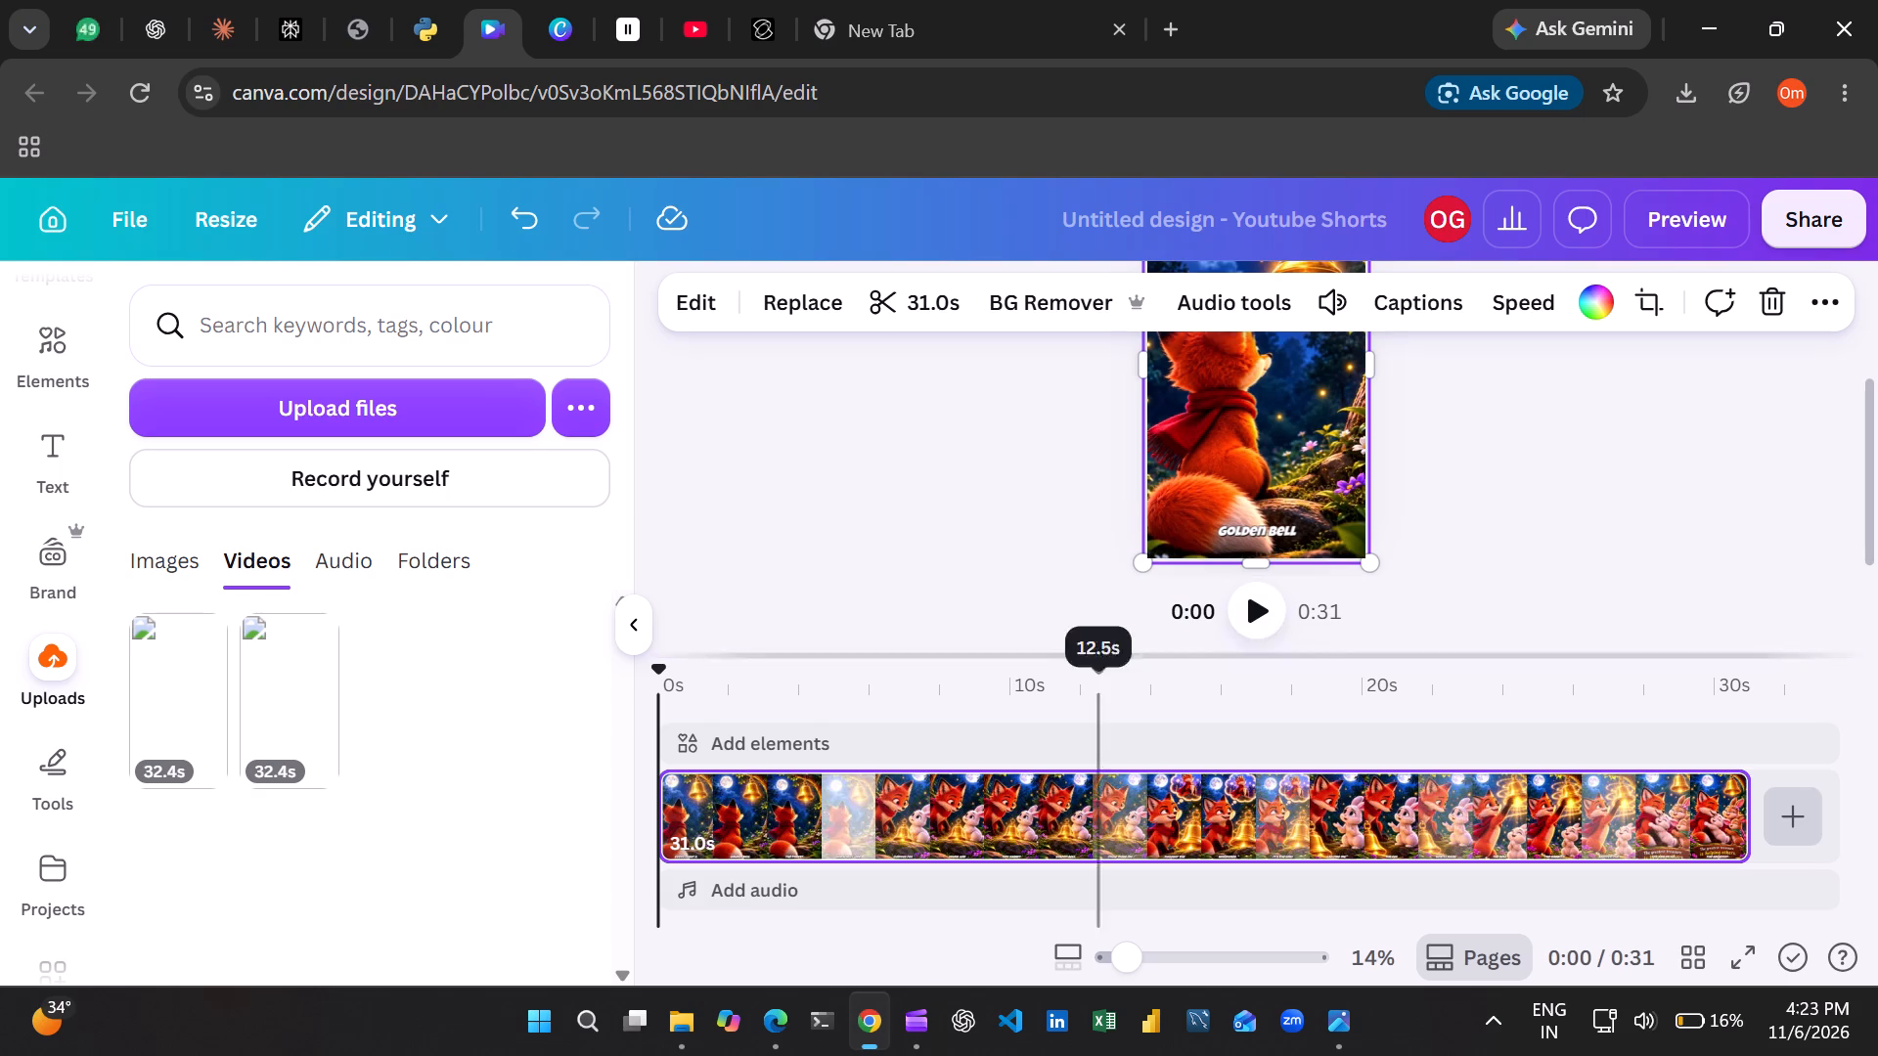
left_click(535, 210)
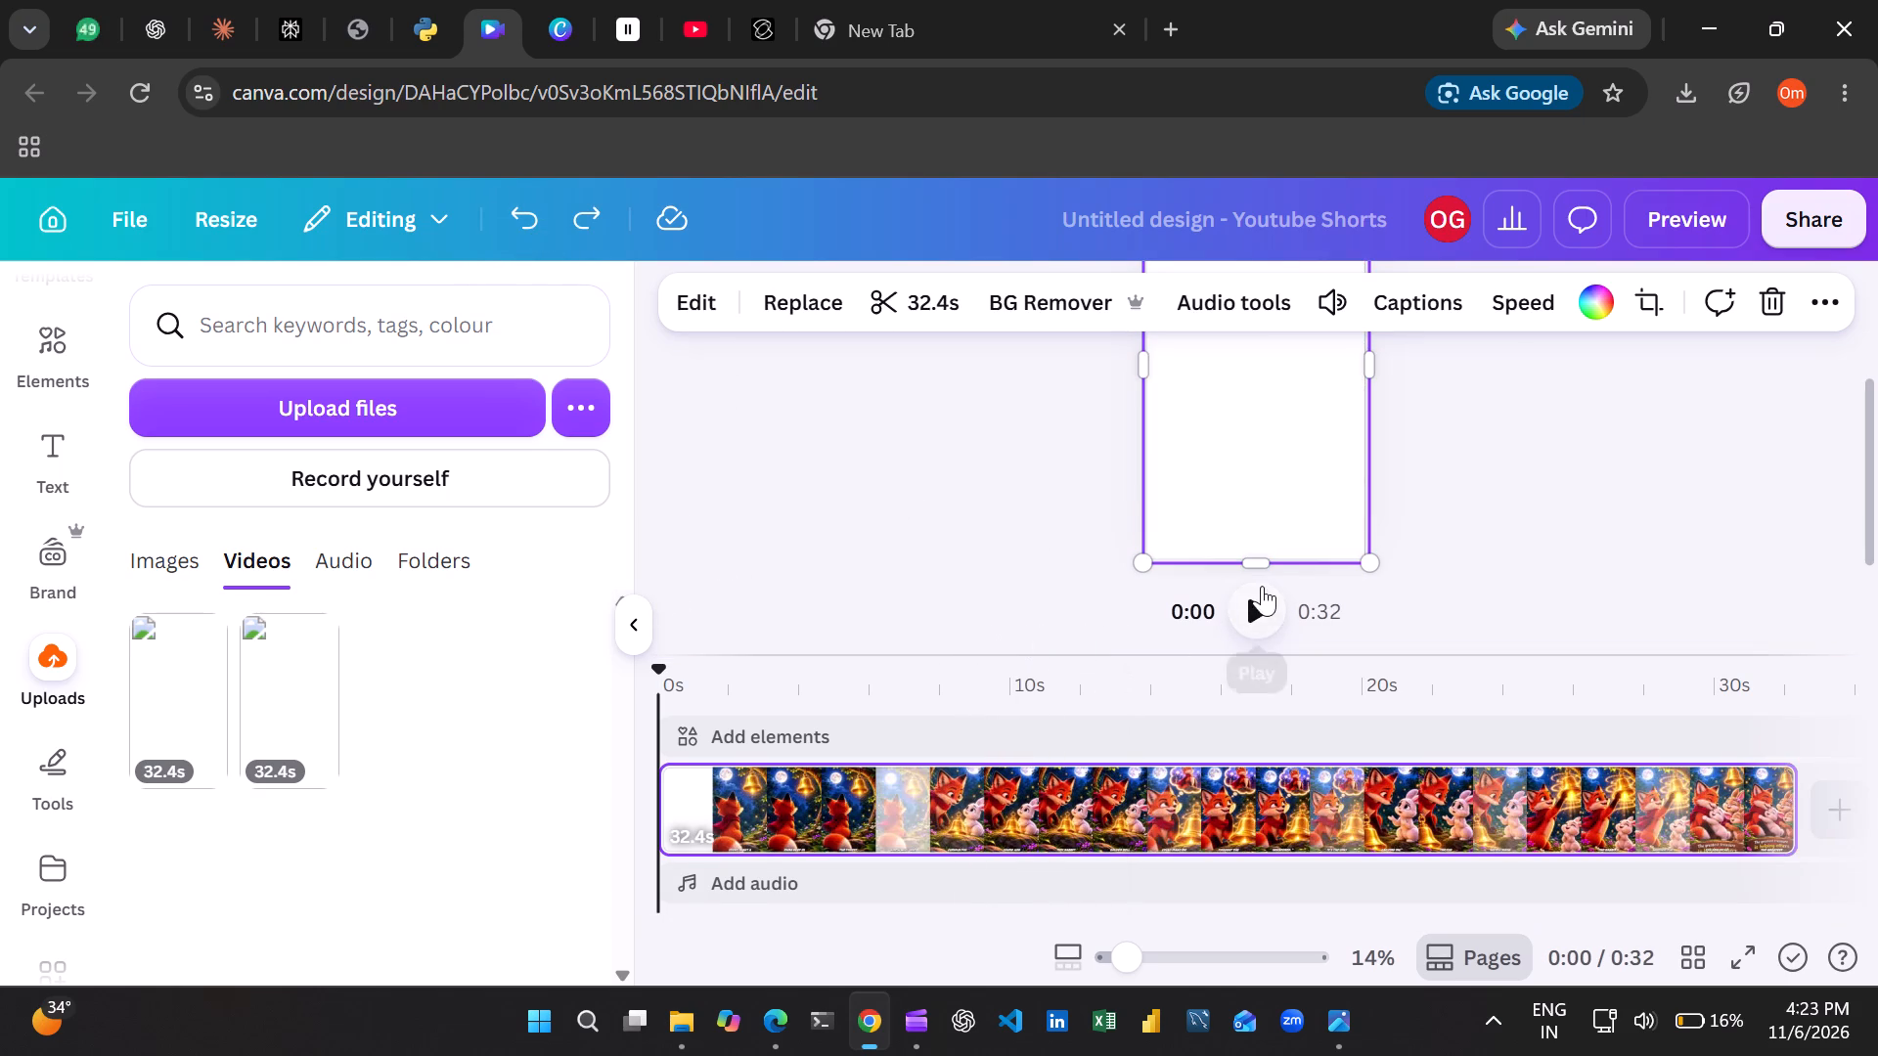
Play the untrimmed 32.4-second fox video through from the start to check its scenes and captions.
left_click(1262, 586)
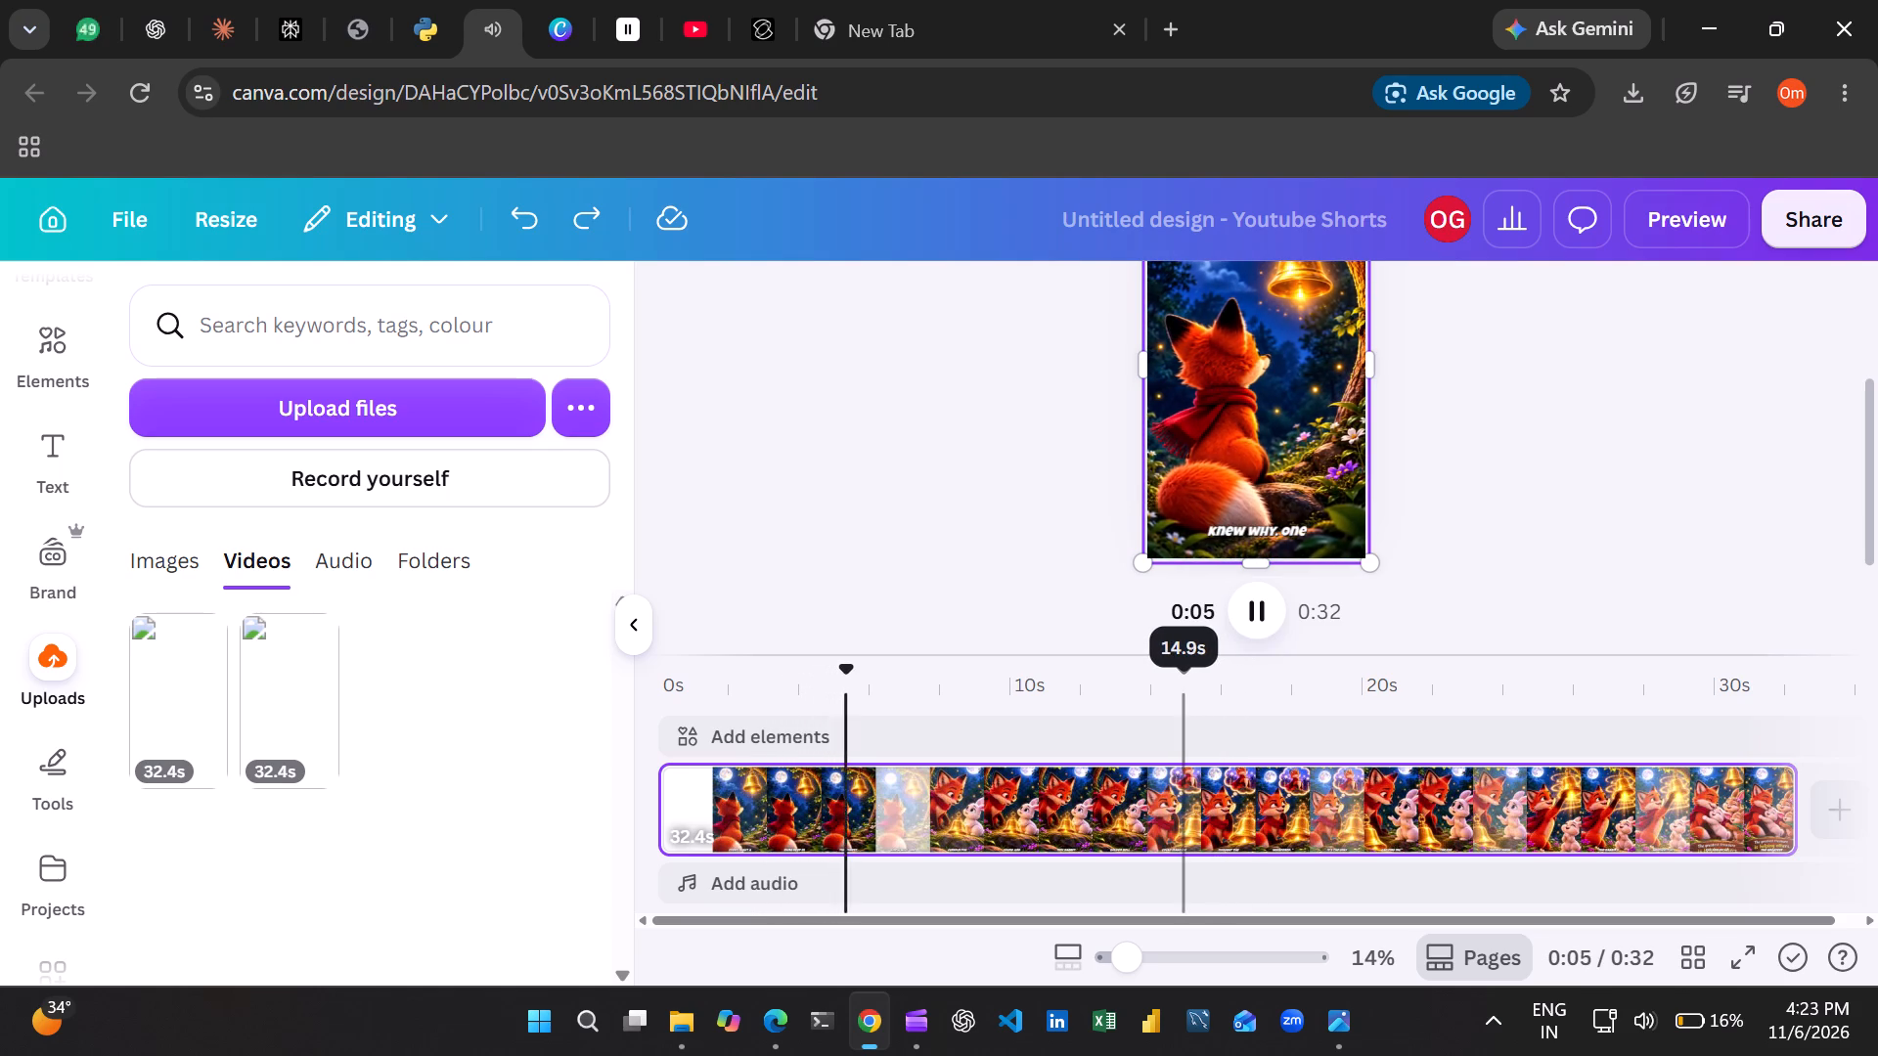
scroll(836, 438, "up", 2)
scroll(836, 438, "down", 2)
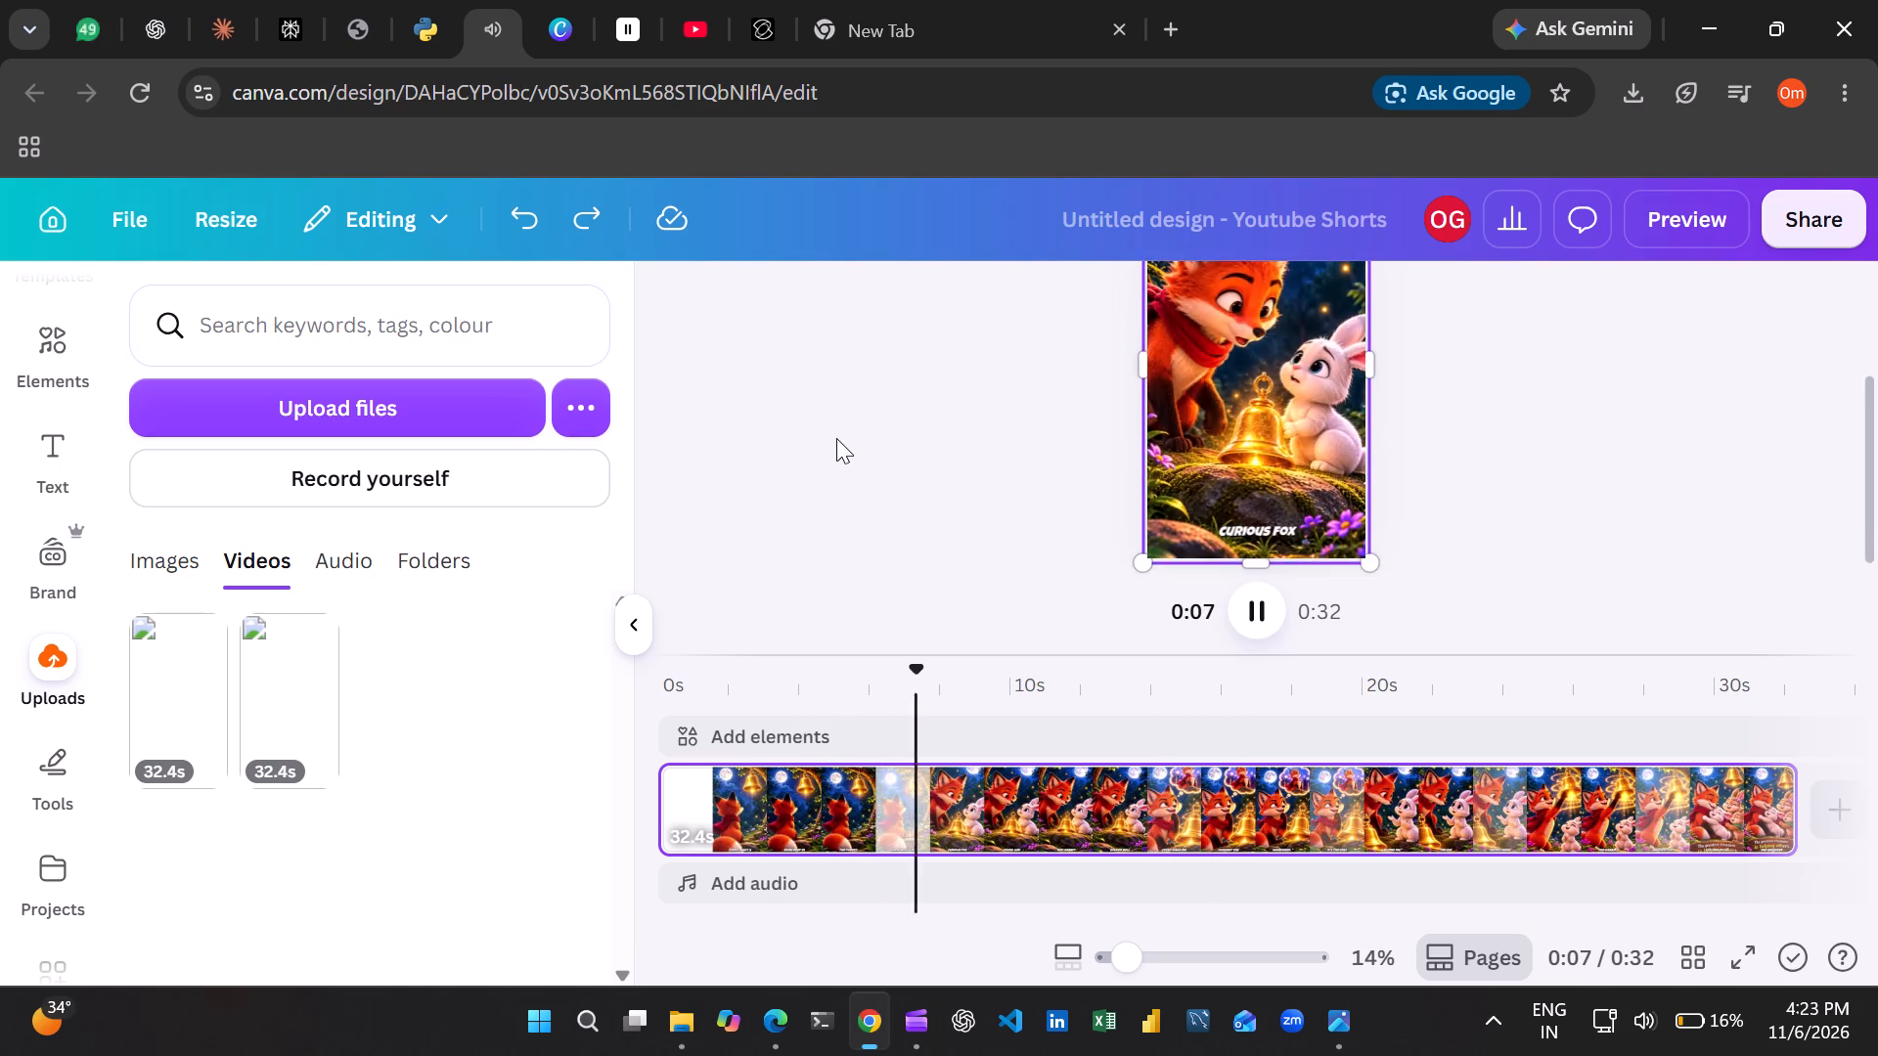
scroll(836, 438, "up", 1)
scroll(842, 438, "down", 1)
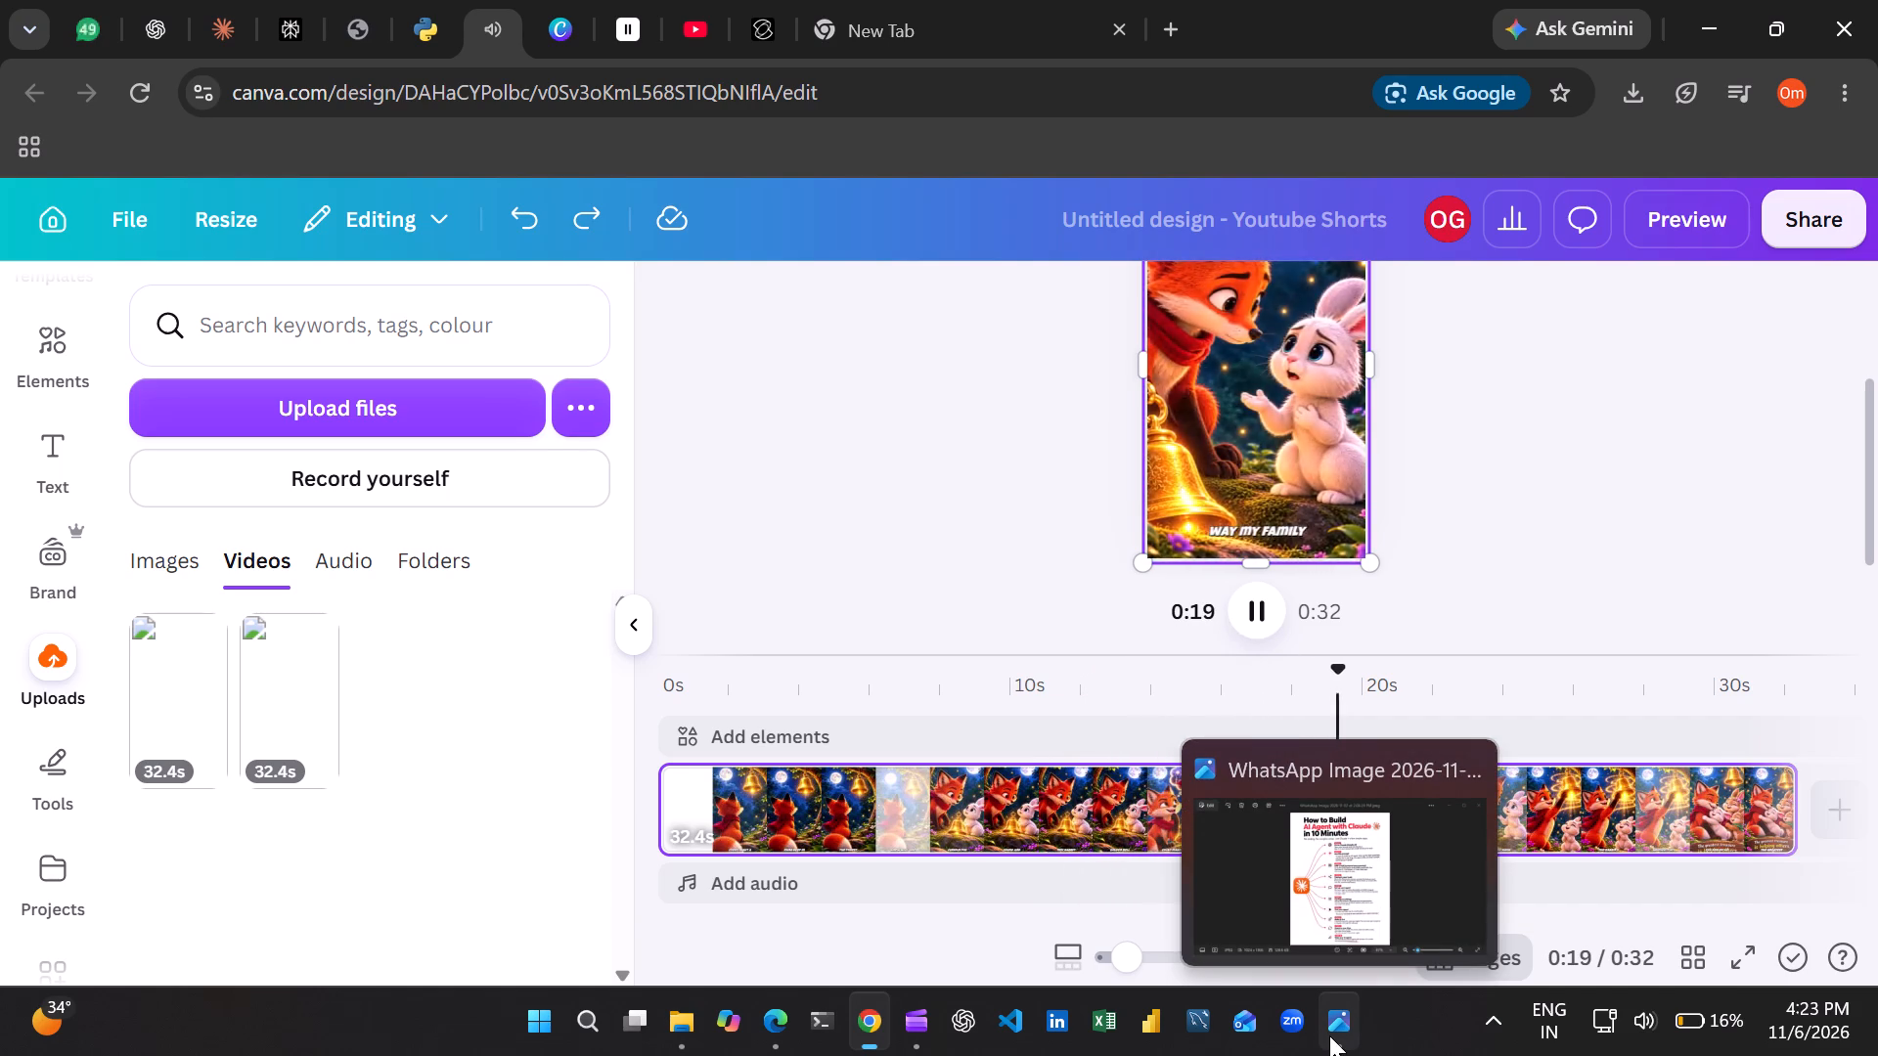
Close the WhatsApp image window that is open in the background.
left_click(1461, 776)
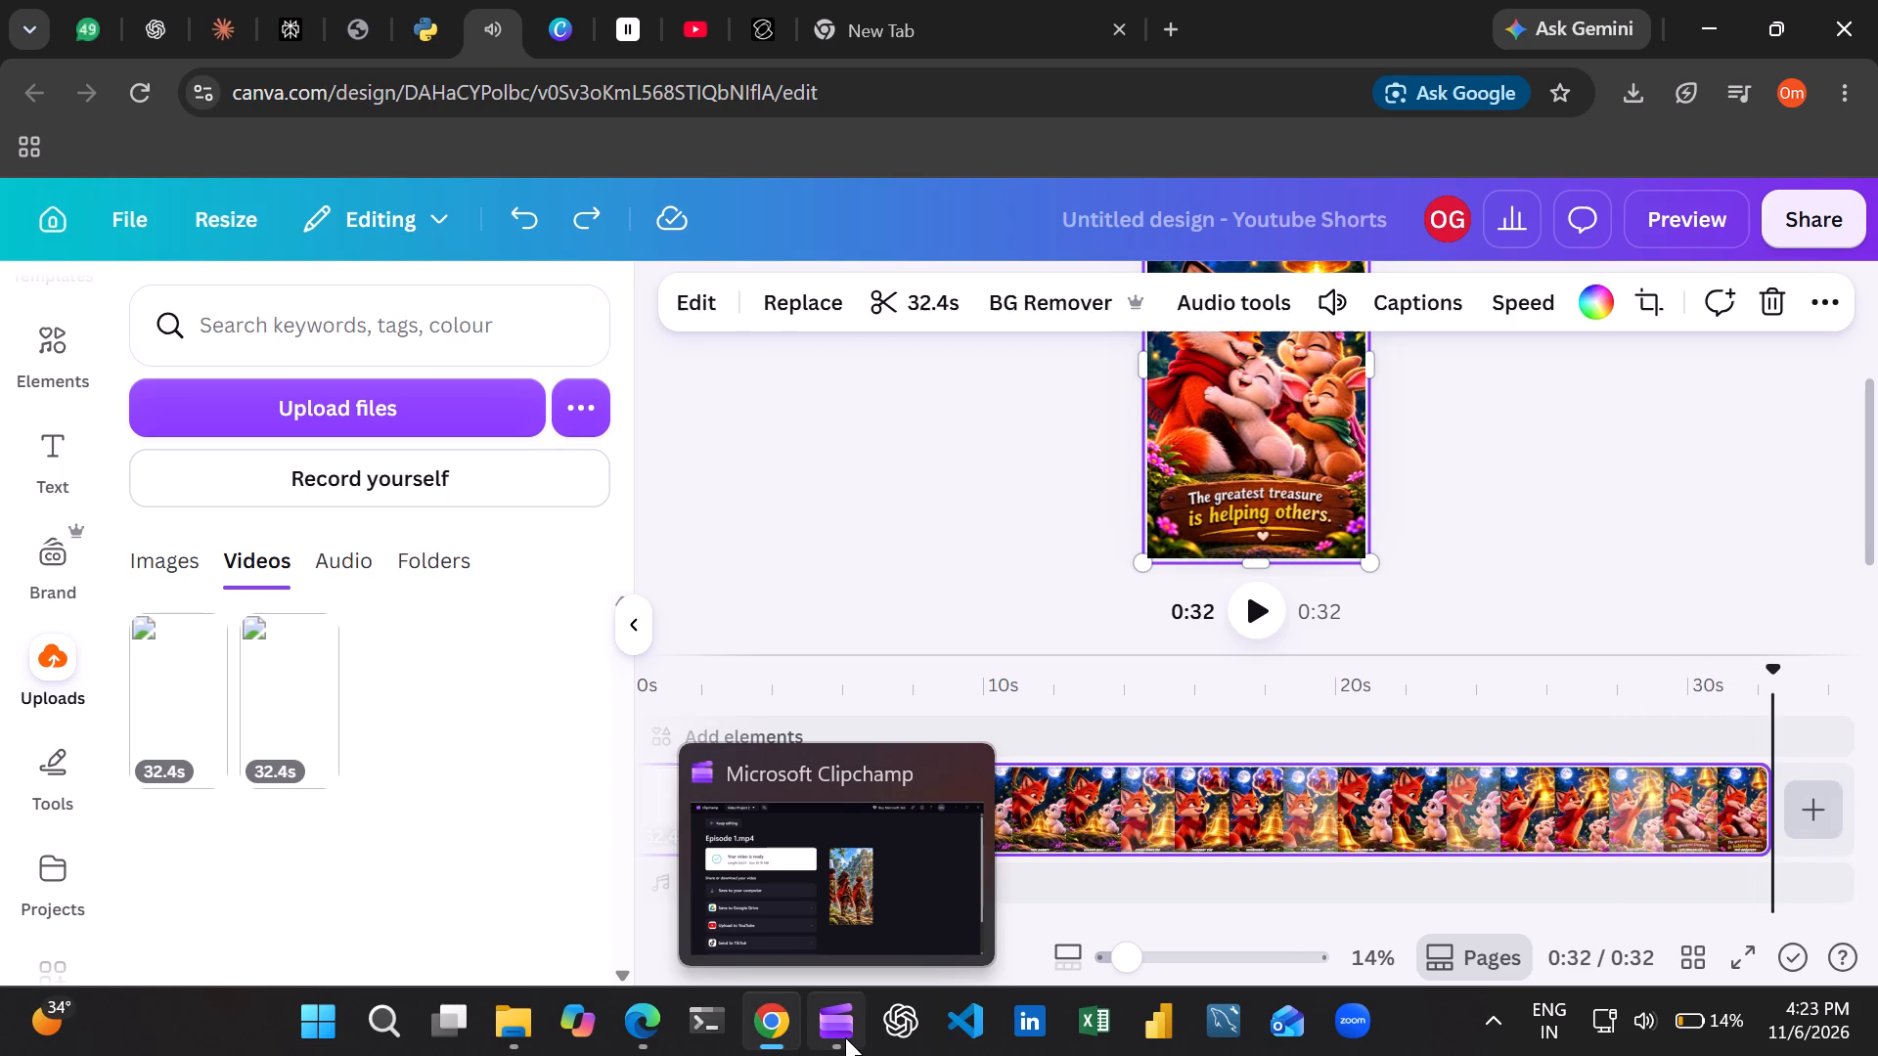
Download the fox video design as an MP4 video at 1080p quality.
left_click(1824, 210)
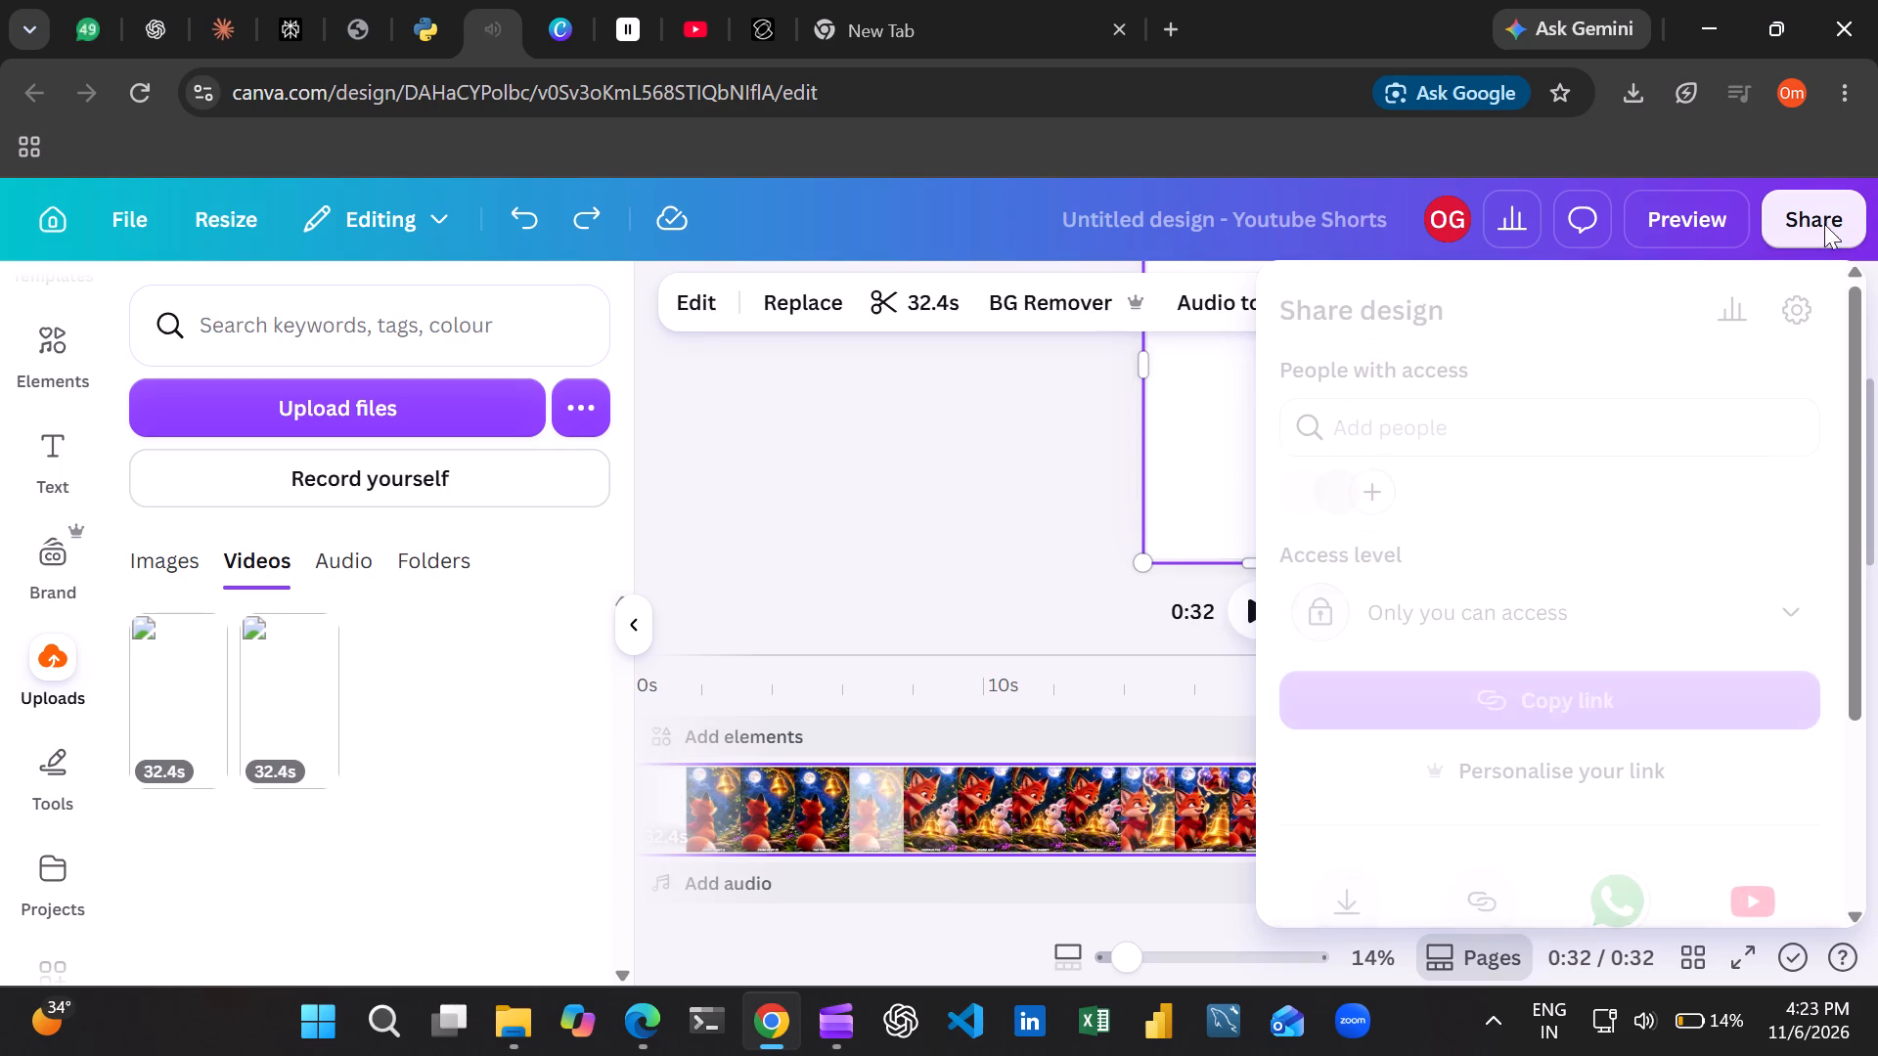
left_click(1322, 896)
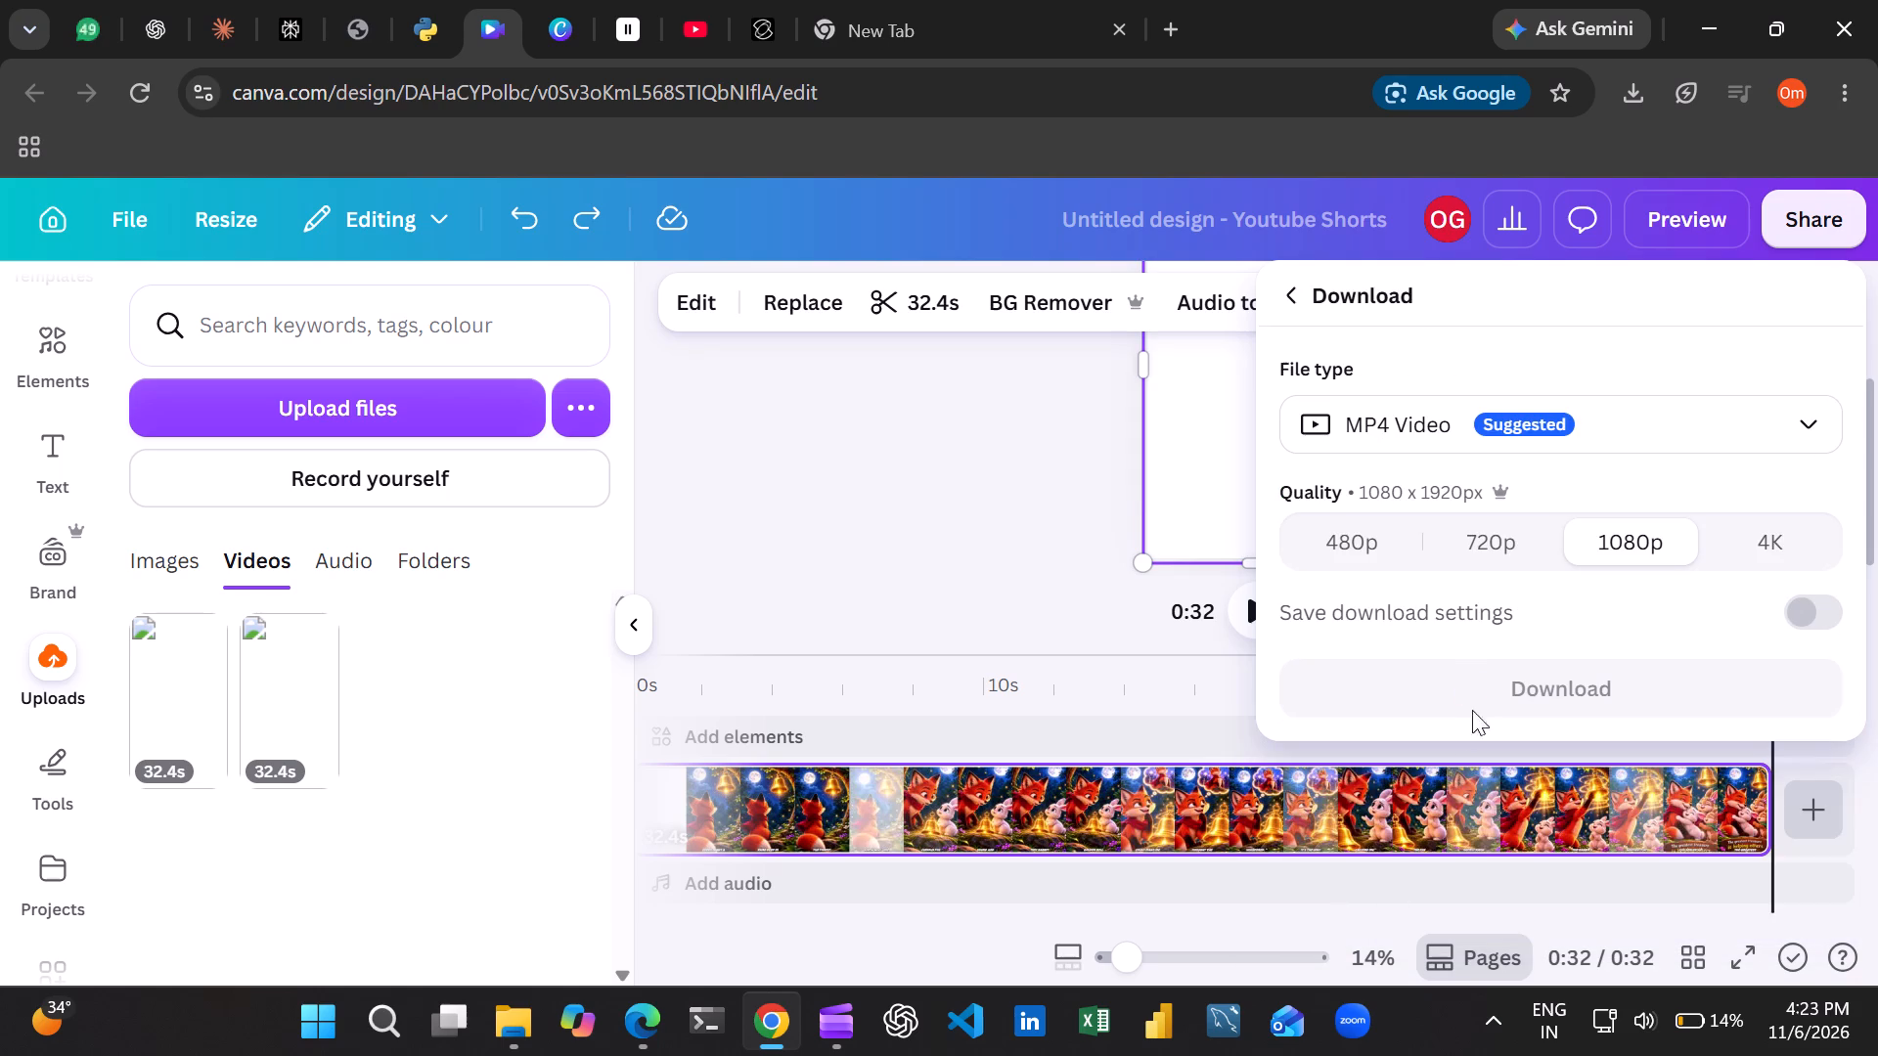
left_click(1489, 690)
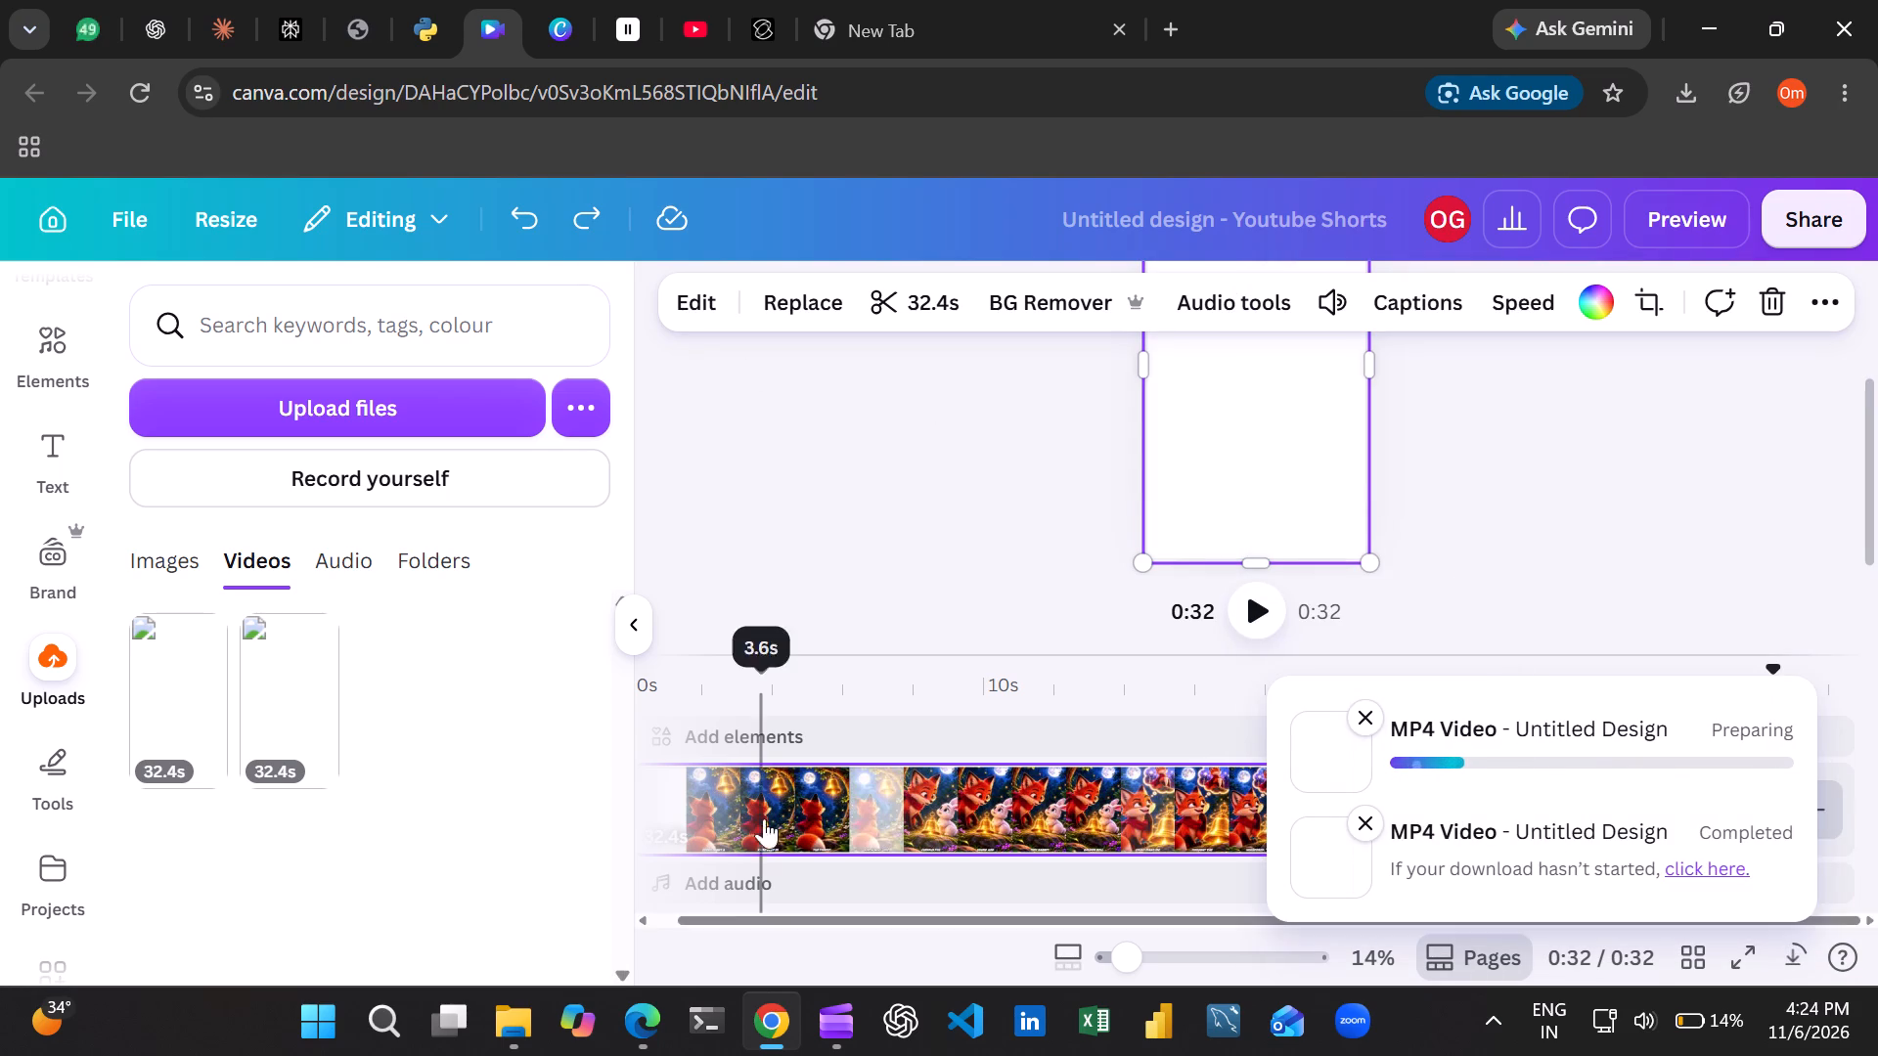
In File Explorer, delete the Untitled design (1) video and the WhatsApp Audio file from today's downloads.
left_click(530, 1031)
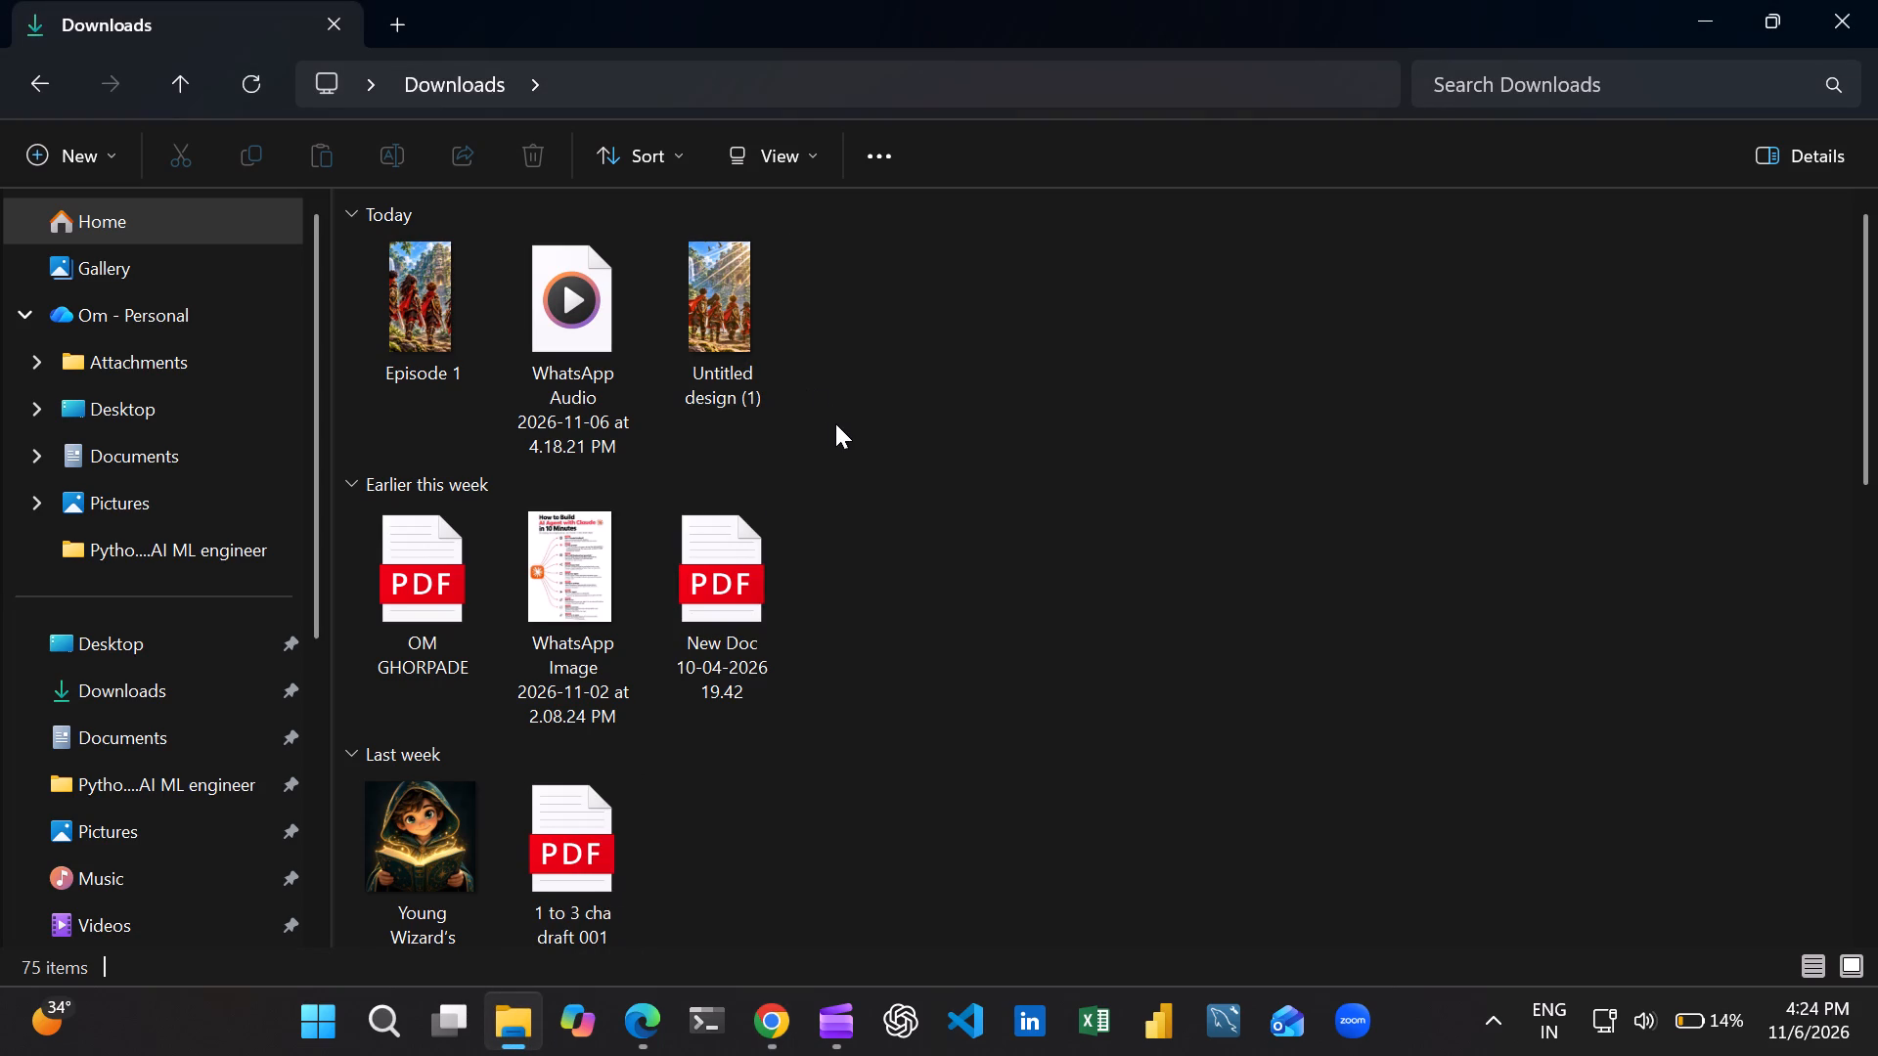
left_click(741, 324, "ctrl")
left_click(610, 356, "ctrl")
left_click(539, 163)
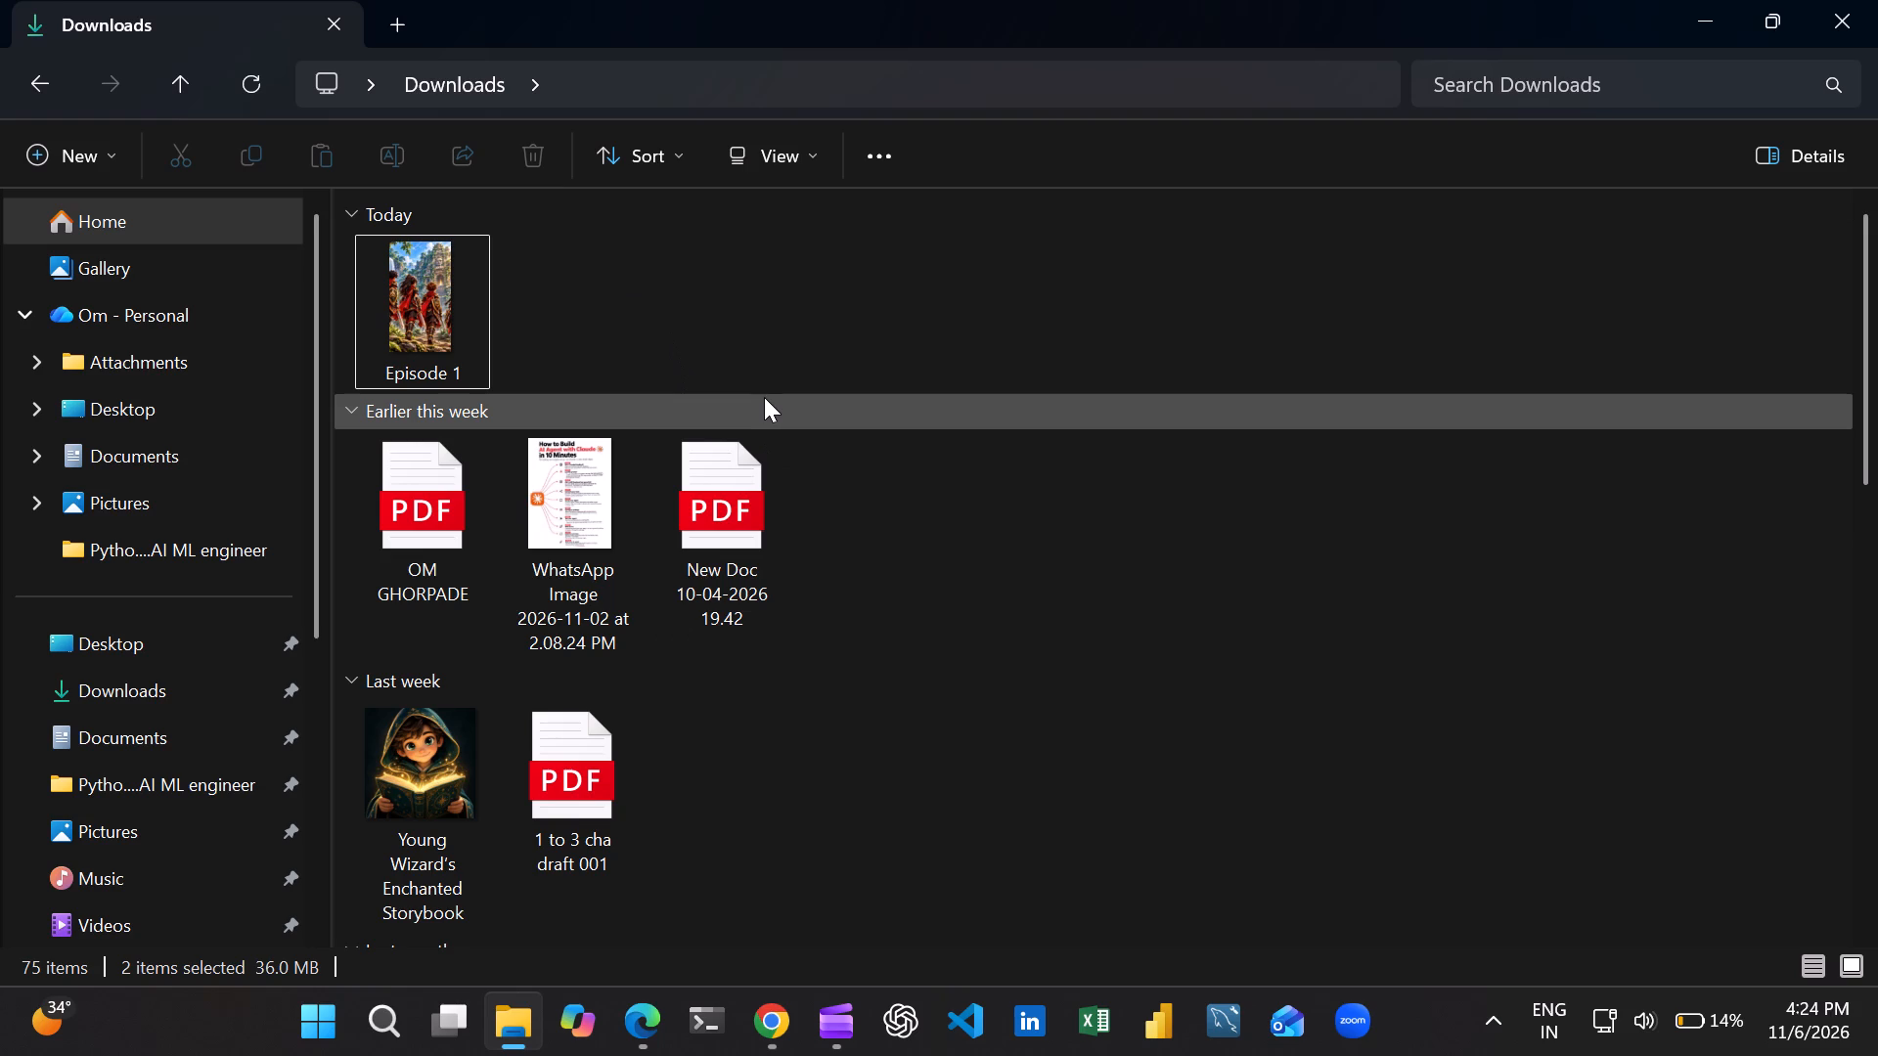
left_click(600, 337)
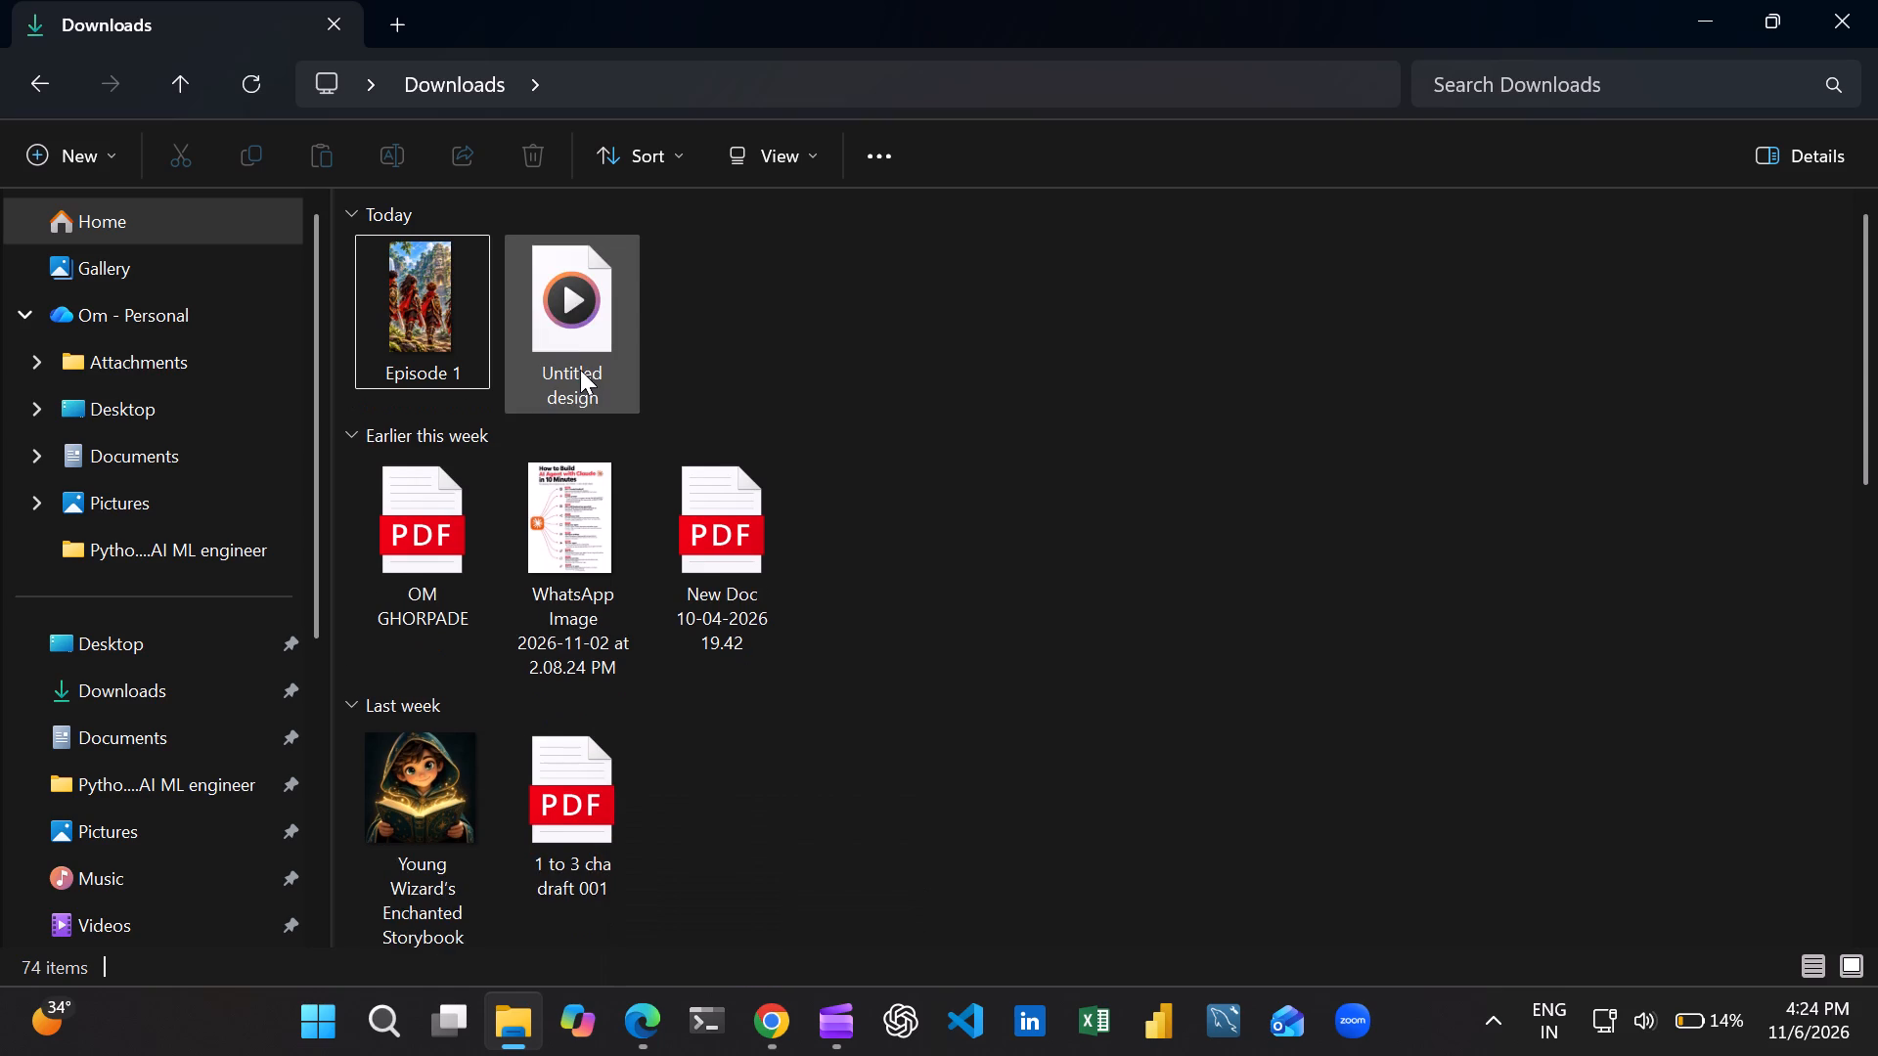
Rename the newly downloaded Untitled design fox video as First video.
left_click(607, 376)
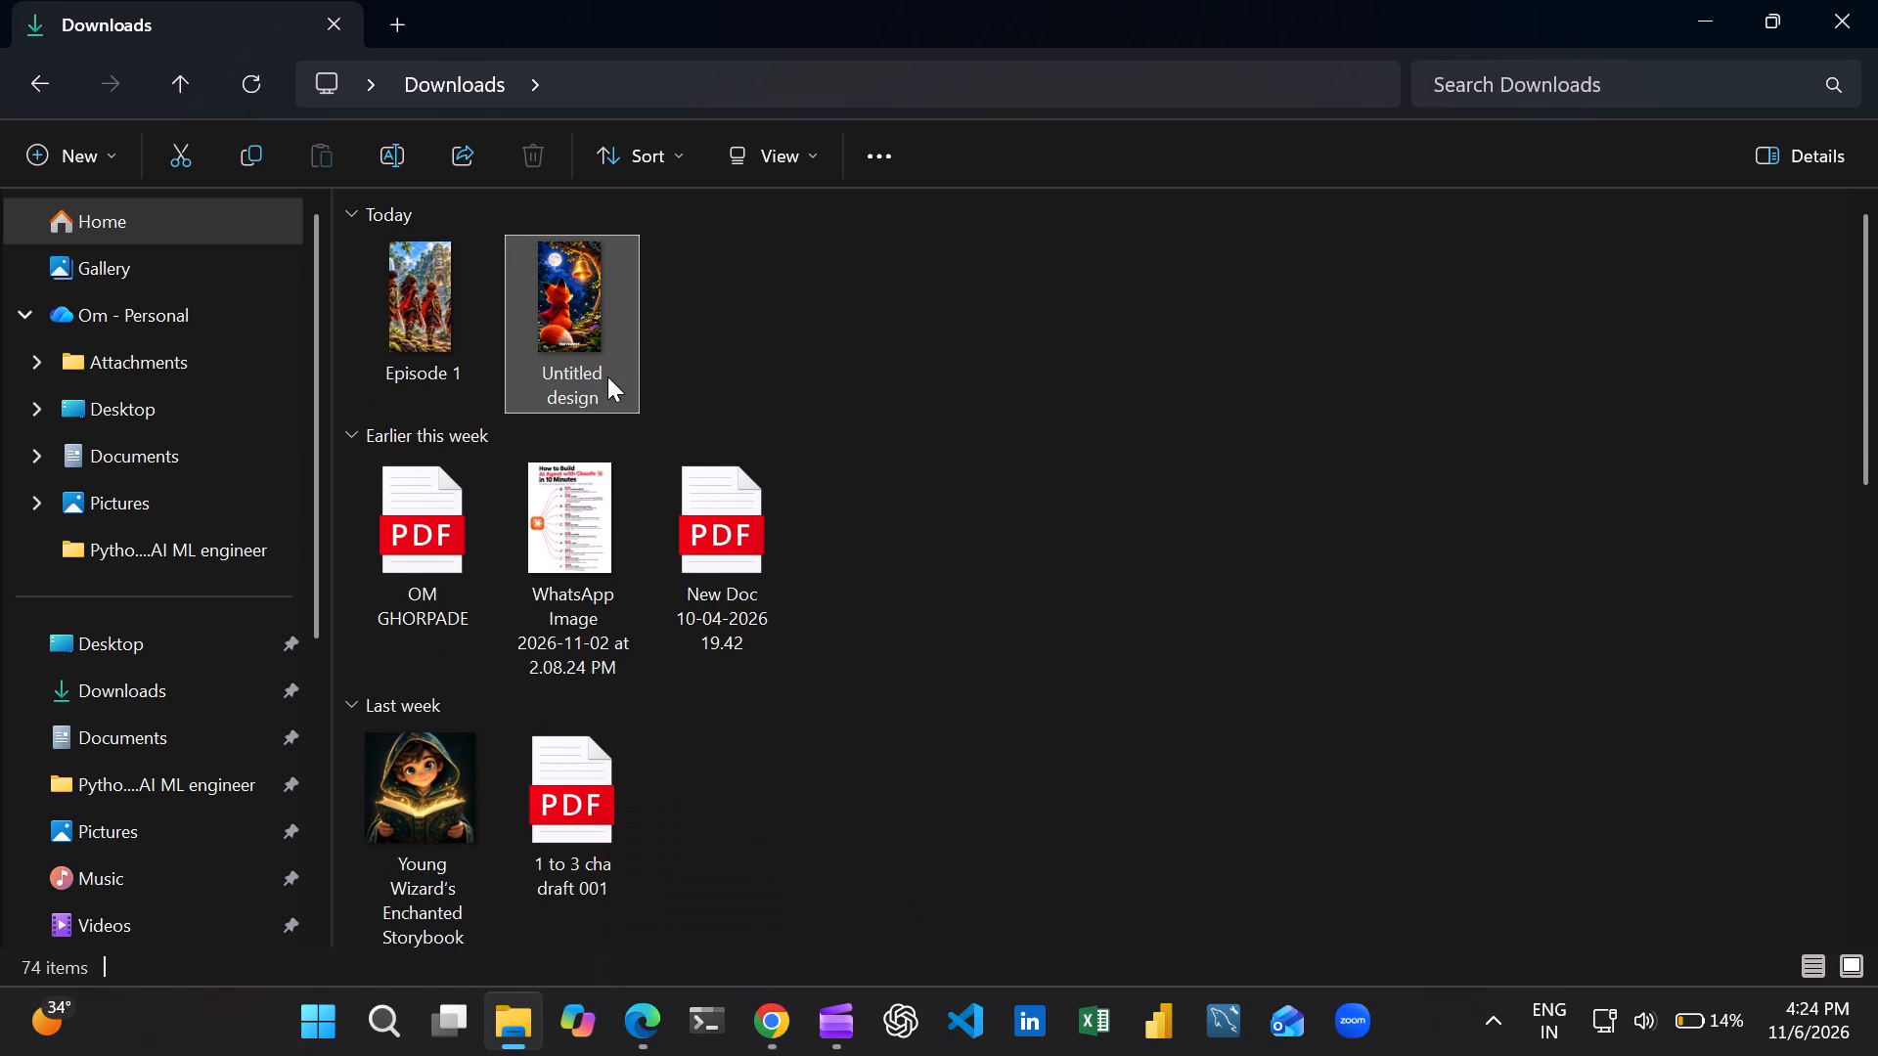
key("F2")
key("BackSpace")
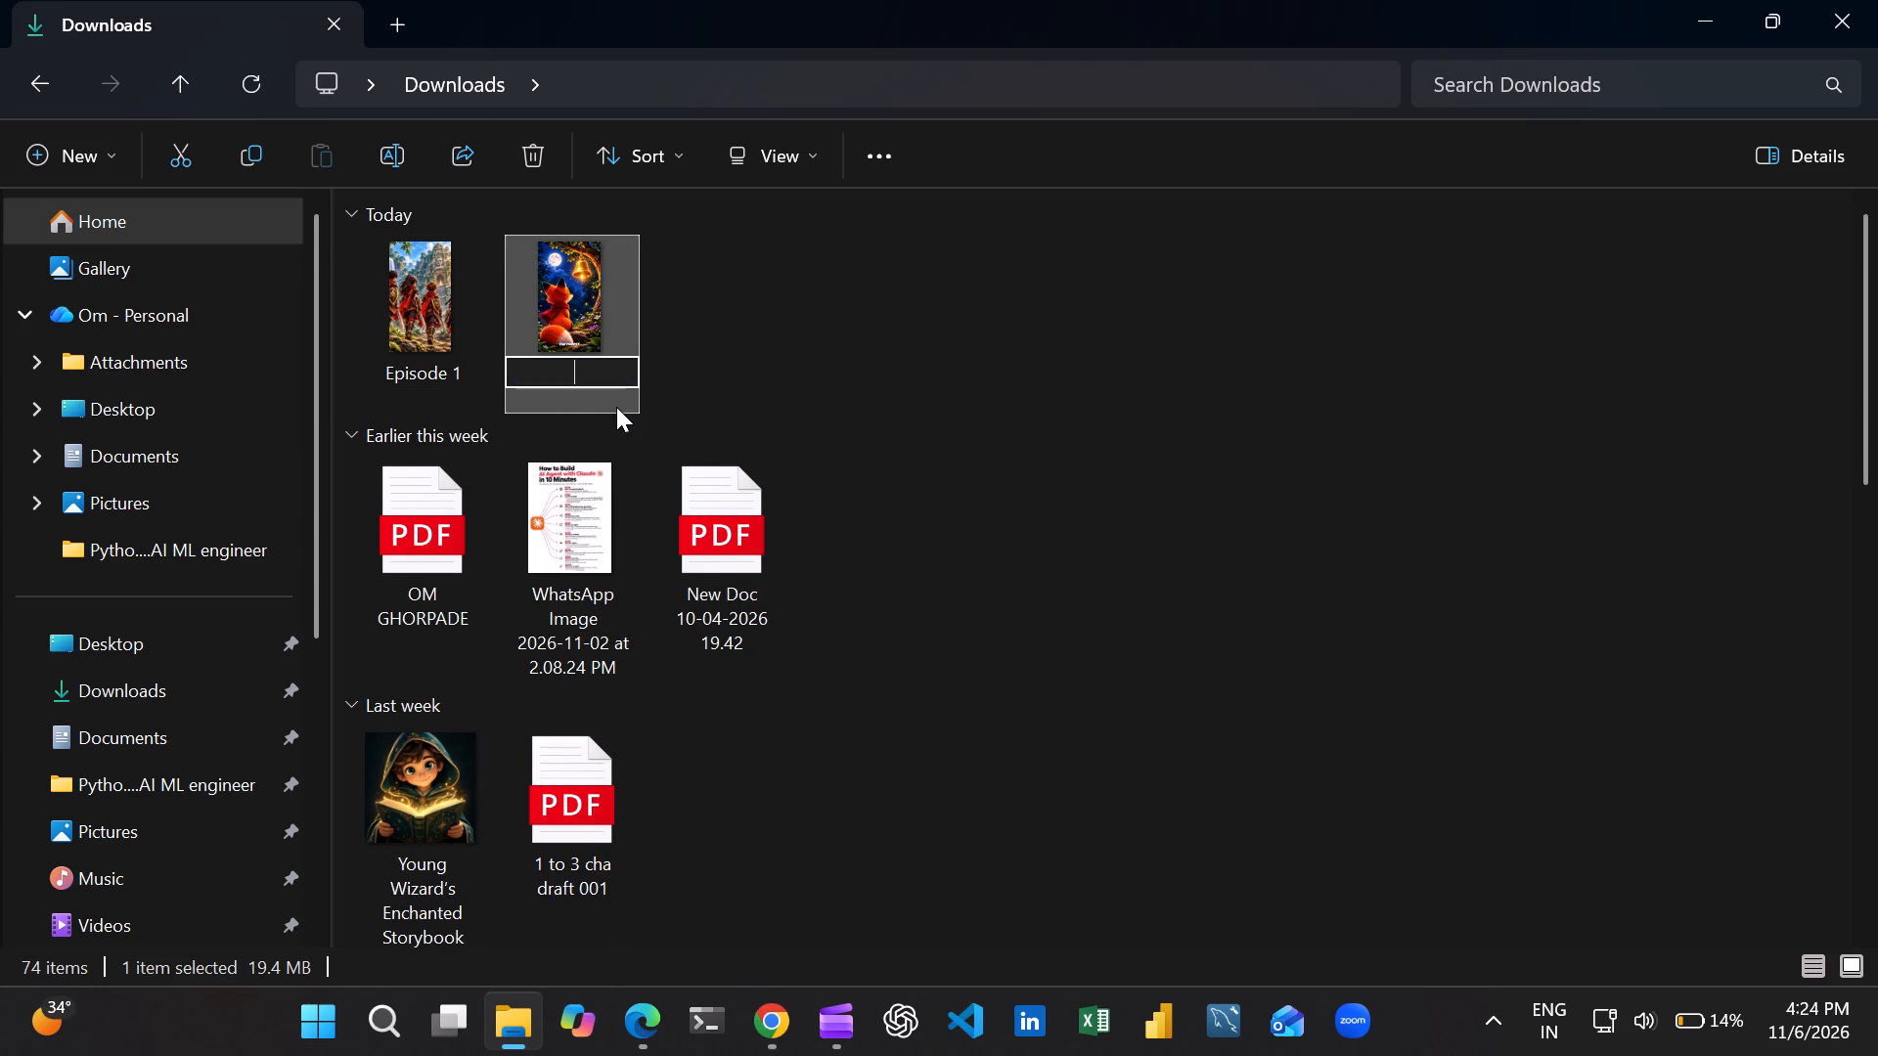
key("shift+f")
type("ie")
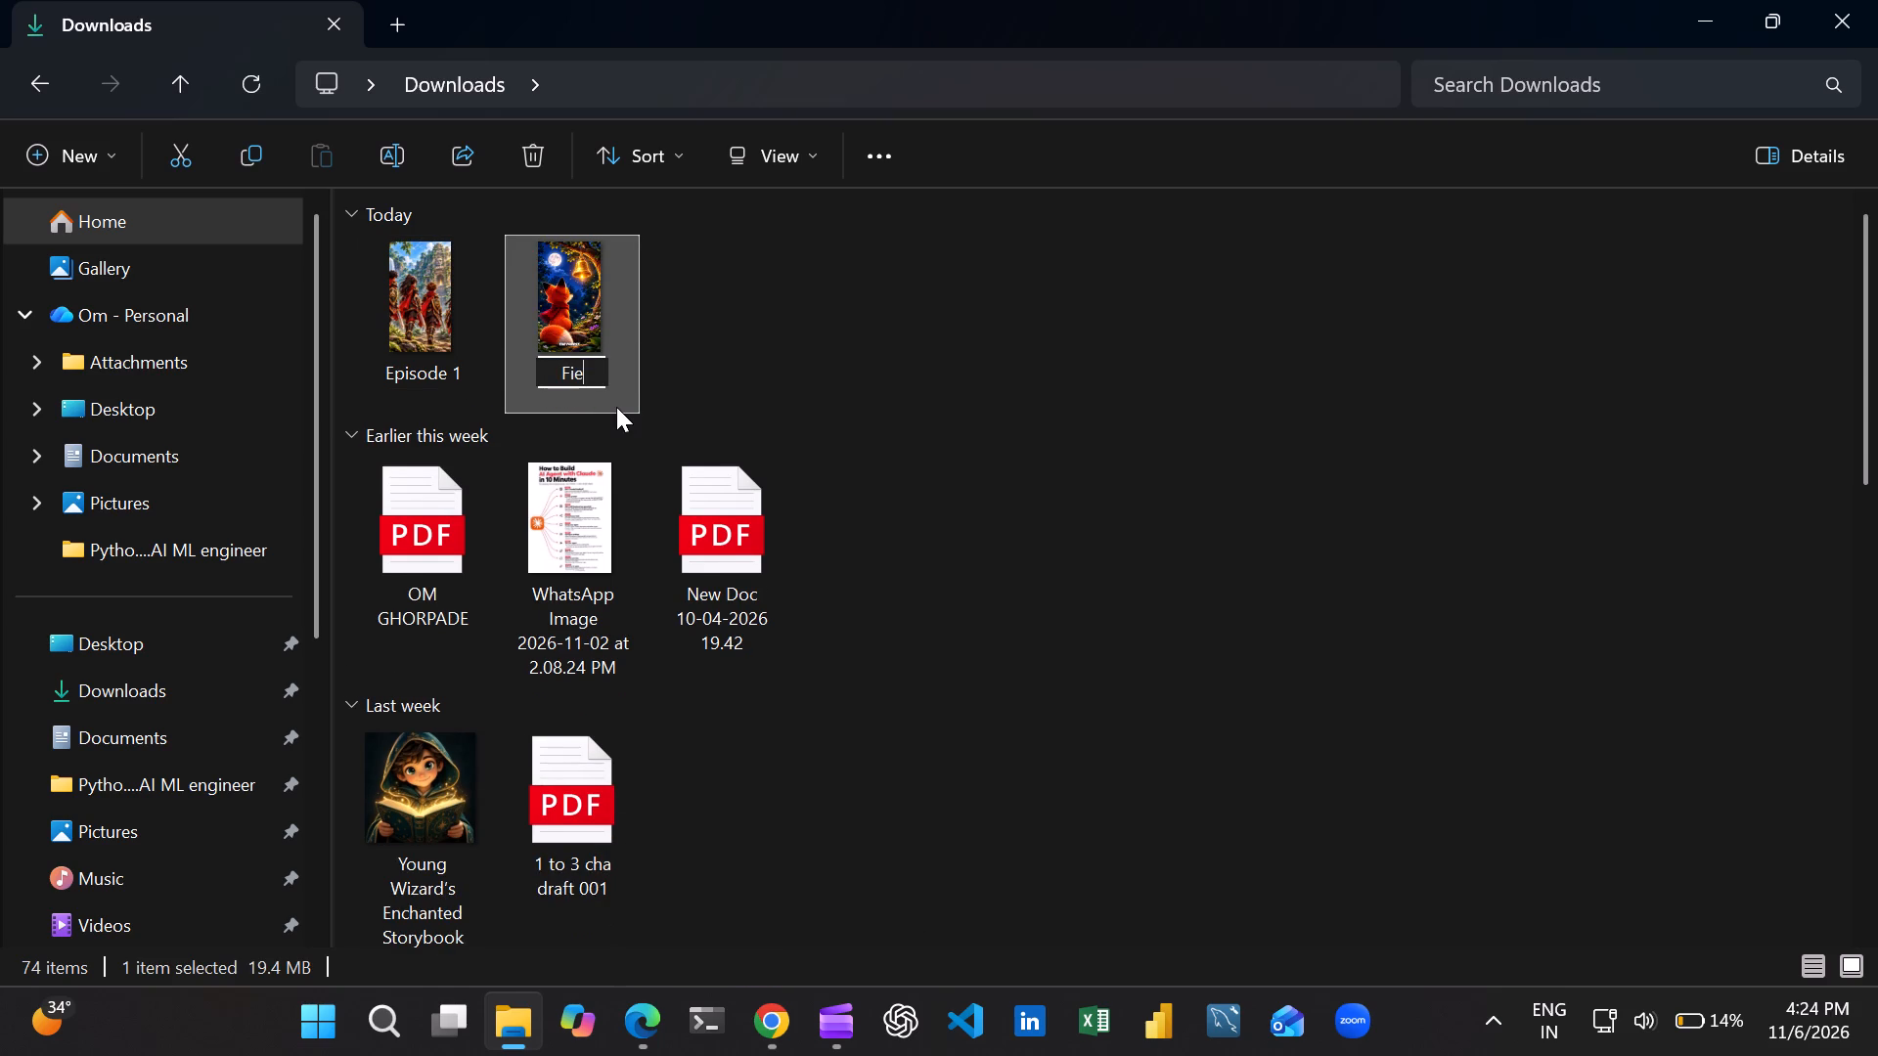
key("BackSpace")
type("rst video")
key("Return")
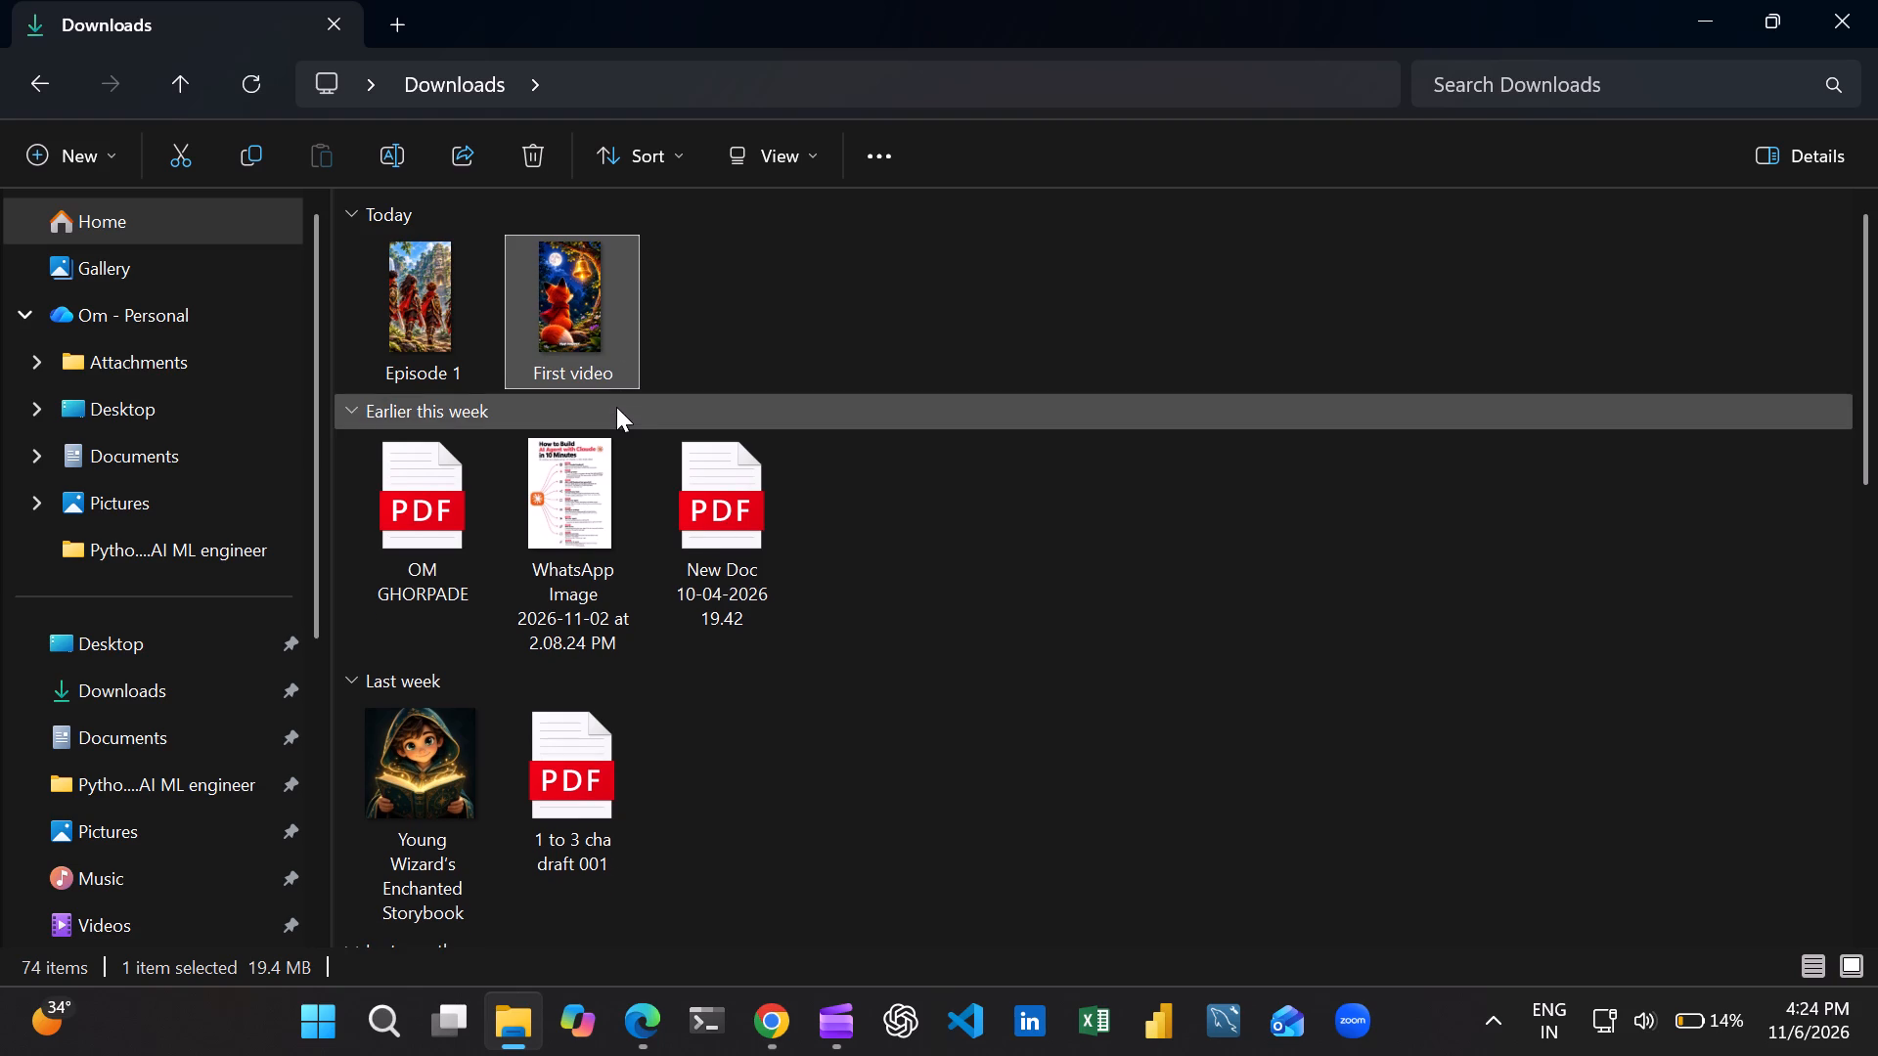
Play the Episode 1 video in Media Player to about 0:25 and close the player.
left_click(444, 292)
double_click(444, 292)
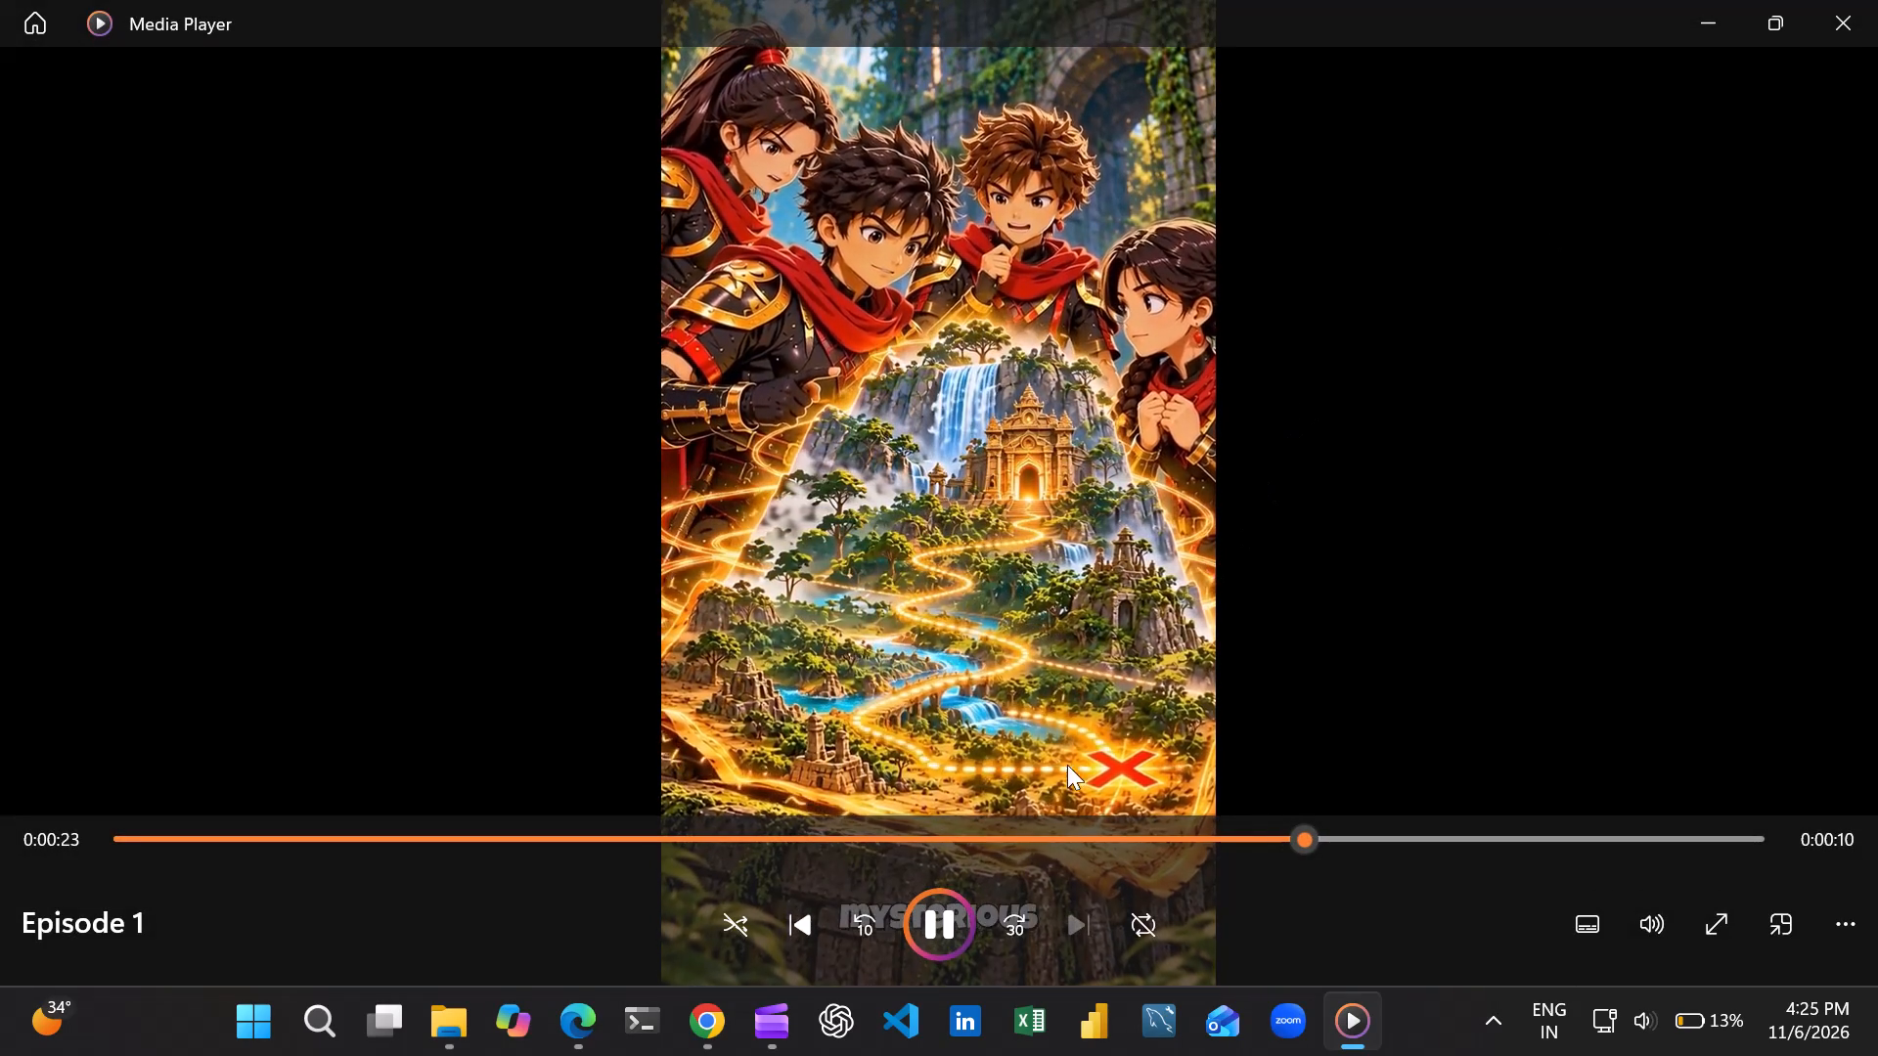
left_click(947, 927)
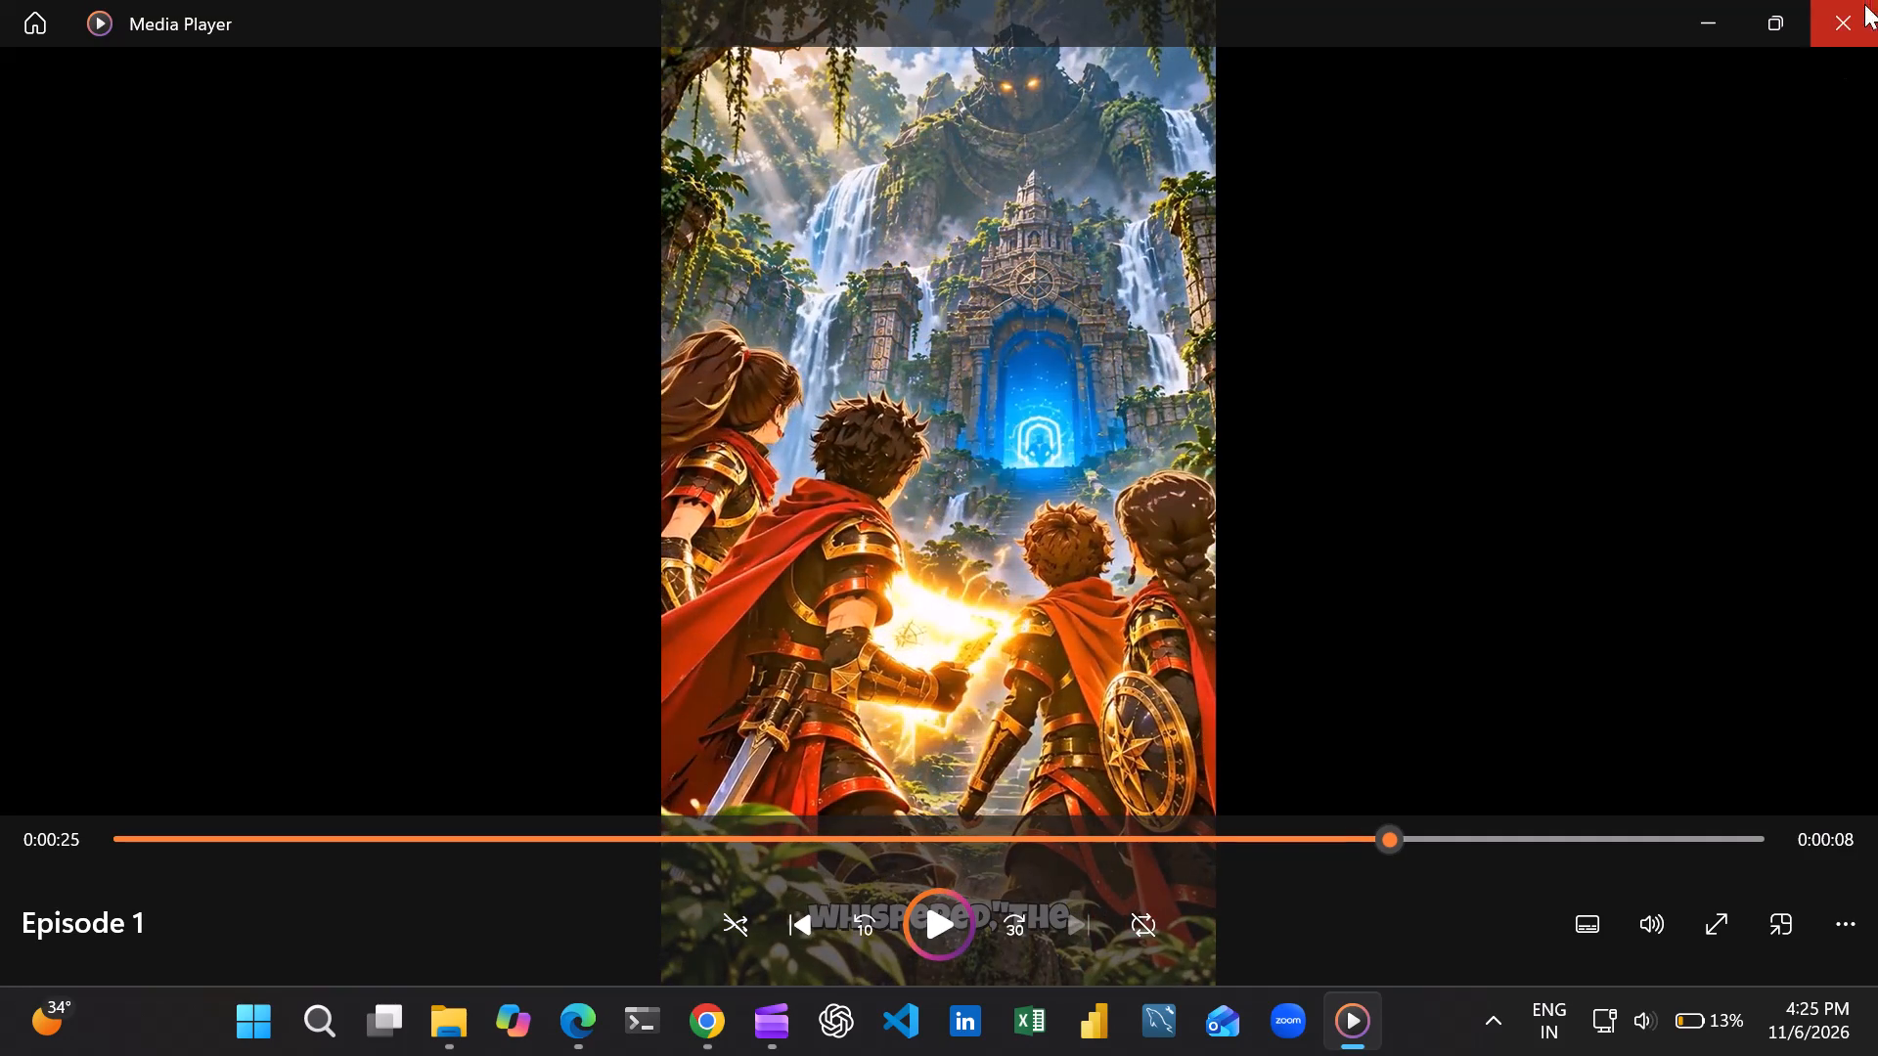
left_click(1877, 0)
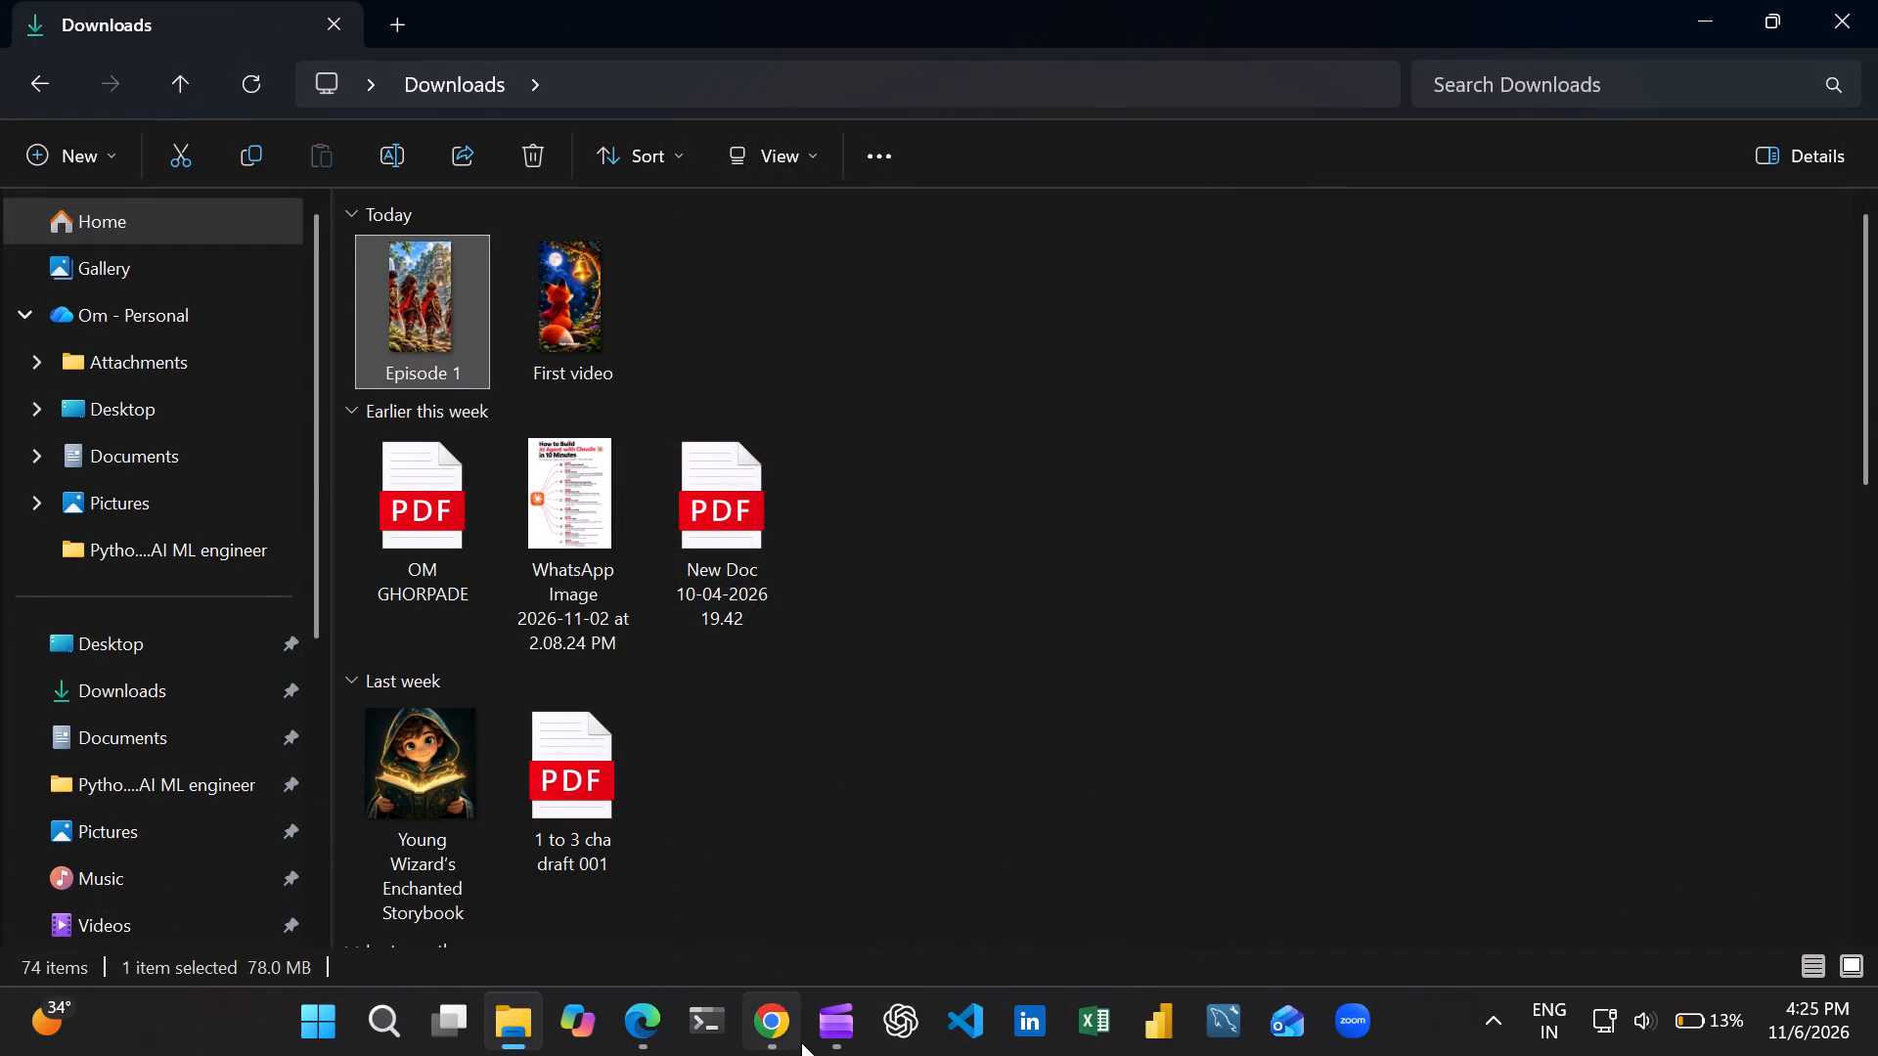
In Clipchamp, return to editing Video Project 2 and set the WhatsApp Audio track's volume to 20%.
left_click(836, 1034)
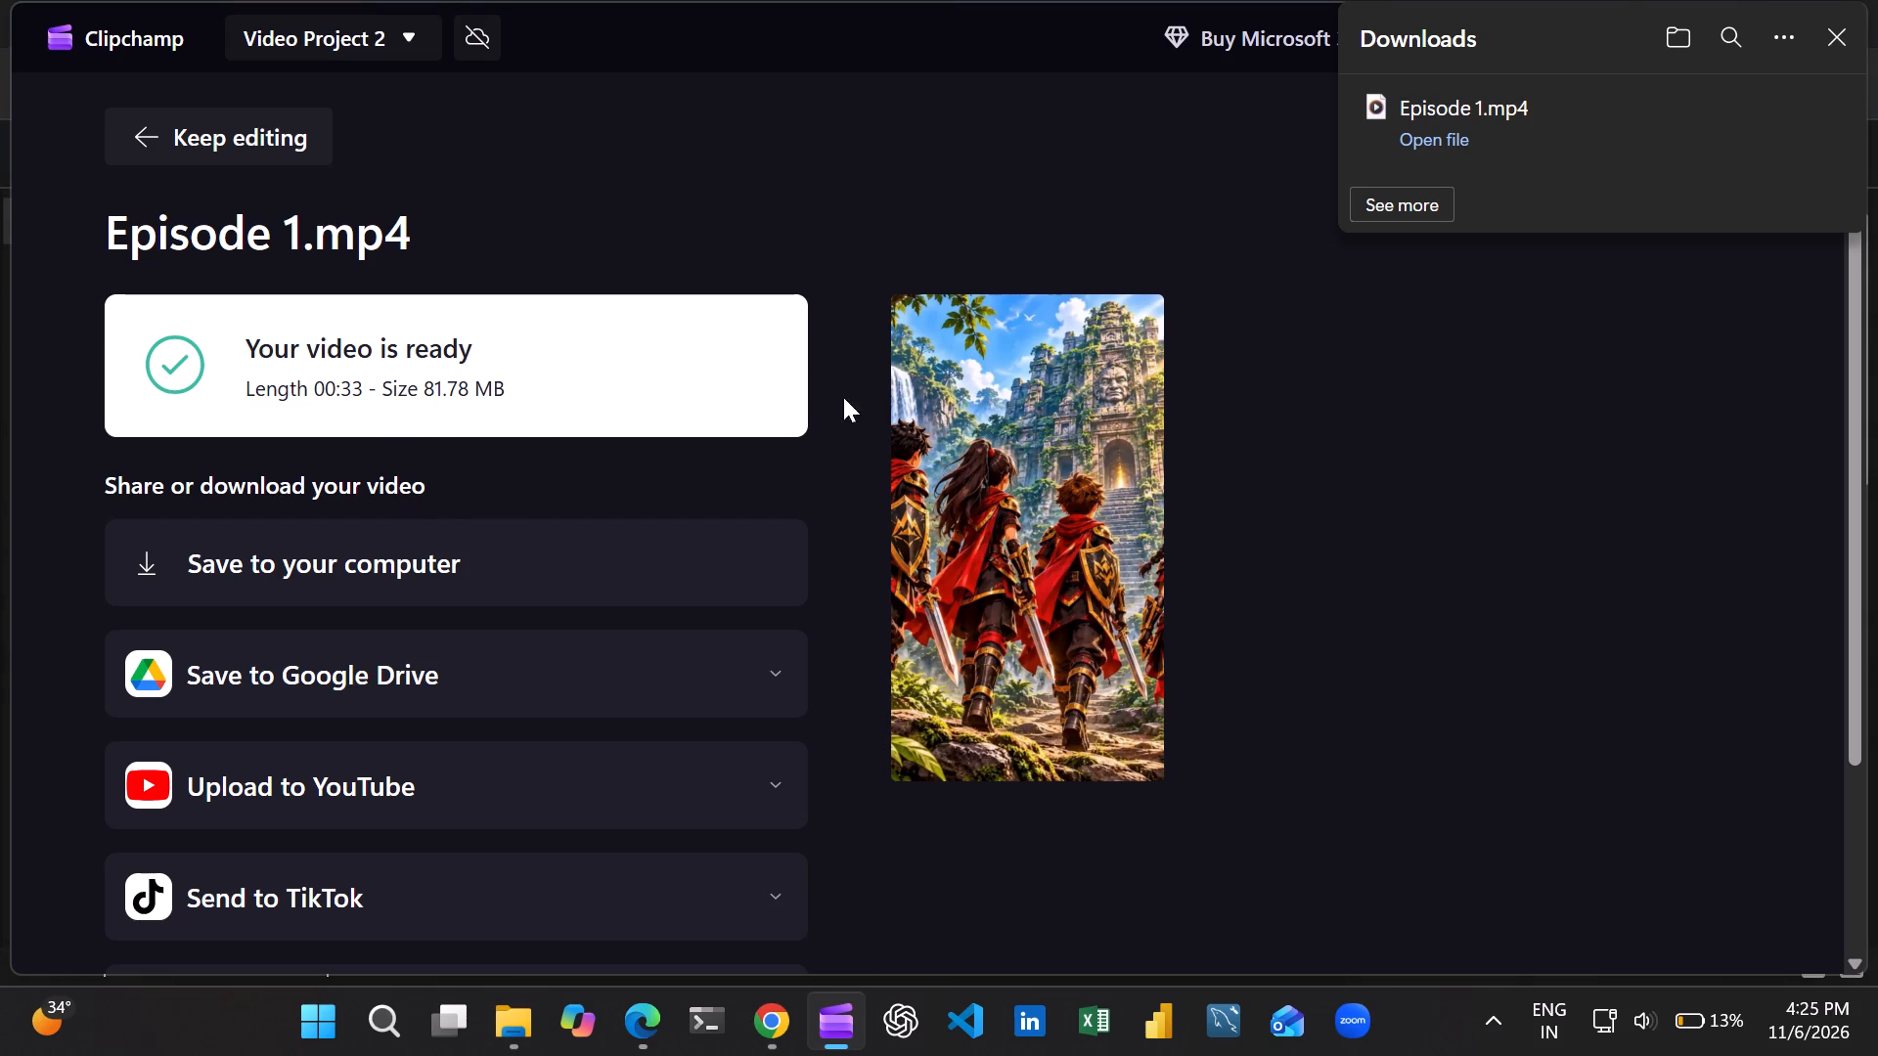
left_click(1853, 23)
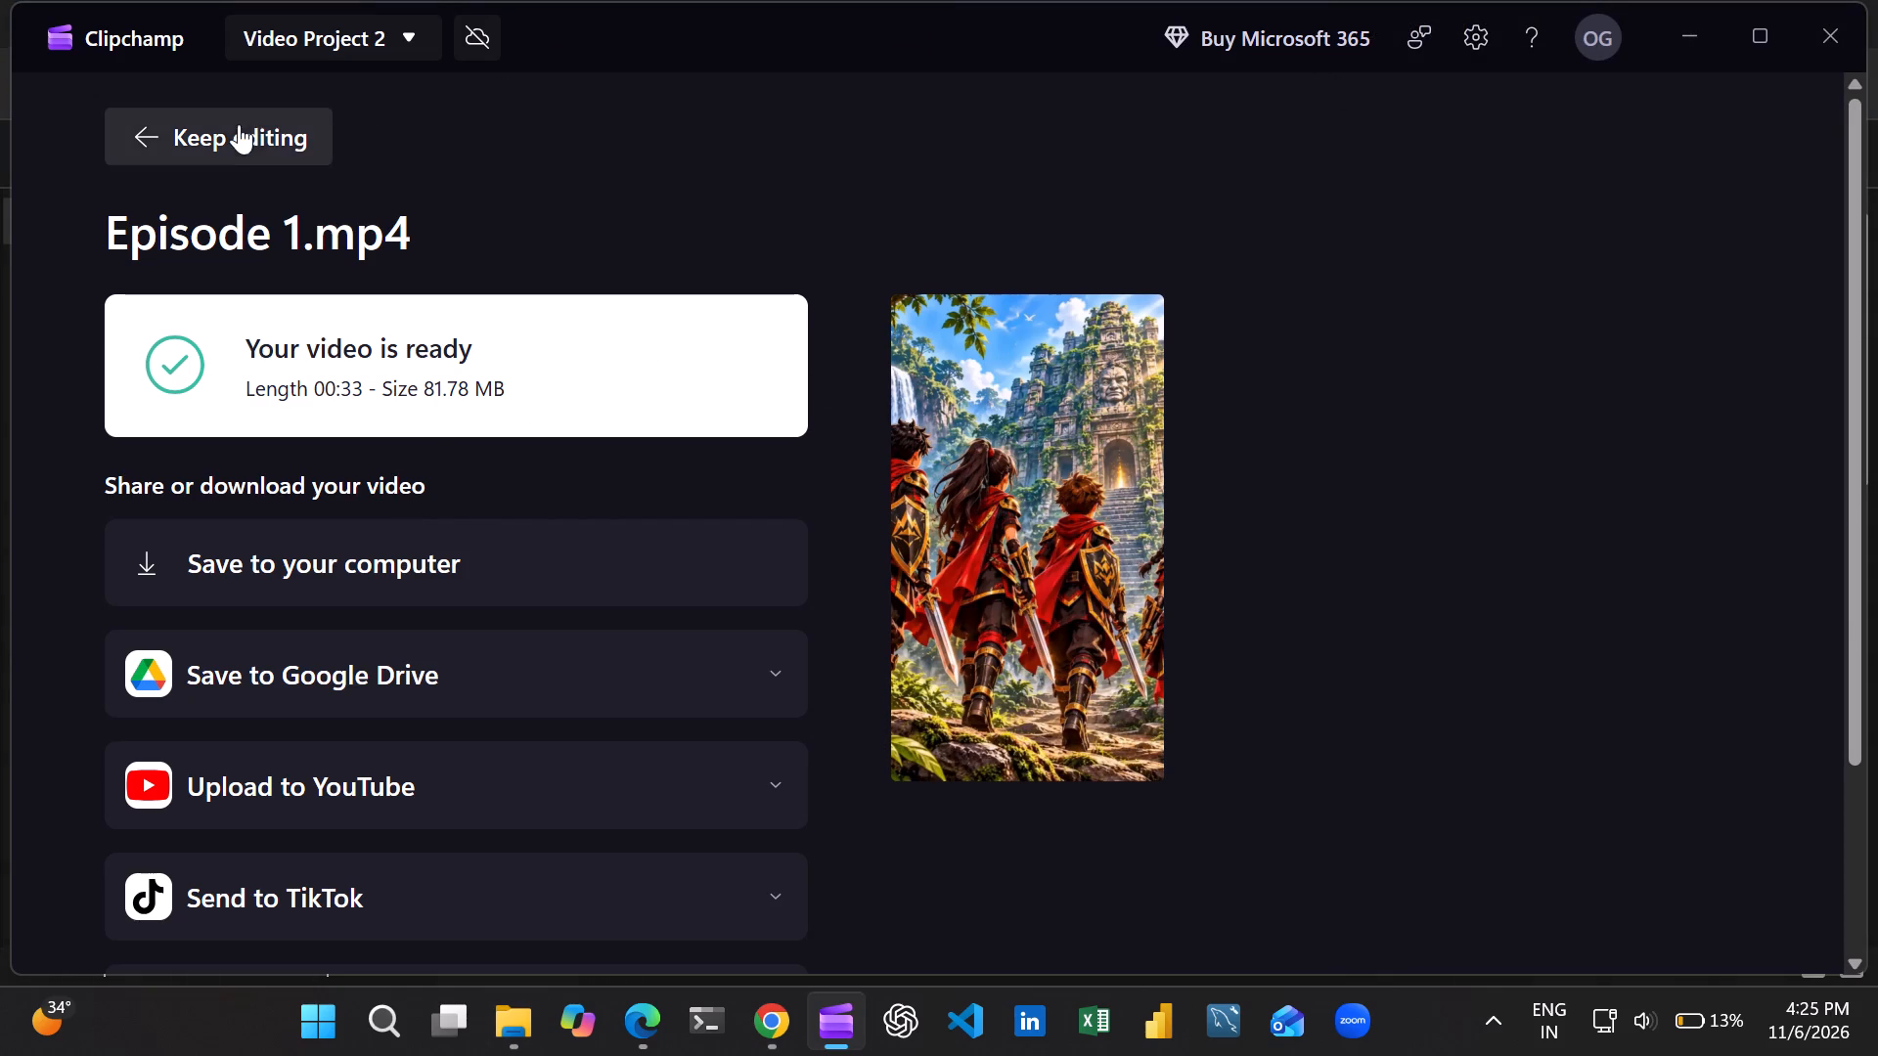
left_click(225, 124)
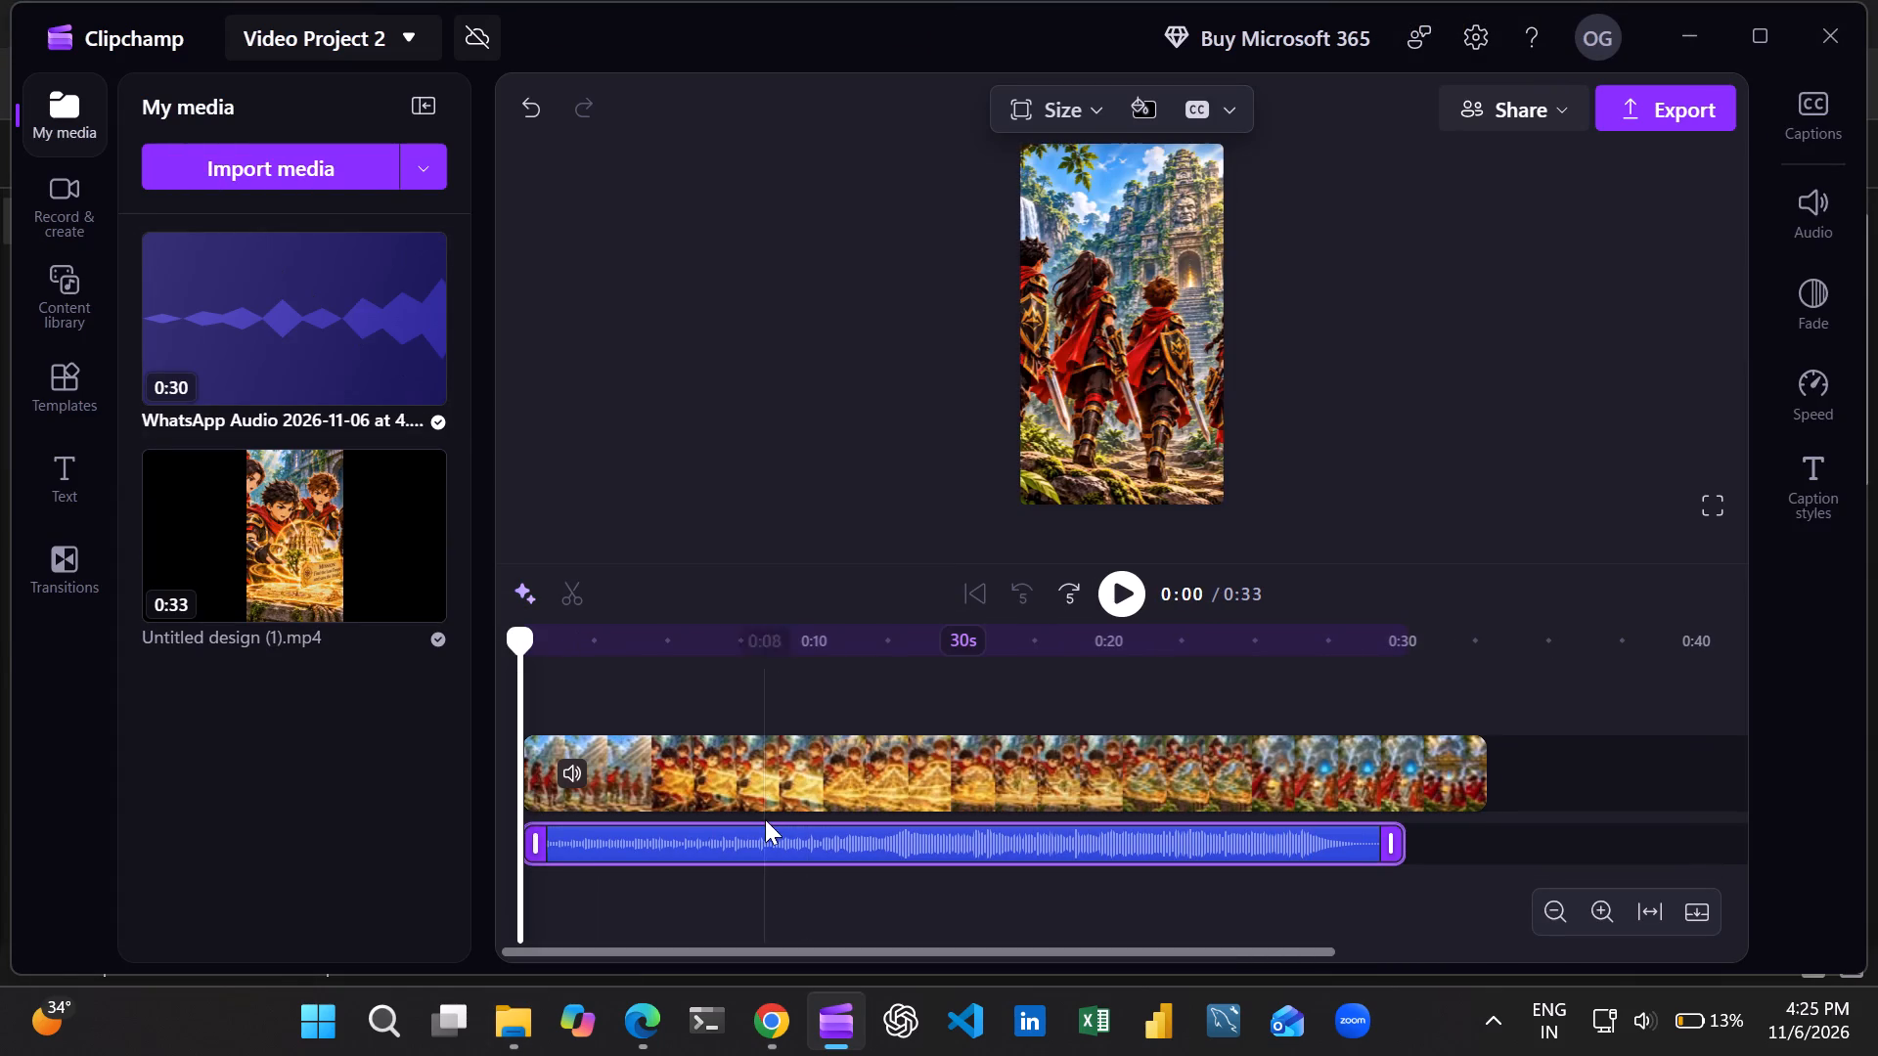
right_click(1275, 844)
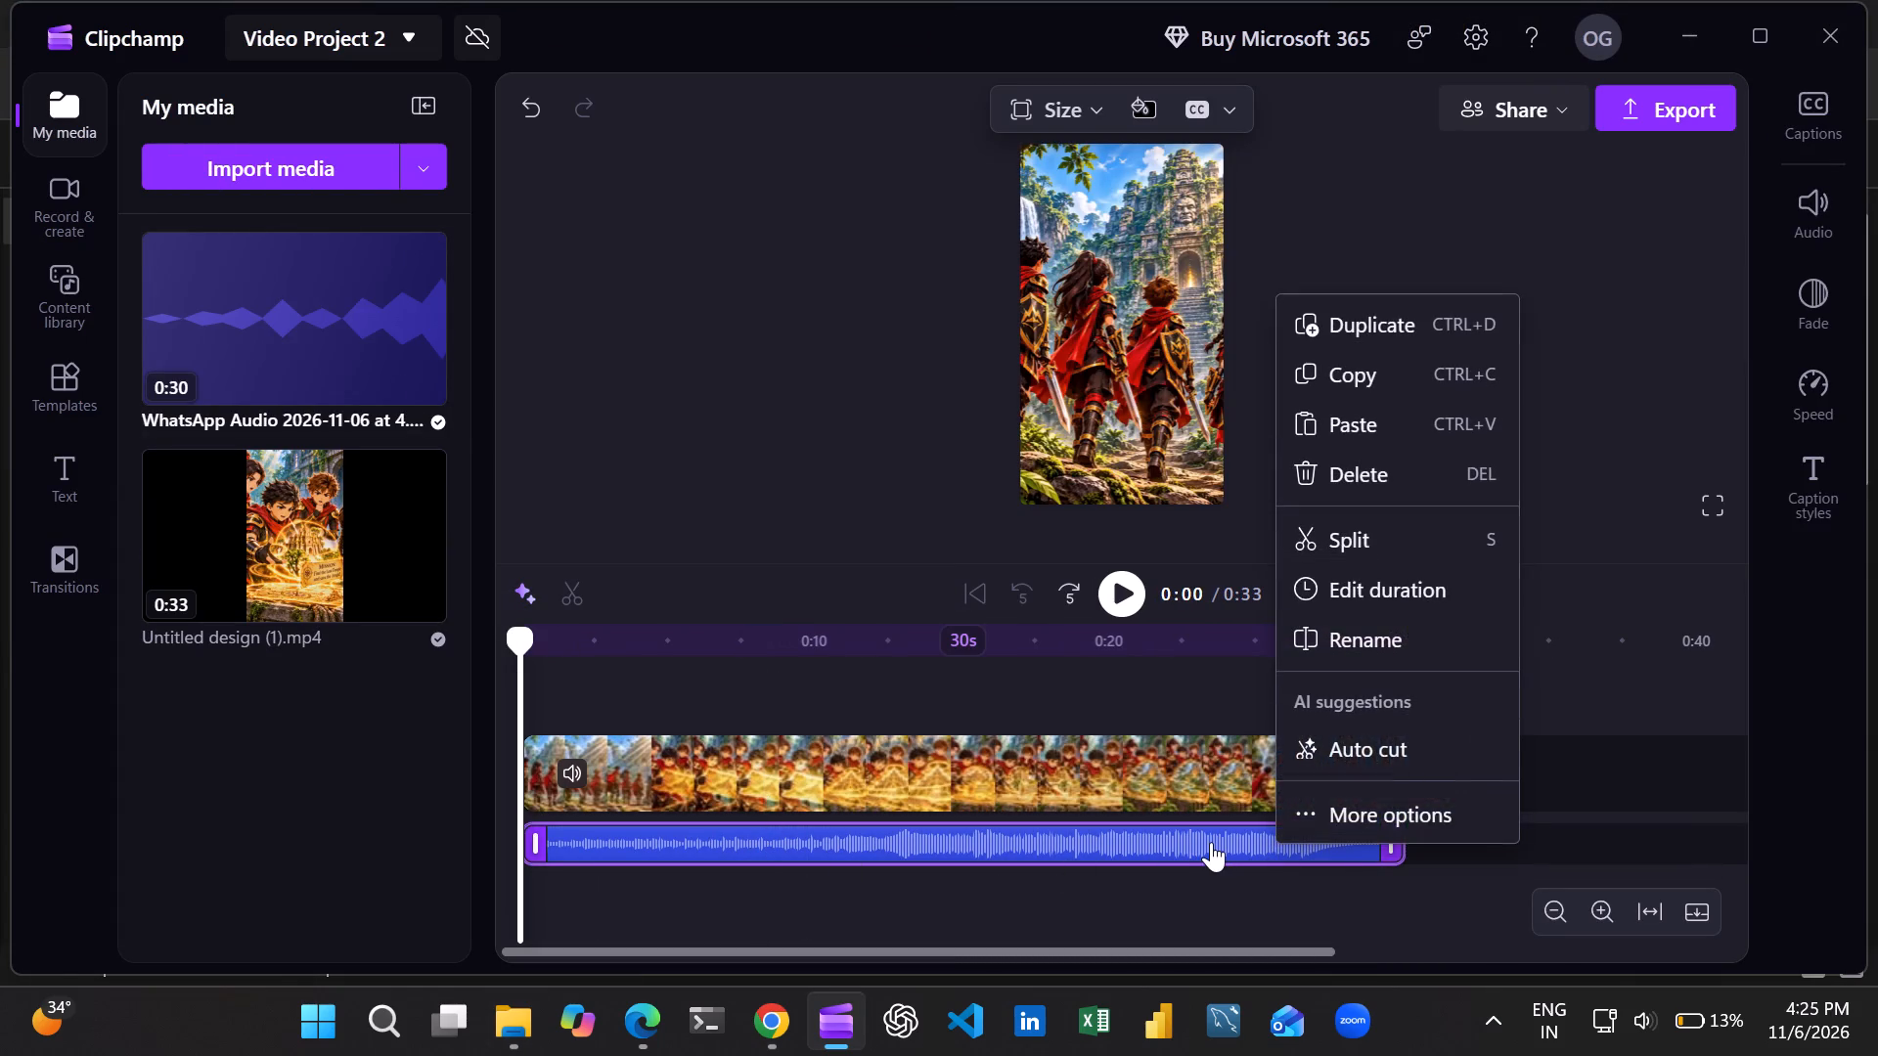
left_click(1211, 842)
left_click(1211, 842)
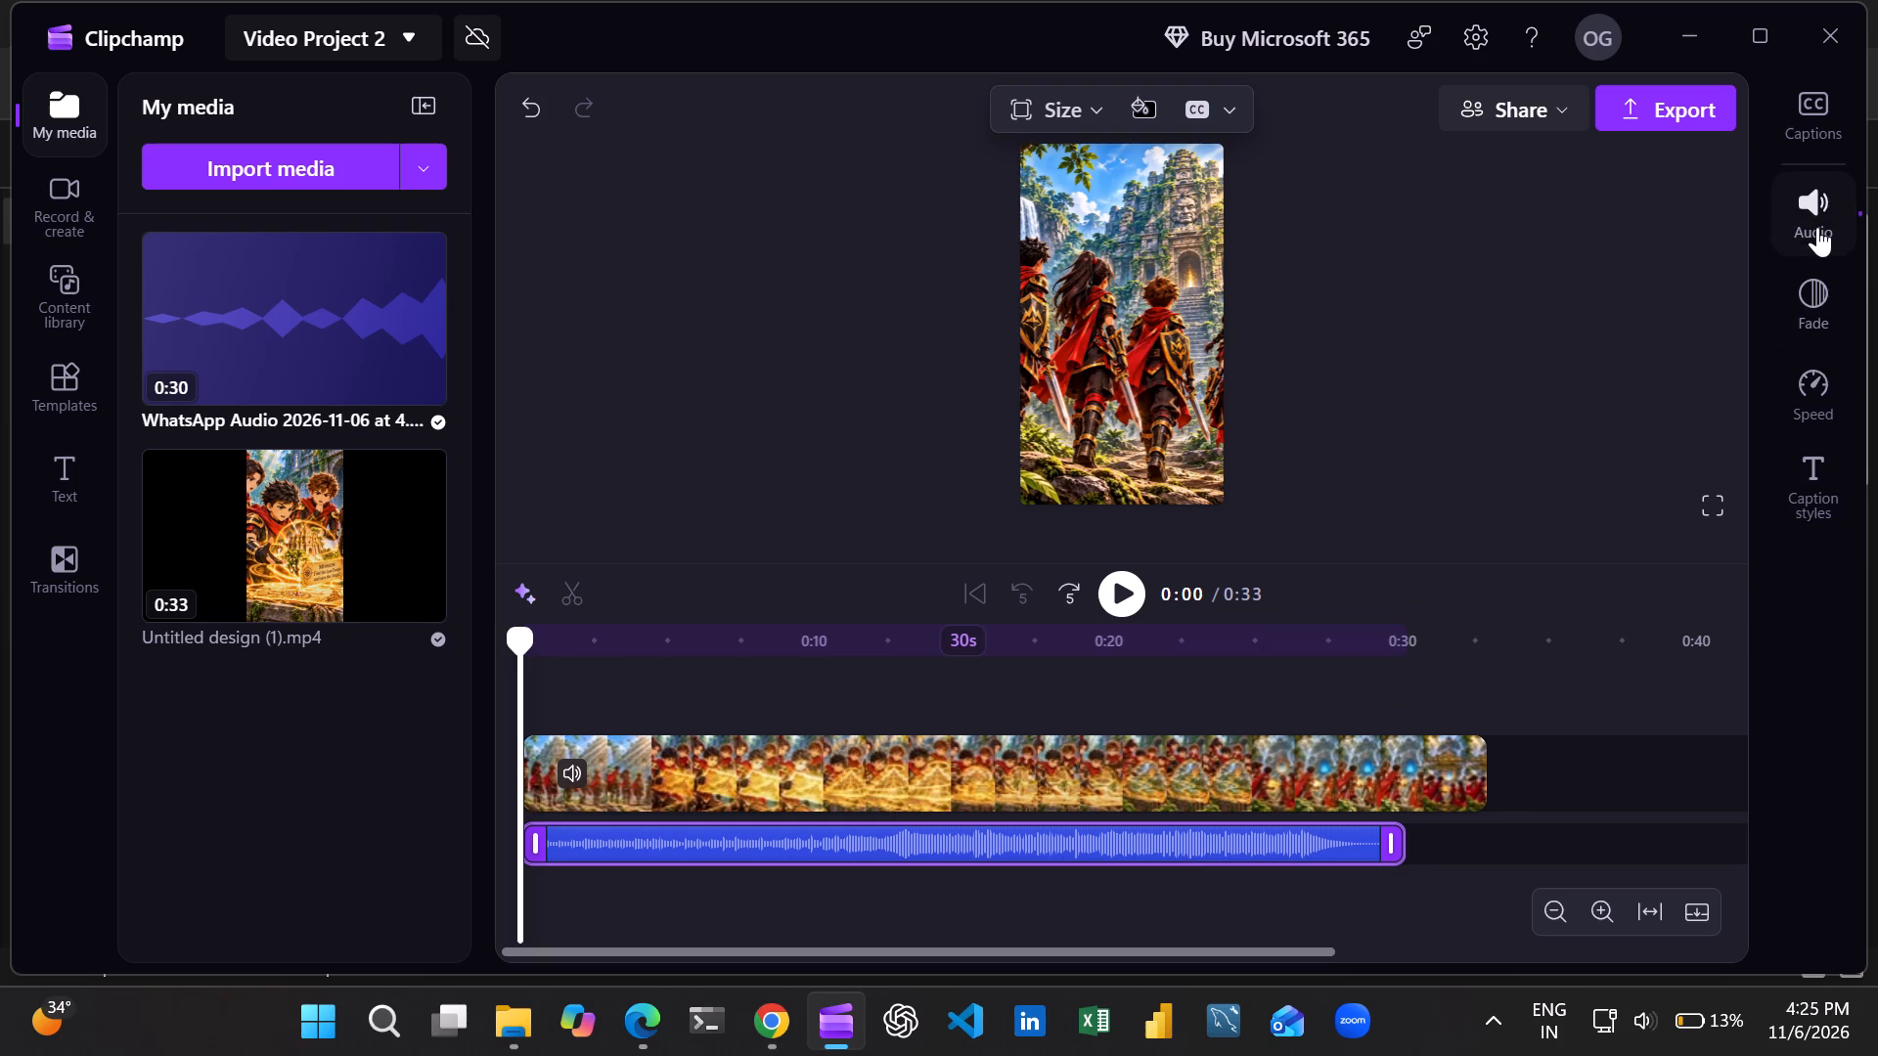
left_click(1817, 222)
left_click(1519, 227)
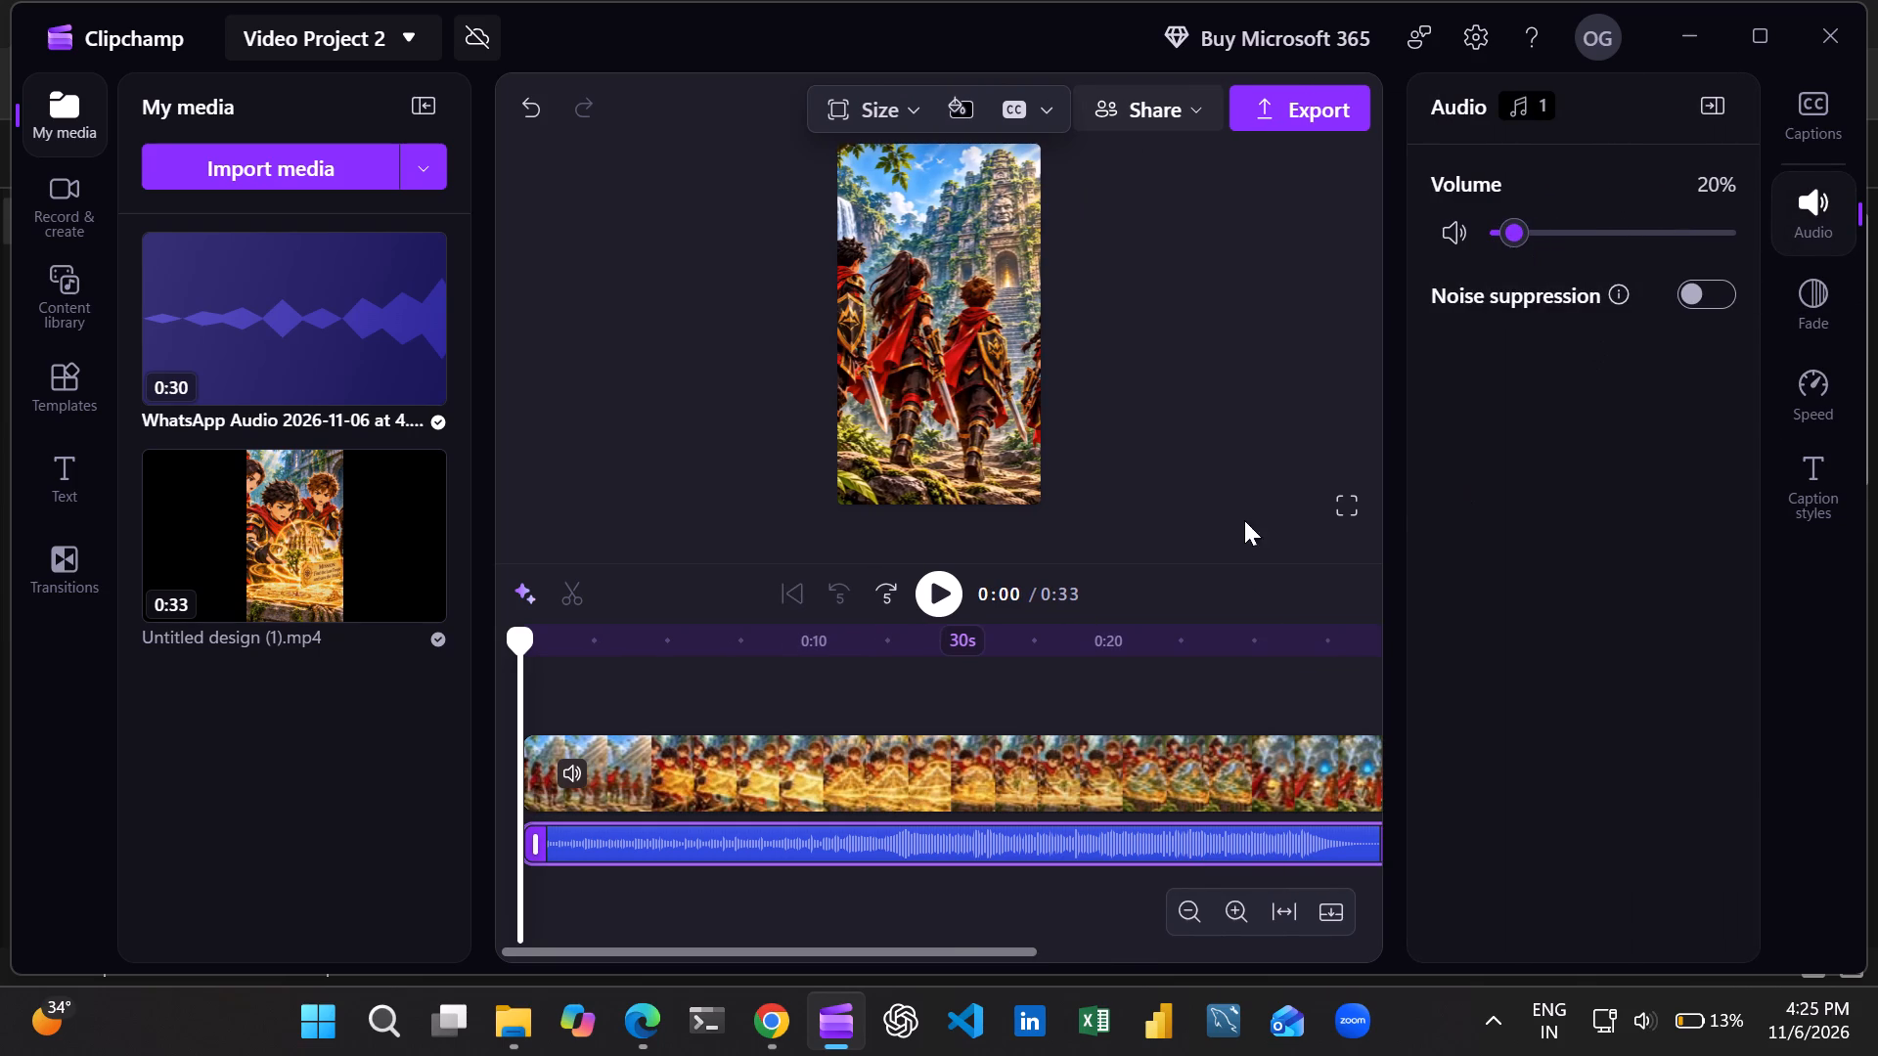
Preview the project with its background audio from the start to about 0:06.
left_click(927, 596)
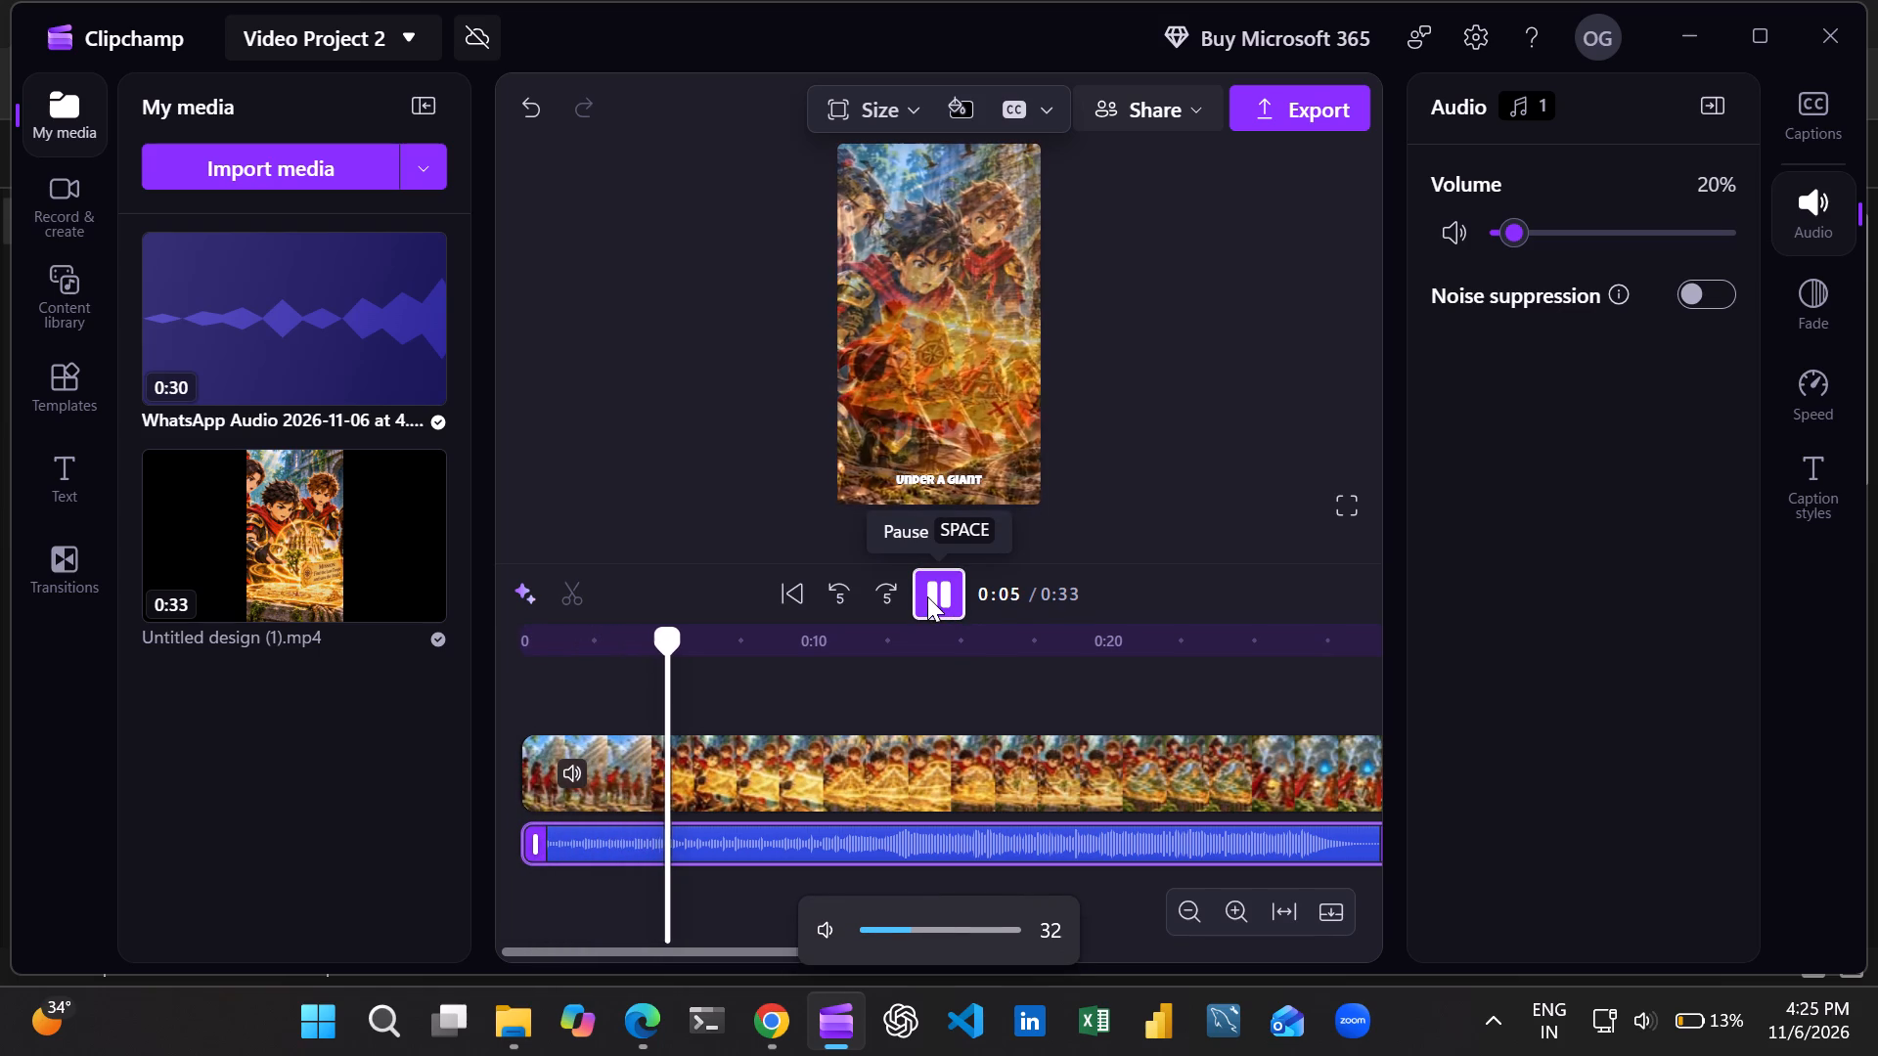
left_click(927, 596)
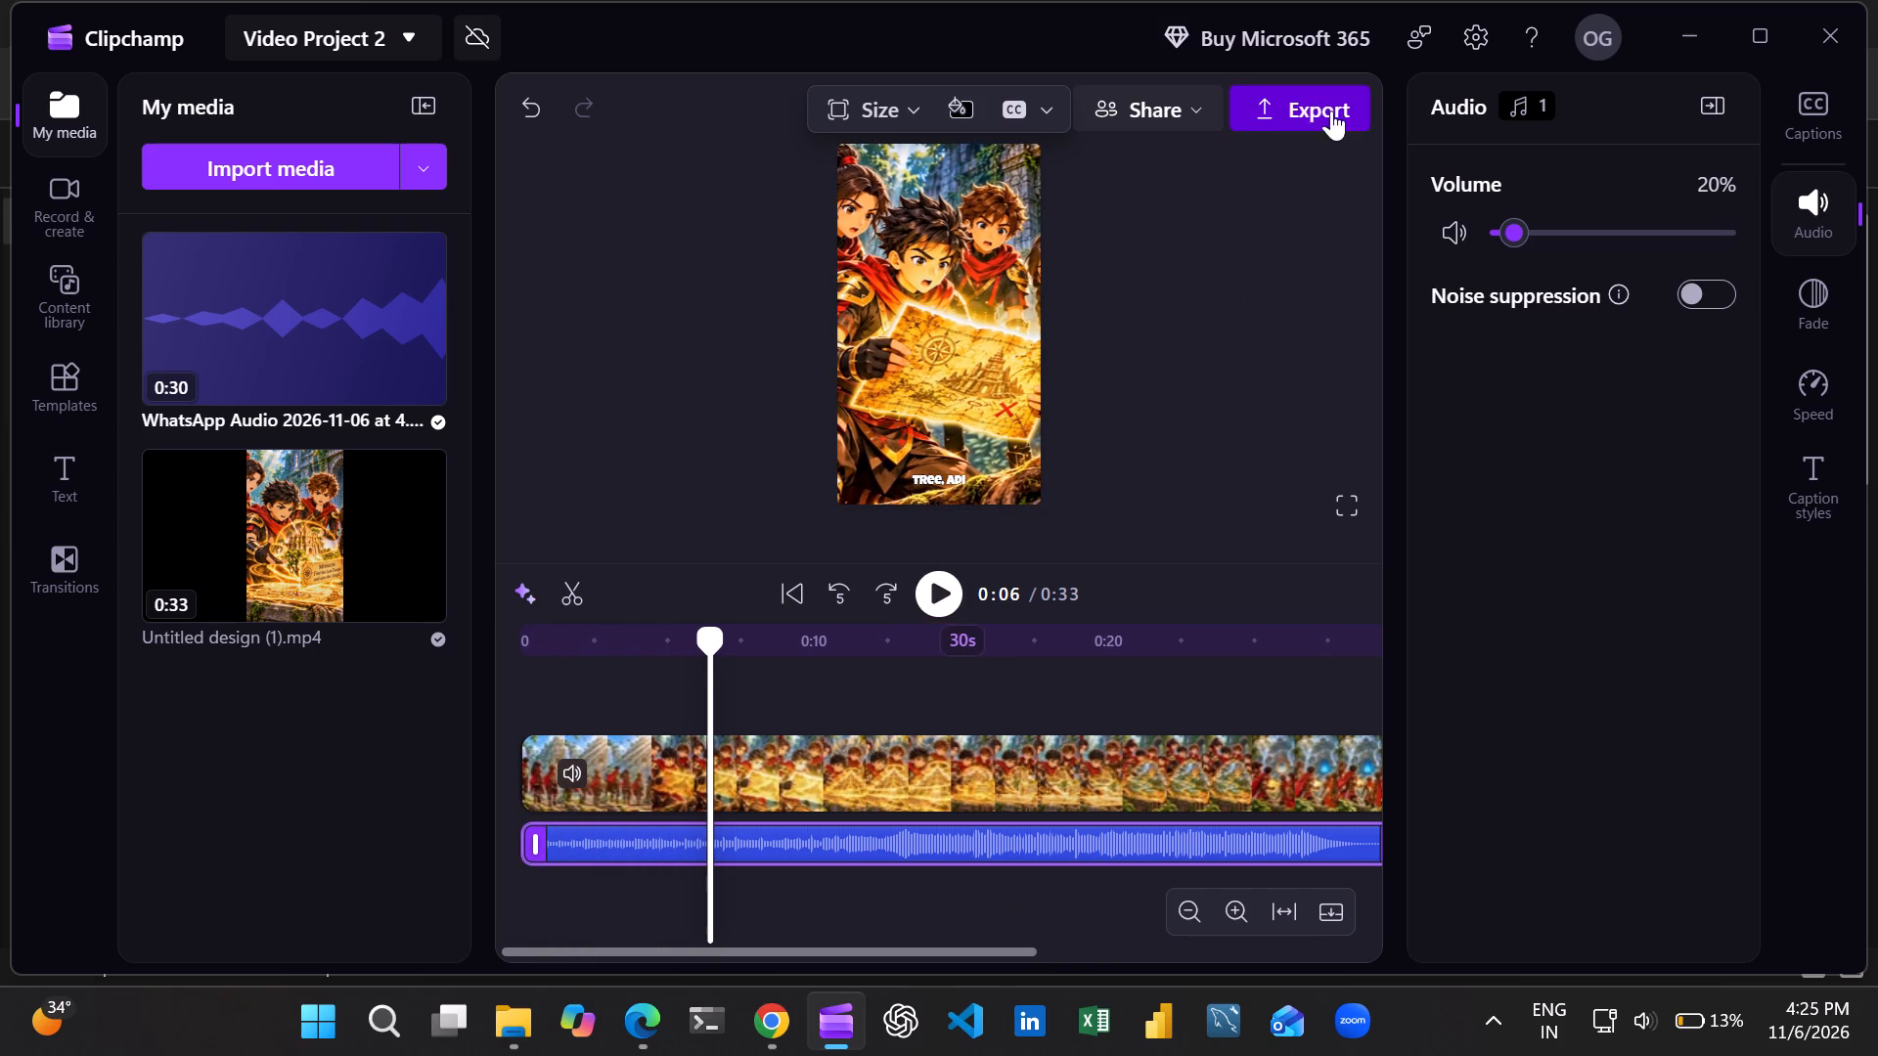
Export the project again in 1080p with the file name Episode 1.
left_click(1297, 102)
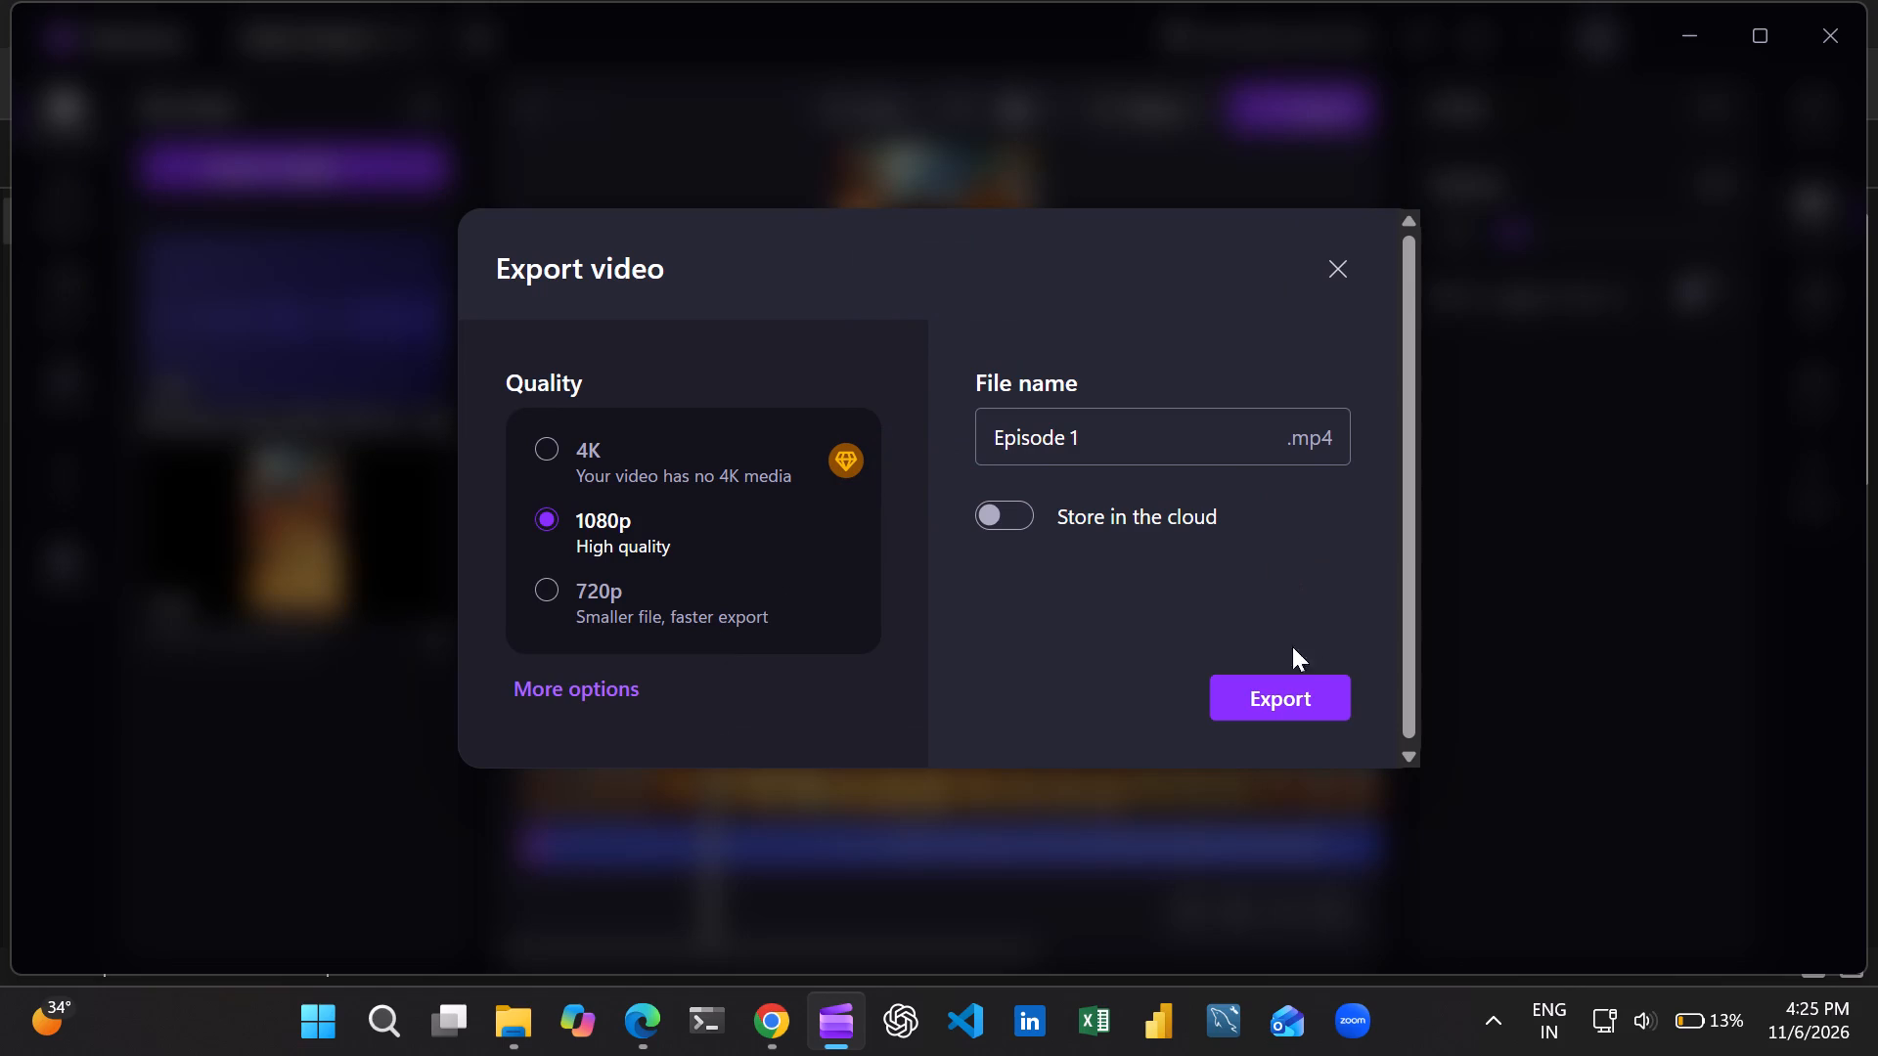
left_click(1277, 697)
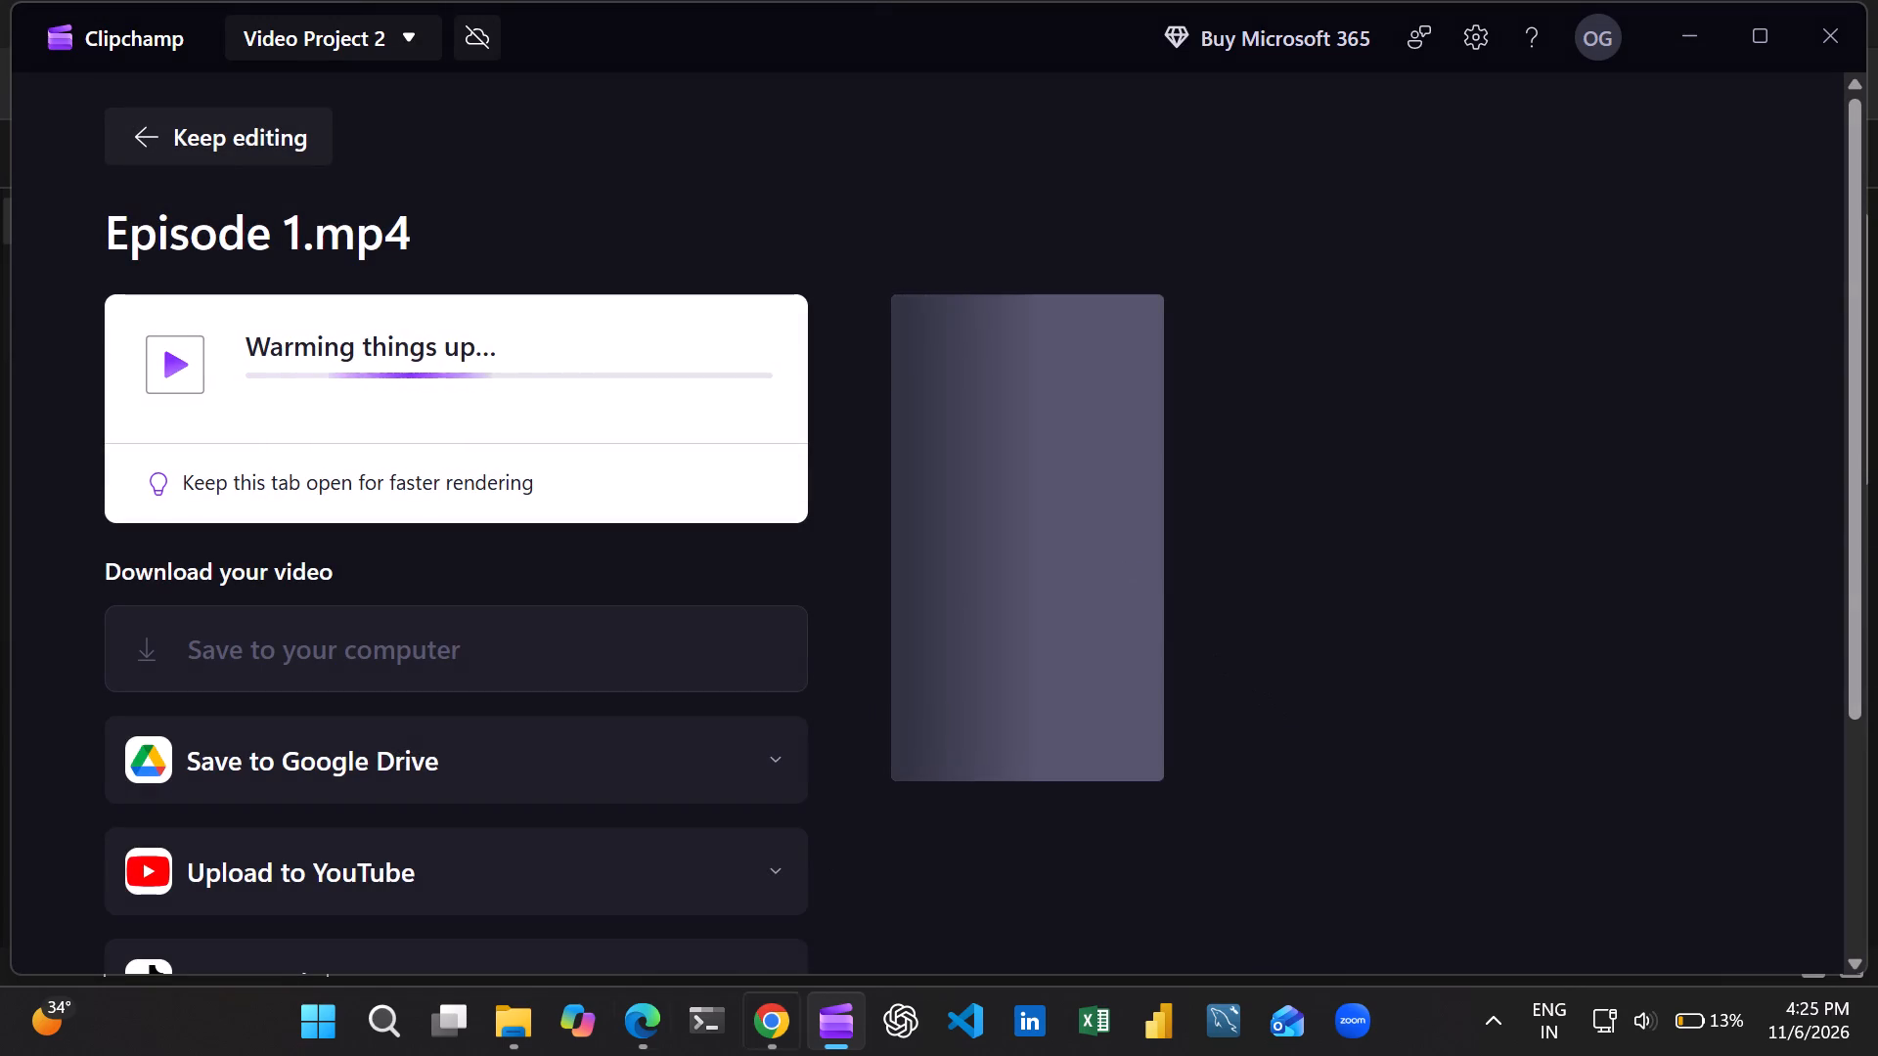
In File Explorer, delete the previous Episode 1 video from today's downloads.
left_click(520, 1016)
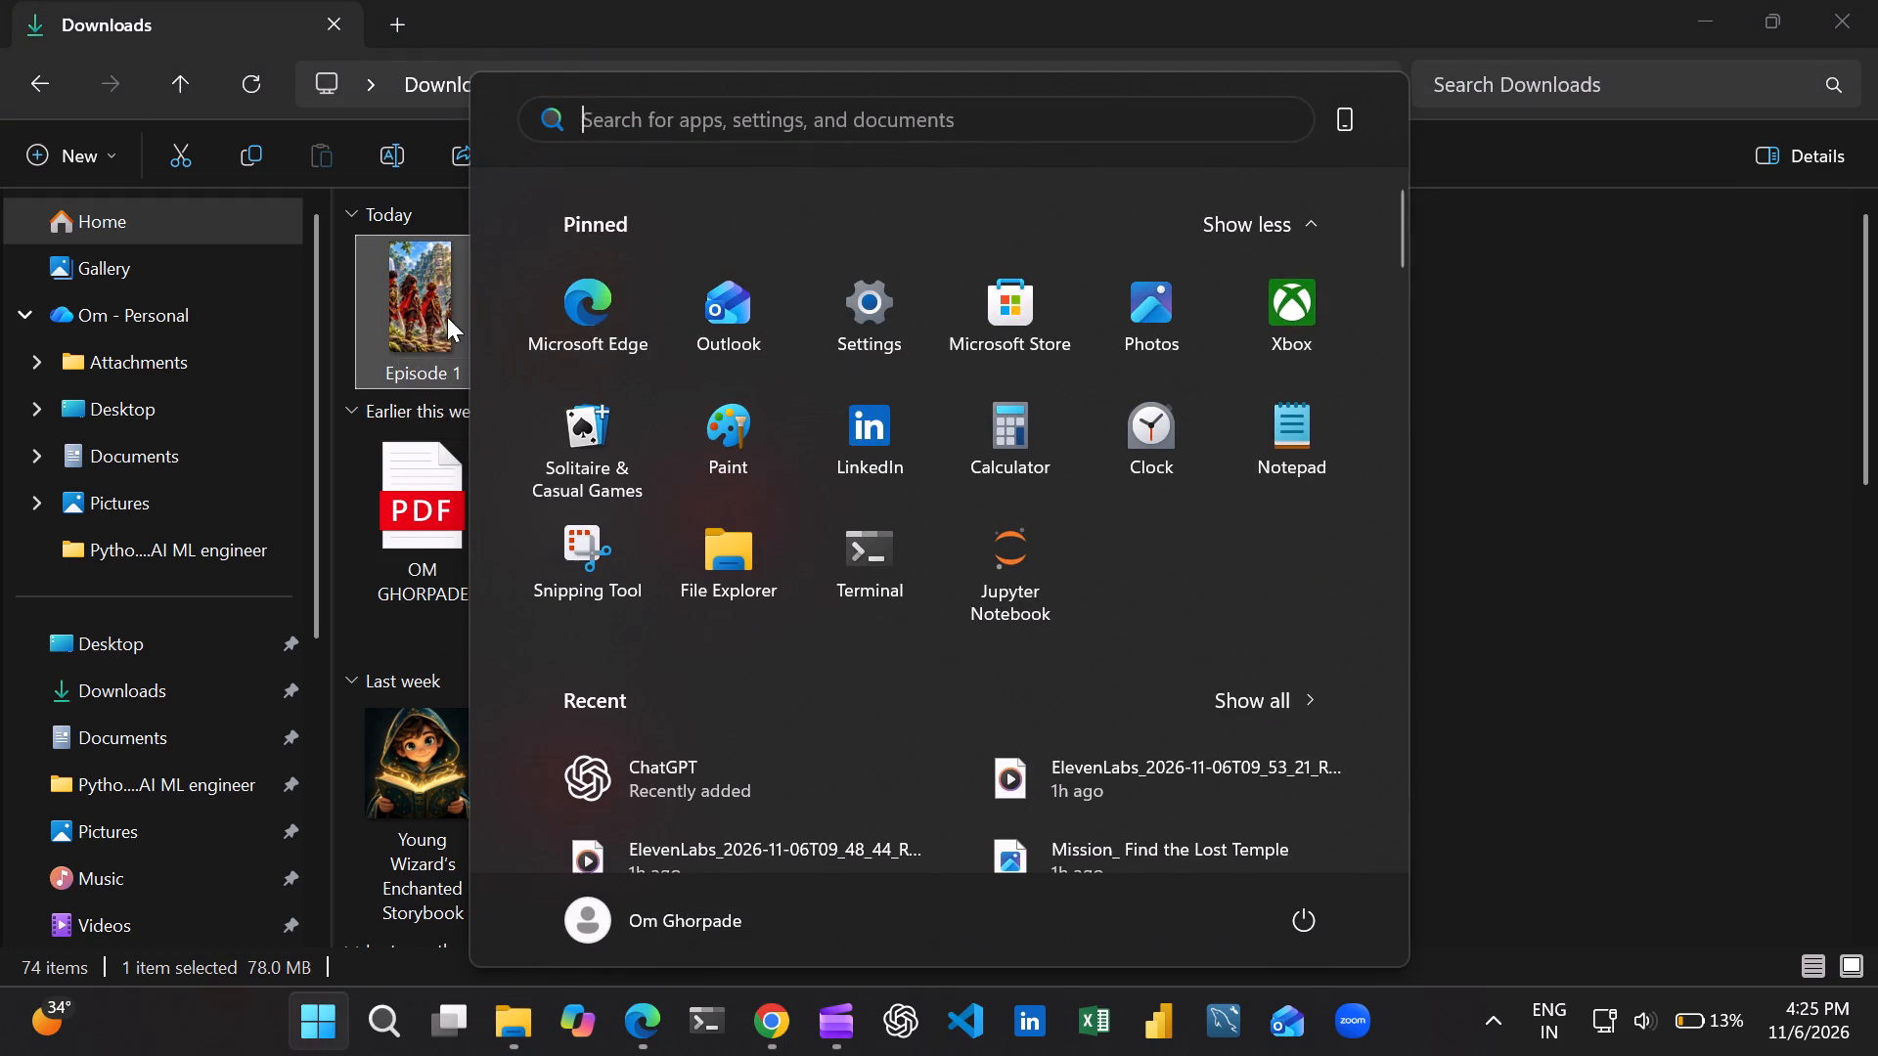
left_click(422, 317)
left_click(549, 153)
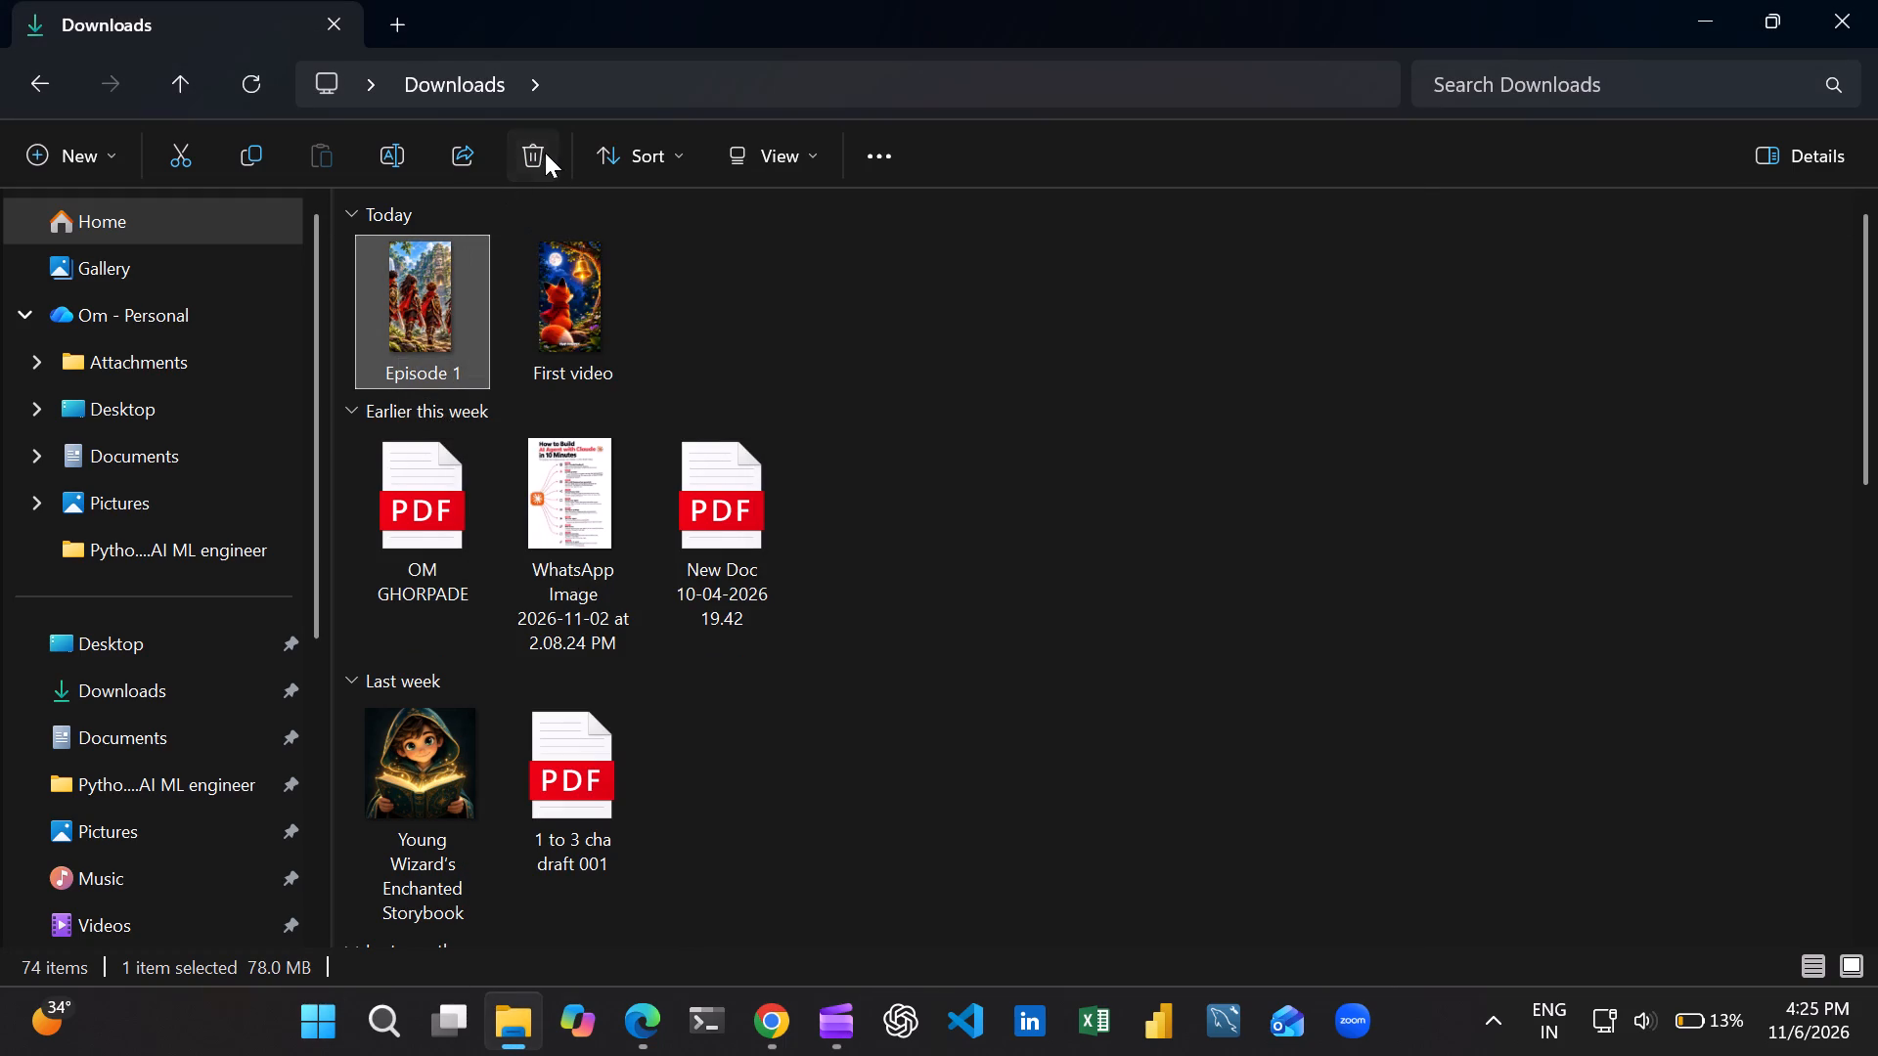
left_click(827, 1001)
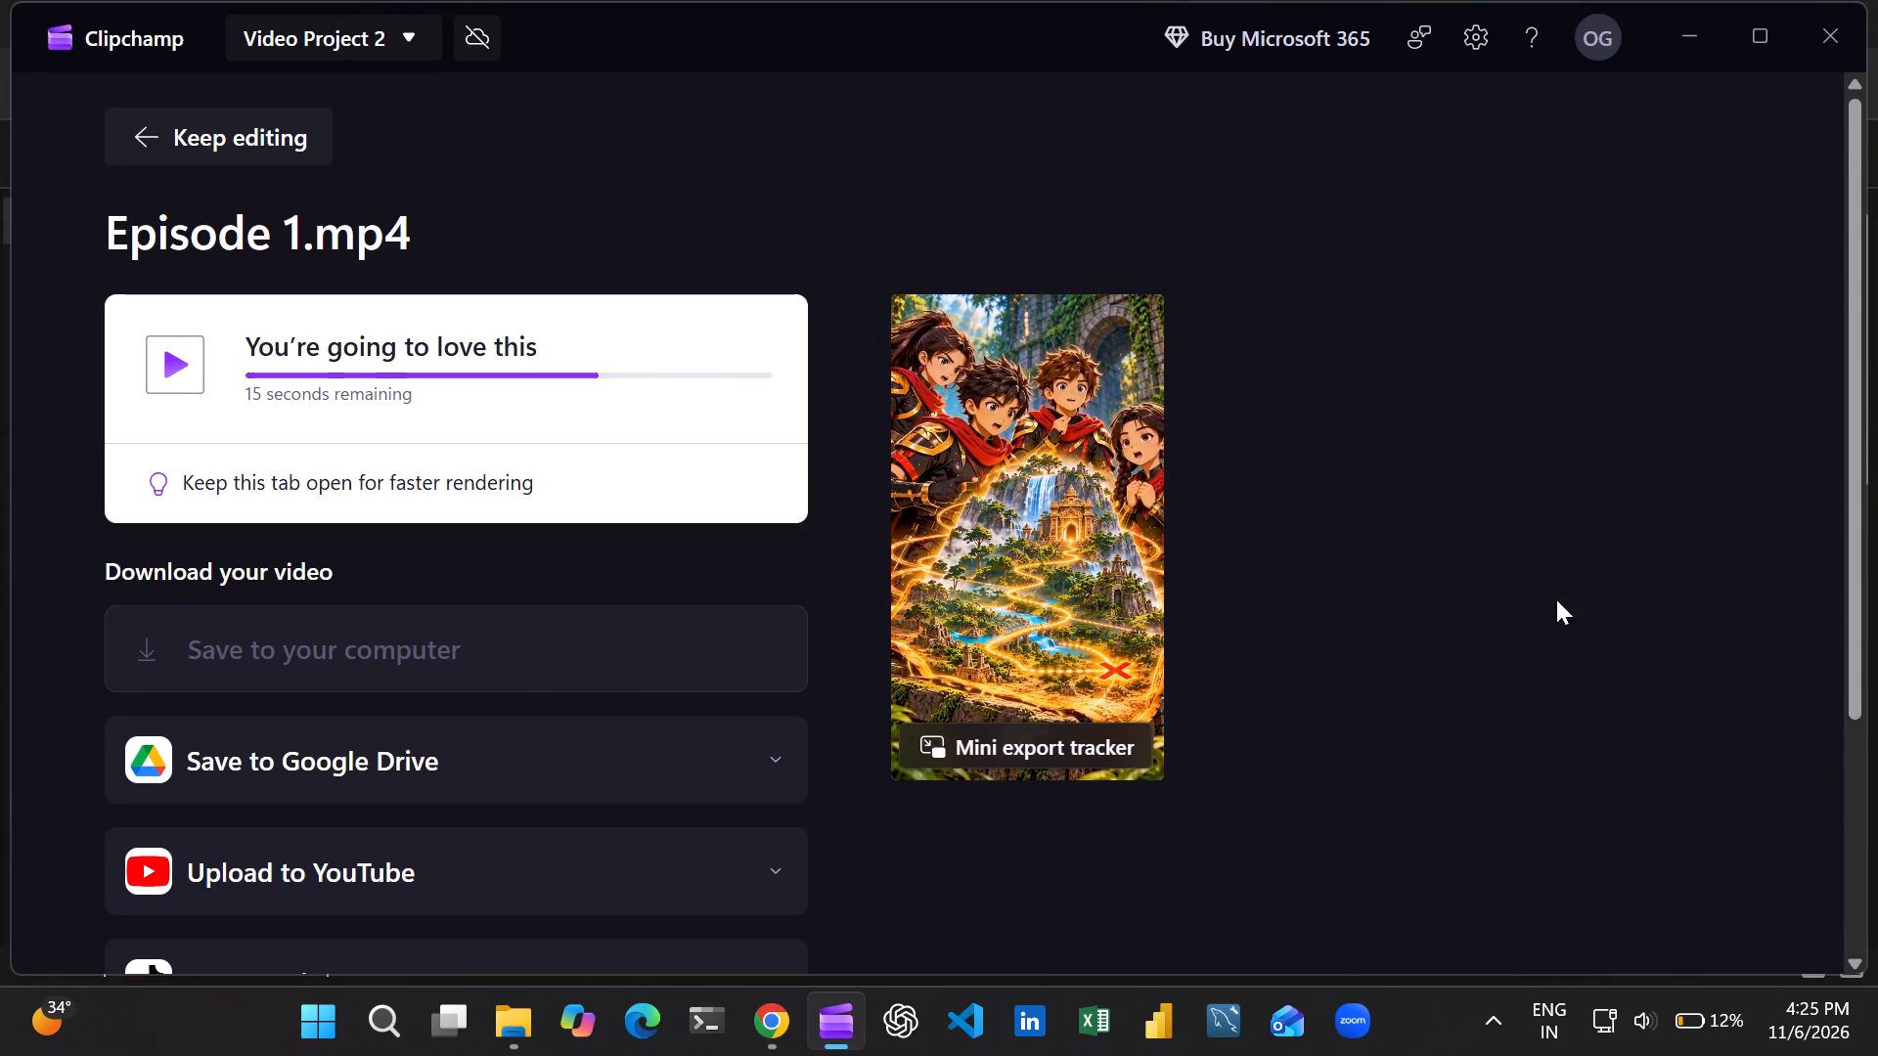
Look through the Downloads folder in File Explorer while the export finishes, and check for the new Episode 1 video.
left_click(1704, 45)
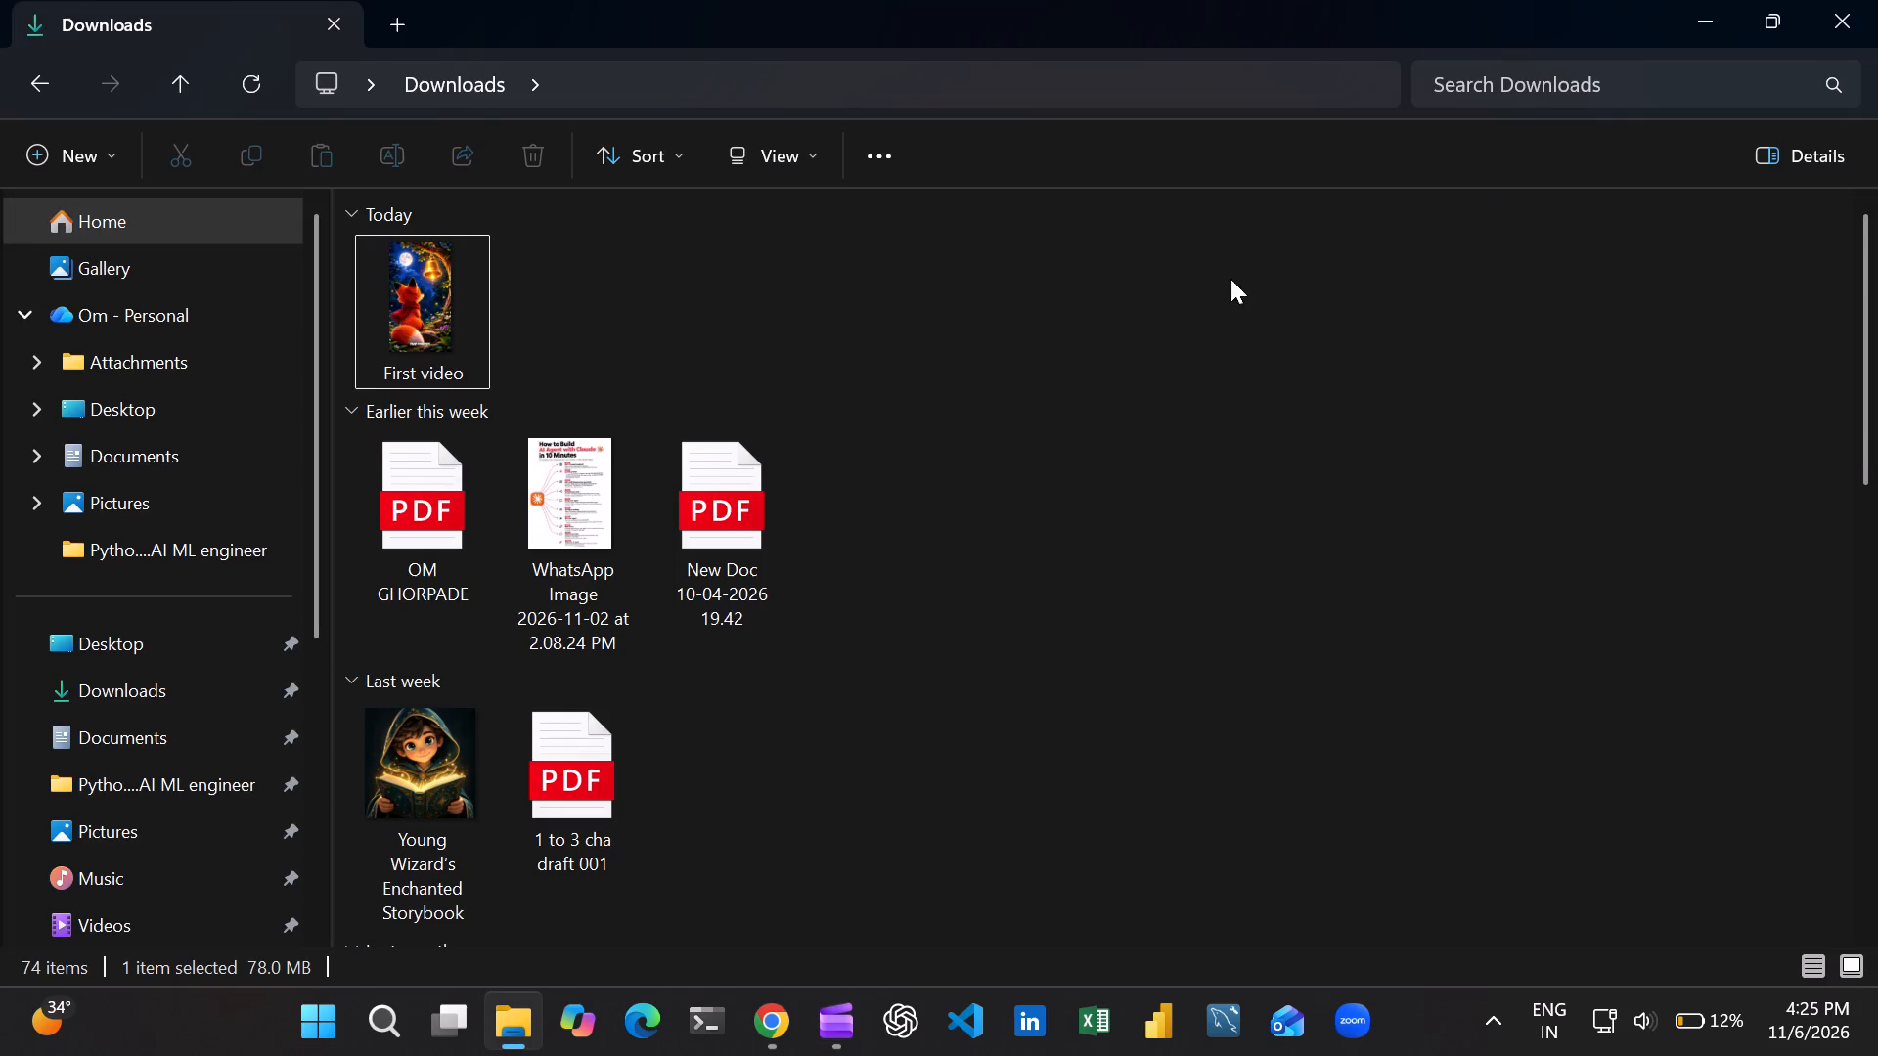
scroll(1003, 450, "up", 3)
scroll(1003, 450, "down", 2)
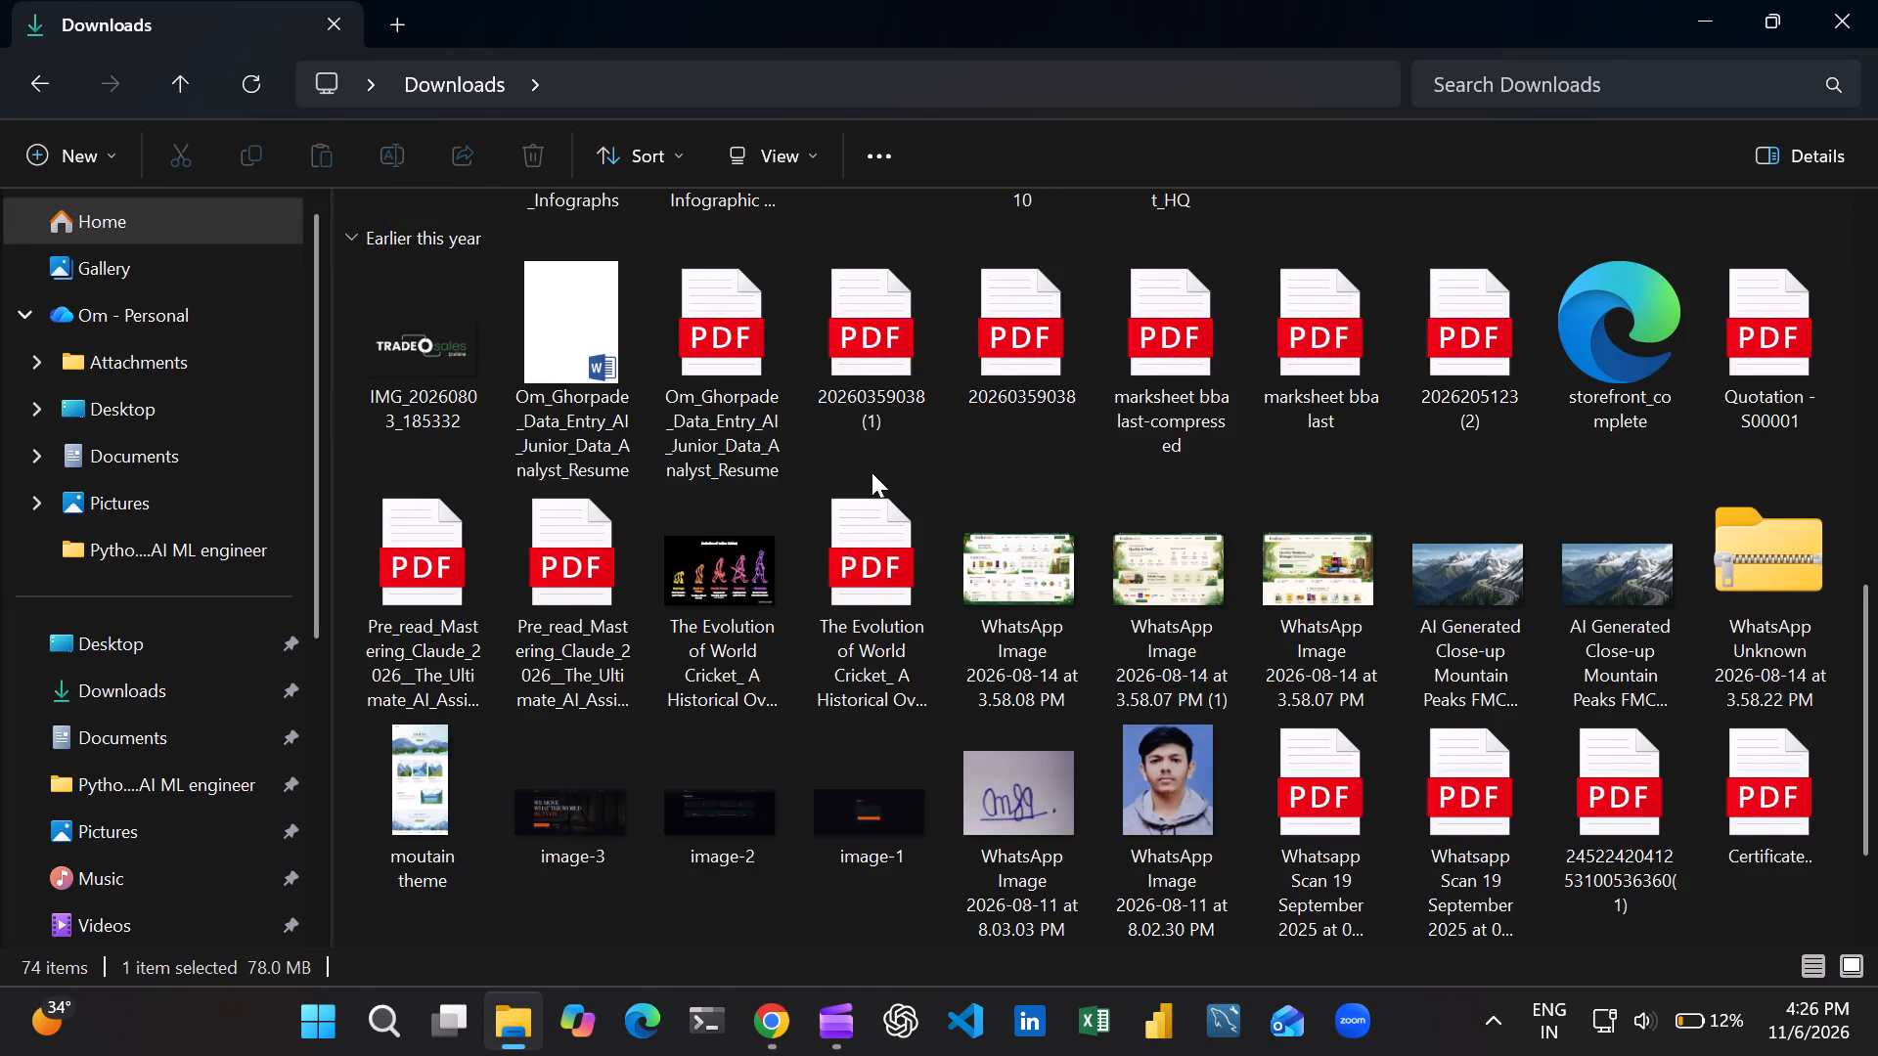
scroll(881, 498, "up", 10)
scroll(882, 503, "down", 8)
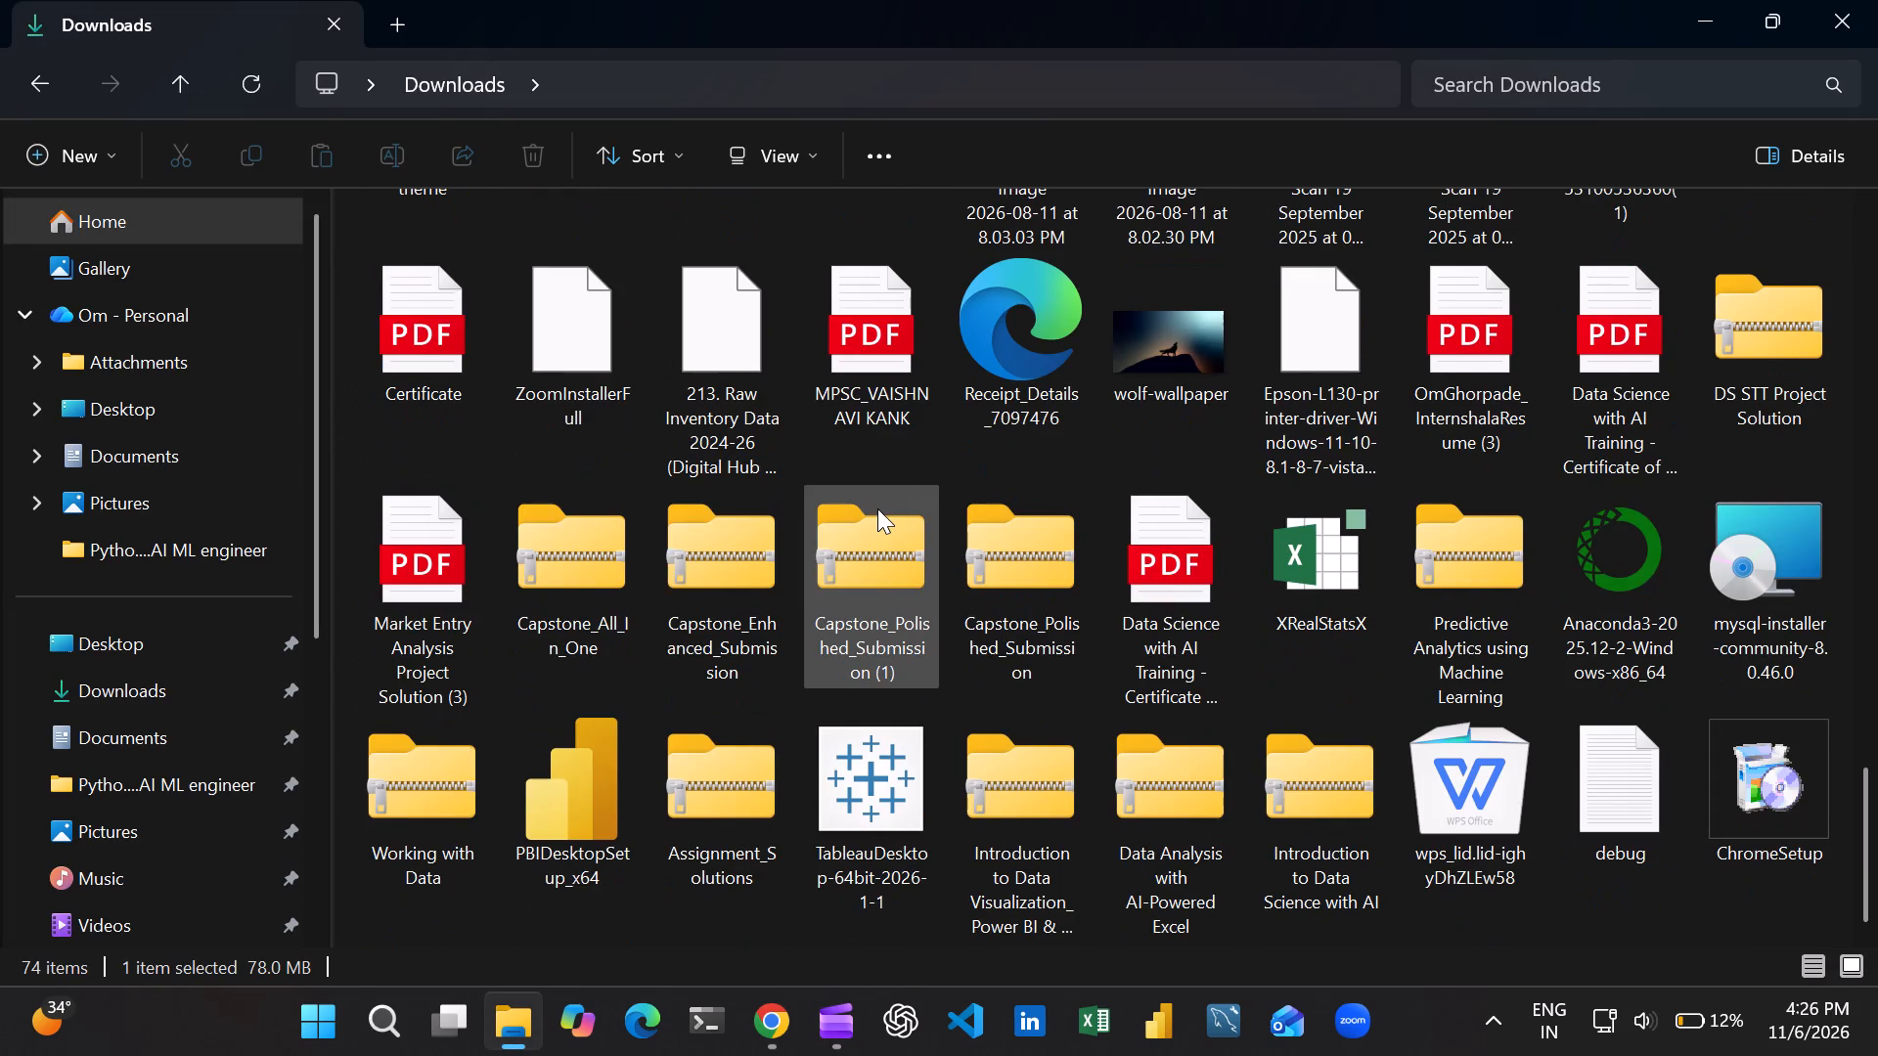
scroll(877, 508, "down", 6)
scroll(877, 508, "up", 19)
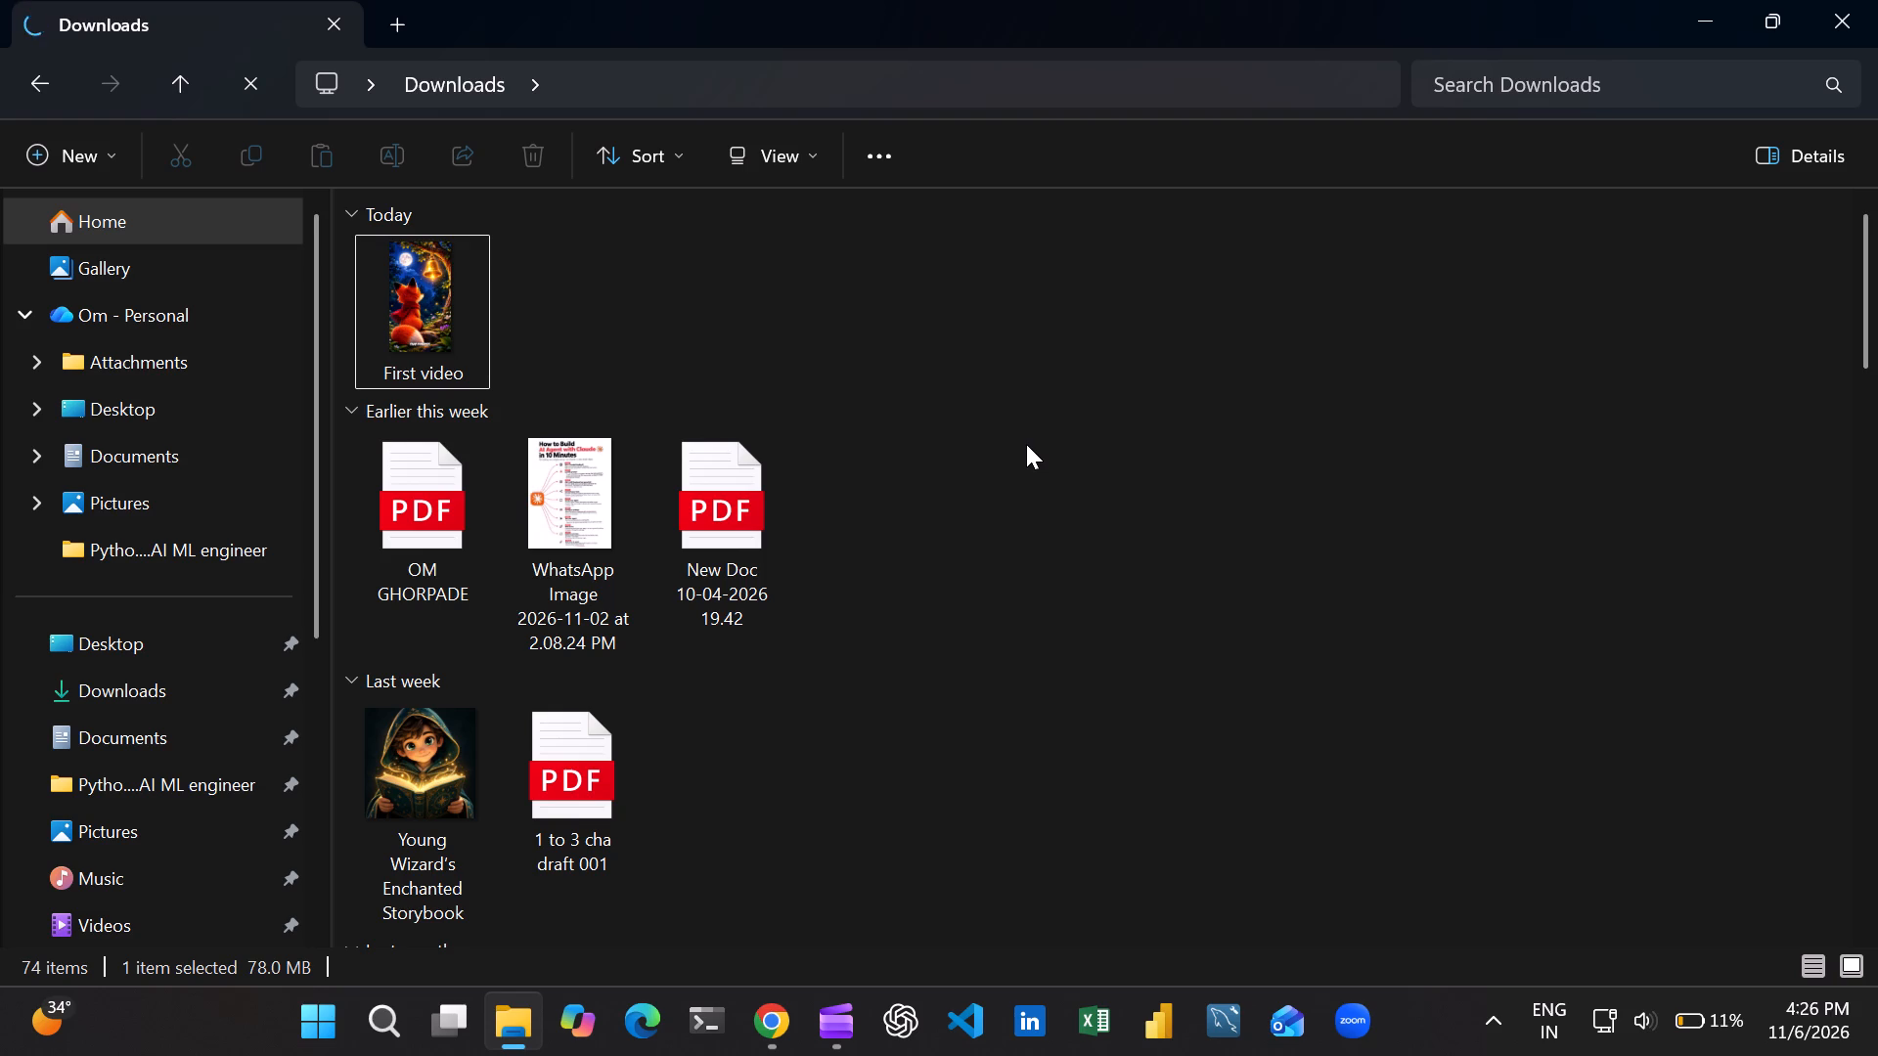
left_click(835, 1015)
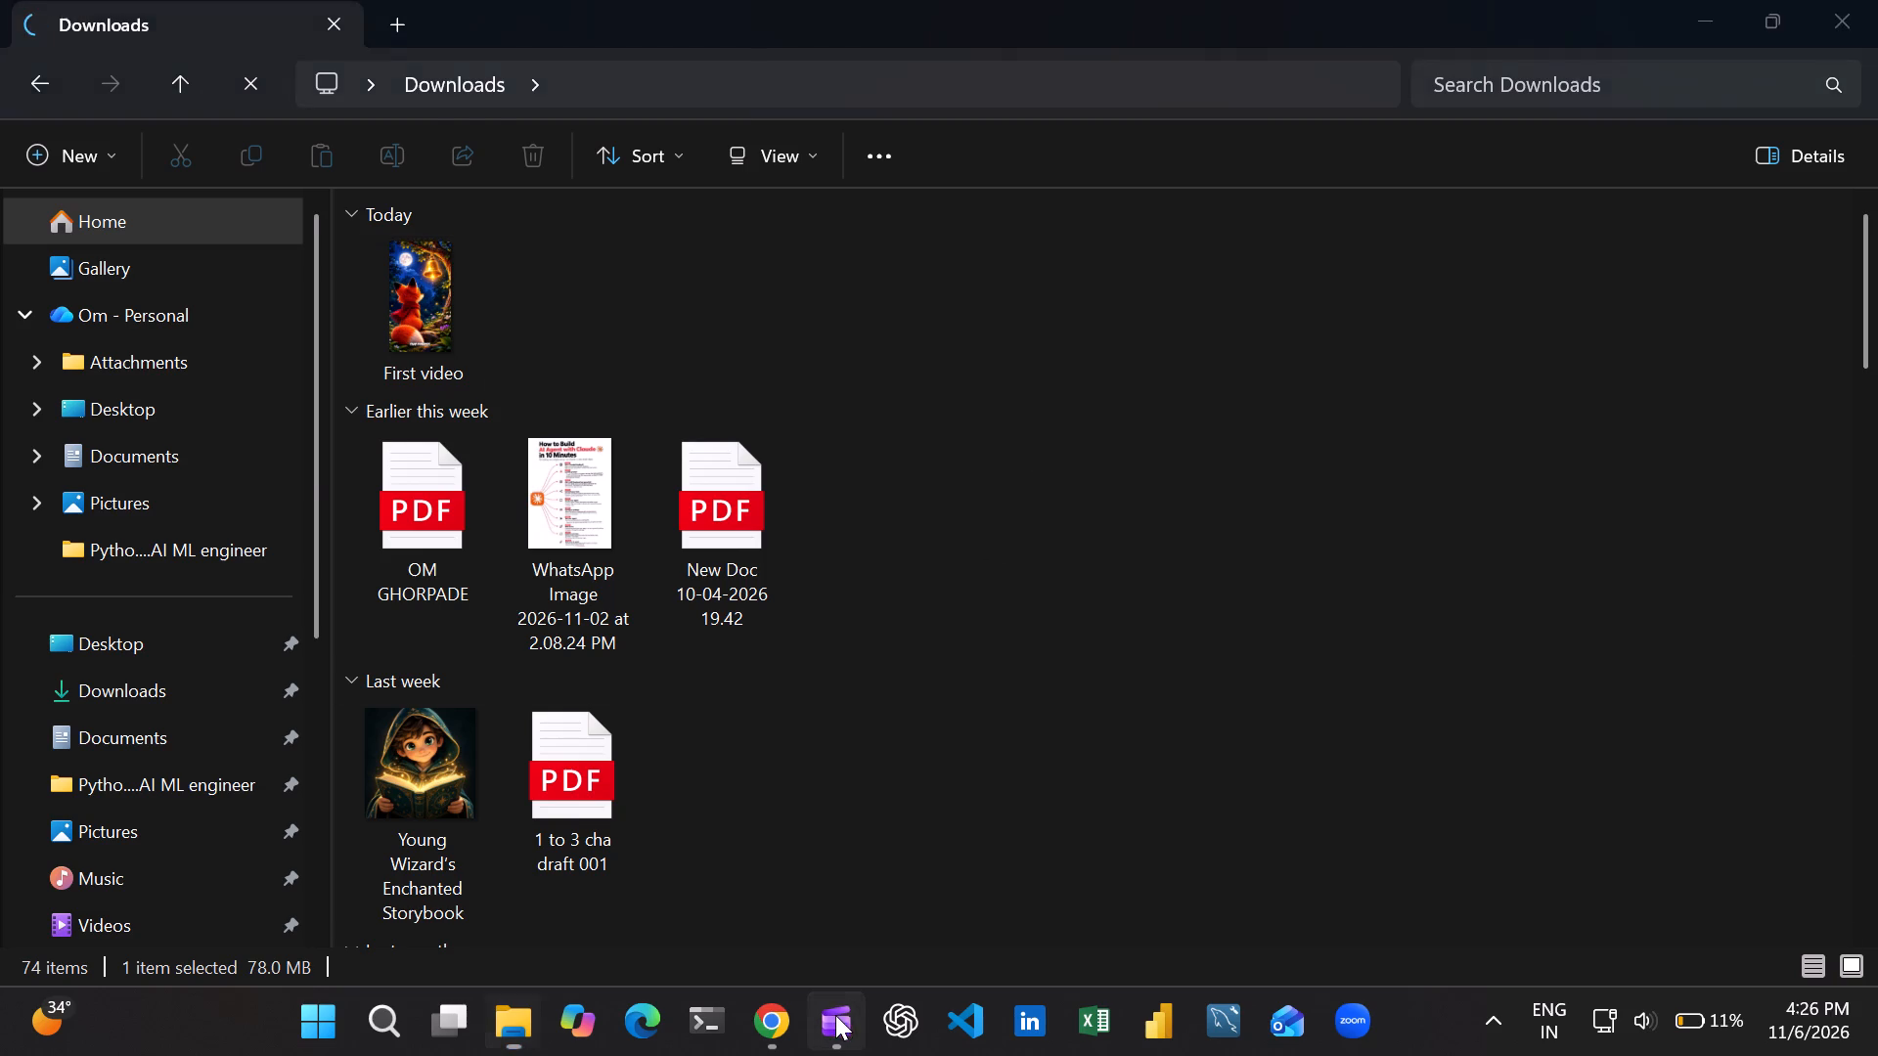
left_click(514, 1023)
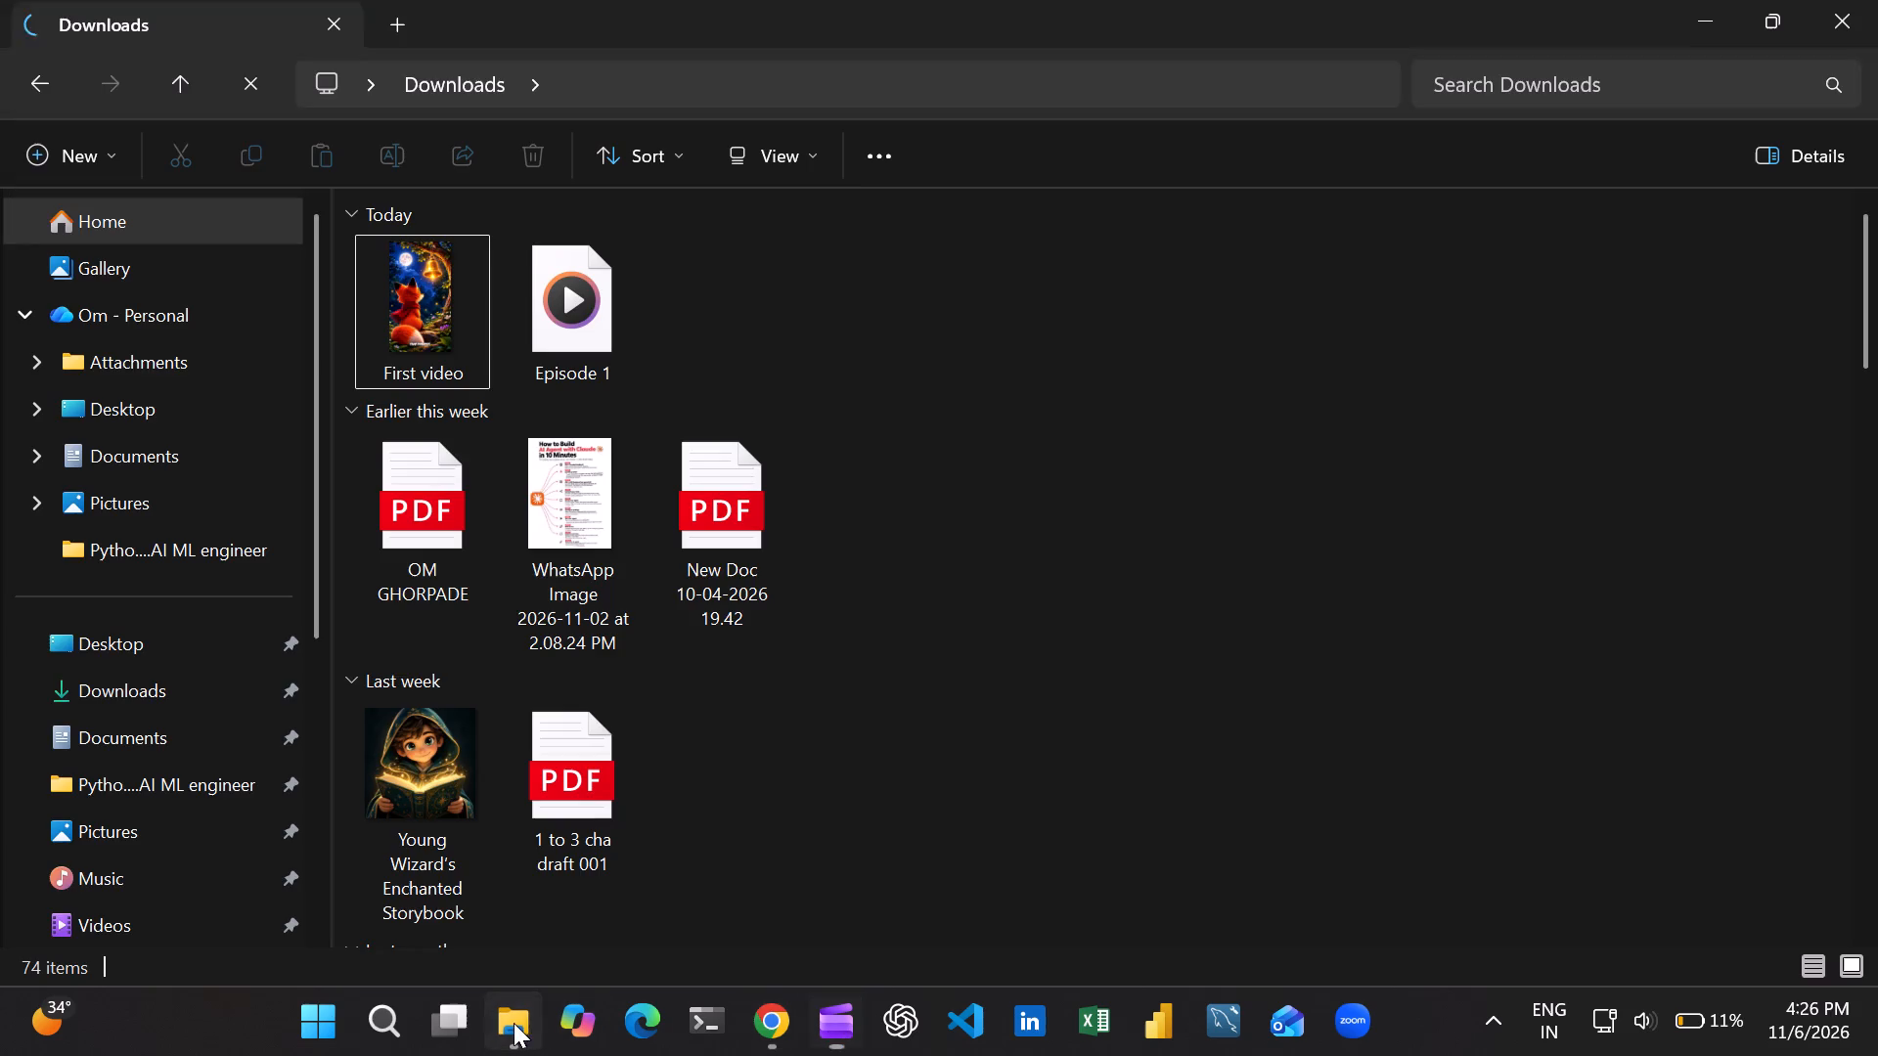
scroll(852, 498, "up", 4)
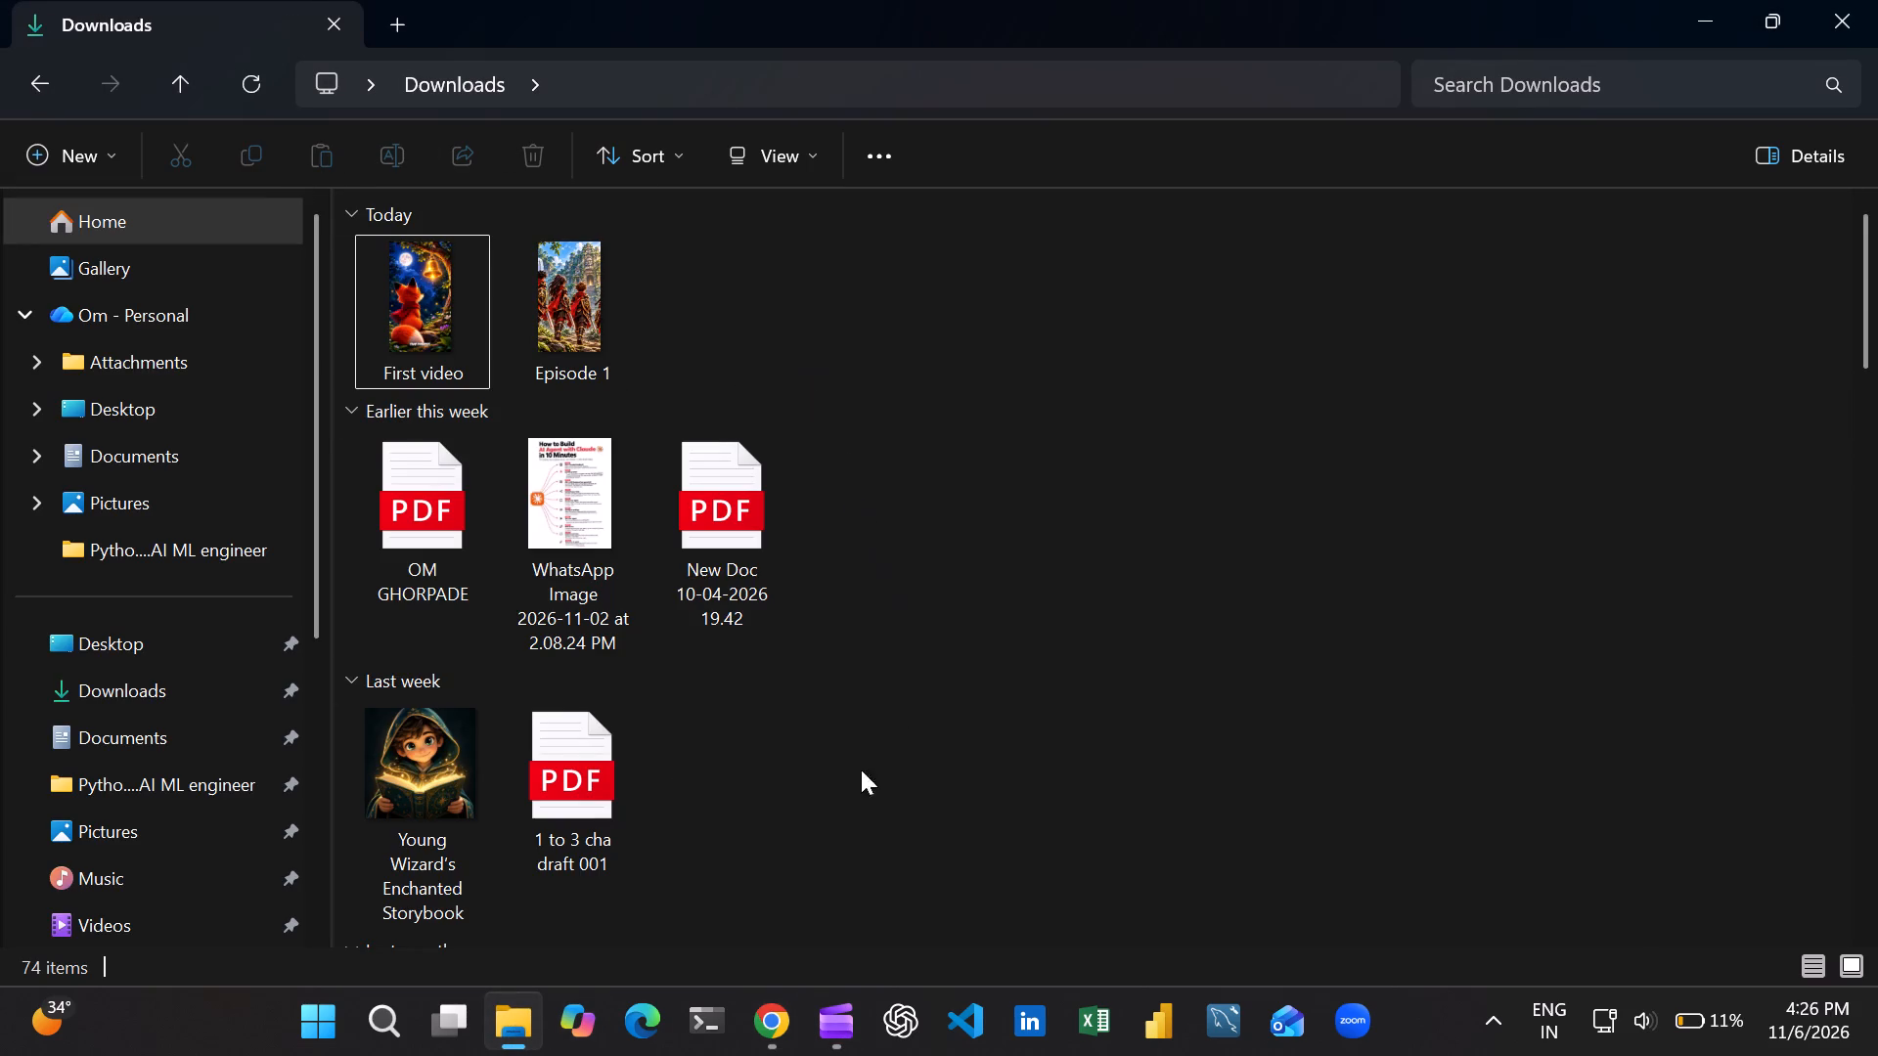
Close the File Explorer, Clipchamp and Chrome windows, dismissing Clipchamp's download list.
left_click(1867, 17)
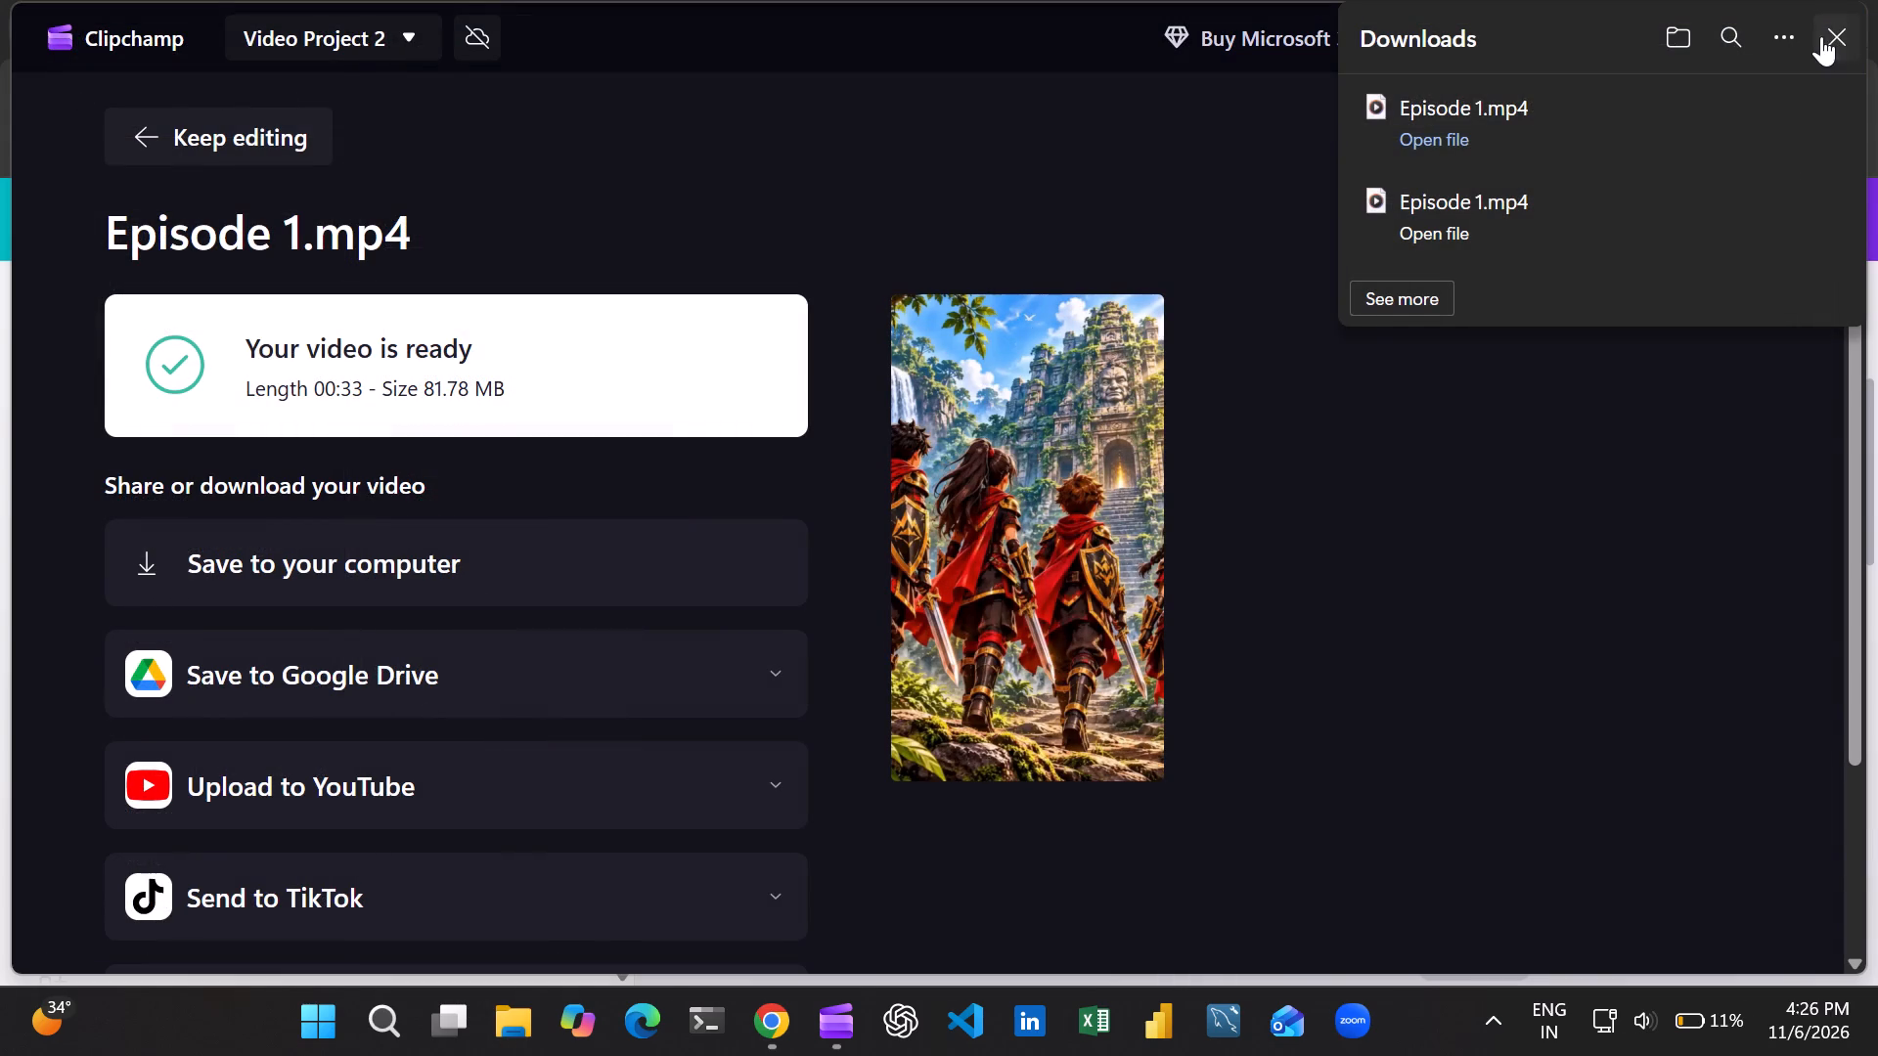
left_click(1821, 36)
left_click(1812, 23)
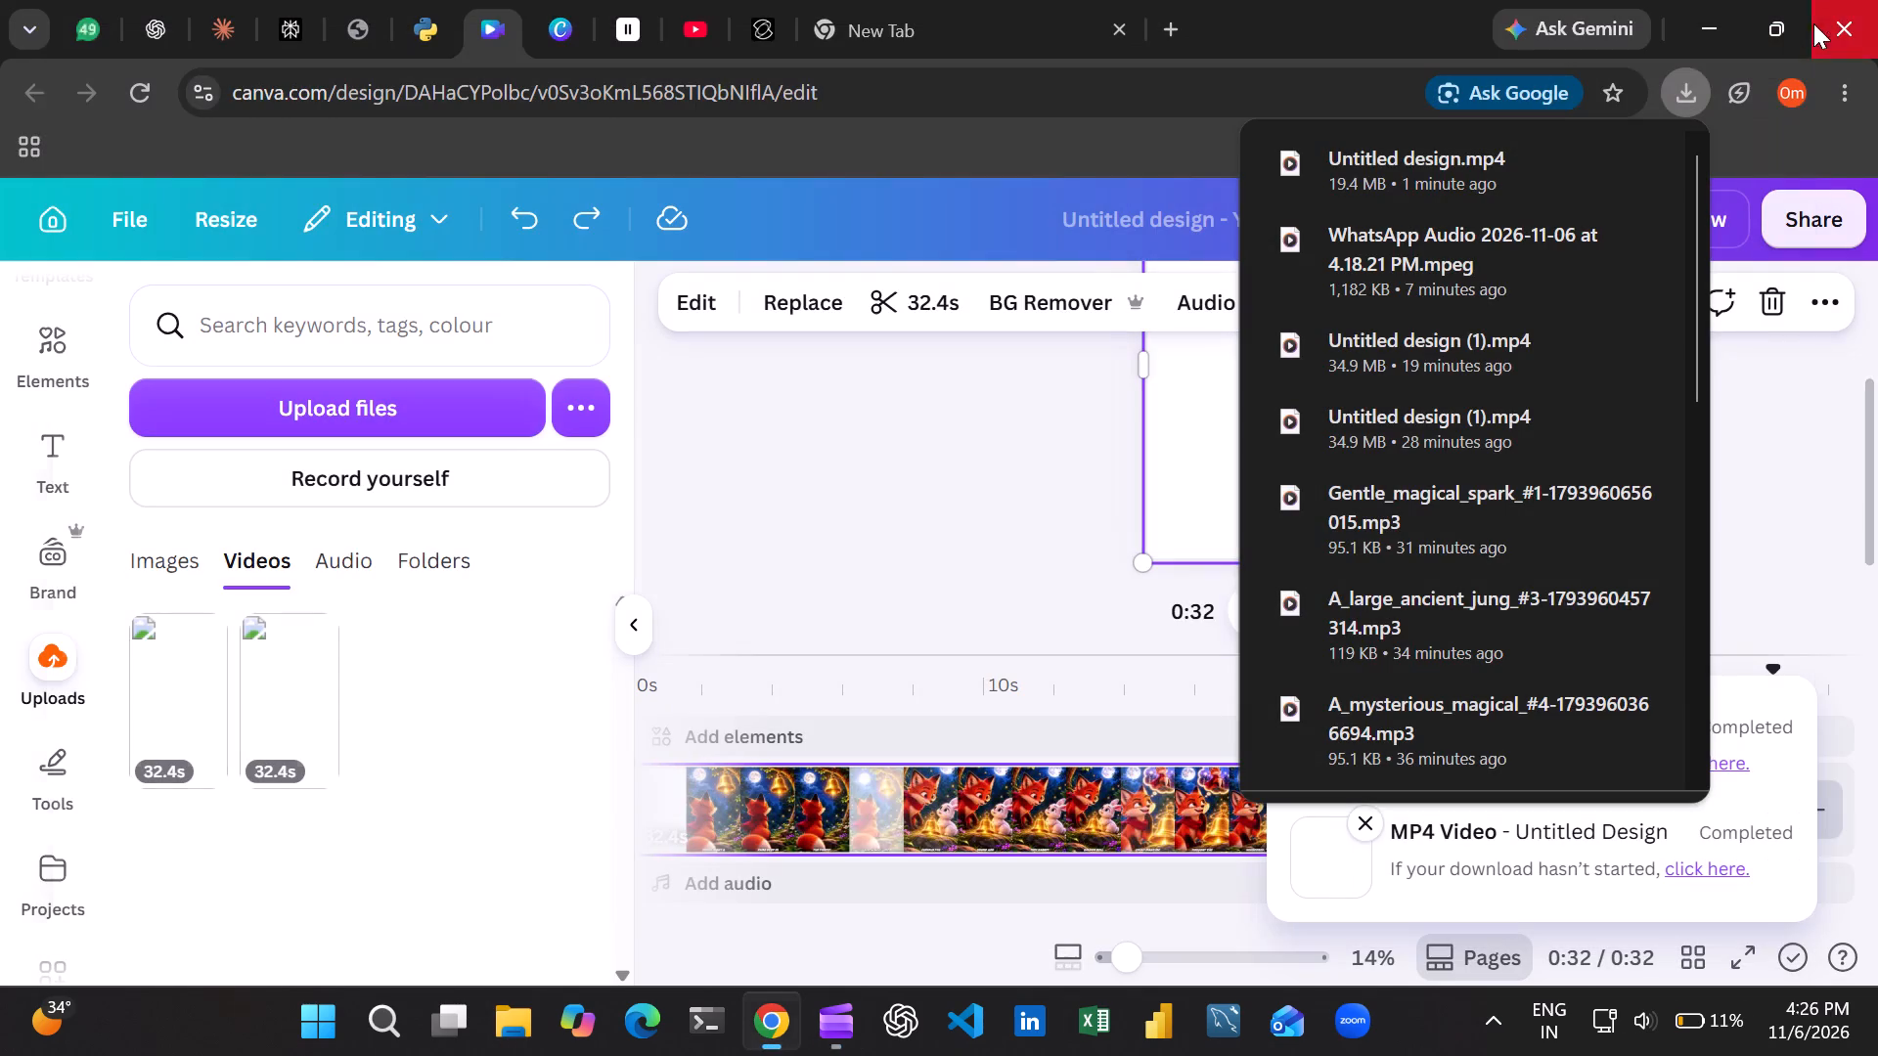
left_click(1868, 21)
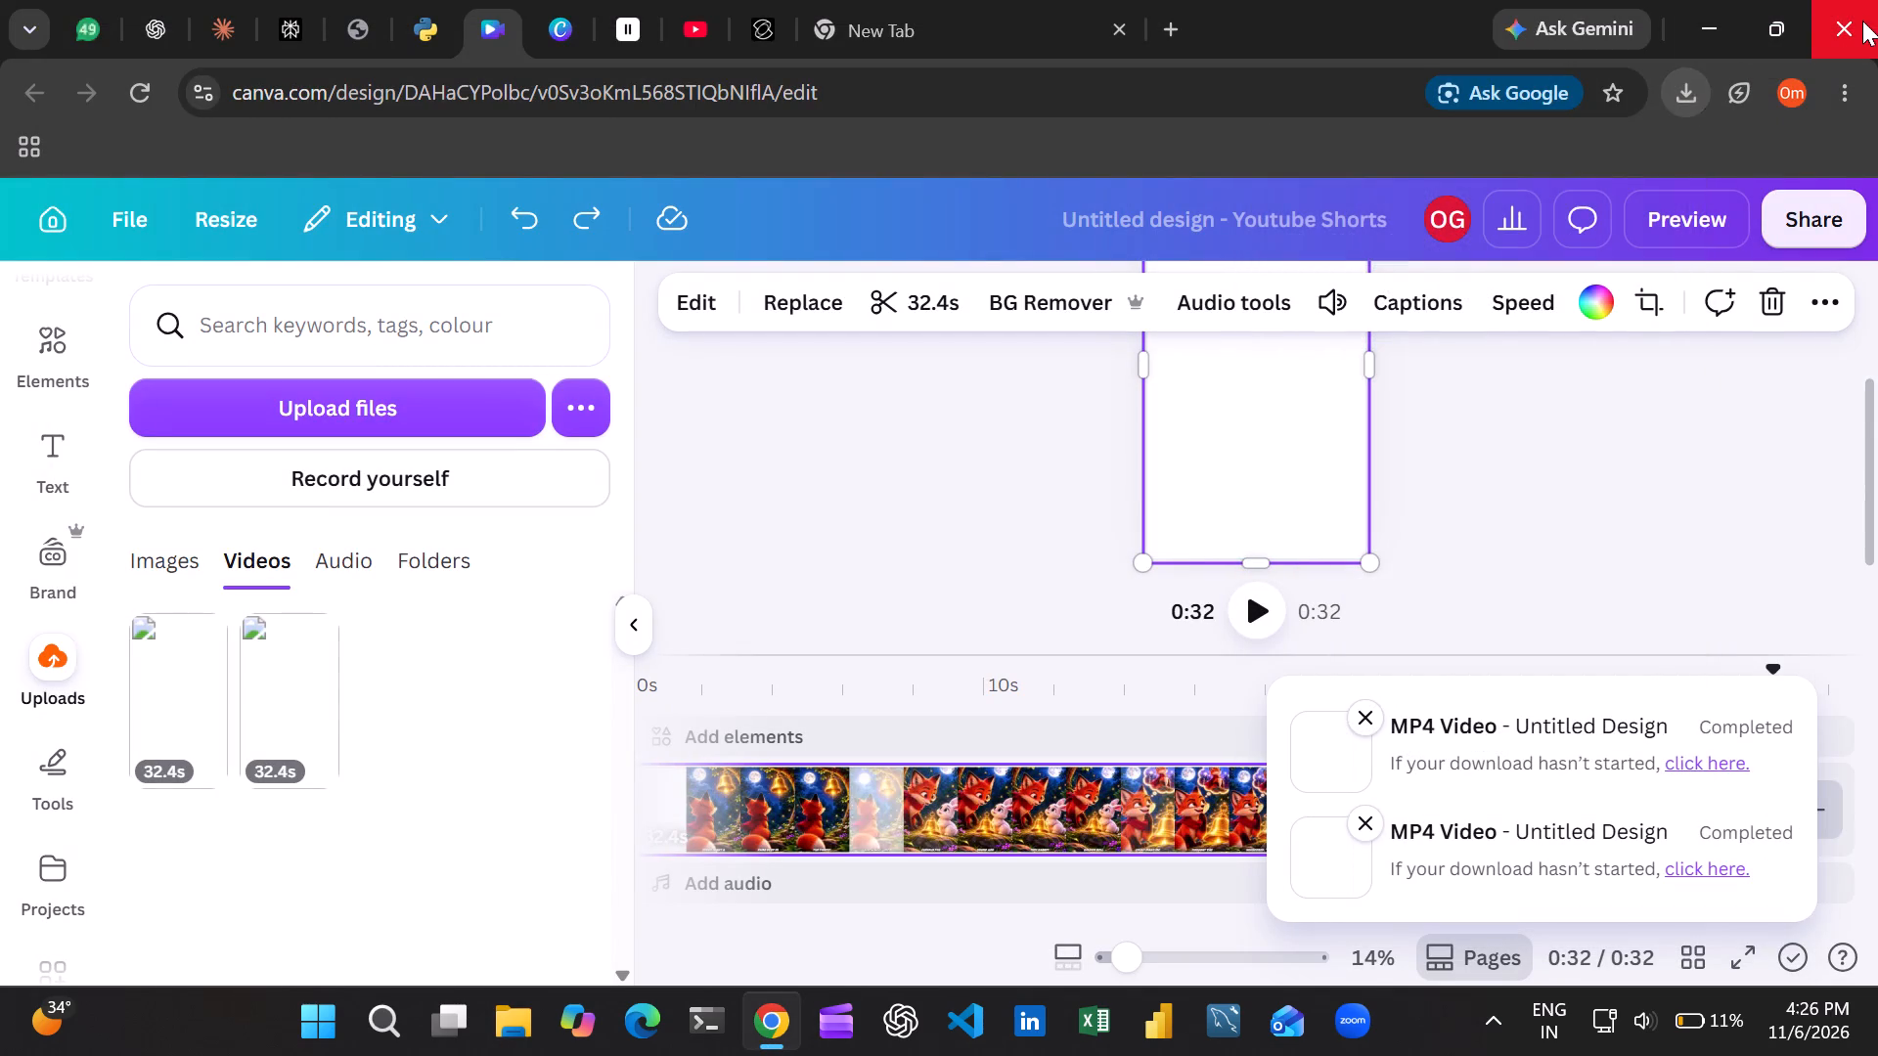
left_click(1862, 21)
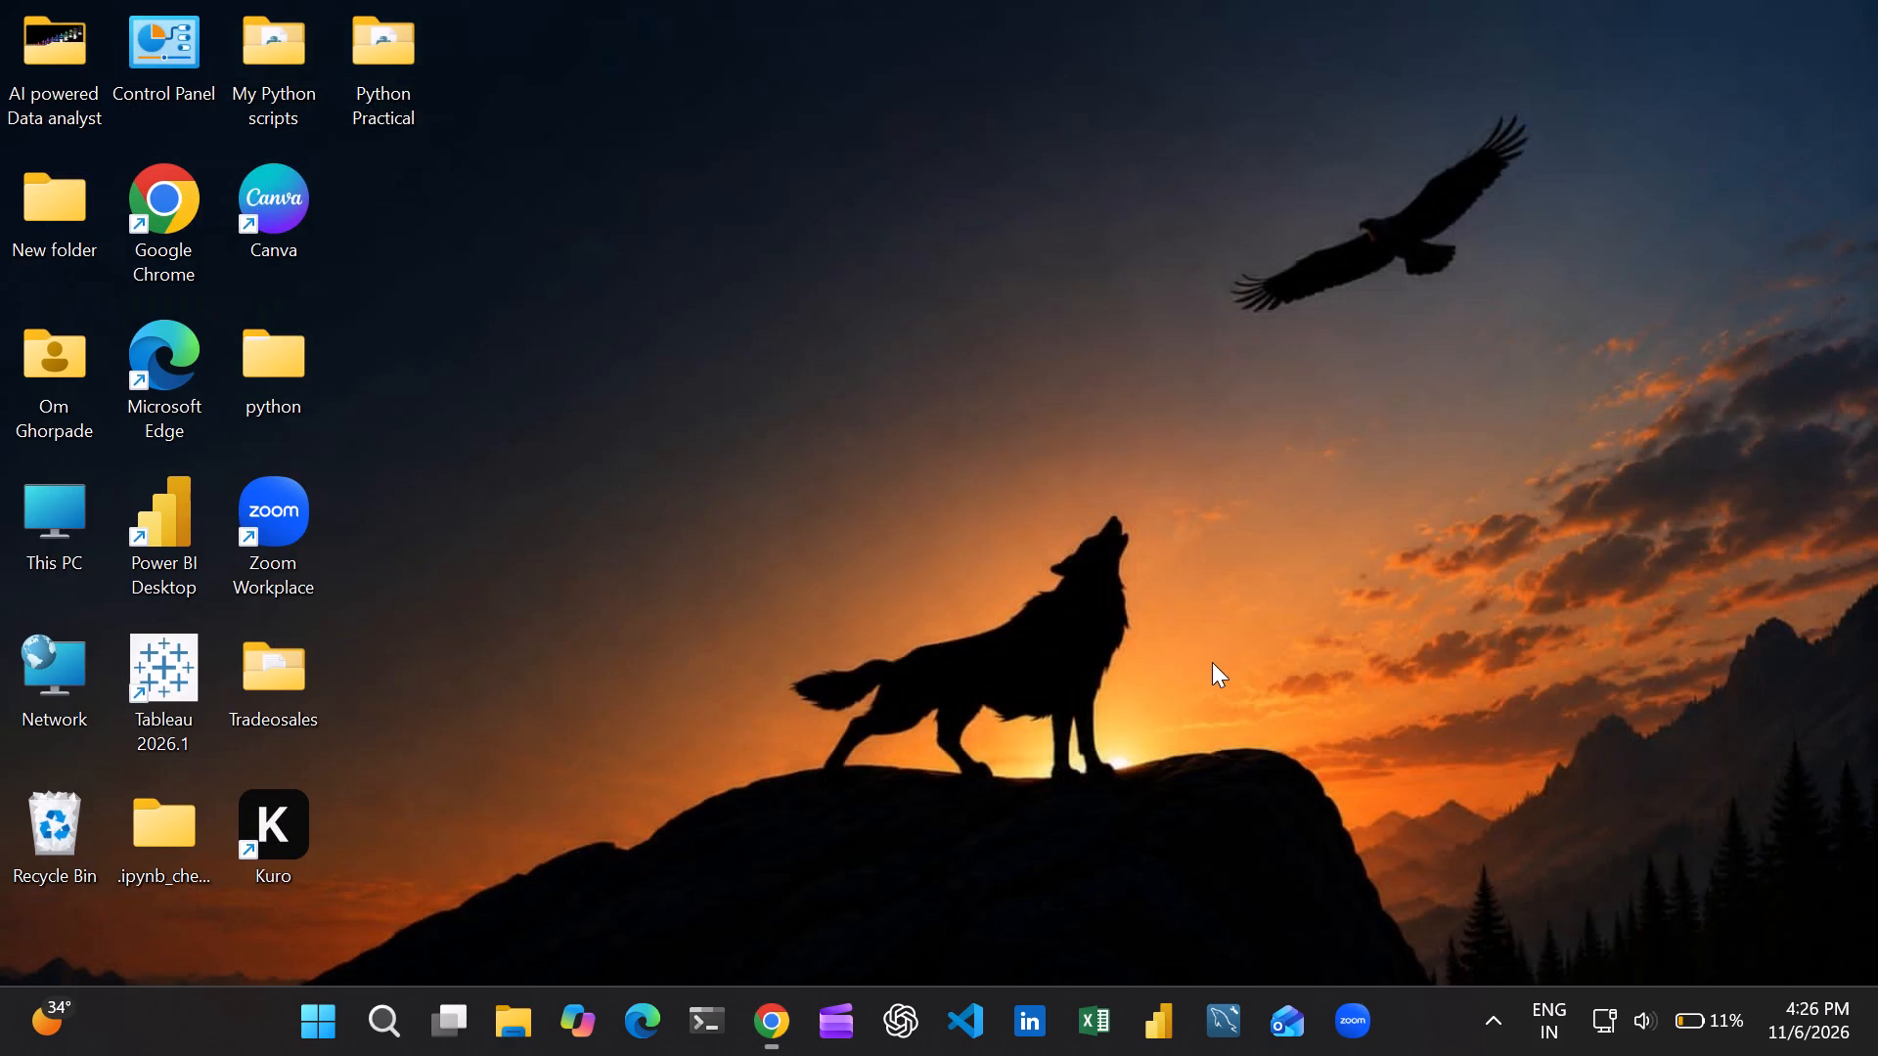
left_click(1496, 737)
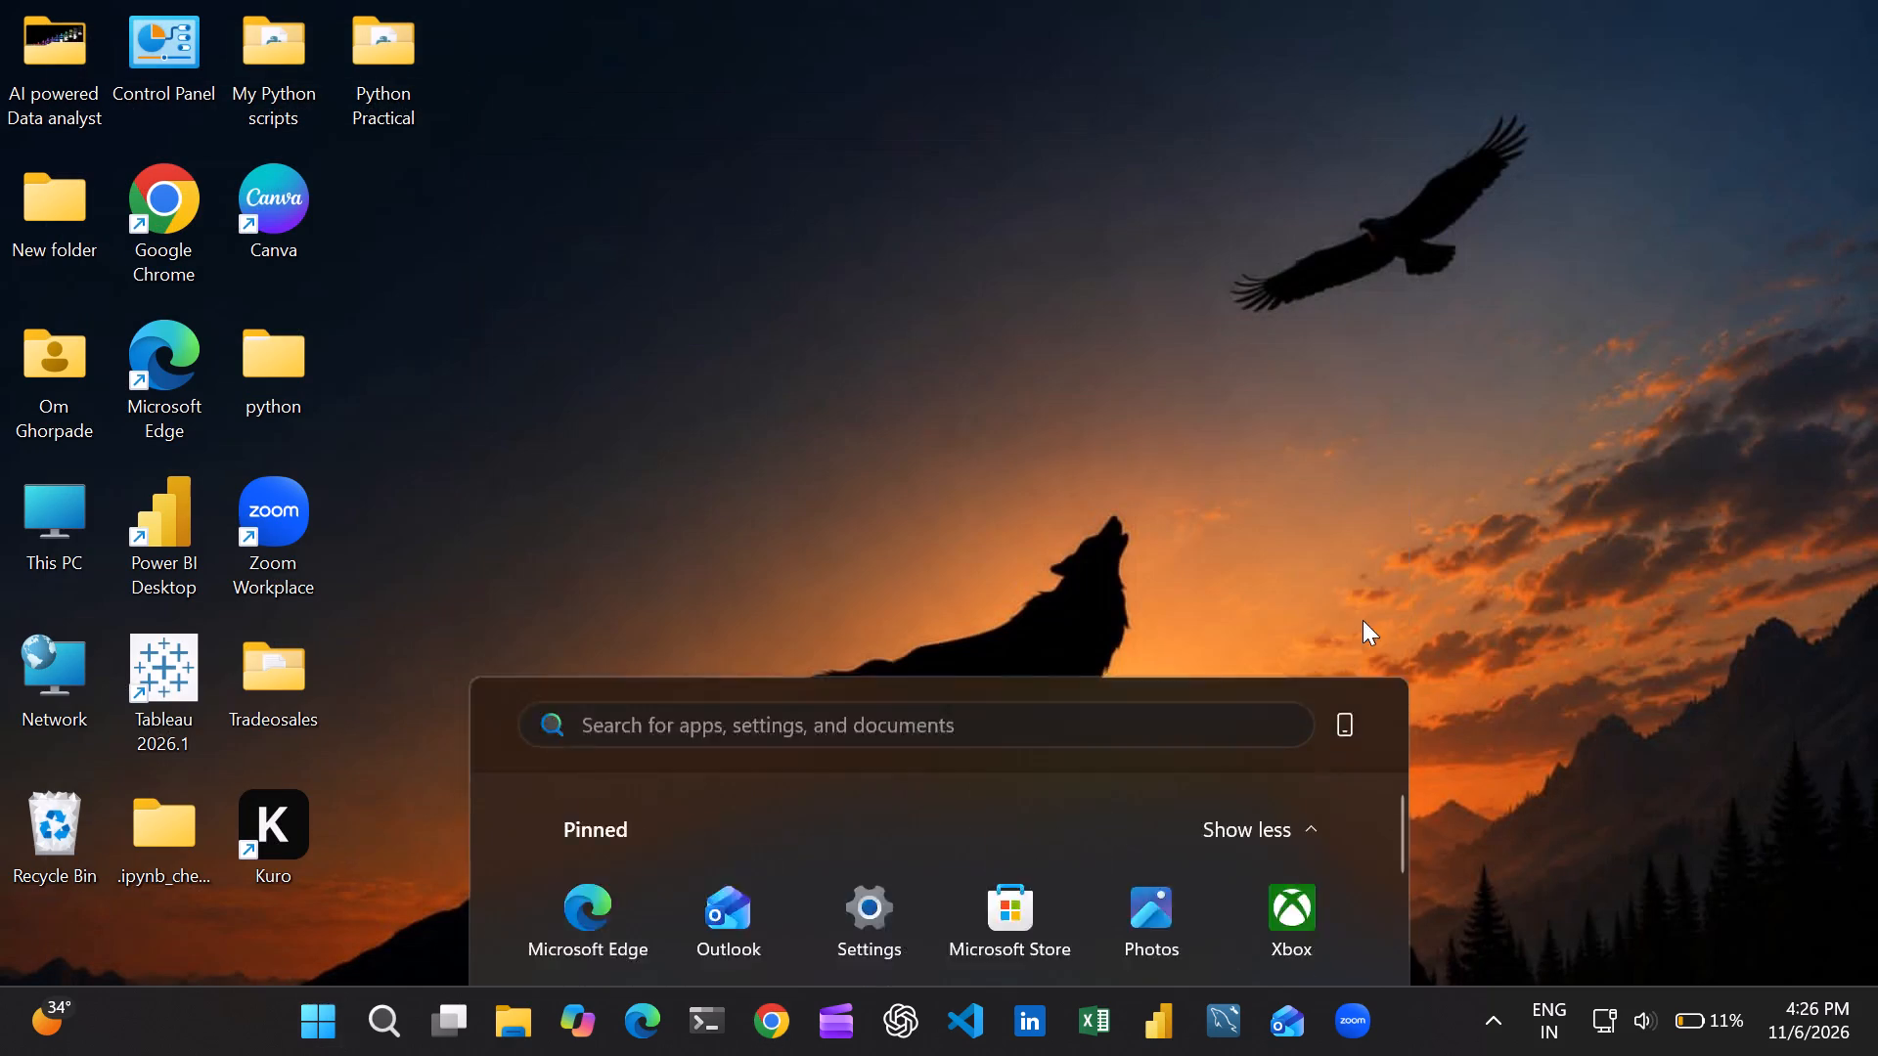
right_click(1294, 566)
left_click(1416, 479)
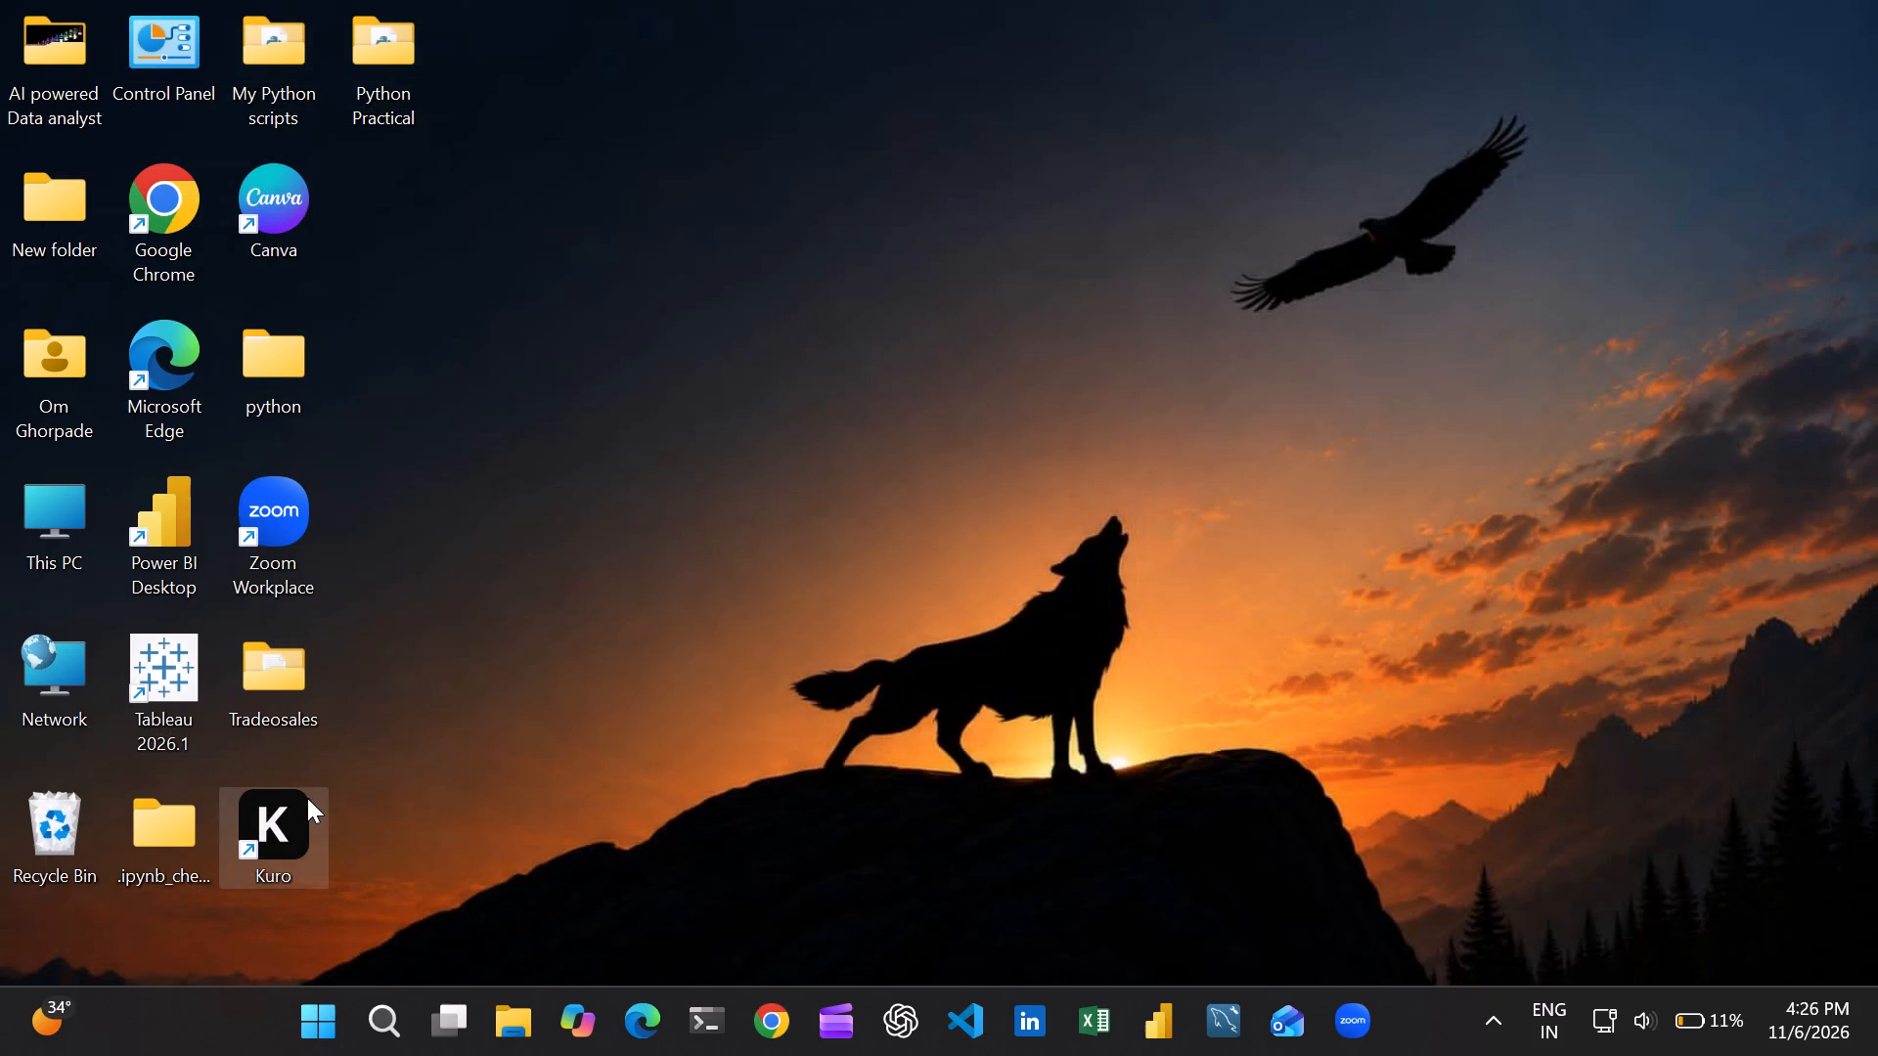
Launch Kuro from the desktop.
double_click(304, 799)
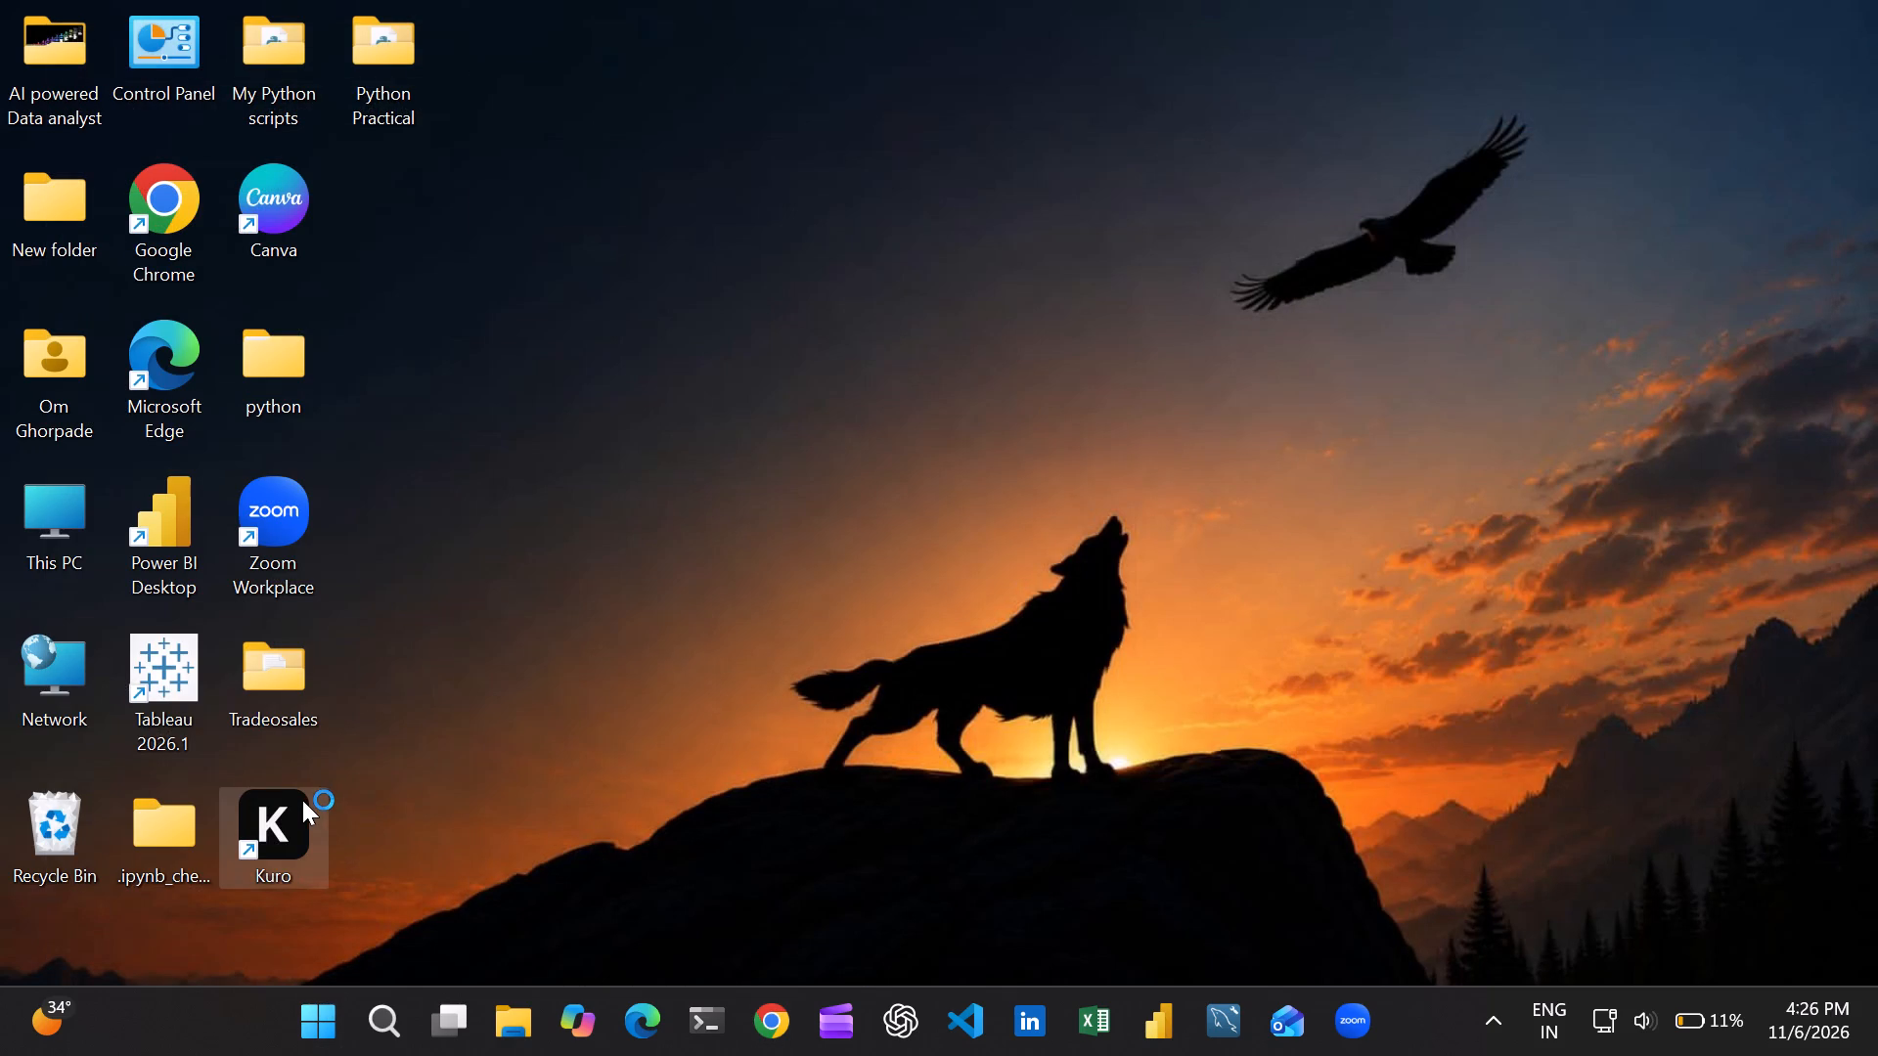